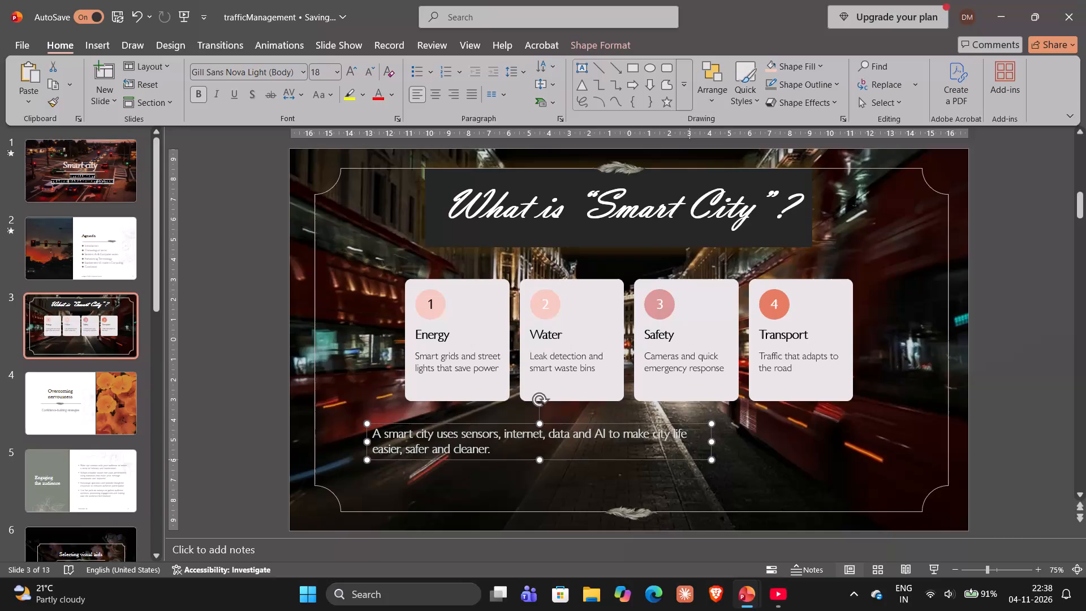
Widen the sentence text box below the four cards so its text fits on a single line.
{"action": "left_click_drag", "start_coordinate": [712, 443], "coordinate": [844, 443]}
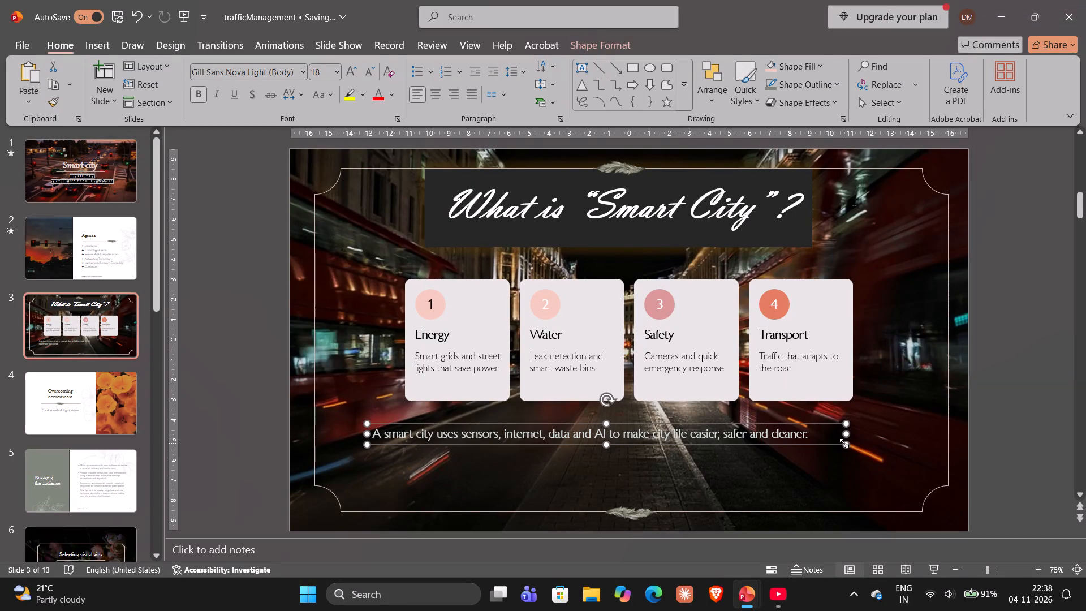
{"action": "left_click_drag", "start_coordinate": [848, 435], "coordinate": [874, 444]}
{"action": "left_click_drag", "start_coordinate": [870, 445], "coordinate": [870, 452]}
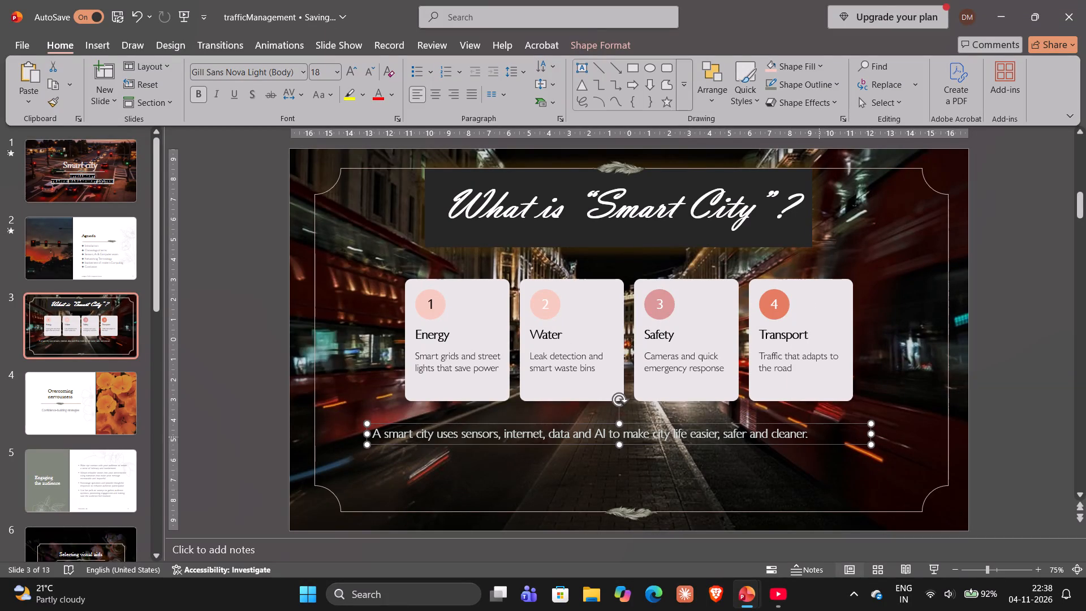
Apply the solid dark brown theme style to the sentence text box below the cards.
{"action": "left_click", "coordinate": [819, 437]}
{"action": "right_click", "coordinate": [819, 437]}
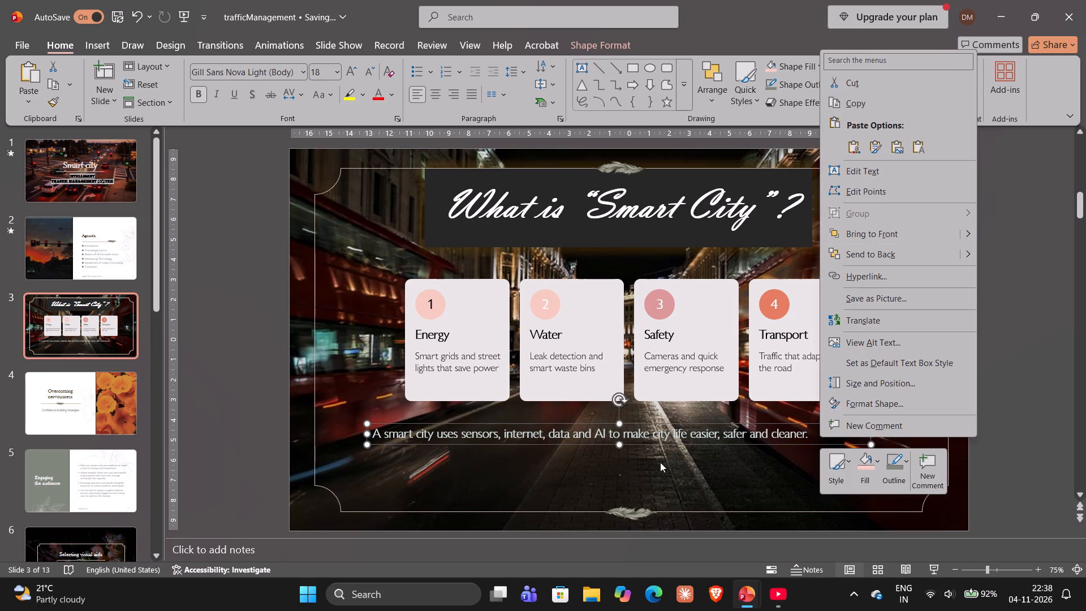
{"action": "left_click", "coordinate": [847, 454]}
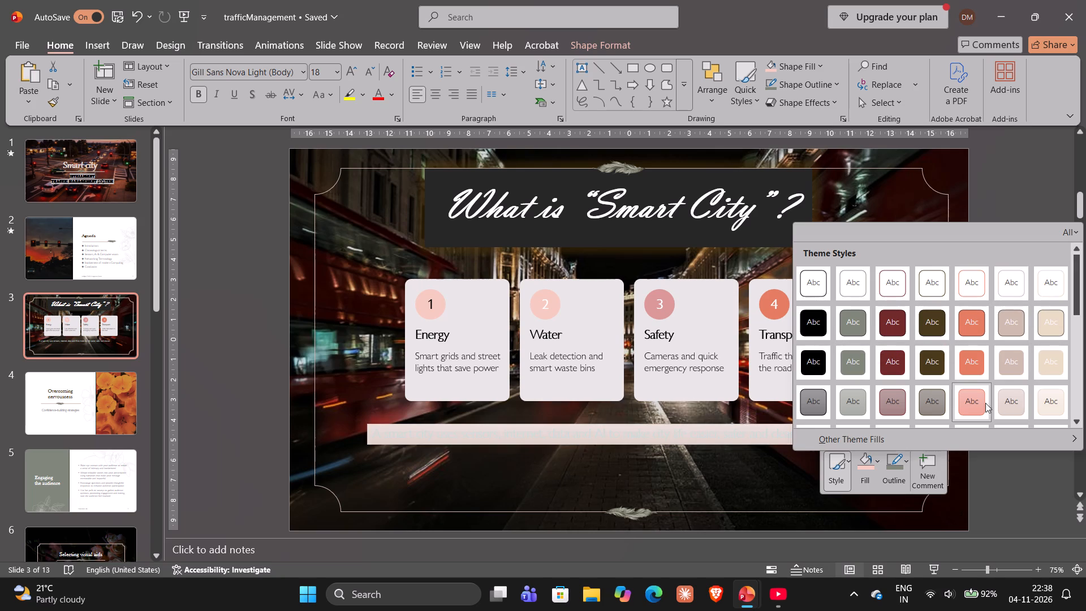
{"action": "scroll", "coordinate": [974, 398], "scroll_direction": "down", "scroll_amount": 1}
{"action": "scroll", "coordinate": [960, 365], "scroll_direction": "up", "scroll_amount": 4}
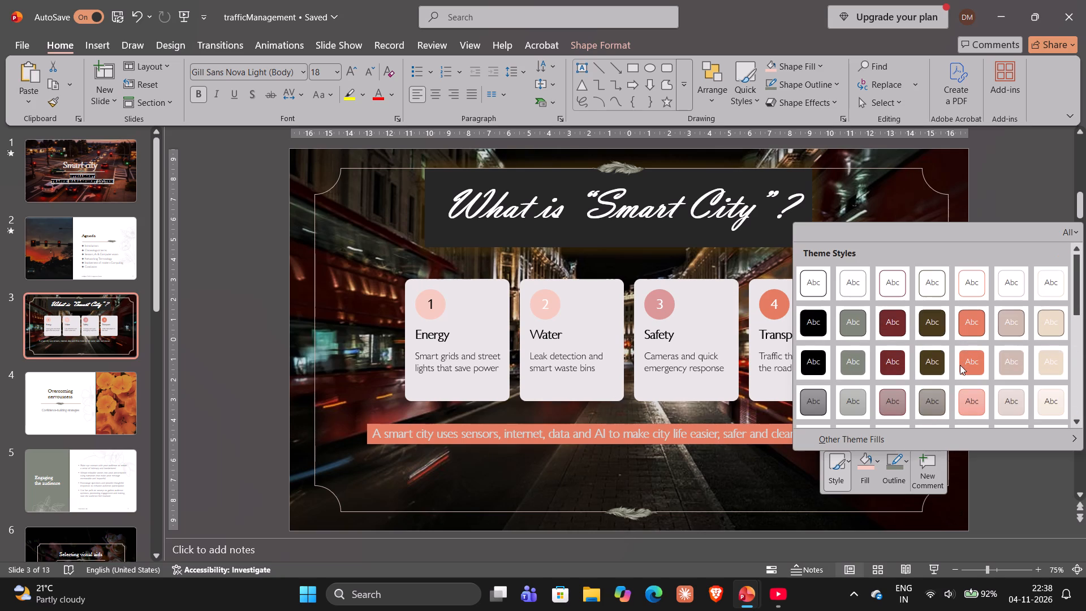
{"action": "scroll", "coordinate": [960, 365], "scroll_direction": "up", "scroll_amount": 1}
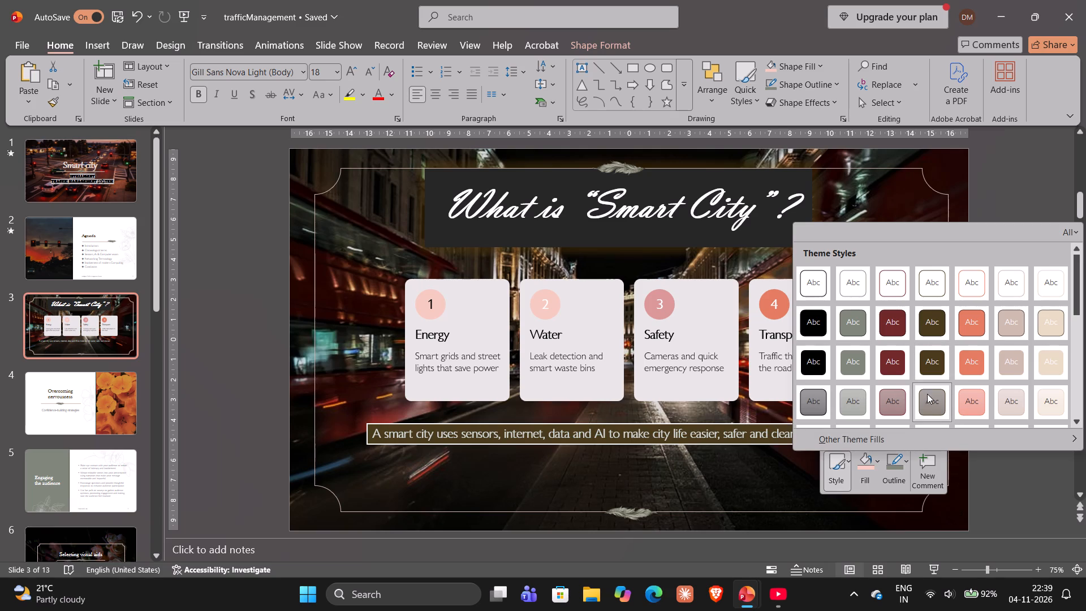
{"action": "left_click", "coordinate": [927, 321]}
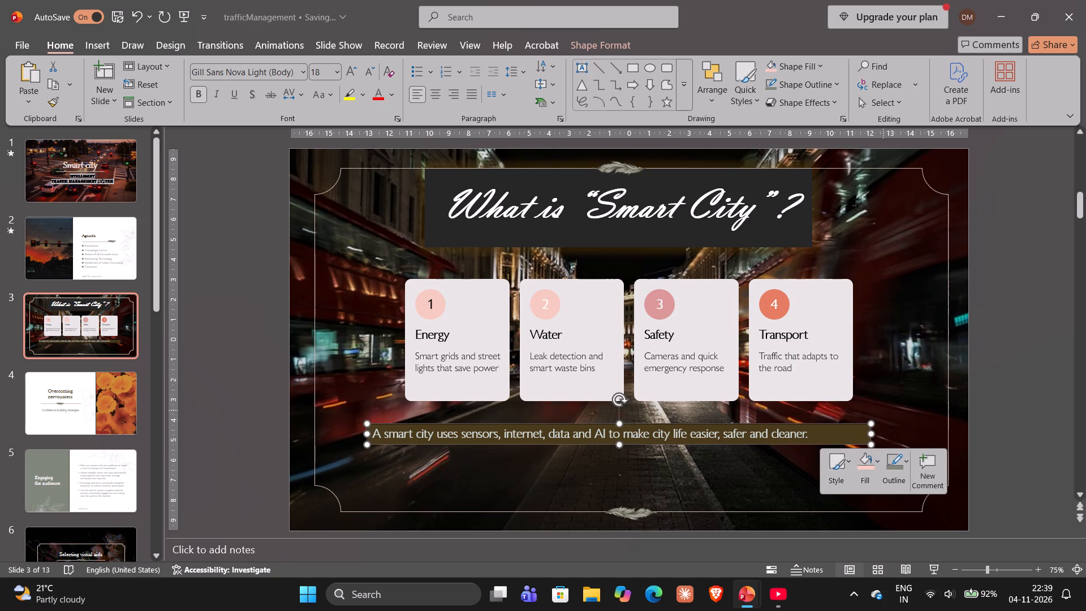
Change the font of the sentence "A smart city uses sensors, internet, data and AI…" to Brush Script MT.
{"action": "left_click", "coordinate": [842, 436]}
{"action": "left_click", "coordinate": [812, 431]}
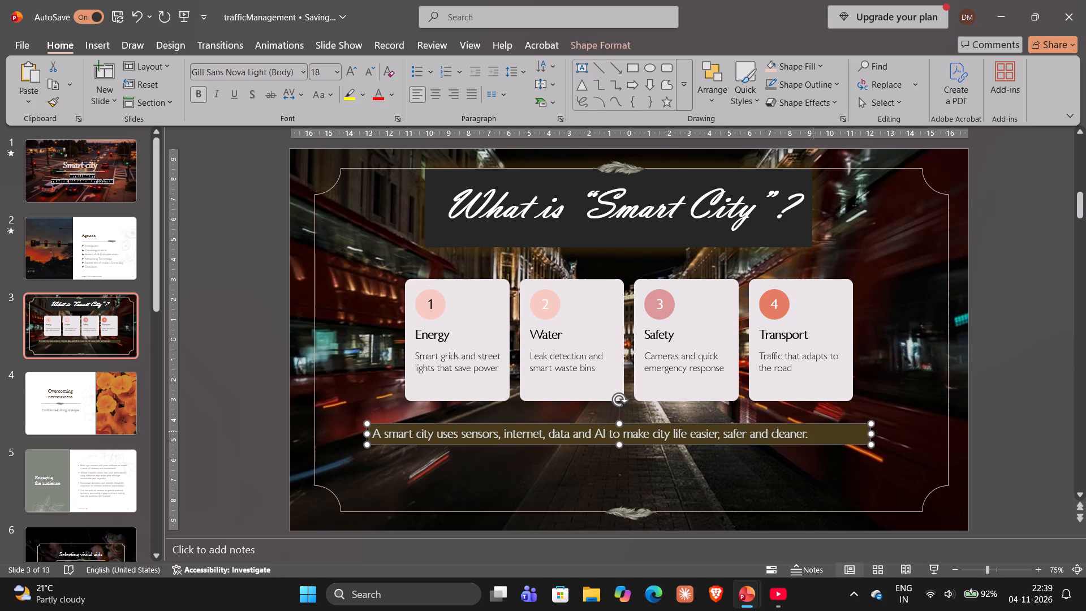
{"action": "left_click", "coordinate": [811, 432]}
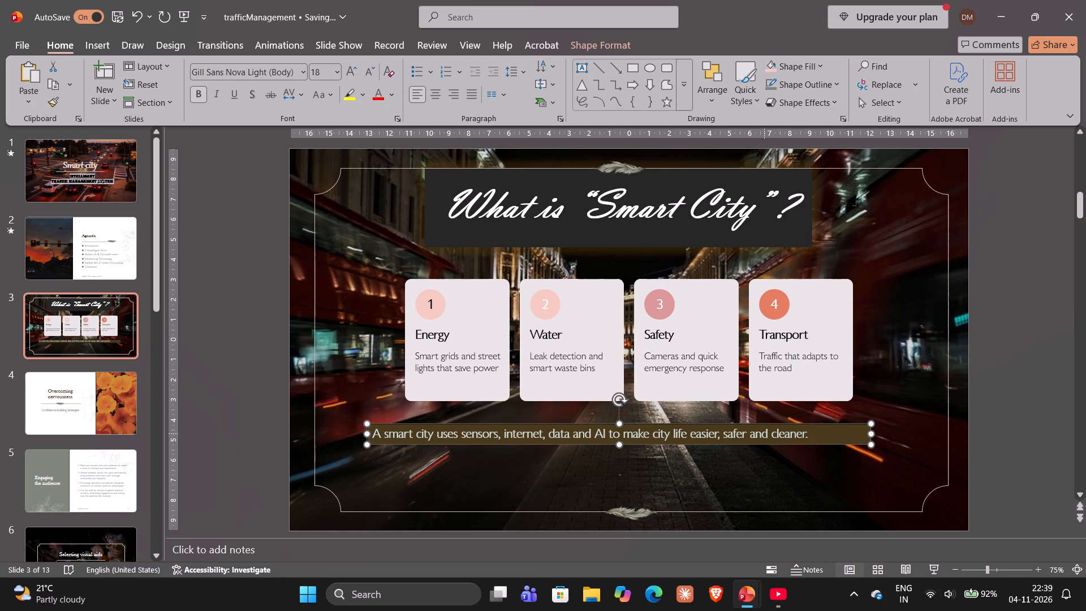
{"action": "left_click", "coordinate": [754, 433]}
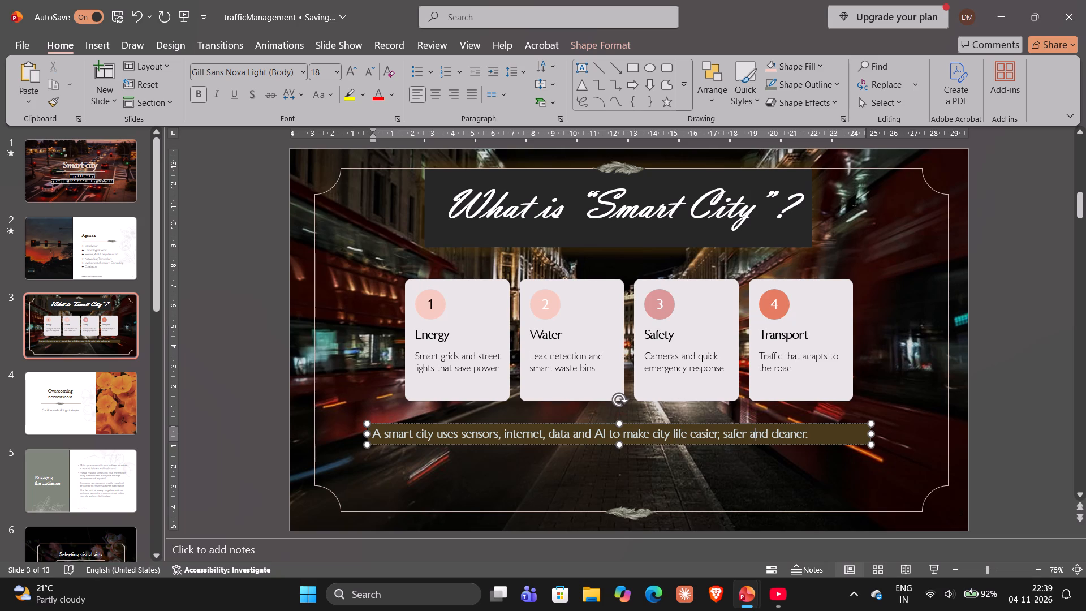
{"action": "left_click", "coordinate": [807, 434]}
{"action": "left_click_drag", "start_coordinate": [374, 433], "coordinate": [766, 415]}
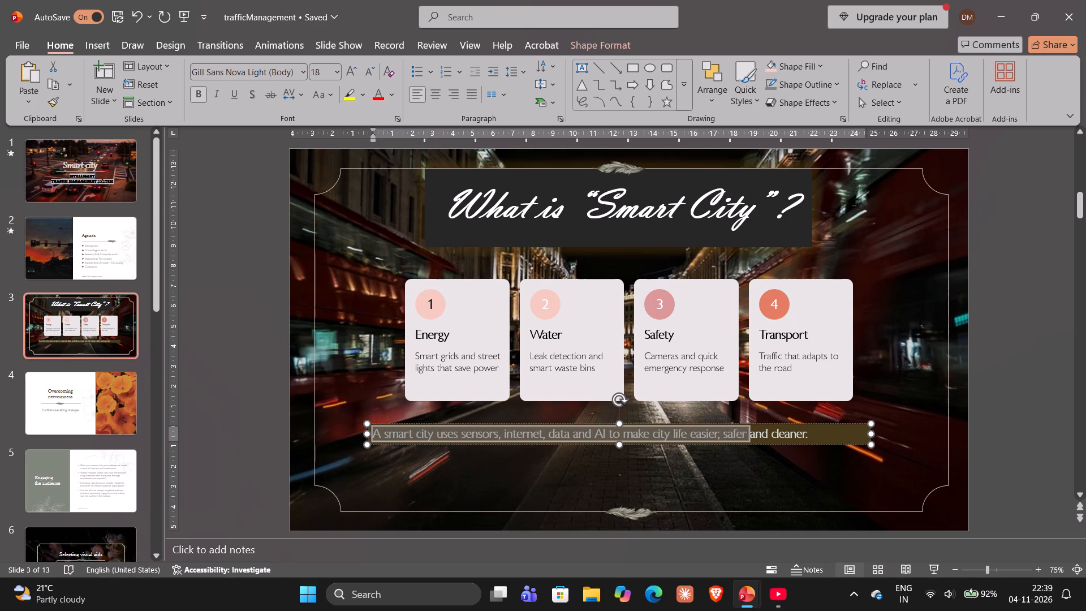
{"action": "left_click_drag", "start_coordinate": [766, 415], "coordinate": [796, 426]}
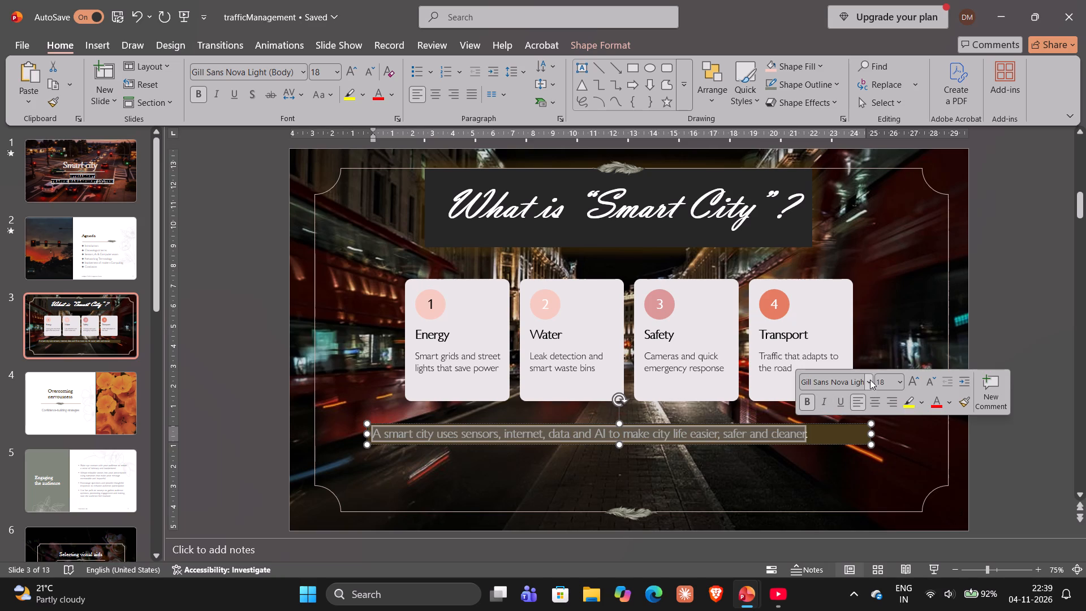
{"action": "left_click", "coordinate": [869, 381]}
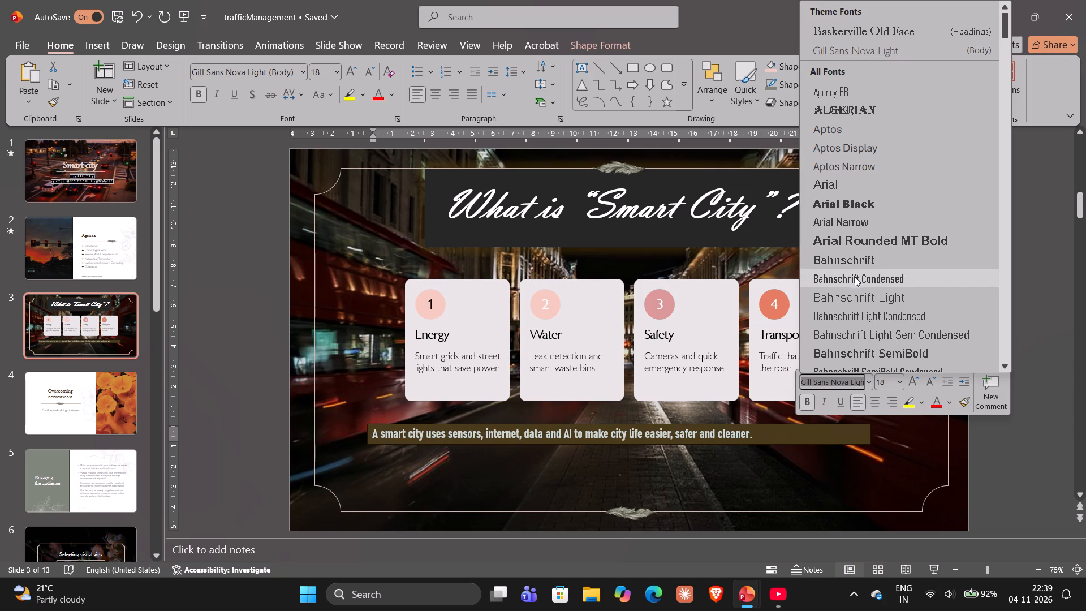
{"action": "scroll", "coordinate": [852, 289], "scroll_direction": "down", "scroll_amount": 1}
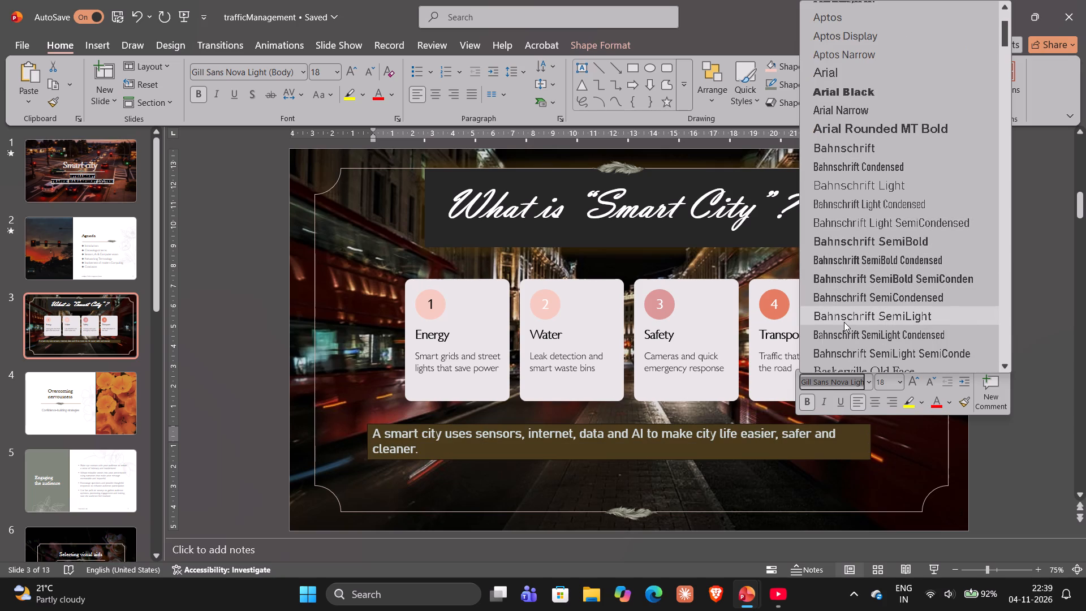
{"action": "scroll", "coordinate": [844, 322], "scroll_direction": "down", "scroll_amount": 2}
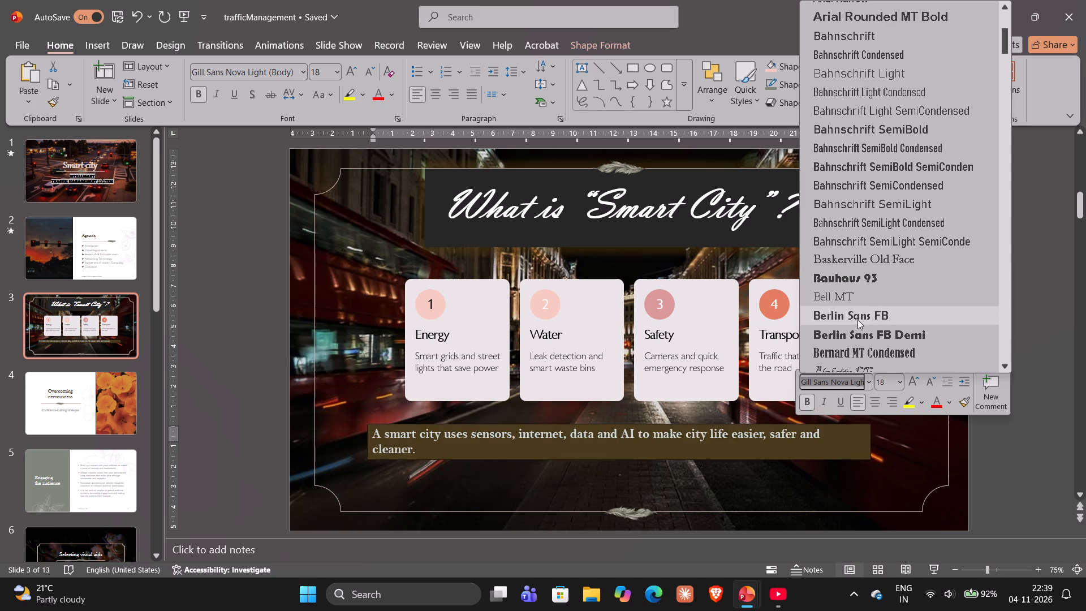
{"action": "scroll", "coordinate": [857, 345], "scroll_direction": "down", "scroll_amount": 3}
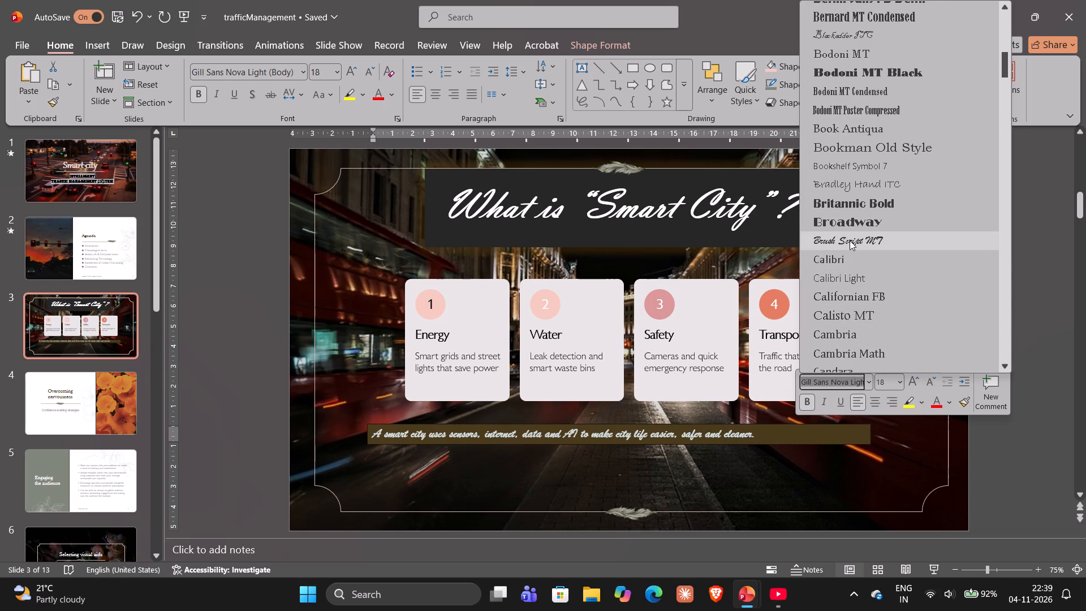
{"action": "left_click", "coordinate": [850, 240]}
Set the sentence's font size to 28 and deselect the text box.
{"action": "left_click", "coordinate": [899, 381]}
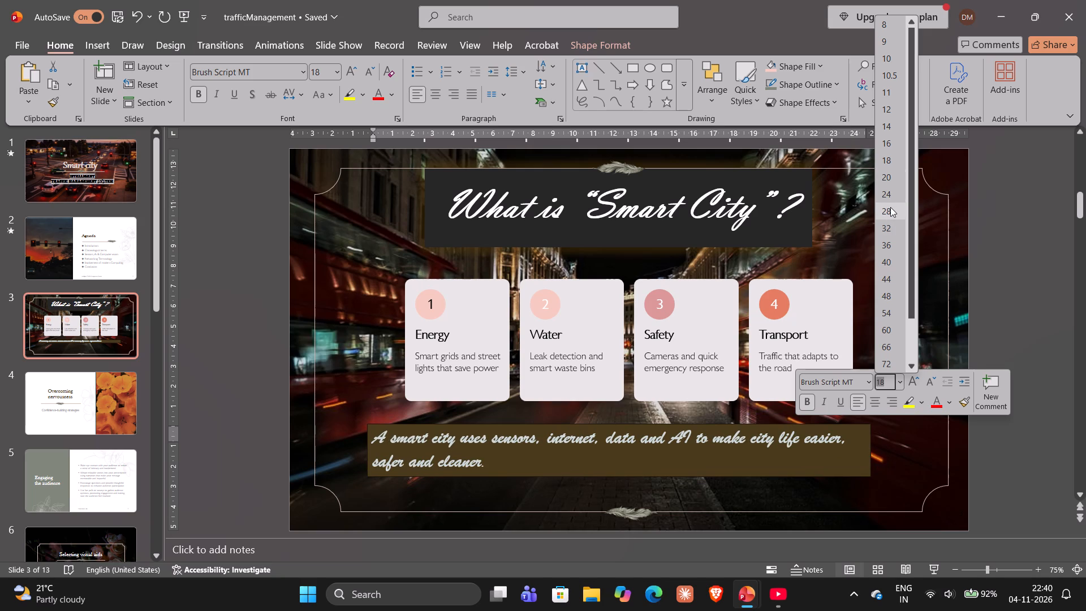
{"action": "left_click", "coordinate": [890, 207]}
{"action": "left_click", "coordinate": [1027, 216]}
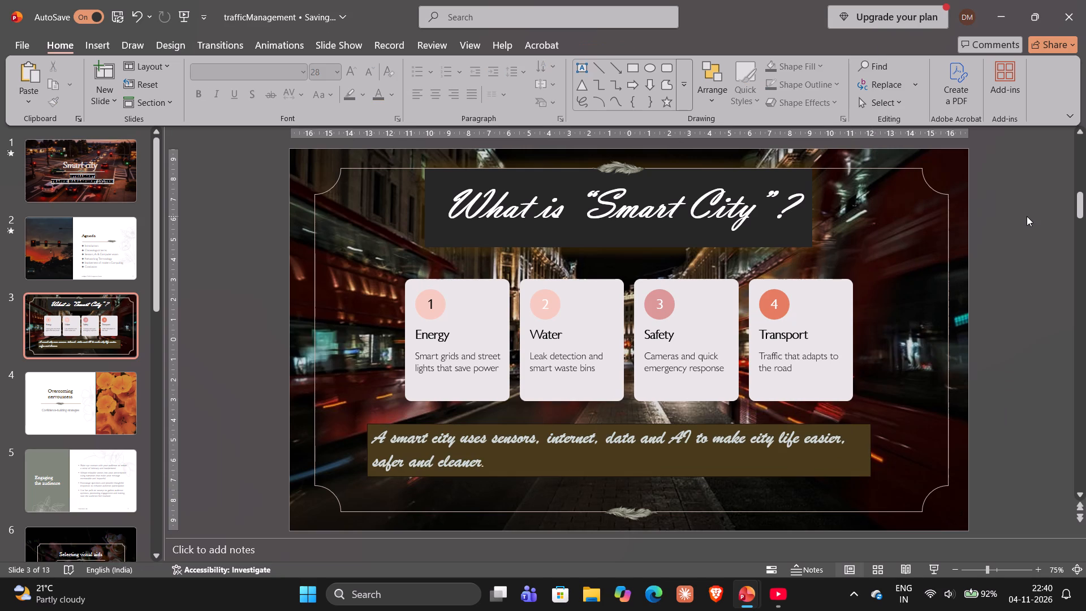
Shift the Transport card's background rectangle toward the slide's right edge and place the number 4 circle in its upper left corner.
{"action": "left_click", "coordinate": [809, 319]}
{"action": "left_click_drag", "start_coordinate": [809, 319], "coordinate": [843, 316]}
{"action": "left_click_drag", "start_coordinate": [843, 316], "coordinate": [905, 315]}
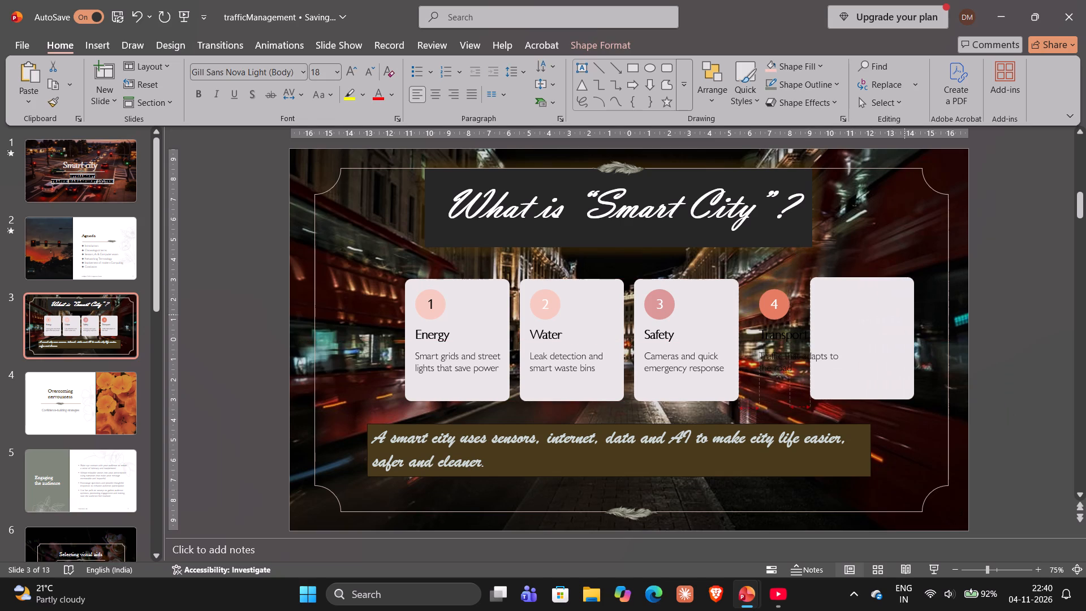
{"action": "left_click_drag", "start_coordinate": [905, 315], "coordinate": [899, 315]}
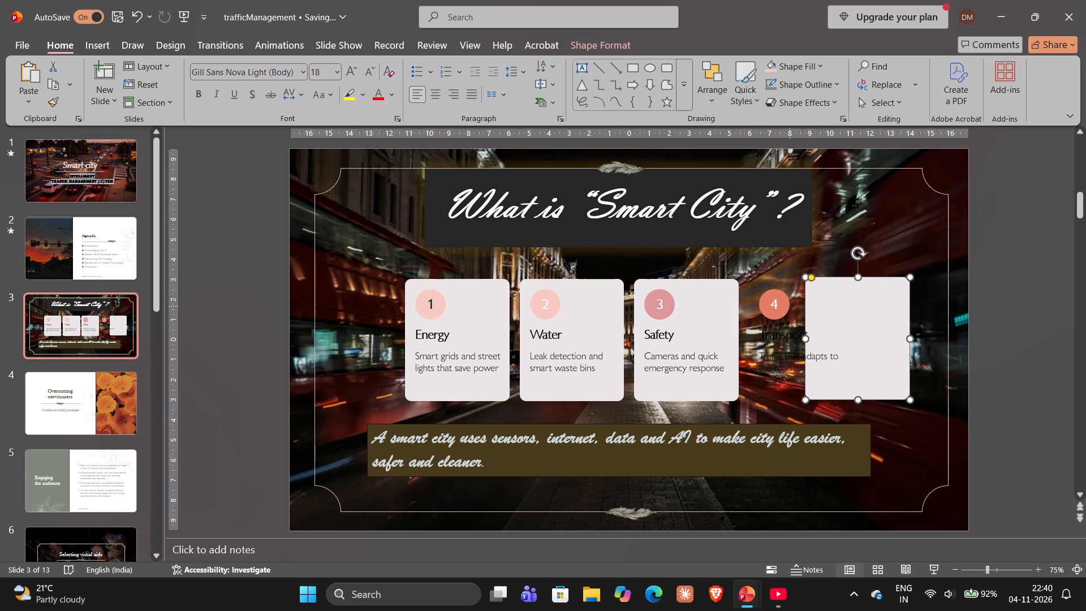
{"action": "left_click", "coordinate": [785, 308]}
{"action": "left_click", "coordinate": [785, 308]}
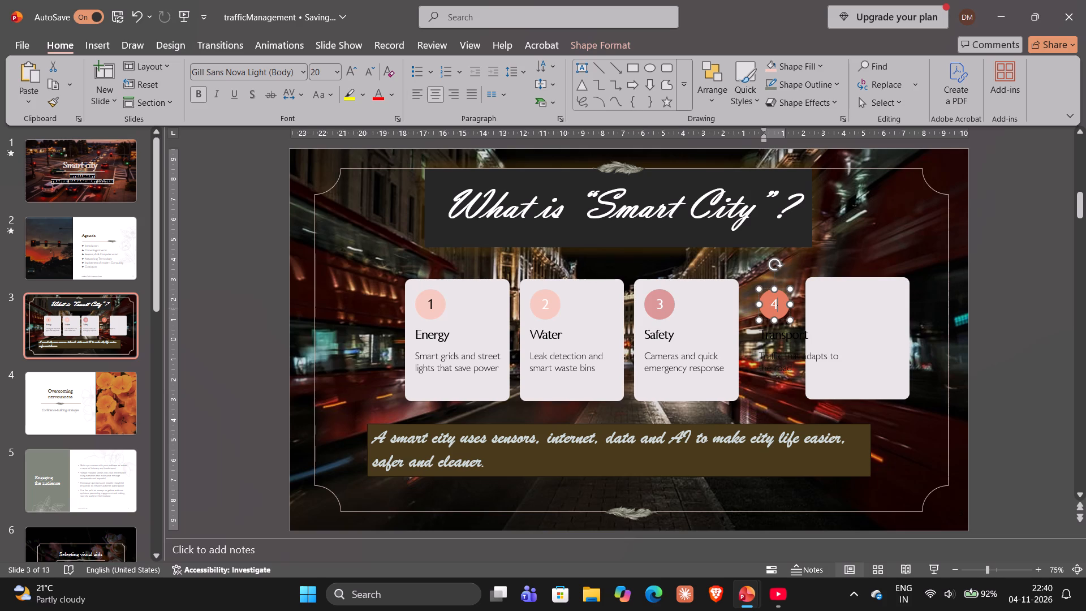
{"action": "left_click_drag", "start_coordinate": [781, 311], "coordinate": [876, 305]}
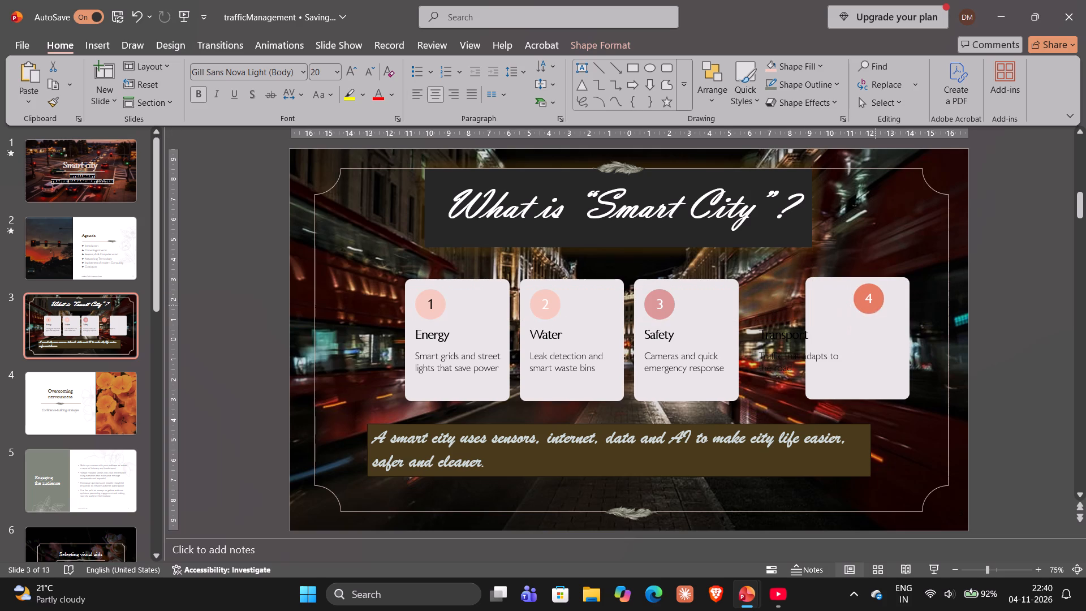
{"action": "left_click_drag", "start_coordinate": [876, 305], "coordinate": [839, 309]}
Move the "Transport" heading and its description onto the shifted fourth card, stacked below the number 4 circle.
{"action": "left_click", "coordinate": [800, 339]}
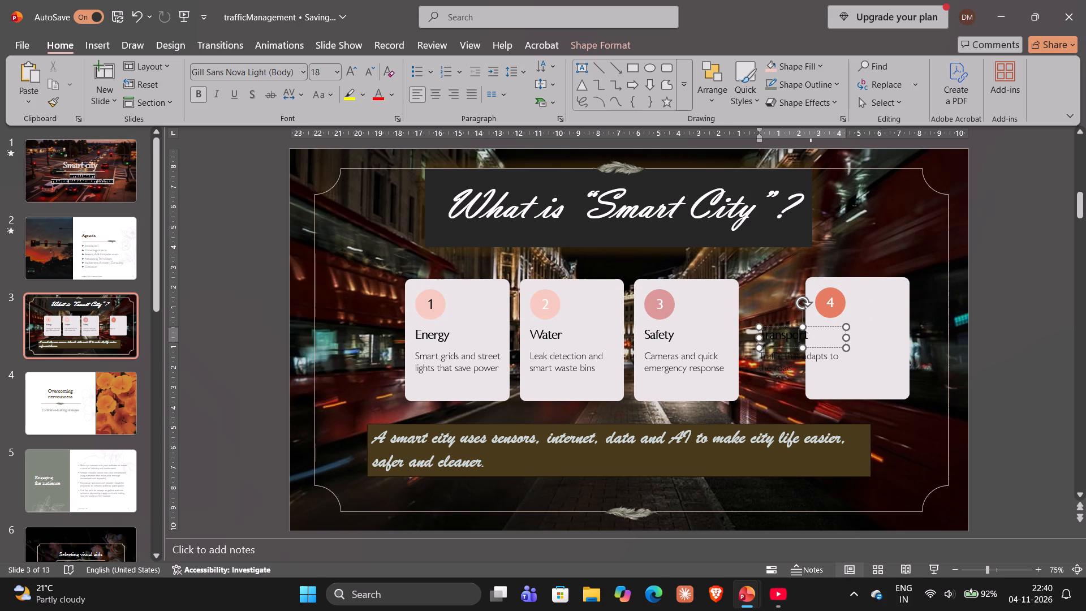
{"action": "left_click_drag", "start_coordinate": [821, 345], "coordinate": [865, 341]}
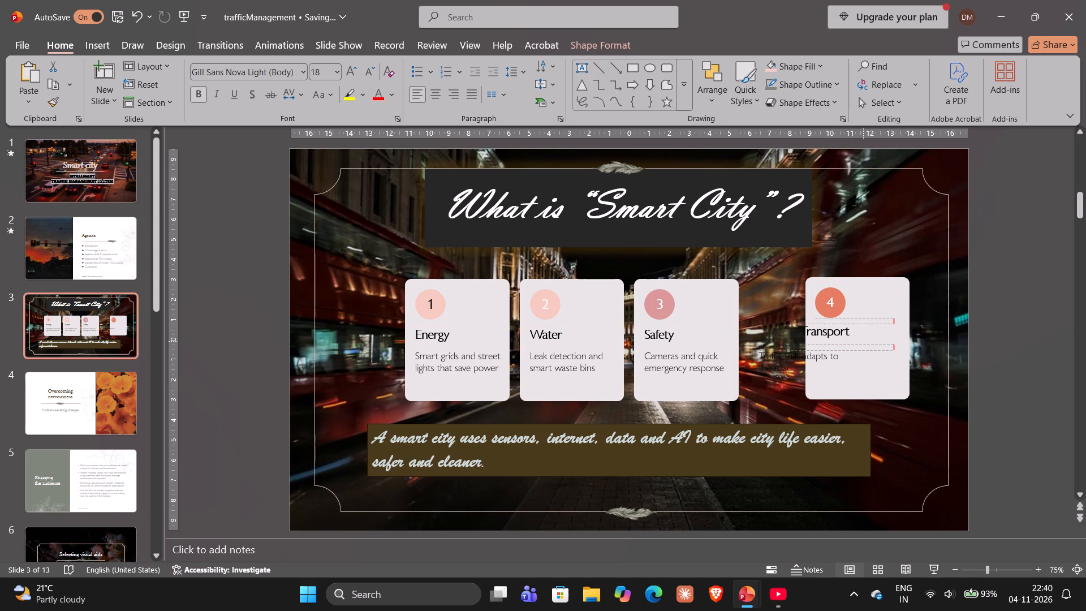
{"action": "left_click_drag", "start_coordinate": [865, 341], "coordinate": [876, 341]}
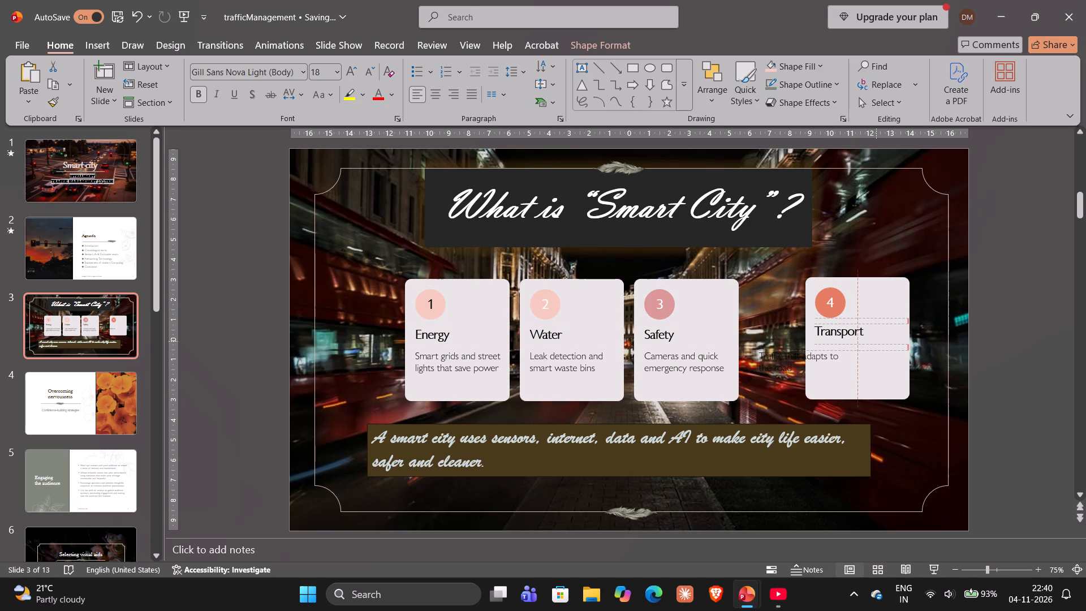
{"action": "left_click_drag", "start_coordinate": [876, 341], "coordinate": [878, 341]}
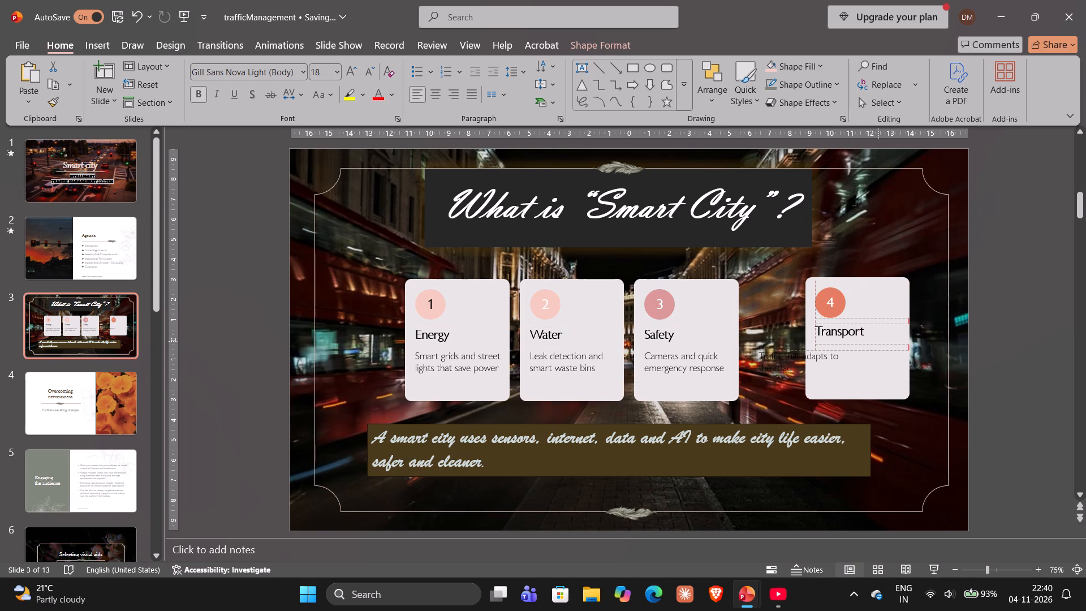
{"action": "left_click_drag", "start_coordinate": [878, 341], "coordinate": [878, 342]}
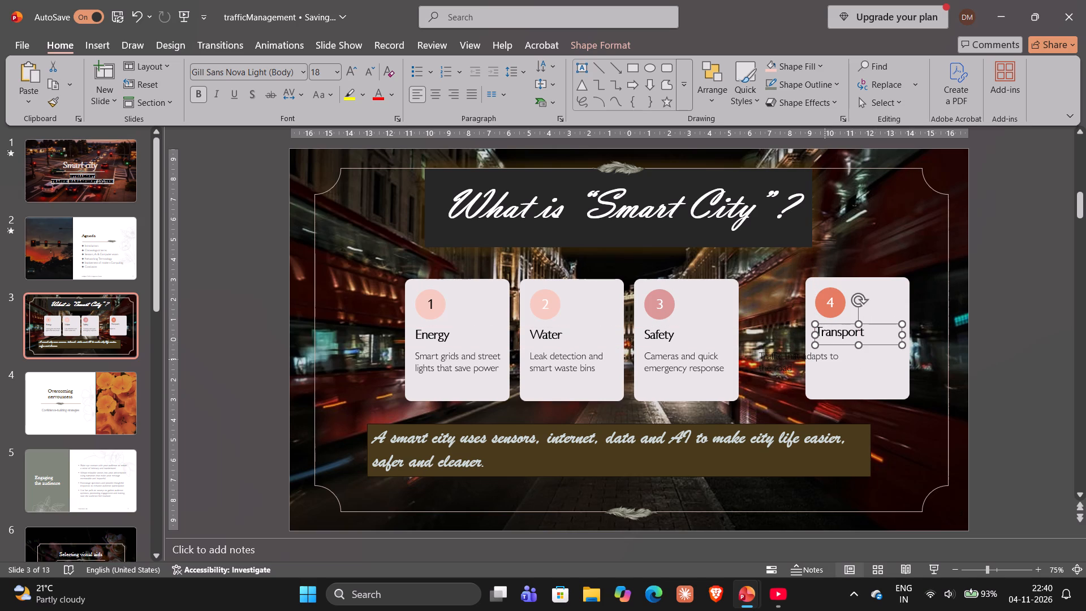
{"action": "left_click", "coordinate": [825, 358]}
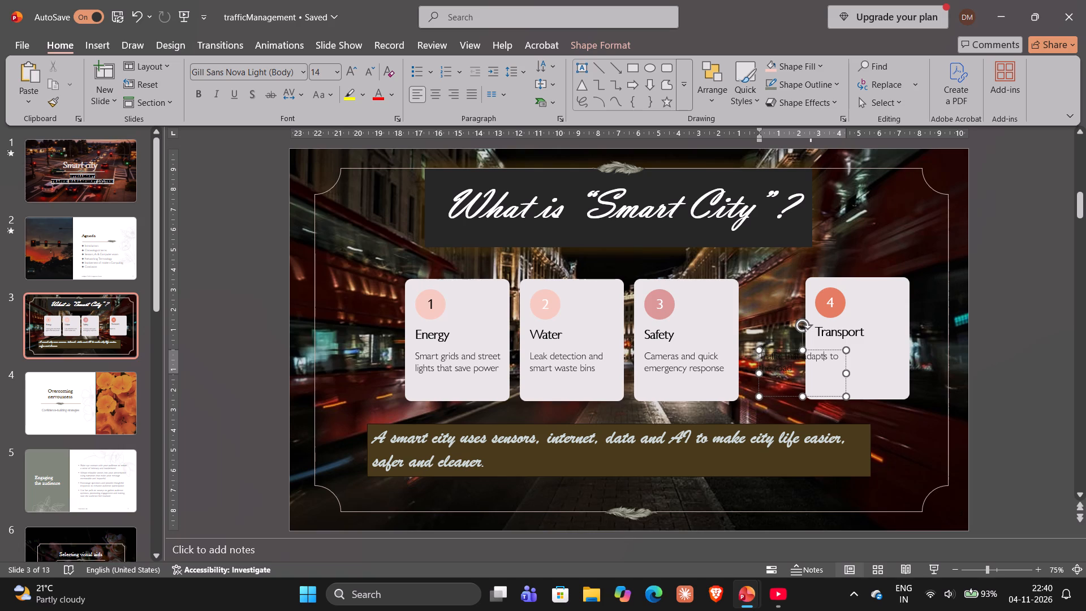
{"action": "left_click_drag", "start_coordinate": [847, 382], "coordinate": [909, 384]}
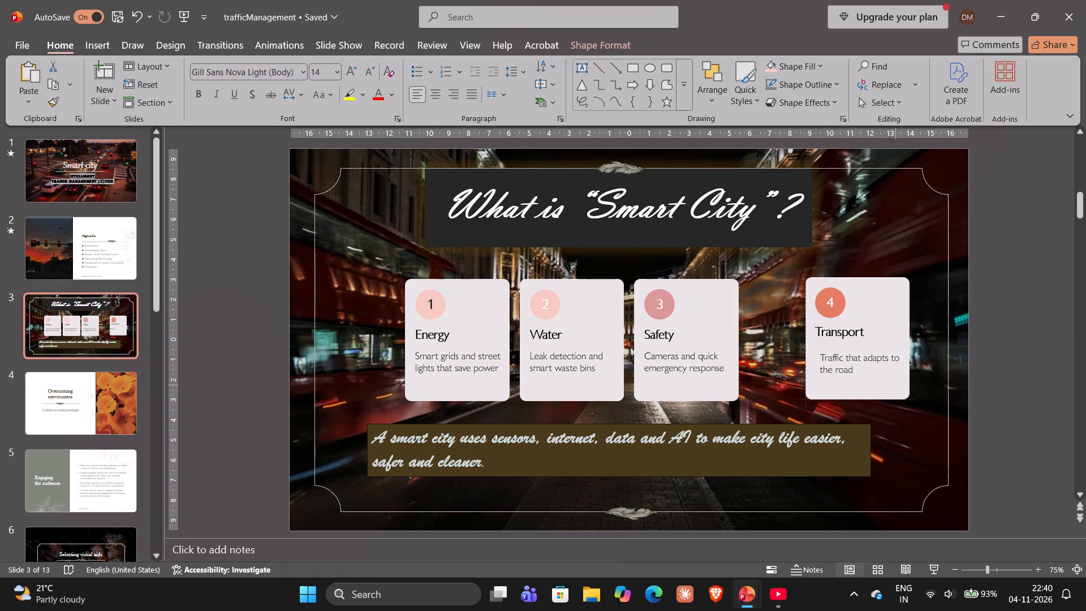
{"action": "left_click_drag", "start_coordinate": [909, 384], "coordinate": [900, 381]}
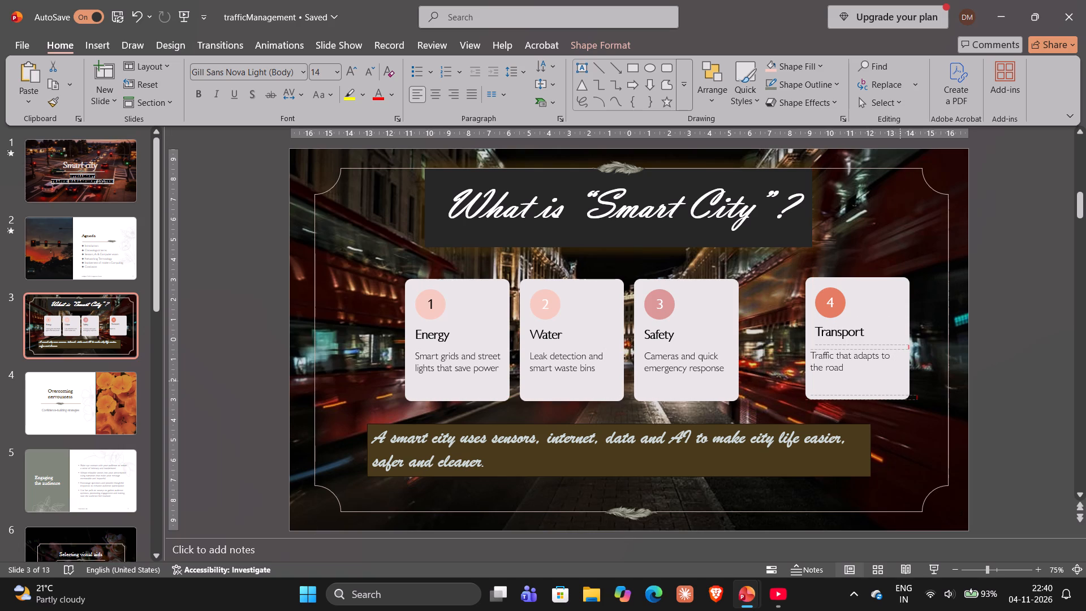
{"action": "left_click_drag", "start_coordinate": [900, 381], "coordinate": [899, 384]}
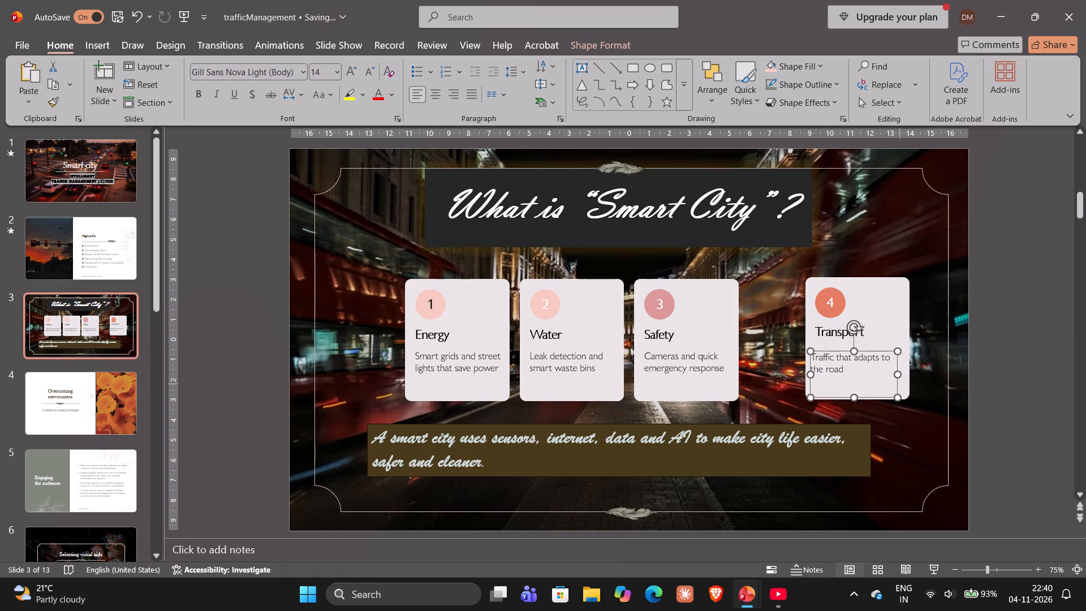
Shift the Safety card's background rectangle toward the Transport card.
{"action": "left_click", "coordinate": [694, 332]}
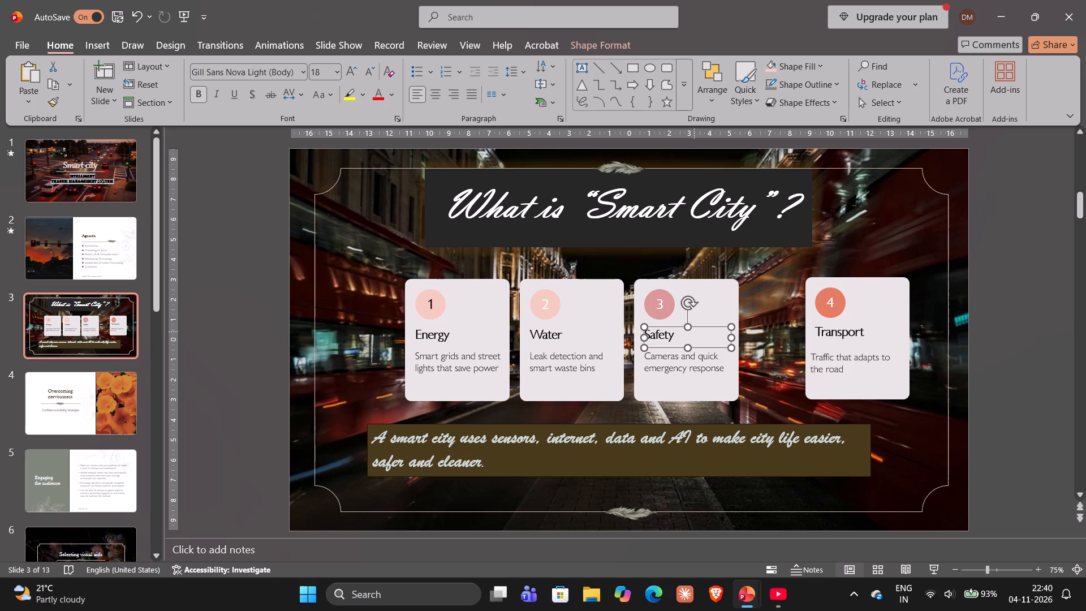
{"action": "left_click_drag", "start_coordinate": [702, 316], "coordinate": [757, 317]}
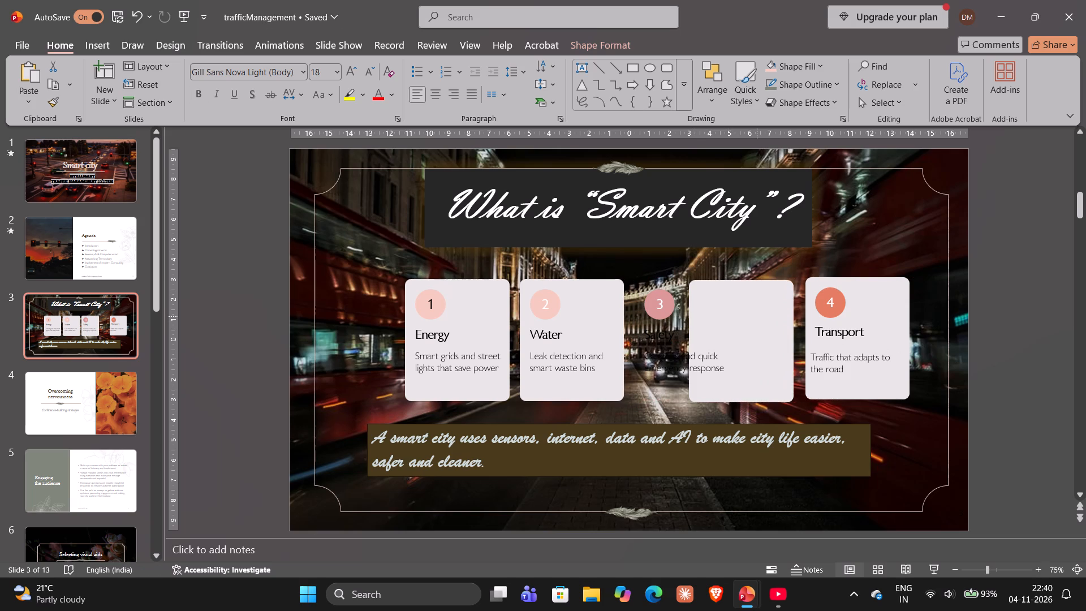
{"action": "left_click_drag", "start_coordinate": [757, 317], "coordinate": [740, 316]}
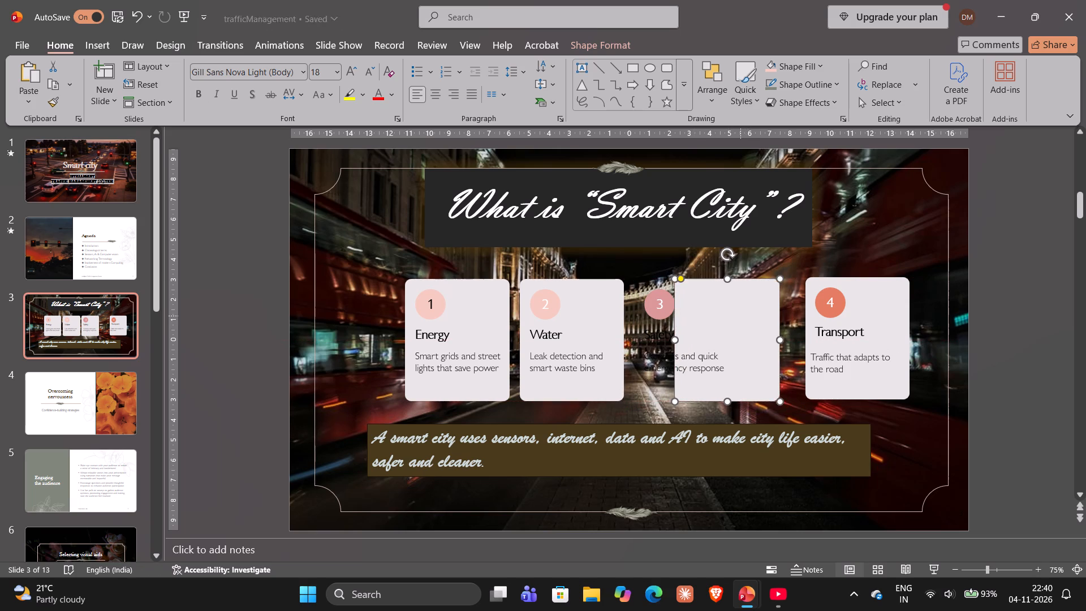
Undo the moves of the Safety and Transport card elements back to the original four-card layout.
{"action": "key", "text": "ctrl+z"}
{"action": "key", "text": "ctrl+z"}
{"action": "key", "text": "ctrl+z"}
{"action": "key", "text": "ctrl+z"}
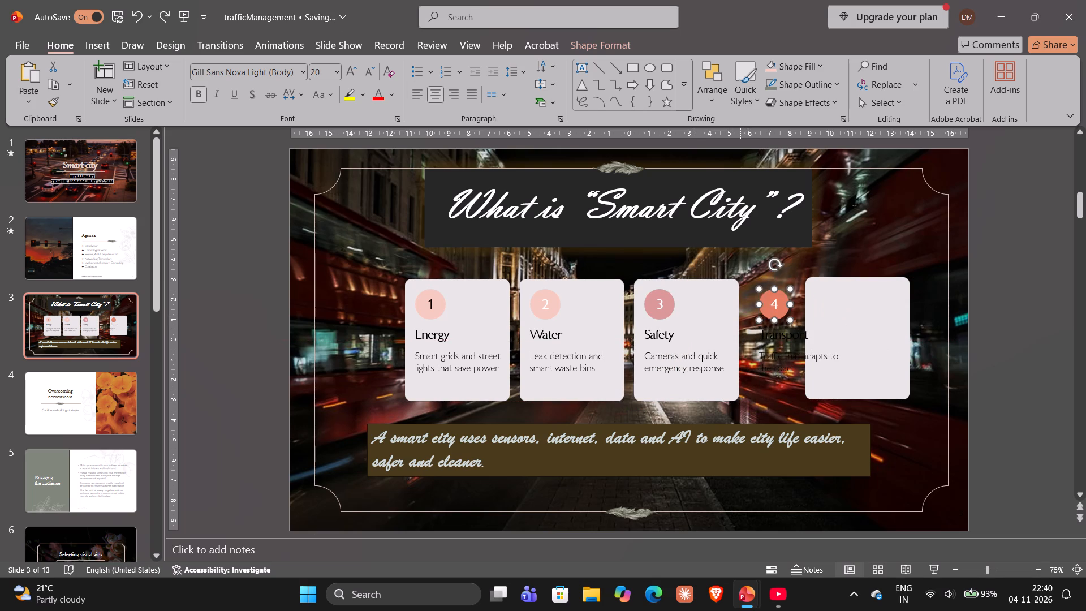
{"action": "key", "text": "ctrl+z"}
Look through the available style, outline and fill options for the Transport card's background rectangle.
{"action": "left_click", "coordinate": [834, 312]}
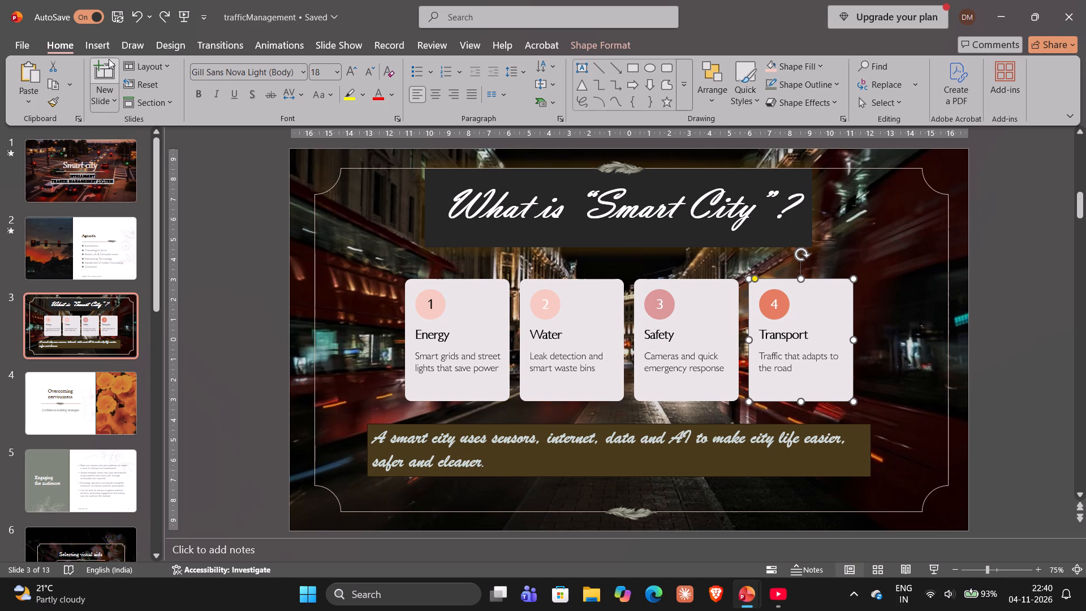
{"action": "left_click", "coordinate": [160, 45]}
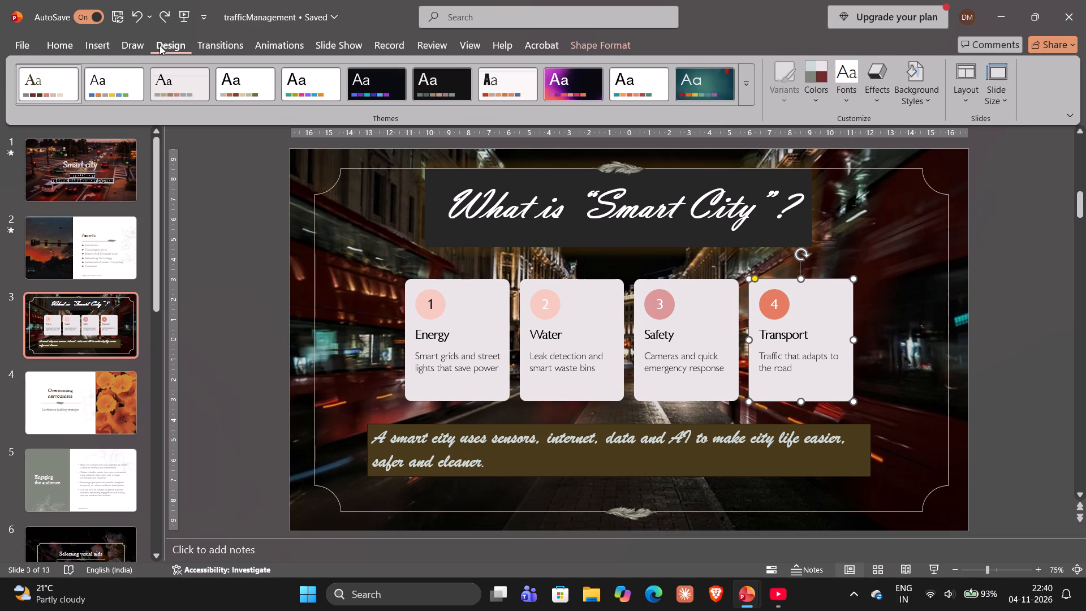
{"action": "left_click", "coordinate": [121, 45]}
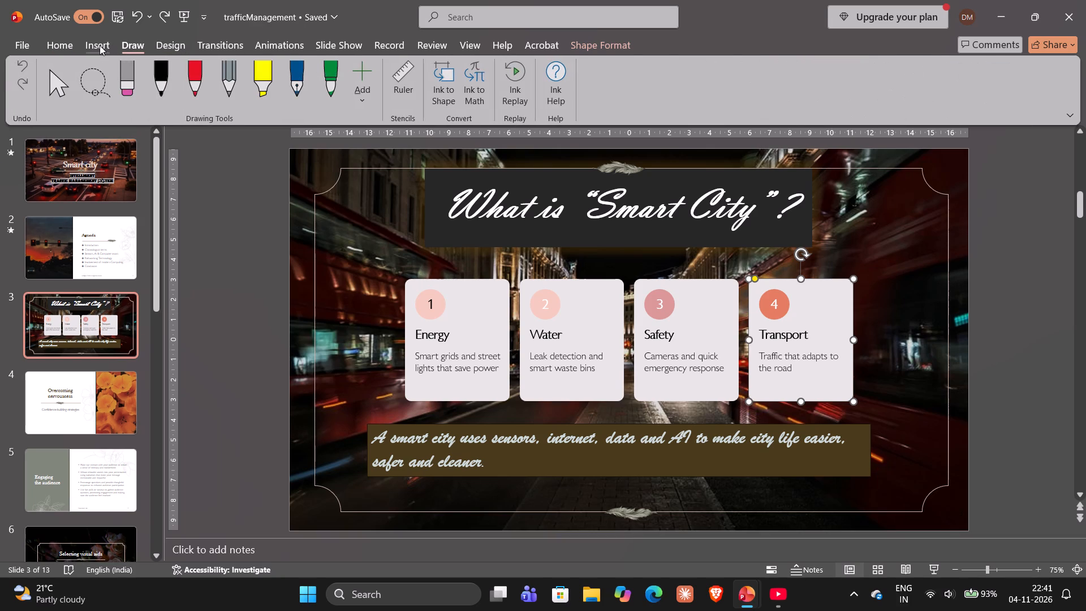
{"action": "left_click", "coordinate": [100, 45]}
{"action": "left_click", "coordinate": [64, 46]}
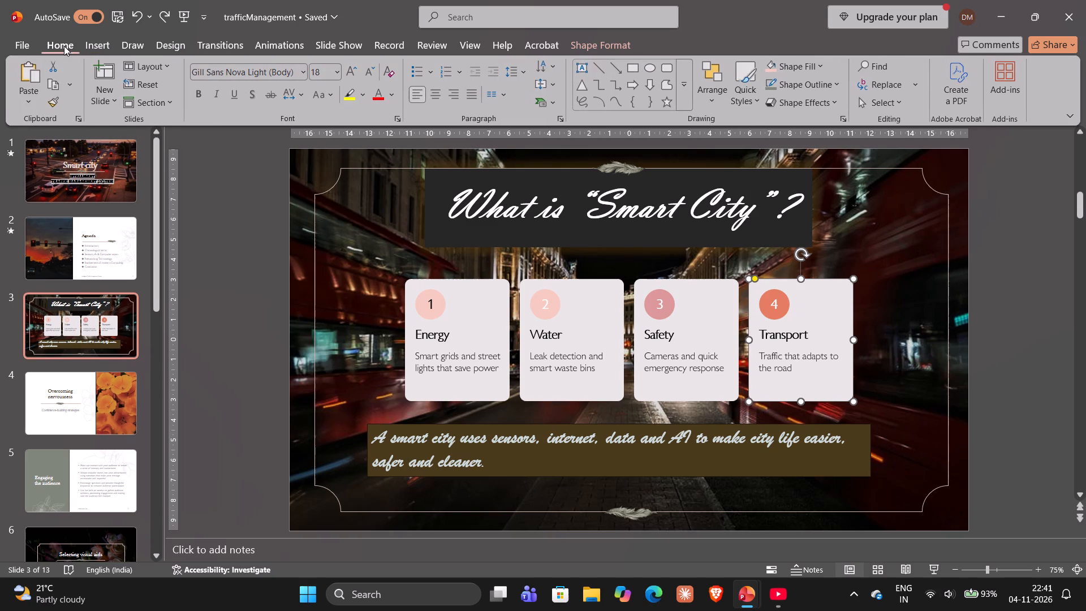
{"action": "left_click", "coordinate": [829, 298]}
{"action": "left_click", "coordinate": [829, 298]}
{"action": "left_click", "coordinate": [757, 100]}
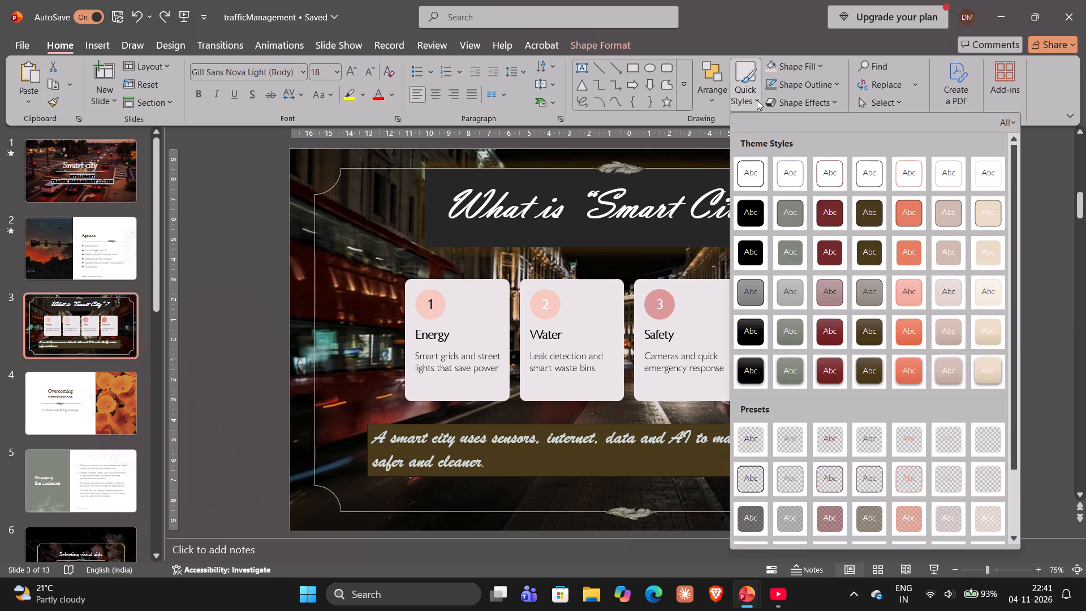
{"action": "left_click", "coordinate": [757, 100]}
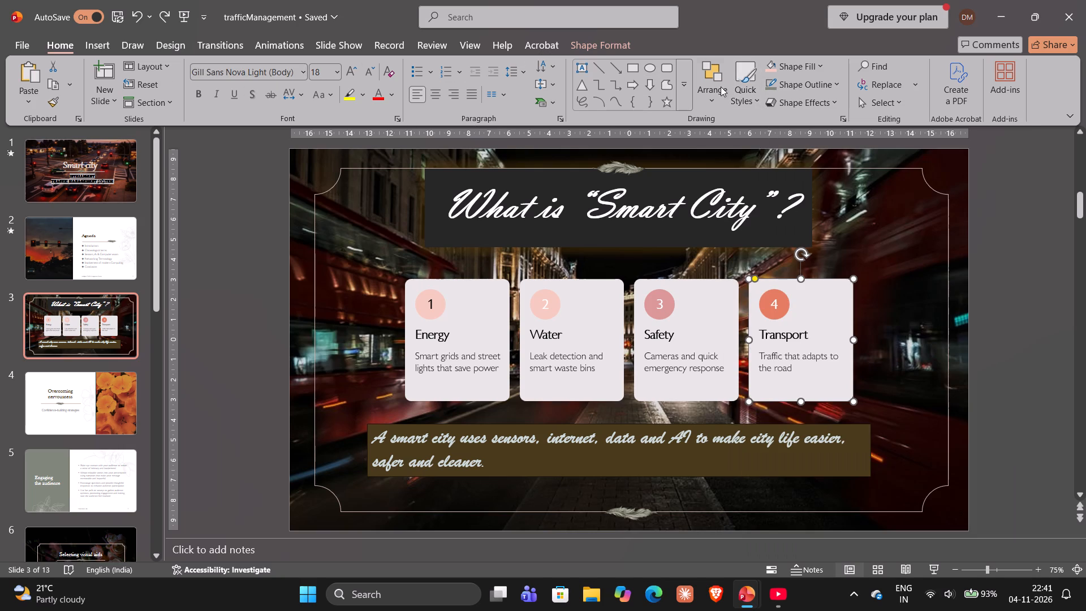
{"action": "left_click", "coordinate": [721, 87]}
{"action": "left_click", "coordinate": [721, 87]}
{"action": "left_click", "coordinate": [792, 89]}
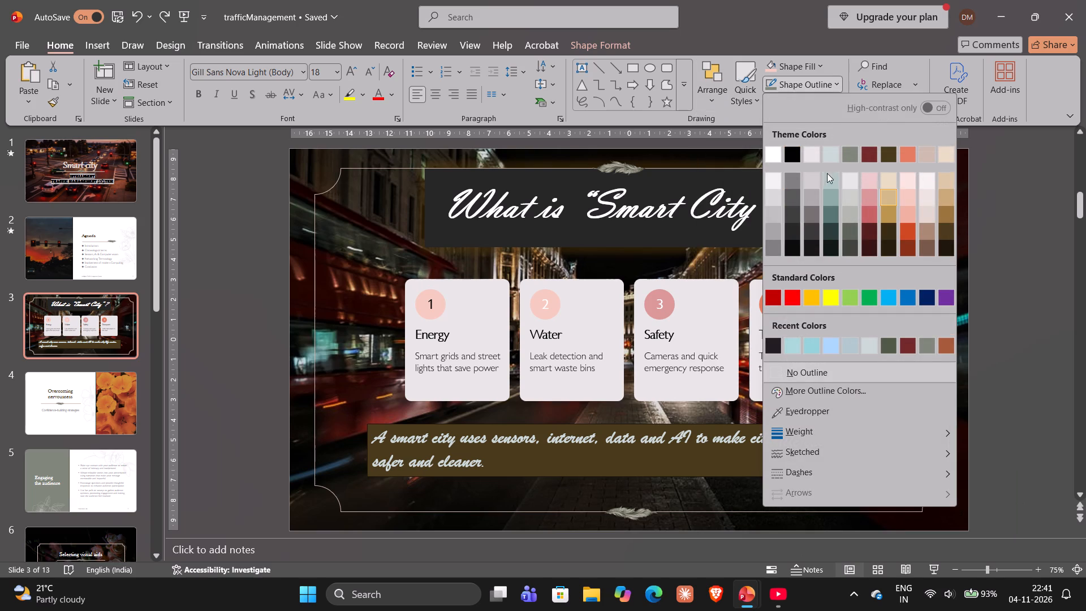
{"action": "left_click", "coordinate": [792, 68]}
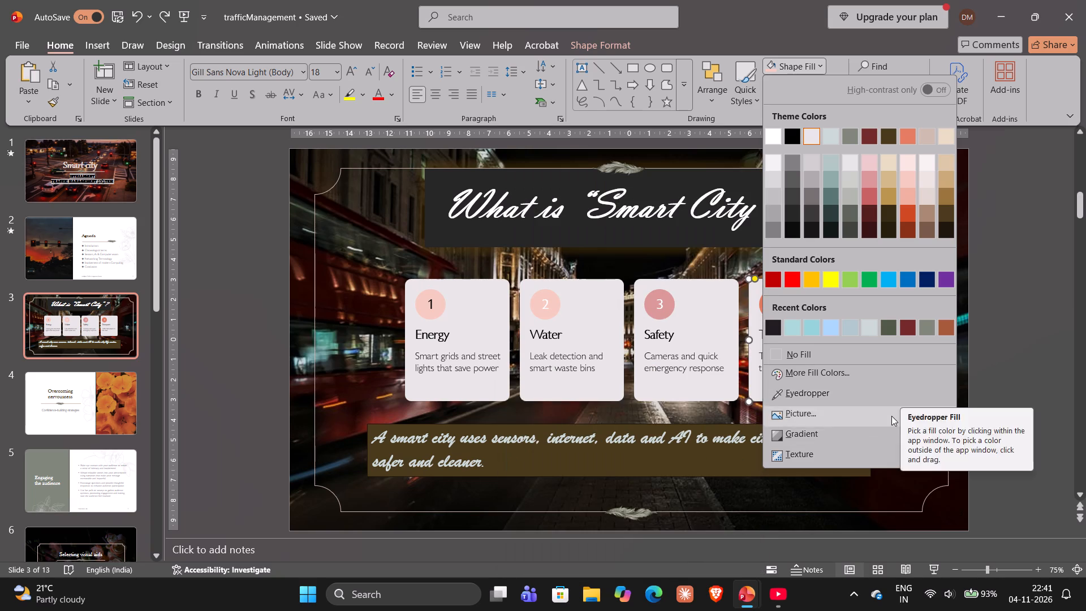
{"action": "left_click", "coordinate": [1030, 403]}
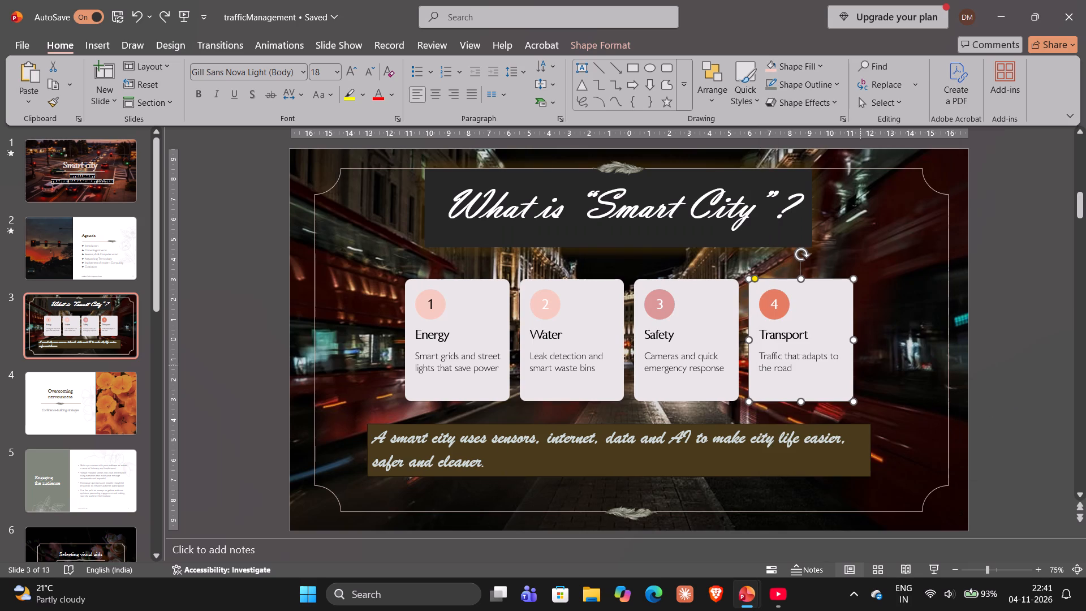
{"action": "left_click", "coordinate": [837, 343]}
{"action": "left_click", "coordinate": [841, 308]}
{"action": "key", "text": "super+Print"}
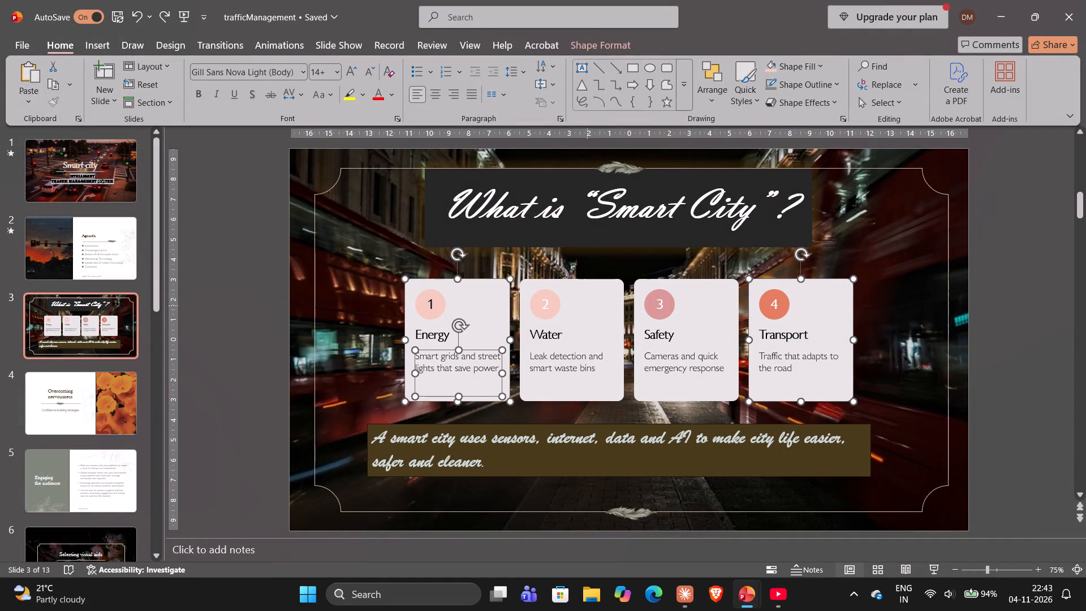
{"action": "left_click", "coordinate": [1014, 227]}
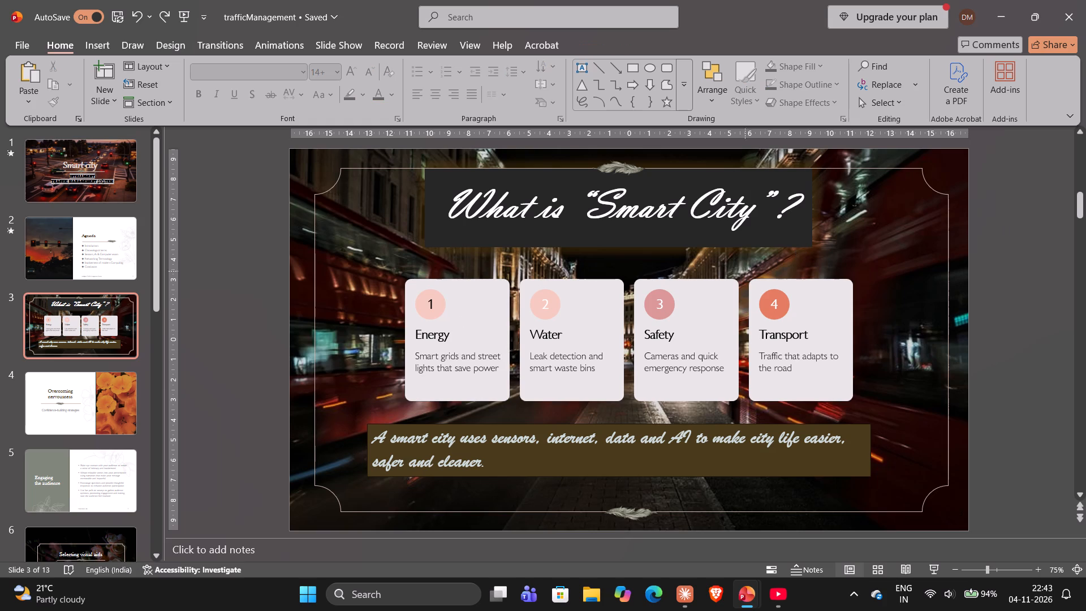
{"action": "left_click", "coordinate": [480, 319], "text": "ctrl"}
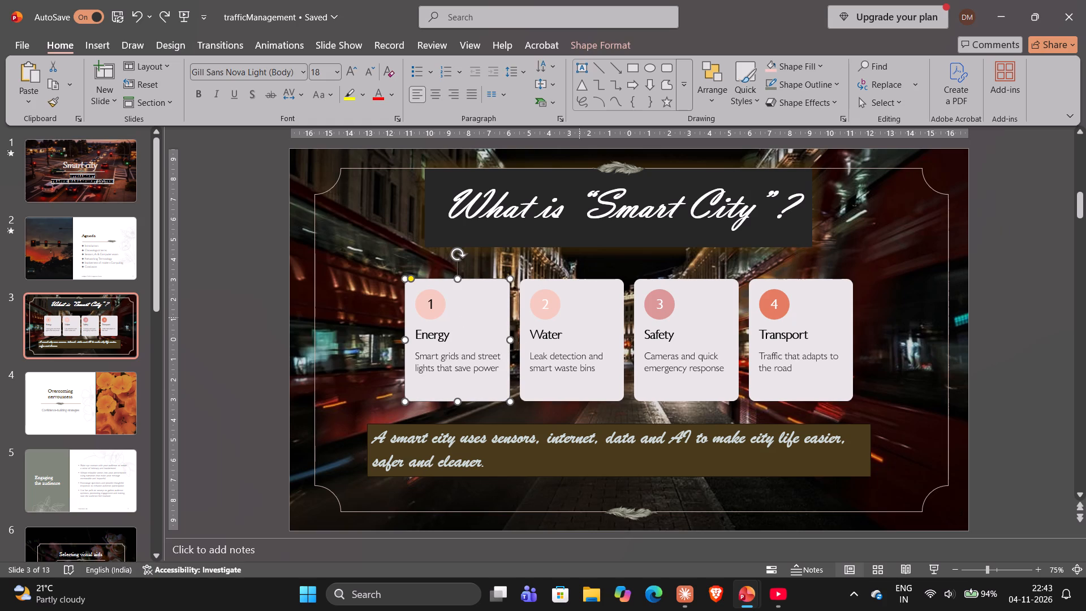
{"action": "left_click", "coordinate": [579, 317], "text": "ctrl"}
{"action": "left_click", "coordinate": [692, 311], "text": "ctrl"}
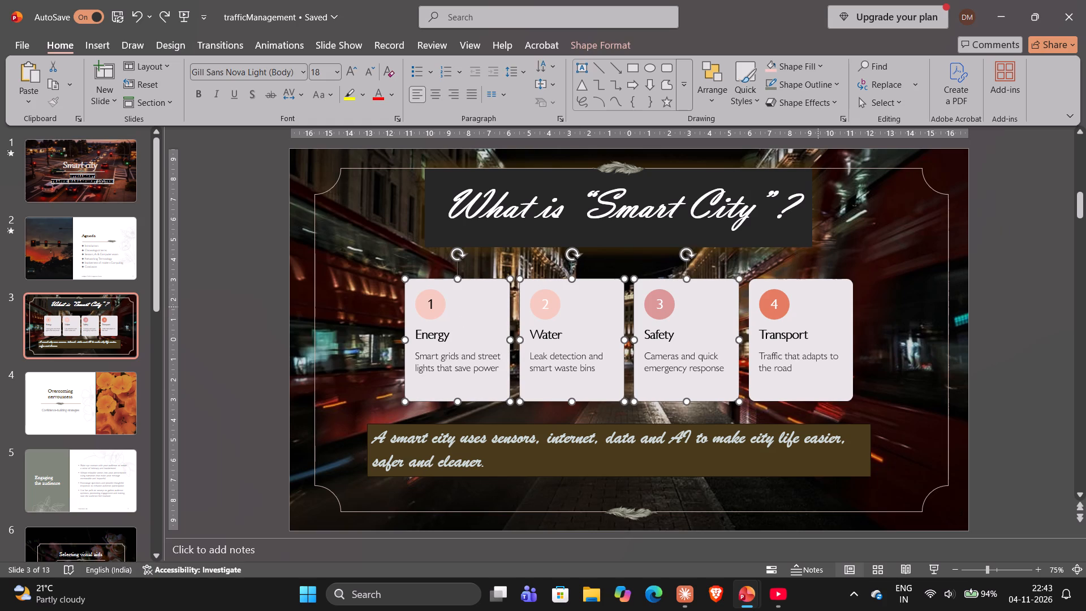
{"action": "left_click", "coordinate": [819, 307], "text": "ctrl"}
{"action": "right_click", "coordinate": [863, 300]}
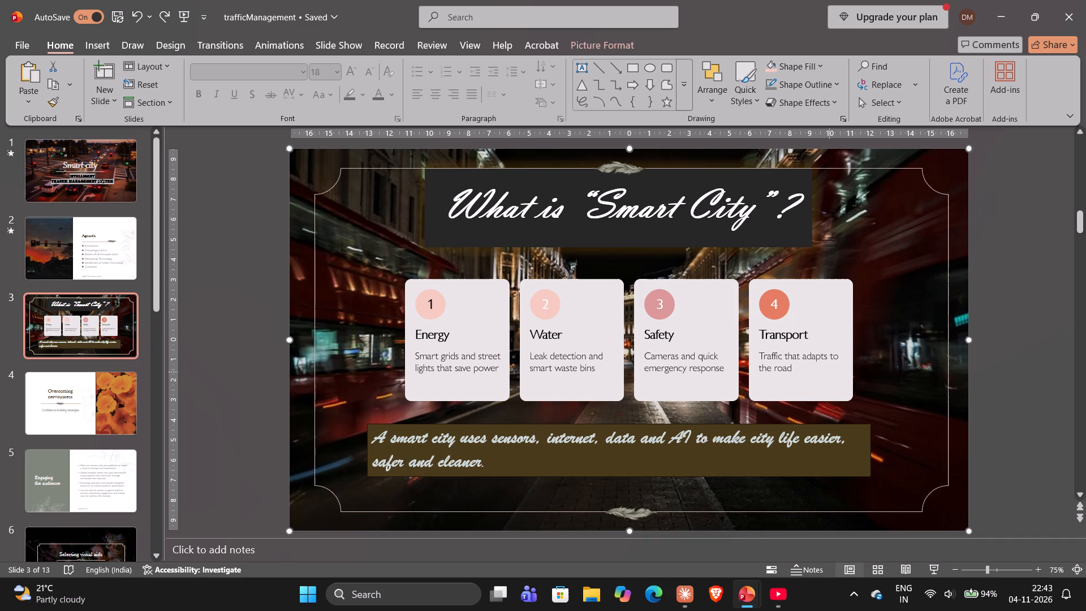
Select the background rectangles of all four cards together and set their solid fill transparency to 25%.
{"action": "left_click", "coordinate": [479, 290], "text": "ctrl"}
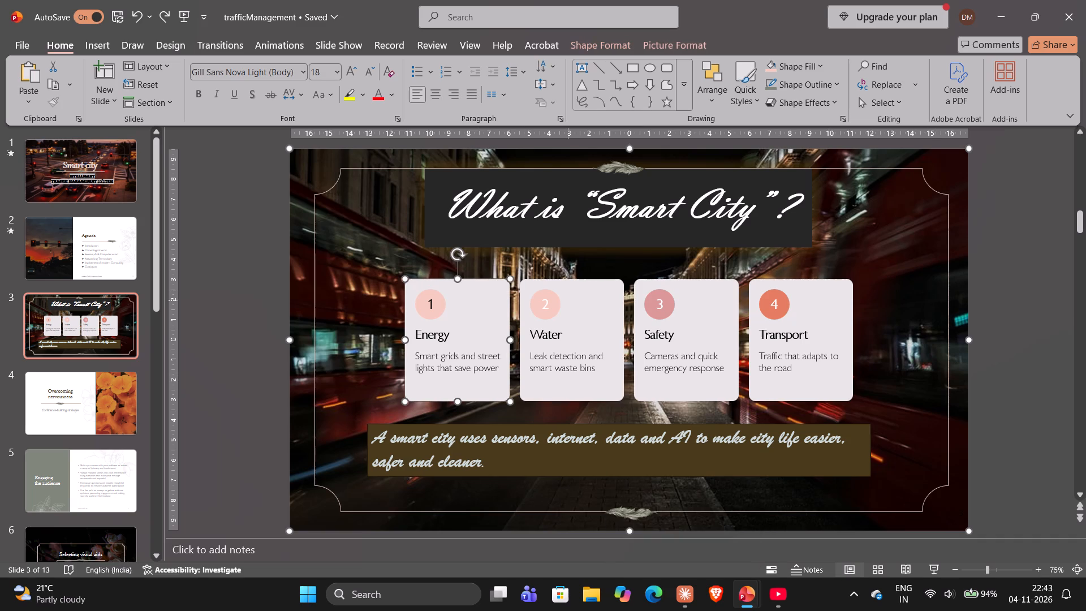
{"action": "left_click_drag", "start_coordinate": [568, 300], "coordinate": [694, 298], "text": "ctrl"}
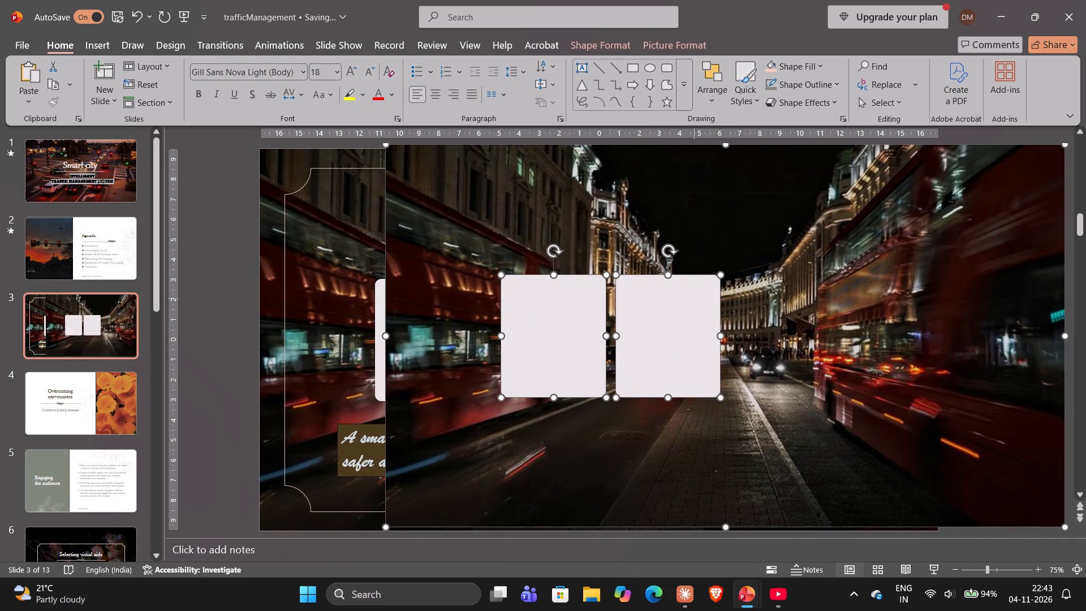
{"action": "key", "text": "ctrl+z"}
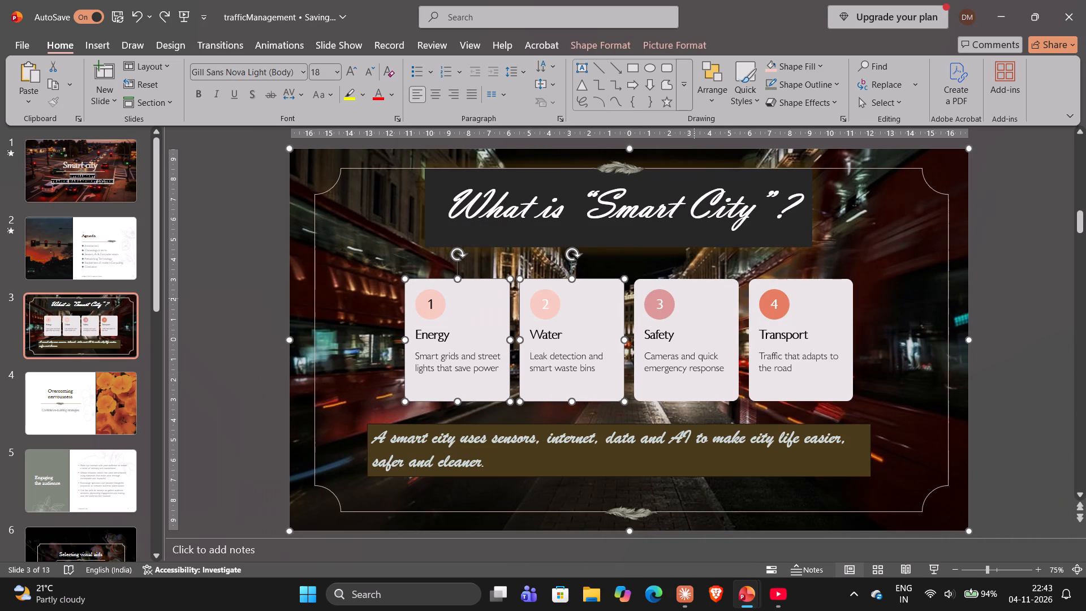
{"action": "left_click", "coordinate": [709, 302], "text": "ctrl"}
{"action": "left_click", "coordinate": [807, 310], "text": "ctrl"}
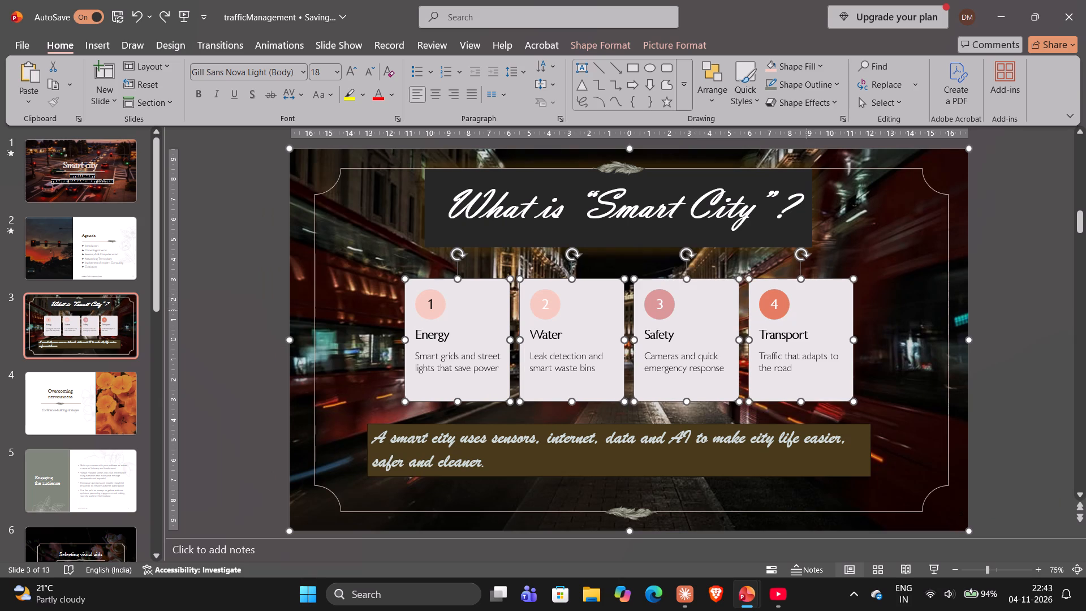
{"action": "right_click", "coordinate": [939, 274]}
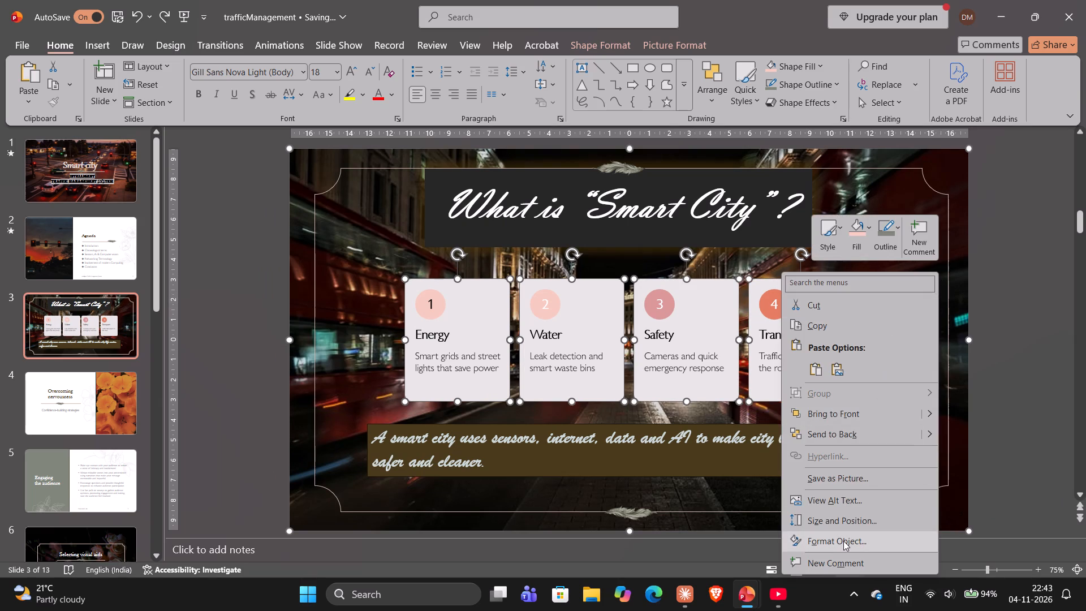
{"action": "left_click", "coordinate": [843, 541]}
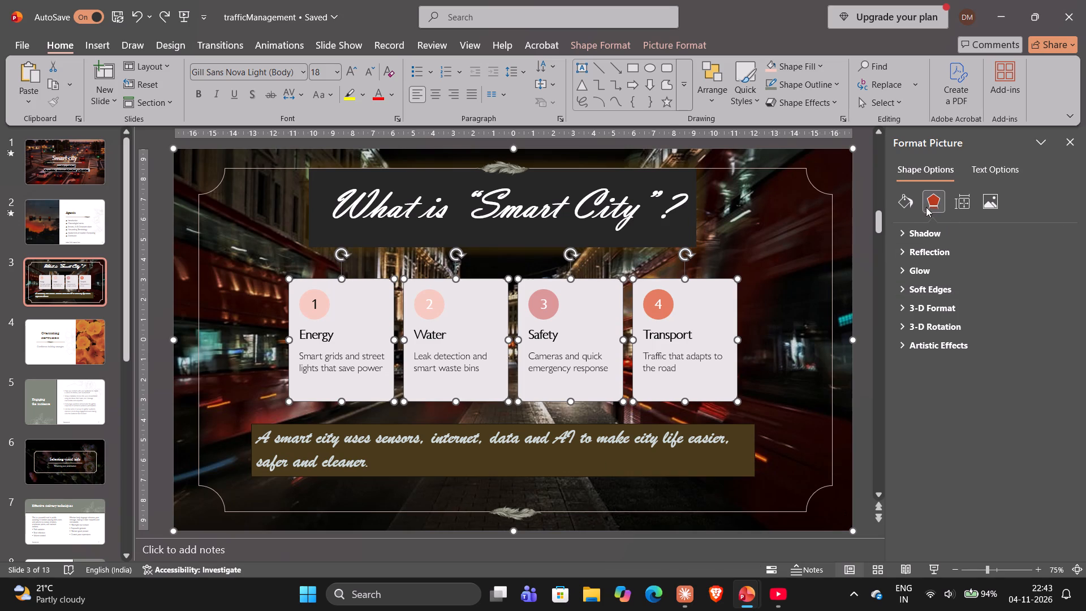
{"action": "left_click", "coordinate": [912, 204]}
{"action": "left_click", "coordinate": [924, 232]}
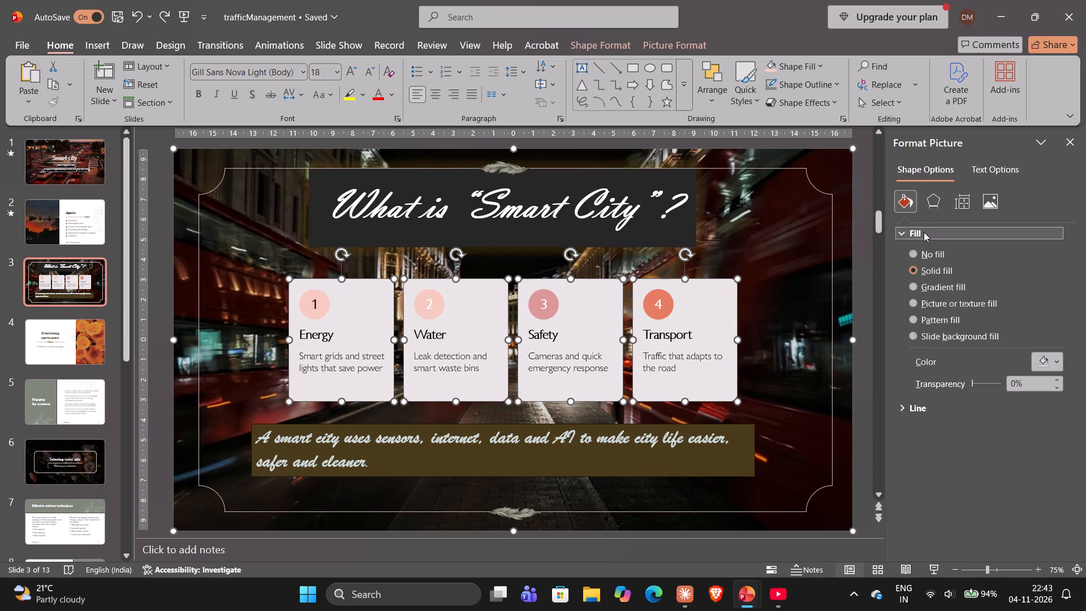
{"action": "left_click", "coordinate": [934, 274]}
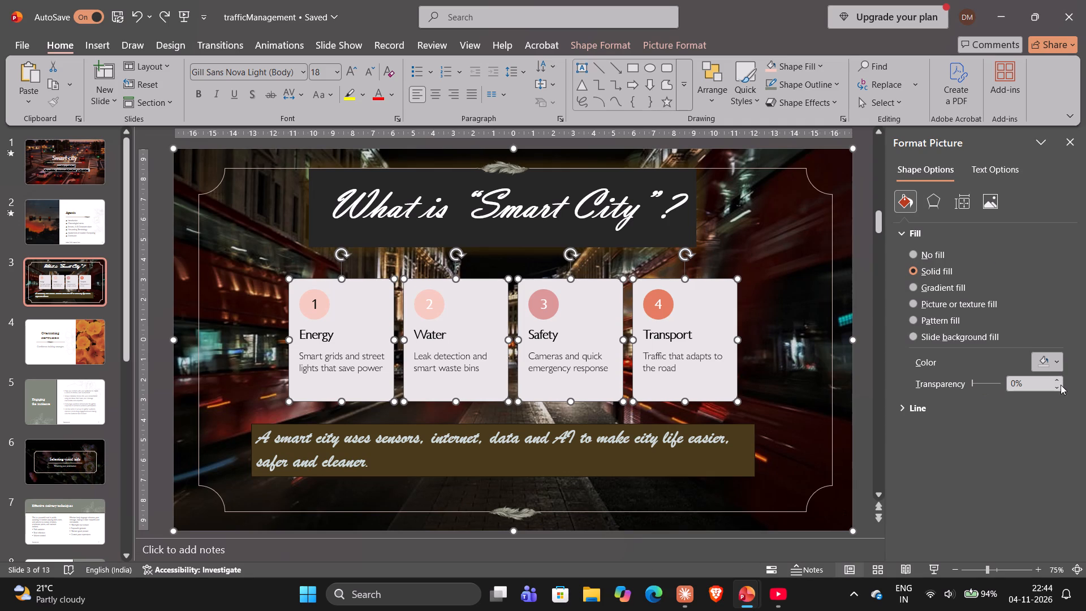
{"action": "triple_click", "coordinate": [1055, 380]}
{"action": "triple_click", "coordinate": [1055, 380]}
{"action": "triple_click", "coordinate": [1055, 380]}
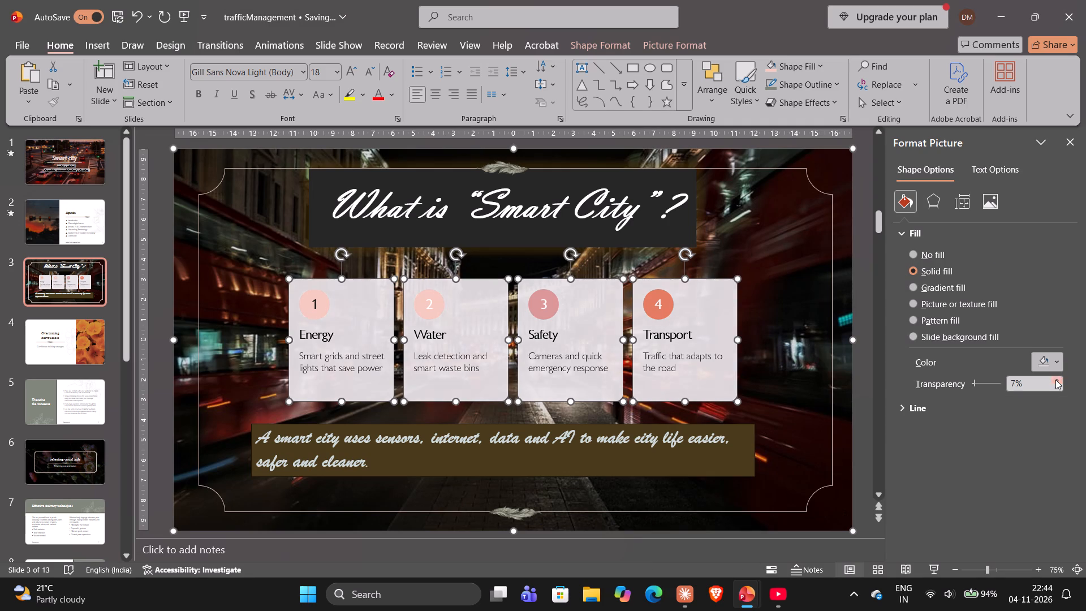
{"action": "triple_click", "coordinate": [1055, 380]}
{"action": "triple_click", "coordinate": [1055, 380]}
{"action": "triple_click", "coordinate": [1055, 380]}
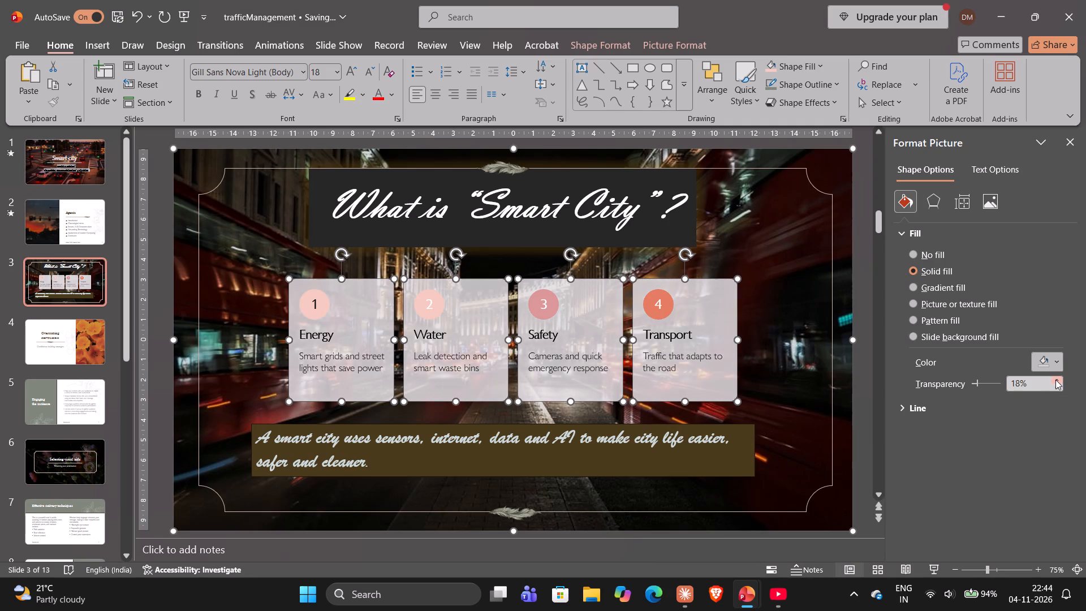
{"action": "triple_click", "coordinate": [1055, 380]}
{"action": "triple_click", "coordinate": [1055, 380]}
{"action": "left_click", "coordinate": [1055, 380]}
{"action": "triple_click", "coordinate": [1055, 380]}
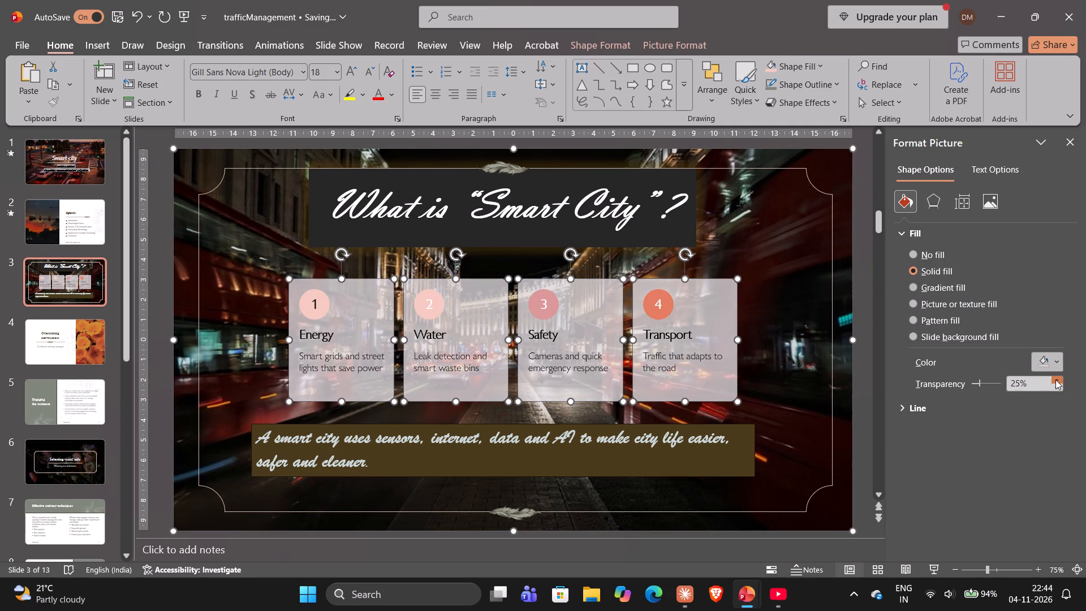
{"action": "triple_click", "coordinate": [1055, 380]}
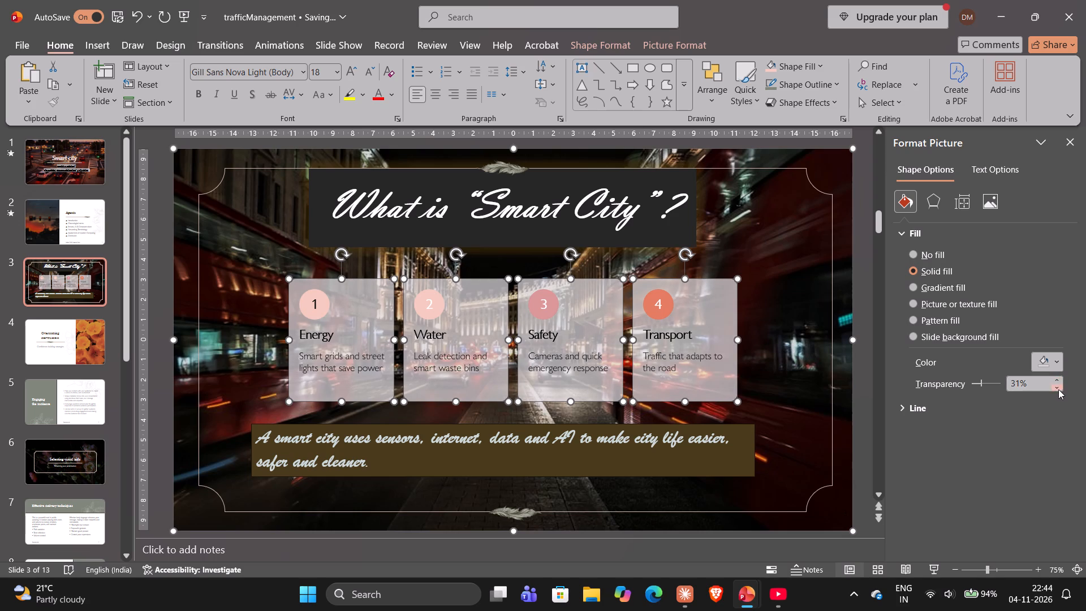
{"action": "left_click", "coordinate": [1058, 389]}
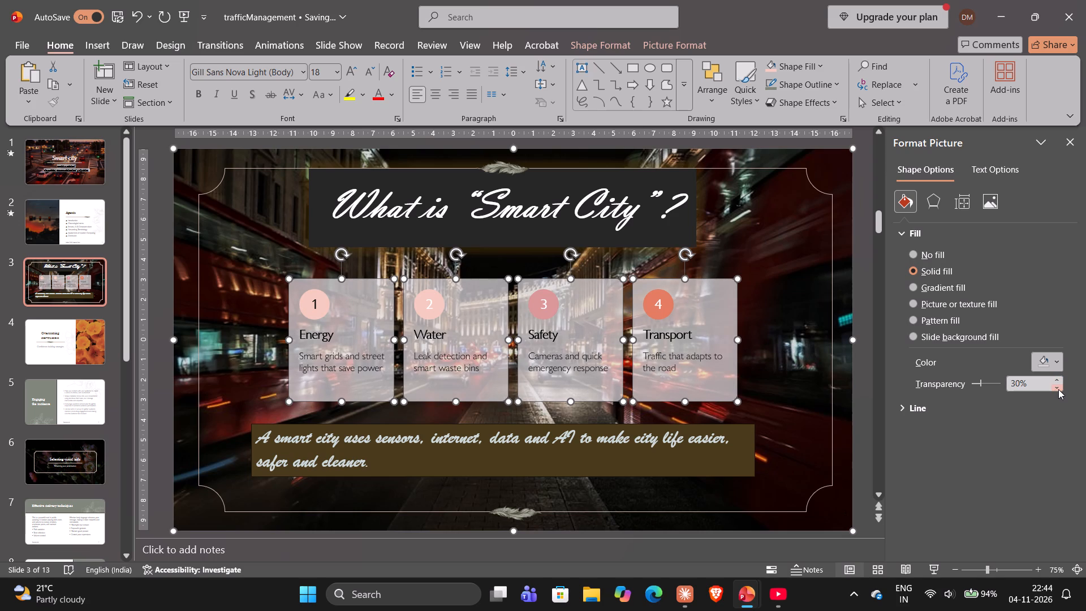
{"action": "triple_click", "coordinate": [1058, 389]}
{"action": "left_click", "coordinate": [1058, 389]}
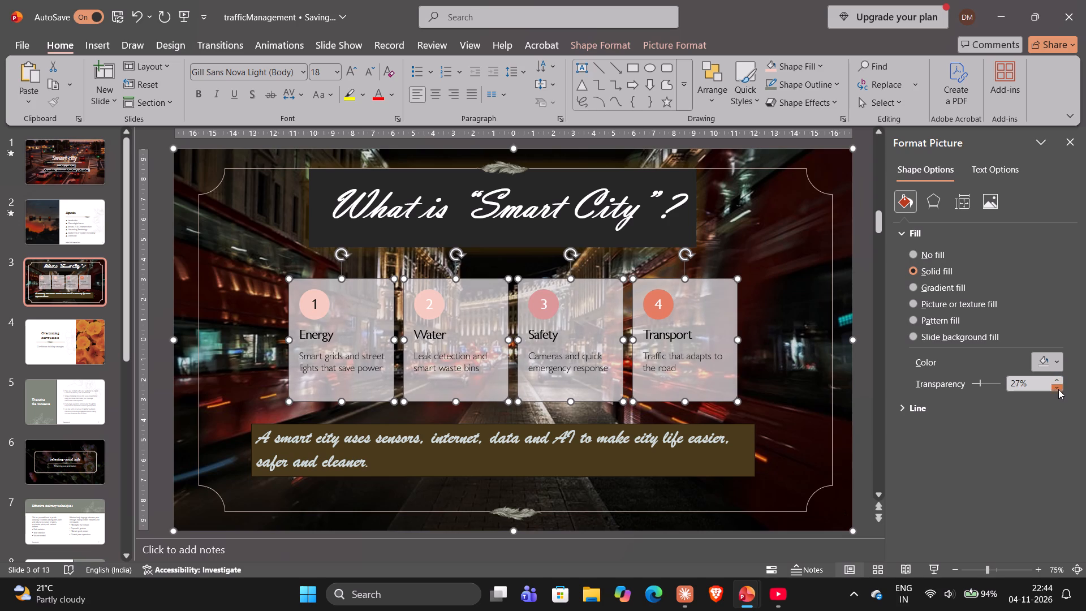
{"action": "left_click", "coordinate": [1058, 389]}
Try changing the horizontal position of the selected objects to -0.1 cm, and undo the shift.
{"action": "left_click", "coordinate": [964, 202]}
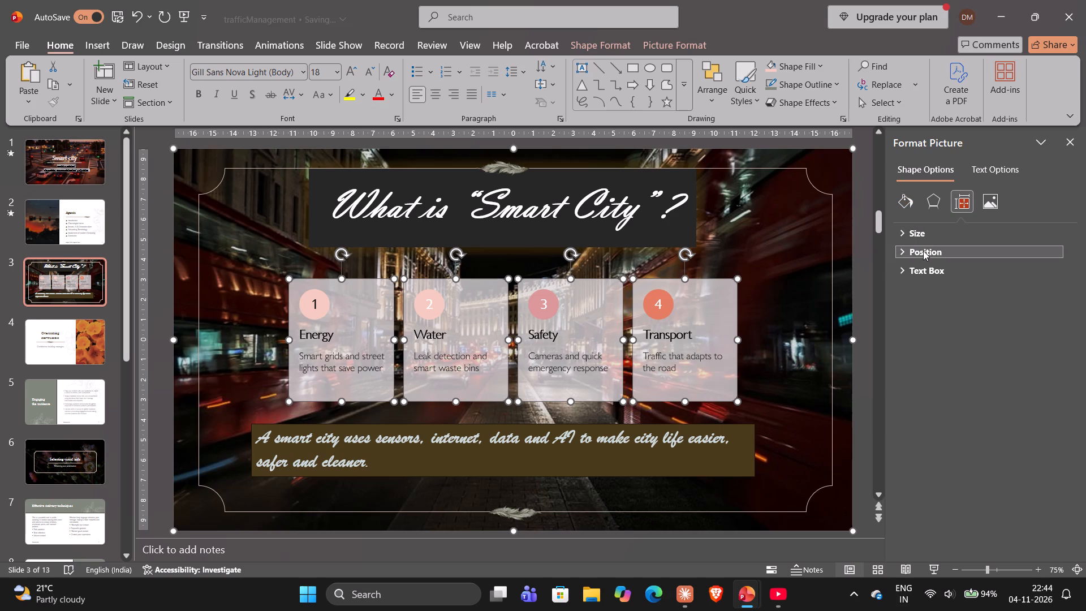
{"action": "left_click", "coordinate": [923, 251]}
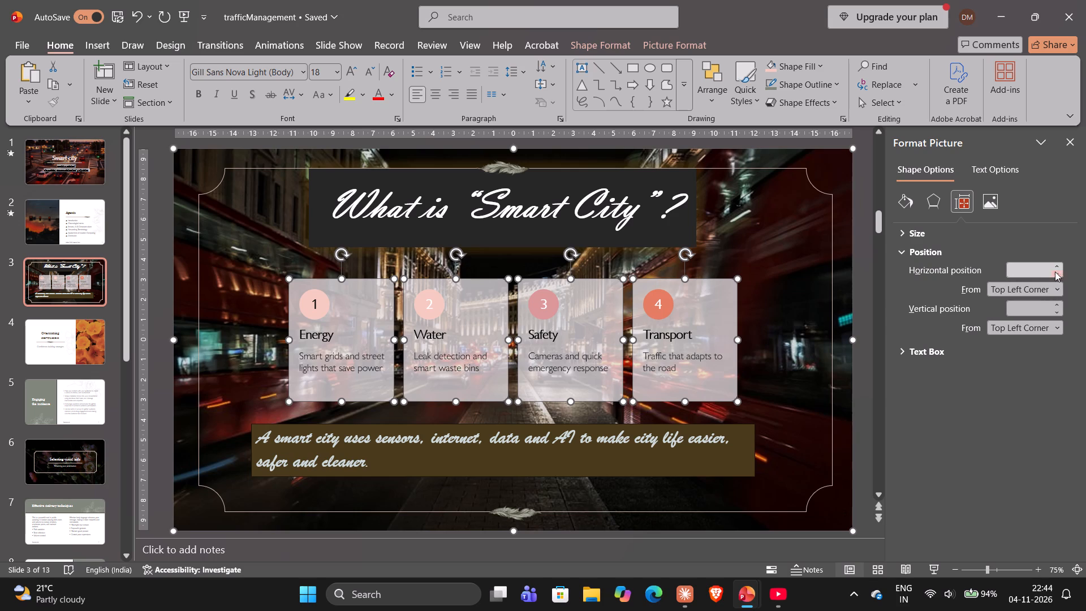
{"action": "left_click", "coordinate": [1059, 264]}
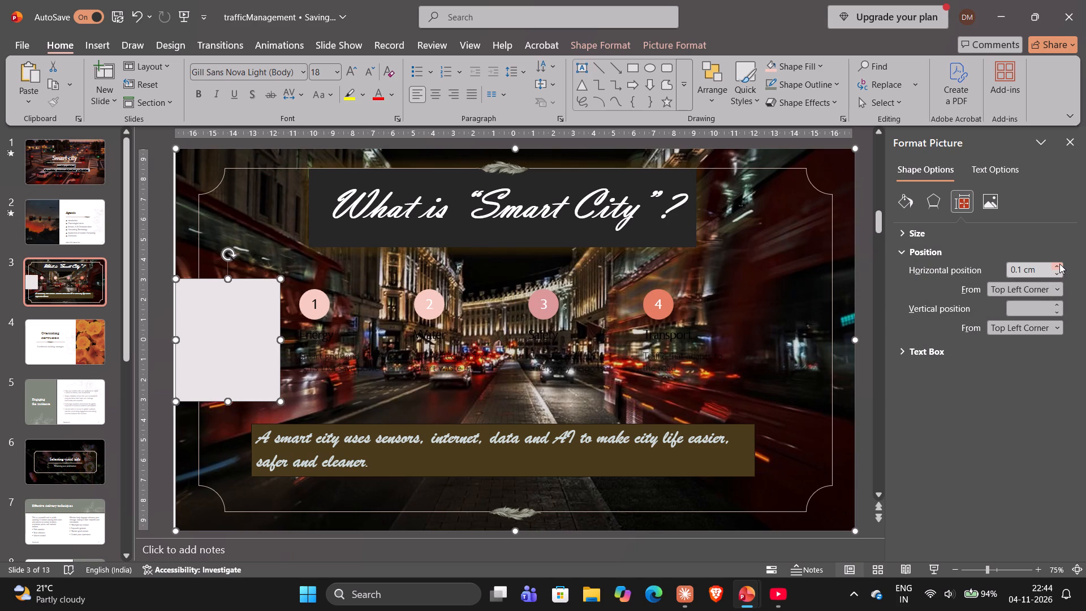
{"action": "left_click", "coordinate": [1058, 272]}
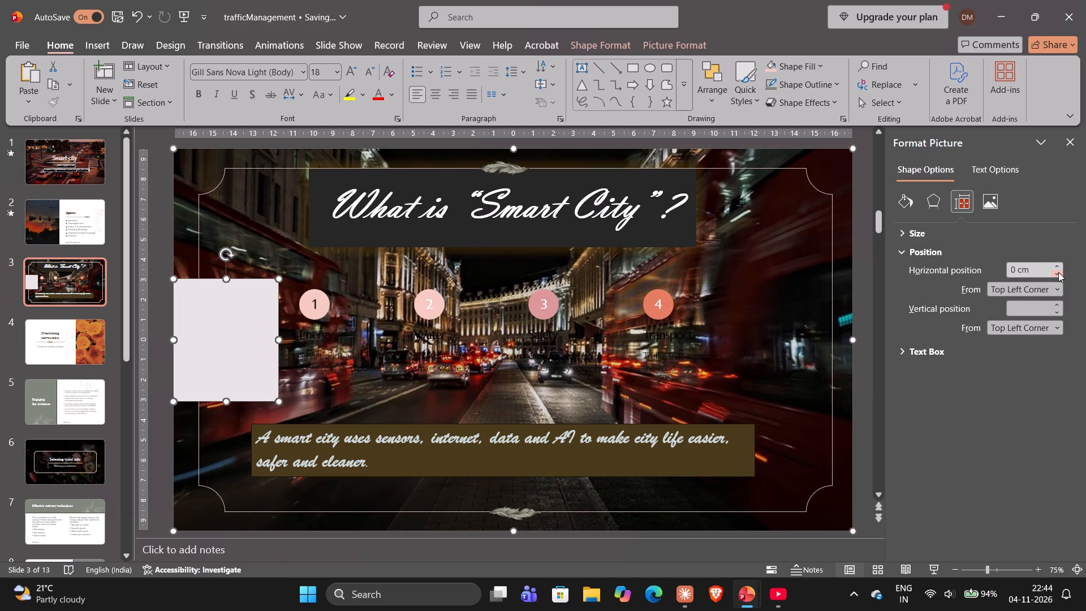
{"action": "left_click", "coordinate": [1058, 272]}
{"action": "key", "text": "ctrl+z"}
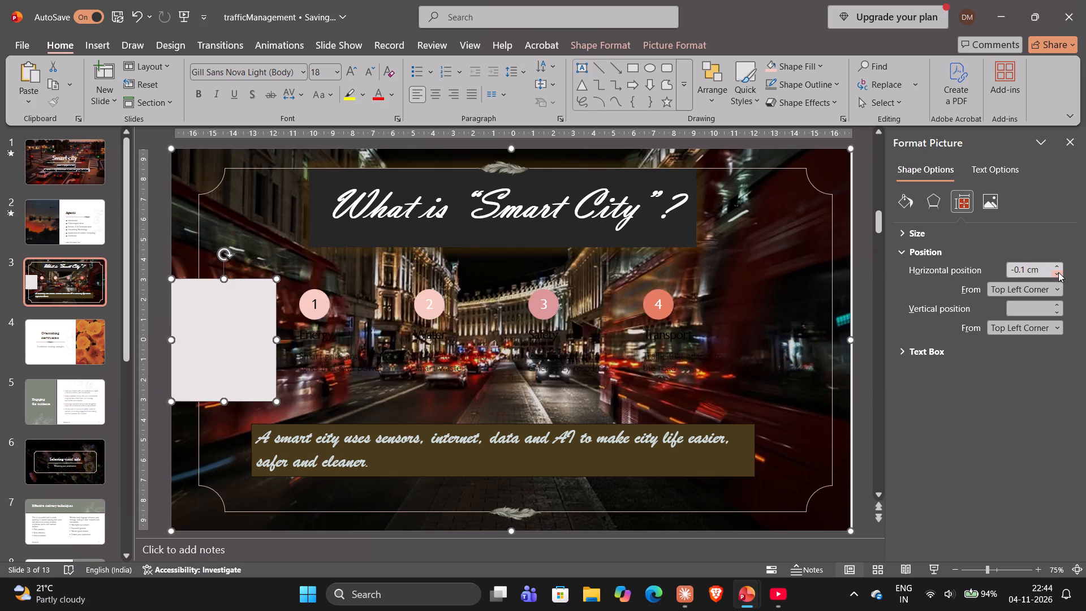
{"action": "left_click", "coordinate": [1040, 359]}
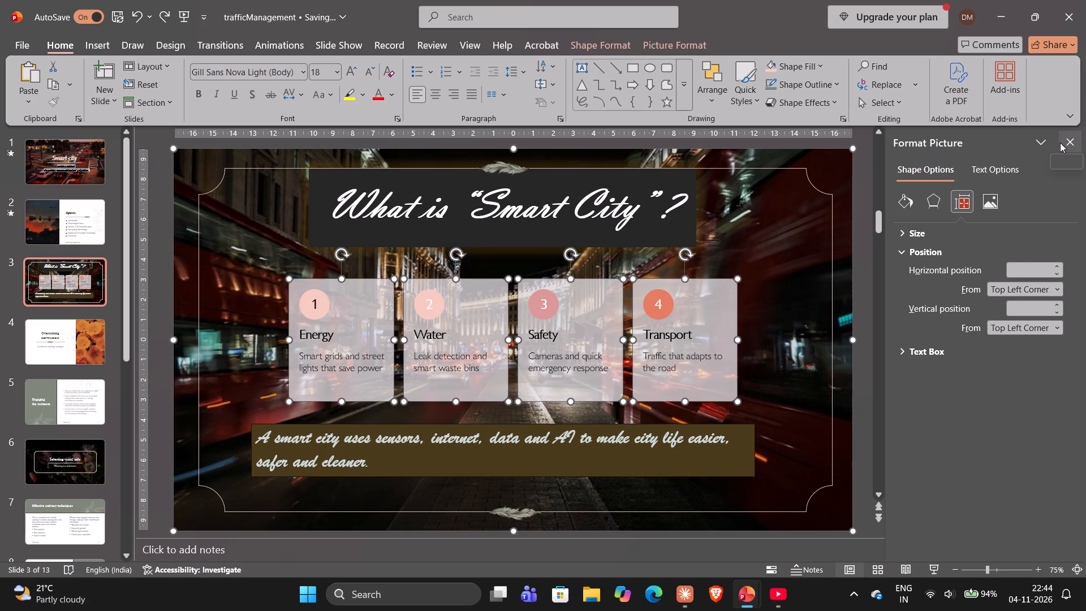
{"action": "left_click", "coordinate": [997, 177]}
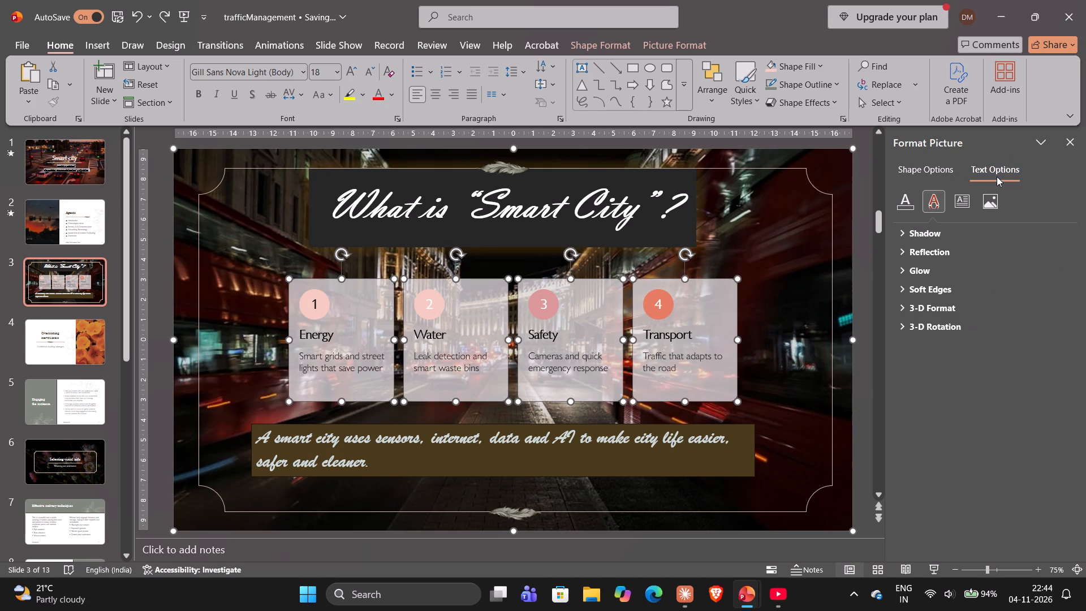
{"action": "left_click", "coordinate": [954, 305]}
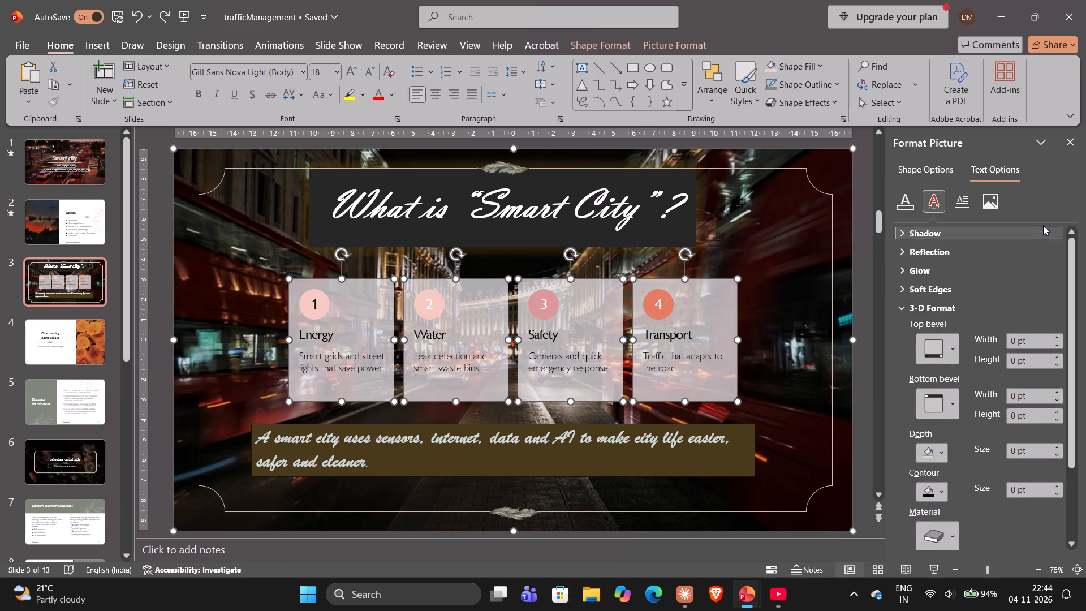
Close the formatting pane, capture a screenshot of the slide with nothing selected, and attach it to the existing Claude chat.
{"action": "left_click", "coordinate": [1075, 144]}
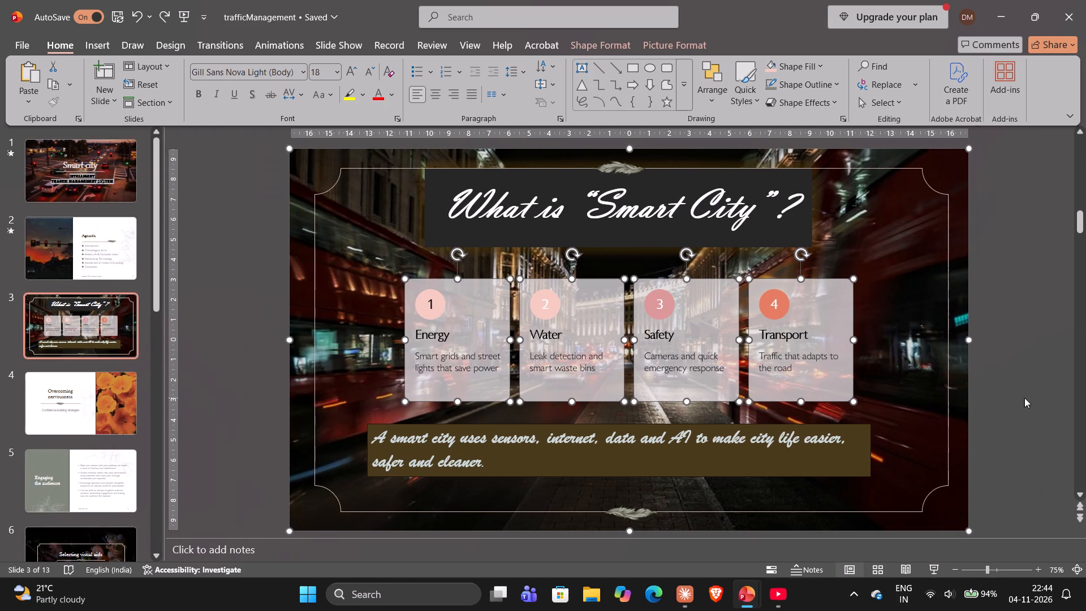
{"action": "left_click", "coordinate": [1024, 398]}
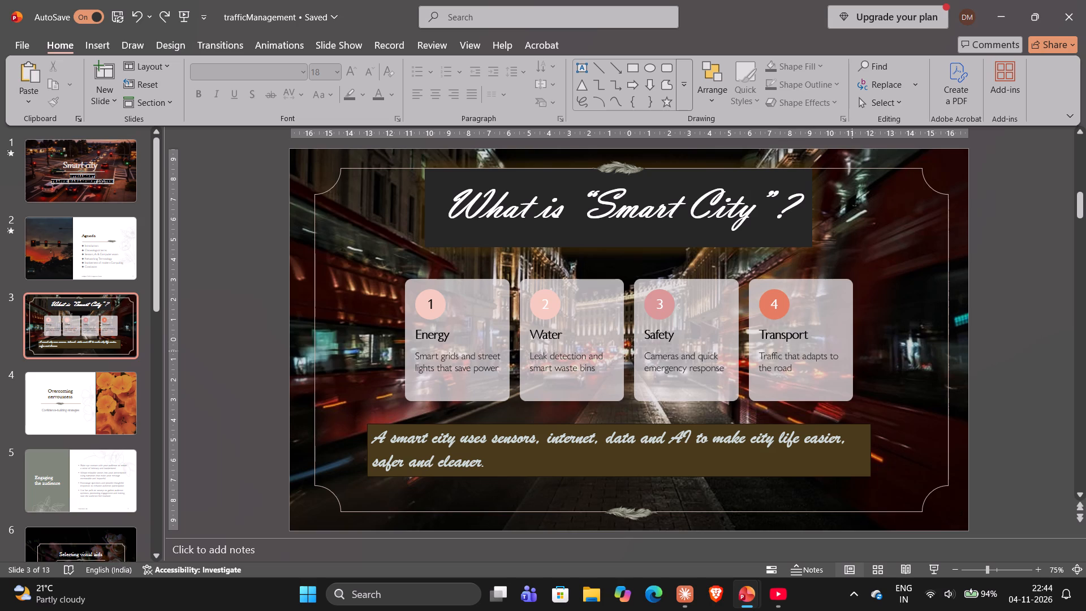
{"action": "key", "text": "super+Print"}
{"action": "key", "text": "alt+Tab"}
{"action": "key", "text": "ctrl+v"}
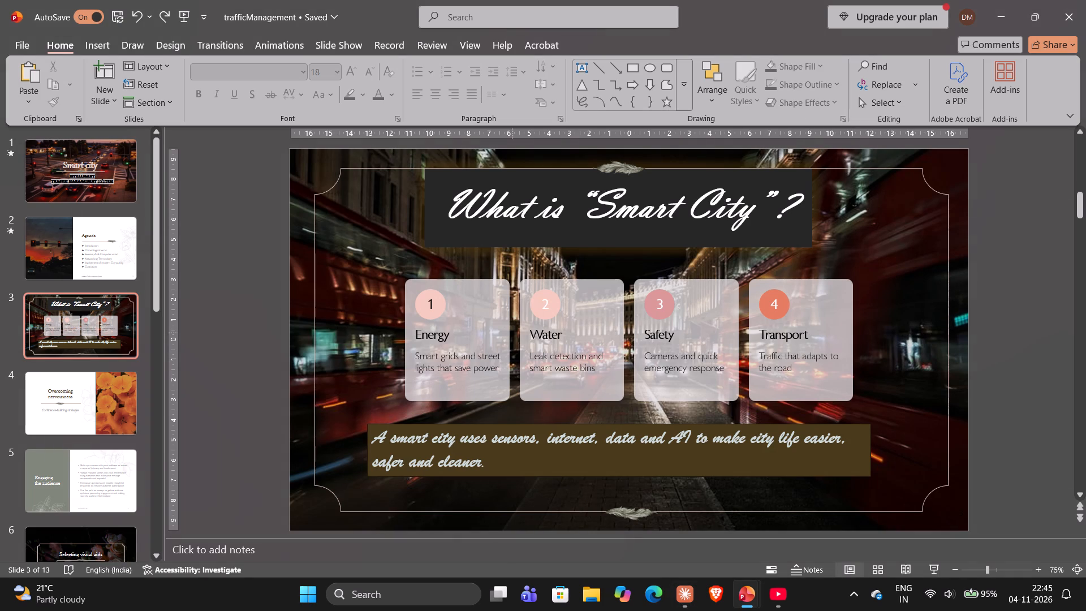
{"action": "left_click", "coordinate": [476, 371]}
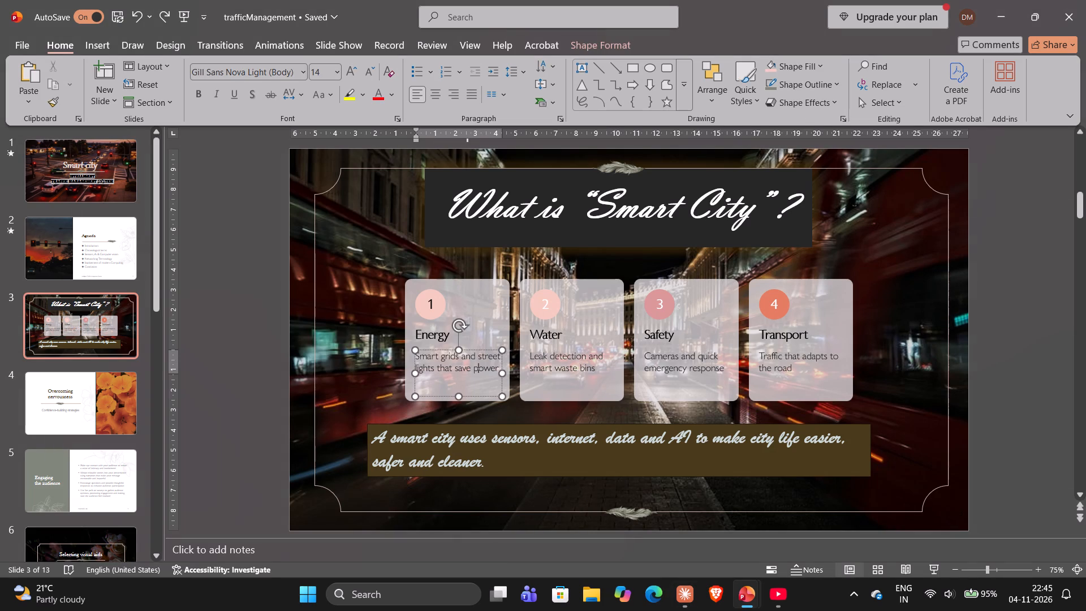
{"action": "left_click_drag", "start_coordinate": [417, 356], "coordinate": [490, 371]}
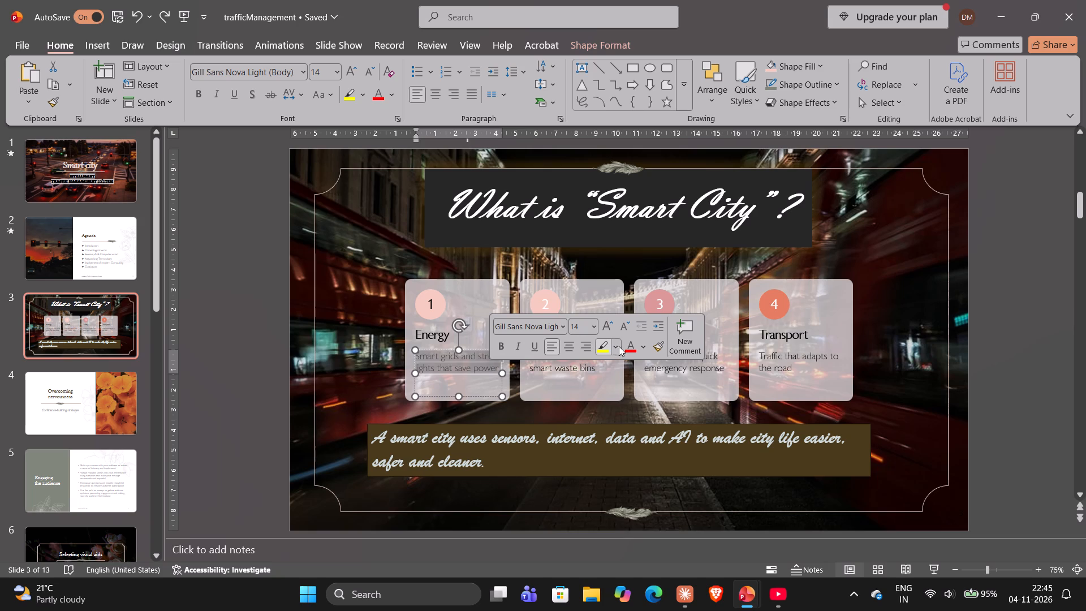
{"action": "left_click", "coordinate": [641, 348]}
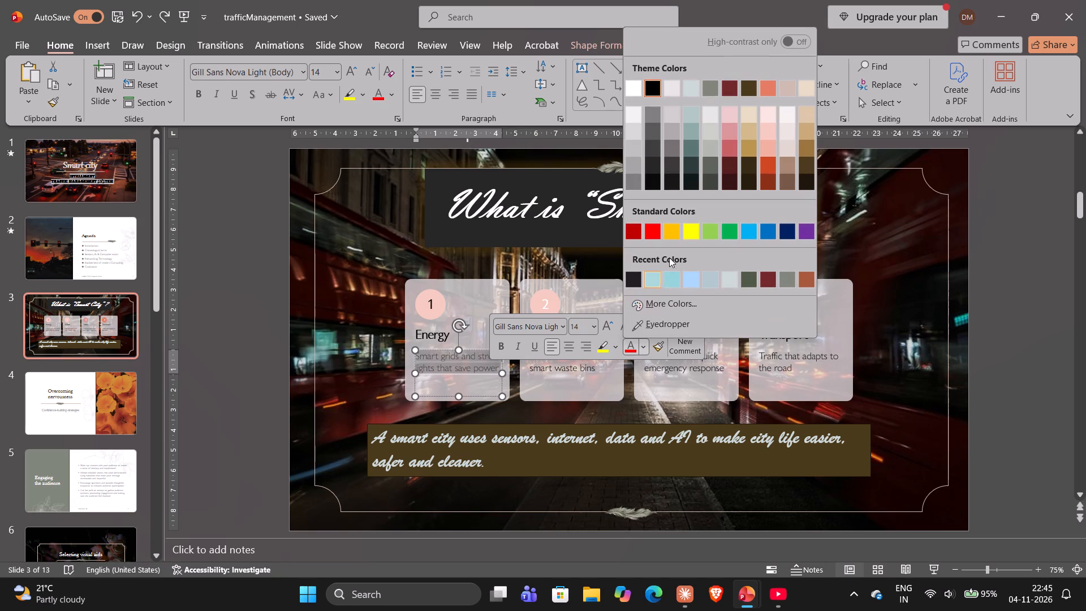
{"action": "left_click", "coordinate": [634, 84]}
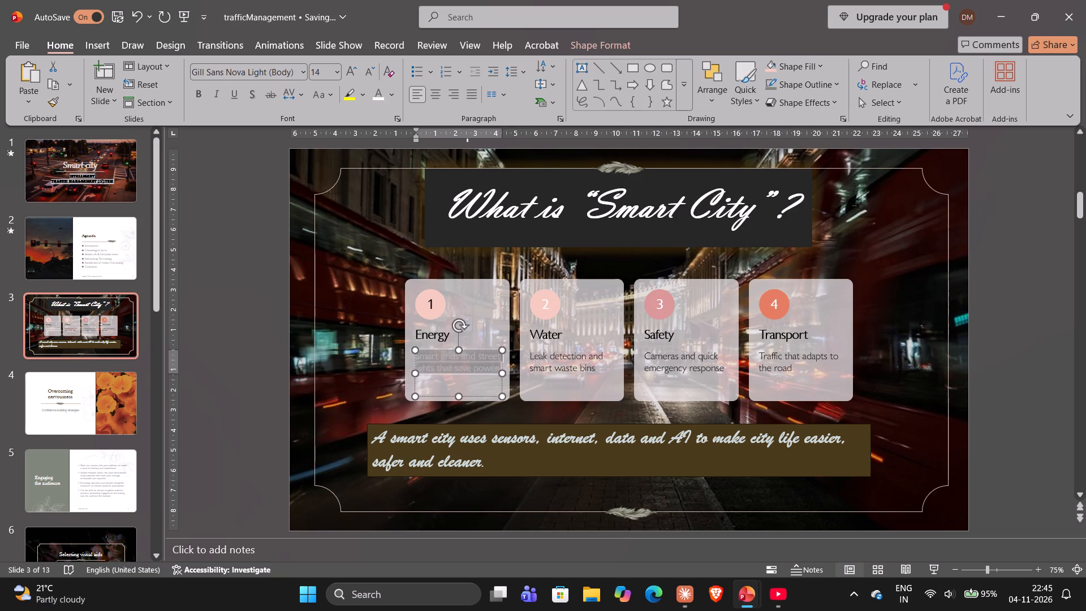
Change the description text colour of the Water, Safety and Transport cards to white.
{"action": "left_click_drag", "start_coordinate": [531, 356], "coordinate": [605, 367]}
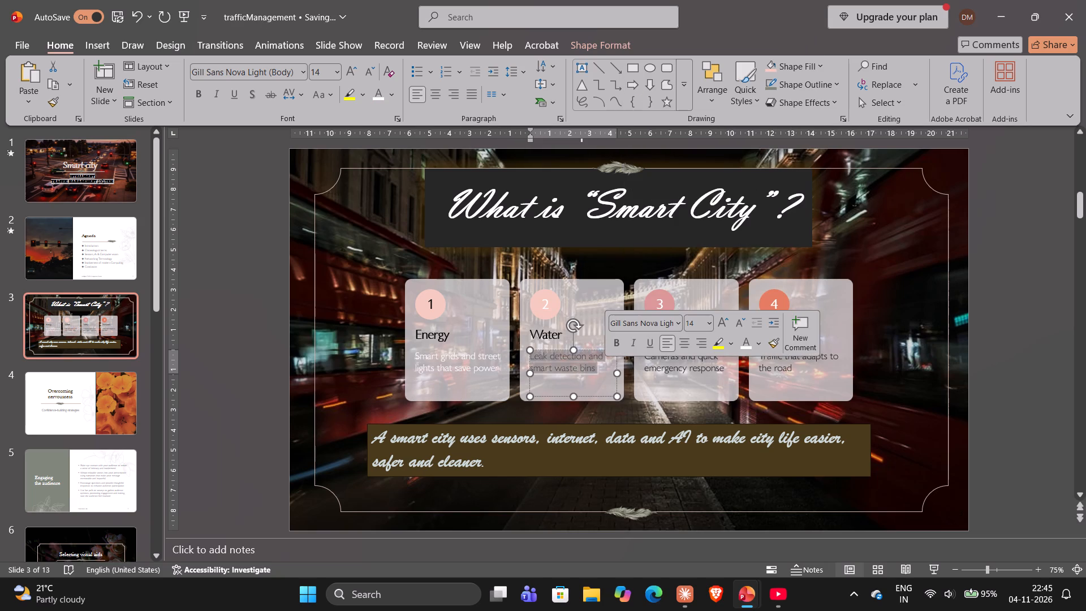
{"action": "left_click", "coordinate": [746, 345]}
{"action": "left_click", "coordinate": [672, 374]}
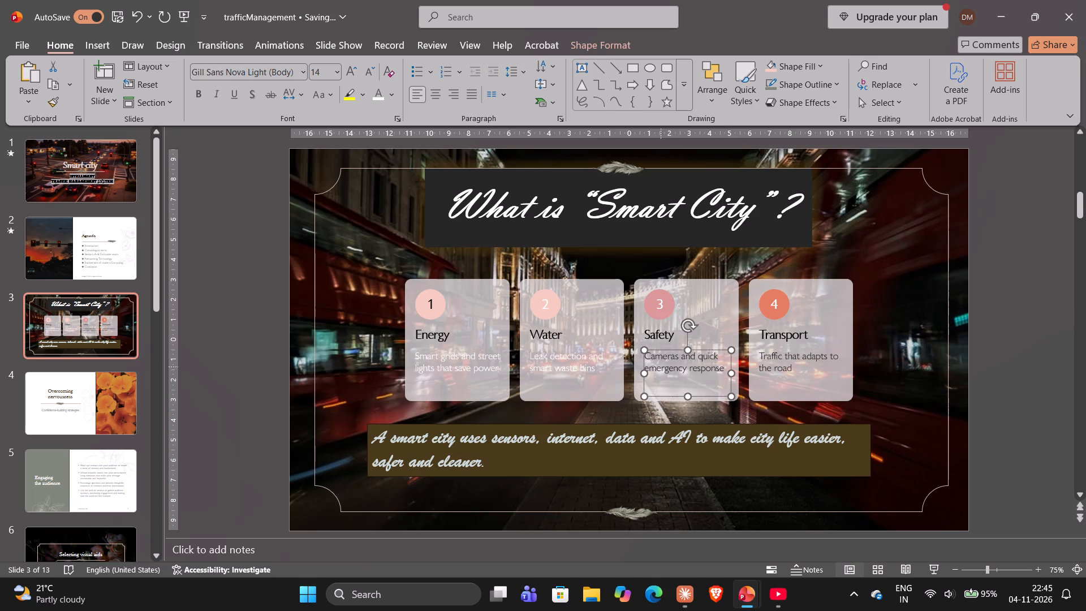
{"action": "left_click_drag", "start_coordinate": [647, 359], "coordinate": [723, 376]}
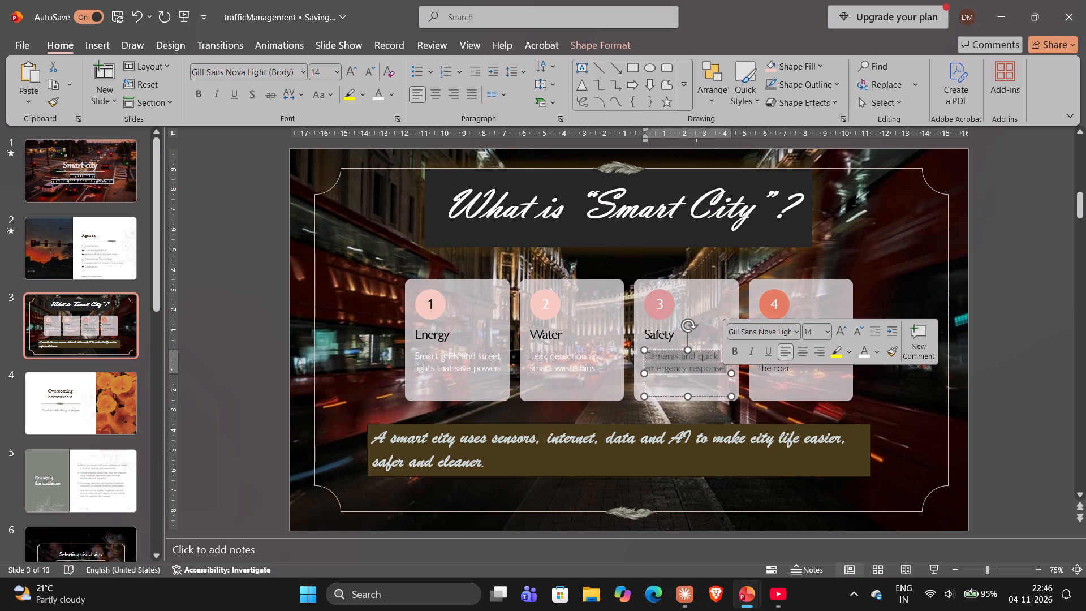
{"action": "left_click", "coordinate": [861, 355]}
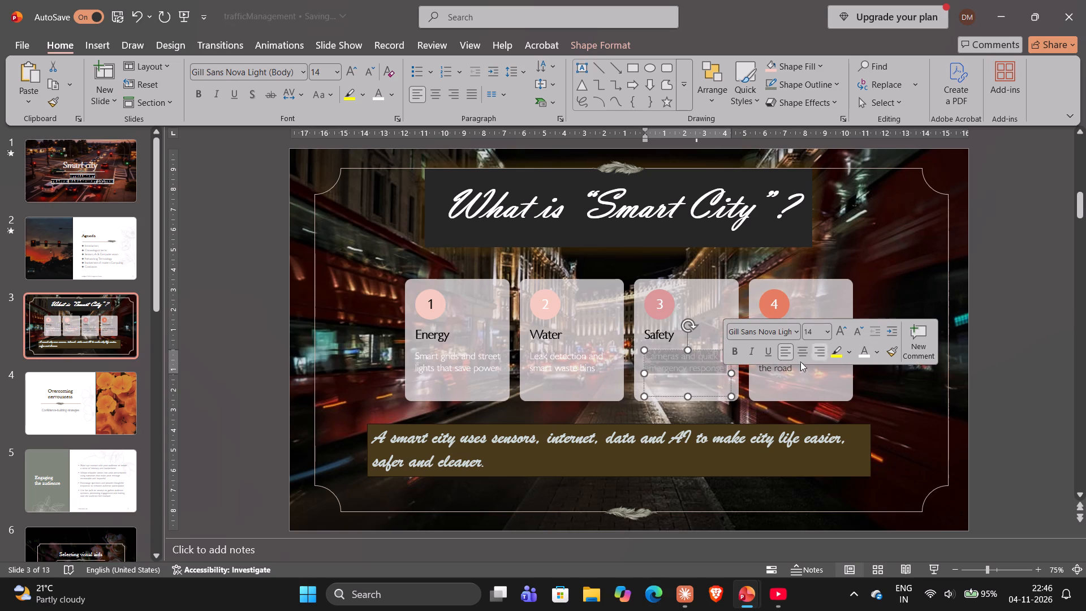
{"action": "left_click", "coordinate": [790, 383]}
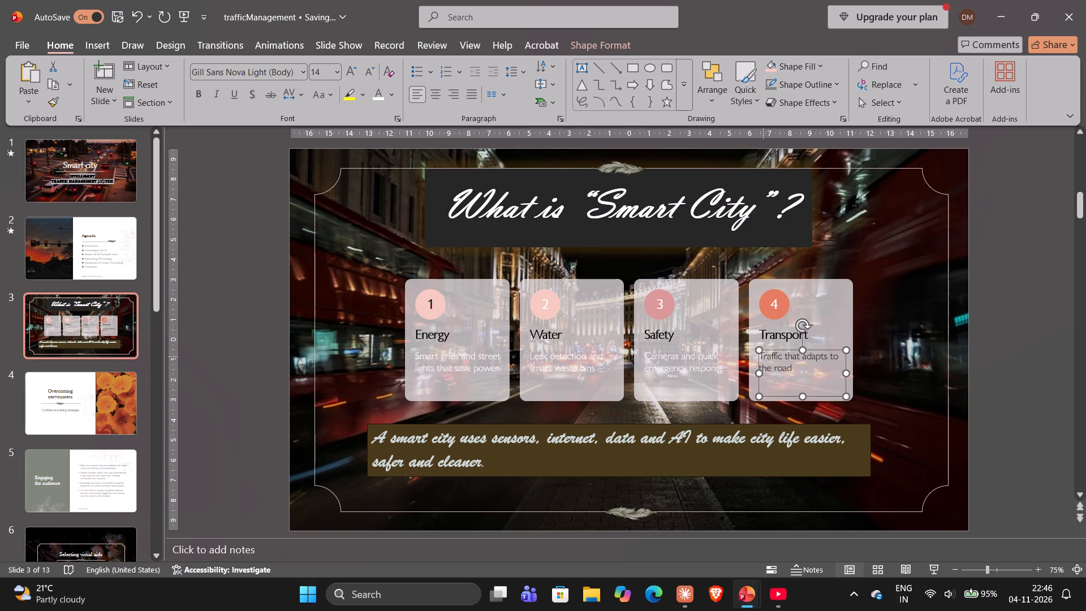
{"action": "left_click_drag", "start_coordinate": [762, 356], "coordinate": [768, 356]}
{"action": "left_click_drag", "start_coordinate": [761, 356], "coordinate": [765, 356]}
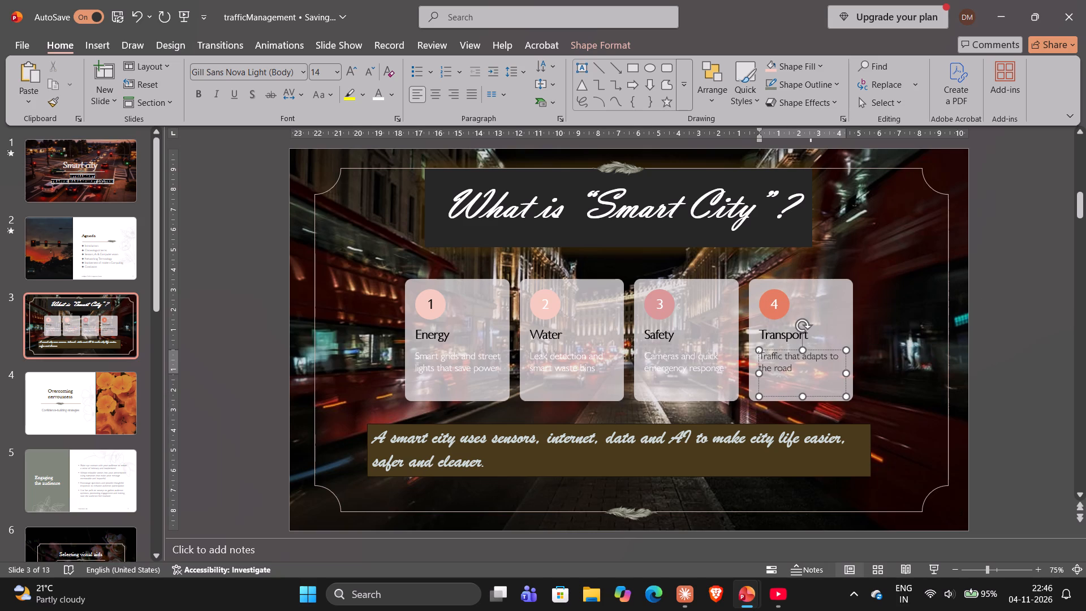
{"action": "left_click_drag", "start_coordinate": [765, 356], "coordinate": [801, 372]}
{"action": "left_click", "coordinate": [942, 346]}
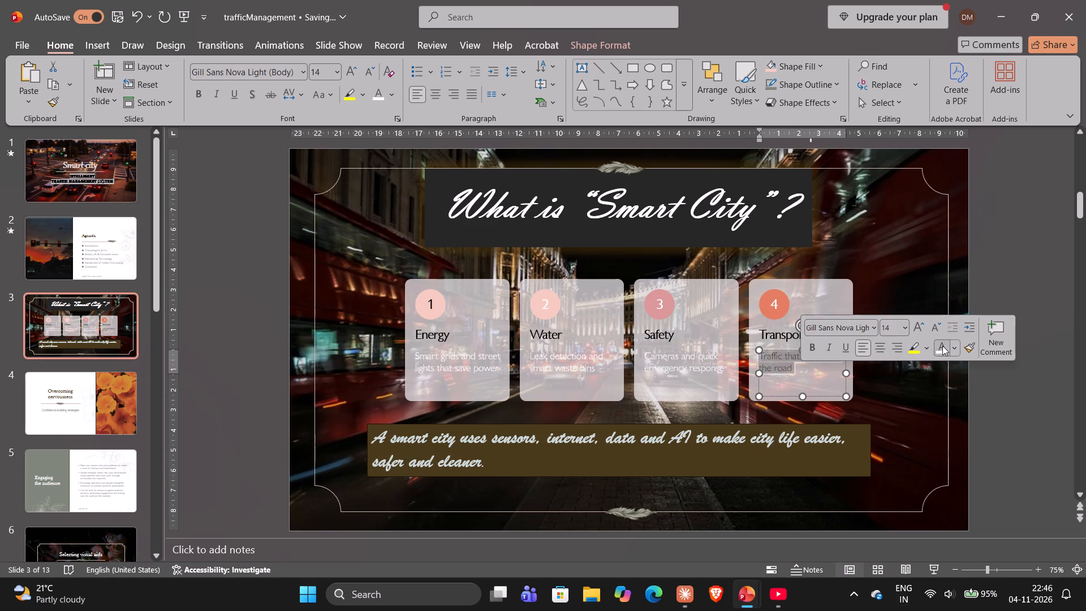
Change the Safety, Transport, Water and Energy card headings to white text.
{"action": "left_click", "coordinate": [660, 333]}
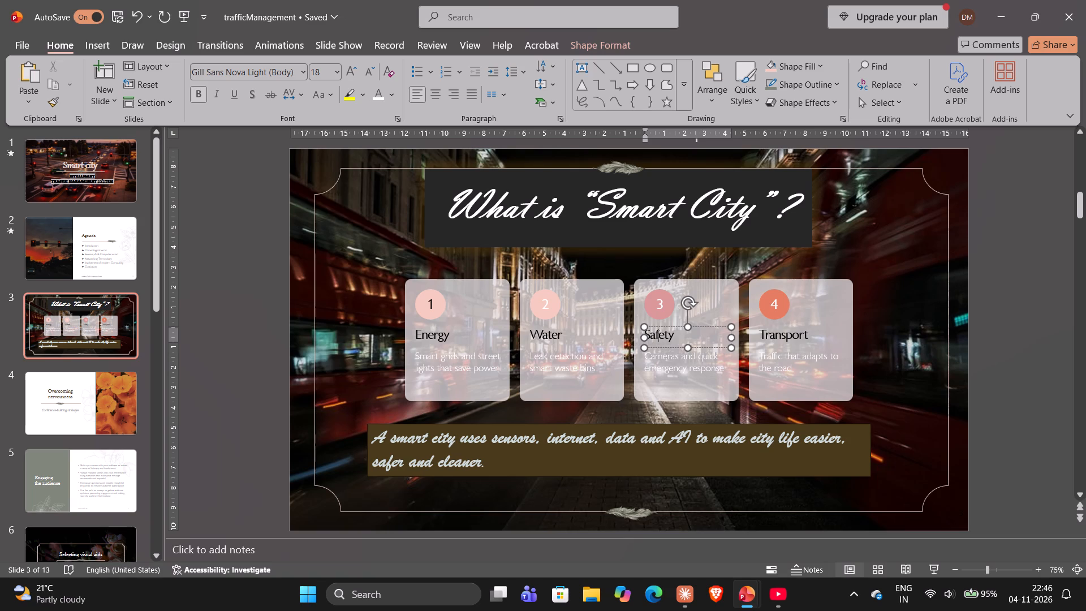
{"action": "double_click", "coordinate": [652, 335]}
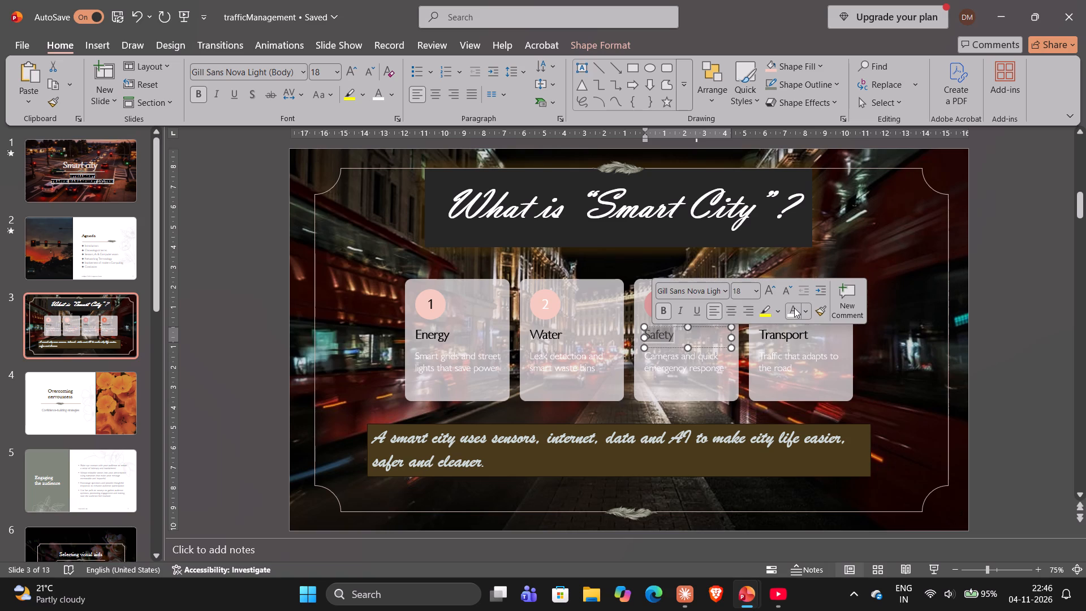
{"action": "left_click", "coordinate": [794, 308]}
{"action": "triple_click", "coordinate": [793, 334]}
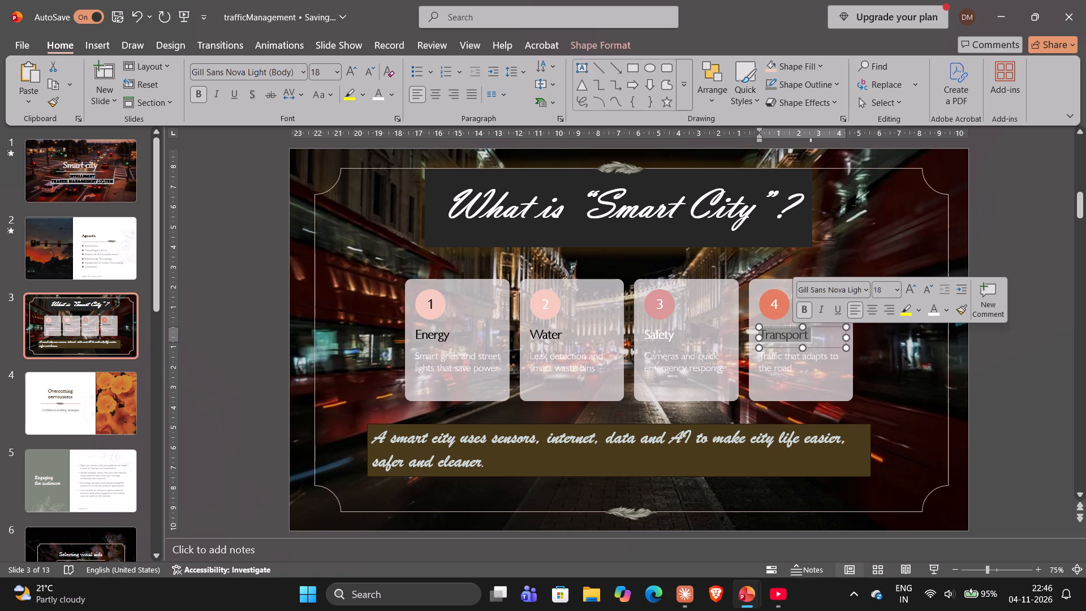
{"action": "left_click", "coordinate": [928, 307]}
{"action": "double_click", "coordinate": [538, 338]}
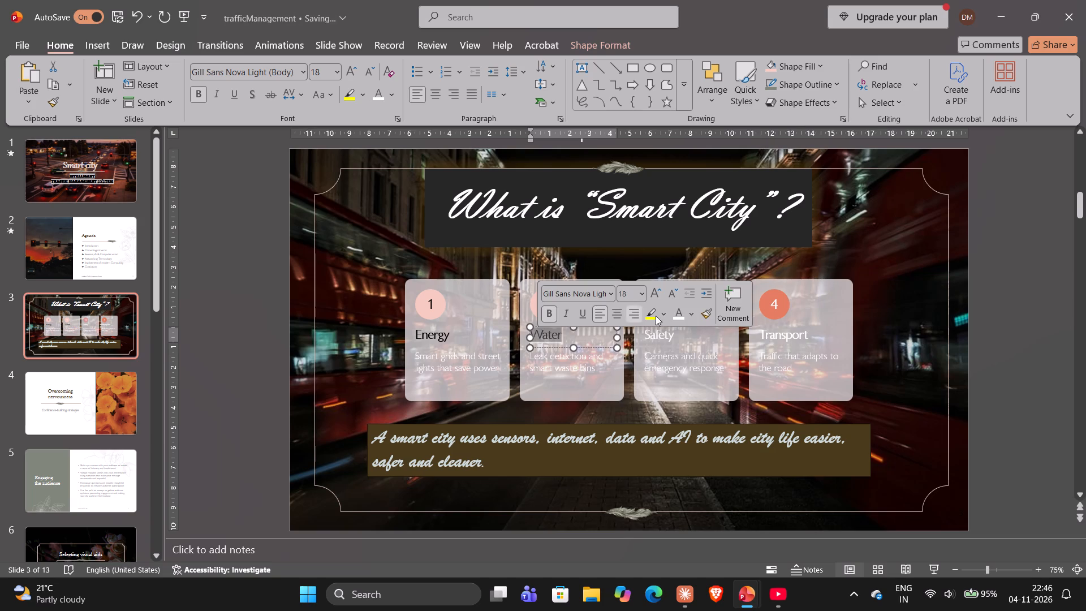
{"action": "left_click", "coordinate": [681, 313]}
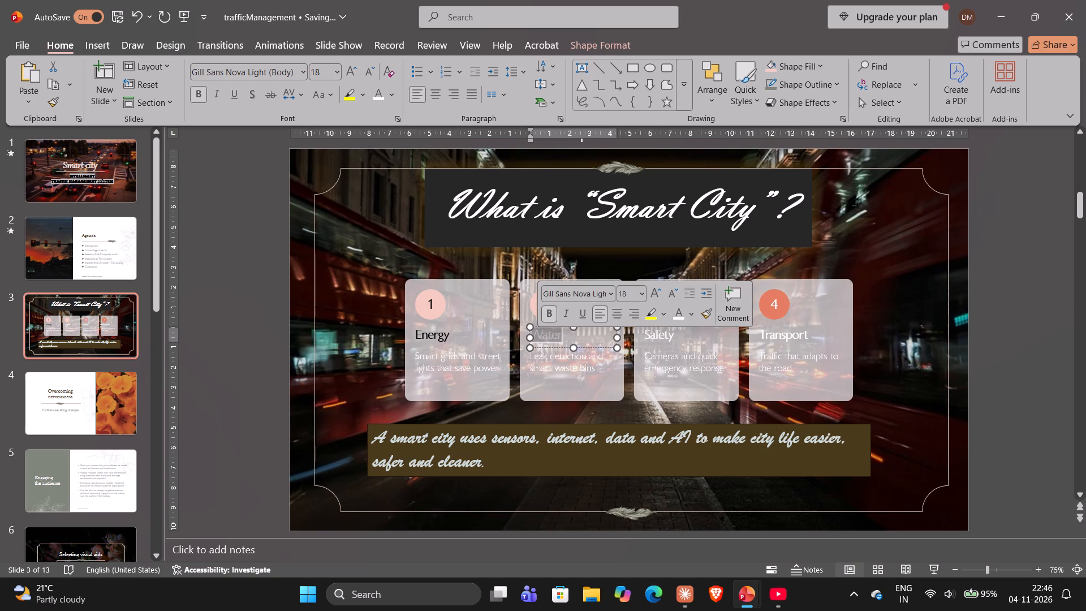
{"action": "double_click", "coordinate": [442, 335]}
{"action": "left_click", "coordinate": [584, 310]}
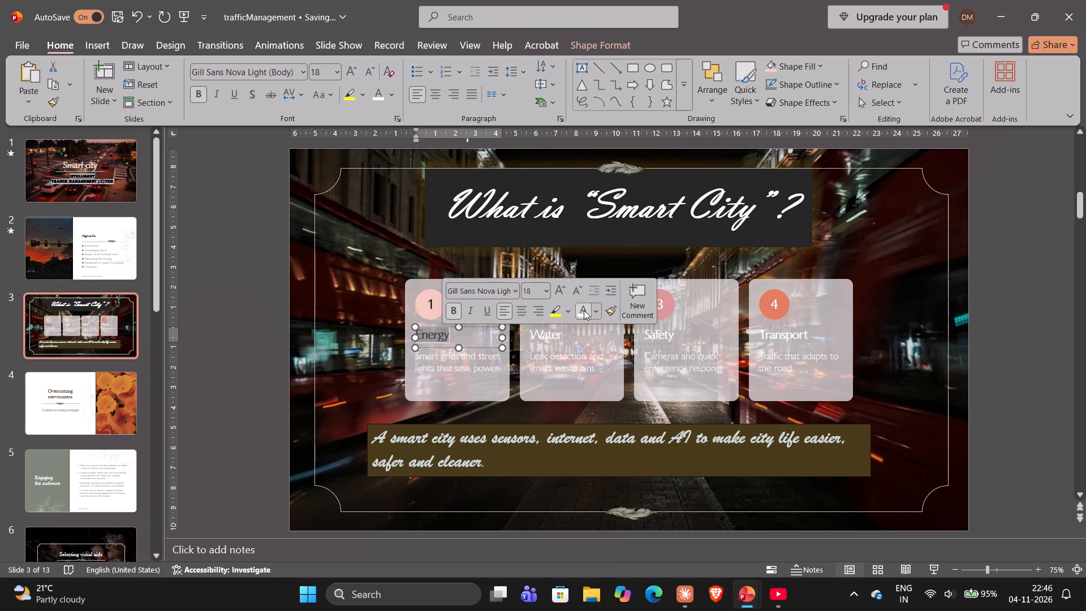
{"action": "left_click", "coordinate": [1015, 237]}
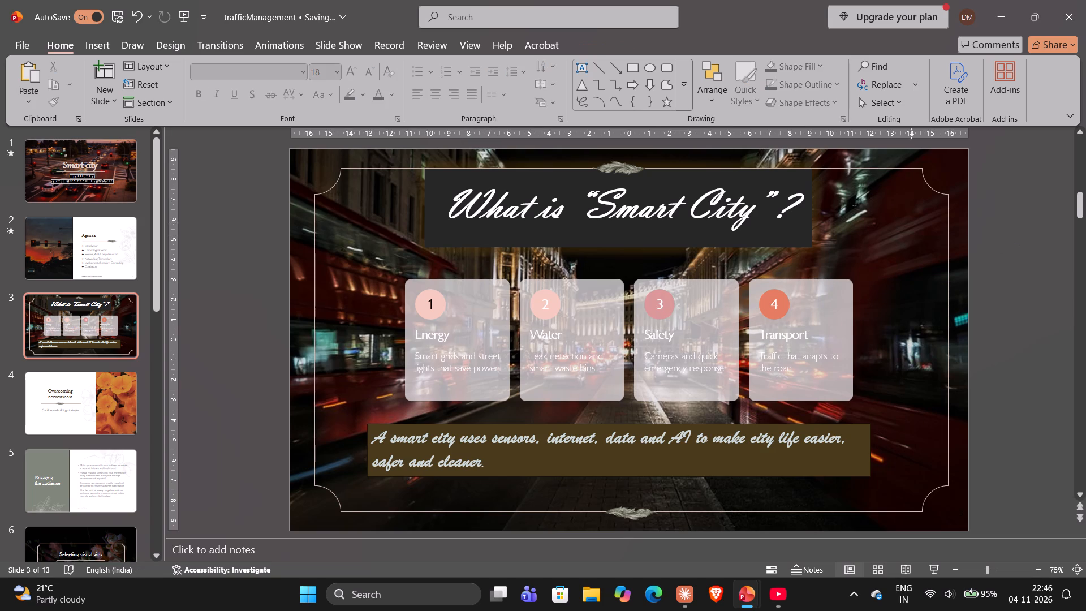
Open the background picture's fill formatting and set its solid fill colour to the near-black recent colour.
{"action": "left_click", "coordinate": [491, 307], "text": "ctrl"}
{"action": "left_click", "coordinate": [598, 307], "text": "ctrl"}
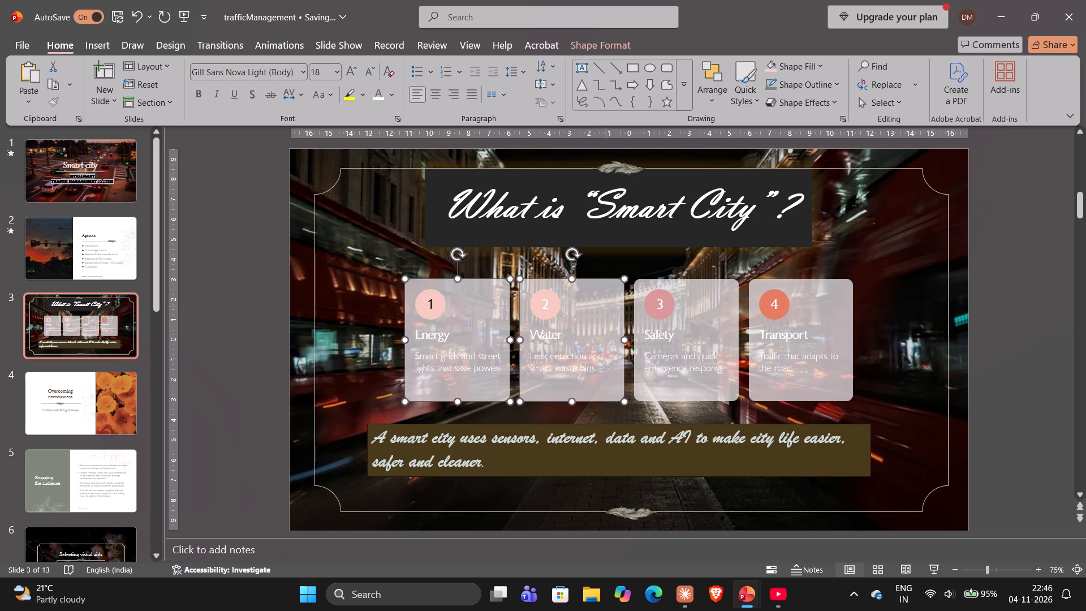
{"action": "left_click", "coordinate": [693, 308], "text": "ctrl"}
{"action": "left_click", "coordinate": [828, 303], "text": "ctrl"}
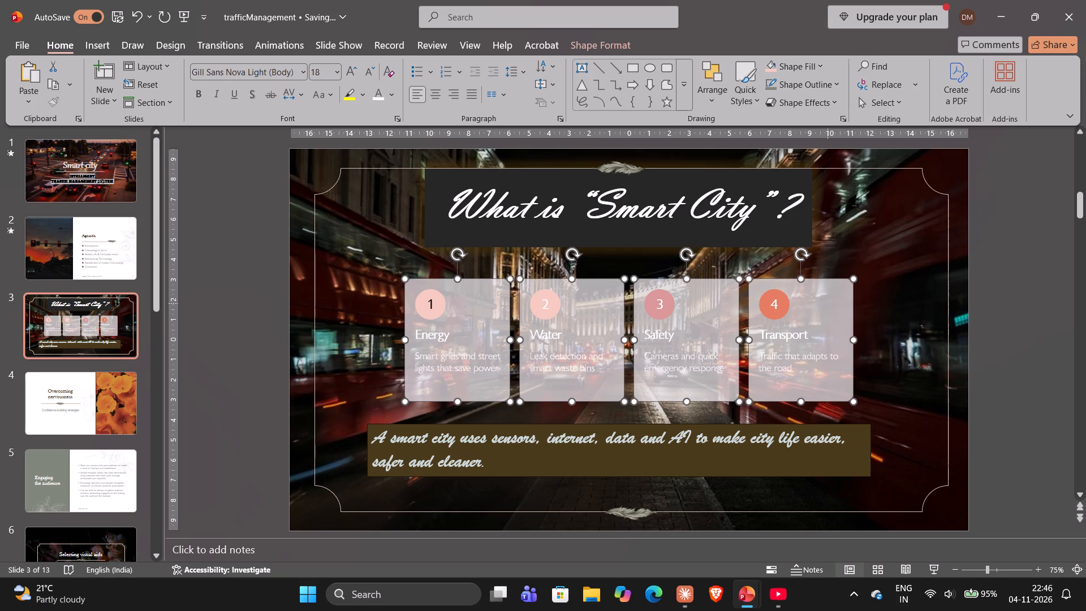
{"action": "right_click", "coordinate": [893, 294]}
{"action": "left_click", "coordinate": [963, 533]}
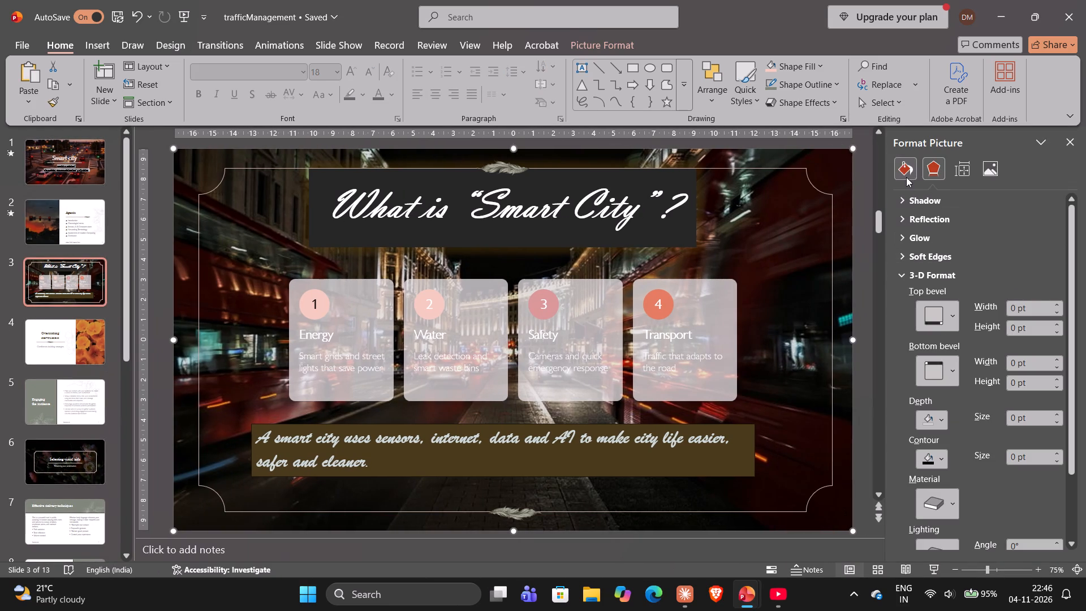
{"action": "left_click", "coordinate": [906, 177]}
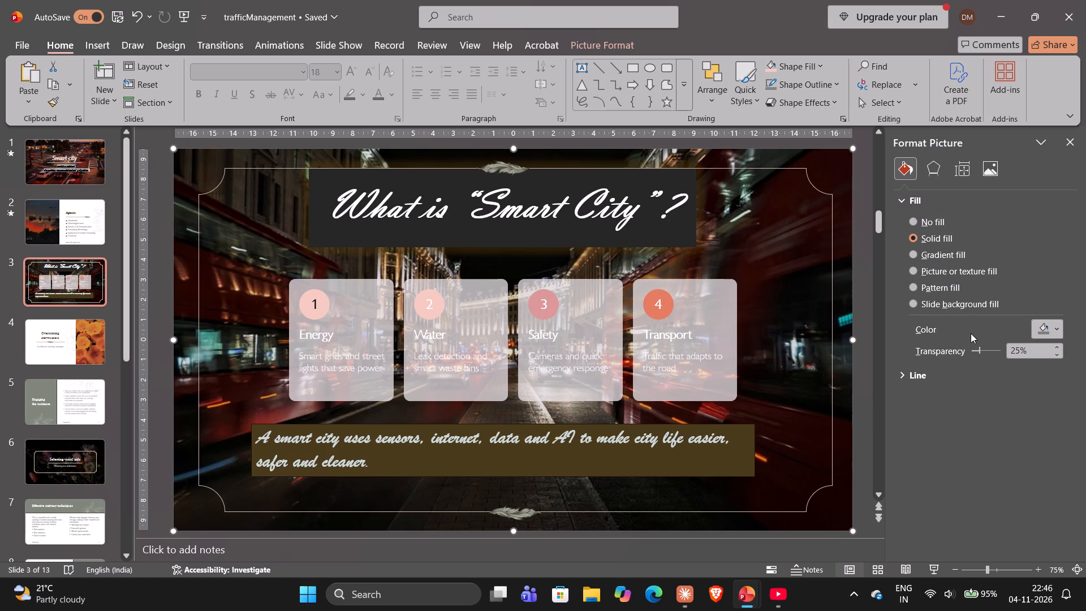
{"action": "left_click", "coordinate": [1052, 332]}
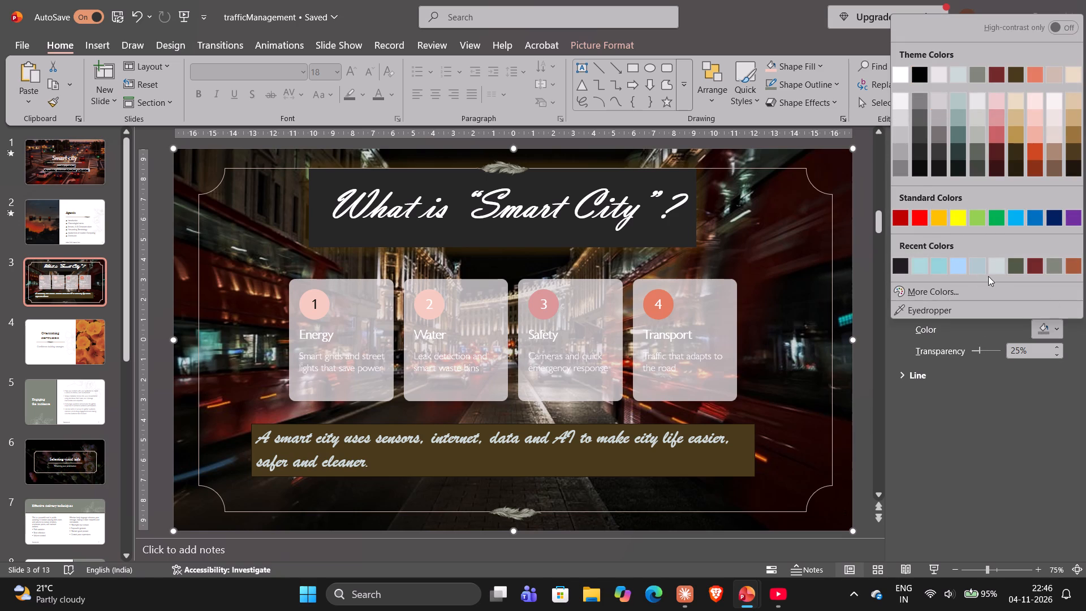
{"action": "left_click", "coordinate": [898, 267]}
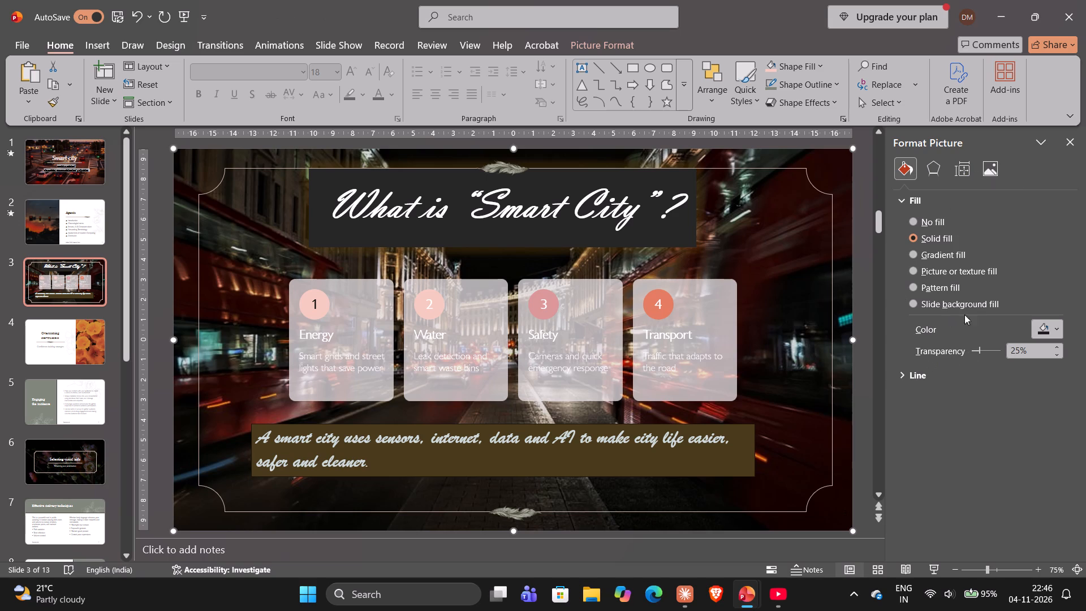
{"action": "left_click", "coordinate": [1043, 326]}
{"action": "left_click", "coordinate": [1043, 326]}
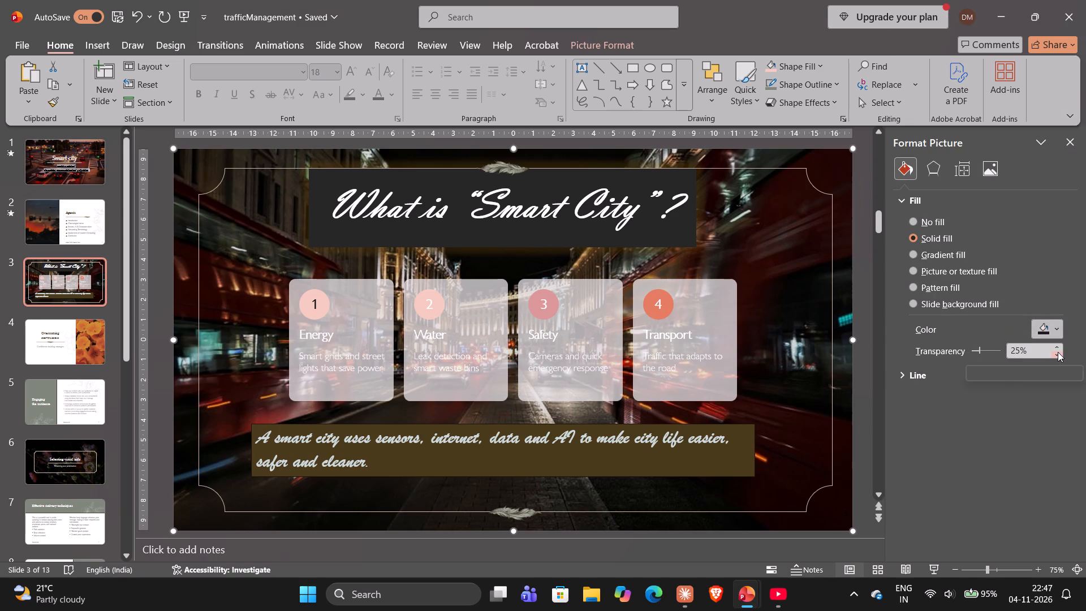
Set the background picture's fill transparency to 38%.
{"action": "triple_click", "coordinate": [1055, 347]}
{"action": "double_click", "coordinate": [1055, 347]}
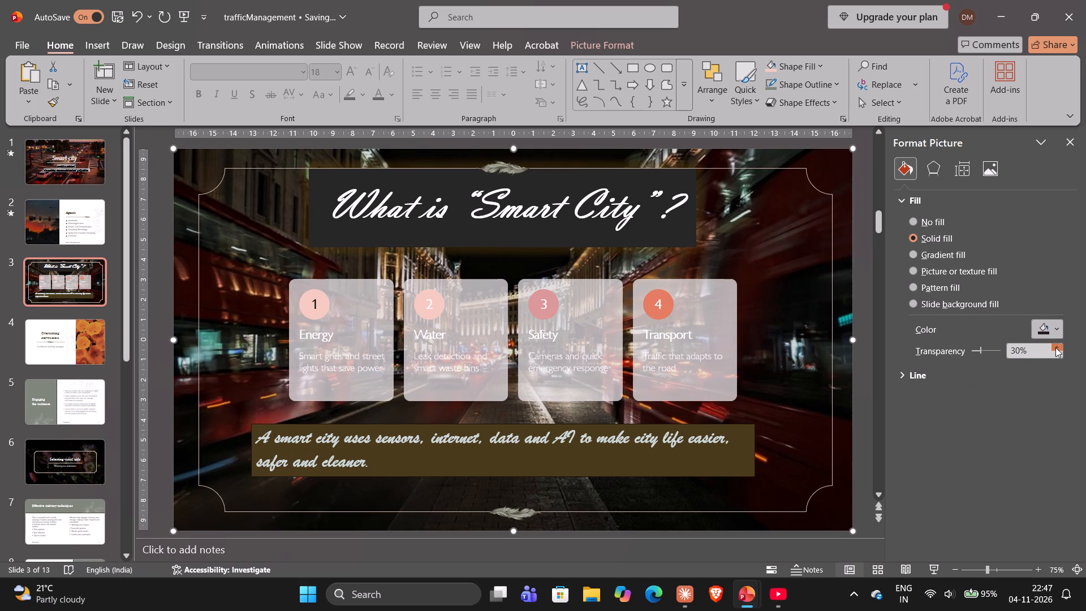
{"action": "triple_click", "coordinate": [1055, 347]}
{"action": "triple_click", "coordinate": [1055, 347]}
{"action": "triple_click", "coordinate": [1055, 347]}
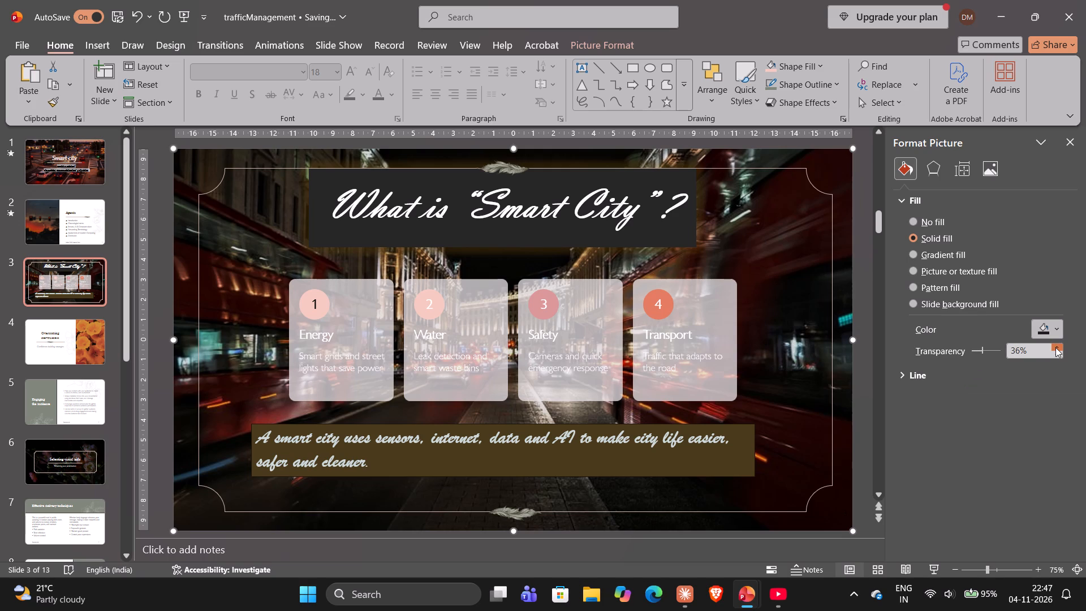
{"action": "triple_click", "coordinate": [1055, 347]}
{"action": "left_click_drag", "start_coordinate": [1055, 347], "coordinate": [1057, 356]}
{"action": "triple_click", "coordinate": [1057, 356]}
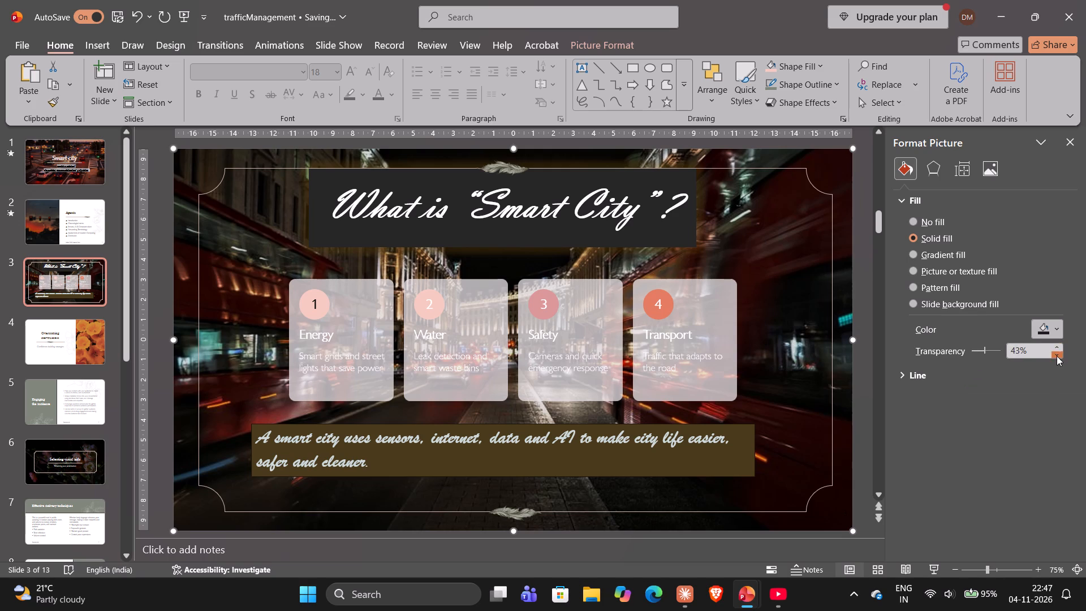
{"action": "double_click", "coordinate": [1057, 356]}
{"action": "key", "text": "alt+Tab"}
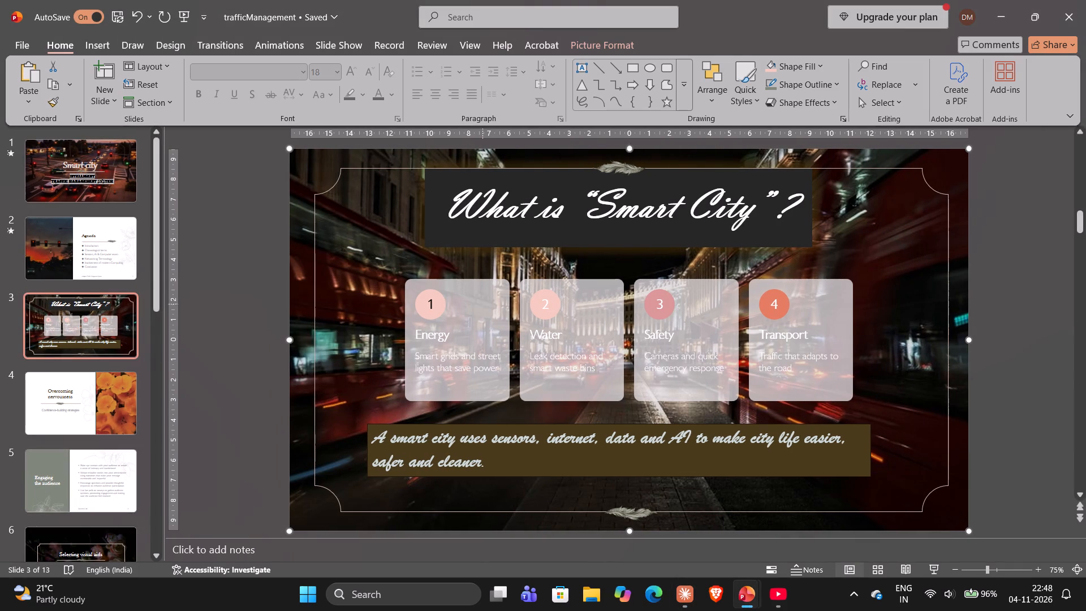
{"action": "left_click", "coordinate": [482, 308], "text": "ctrl"}
{"action": "left_click", "coordinate": [564, 313], "text": "ctrl"}
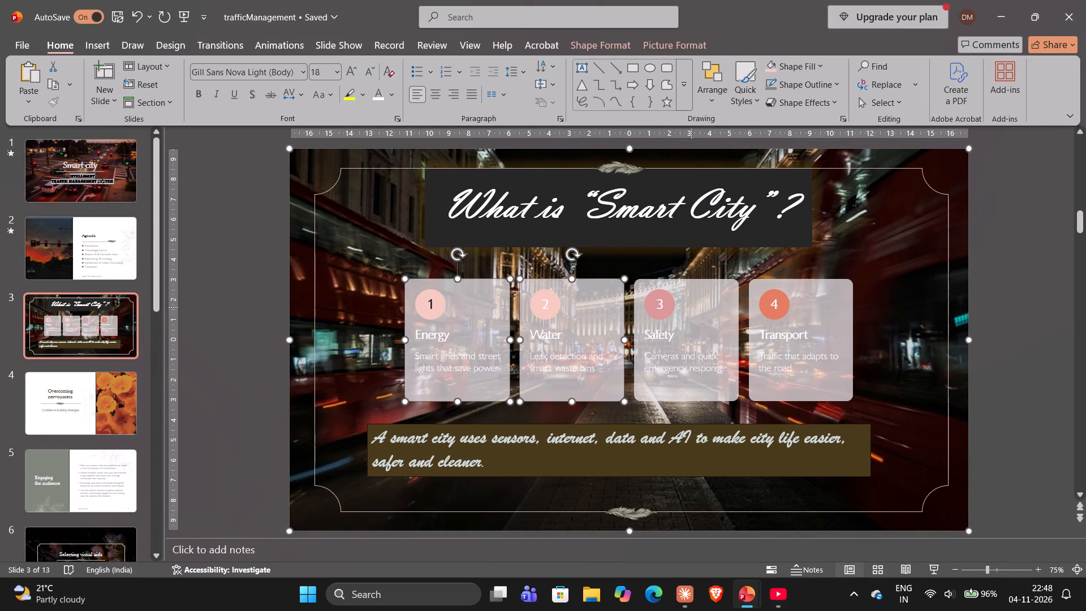
{"action": "left_click", "coordinate": [691, 307], "text": "ctrl"}
{"action": "left_click", "coordinate": [833, 295], "text": "ctrl"}
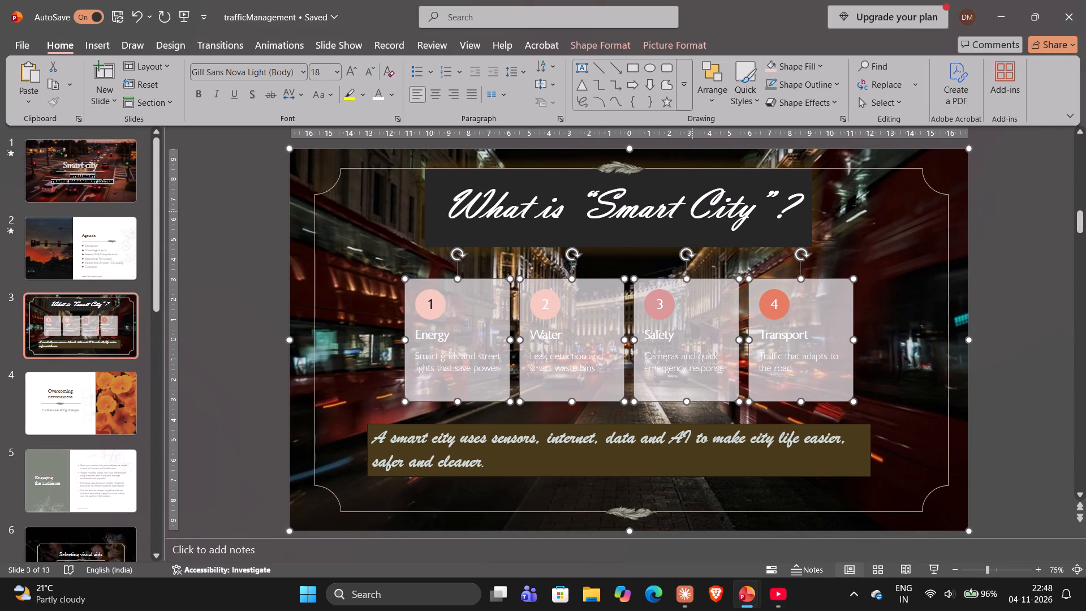
{"action": "left_click", "coordinate": [816, 68]}
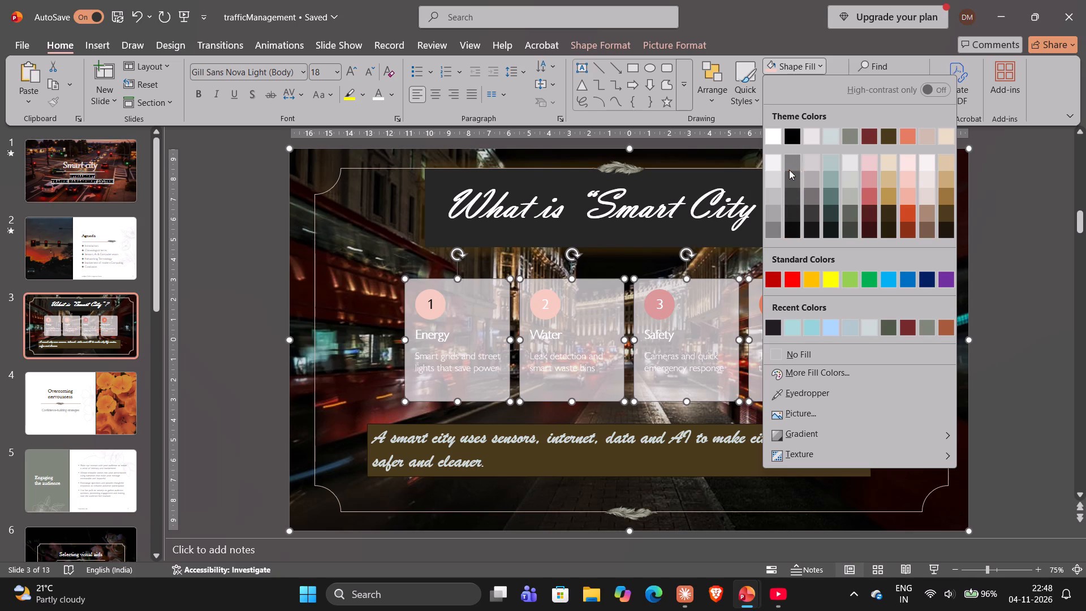
{"action": "left_click", "coordinate": [792, 213]}
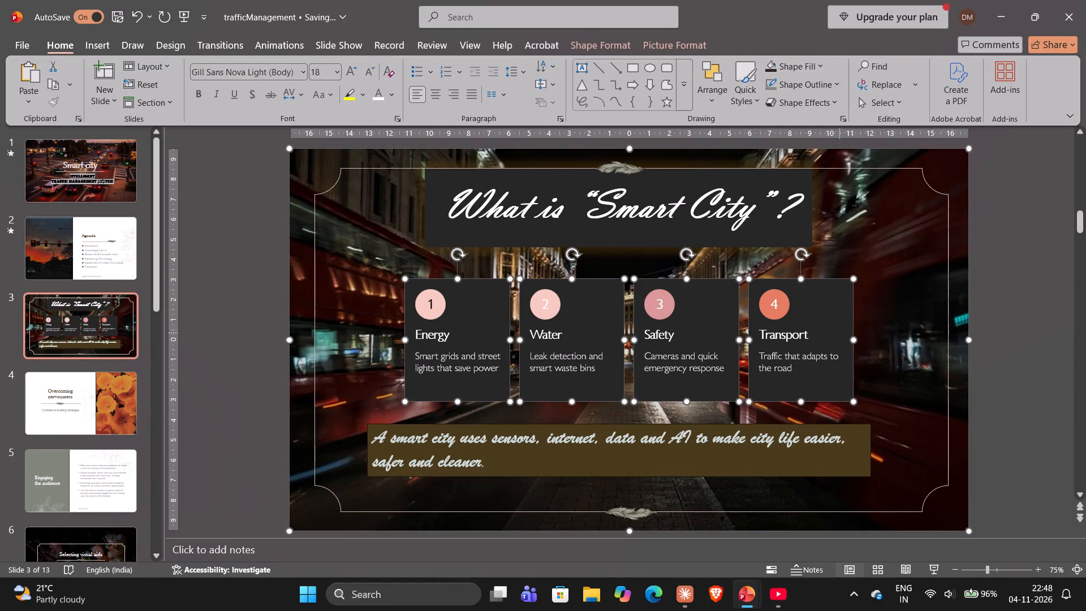
Set the solid fill transparency of the four selected cards and background picture to 35%.
{"action": "right_click", "coordinate": [868, 318]}
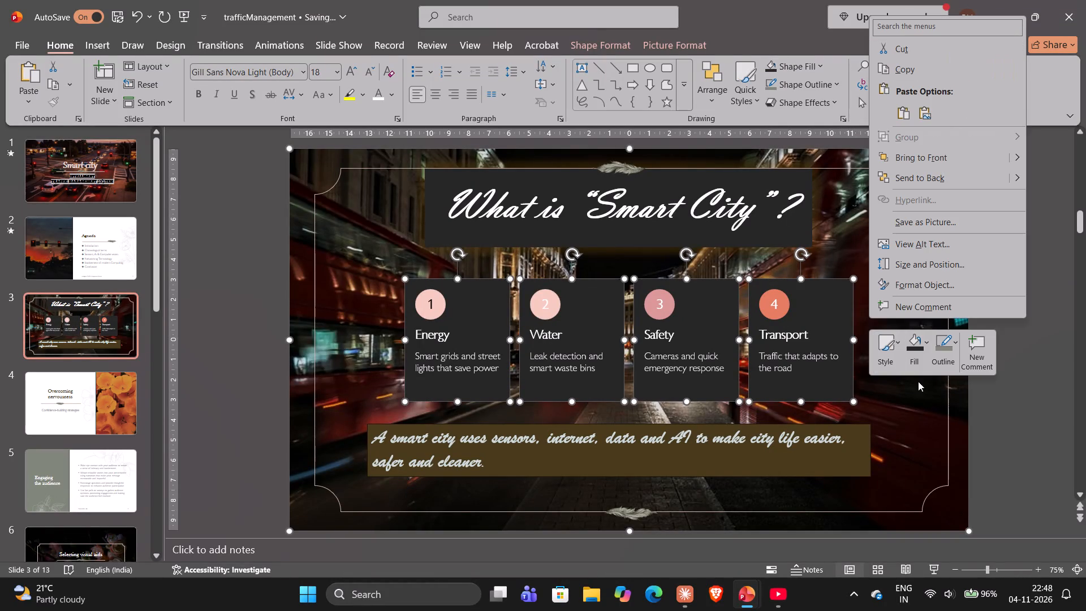
{"action": "left_click", "coordinate": [920, 281]}
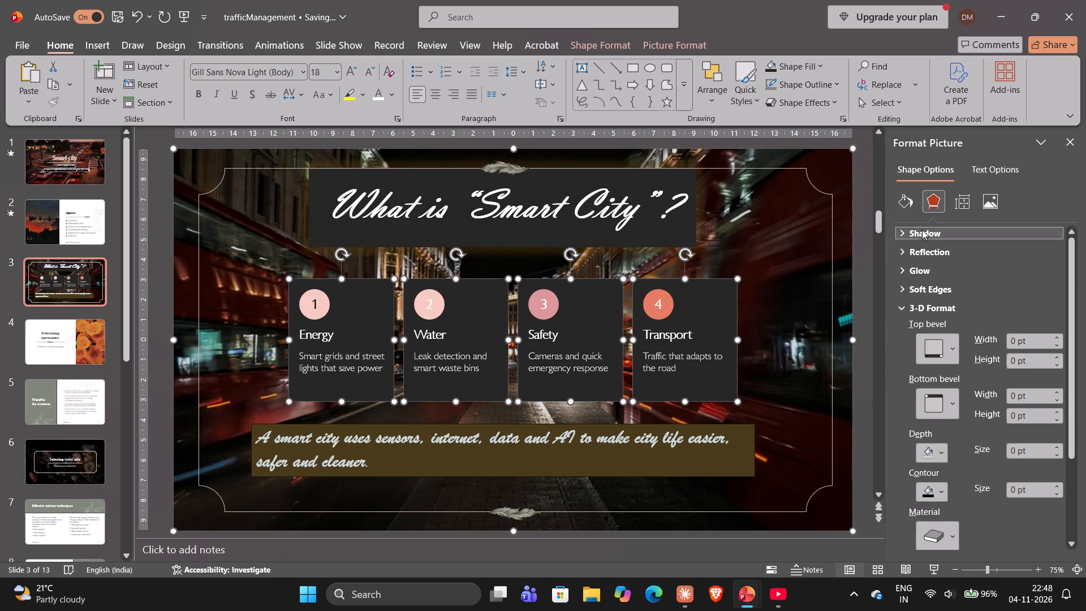
{"action": "left_click", "coordinate": [904, 205]}
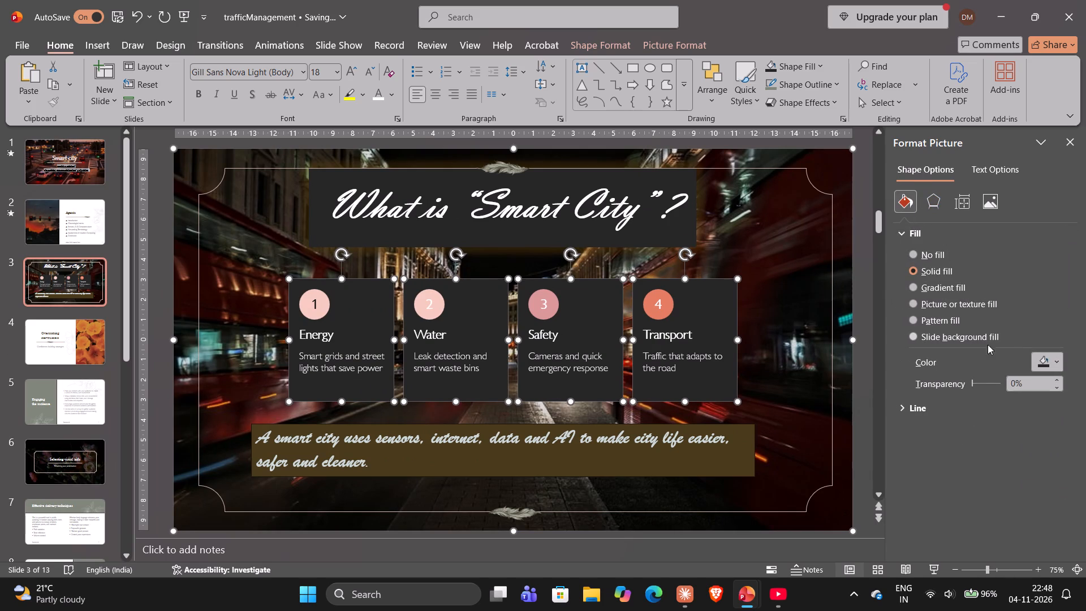
{"action": "triple_click", "coordinate": [1060, 378]}
{"action": "triple_click", "coordinate": [1060, 378]}
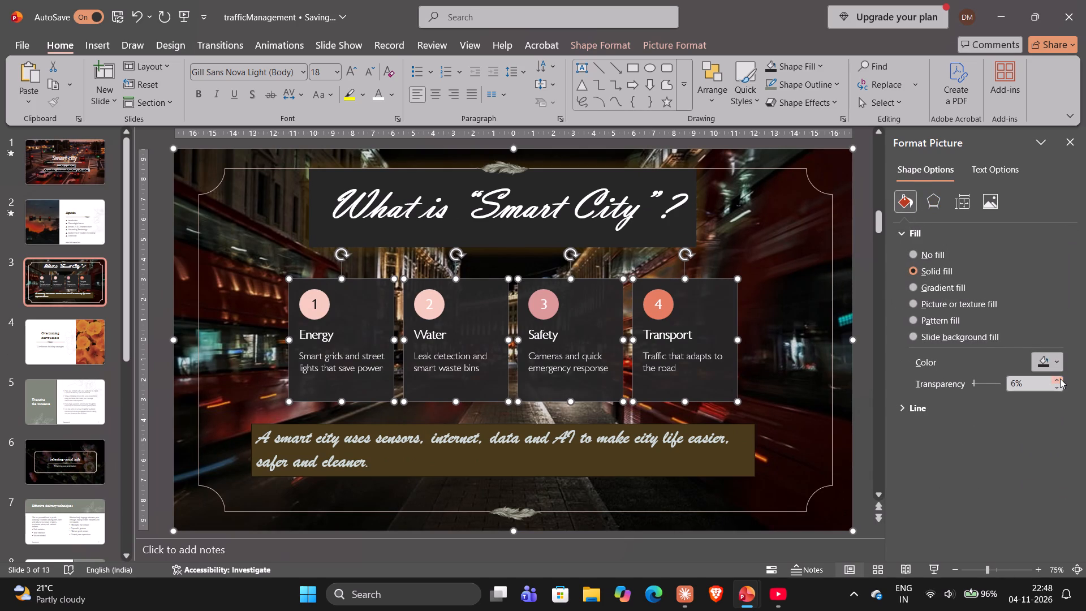
{"action": "triple_click", "coordinate": [1060, 378]}
{"action": "triple_click", "coordinate": [1060, 378]}
{"action": "triple_click", "coordinate": [1060, 378]}
{"action": "triple_click", "coordinate": [1060, 378]}
{"action": "triple_click", "coordinate": [1060, 378]}
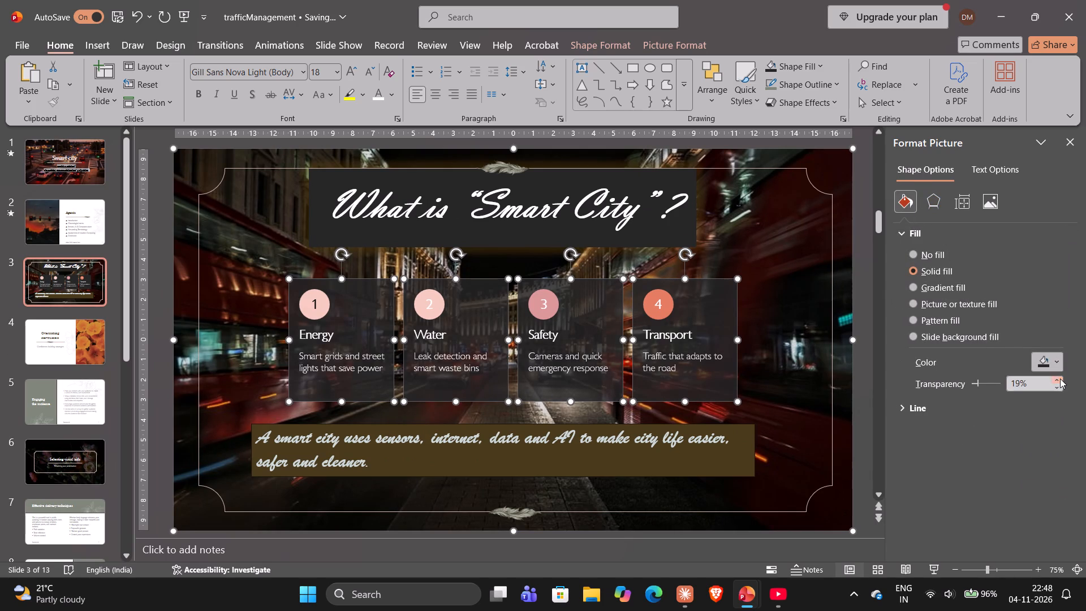
{"action": "triple_click", "coordinate": [1060, 378]}
{"action": "triple_click", "coordinate": [1060, 378]}
{"action": "triple_click", "coordinate": [1060, 378]}
{"action": "triple_click", "coordinate": [1060, 378]}
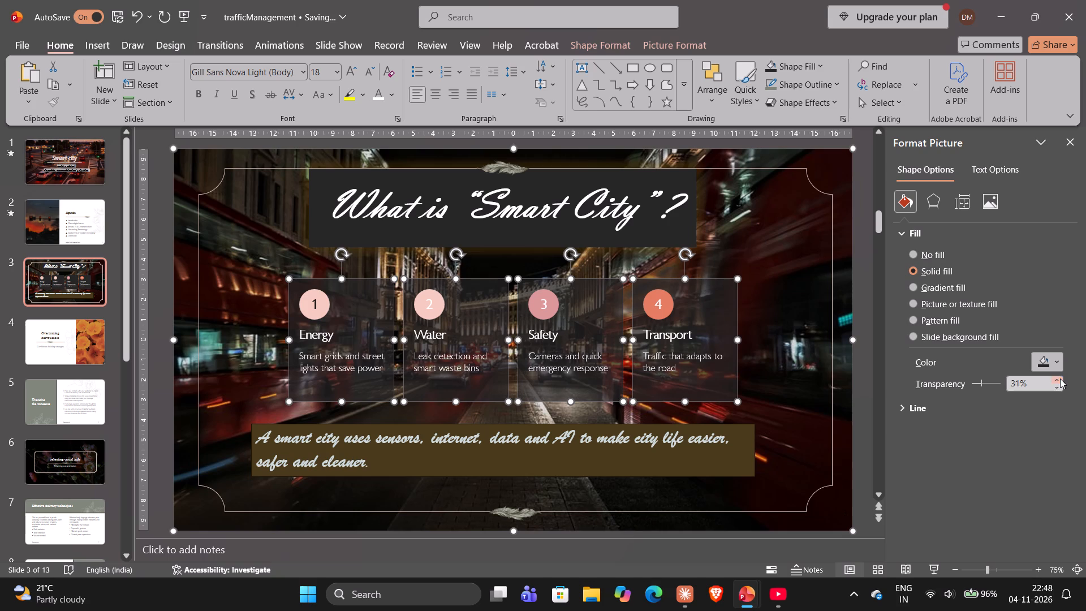
{"action": "triple_click", "coordinate": [1060, 378]}
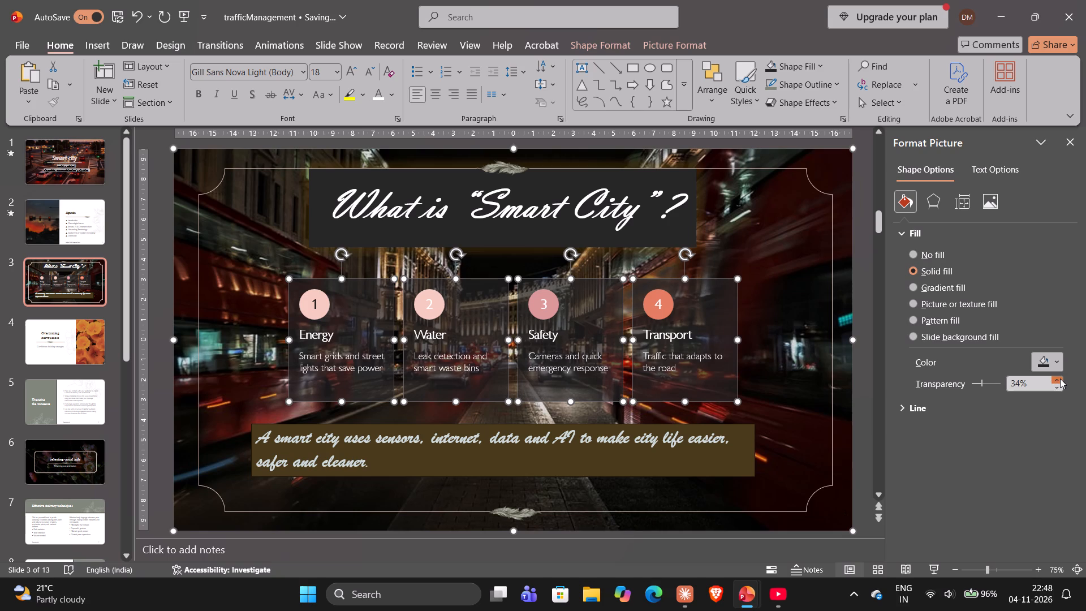
{"action": "triple_click", "coordinate": [1060, 378]}
{"action": "left_click", "coordinate": [1060, 378]}
{"action": "double_click", "coordinate": [1057, 389]}
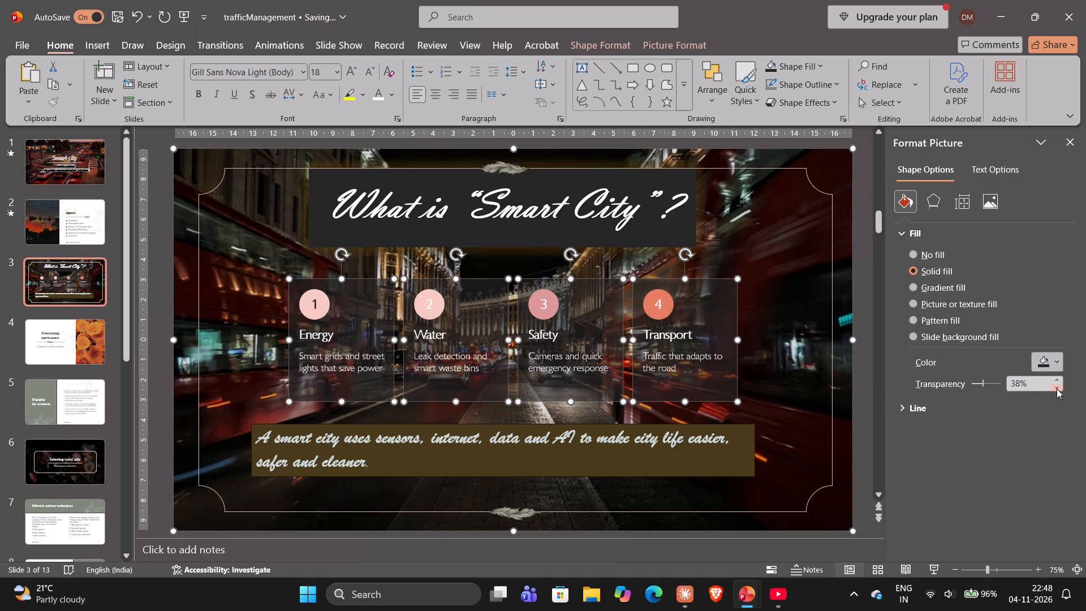
{"action": "double_click", "coordinate": [1057, 389]}
{"action": "left_click", "coordinate": [1057, 389]}
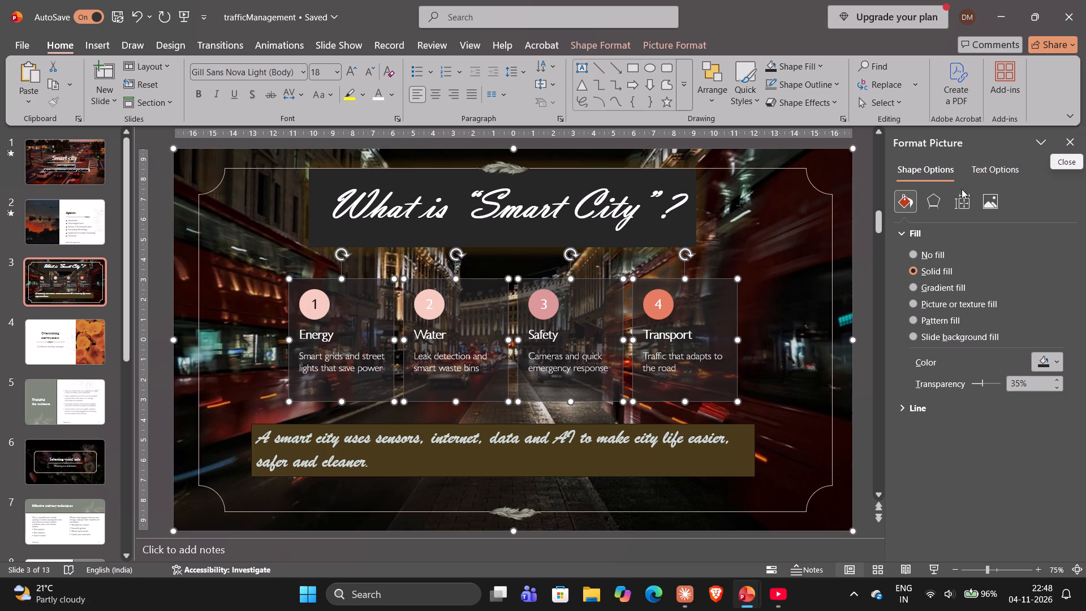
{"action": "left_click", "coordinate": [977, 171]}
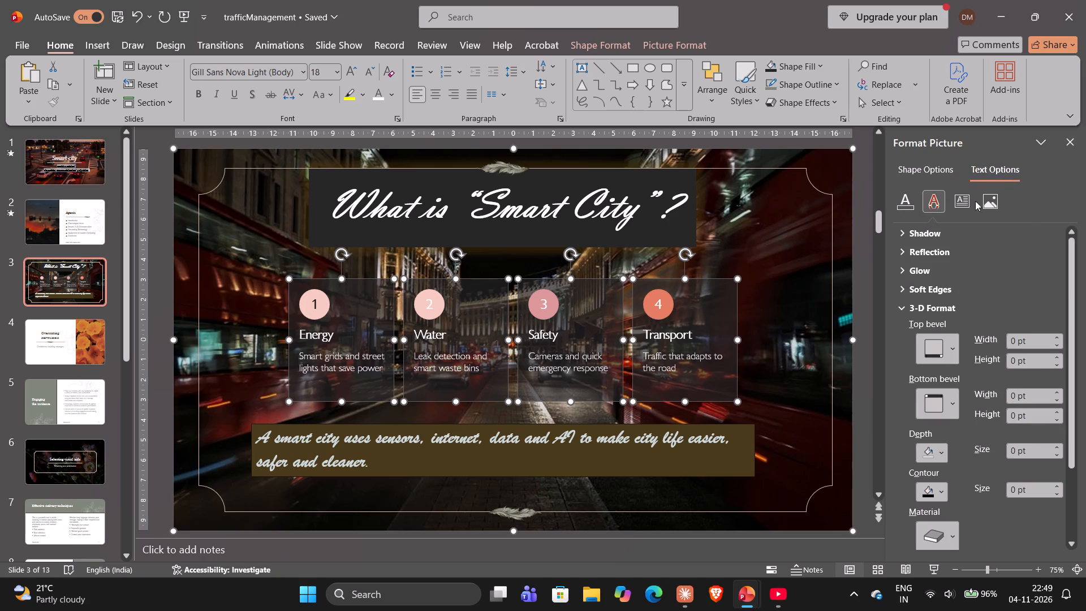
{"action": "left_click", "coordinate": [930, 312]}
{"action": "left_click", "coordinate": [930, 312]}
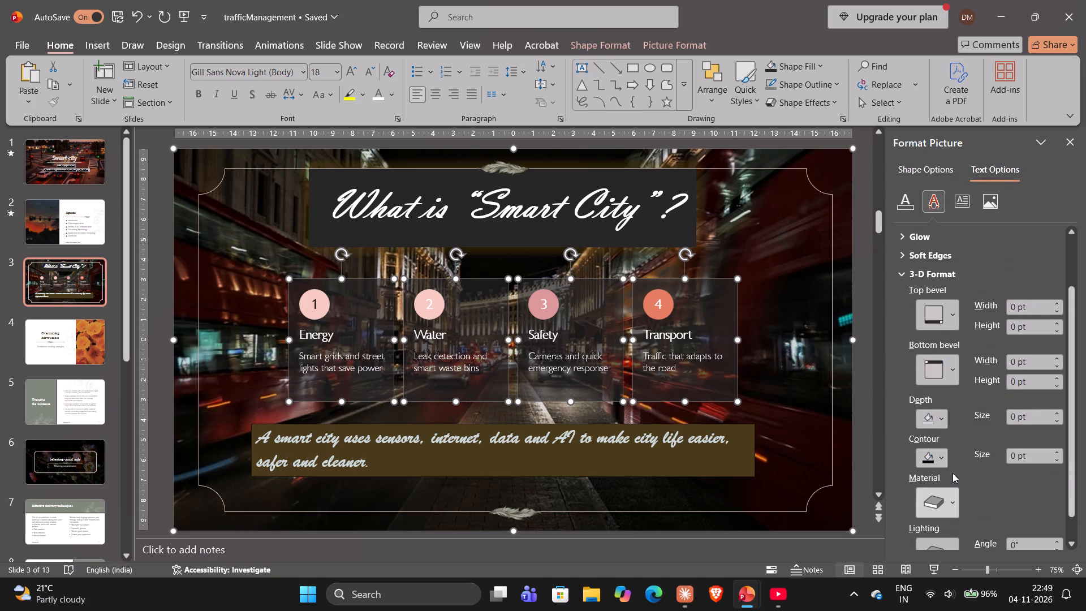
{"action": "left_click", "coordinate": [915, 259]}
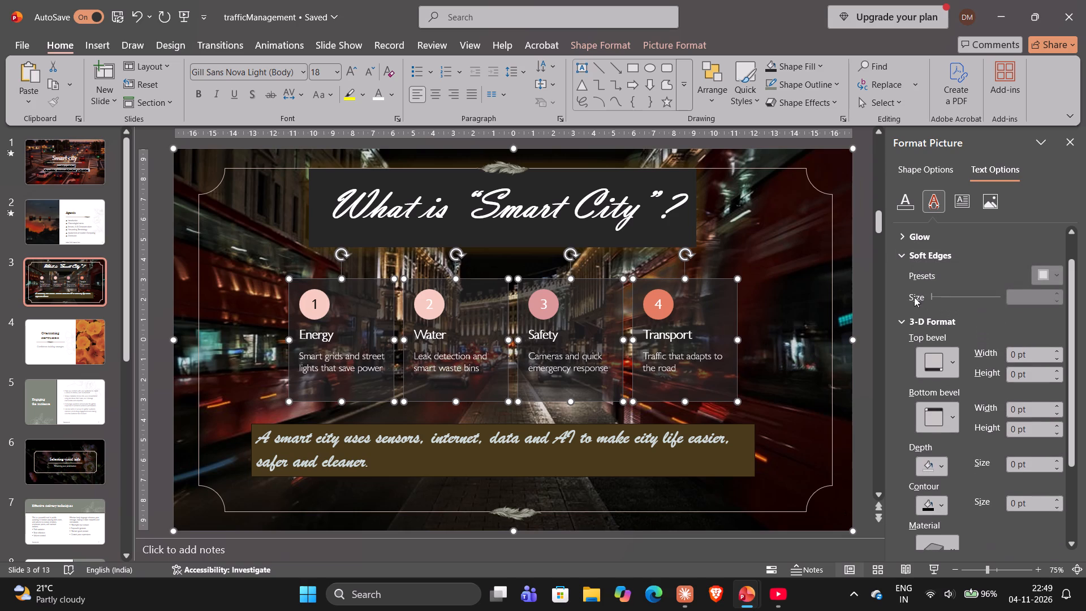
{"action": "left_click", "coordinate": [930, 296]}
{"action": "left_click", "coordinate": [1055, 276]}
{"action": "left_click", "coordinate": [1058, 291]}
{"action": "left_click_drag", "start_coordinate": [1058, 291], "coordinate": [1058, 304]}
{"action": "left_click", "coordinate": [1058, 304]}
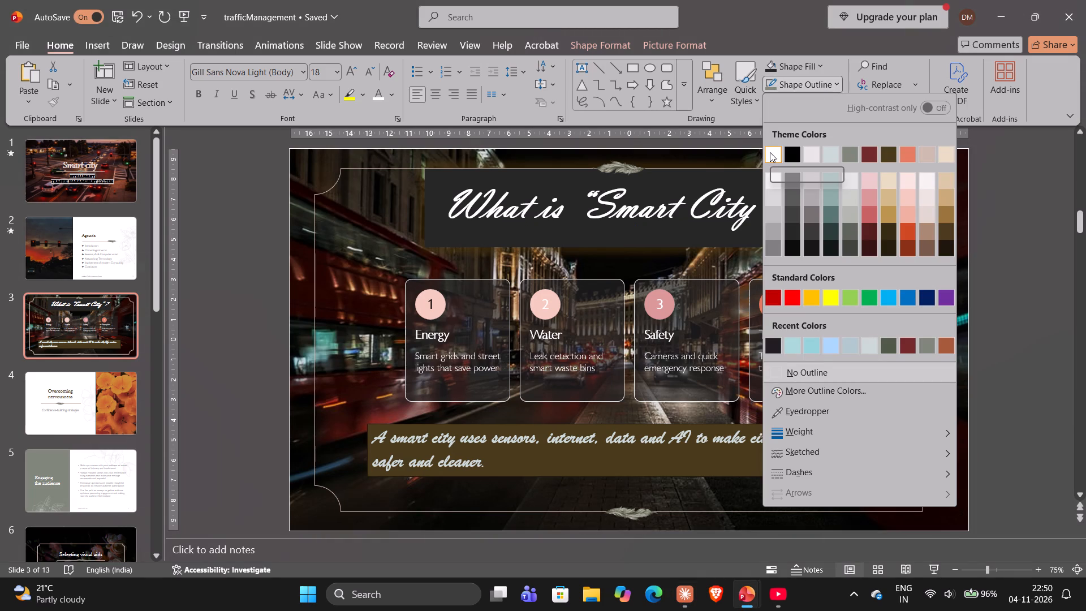
{"action": "left_click", "coordinate": [770, 152]}
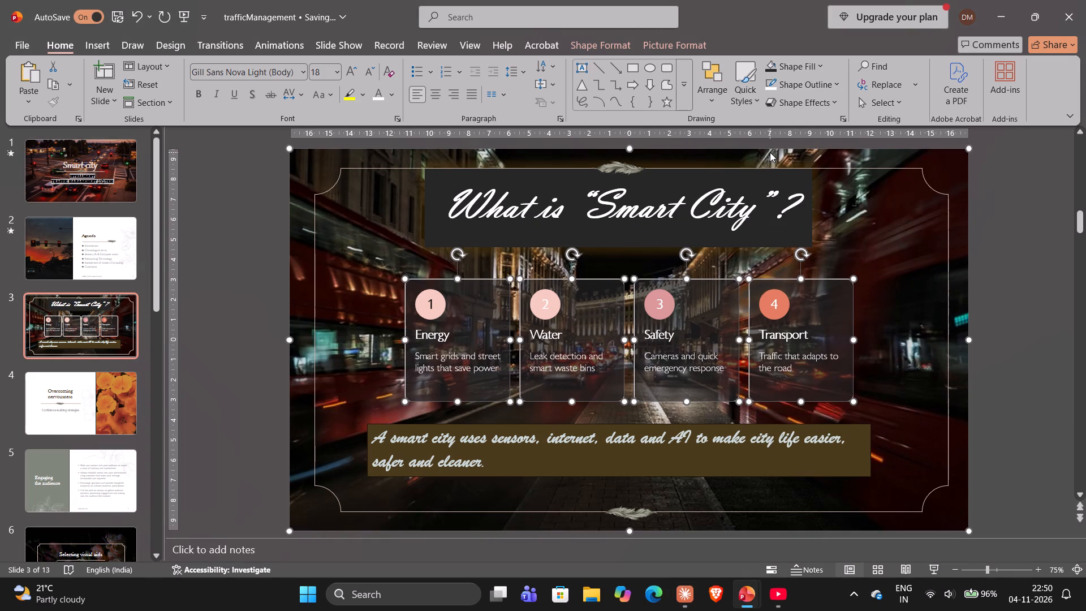
Set the outline weight of the selected cards and background picture to ¾ pt.
{"action": "left_click", "coordinate": [818, 87]}
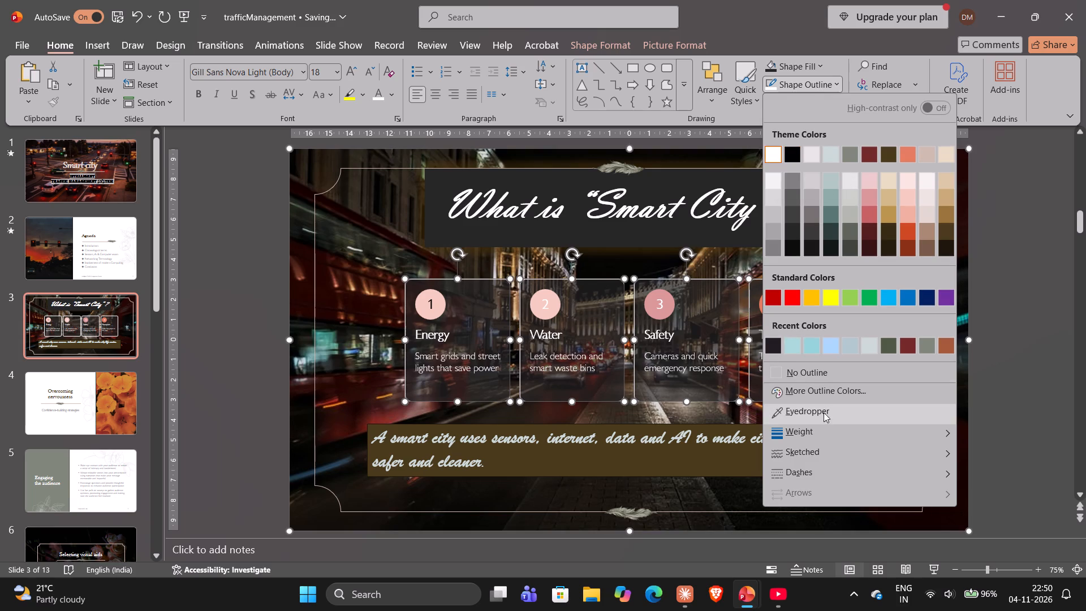
{"action": "left_click", "coordinate": [824, 431]}
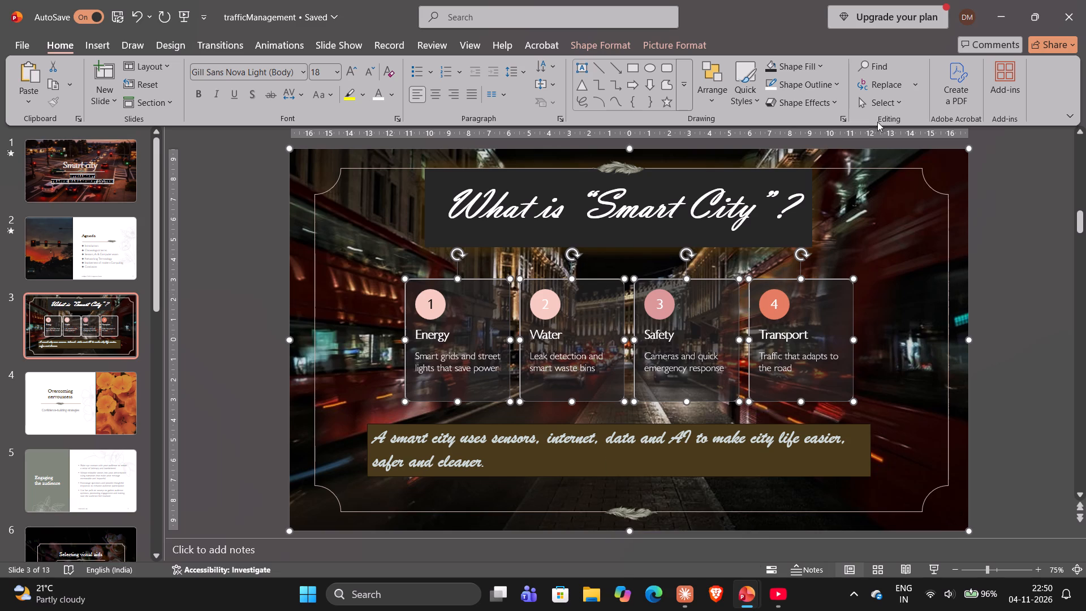
{"action": "left_click", "coordinate": [822, 83]}
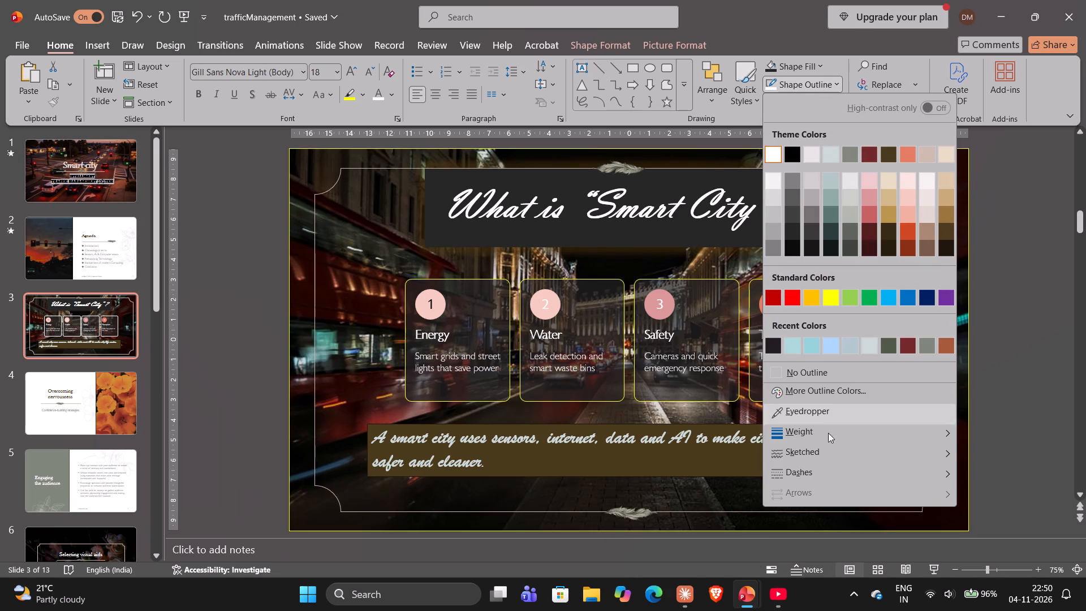
{"action": "left_click", "coordinate": [821, 436]}
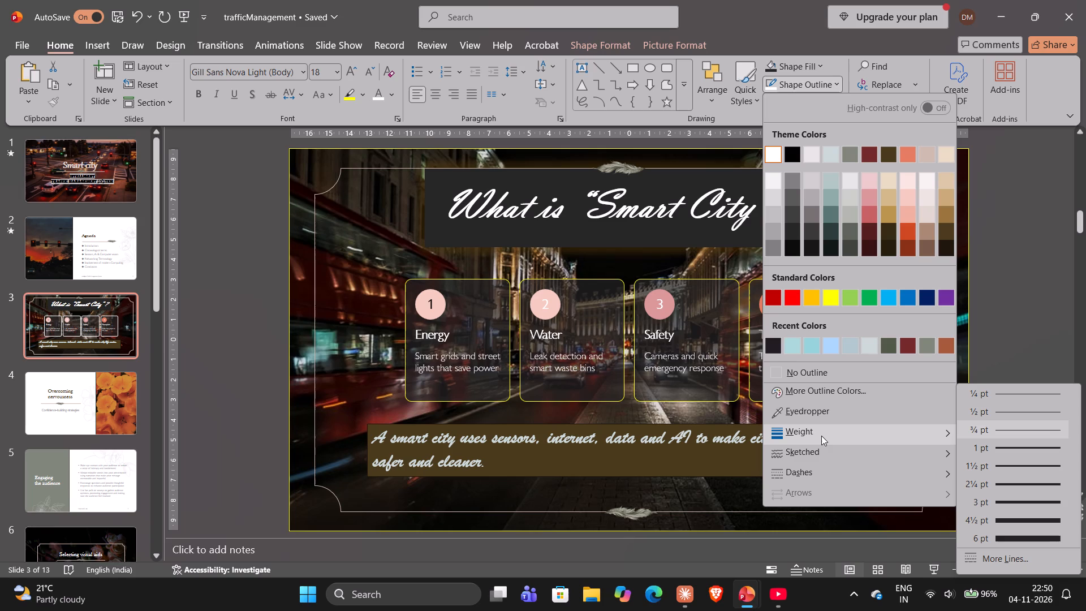
{"action": "left_click", "coordinate": [1010, 429]}
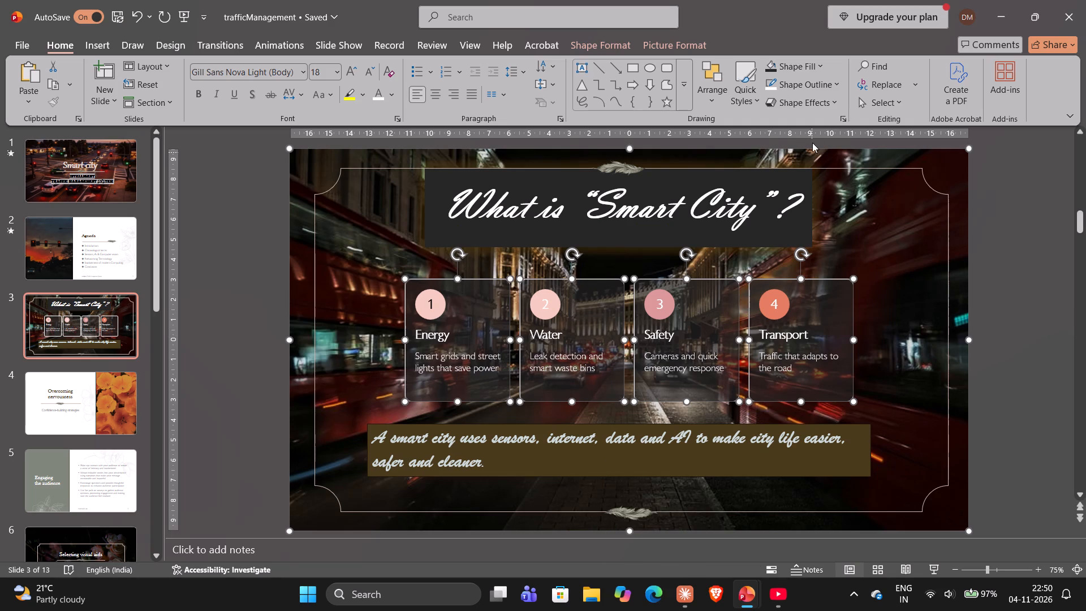
Apply the top-centre inner shadow preset to the selected cards and background picture, and clear the selection.
{"action": "left_click", "coordinate": [809, 102]}
{"action": "left_click", "coordinate": [812, 154]}
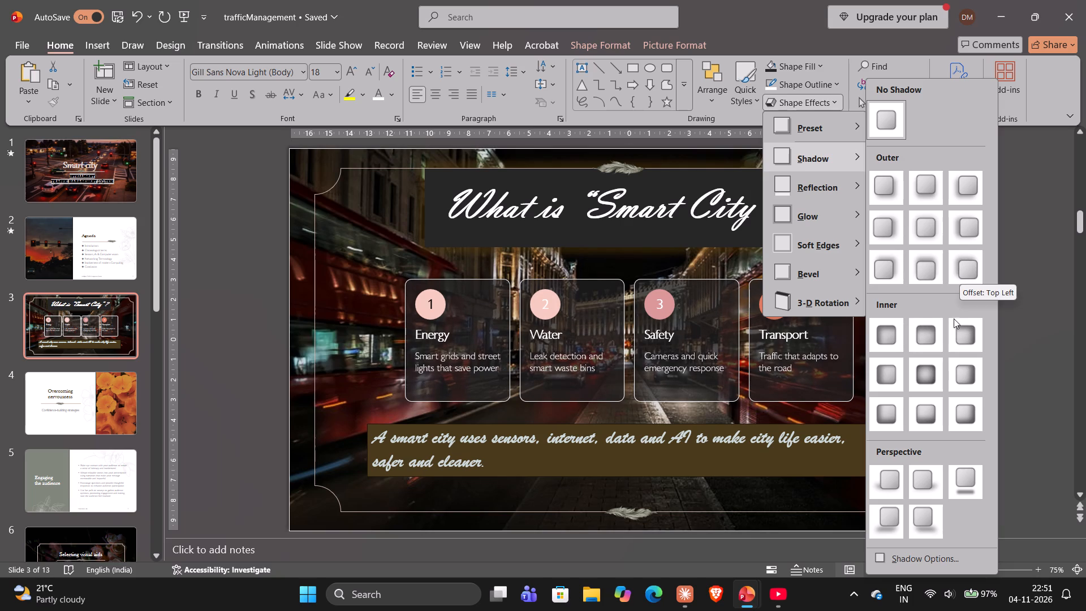
{"action": "left_click", "coordinate": [932, 338]}
{"action": "left_click", "coordinate": [1040, 323]}
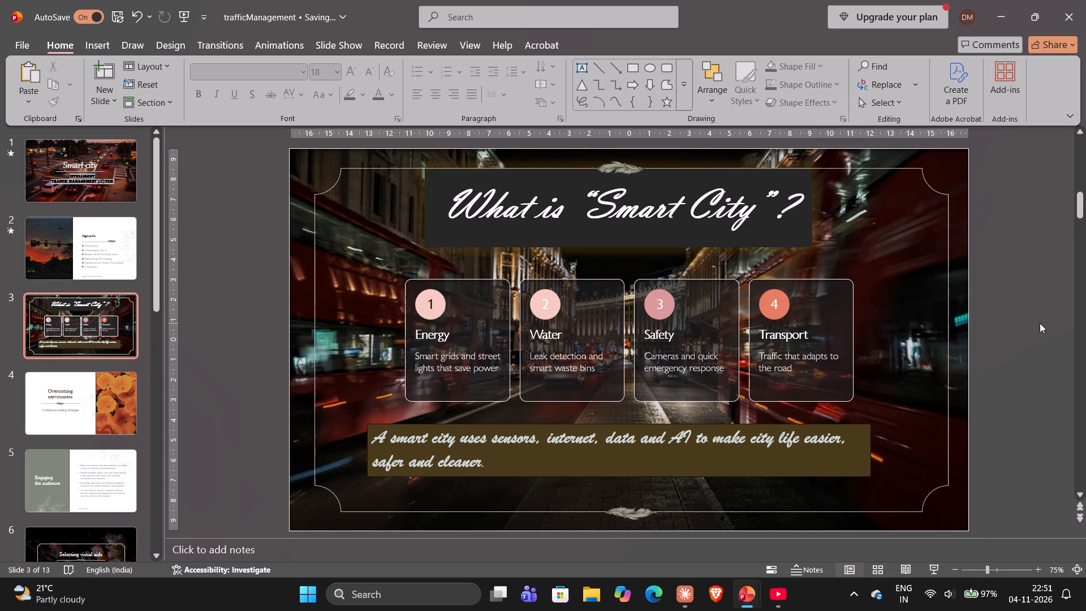
Set the solid fill transparency of the "What is Smart City?" title box to 36%.
{"action": "double_click", "coordinate": [774, 230]}
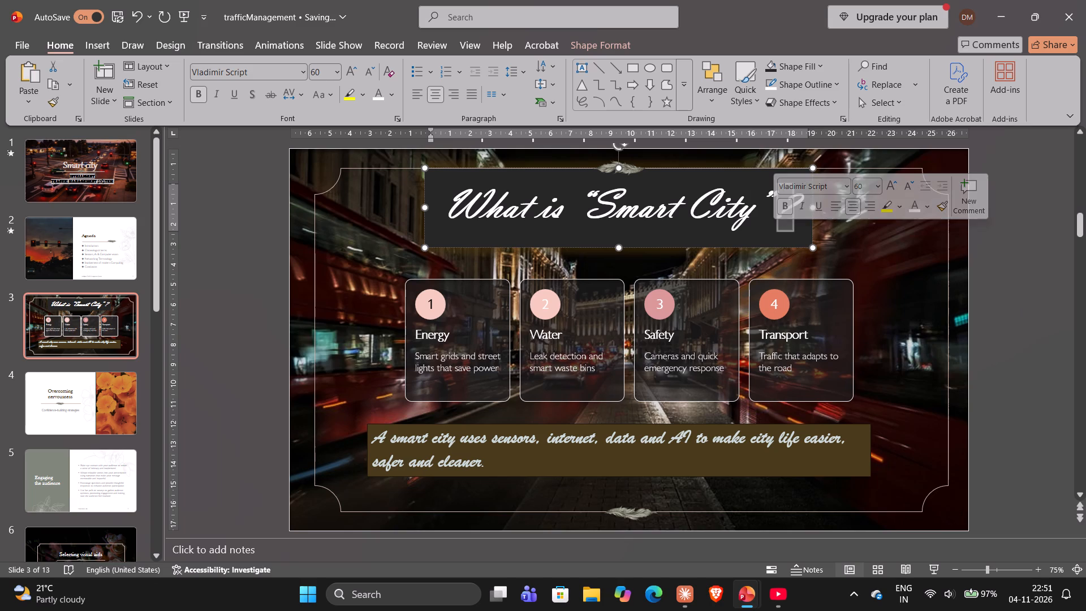
{"action": "left_click", "coordinate": [798, 243]}
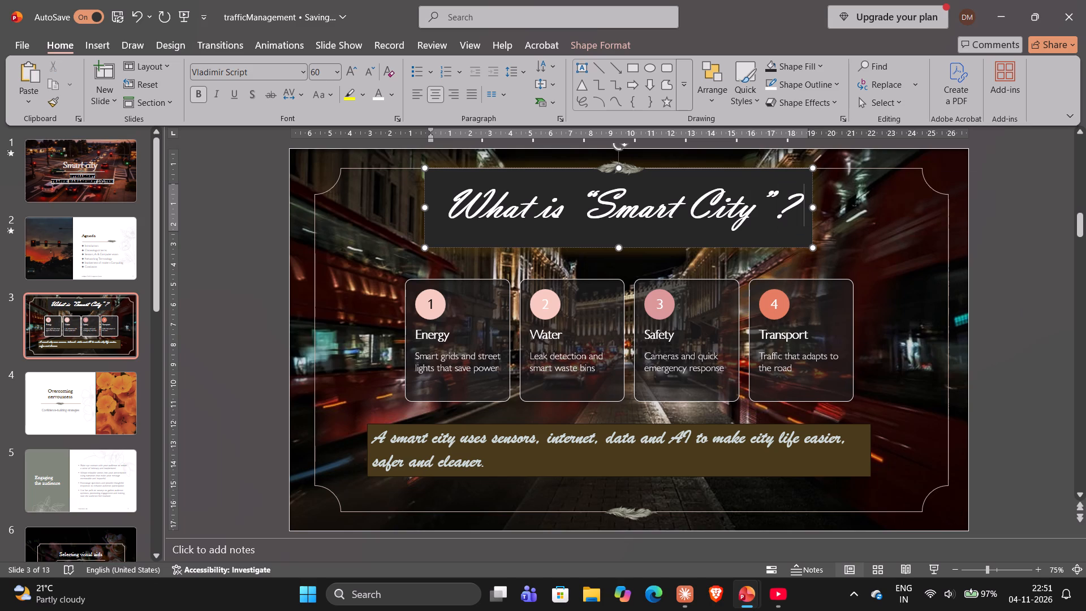
{"action": "right_click", "coordinate": [798, 243]}
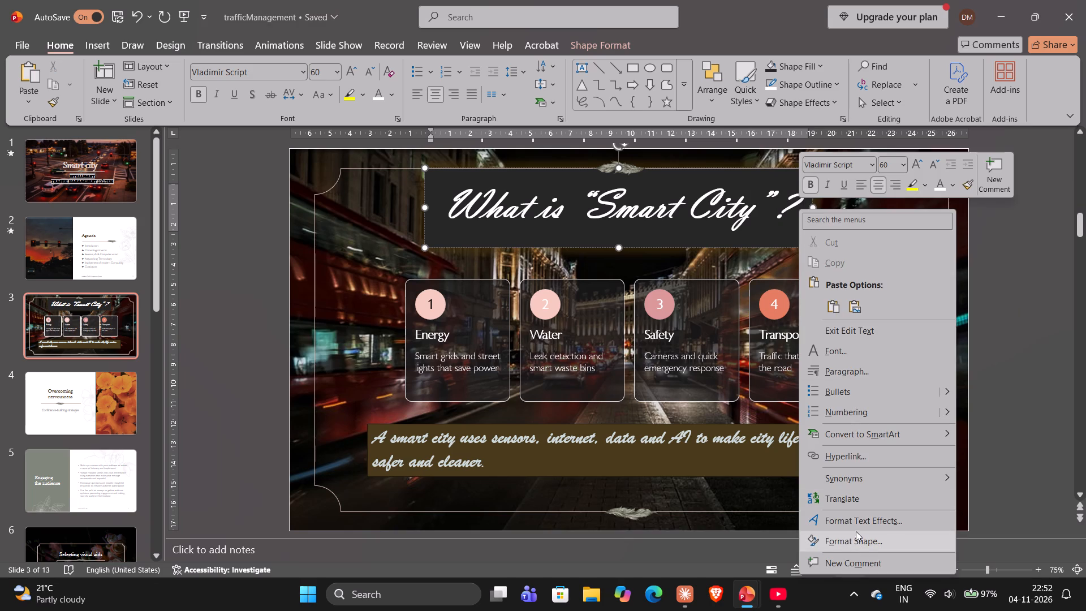
{"action": "left_click", "coordinate": [857, 538]}
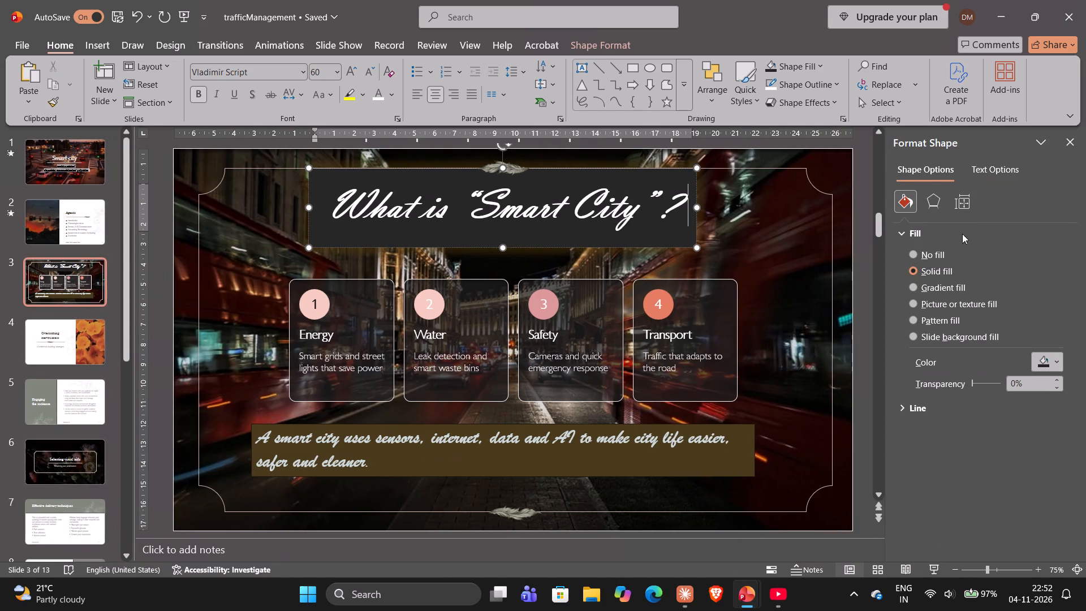
{"action": "triple_click", "coordinate": [1057, 380]}
{"action": "double_click", "coordinate": [1057, 380]}
{"action": "triple_click", "coordinate": [1057, 380]}
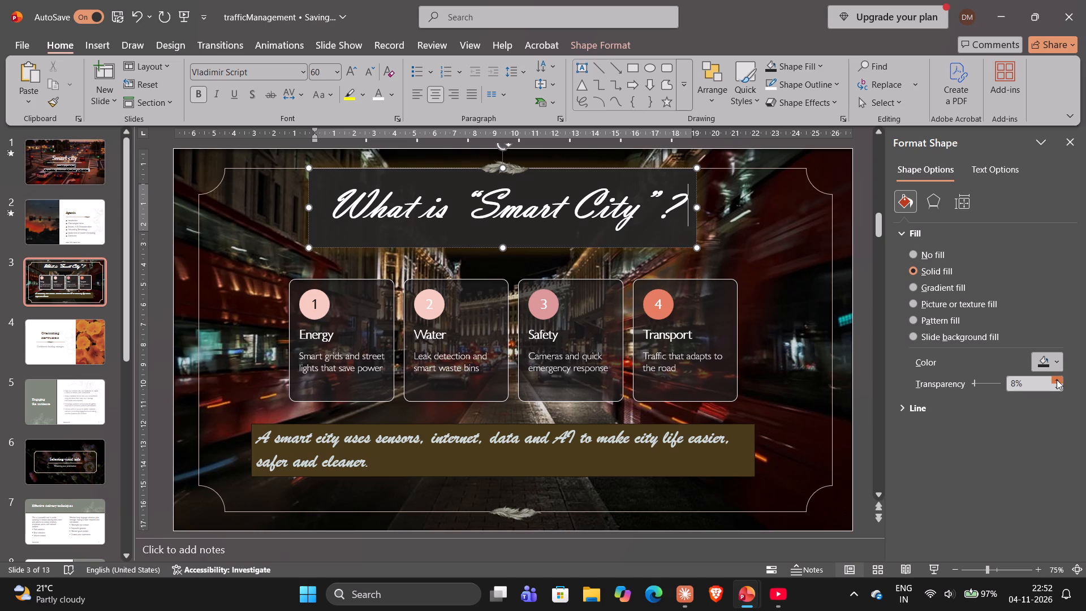
{"action": "triple_click", "coordinate": [1057, 380]}
{"action": "triple_click", "coordinate": [1057, 380]}
{"action": "triple_click", "coordinate": [1057, 380]}
{"action": "triple_click", "coordinate": [1057, 380]}
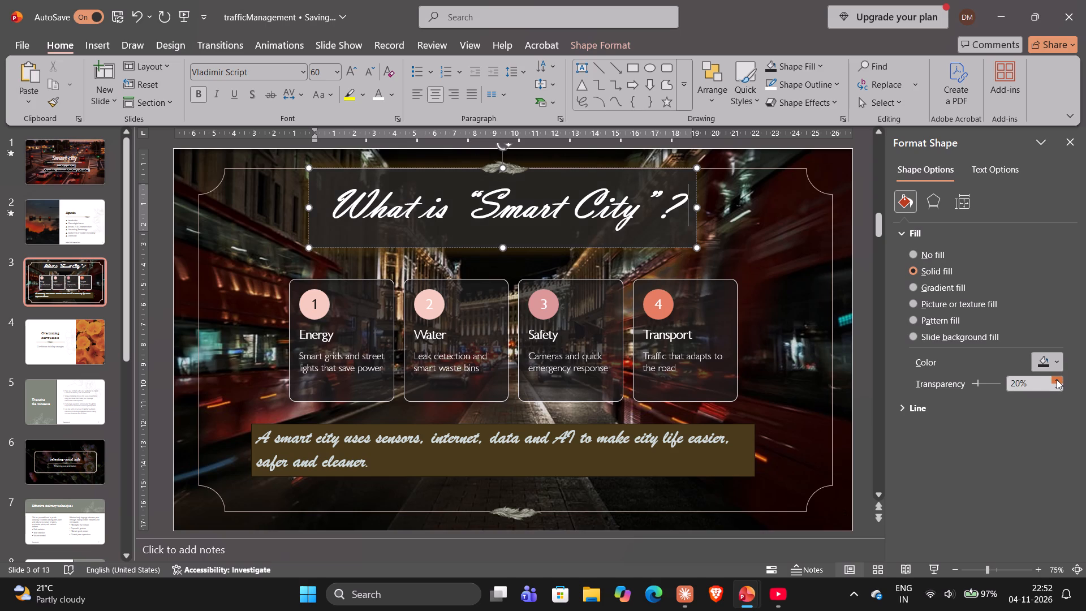
{"action": "triple_click", "coordinate": [1057, 380]}
{"action": "double_click", "coordinate": [1057, 380]}
{"action": "triple_click", "coordinate": [1057, 380]}
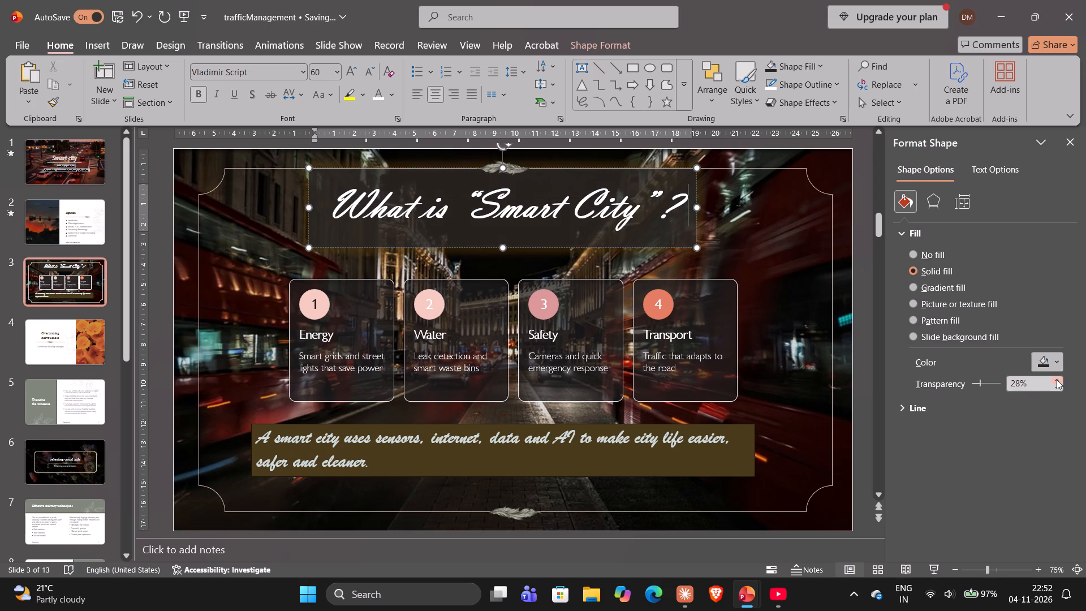
{"action": "triple_click", "coordinate": [1057, 380]}
{"action": "left_click", "coordinate": [1057, 380]}
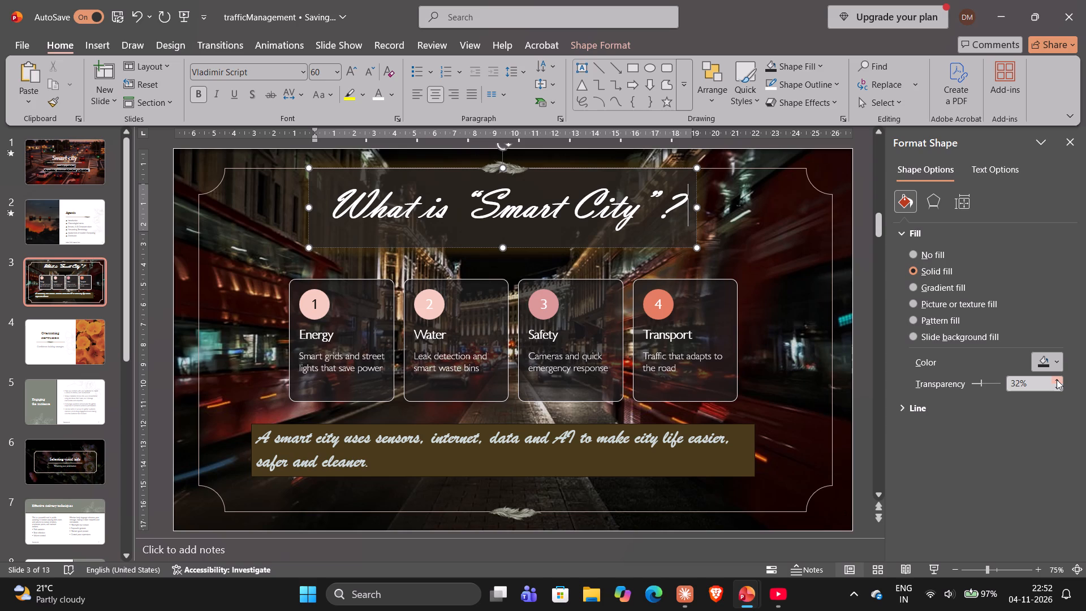
{"action": "left_click", "coordinate": [1057, 380]}
{"action": "triple_click", "coordinate": [1057, 380]}
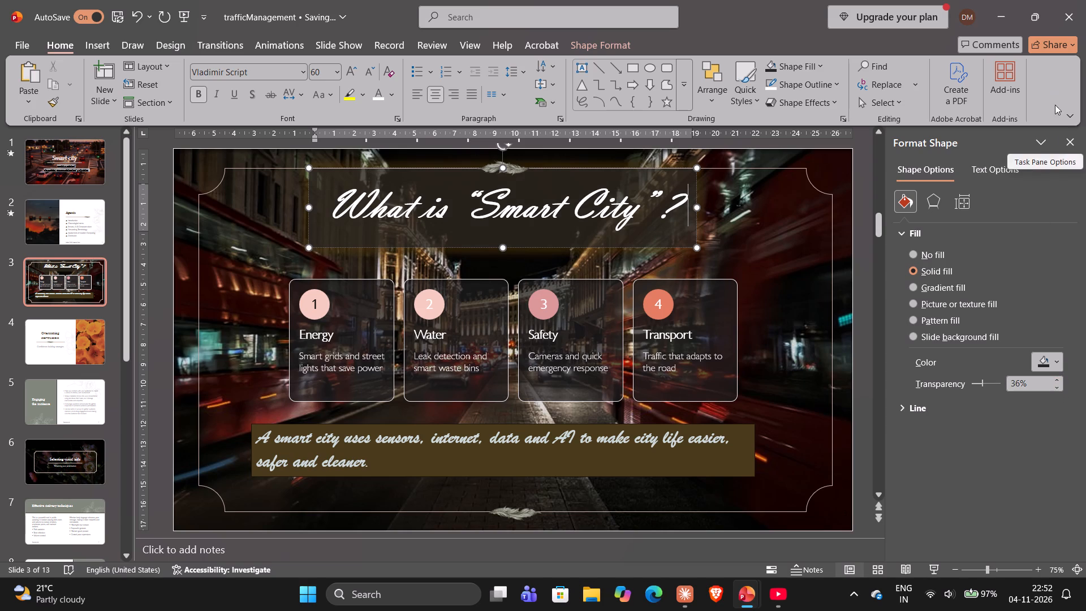
{"action": "left_click", "coordinate": [1073, 140]}
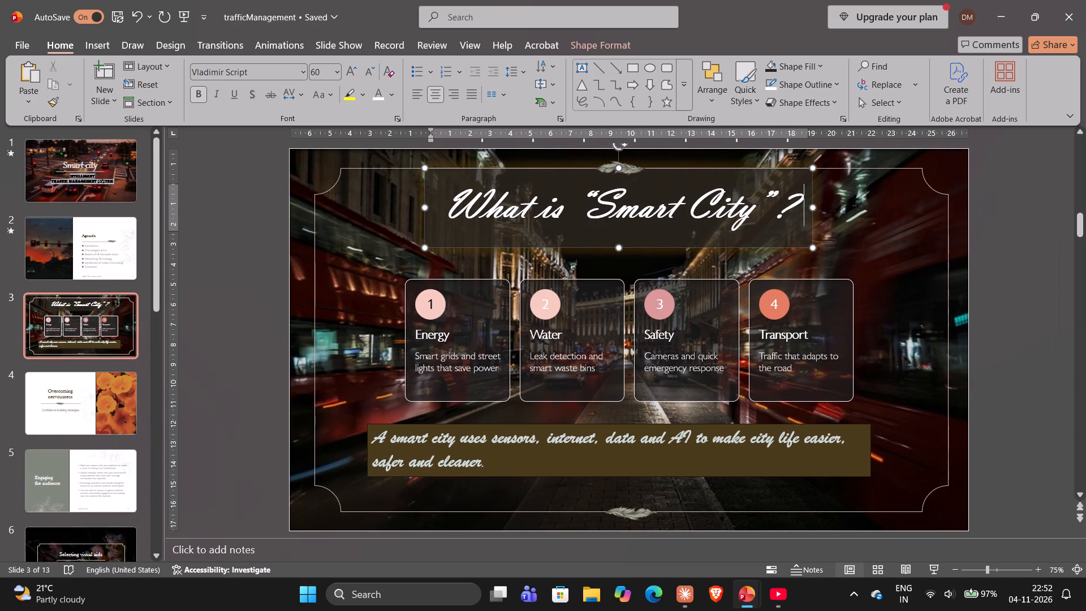
Set the solid fill transparency of the brown sentence bar below the cards to 55%.
{"action": "double_click", "coordinate": [767, 461]}
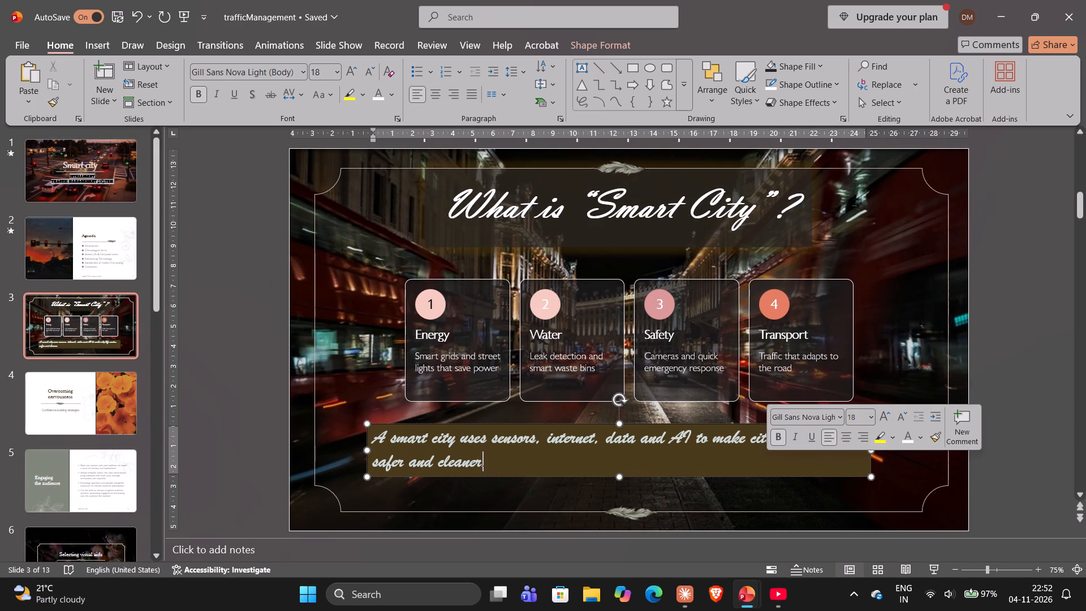
{"action": "right_click", "coordinate": [689, 463]}
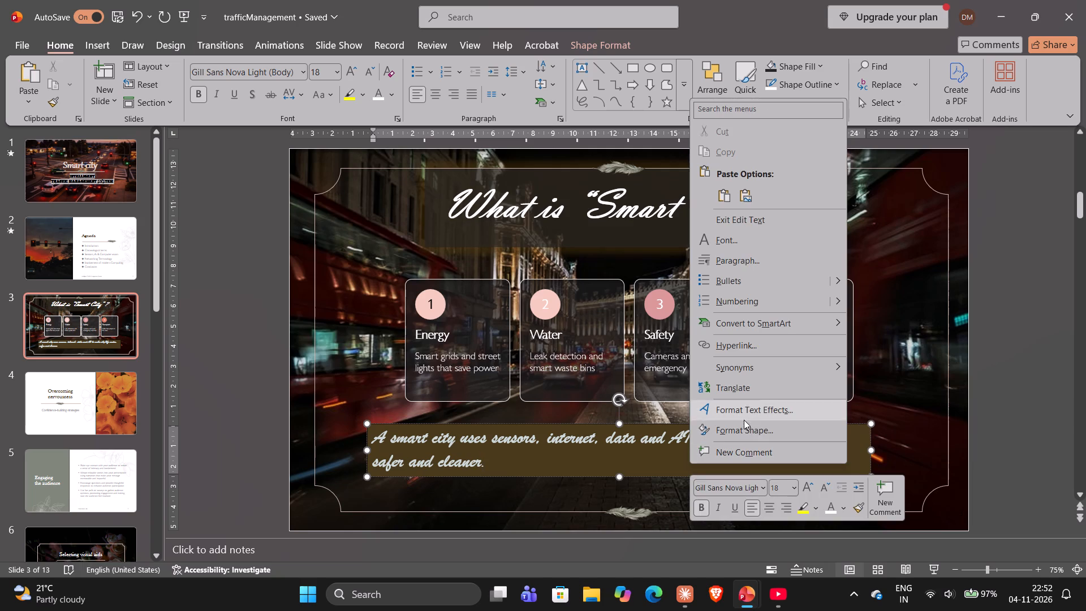
{"action": "left_click", "coordinate": [747, 434]}
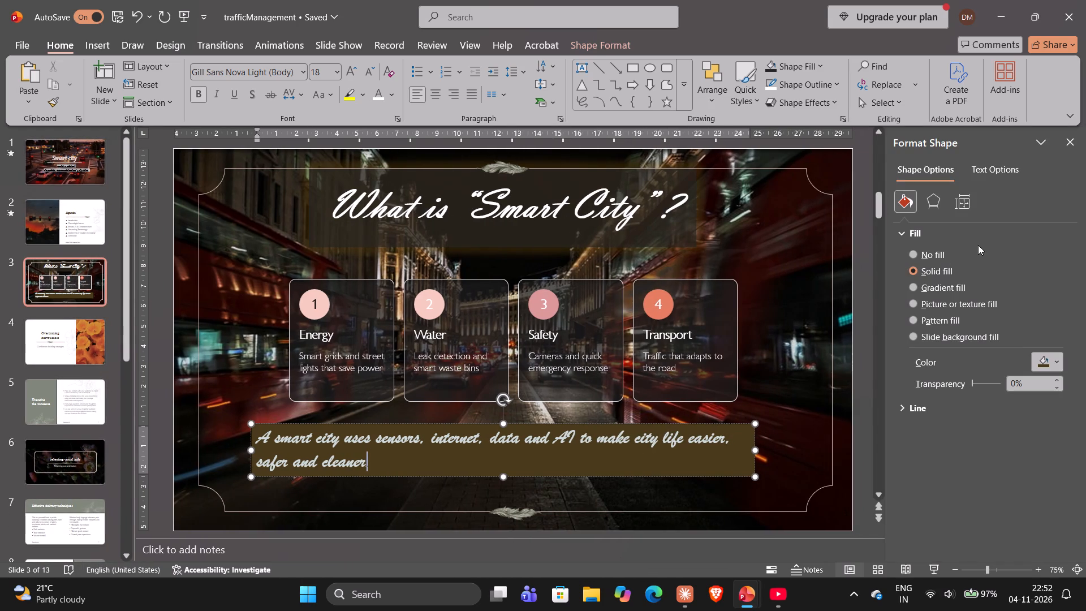
{"action": "triple_click", "coordinate": [1055, 377]}
{"action": "triple_click", "coordinate": [1055, 377]}
{"action": "triple_click", "coordinate": [1055, 377]}
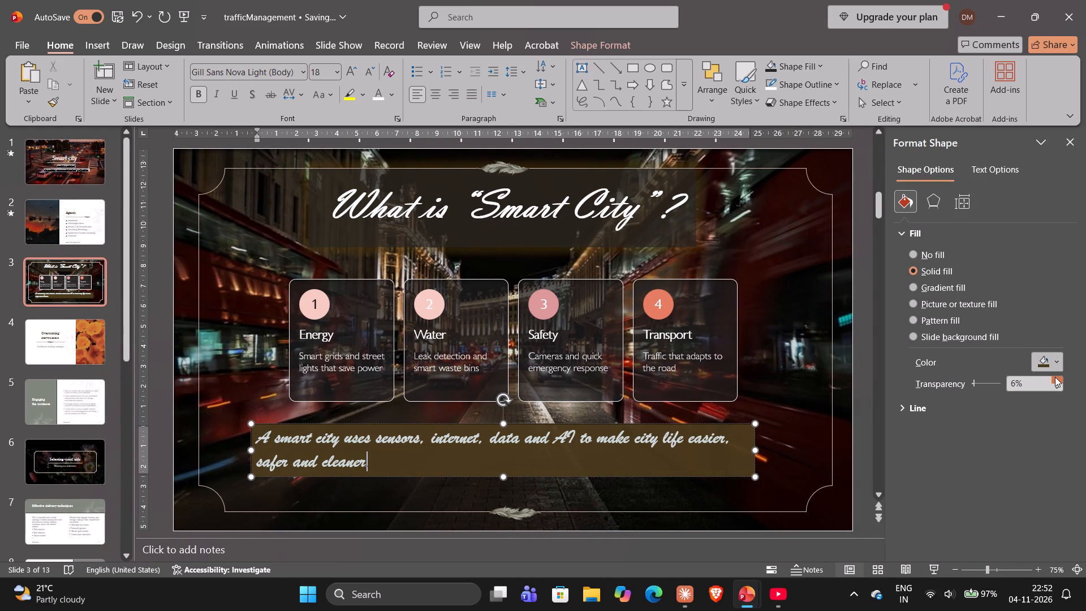
{"action": "triple_click", "coordinate": [1055, 377]}
{"action": "triple_click", "coordinate": [1055, 377]}
{"action": "triple_click", "coordinate": [1055, 377]}
{"action": "triple_click", "coordinate": [1055, 377]}
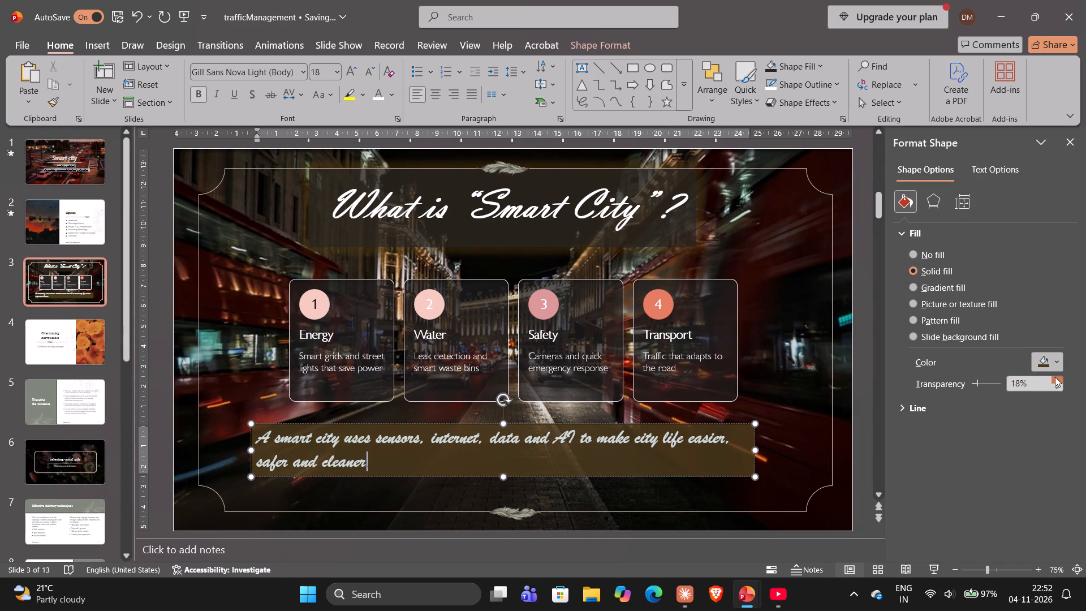
{"action": "triple_click", "coordinate": [1055, 377]}
{"action": "triple_click", "coordinate": [1055, 377]}
{"action": "triple_click", "coordinate": [1055, 377]}
{"action": "triple_click", "coordinate": [1055, 377]}
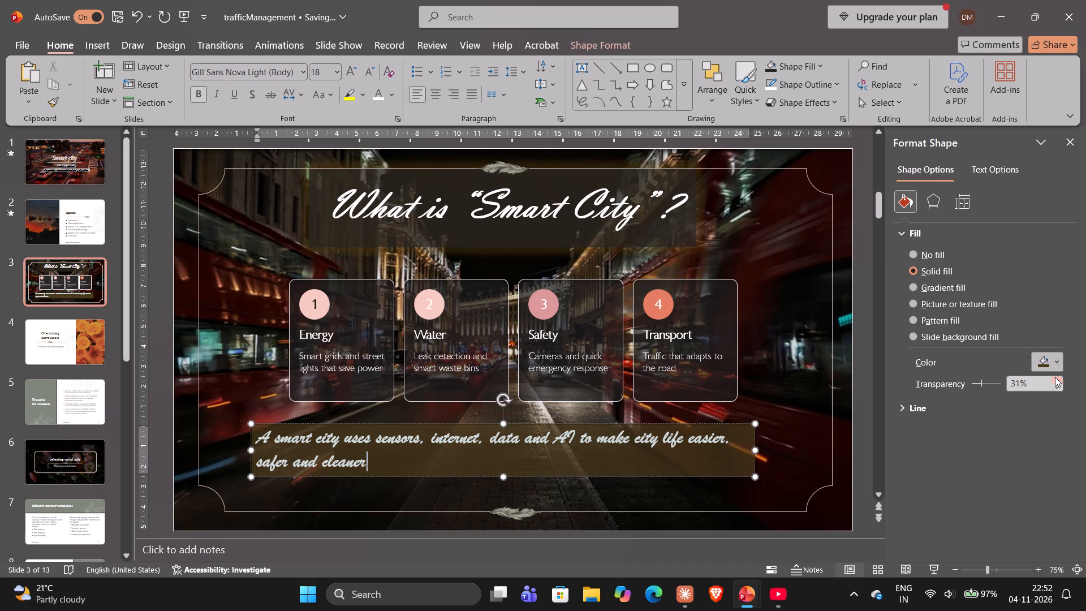
{"action": "triple_click", "coordinate": [1055, 377]}
{"action": "triple_click", "coordinate": [1055, 377]}
{"action": "triple_click", "coordinate": [1055, 377]}
{"action": "triple_click", "coordinate": [1055, 377]}
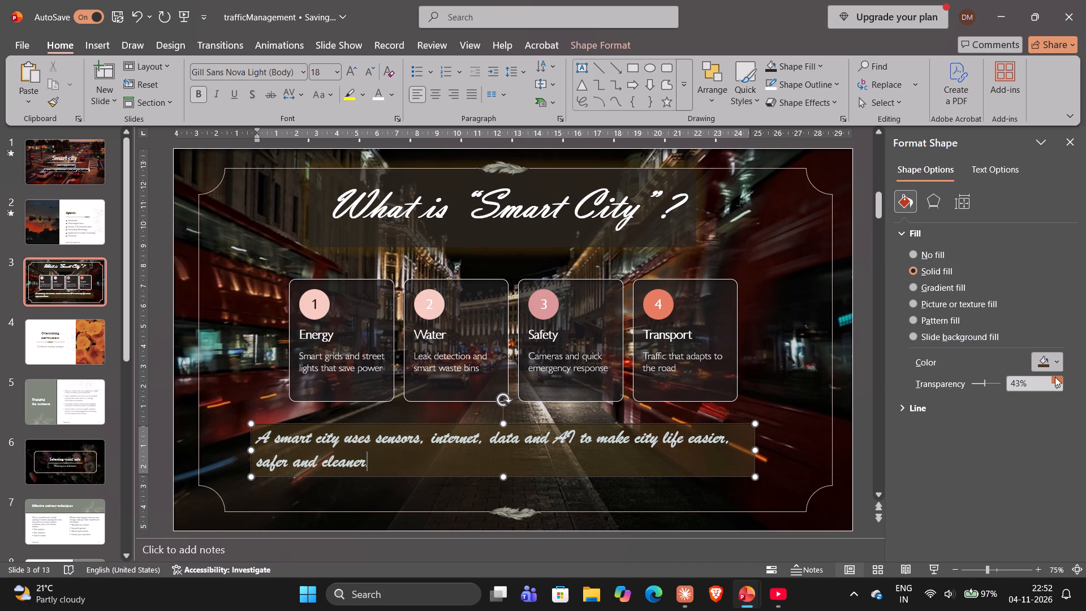
{"action": "left_click", "coordinate": [1055, 377]}
{"action": "triple_click", "coordinate": [1055, 377]}
{"action": "triple_click", "coordinate": [1055, 377]}
{"action": "double_click", "coordinate": [1055, 377]}
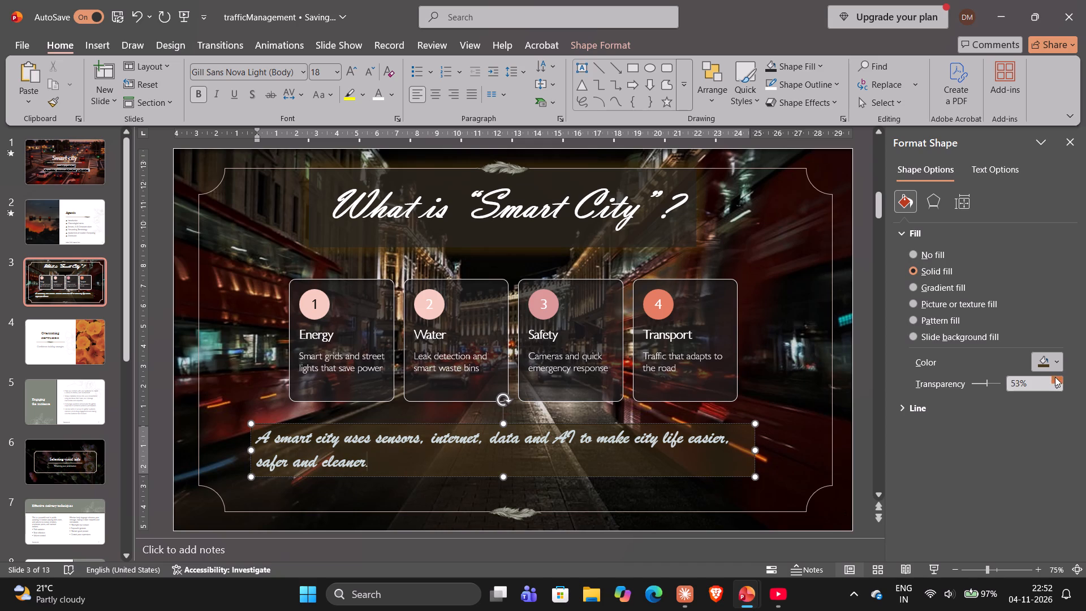
{"action": "triple_click", "coordinate": [1055, 377]}
{"action": "double_click", "coordinate": [1055, 377]}
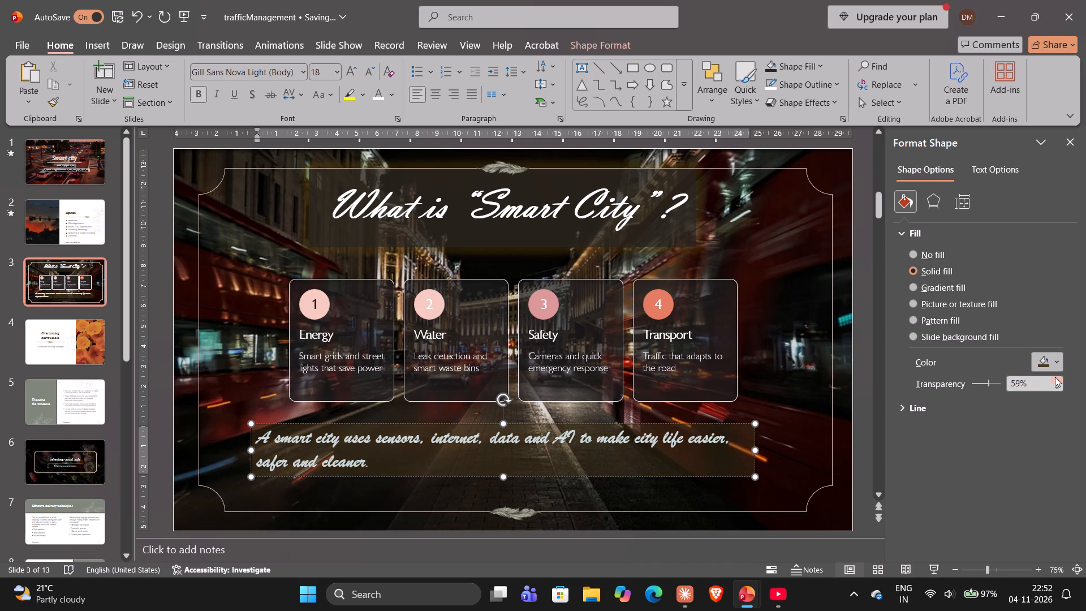
{"action": "left_click", "coordinate": [1055, 377]}
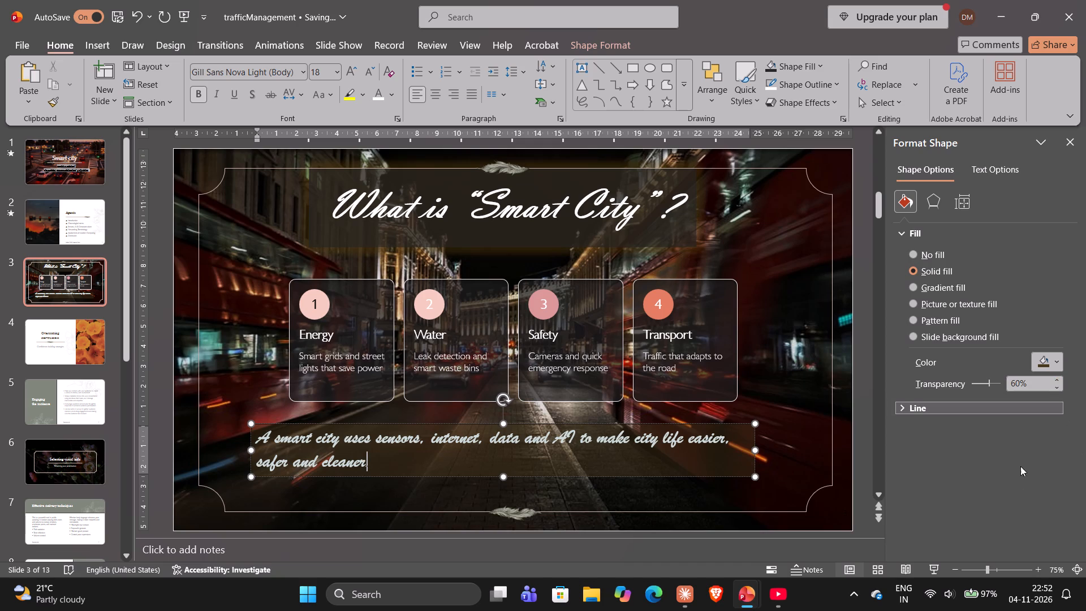
{"action": "triple_click", "coordinate": [1057, 388]}
{"action": "left_click", "coordinate": [1057, 388]}
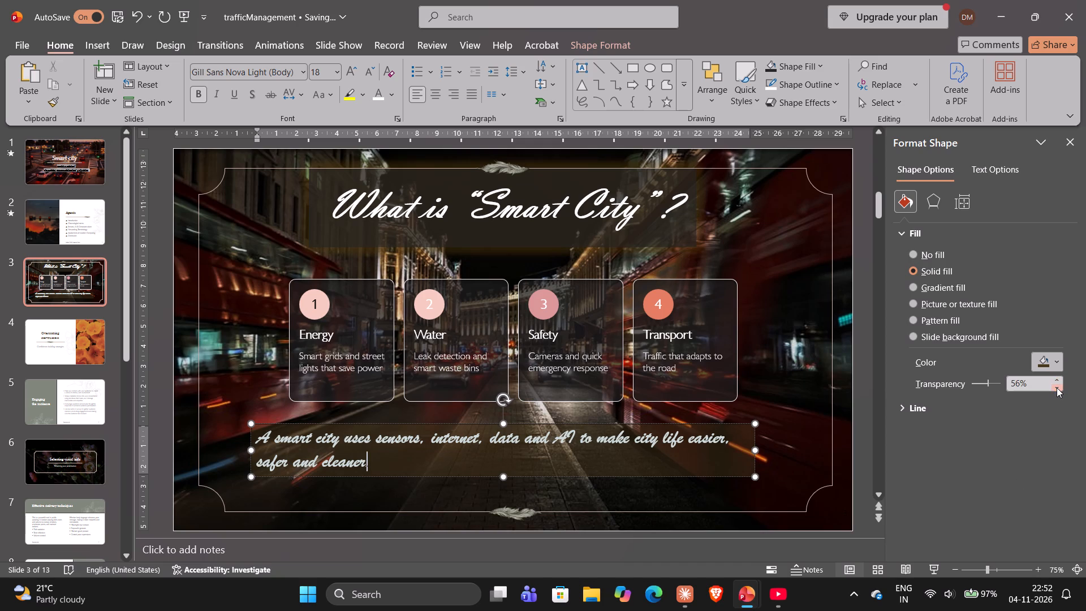
{"action": "left_click", "coordinate": [1057, 388]}
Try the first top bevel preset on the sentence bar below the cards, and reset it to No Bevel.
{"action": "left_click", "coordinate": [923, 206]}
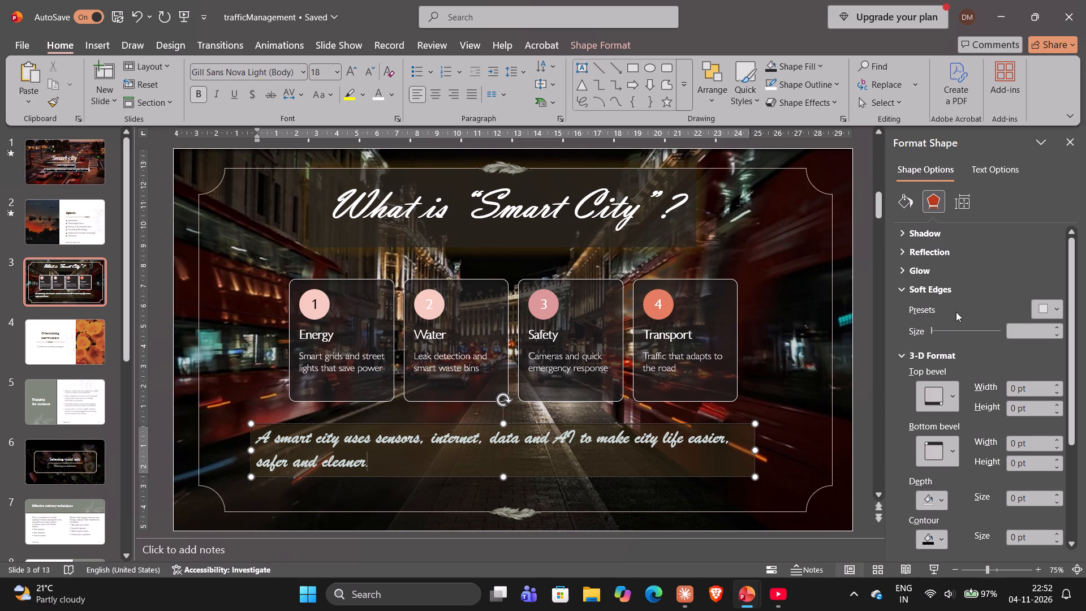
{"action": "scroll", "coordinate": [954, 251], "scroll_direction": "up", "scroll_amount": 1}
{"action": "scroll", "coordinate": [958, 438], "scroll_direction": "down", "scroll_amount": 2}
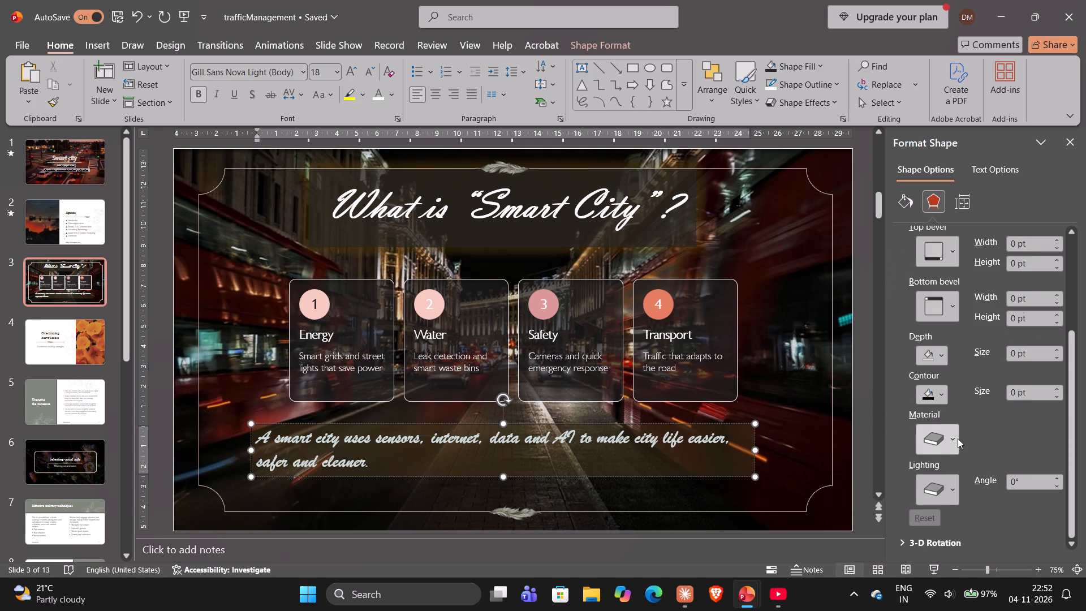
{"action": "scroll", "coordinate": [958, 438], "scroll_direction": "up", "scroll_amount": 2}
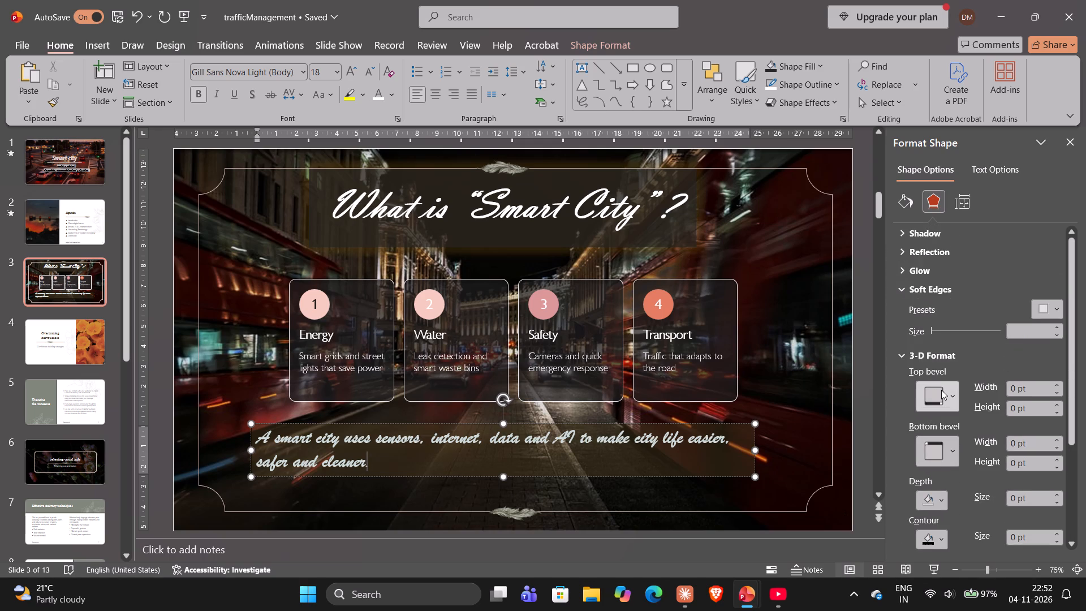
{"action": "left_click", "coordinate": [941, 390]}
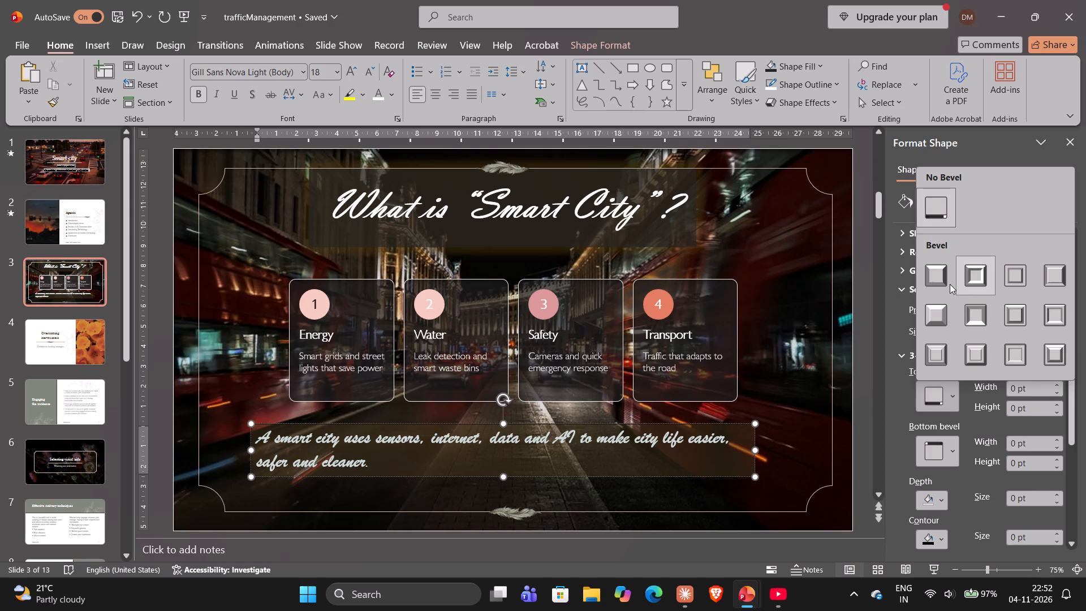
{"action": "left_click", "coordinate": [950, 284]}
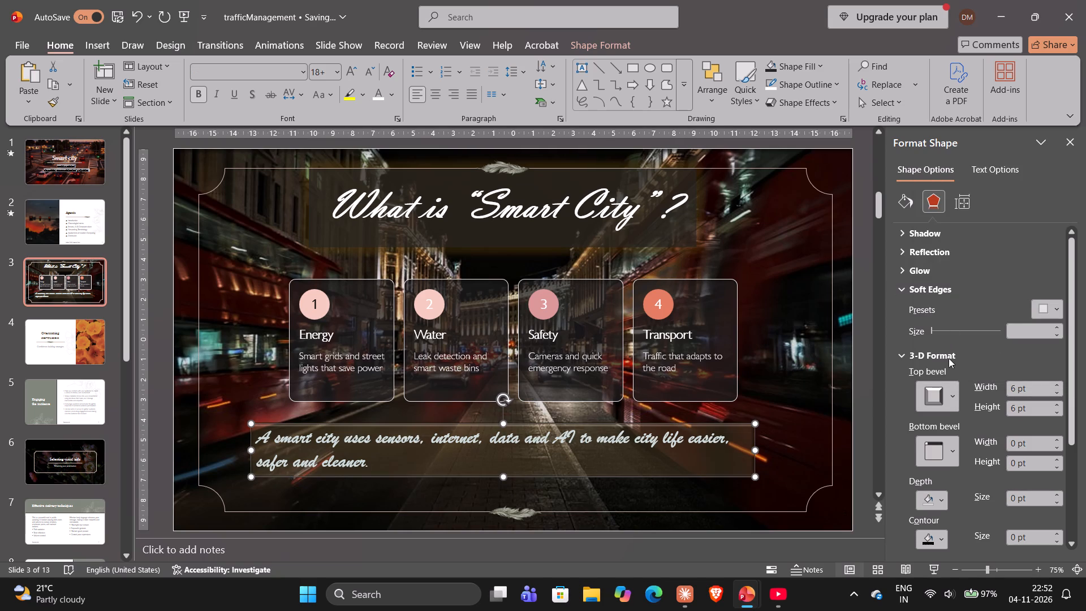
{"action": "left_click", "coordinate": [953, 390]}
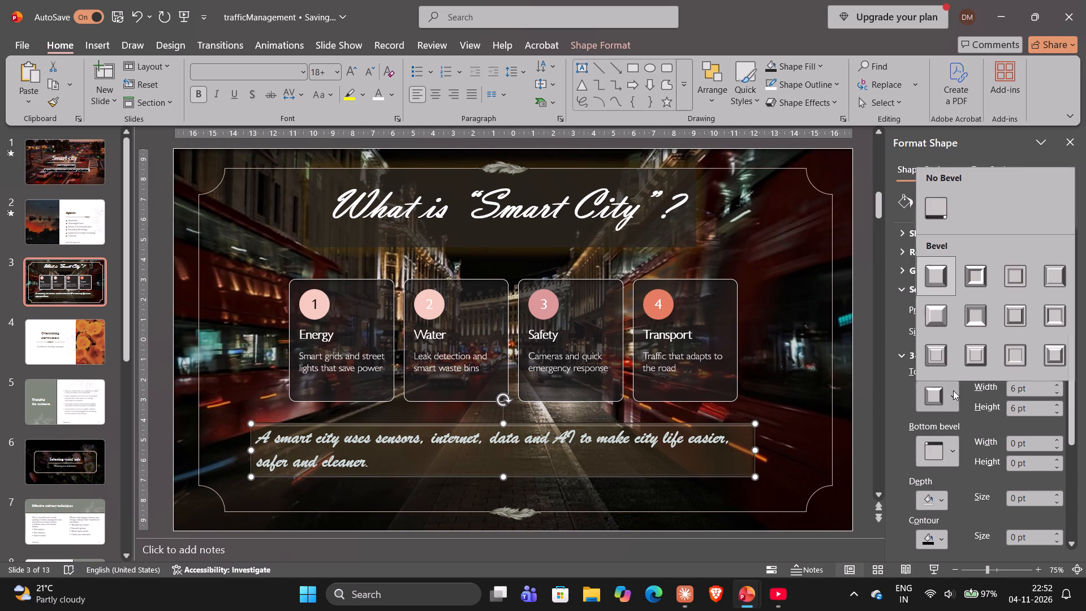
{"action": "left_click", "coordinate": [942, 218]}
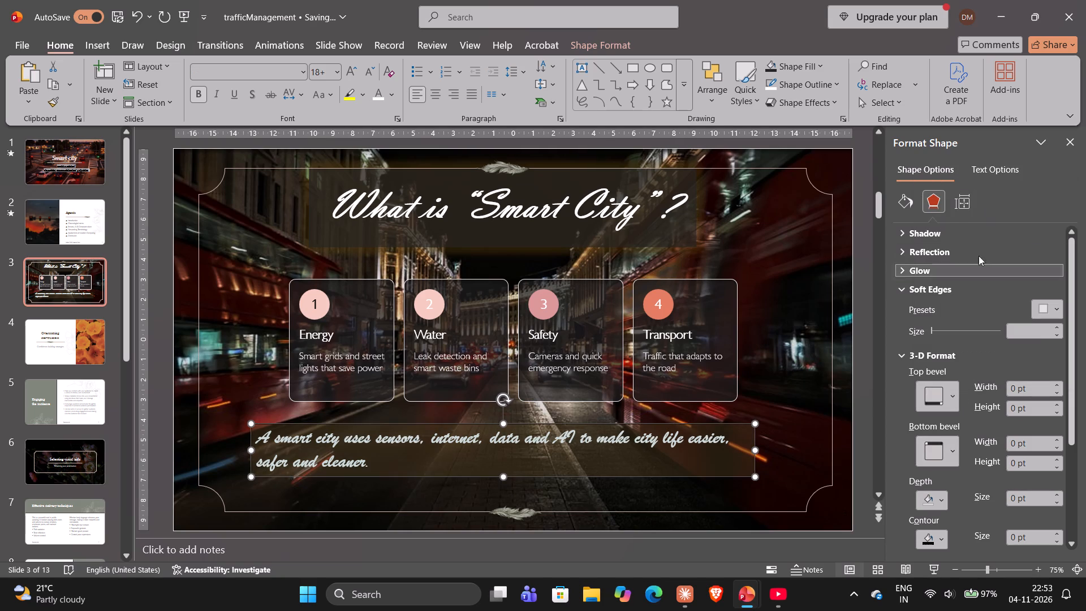
Set the vertical text alignment of the sentence bar below the cards to Middle.
{"action": "left_click", "coordinate": [968, 203]}
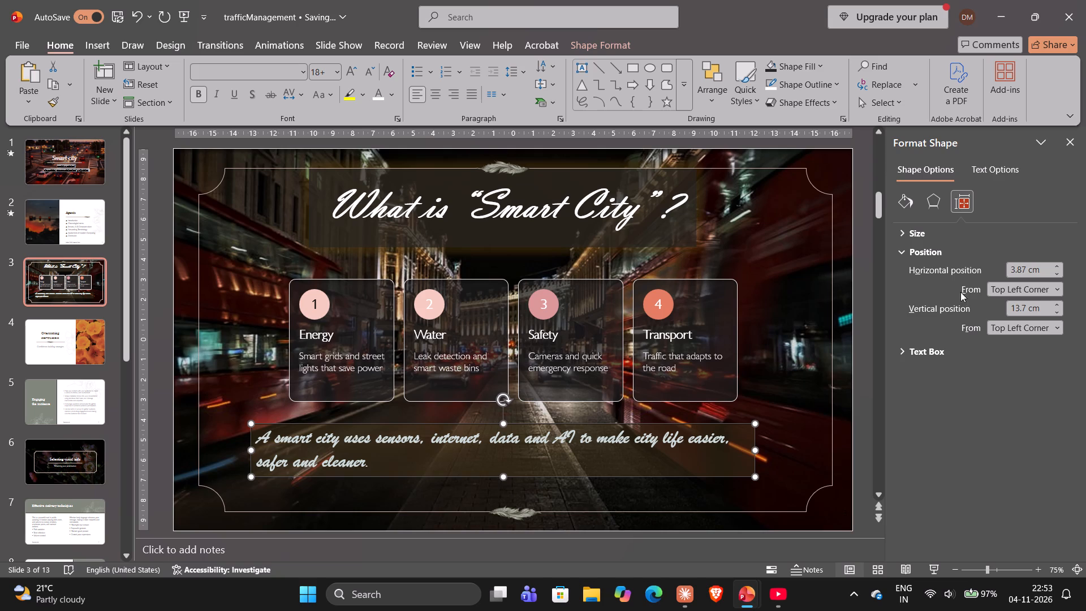
{"action": "left_click", "coordinate": [955, 351]}
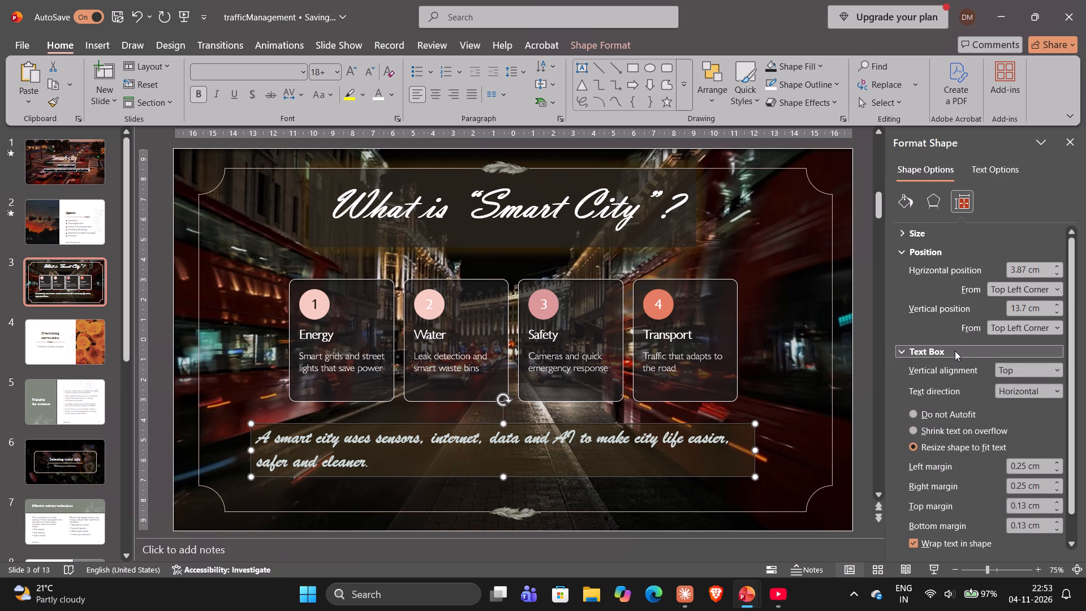
{"action": "left_click", "coordinate": [955, 351]}
{"action": "left_click", "coordinate": [955, 351]}
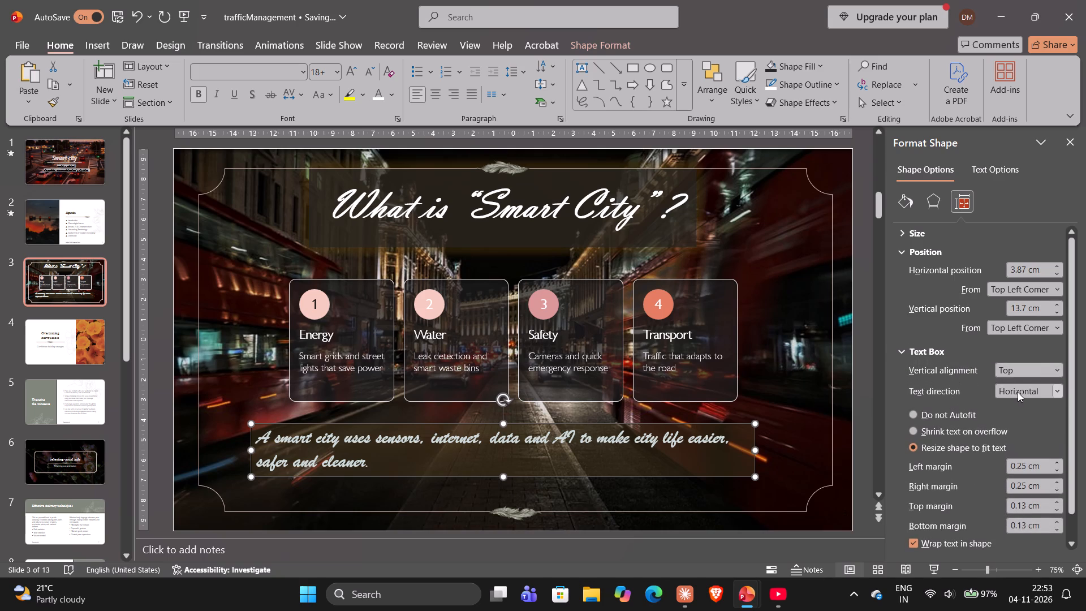
{"action": "left_click", "coordinate": [1018, 392]}
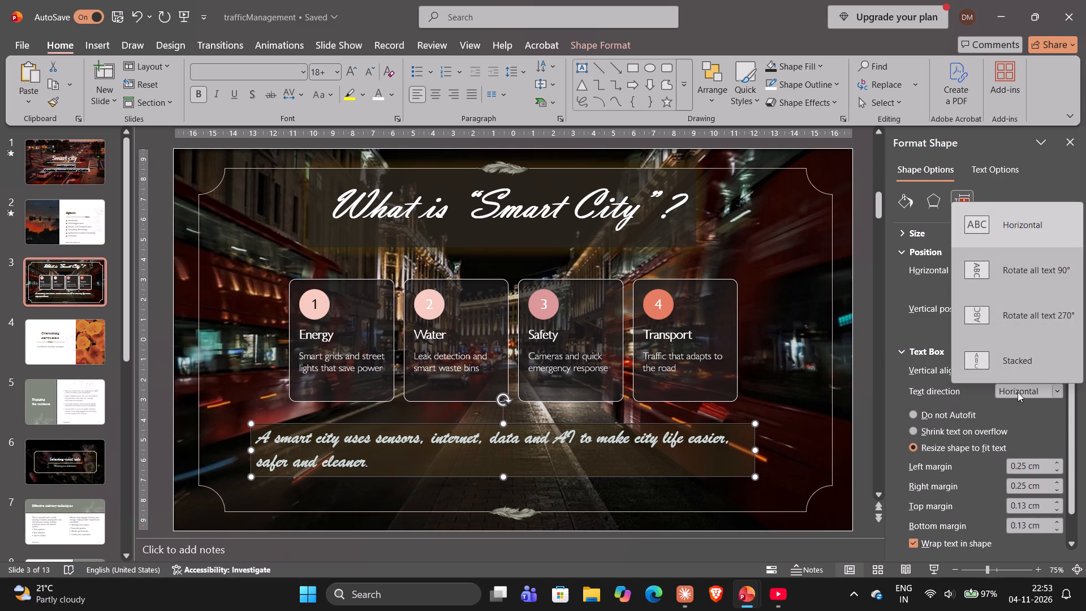
{"action": "left_click", "coordinate": [1018, 392]}
{"action": "left_click", "coordinate": [1022, 373]}
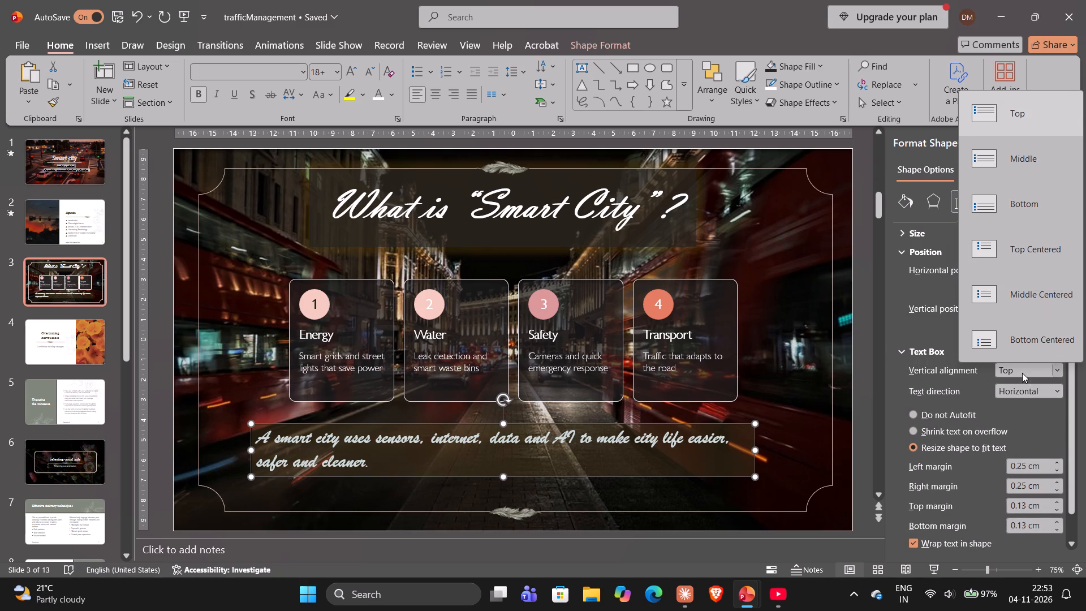
{"action": "left_click", "coordinate": [1015, 163]}
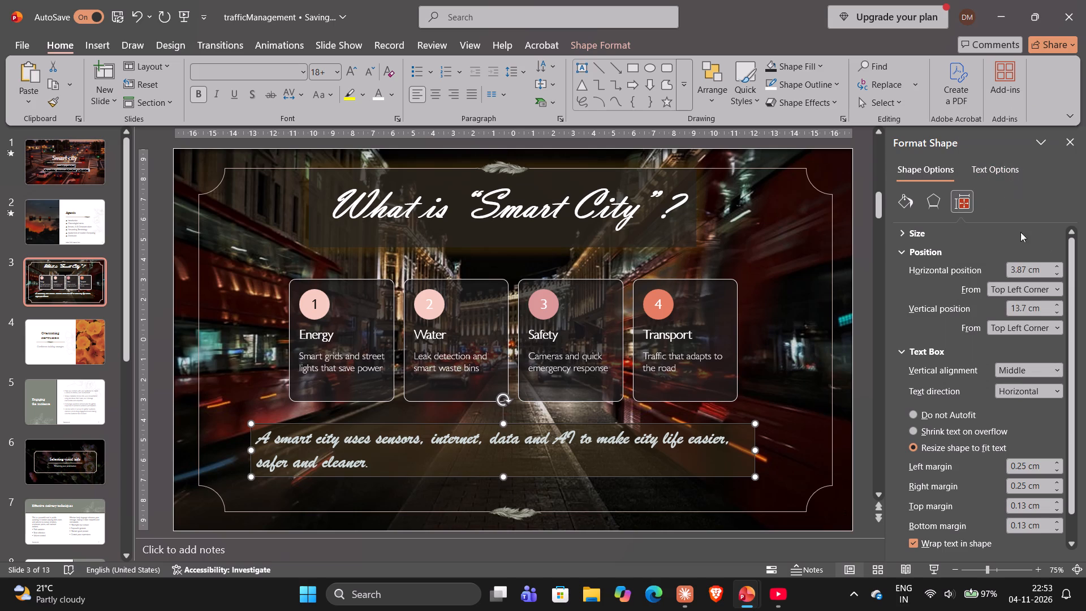
Increase the sentence bar's text box margins to 0.4 cm for the left and 0.3 cm for the right.
{"action": "scroll", "coordinate": [1015, 415], "scroll_direction": "down", "scroll_amount": 1}
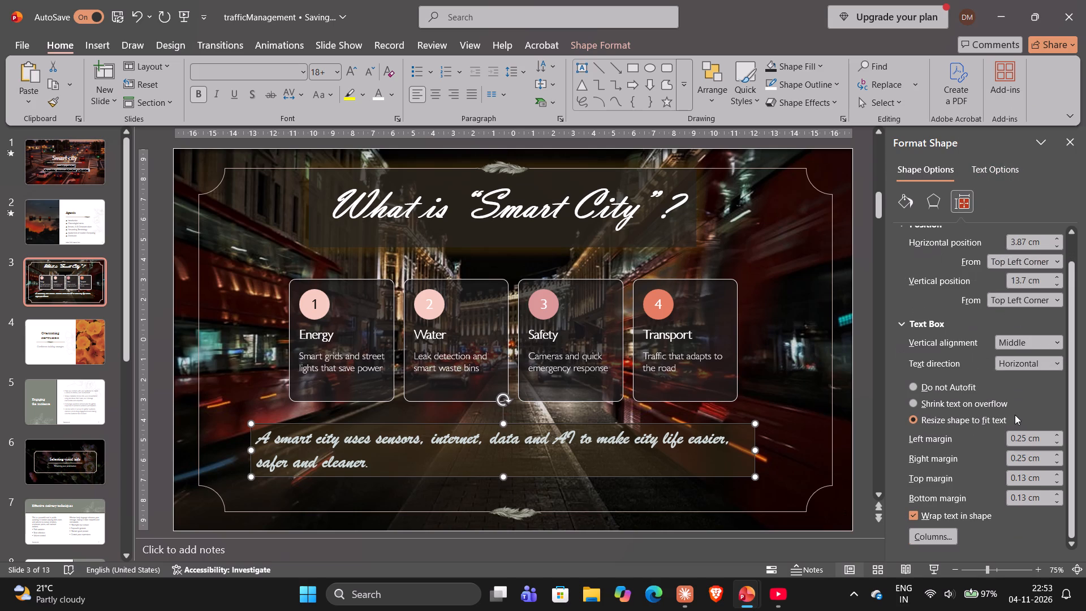
{"action": "scroll", "coordinate": [1015, 415], "scroll_direction": "down", "scroll_amount": 1}
{"action": "left_click", "coordinate": [1058, 433]}
{"action": "left_click", "coordinate": [1058, 433]}
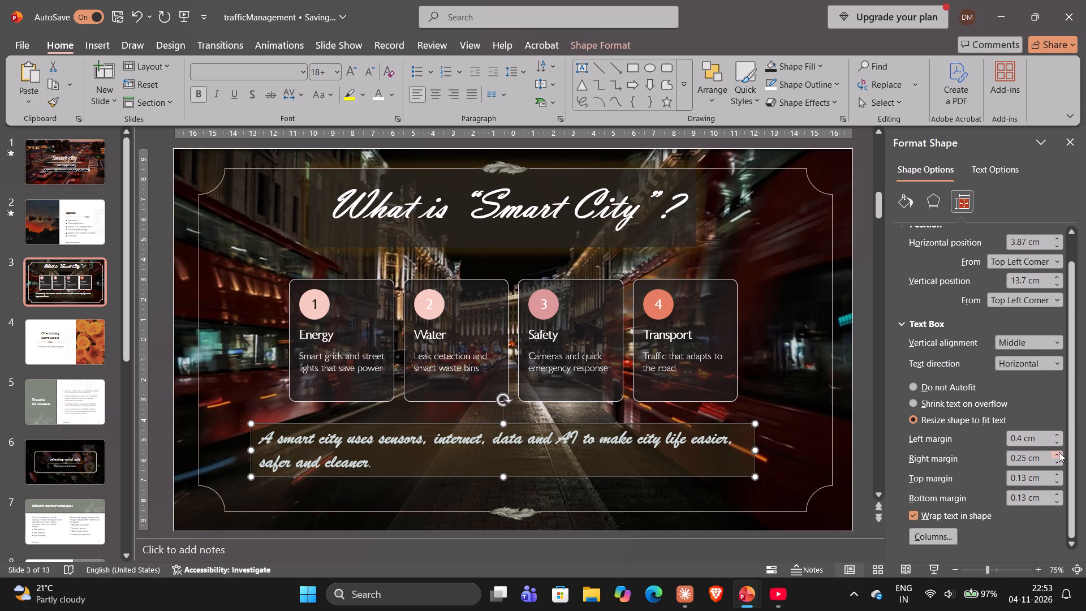
{"action": "left_click", "coordinate": [1058, 453]}
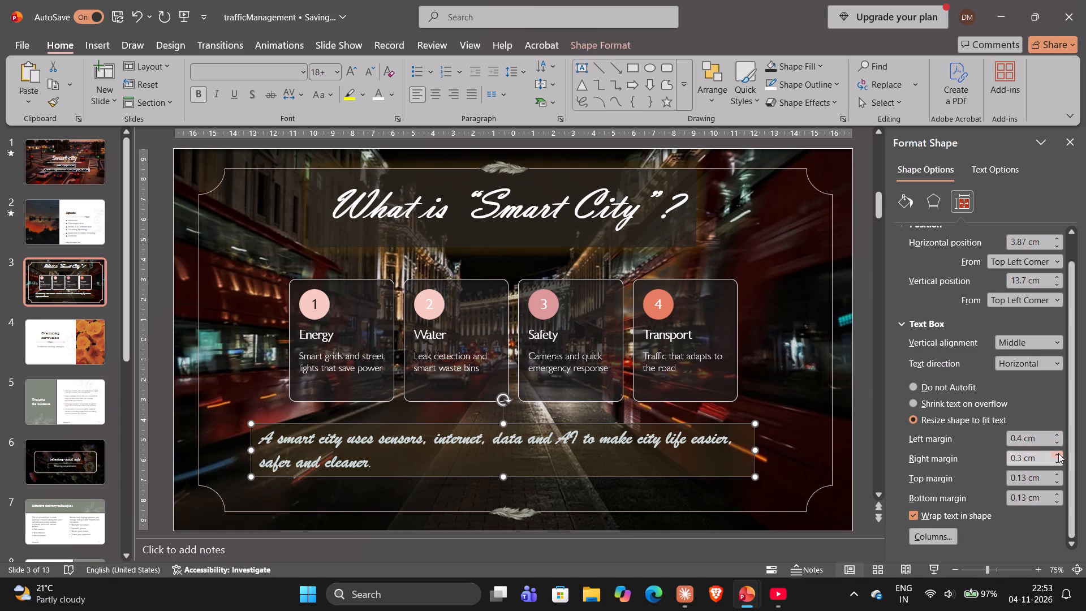
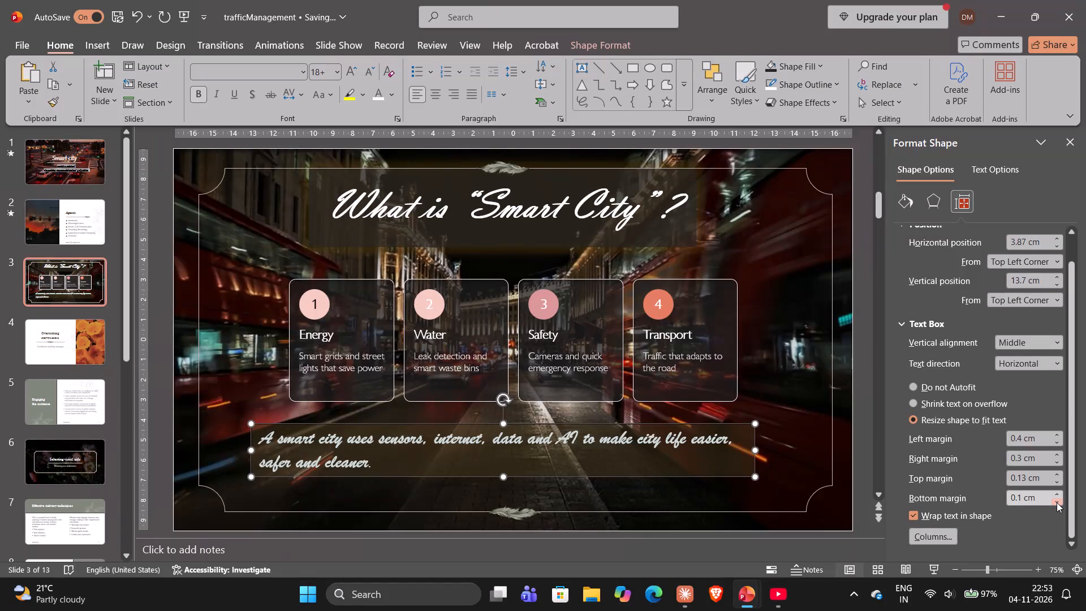
Set the bottom text box margin of the sentence bar below the cards to 0.1 cm.
{"action": "left_click", "coordinate": [1059, 490]}
Add a text shadow to the sentence below the cards and set the shadow's transparency to 2%.
{"action": "left_click", "coordinate": [1014, 170]}
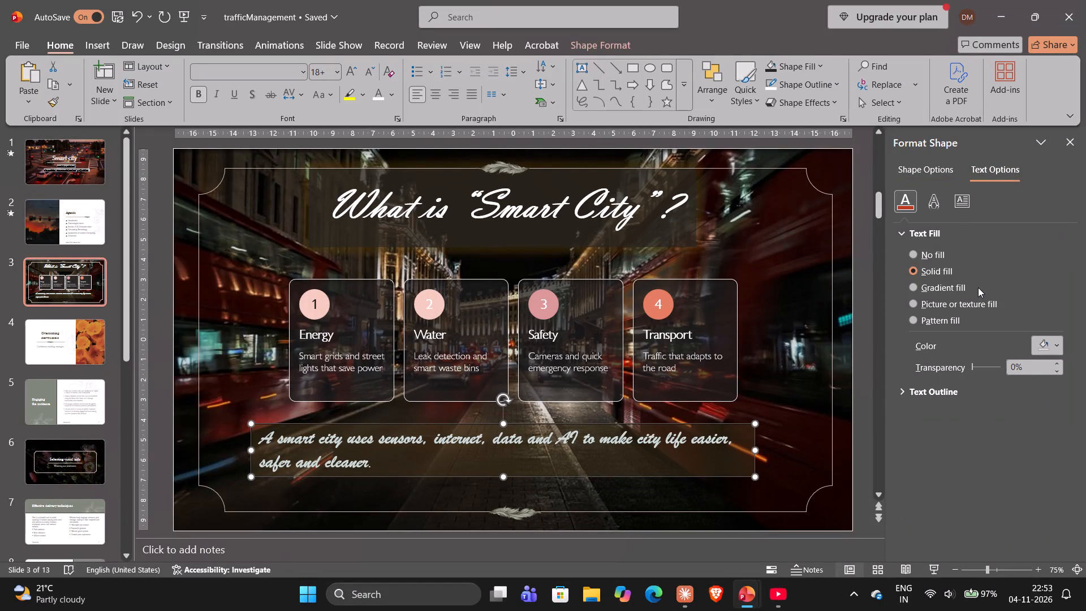
{"action": "left_click", "coordinate": [940, 206]}
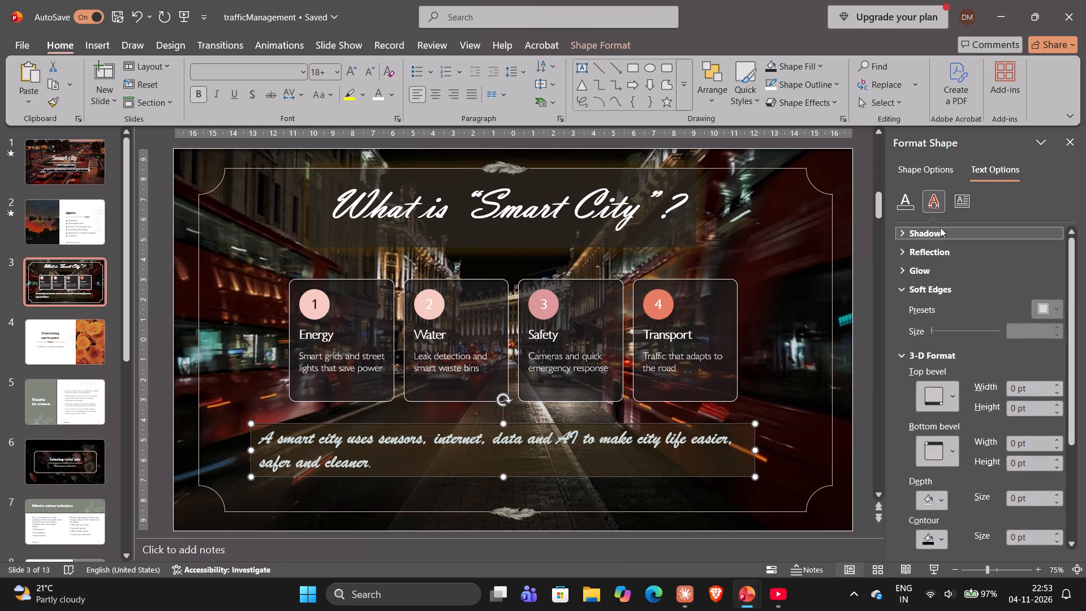
{"action": "left_click", "coordinate": [940, 233]}
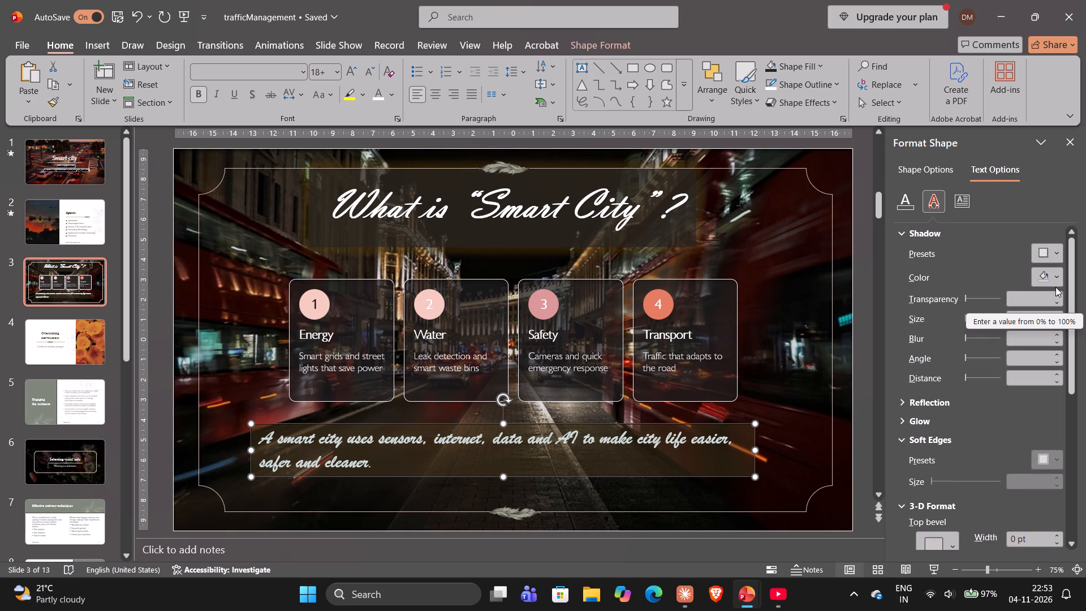
{"action": "left_click", "coordinate": [1056, 291]}
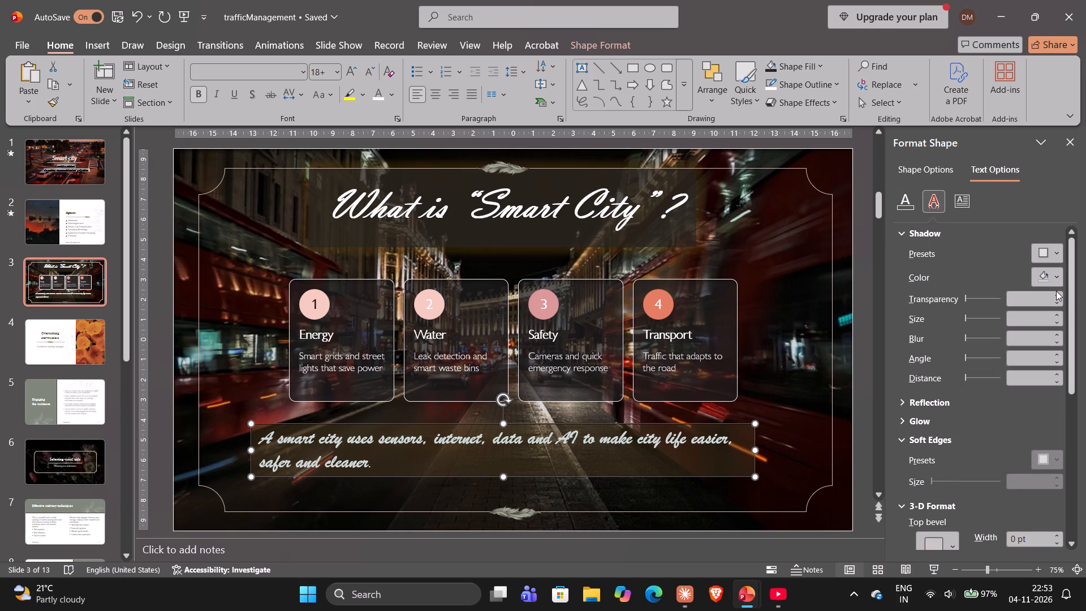
{"action": "left_click", "coordinate": [1056, 291]}
{"action": "left_click", "coordinate": [1057, 296]}
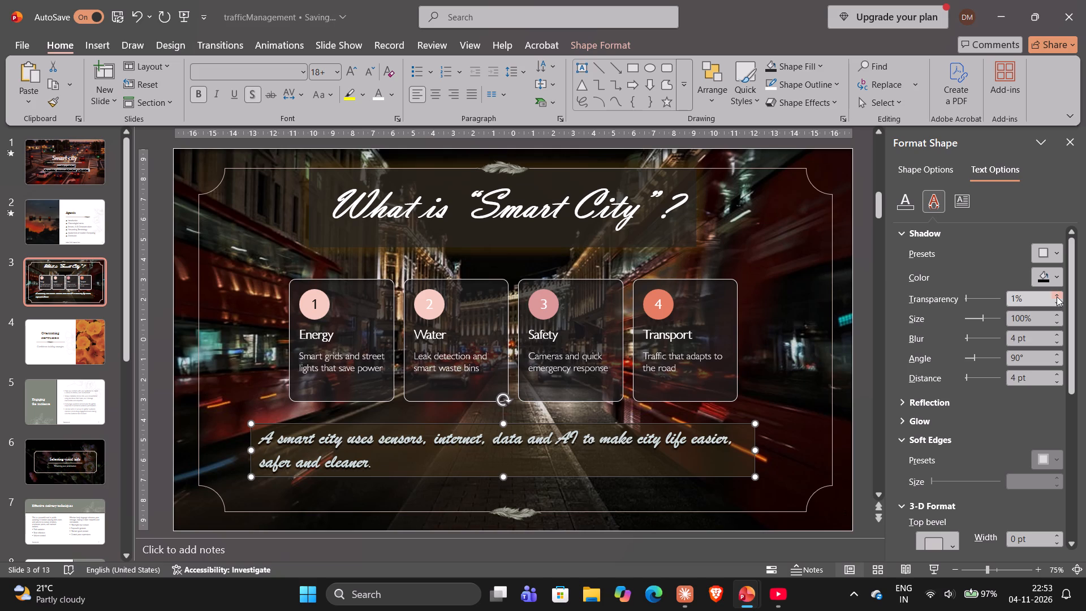
{"action": "left_click", "coordinate": [1057, 296]}
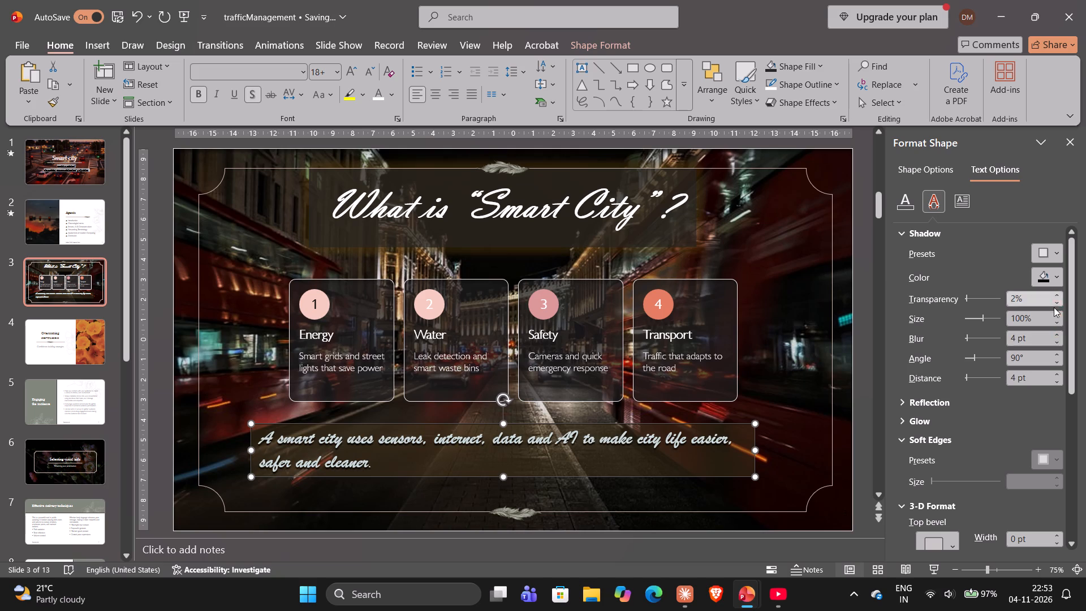
Set the size of the sentence's text shadow to 106%.
{"action": "triple_click", "coordinate": [1057, 313]}
{"action": "triple_click", "coordinate": [1057, 313]}
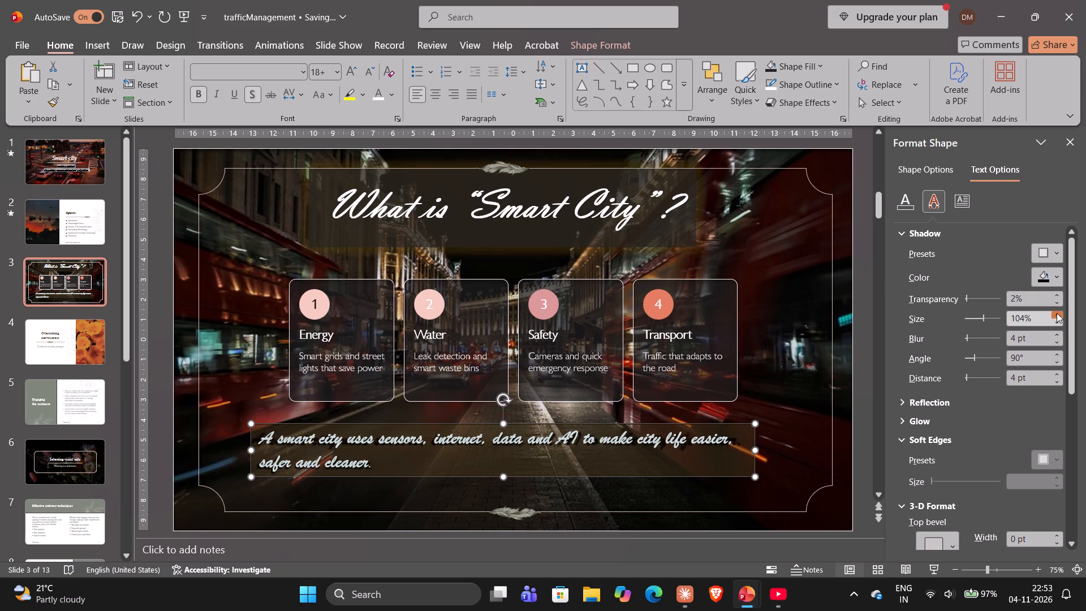
{"action": "triple_click", "coordinate": [1057, 313]}
{"action": "double_click", "coordinate": [1057, 313]}
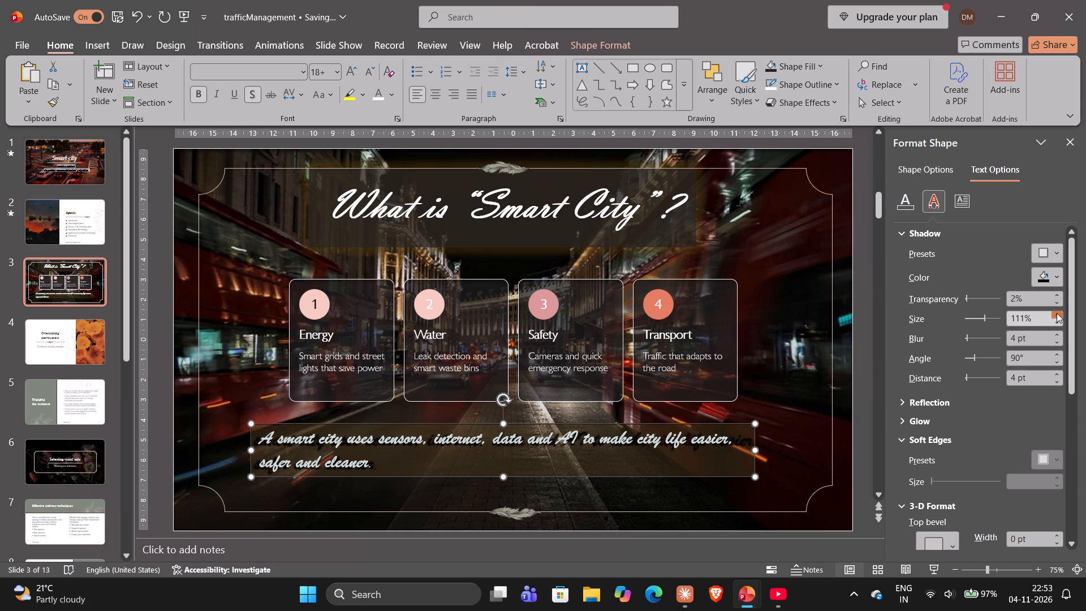
{"action": "left_click", "coordinate": [1057, 313]}
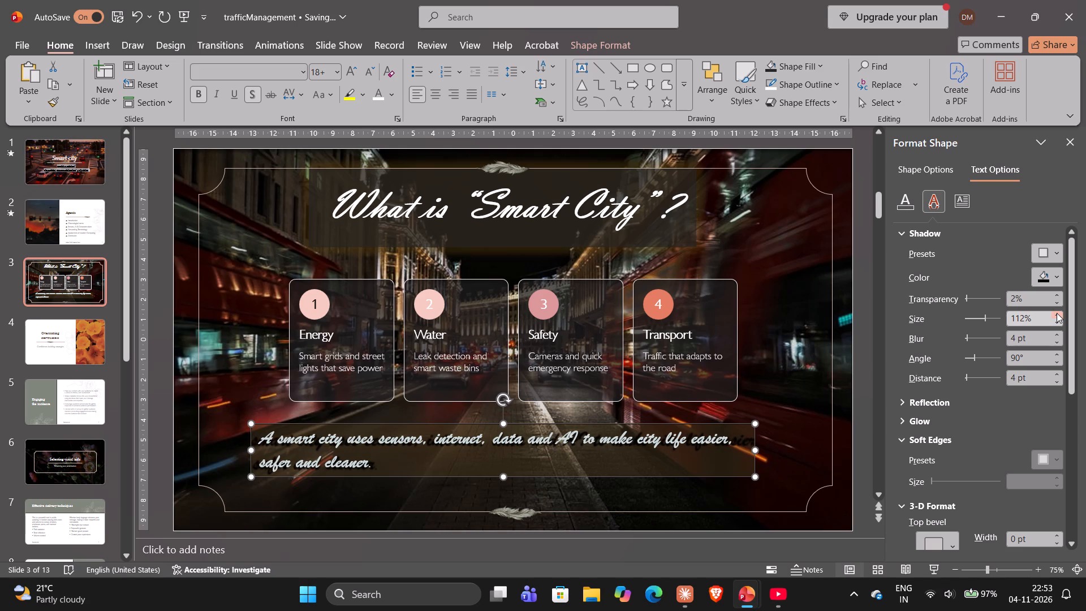
{"action": "triple_click", "coordinate": [1057, 319]}
{"action": "left_click", "coordinate": [1057, 319]}
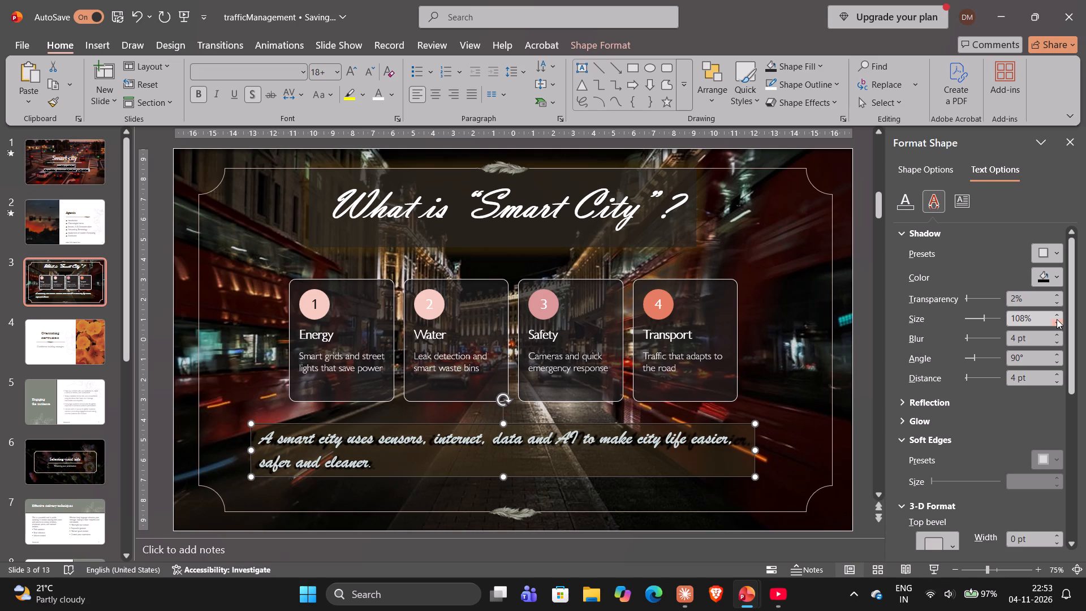
{"action": "left_click", "coordinate": [1057, 319]}
{"action": "left_click", "coordinate": [1057, 319]}
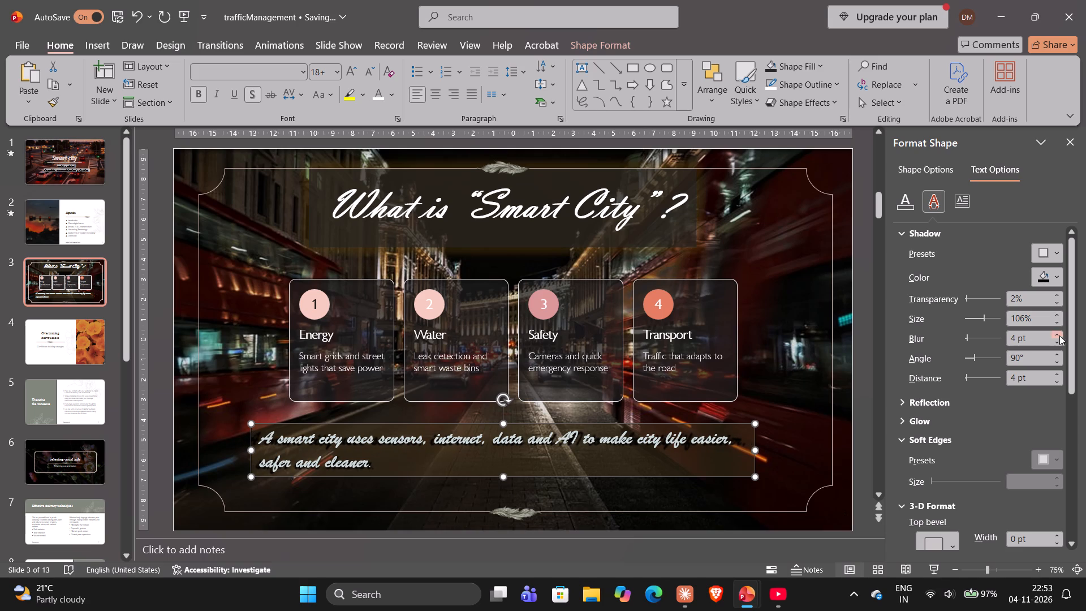
Set the blur of the sentence's text shadow to 10 pt.
{"action": "left_click", "coordinate": [1056, 343]}
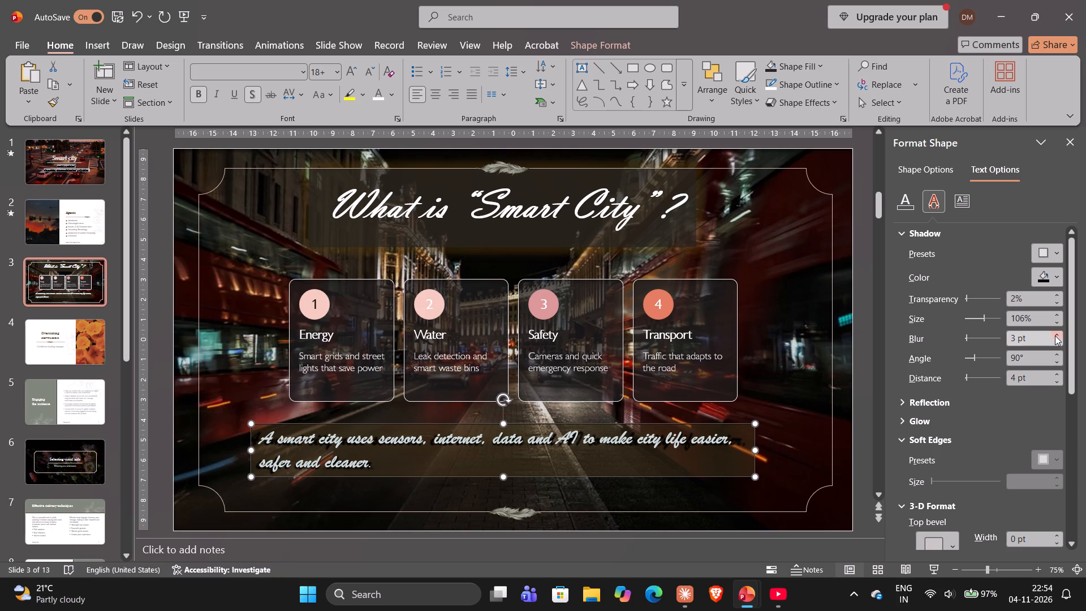
{"action": "triple_click", "coordinate": [1055, 335]}
{"action": "triple_click", "coordinate": [1055, 335]}
{"action": "triple_click", "coordinate": [1055, 335]}
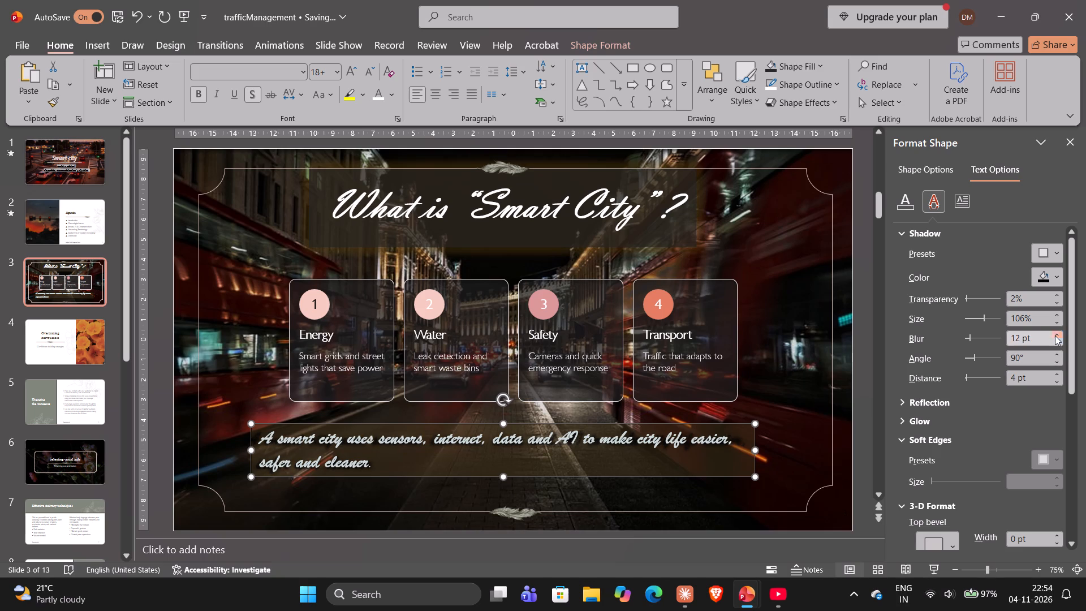
{"action": "triple_click", "coordinate": [1055, 335]}
{"action": "double_click", "coordinate": [1056, 341]}
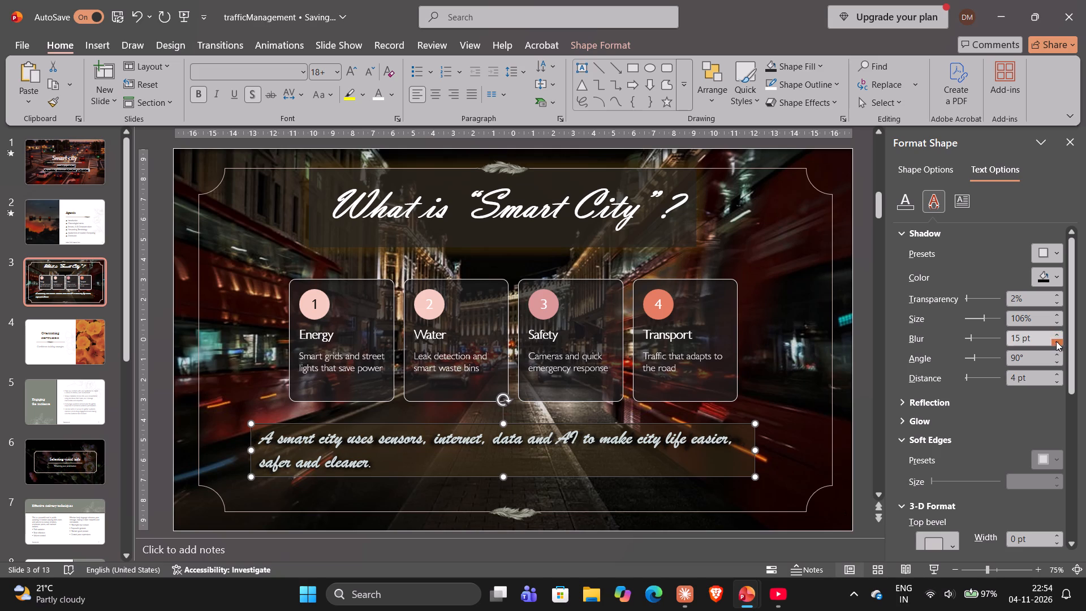
{"action": "left_click", "coordinate": [1056, 341]}
{"action": "left_click", "coordinate": [1056, 341]}
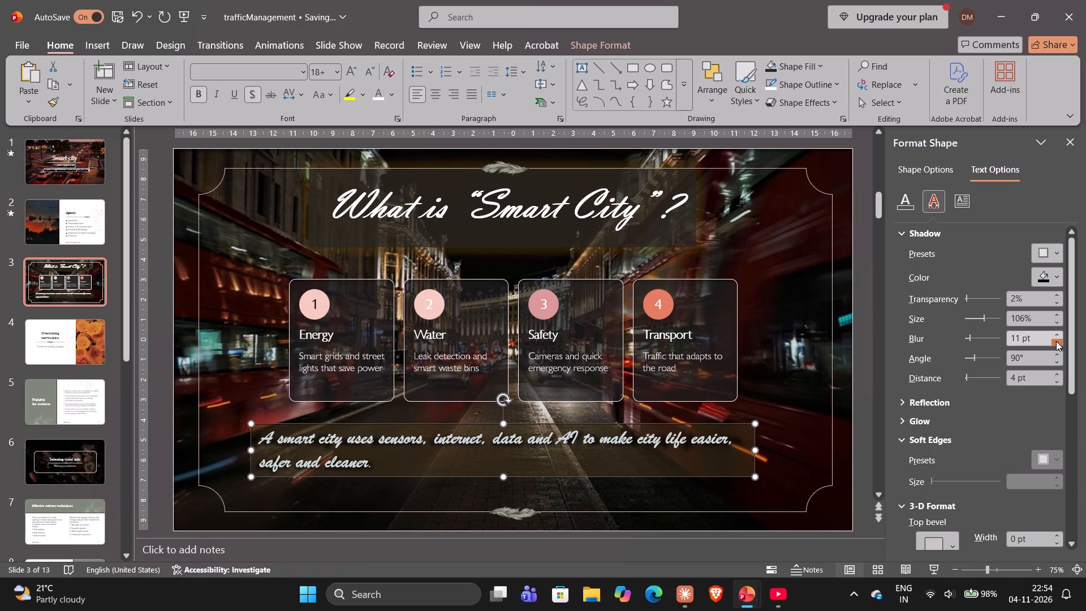
{"action": "left_click", "coordinate": [1056, 341]}
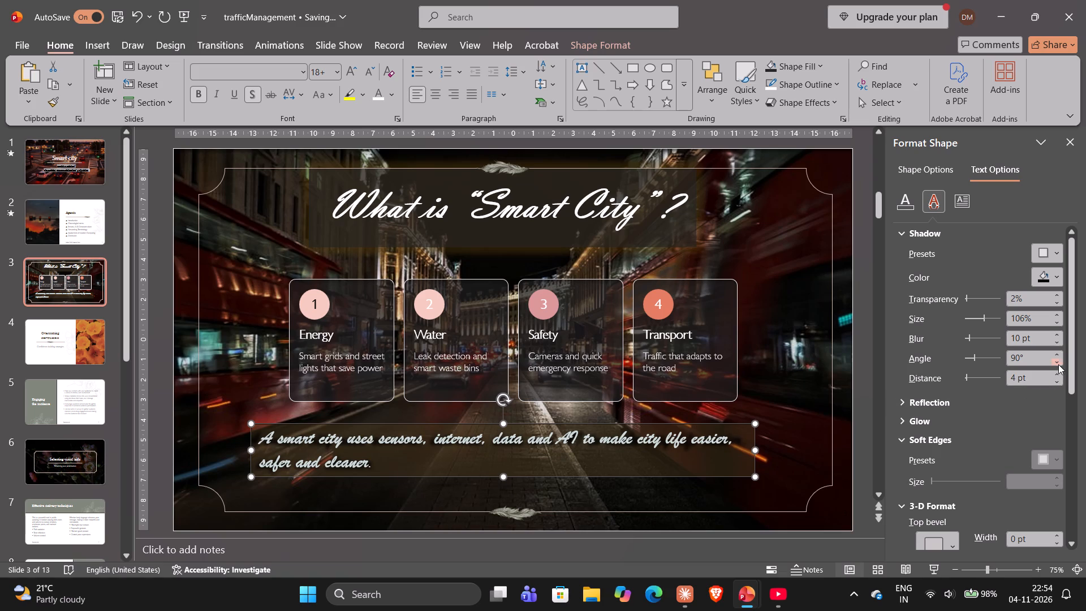
Set the distance of the sentence's text shadow to 15 pt and finish formatting the bar.
{"action": "left_click", "coordinate": [1059, 371]}
{"action": "triple_click", "coordinate": [1059, 371]}
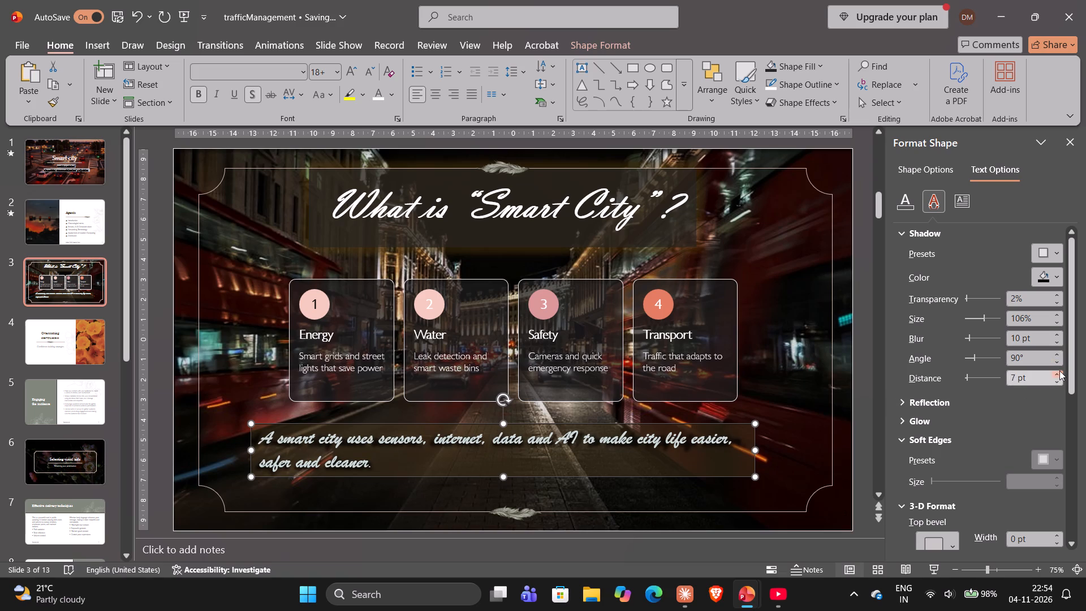
{"action": "double_click", "coordinate": [1059, 371]}
{"action": "triple_click", "coordinate": [1059, 371]}
{"action": "triple_click", "coordinate": [1059, 371]}
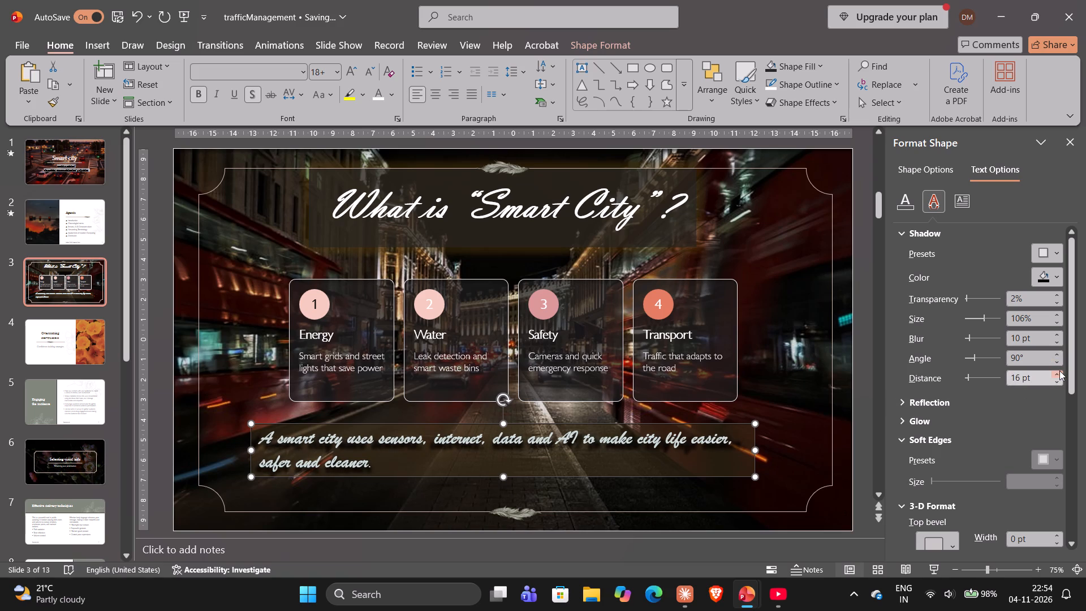
{"action": "double_click", "coordinate": [1057, 380]}
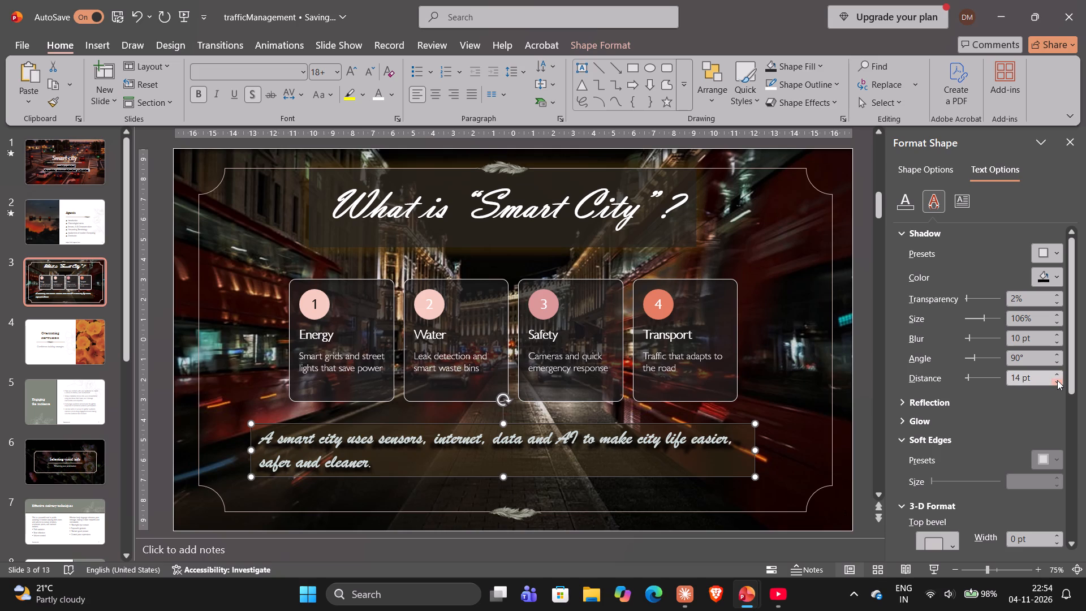
{"action": "left_click", "coordinate": [1057, 375]}
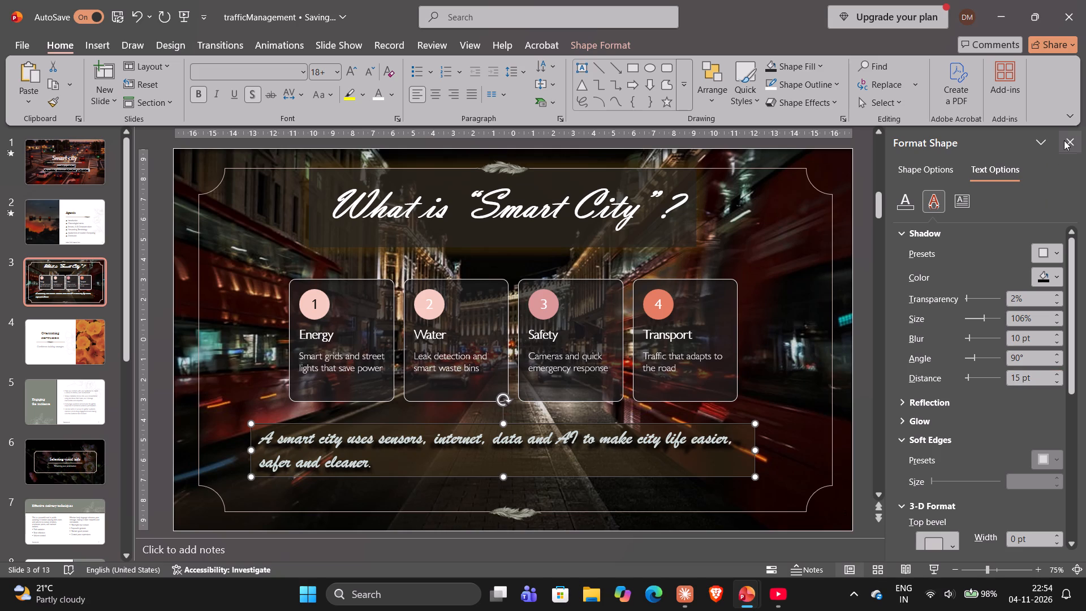
{"action": "left_click", "coordinate": [1064, 140]}
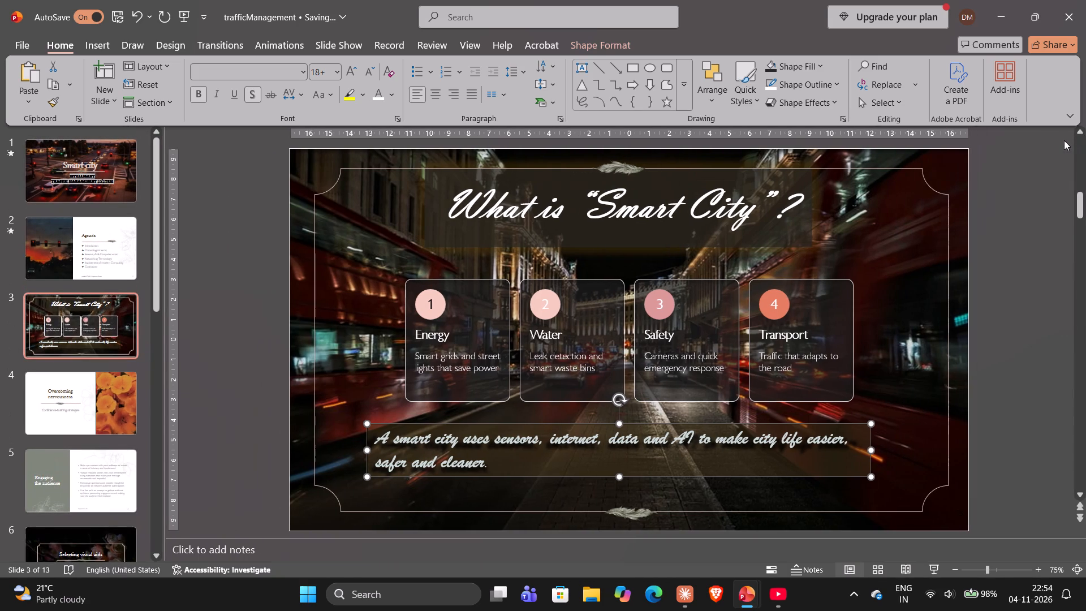
{"action": "left_click", "coordinate": [1030, 291]}
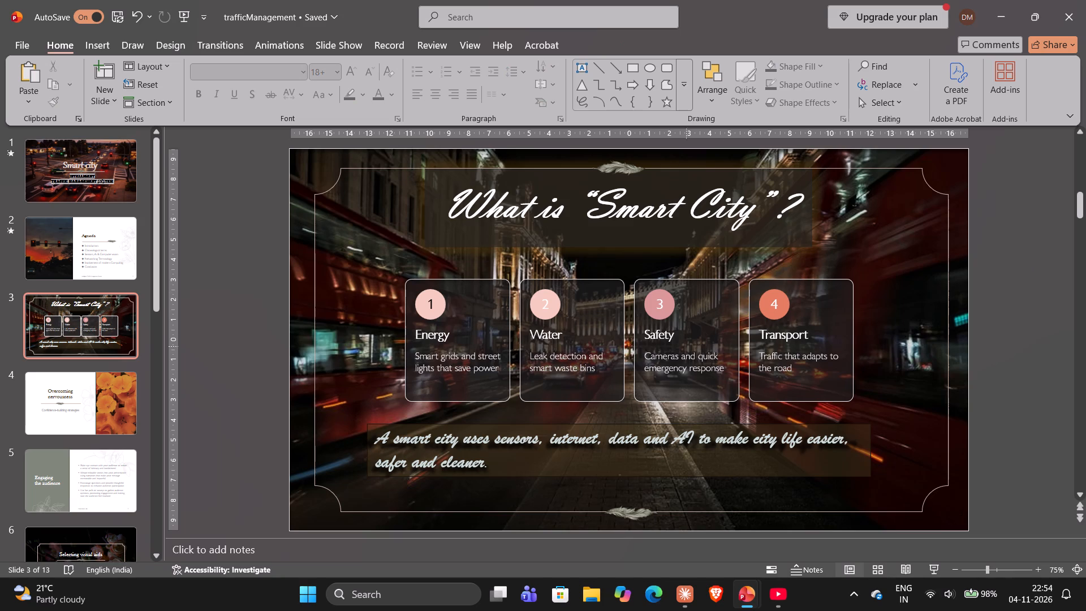
Make the Energy card's description "Smart grids and street lights that save power" bold.
{"action": "left_click", "coordinate": [479, 367]}
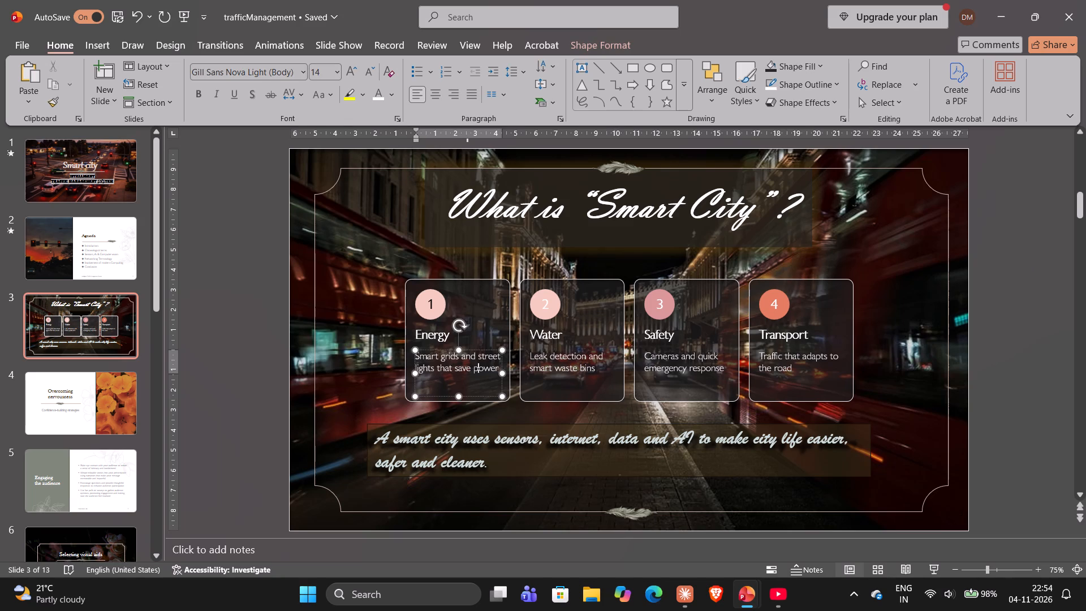
{"action": "left_click", "coordinate": [418, 356]}
{"action": "left_click", "coordinate": [418, 356]}
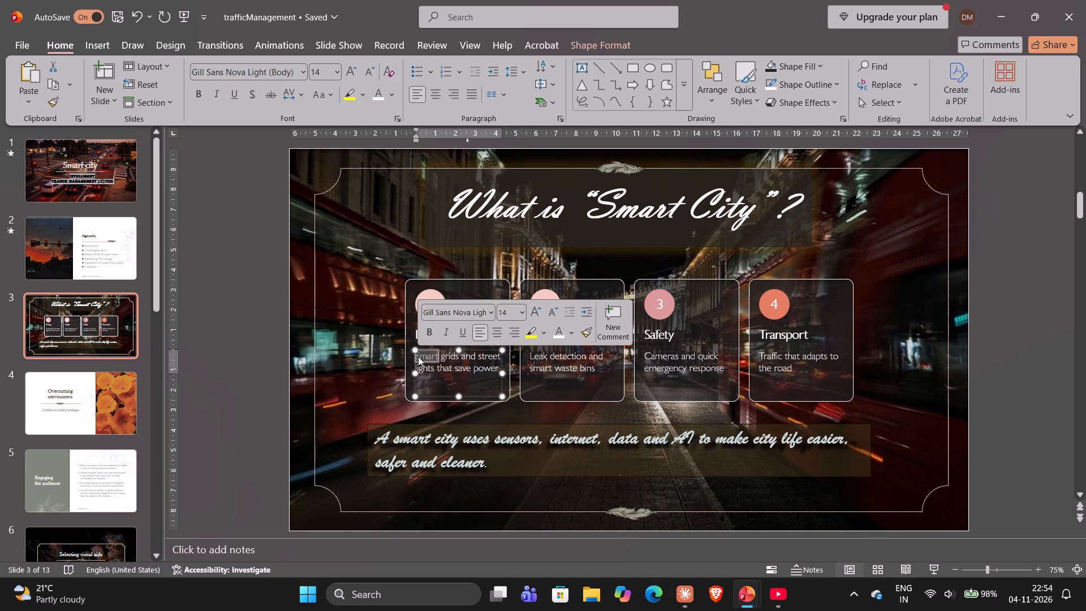
{"action": "left_click", "coordinate": [443, 361]}
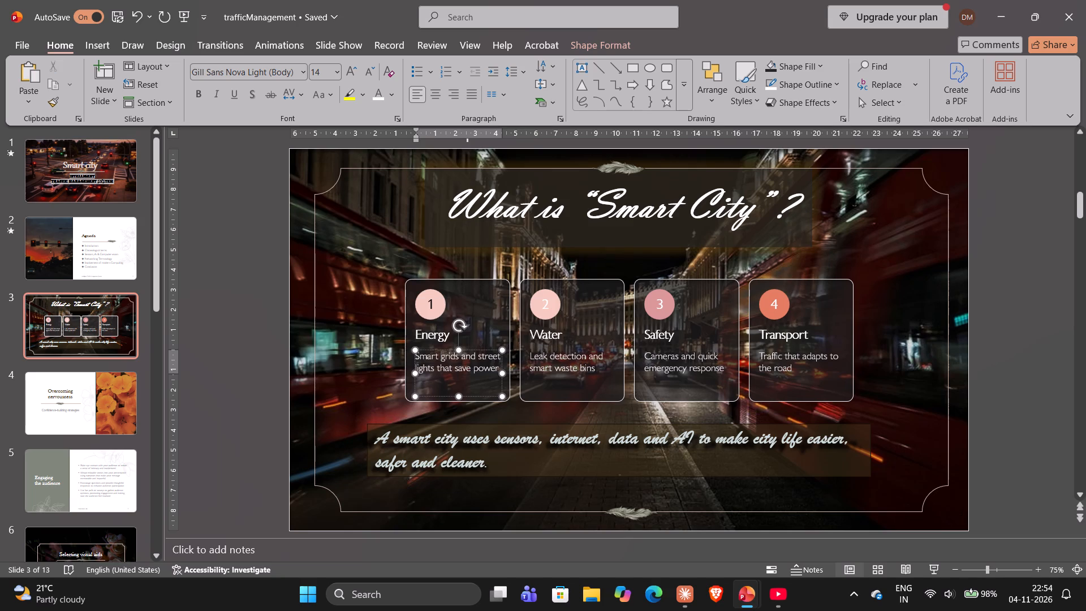
{"action": "left_click_drag", "start_coordinate": [417, 358], "coordinate": [471, 372]}
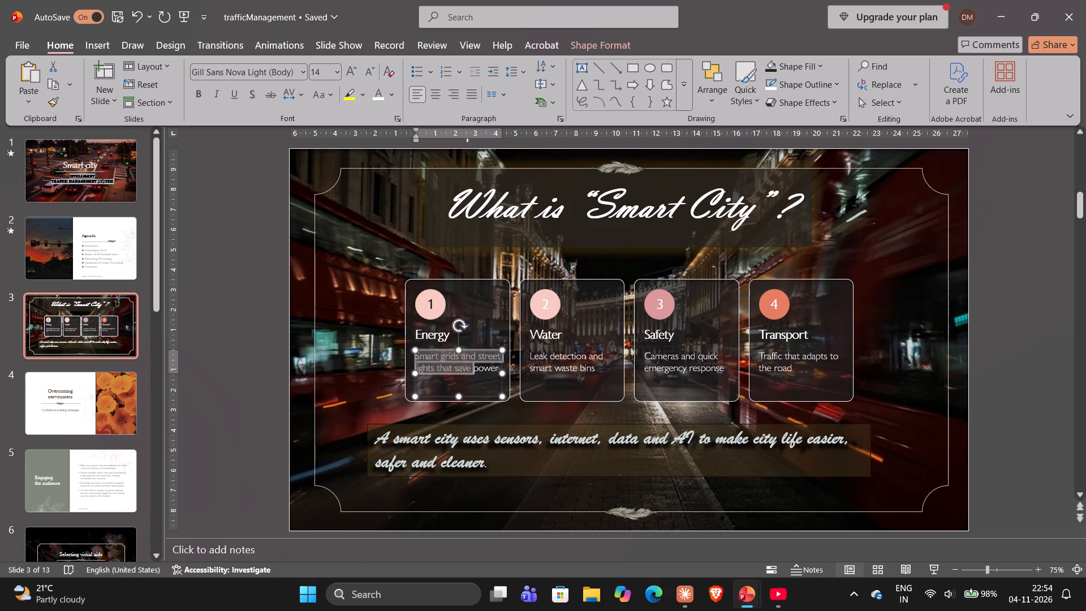
{"action": "left_click_drag", "start_coordinate": [471, 372], "coordinate": [486, 373]}
{"action": "left_click", "coordinate": [498, 354]}
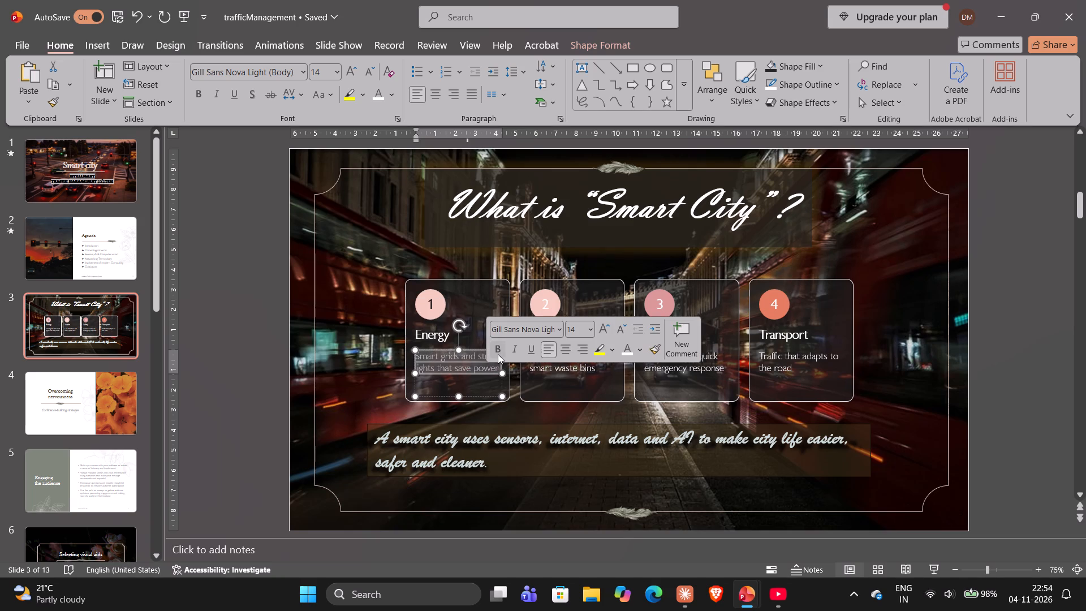
Make the description texts in the Water and Safety cards bold.
{"action": "left_click", "coordinate": [545, 377]}
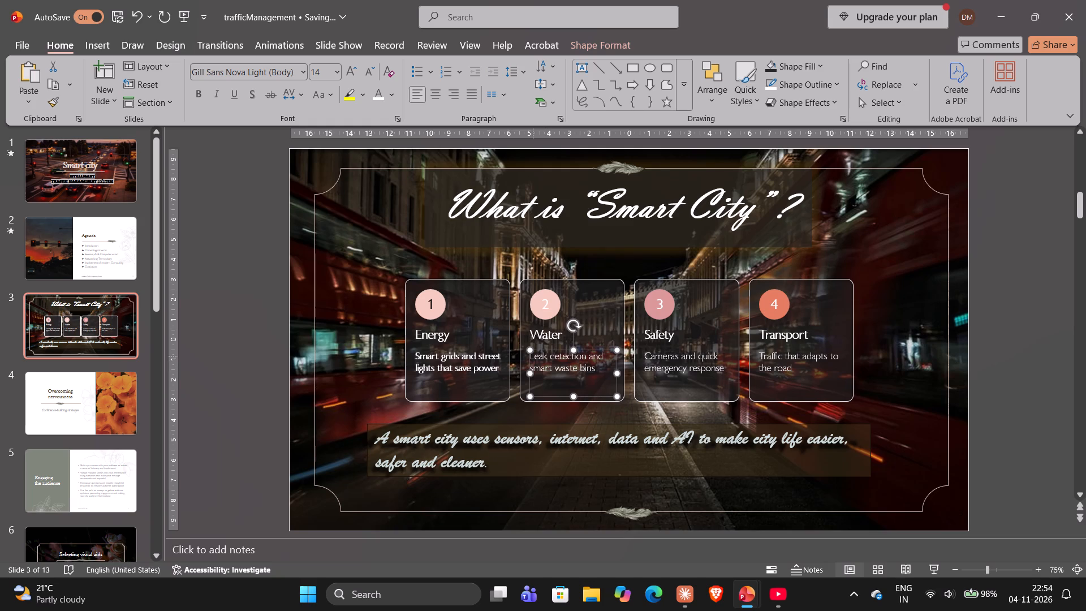
{"action": "left_click_drag", "start_coordinate": [533, 356], "coordinate": [591, 371]}
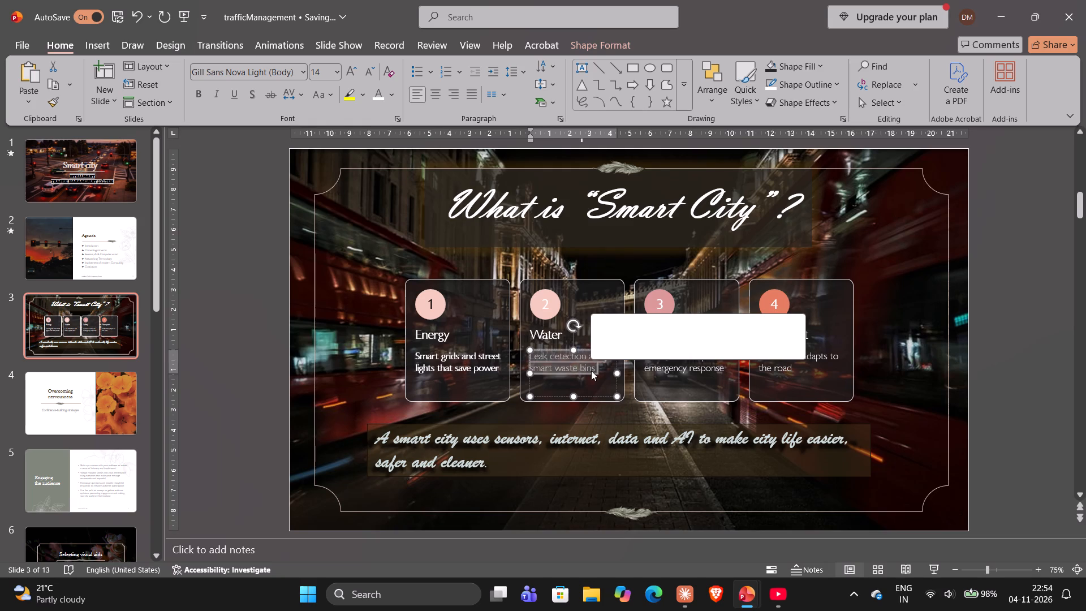
{"action": "left_click", "coordinate": [597, 352]}
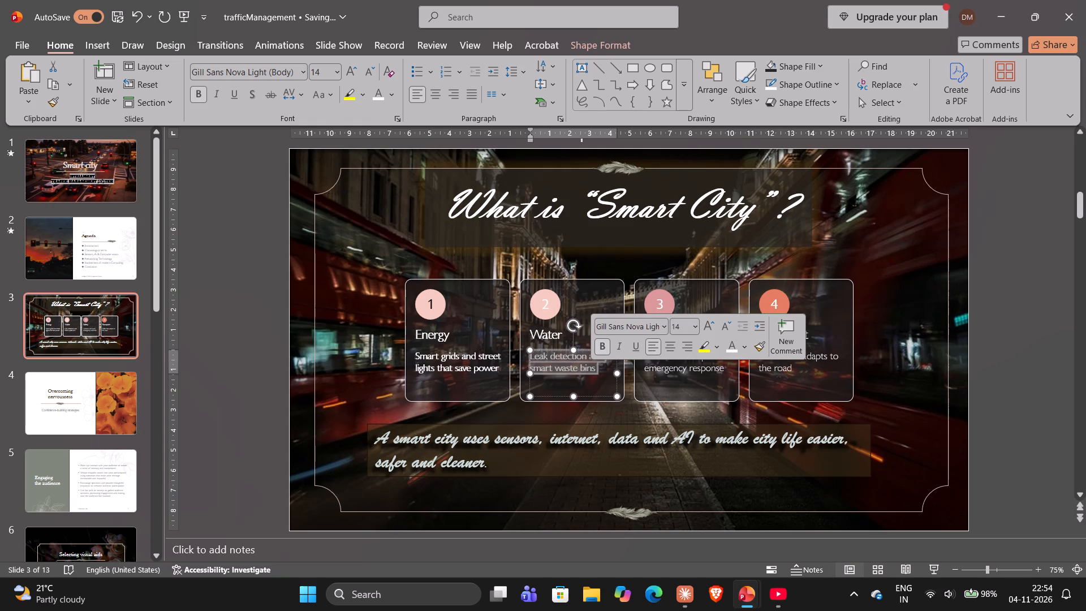
{"action": "left_click", "coordinate": [684, 371]}
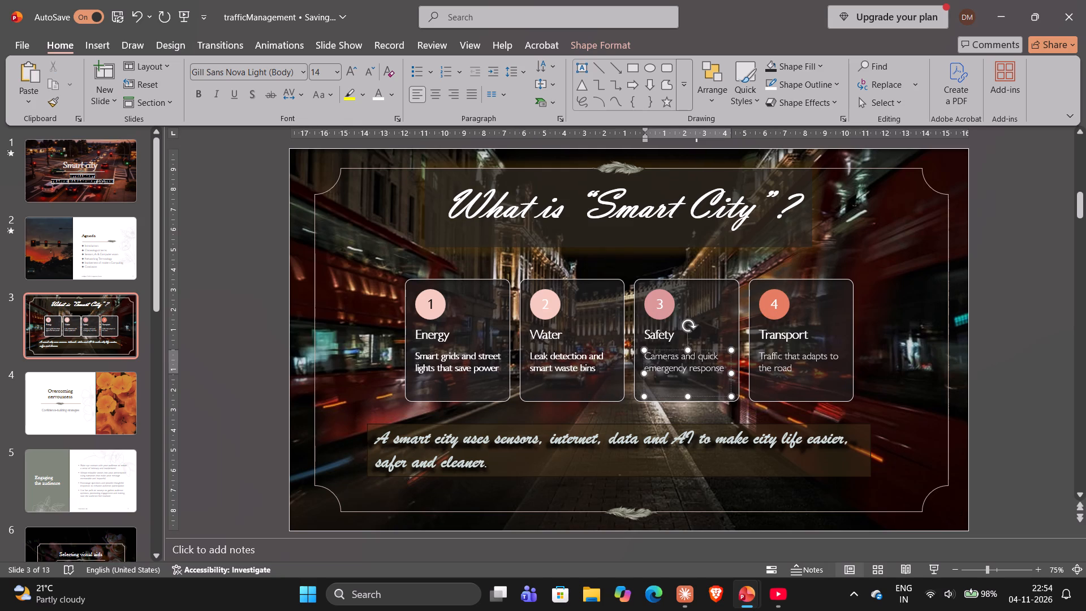
{"action": "left_click_drag", "start_coordinate": [648, 355], "coordinate": [712, 375]}
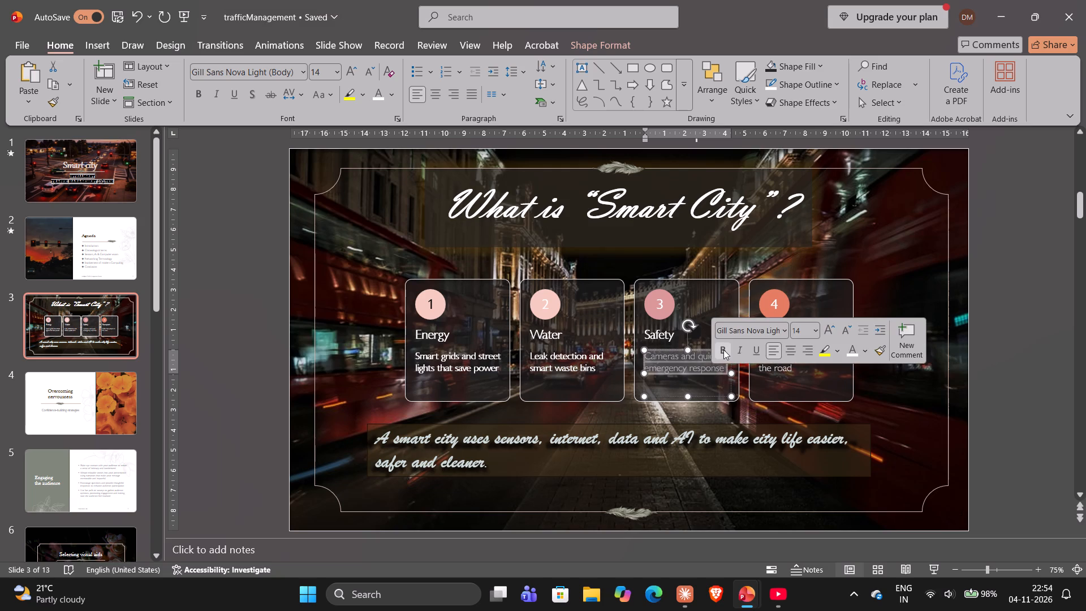
{"action": "left_click", "coordinate": [723, 350]}
Make the Transport card's description "Traffic that adapts to the road" bold.
{"action": "left_click", "coordinate": [790, 372]}
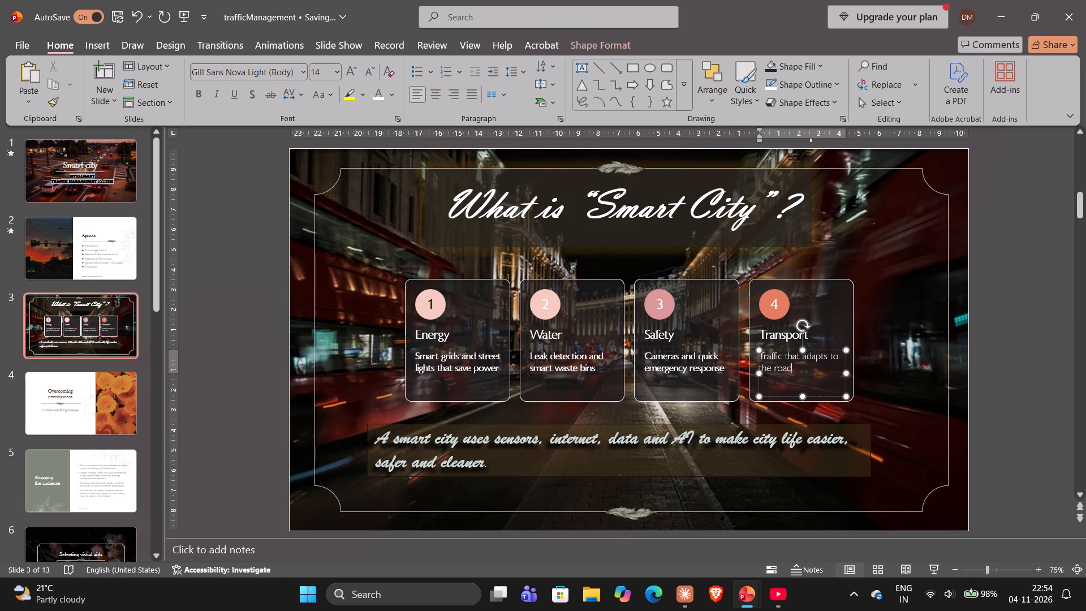
{"action": "left_click_drag", "start_coordinate": [761, 355], "coordinate": [800, 373]}
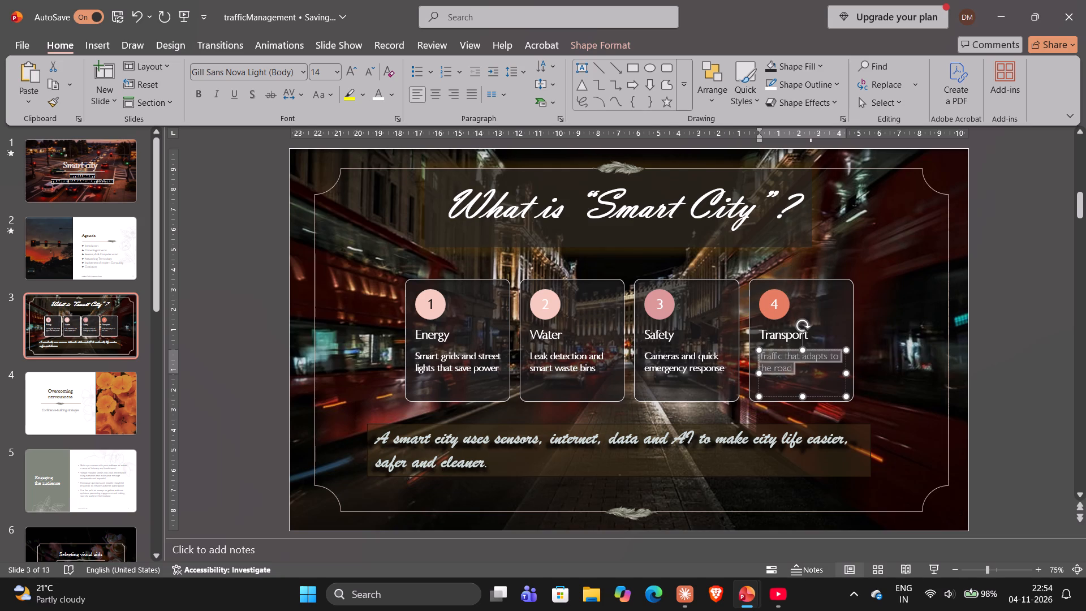
{"action": "left_click", "coordinate": [808, 355]}
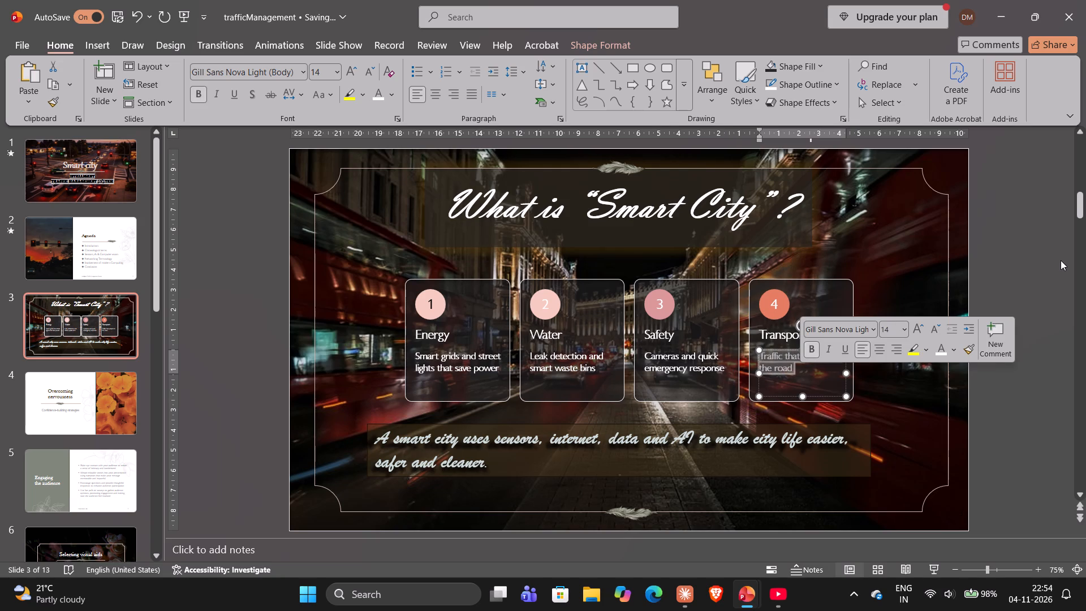
{"action": "left_click", "coordinate": [1061, 260]}
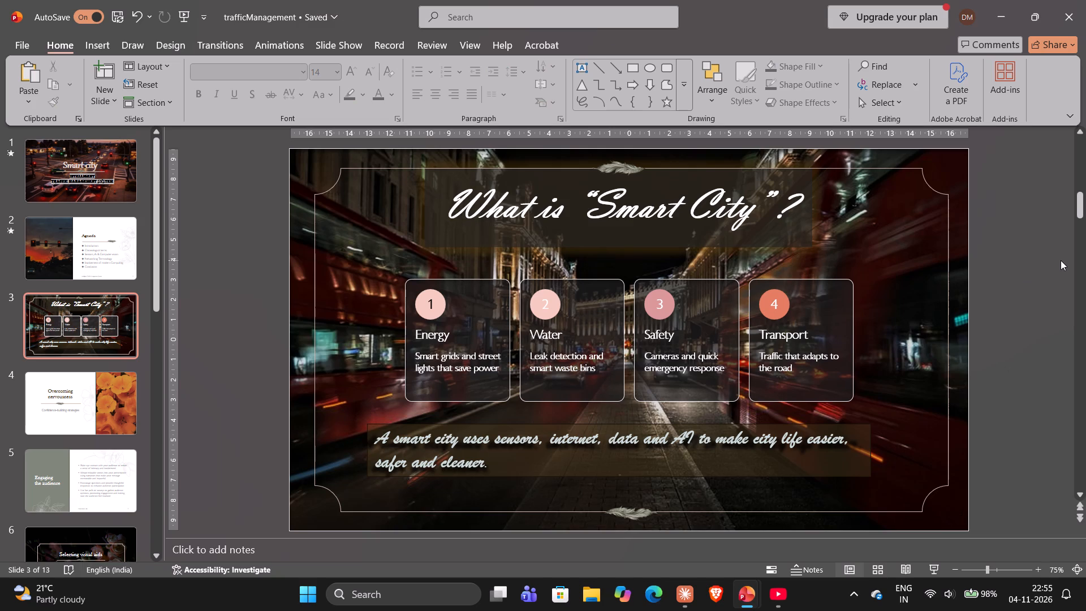
Apply a Fade entrance animation to the "What is 'Smart City'?" title.
{"action": "left_click", "coordinate": [295, 49]}
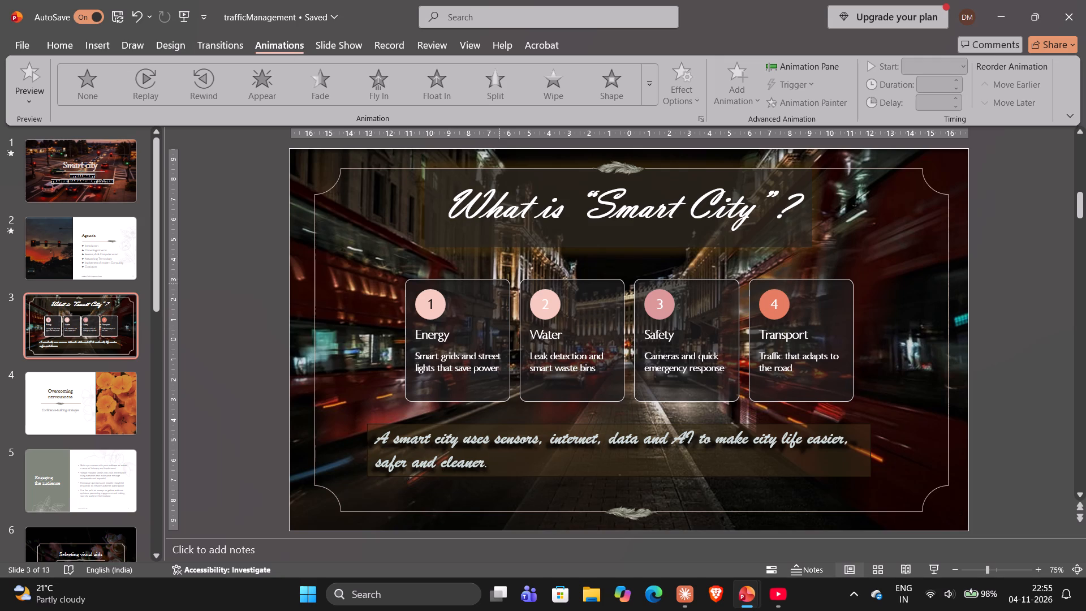
{"action": "double_click", "coordinate": [486, 240]}
{"action": "left_click", "coordinate": [486, 240]}
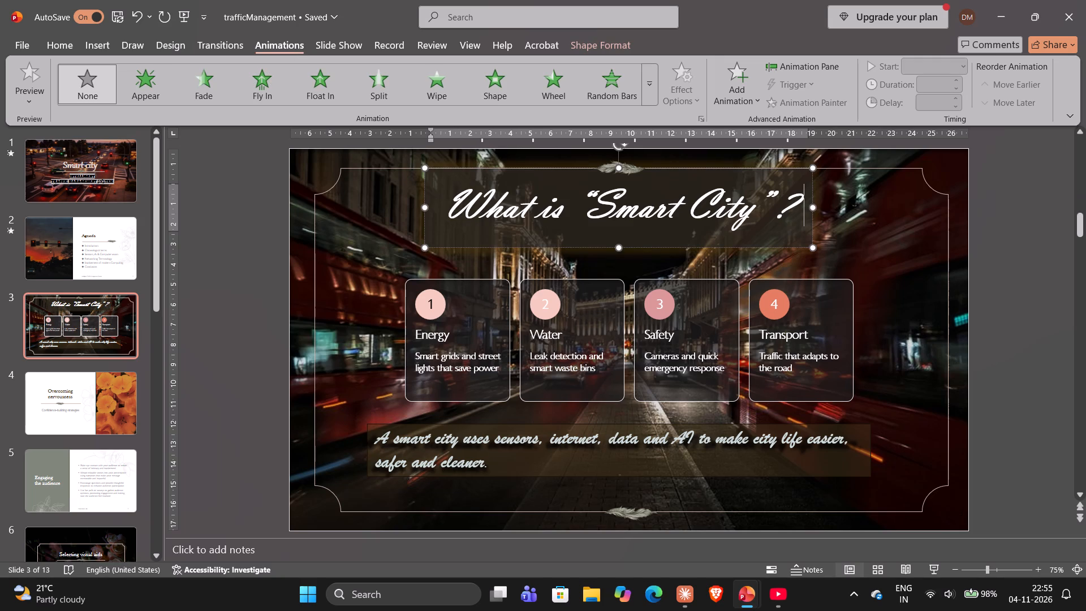
{"action": "left_click", "coordinate": [214, 85]}
Apply an Appear animation to the Energy, Water, Safety and Transport card shapes, in that order.
{"action": "left_click", "coordinate": [458, 324]}
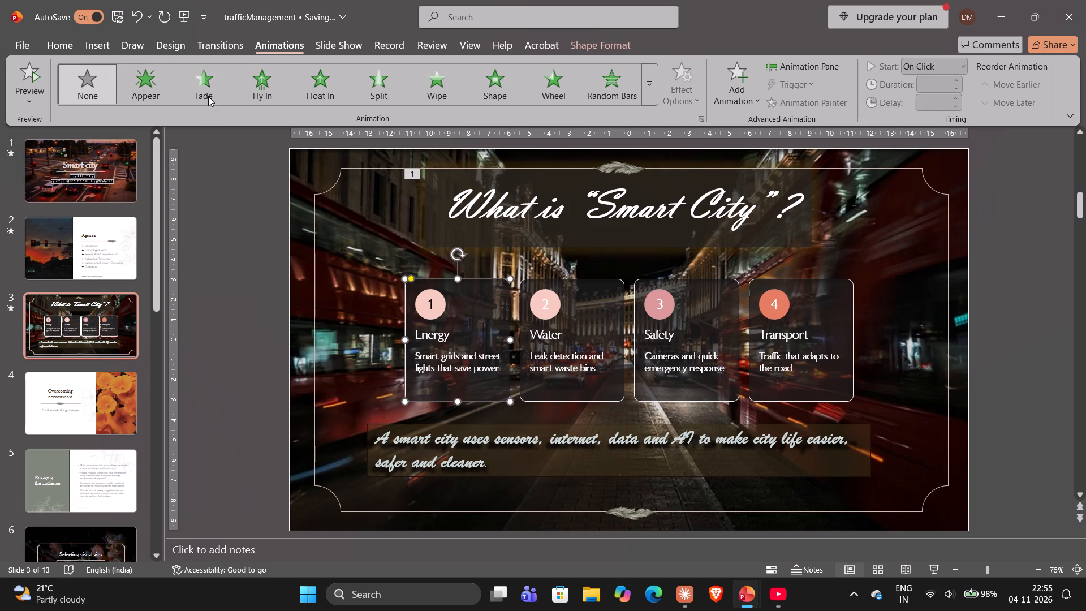
{"action": "left_click", "coordinate": [153, 89]}
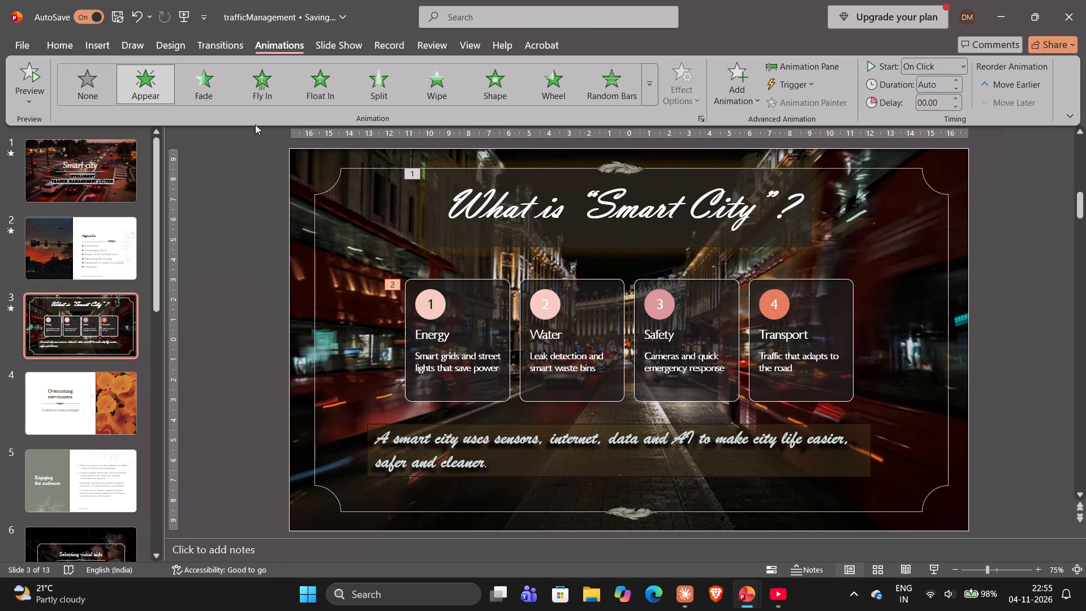
{"action": "left_click", "coordinate": [569, 301]}
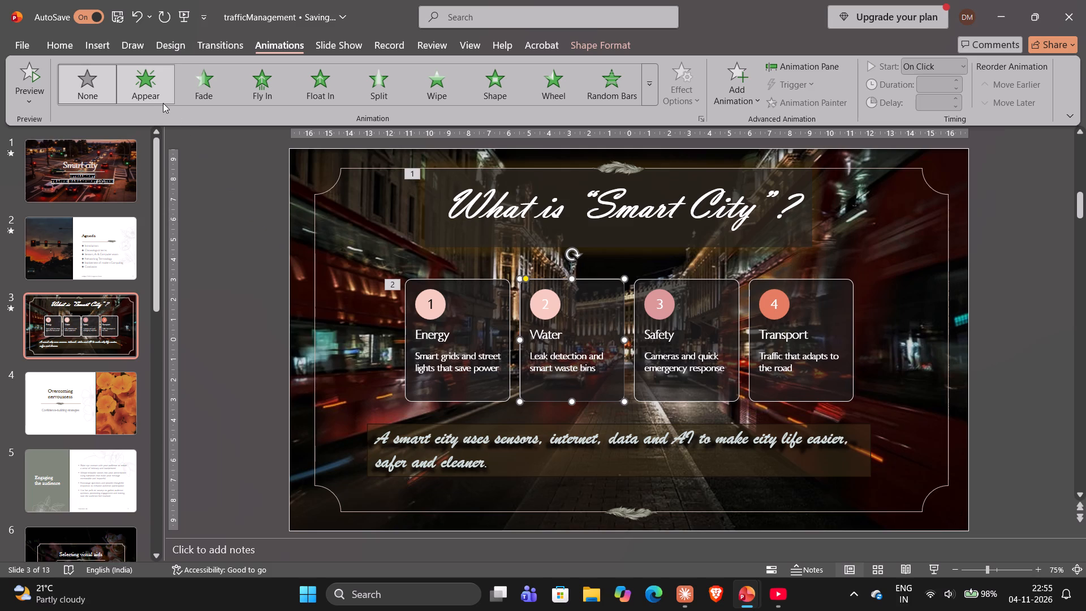
{"action": "left_click", "coordinate": [161, 98]}
{"action": "left_click", "coordinate": [689, 306]}
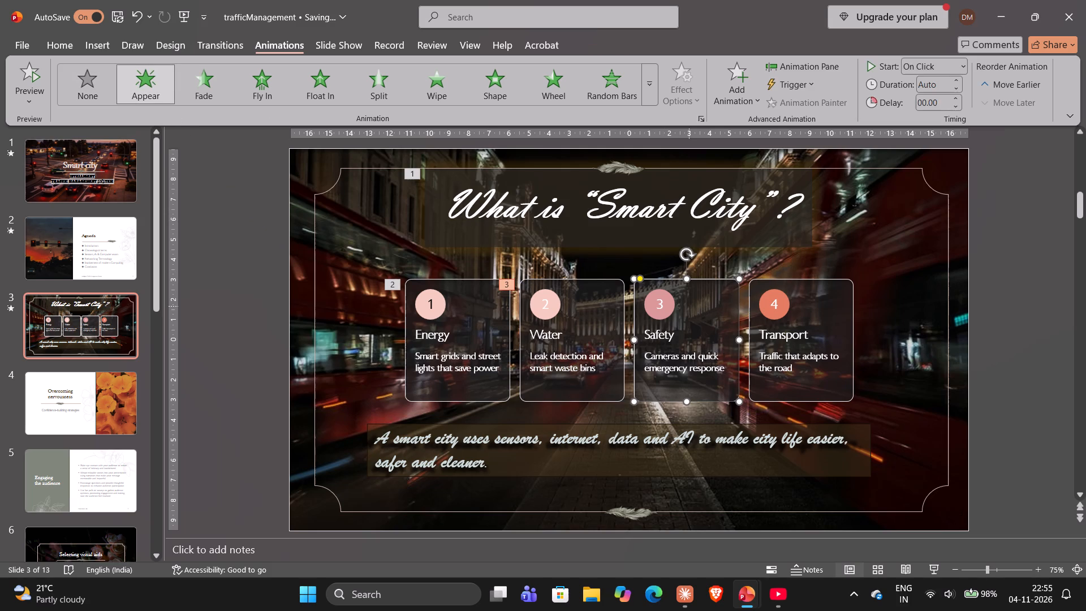
{"action": "left_click", "coordinate": [167, 87]}
{"action": "left_click", "coordinate": [811, 305]}
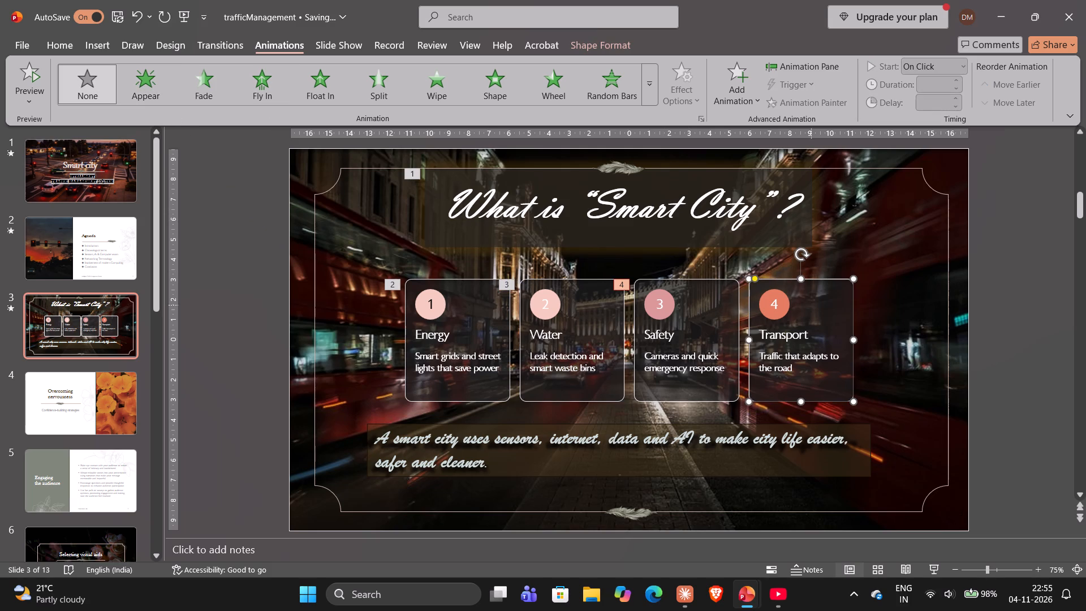
{"action": "left_click", "coordinate": [156, 93]}
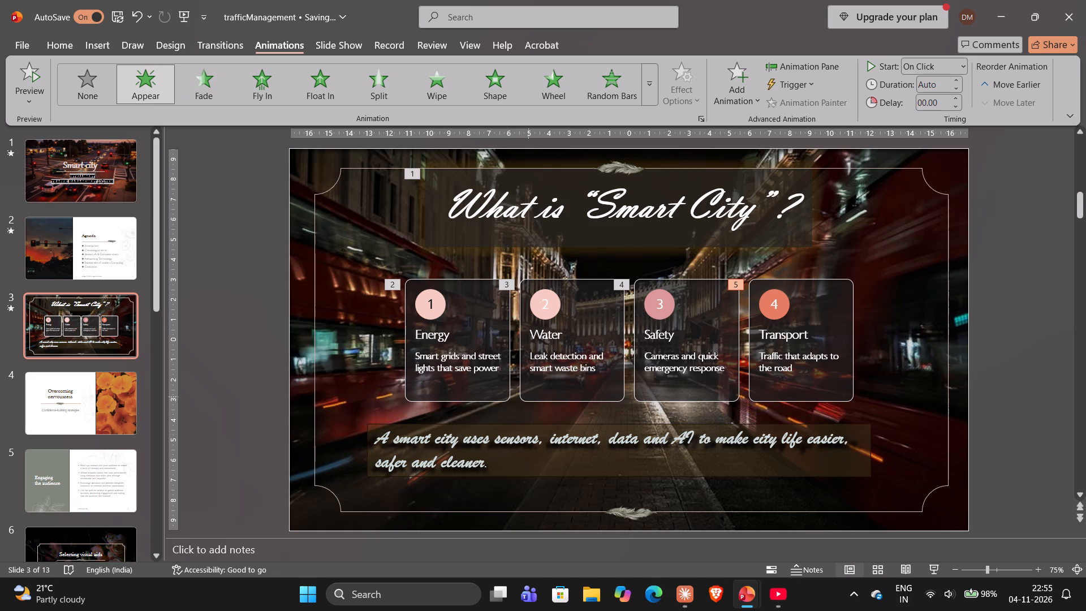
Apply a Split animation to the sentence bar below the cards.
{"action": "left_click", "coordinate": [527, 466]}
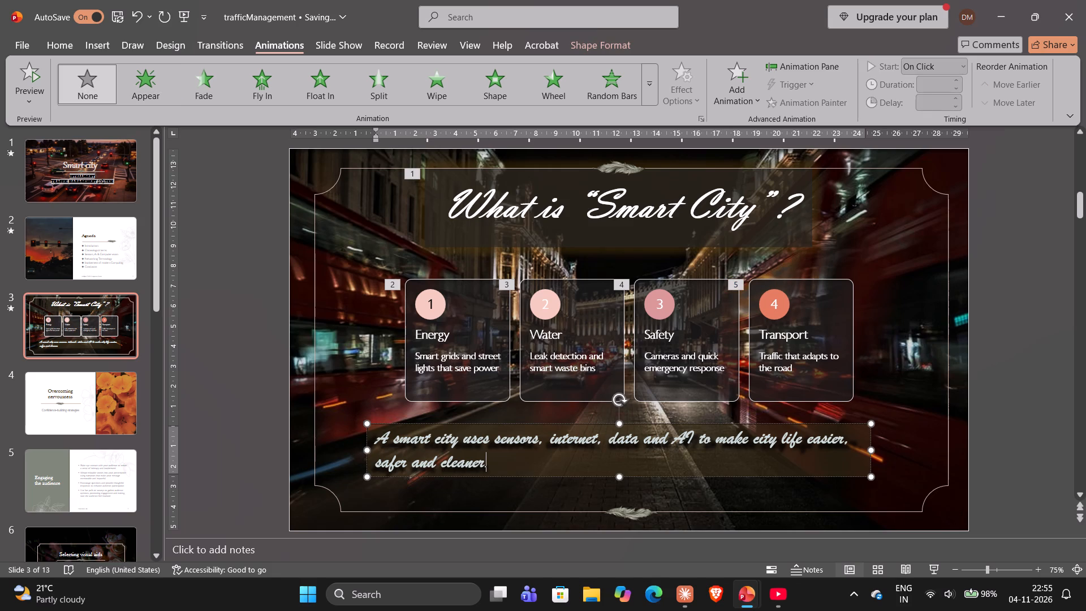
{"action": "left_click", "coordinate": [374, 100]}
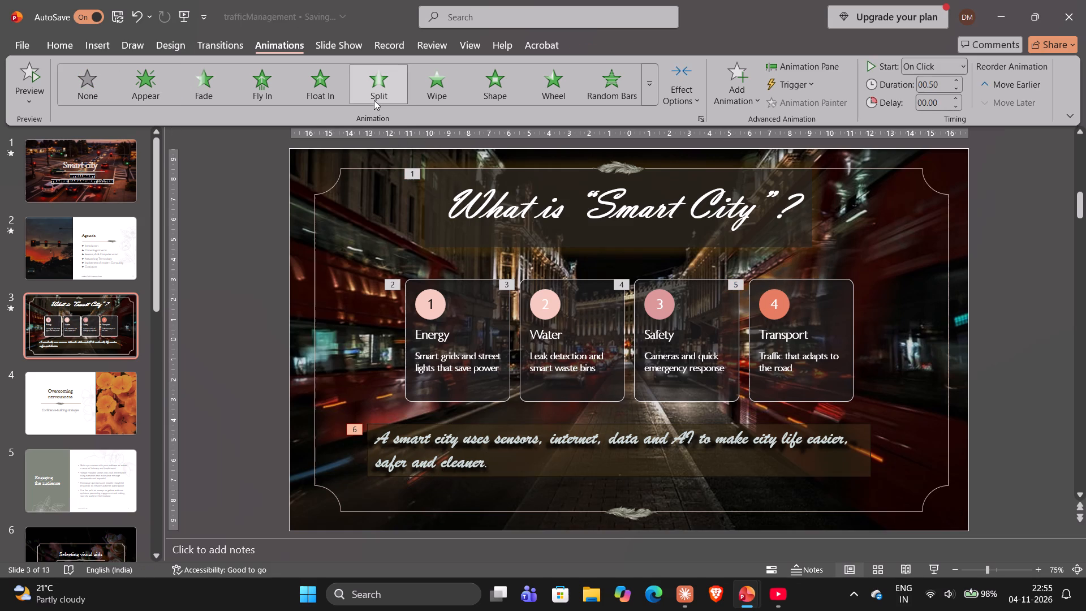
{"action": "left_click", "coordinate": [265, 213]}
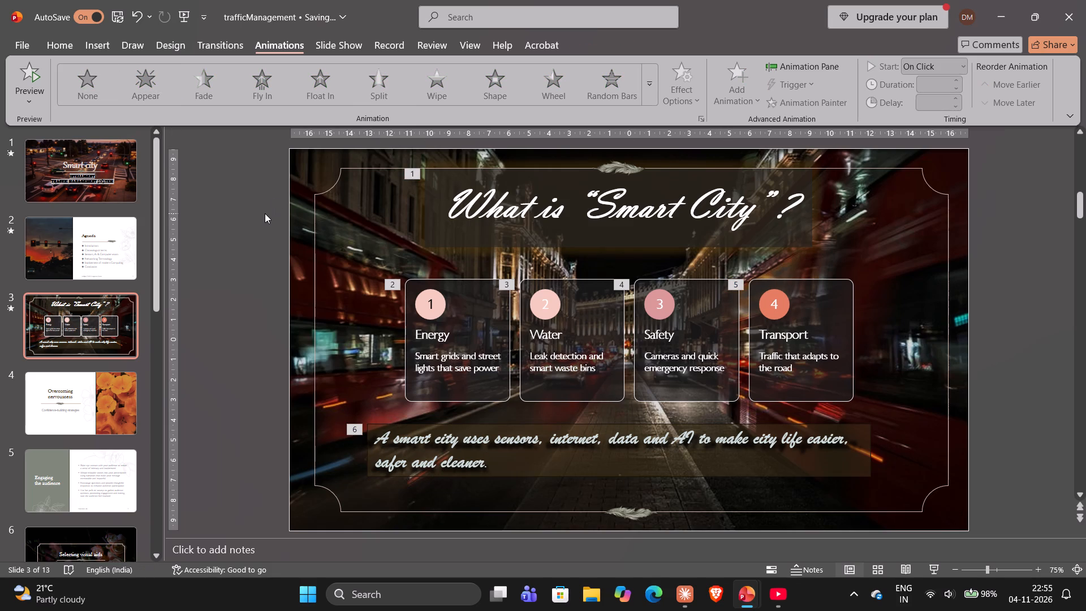
Play the slide show from the first slide to check the animations on the "What is 'Smart City'?" slide, and exit the show.
{"action": "key", "text": "F5"}
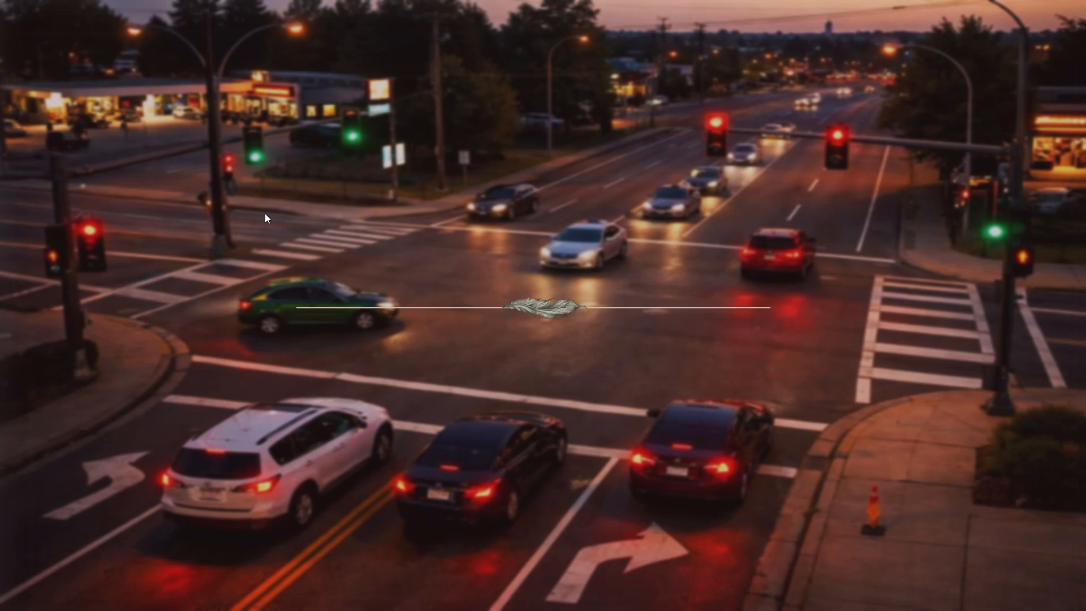
{"action": "key", "text": "Return"}
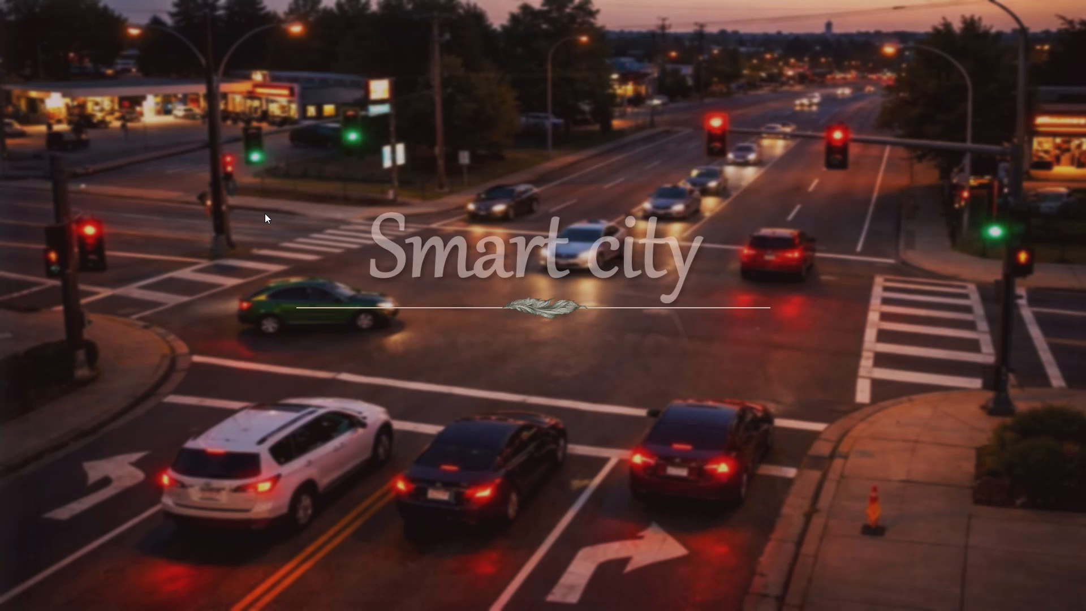
{"action": "key", "text": "Return"}
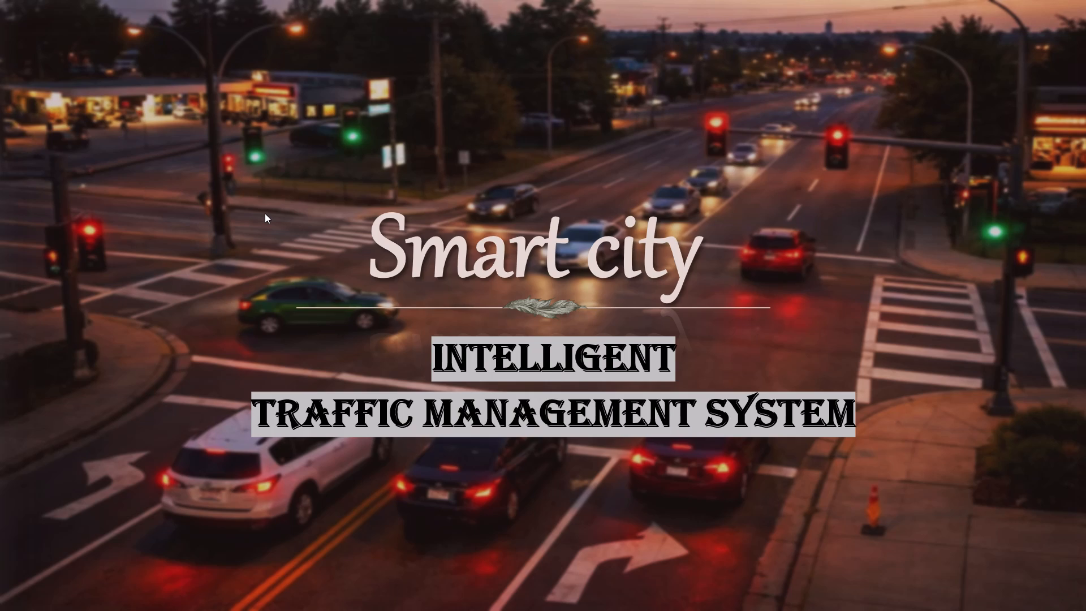
{"action": "key", "text": "Return"}
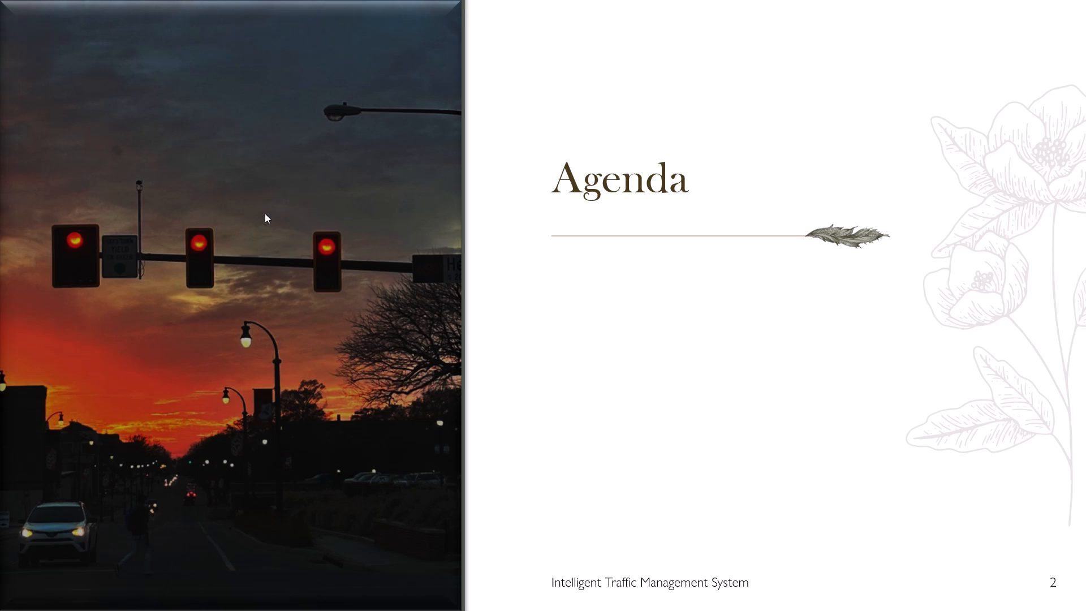
{"action": "key", "text": "Return"}
{"action": "key", "text": "Return"}
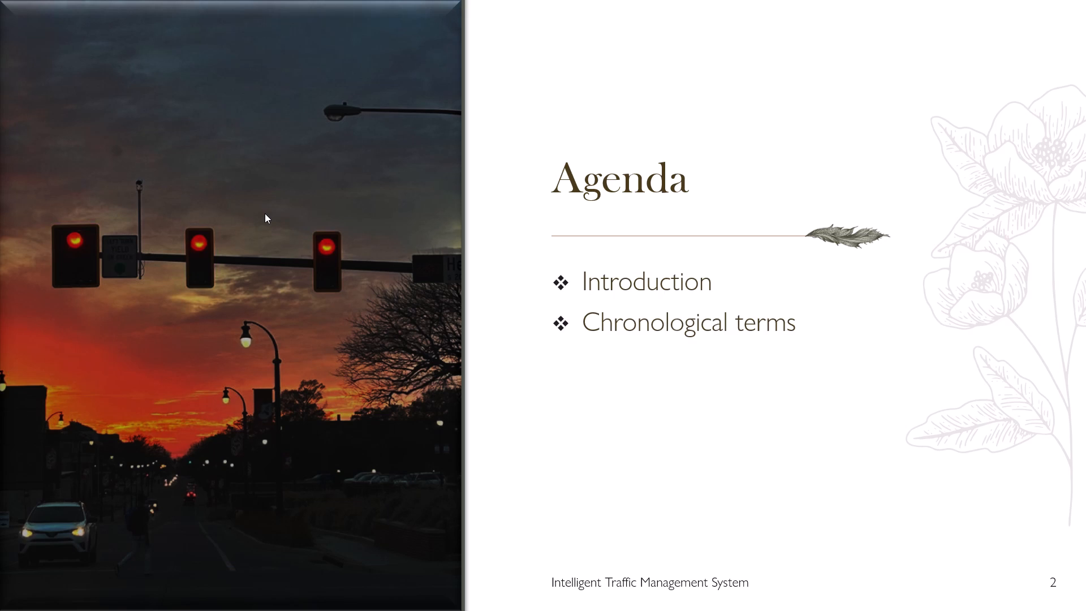
{"action": "key", "text": "Return"}
{"action": "key", "text": "Return"}
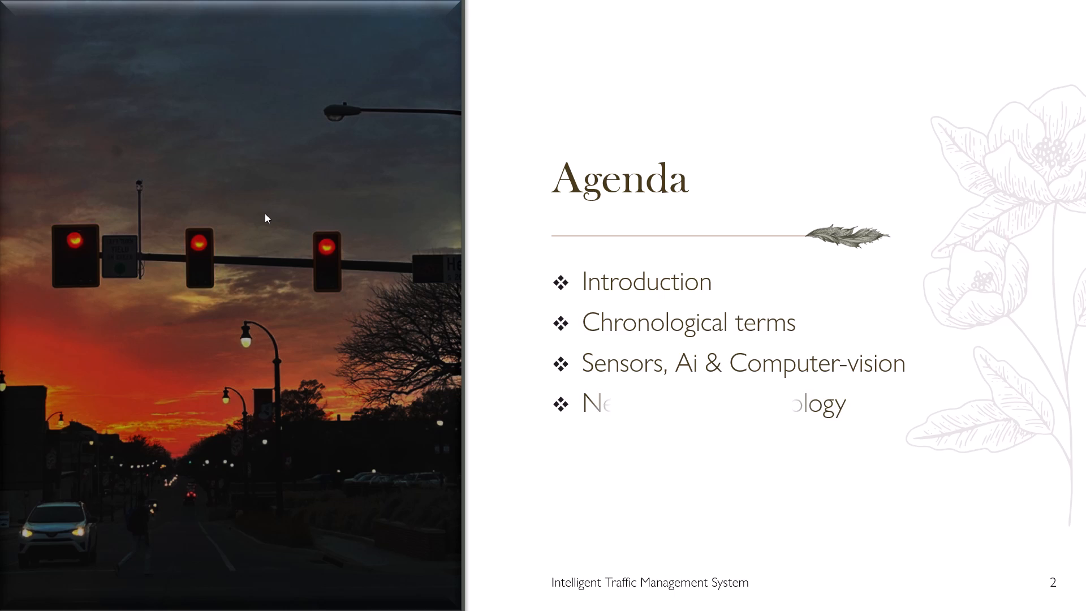
{"action": "key", "text": "Return"}
{"action": "key", "text": "Return"}
{"action": "key", "text": "Return"}
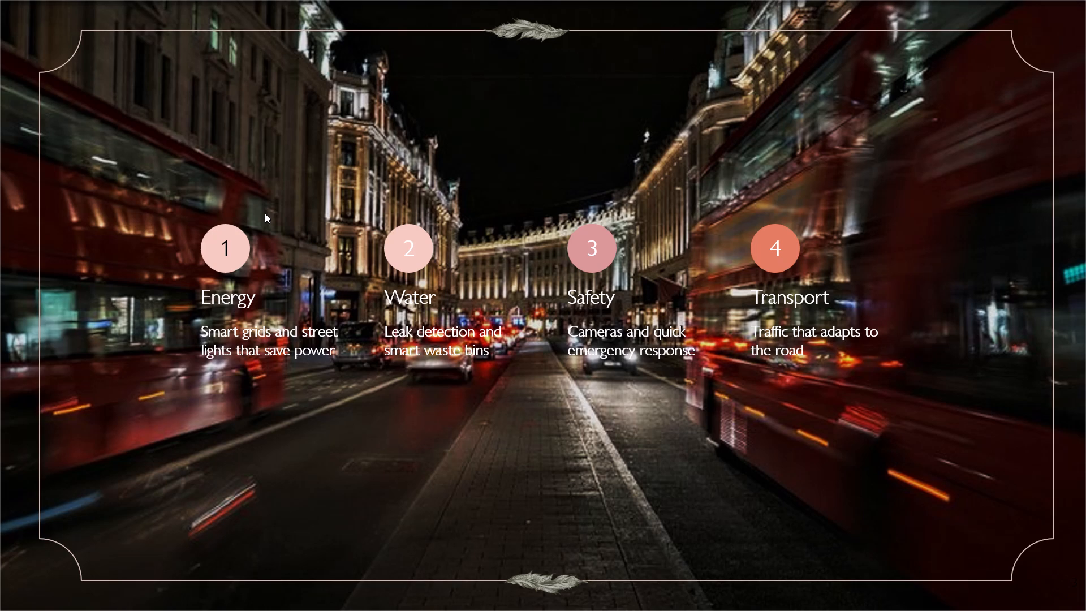
{"action": "key", "text": "Return"}
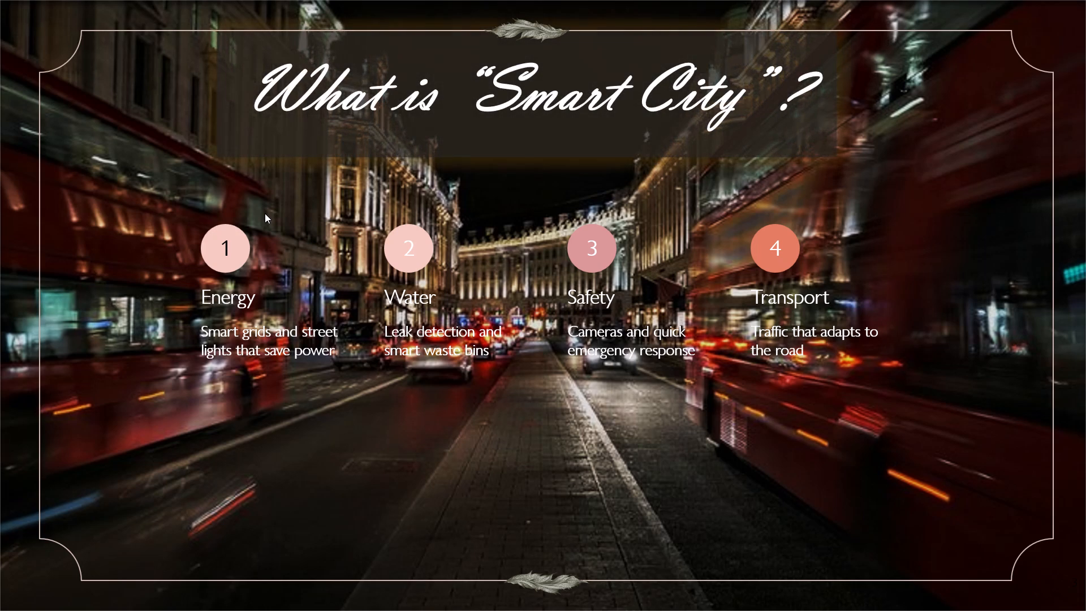
{"action": "key", "text": "Return"}
{"action": "key", "text": "Return"}
{"action": "key", "text": "Return"}
{"action": "key", "text": "Return"}
{"action": "key", "text": "Return"}
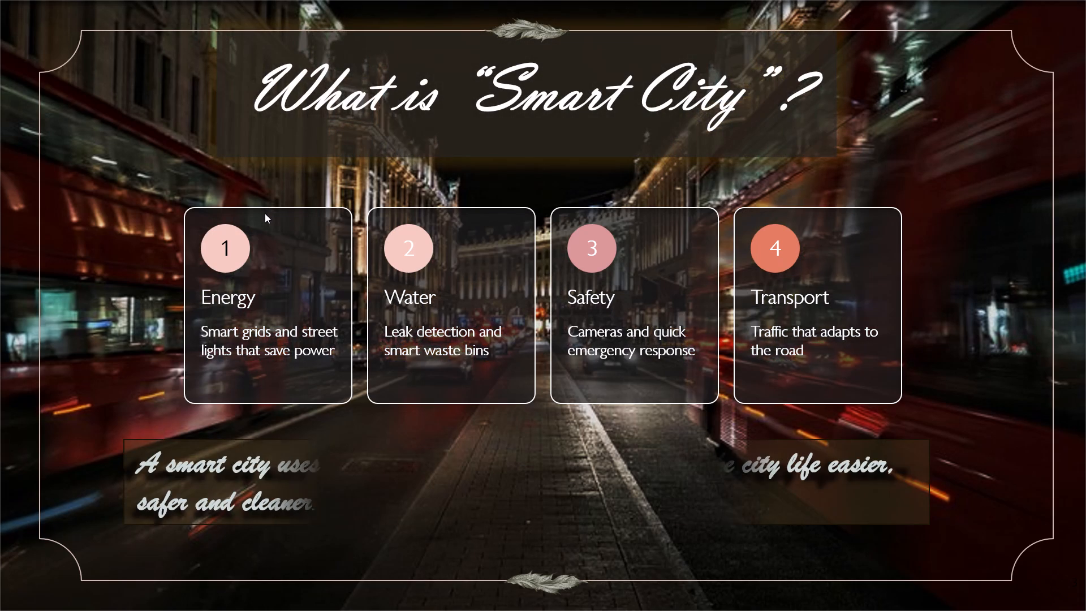
{"action": "key", "text": "Return"}
{"action": "key", "text": "Return"}
{"action": "key", "text": "Return"}
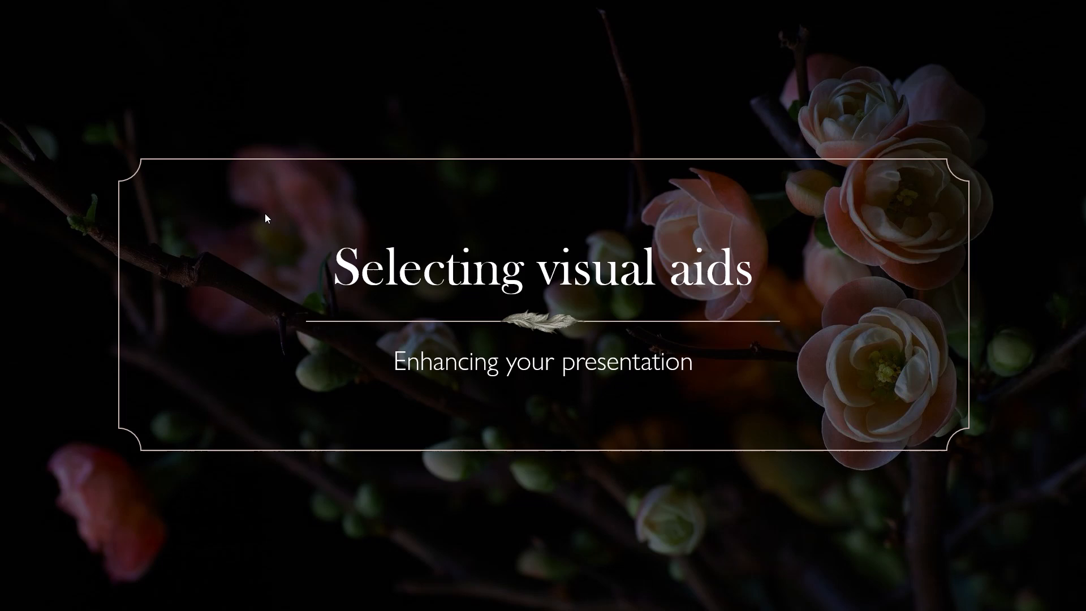
{"action": "key", "text": "Return"}
{"action": "key", "text": "Return"}
{"action": "key", "text": "Return"}
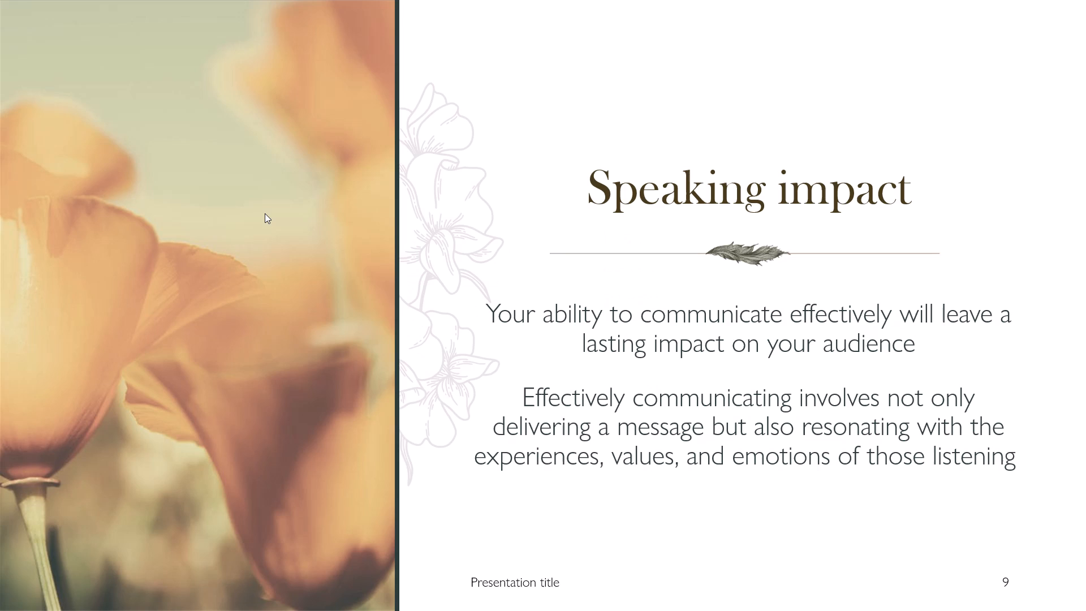
{"action": "key", "text": "Escape"}
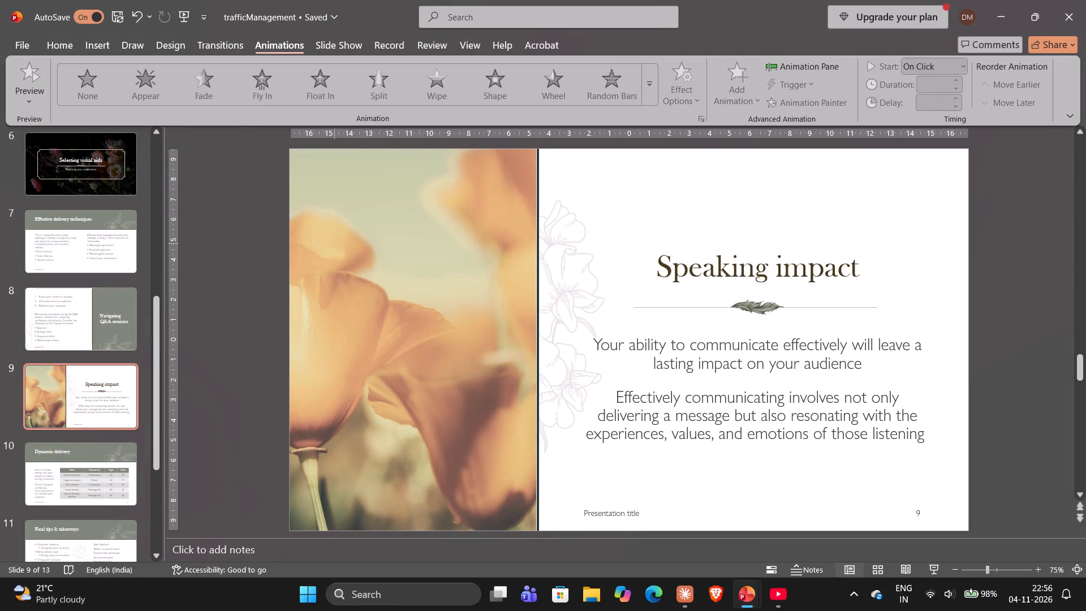
On slide 3, remove the animations from the Energy card, the sentence bar and the Water card.
{"action": "scroll", "coordinate": [64, 320], "scroll_direction": "up", "scroll_amount": 6}
{"action": "left_click", "coordinate": [84, 328]}
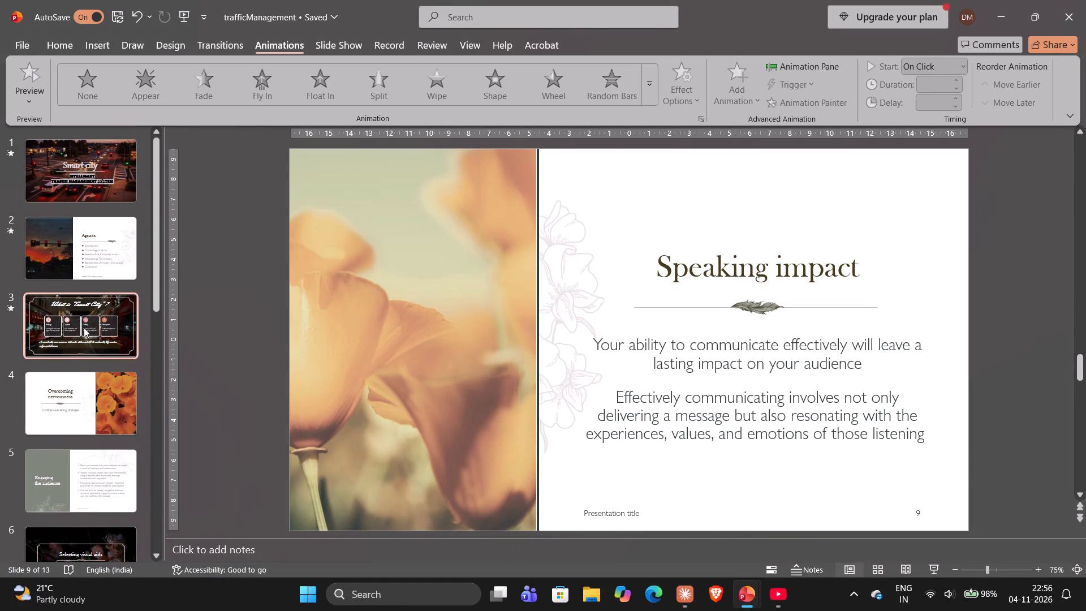
{"action": "left_click", "coordinate": [469, 321]}
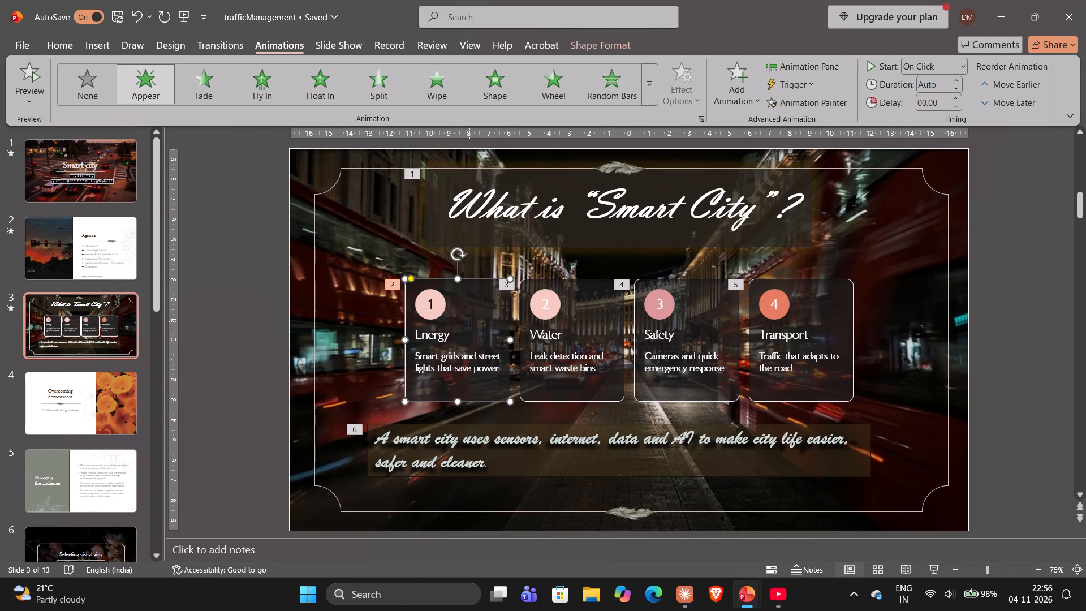
{"action": "left_click", "coordinate": [397, 287]}
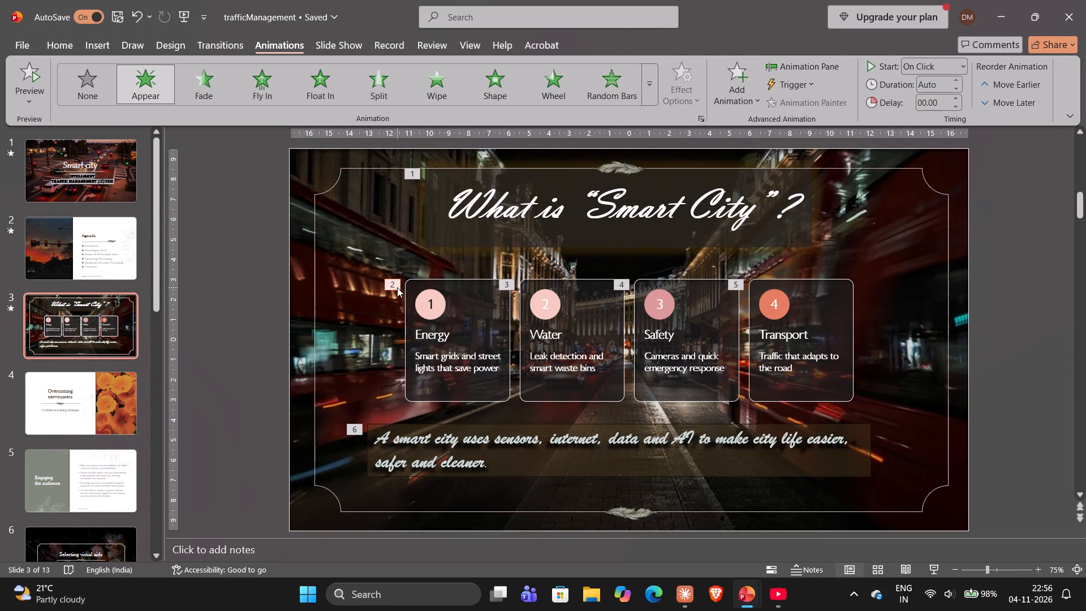
{"action": "left_click", "coordinate": [81, 84]}
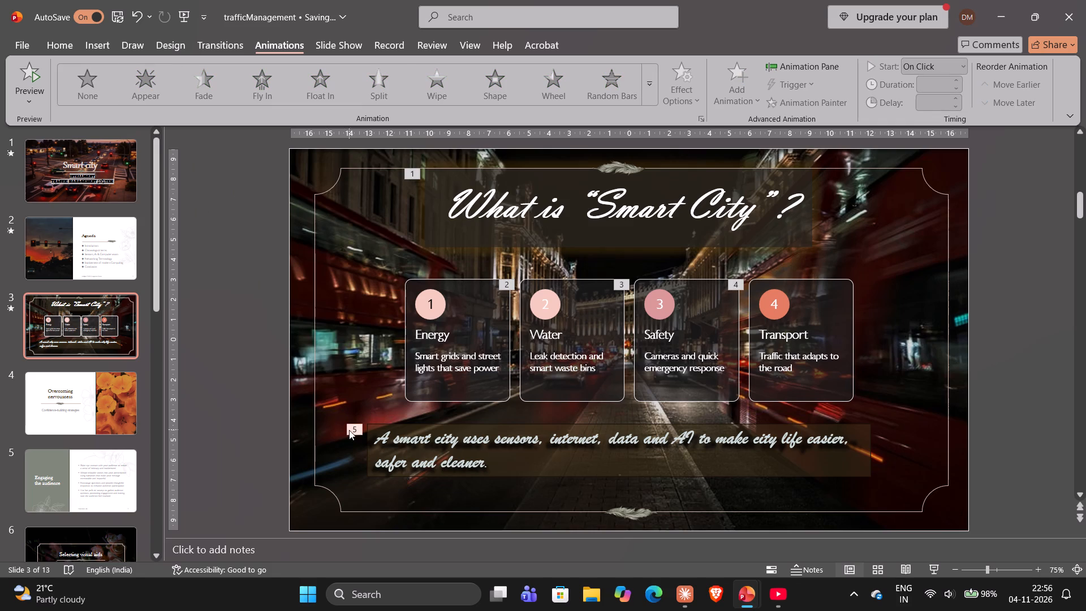
{"action": "left_click", "coordinate": [351, 431]}
{"action": "left_click", "coordinate": [105, 102]}
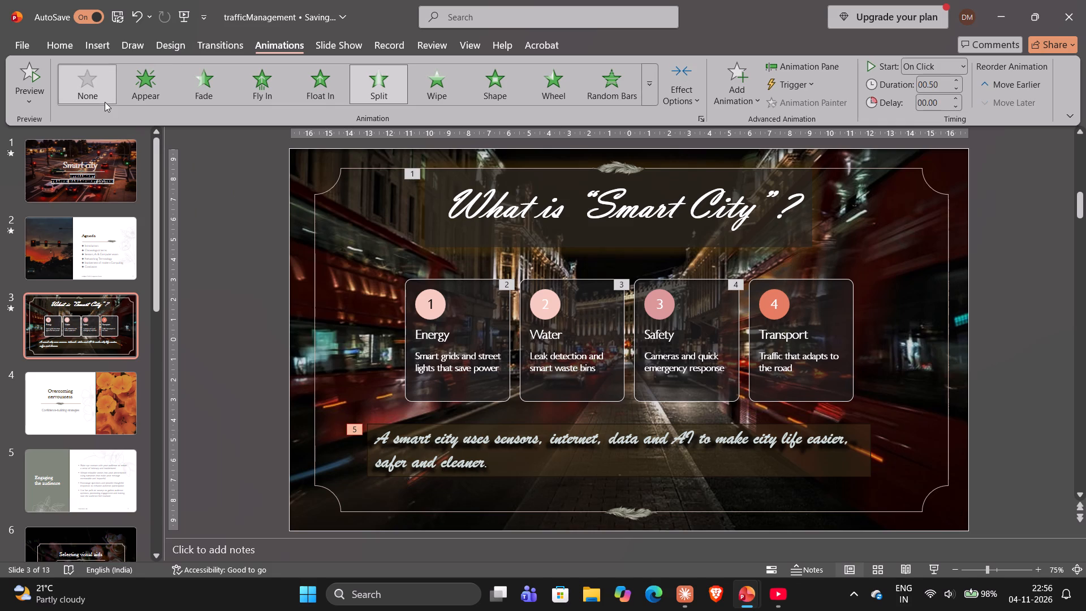
{"action": "left_click", "coordinate": [508, 281]}
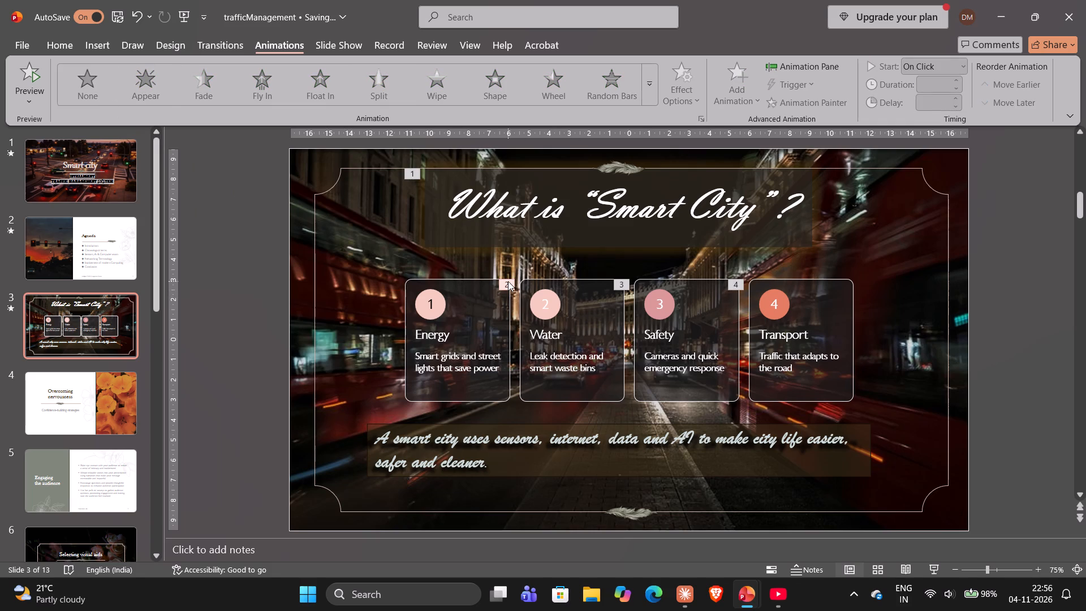
{"action": "left_click", "coordinate": [110, 98]}
Remove the remaining animations from the Safety and Transport cards on slide 3.
{"action": "left_click", "coordinate": [620, 283]}
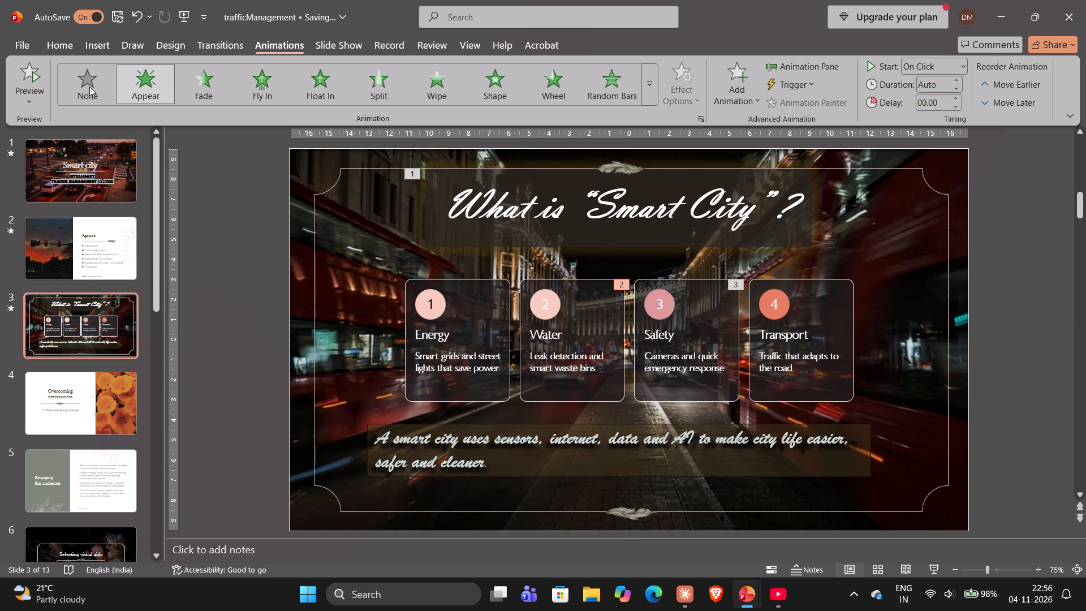
{"action": "left_click", "coordinate": [79, 86]}
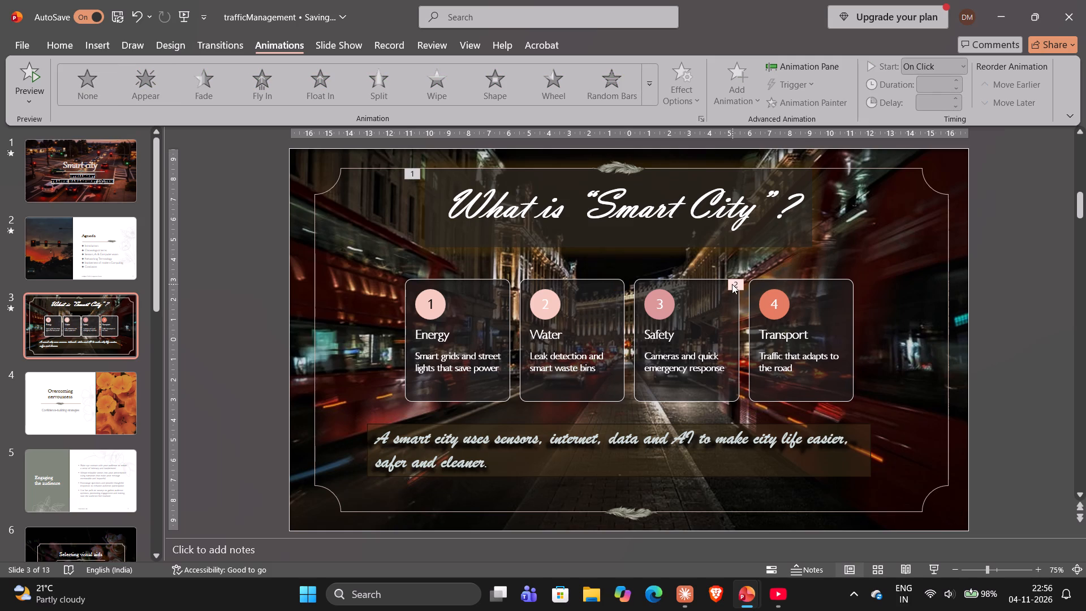
{"action": "left_click", "coordinate": [732, 284]}
{"action": "left_click", "coordinate": [111, 74]}
{"action": "left_click", "coordinate": [261, 218]}
Apply one Appear animation to the Energy card shape together with its number circle, heading and description.
{"action": "left_click", "coordinate": [476, 305], "text": "ctrl"}
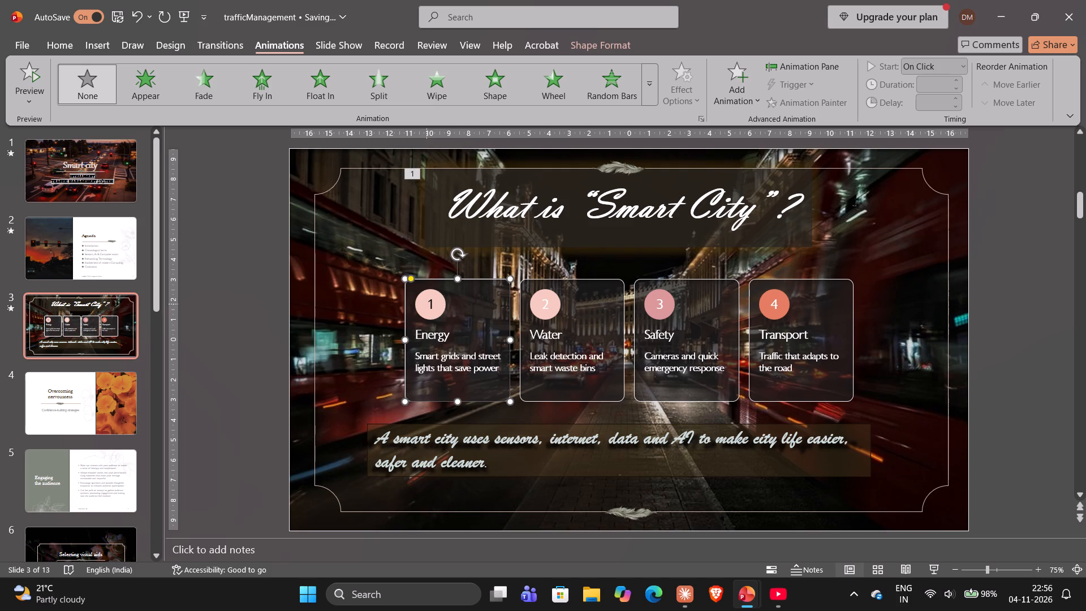
{"action": "left_click", "coordinate": [426, 304], "text": "ctrl"}
{"action": "left_click", "coordinate": [440, 338], "text": "ctrl"}
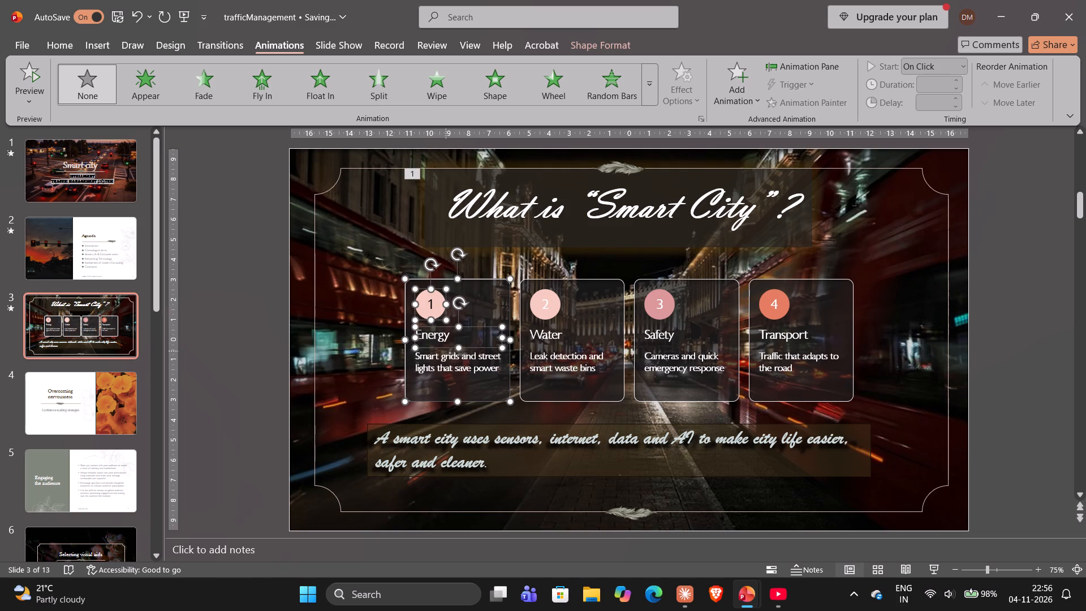
{"action": "left_click", "coordinate": [446, 351], "text": "ctrl"}
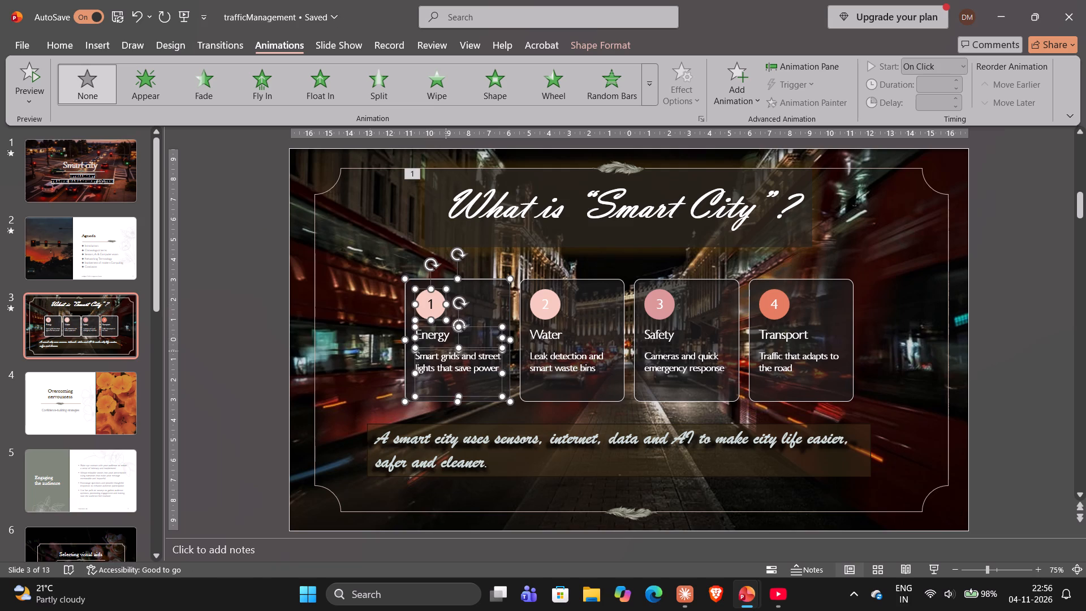
{"action": "left_click", "coordinate": [167, 87]}
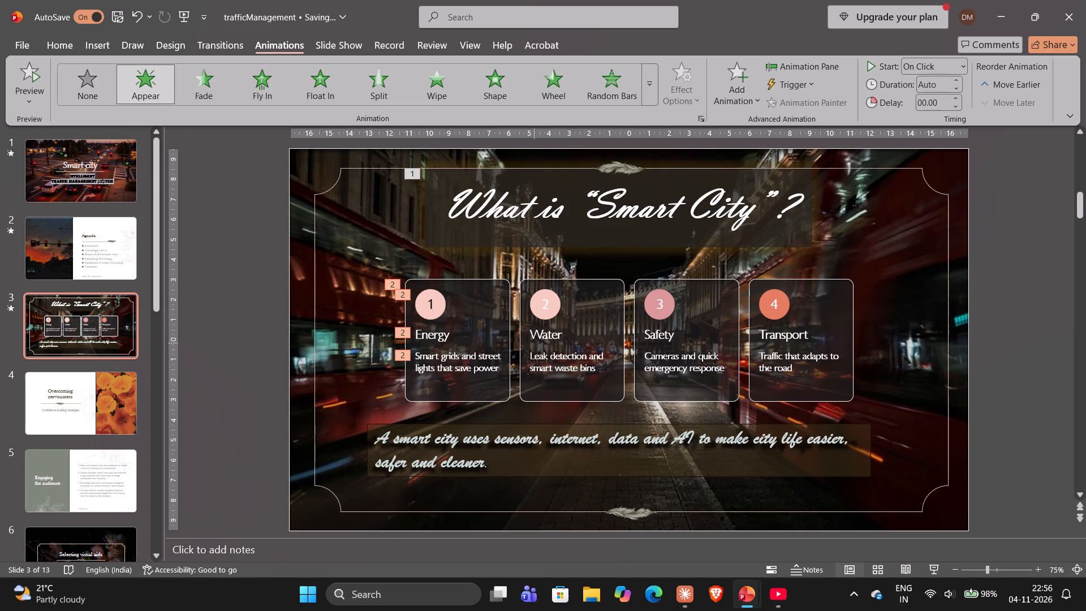
Play the slide show from the first slide to check how the Energy card appears on slide 3, and exit the show.
{"action": "key", "text": "F5"}
{"action": "key", "text": "Return"}
{"action": "key", "text": "Return"}
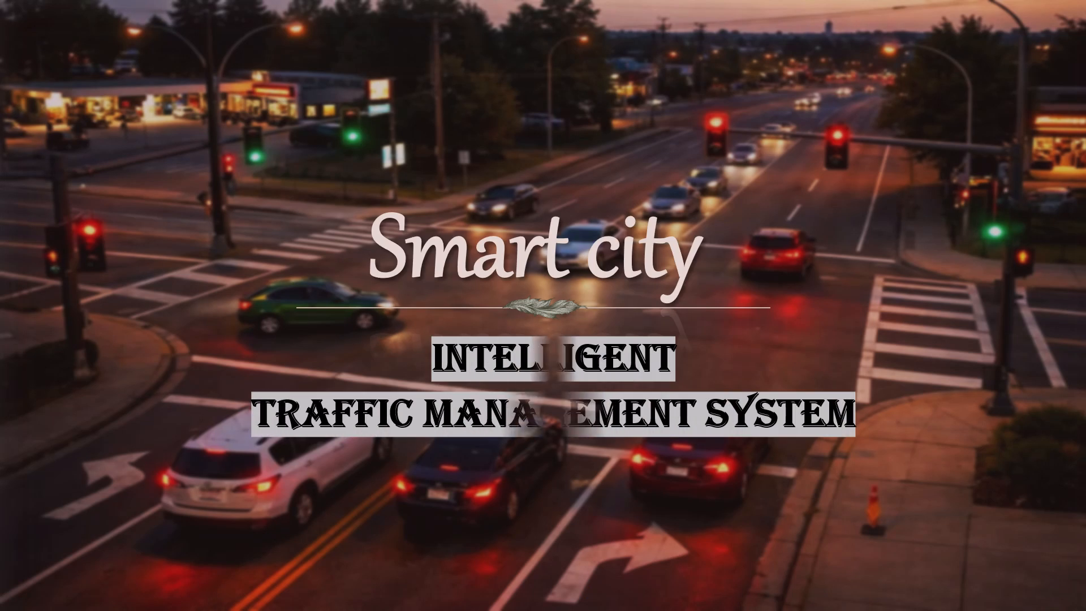
{"action": "key", "text": "Return"}
{"action": "key", "text": "Return"}
{"action": "key", "text": "Return"}
{"action": "key", "text": "Return"}
{"action": "key", "text": "Return"}
{"action": "key", "text": "Return"}
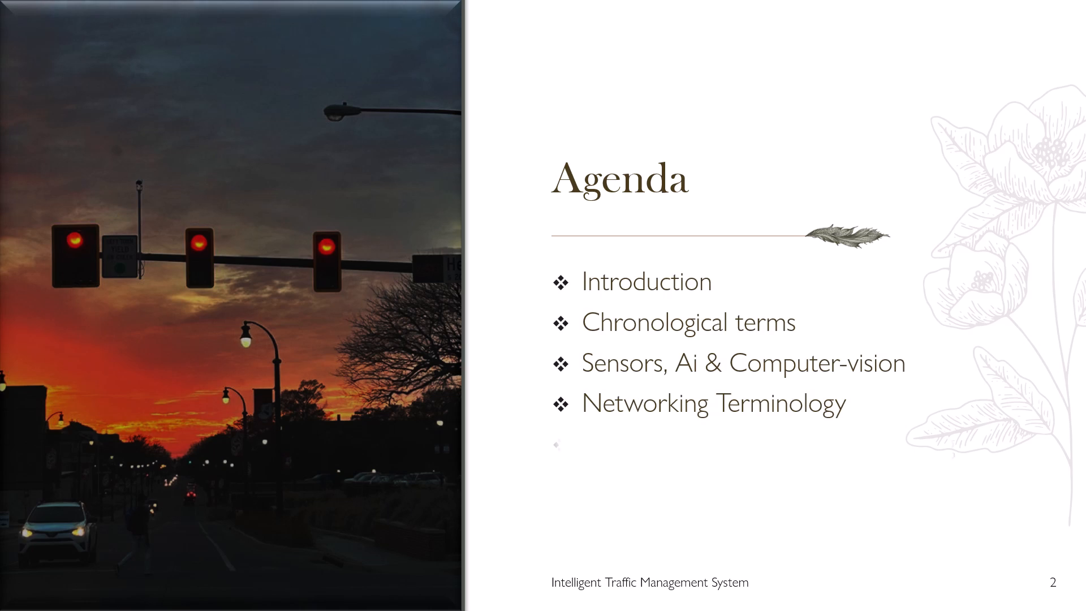
{"action": "key", "text": "Return"}
{"action": "key", "text": "Return"}
{"action": "key", "text": "Return"}
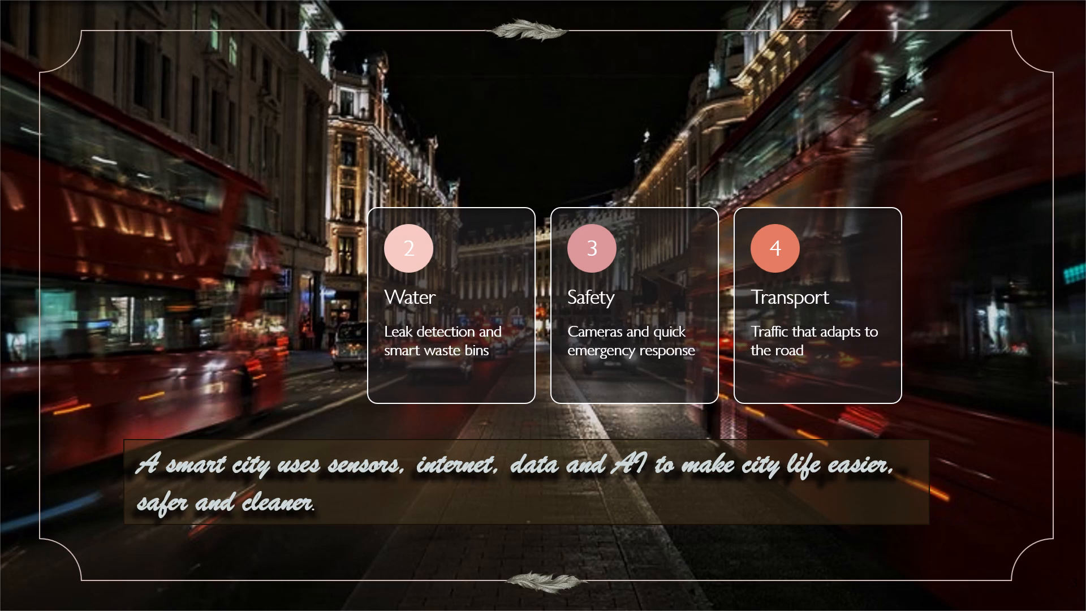
{"action": "key", "text": "Return"}
{"action": "key", "text": "Return"}
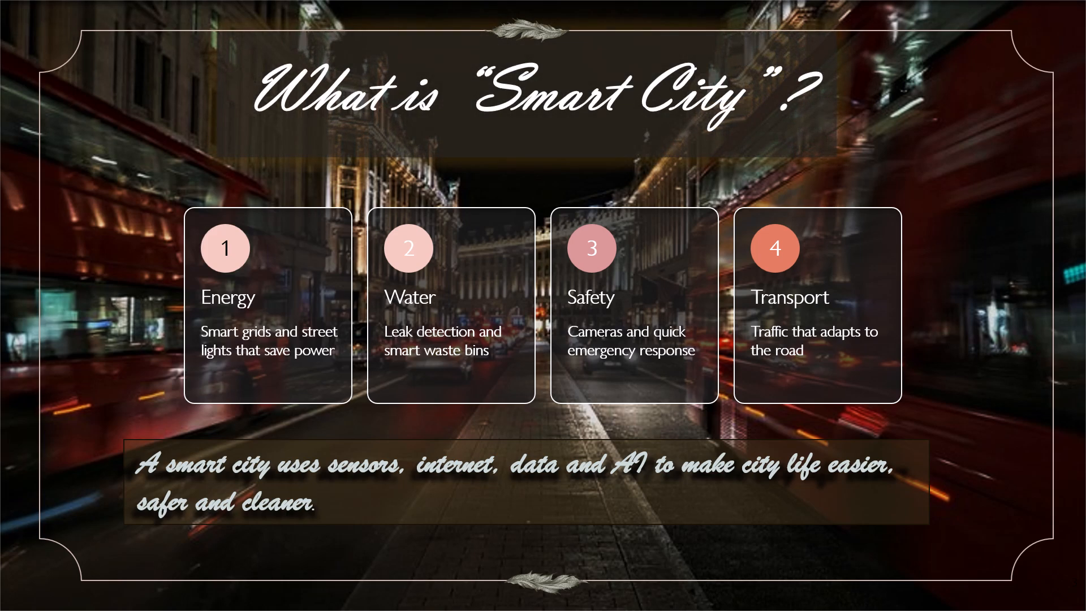
{"action": "key", "text": "Left"}
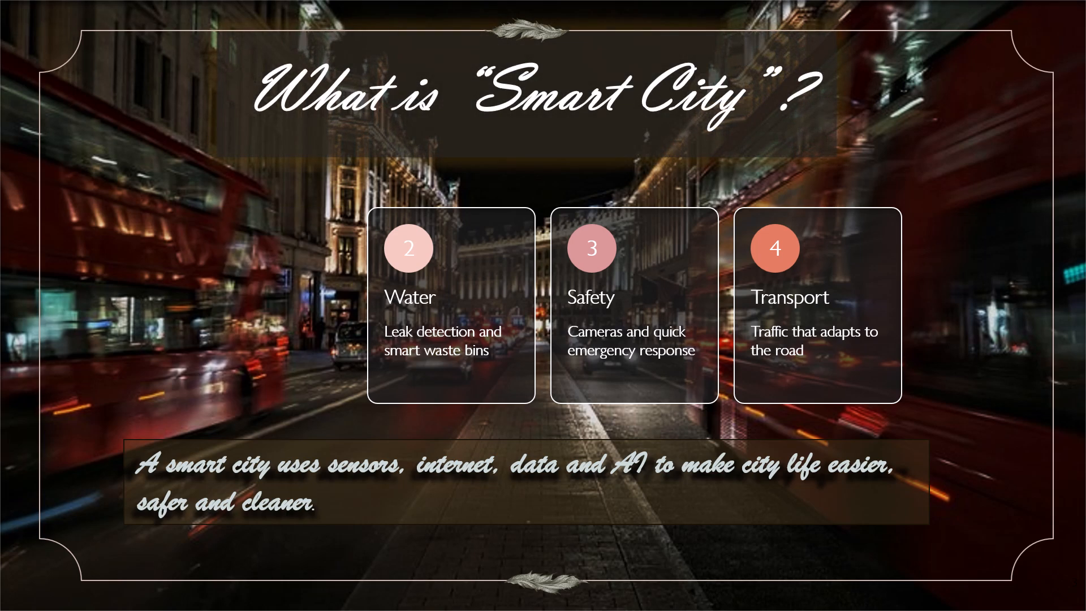
{"action": "key", "text": "Right"}
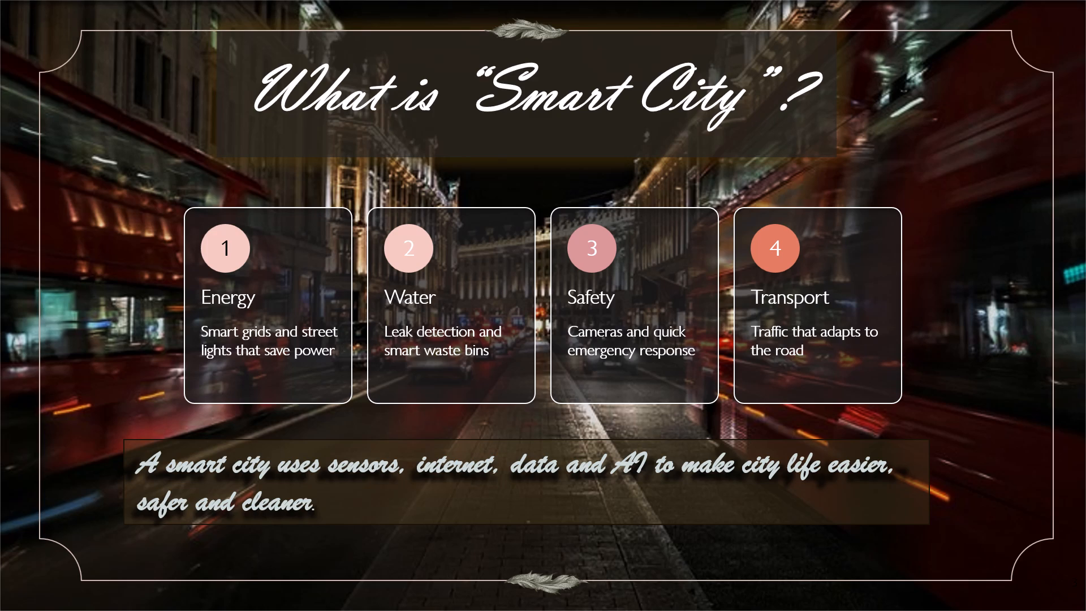
{"action": "key", "text": "Escape"}
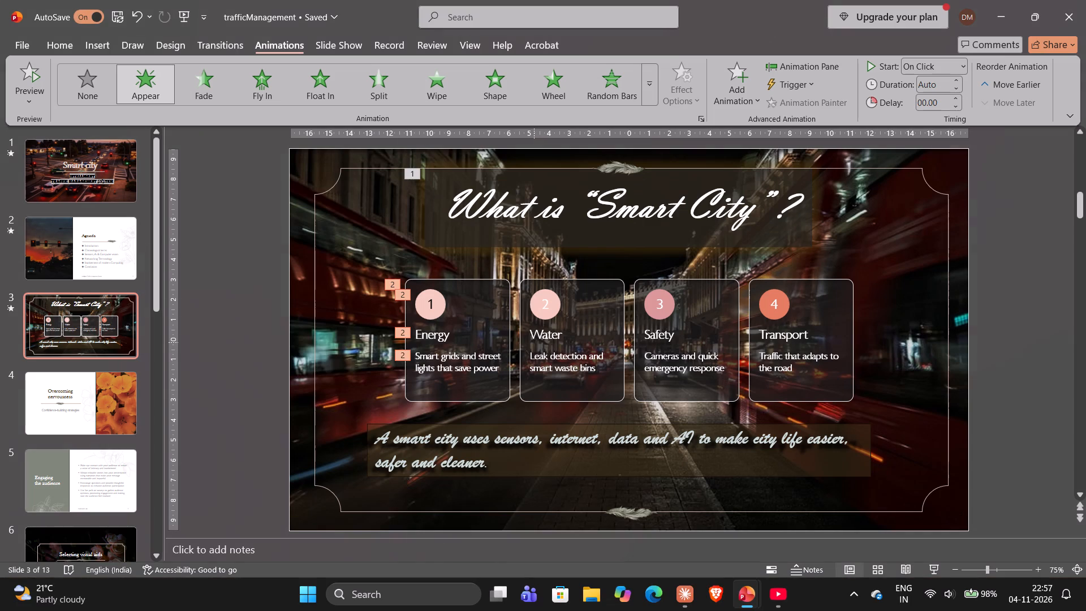
Apply one Appear animation to the Water card shape together with its number circle, heading and description.
{"action": "left_click", "coordinate": [589, 324], "text": "ctrl"}
{"action": "left_click", "coordinate": [552, 308], "text": "ctrl"}
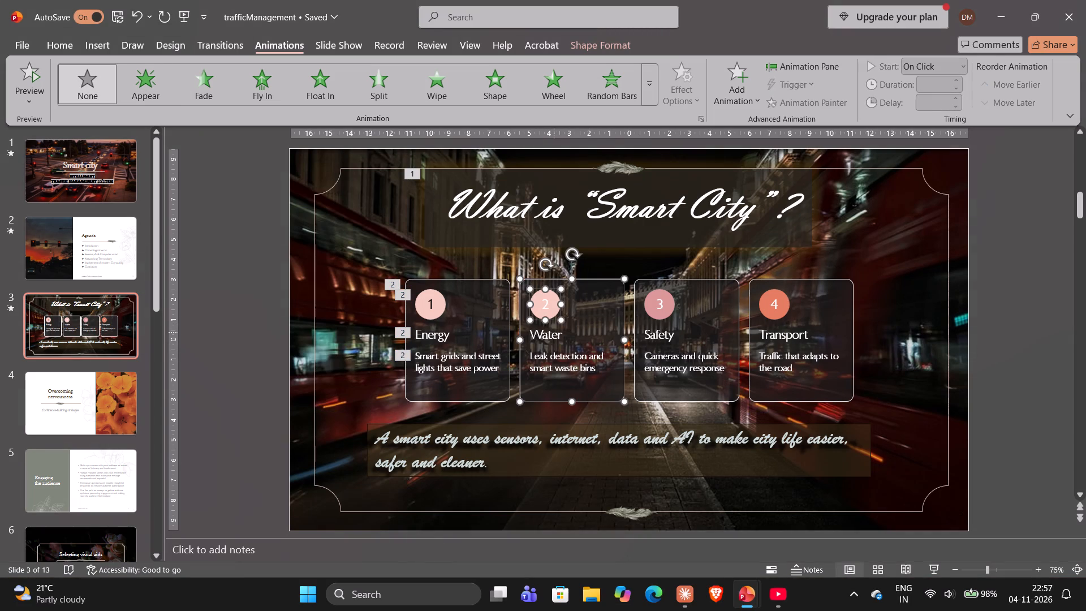
{"action": "left_click_drag", "start_coordinate": [554, 332], "coordinate": [556, 338], "text": "ctrl"}
{"action": "key", "text": "ctrl+z"}
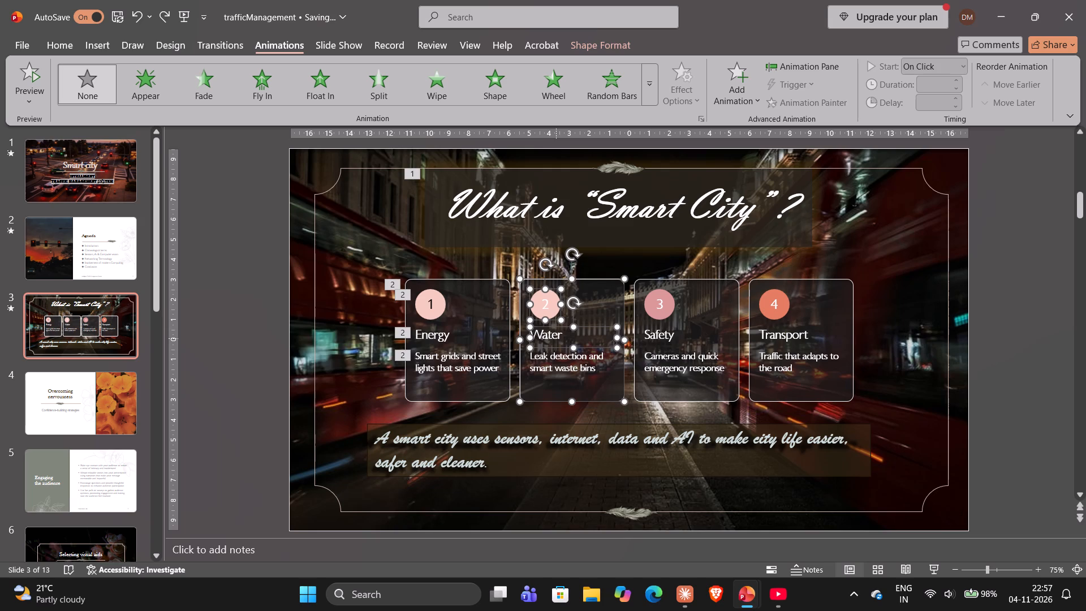
{"action": "left_click", "coordinate": [559, 365], "text": "ctrl"}
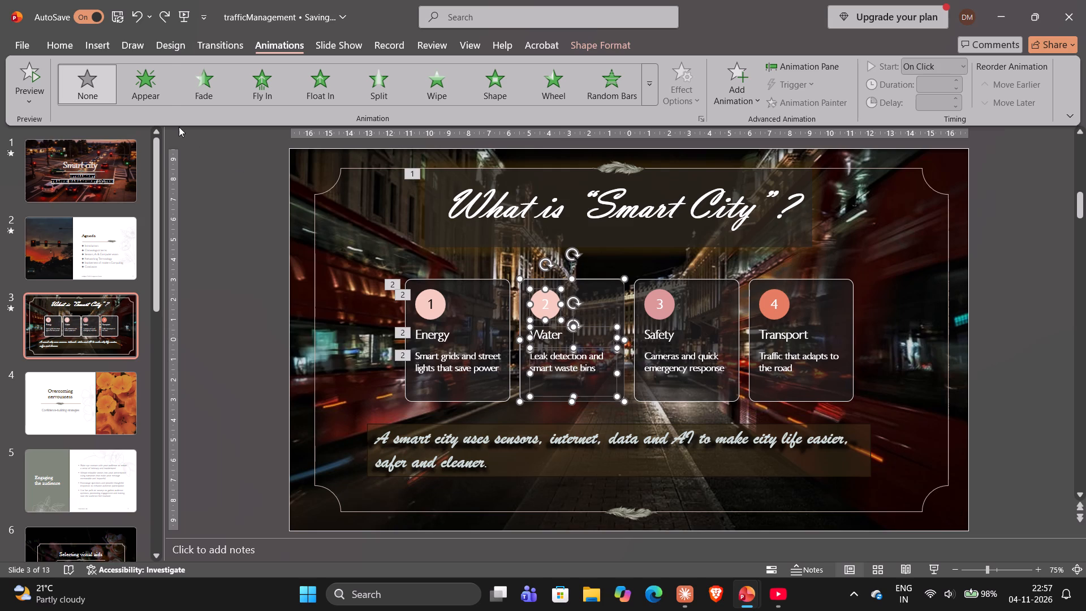
{"action": "left_click", "coordinate": [143, 93]}
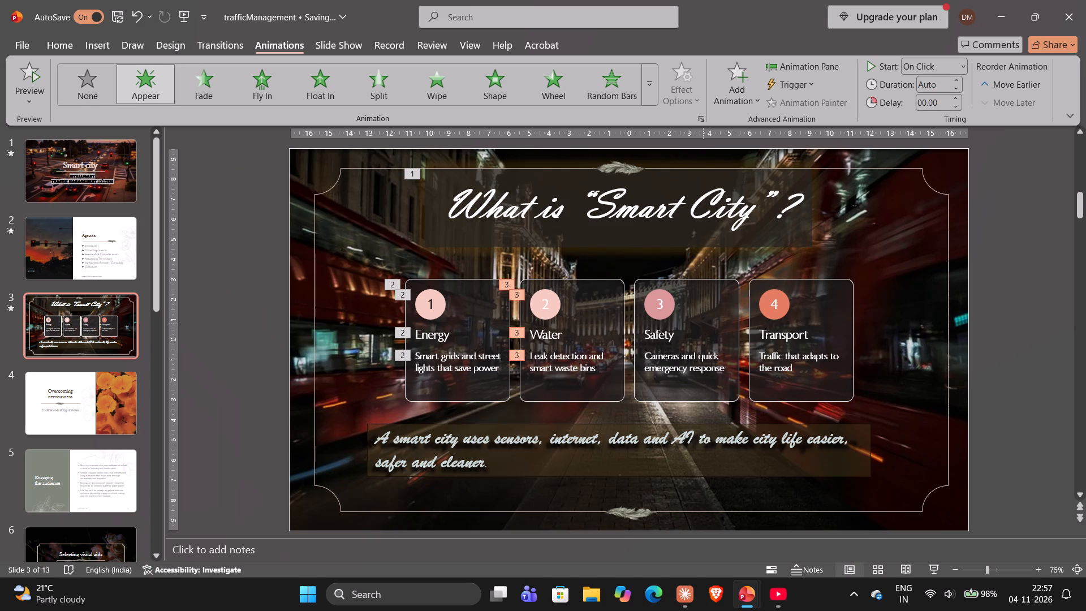
Apply one Appear animation to the Safety card shape together with its number circle, heading and description.
{"action": "left_click", "coordinate": [703, 324], "text": "ctrl"}
{"action": "left_click", "coordinate": [666, 313], "text": "ctrl"}
{"action": "left_click", "coordinate": [667, 333], "text": "ctrl"}
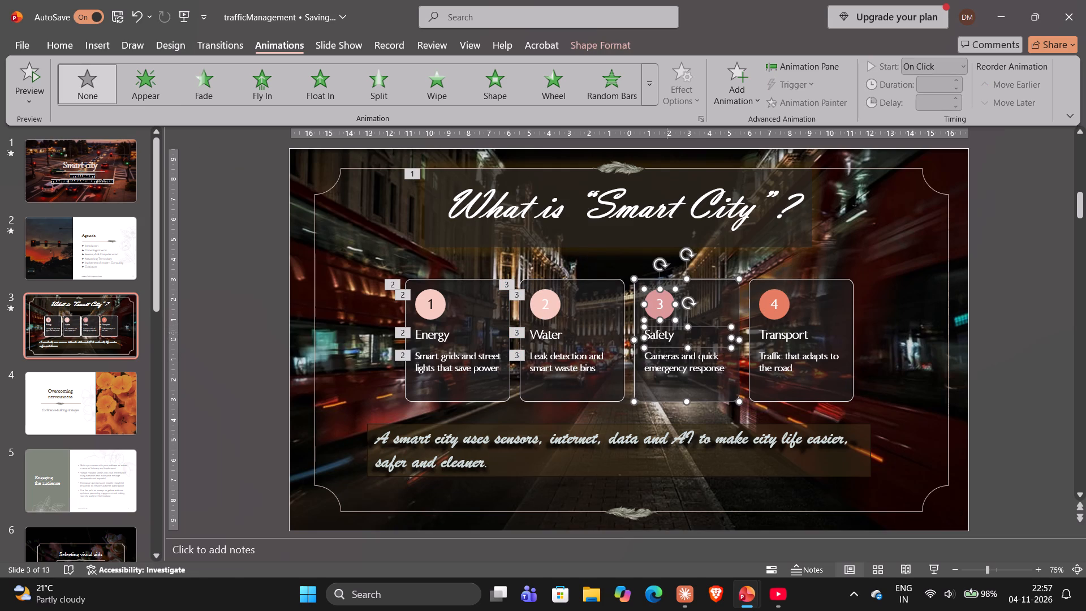
{"action": "left_click", "coordinate": [670, 352], "text": "ctrl"}
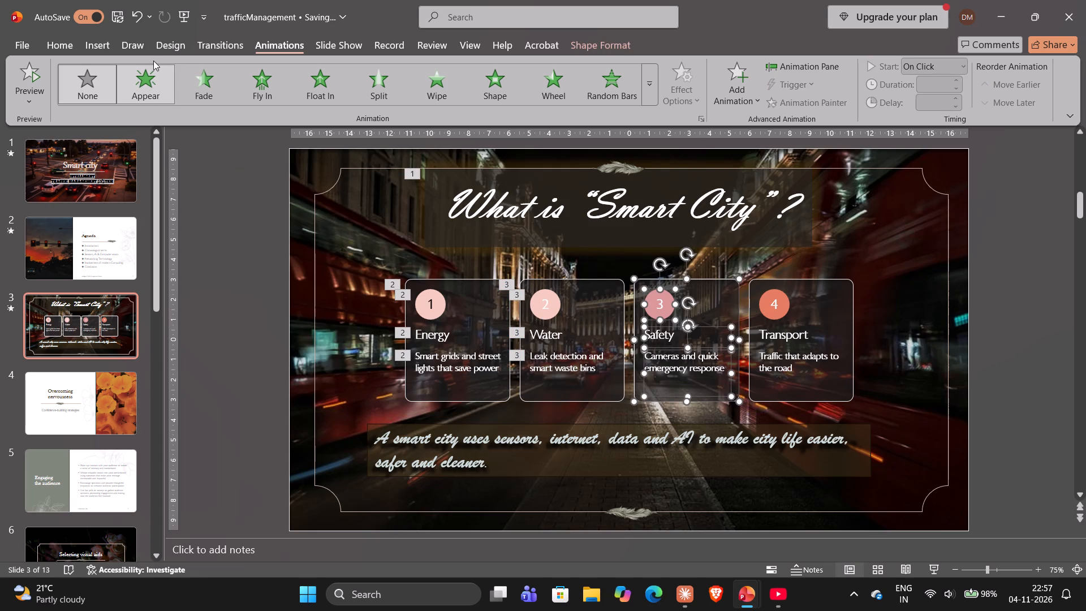
{"action": "left_click", "coordinate": [154, 72]}
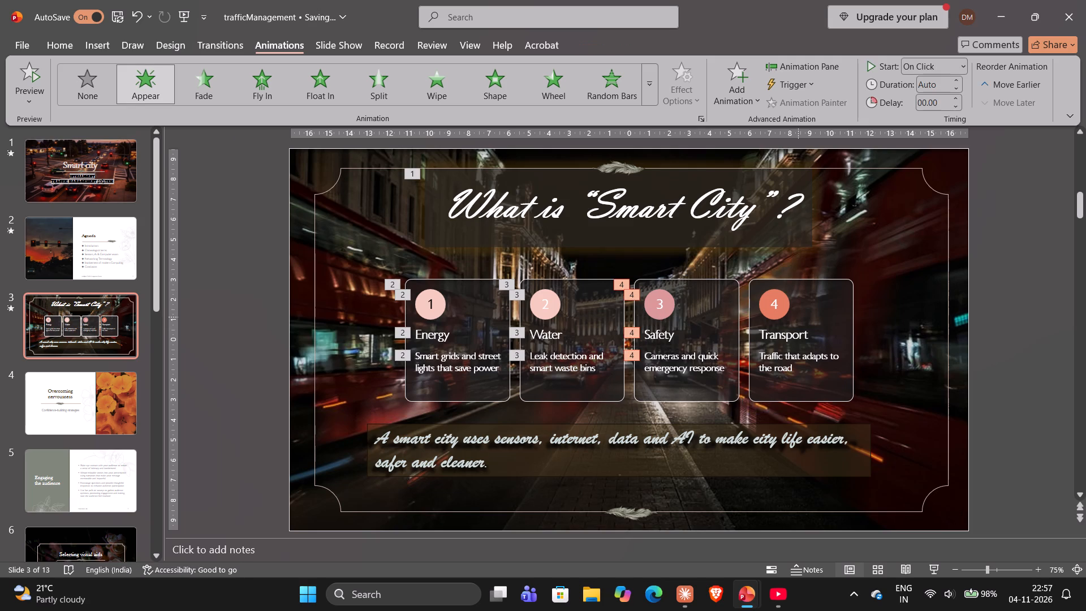
Apply one Appear animation to the Transport card shape together with its number circle, heading and description.
{"action": "left_click", "coordinate": [798, 317], "text": "ctrl"}
{"action": "left_click", "coordinate": [774, 309], "text": "ctrl"}
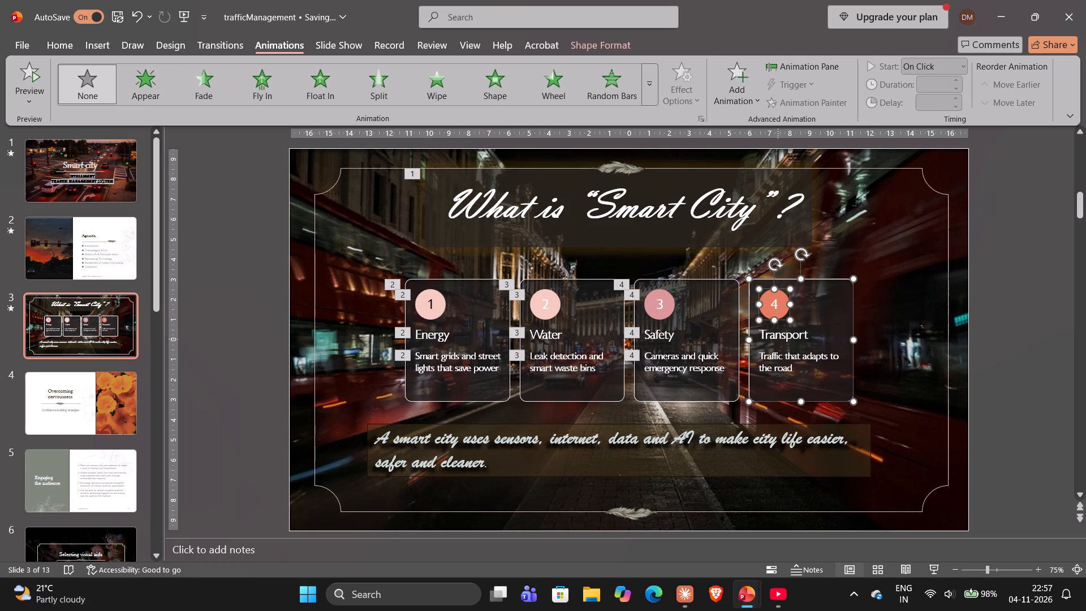
{"action": "left_click", "coordinate": [778, 339], "text": "ctrl"}
{"action": "left_click", "coordinate": [779, 350], "text": "ctrl"}
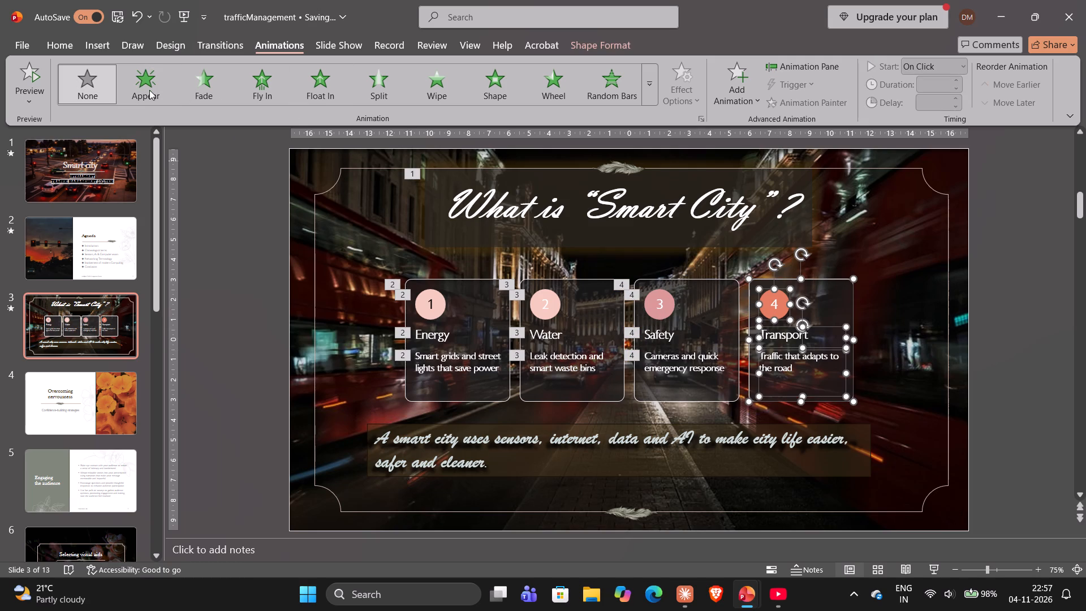
{"action": "left_click", "coordinate": [147, 88]}
Apply a Split animation to the sentence bar below the cards.
{"action": "left_click", "coordinate": [542, 462], "text": "ctrl"}
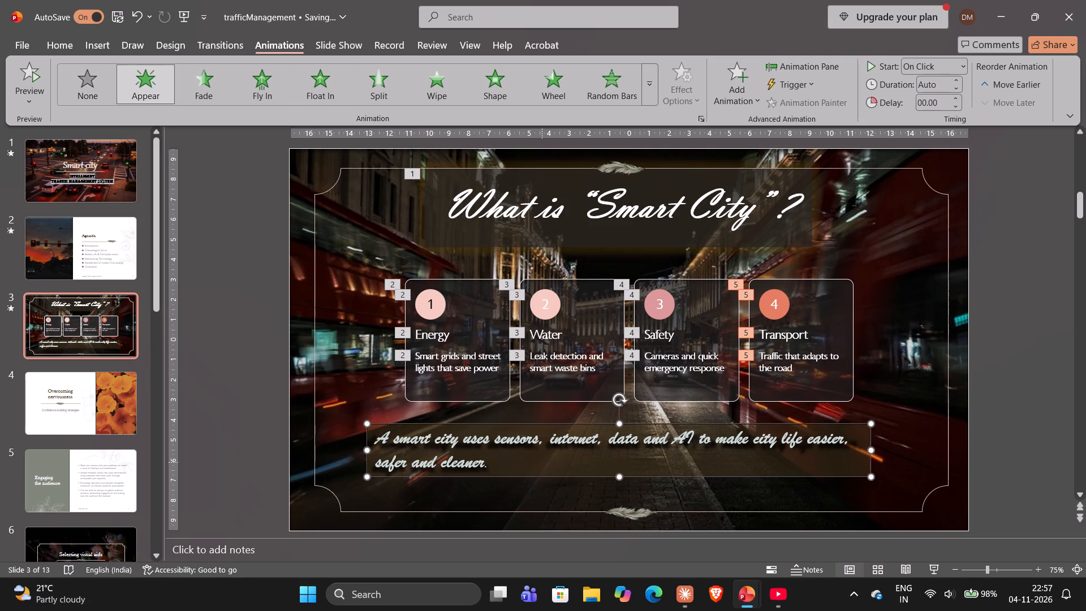
{"action": "left_click", "coordinate": [519, 442], "text": "ctrl"}
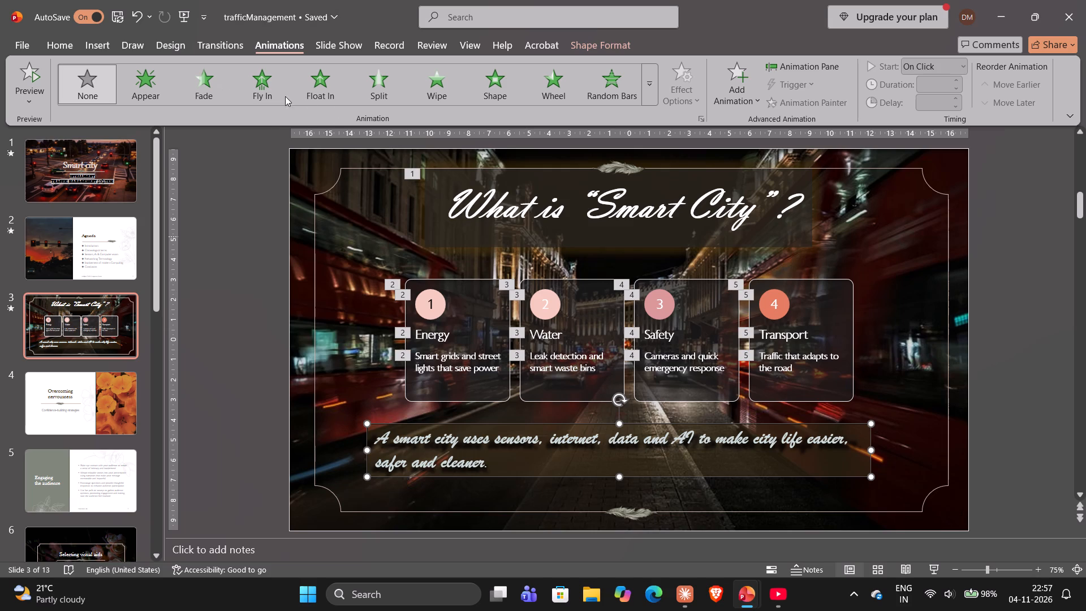
{"action": "left_click", "coordinate": [359, 93]}
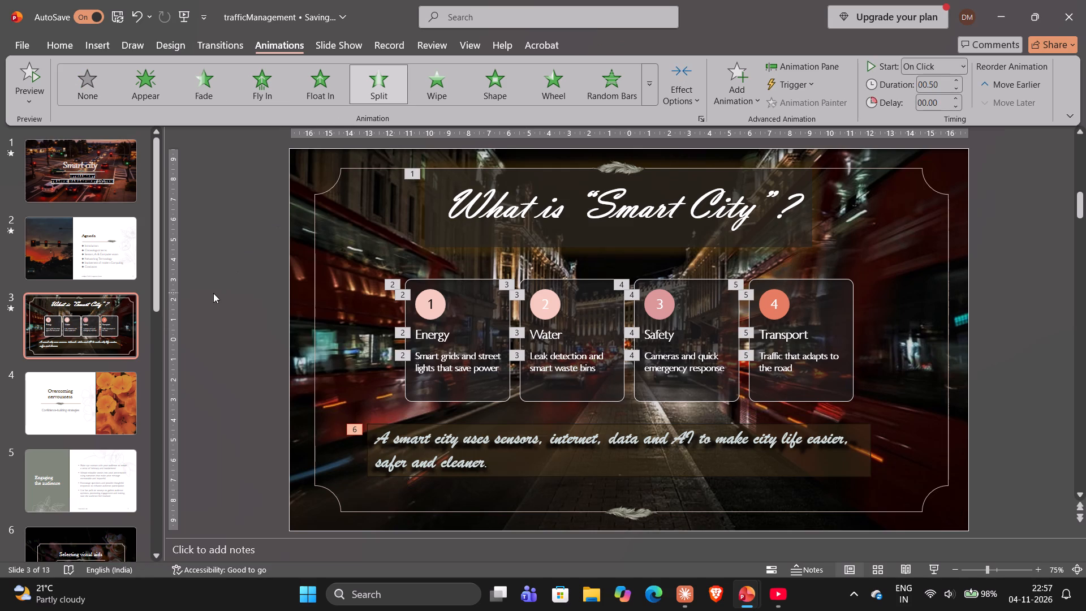
{"action": "left_click", "coordinate": [213, 293]}
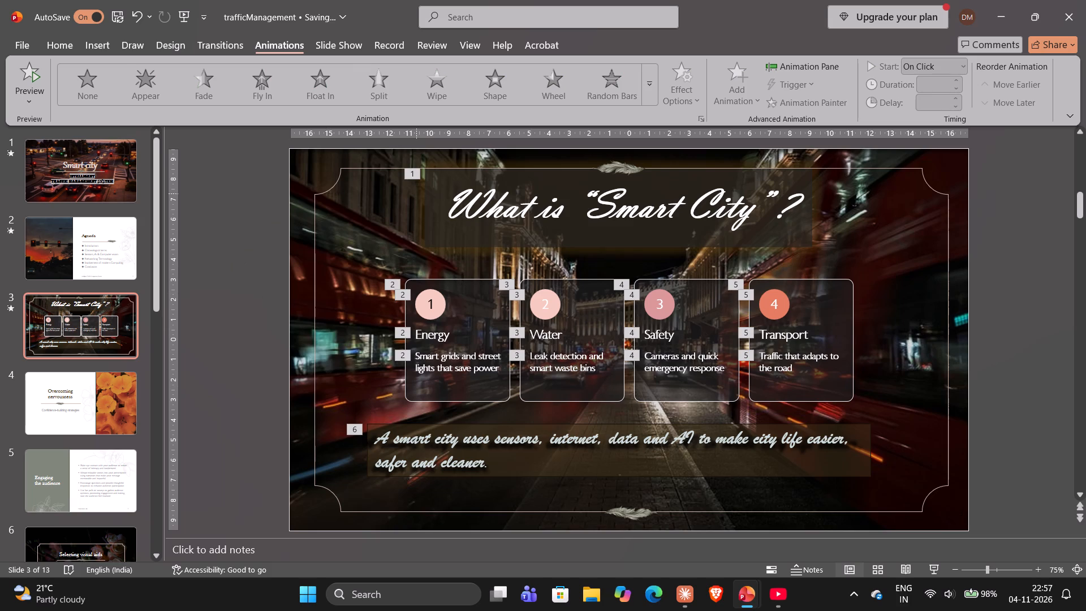
Set the slide title's Fade animation to a duration of 1.25 and a delay of 0.25.
{"action": "left_click", "coordinate": [433, 195]}
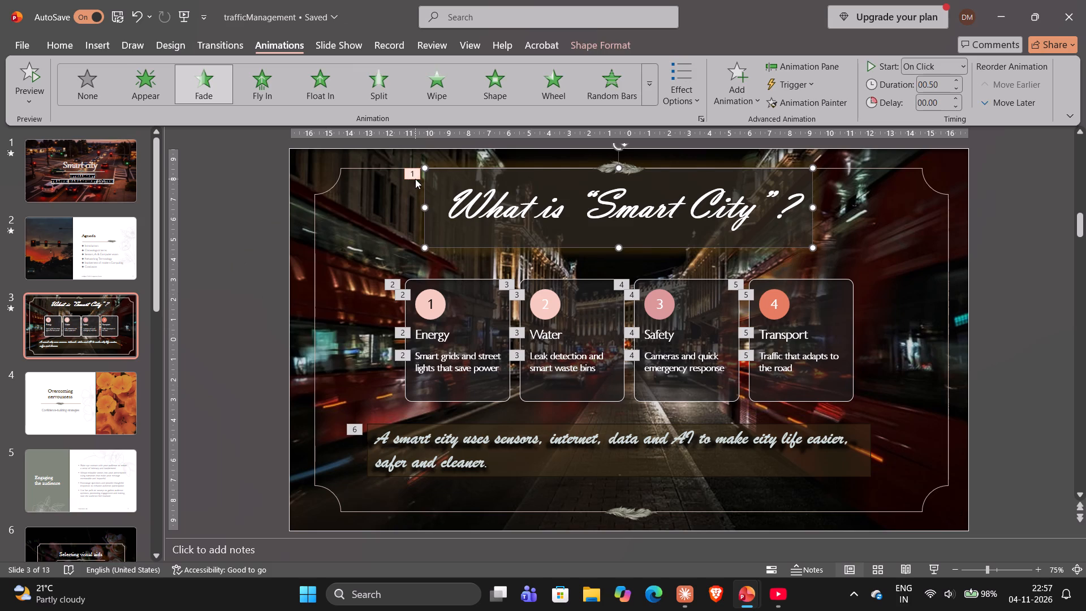
{"action": "left_click", "coordinate": [956, 82]}
{"action": "double_click", "coordinate": [956, 82]}
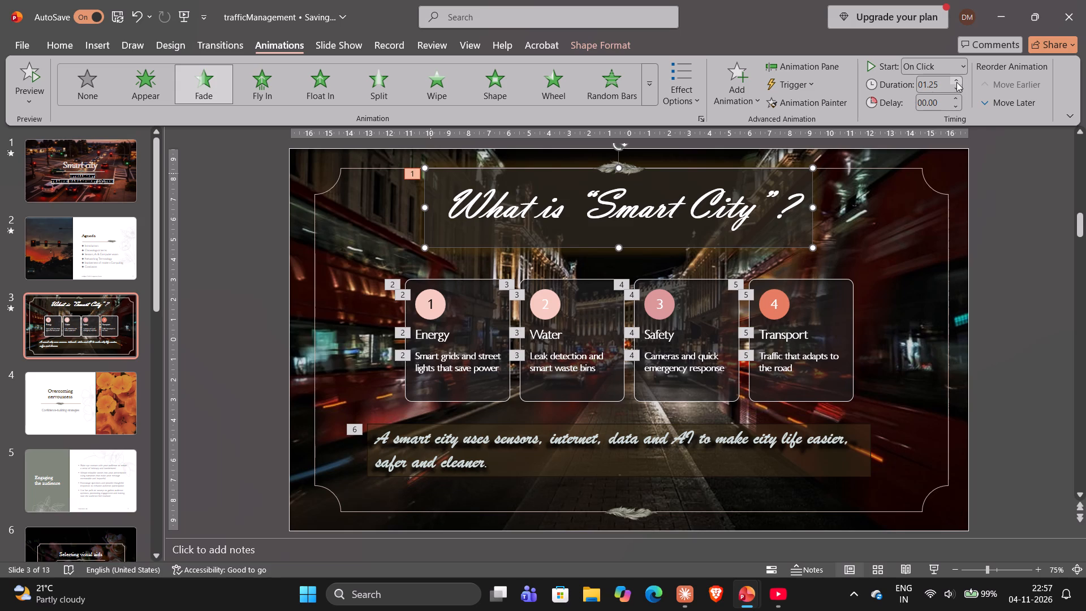
{"action": "left_click", "coordinate": [958, 98]}
Check the animation settings of the Energy card's shape, number circle, heading and description.
{"action": "left_click", "coordinate": [399, 290]}
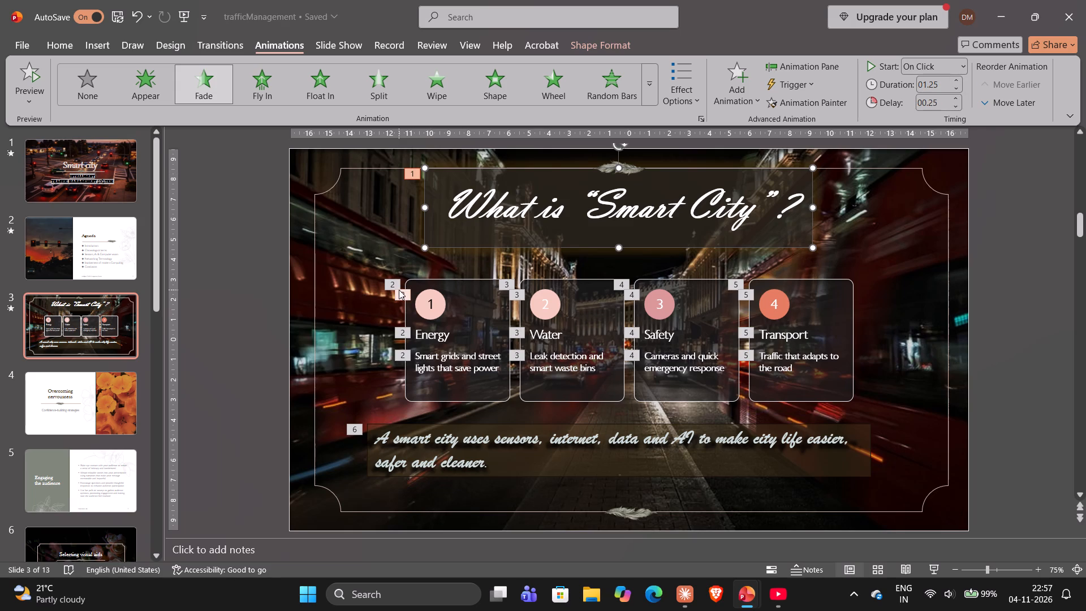
{"action": "left_click", "coordinate": [468, 295]}
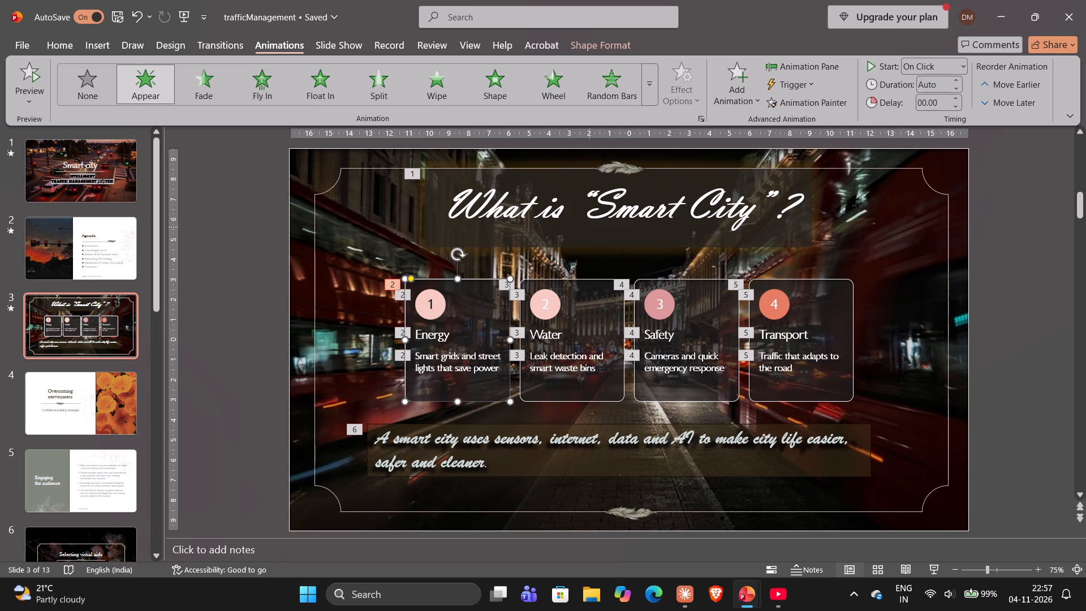
{"action": "left_click", "coordinate": [402, 302]}
{"action": "left_click", "coordinate": [404, 334]}
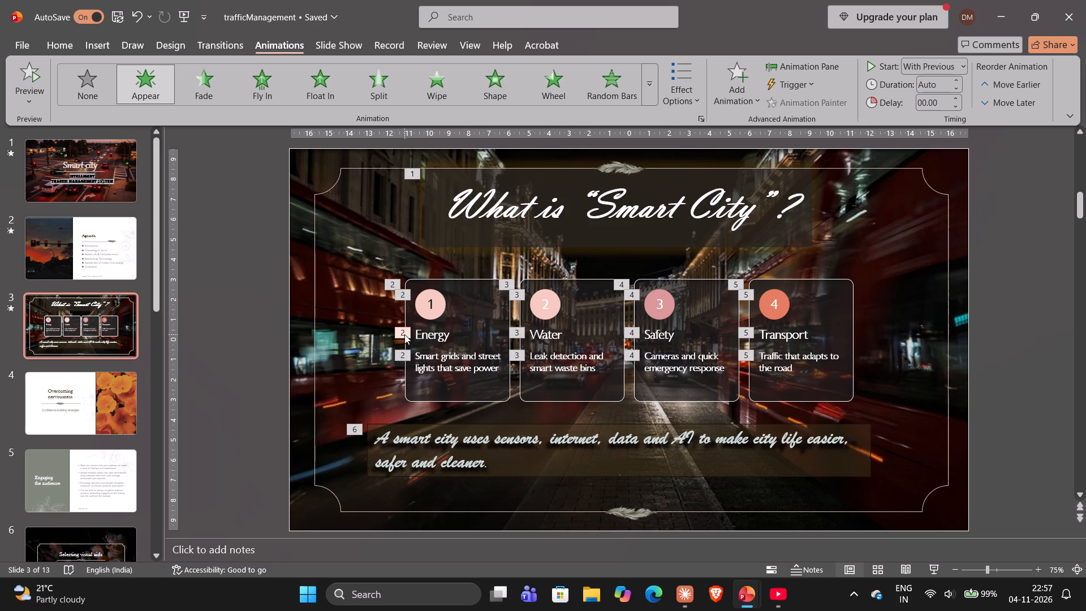
{"action": "left_click", "coordinate": [407, 355]}
{"action": "left_click", "coordinate": [1040, 274]}
Play the slide show from the first slide through the "What is Smart City?" slide to review its animation sequence.
{"action": "key", "text": "F5"}
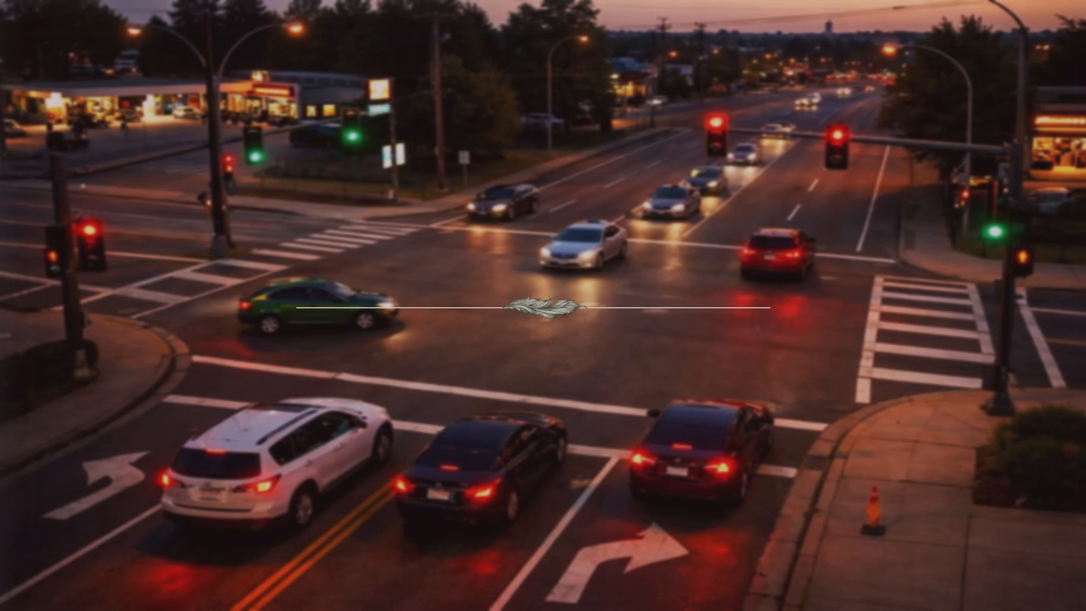
{"action": "key", "text": "Return"}
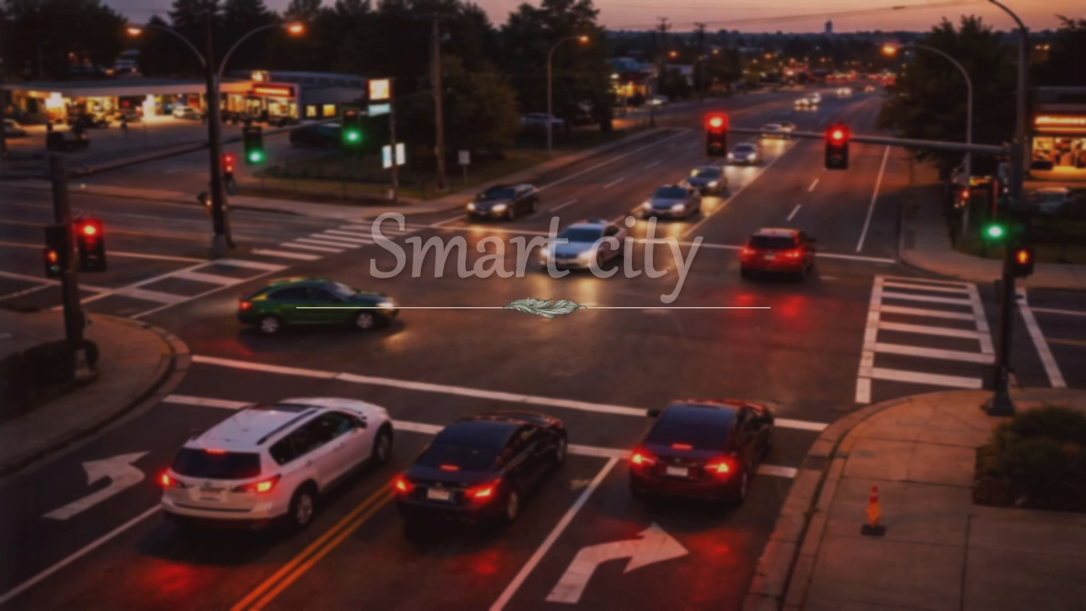
{"action": "key", "text": "Return"}
{"action": "key", "text": "Return"}
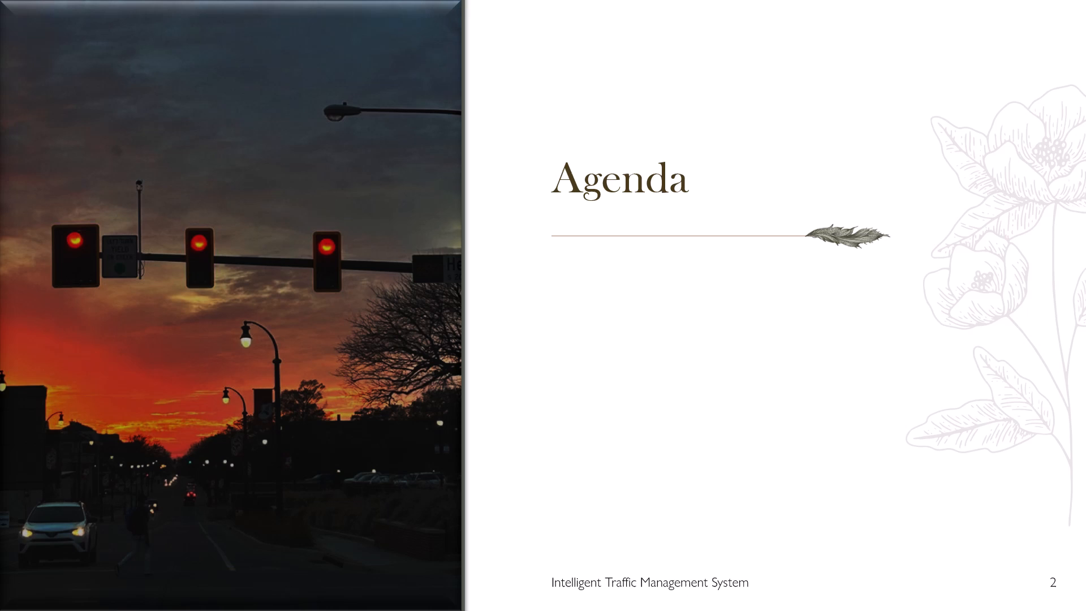
{"action": "key", "text": "Return"}
{"action": "key", "text": "Return"}
{"action": "key", "text": "Return"}
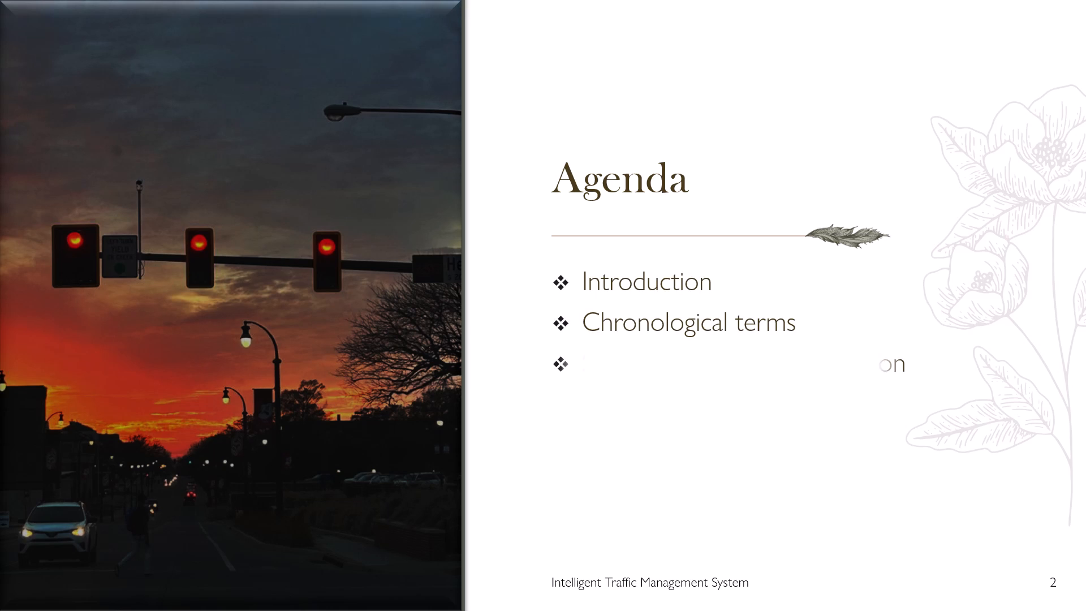
{"action": "key", "text": "Return"}
{"action": "key", "text": "Return"}
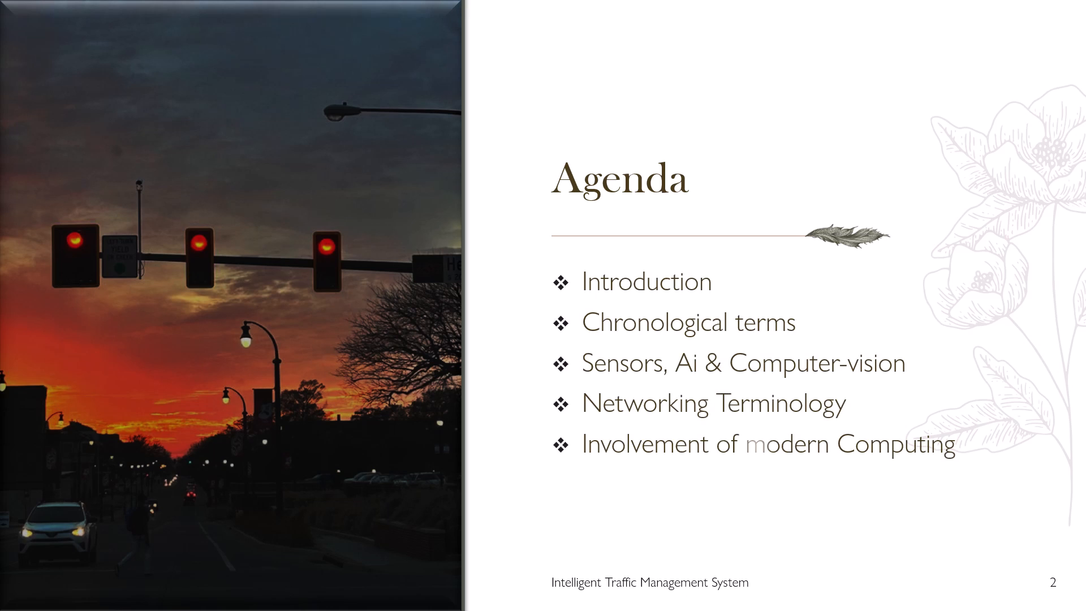
{"action": "key", "text": "Return"}
{"action": "key", "text": "Return"}
{"action": "key", "text": "Return"}
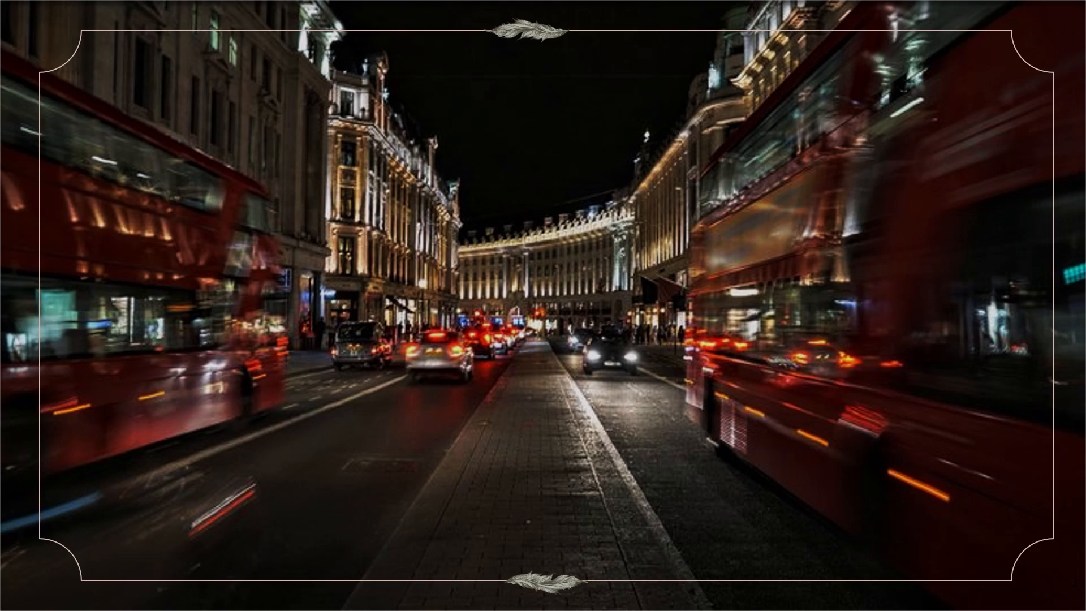
{"action": "key", "text": "Return"}
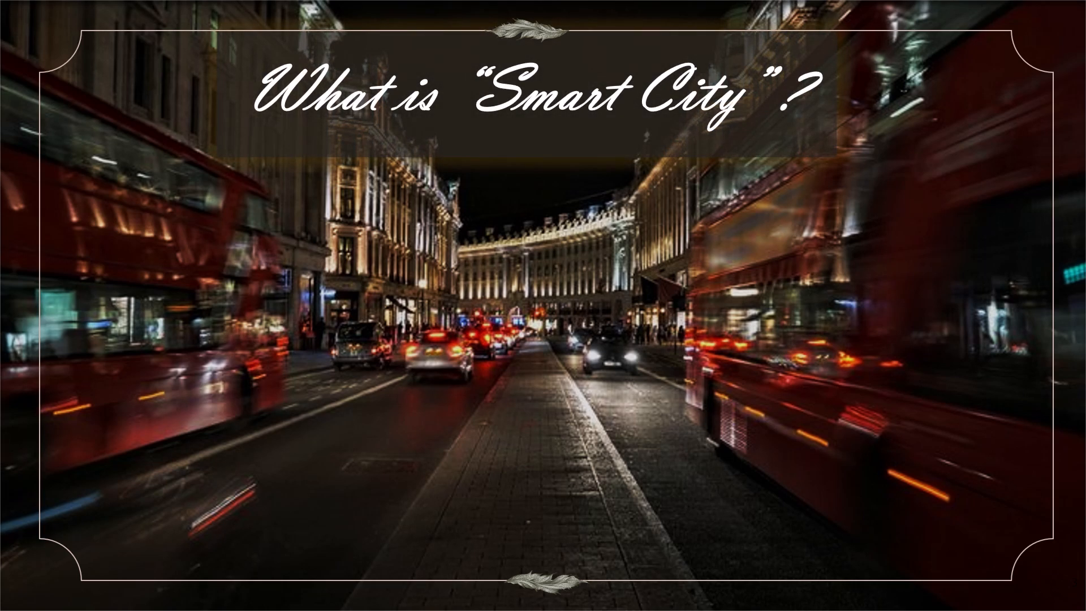
{"action": "key", "text": "Return"}
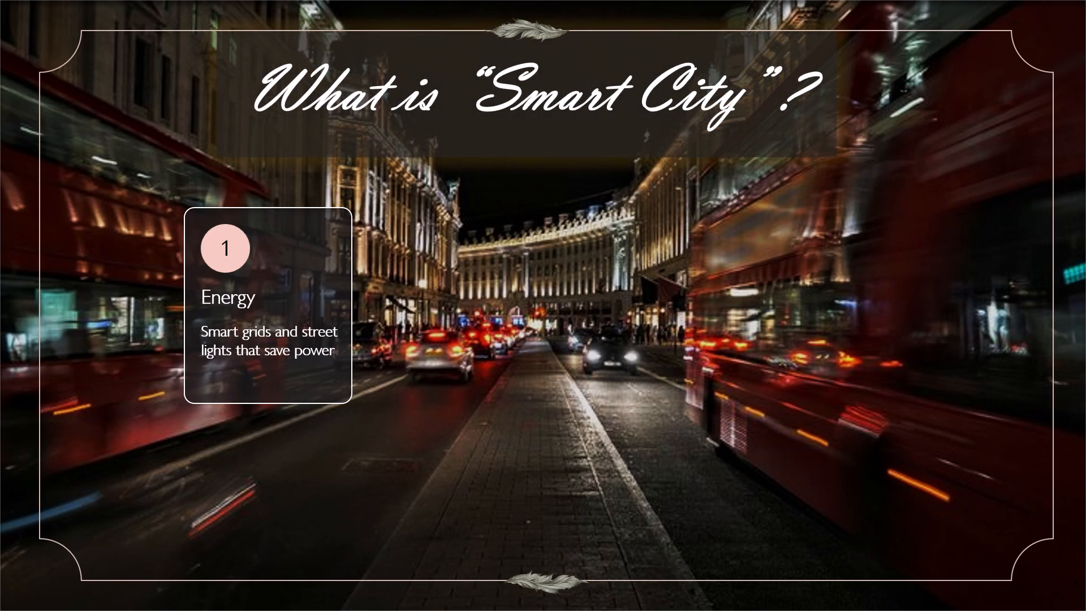
{"action": "key", "text": "Return"}
{"action": "key", "text": "Return"}
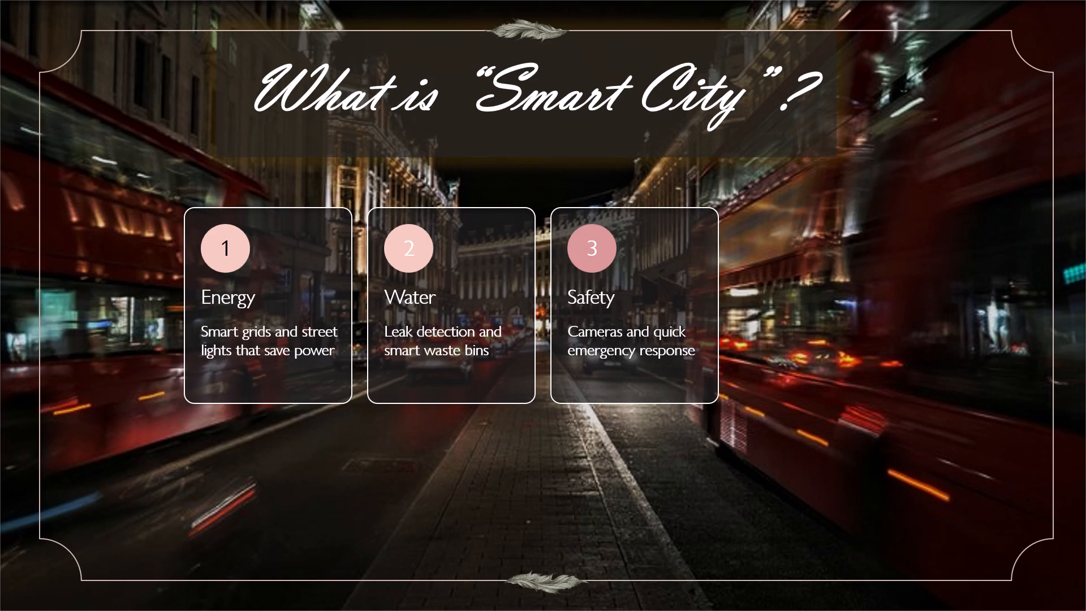
{"action": "key", "text": "Return"}
{"action": "key", "text": "Return"}
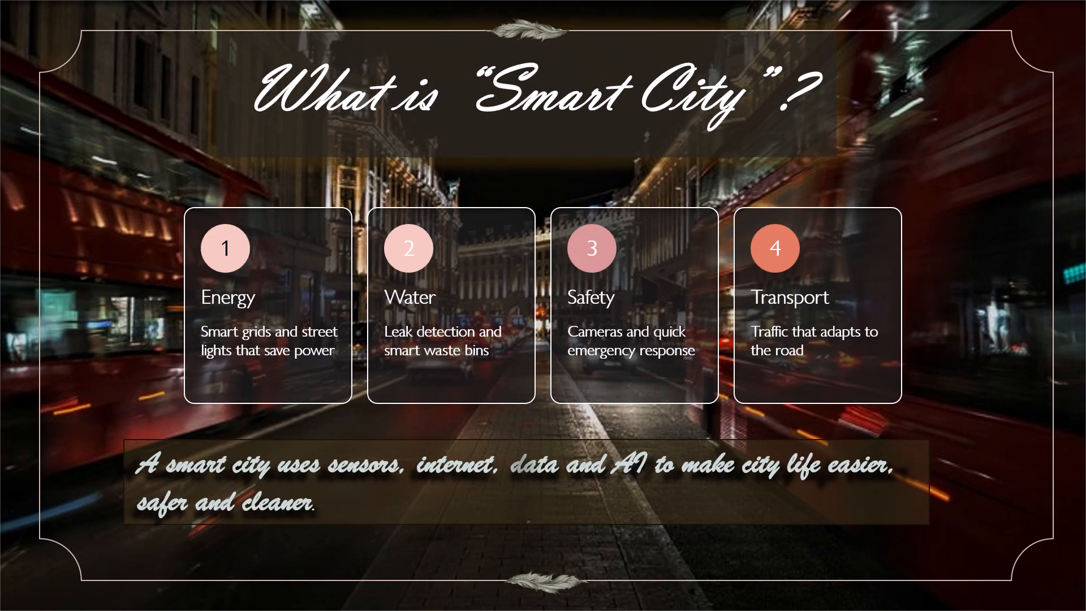
{"action": "key", "text": "Escape"}
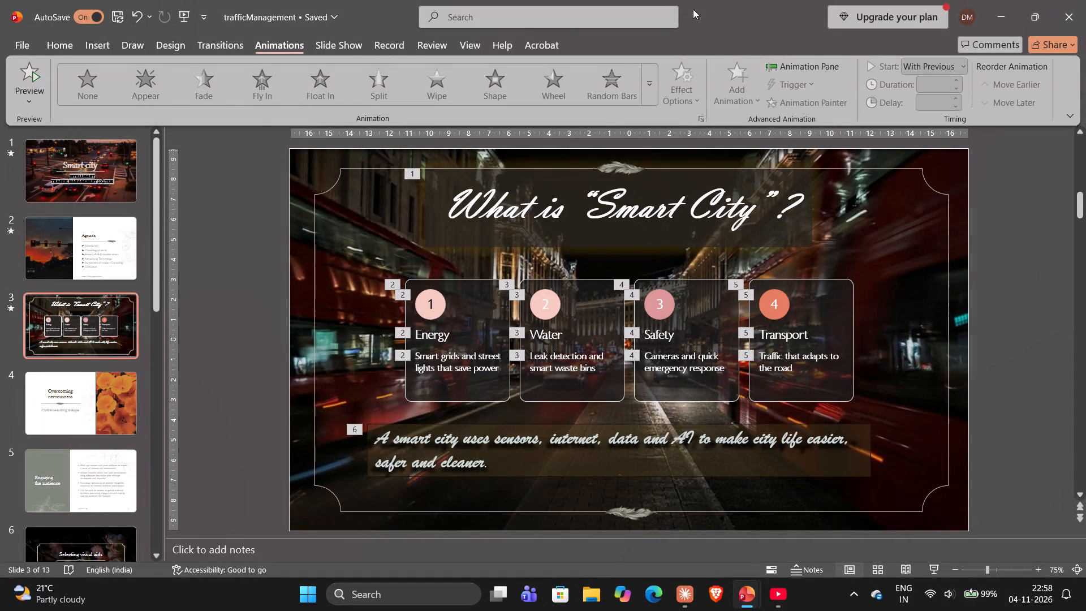
Apply one Fade animation to the "Smart city" title together with the divider line and feather on the first slide.
{"action": "left_click", "coordinate": [98, 178]}
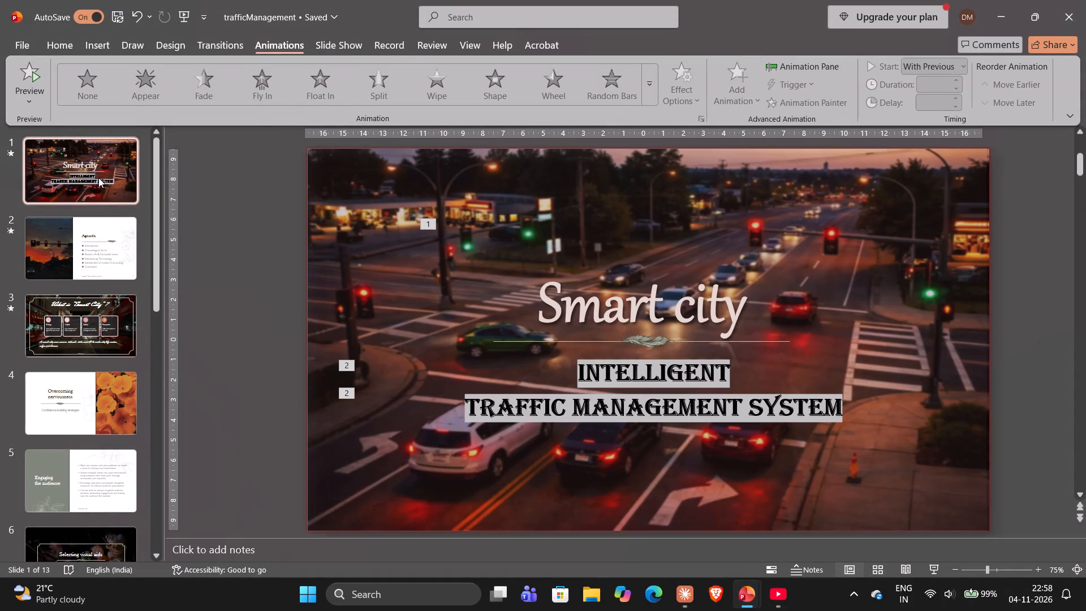
{"action": "left_click", "coordinate": [635, 313]}
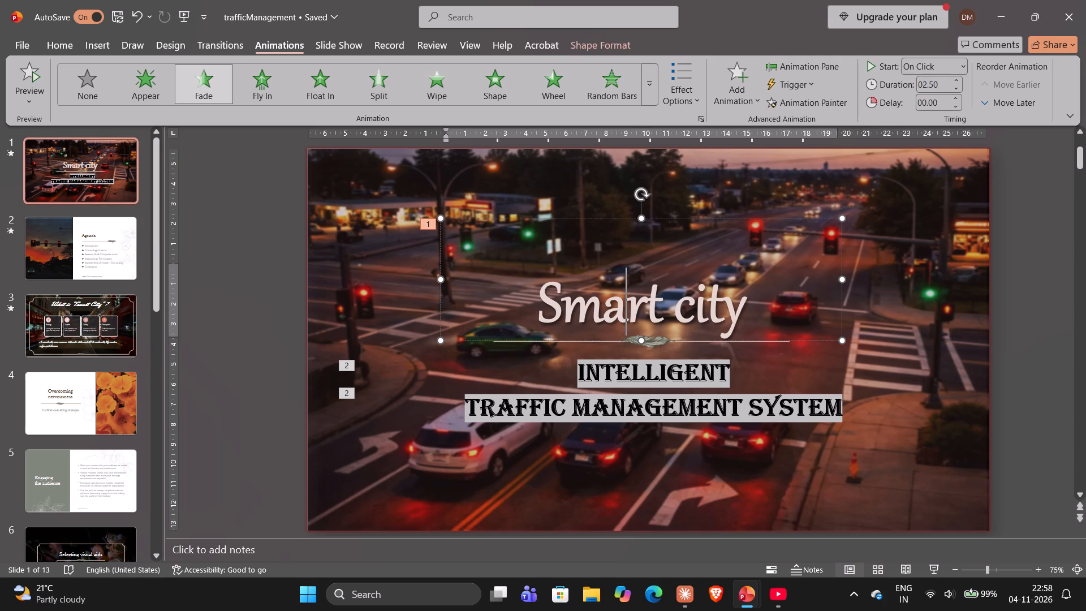
{"action": "left_click", "coordinate": [645, 295], "text": "ctrl"}
{"action": "left_click", "coordinate": [745, 336], "text": "ctrl"}
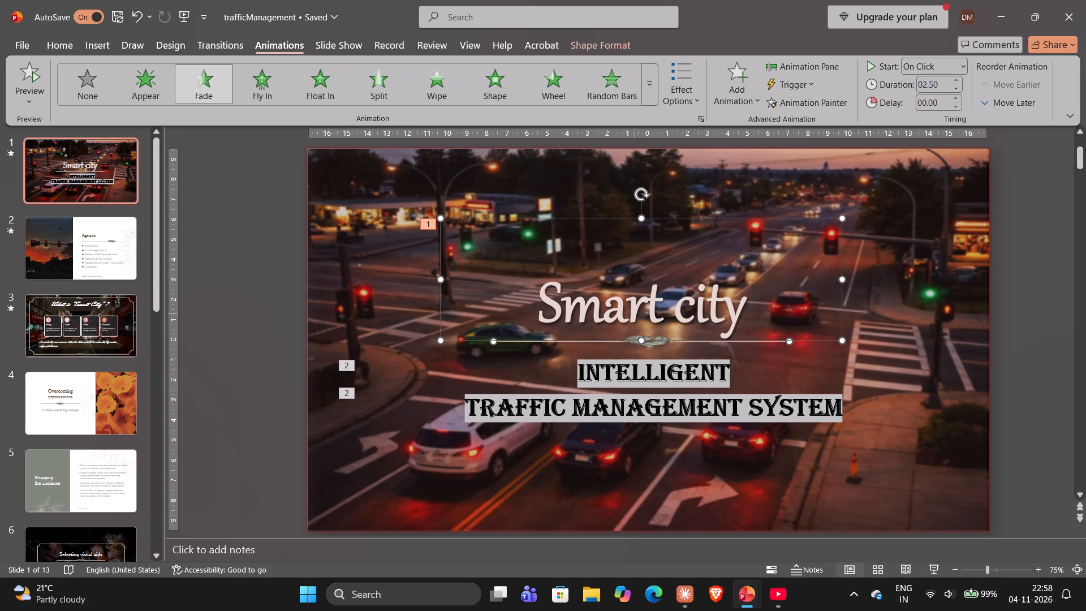
{"action": "left_click", "coordinate": [745, 338], "text": "ctrl"}
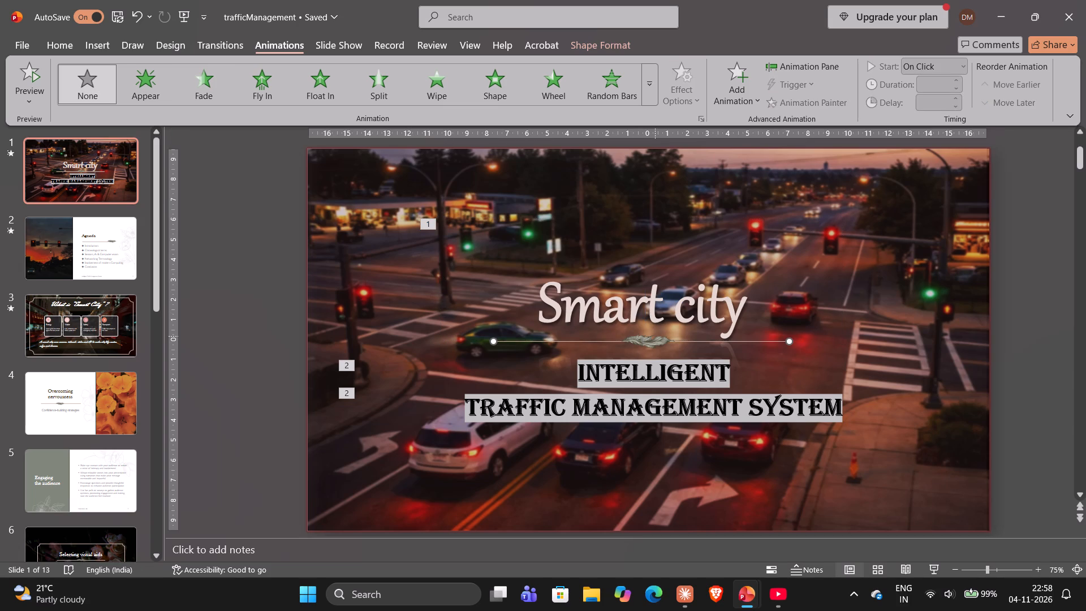
{"action": "left_click", "coordinate": [655, 336], "text": "ctrl"}
{"action": "left_click", "coordinate": [722, 302], "text": "ctrl"}
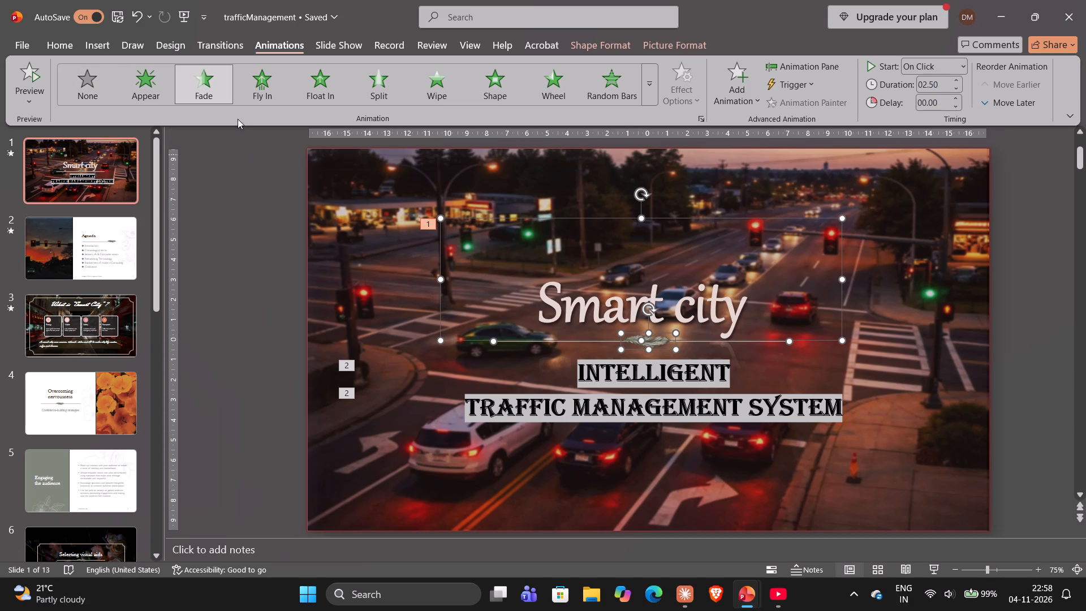
{"action": "left_click", "coordinate": [220, 95]}
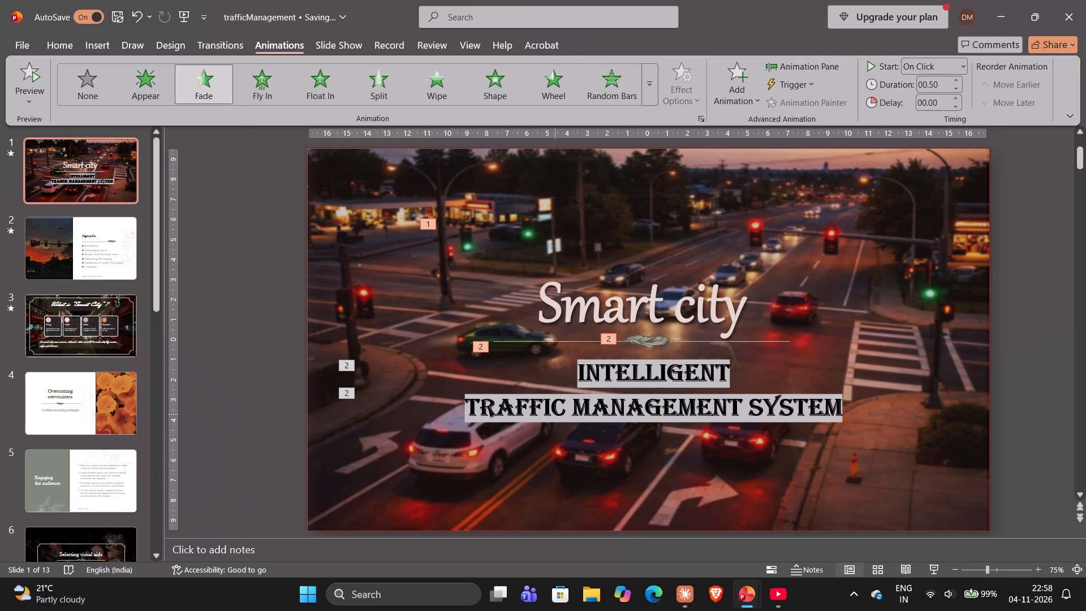
Replay the slide show from the opening slide through the sentence bar on the "What is Smart City?" slide.
{"action": "key", "text": "F5"}
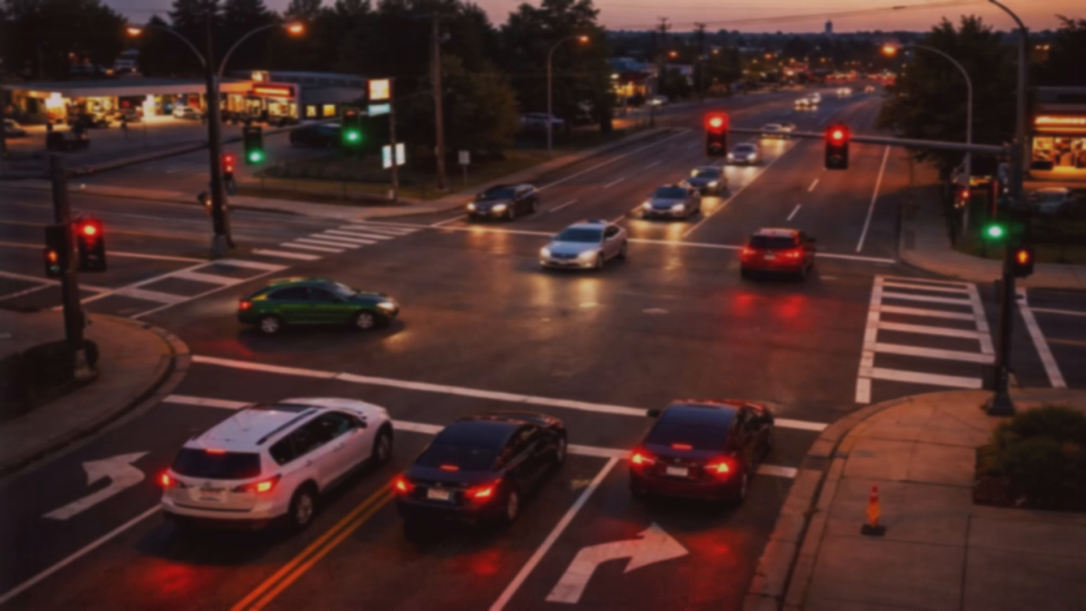
{"action": "left_click", "coordinate": [555, 414]}
{"action": "left_click", "coordinate": [555, 414]}
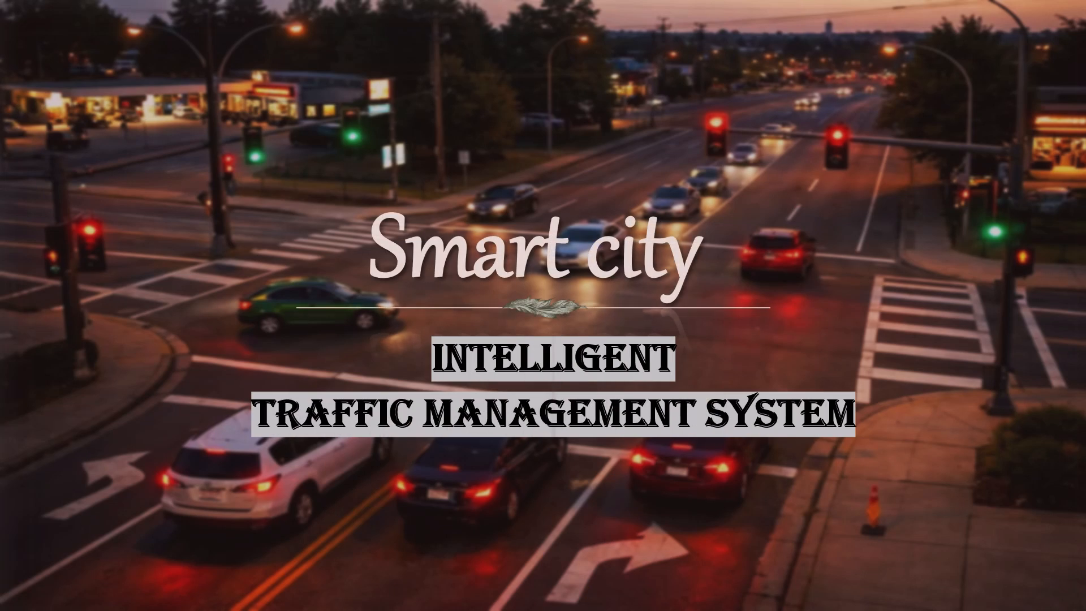
{"action": "left_click", "coordinate": [555, 414]}
{"action": "left_click", "coordinate": [555, 414]}
{"action": "left_click", "coordinate": [555, 414]}
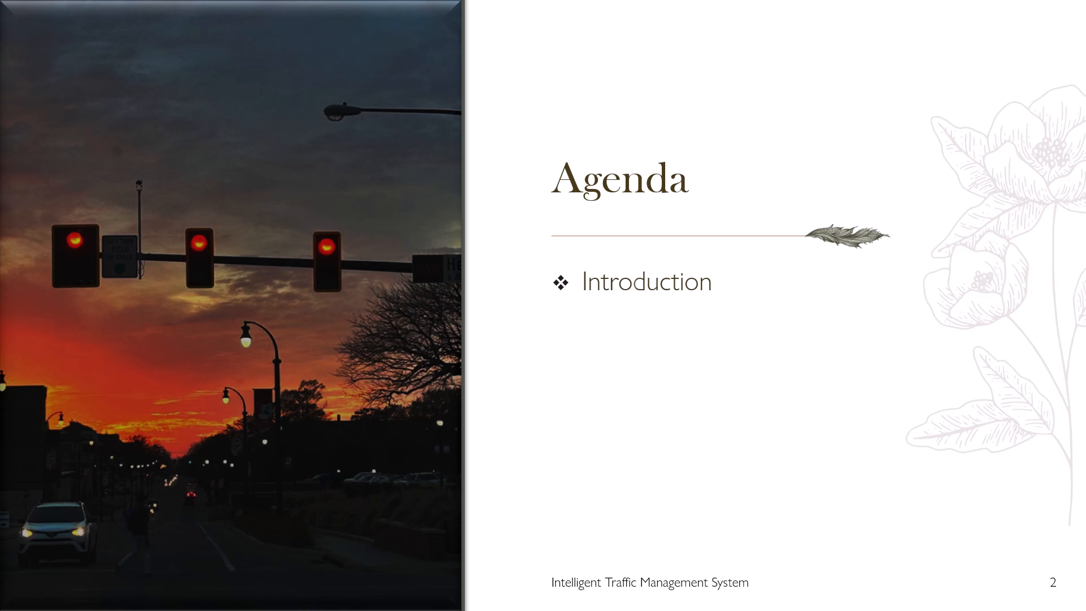
{"action": "left_click", "coordinate": [555, 414]}
{"action": "left_click", "coordinate": [555, 414]}
{"action": "left_click", "coordinate": [555, 414]}
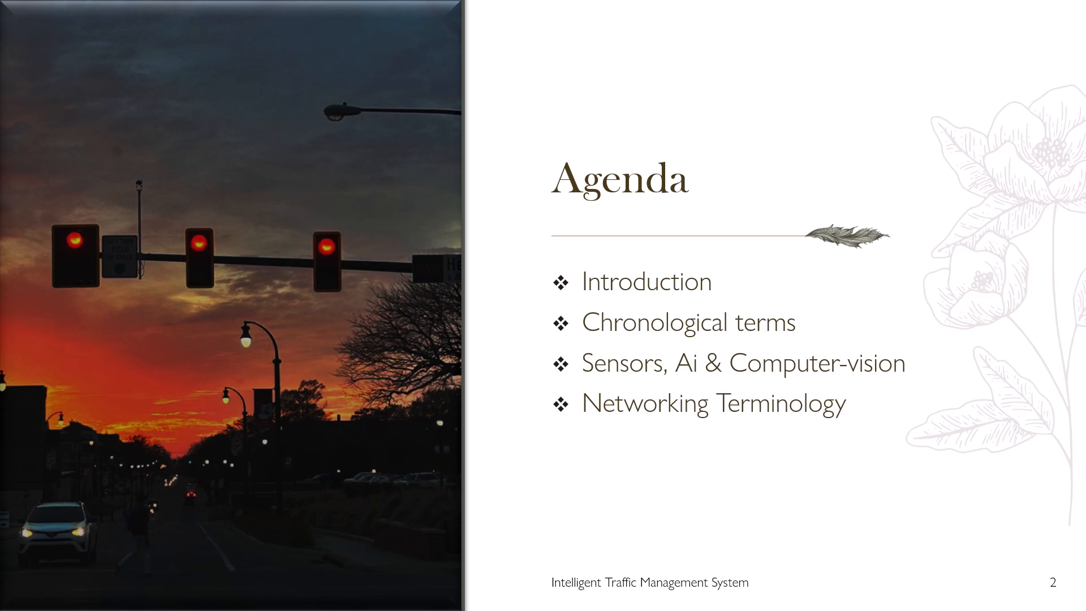
{"action": "left_click", "coordinate": [555, 414]}
{"action": "left_click", "coordinate": [555, 414]}
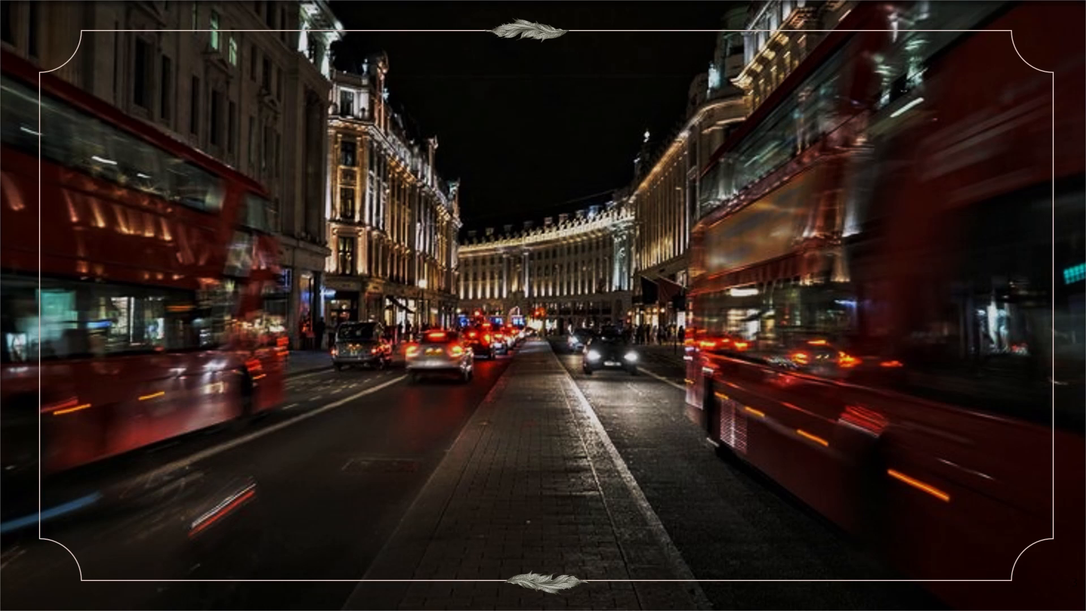
{"action": "left_click", "coordinate": [555, 414]}
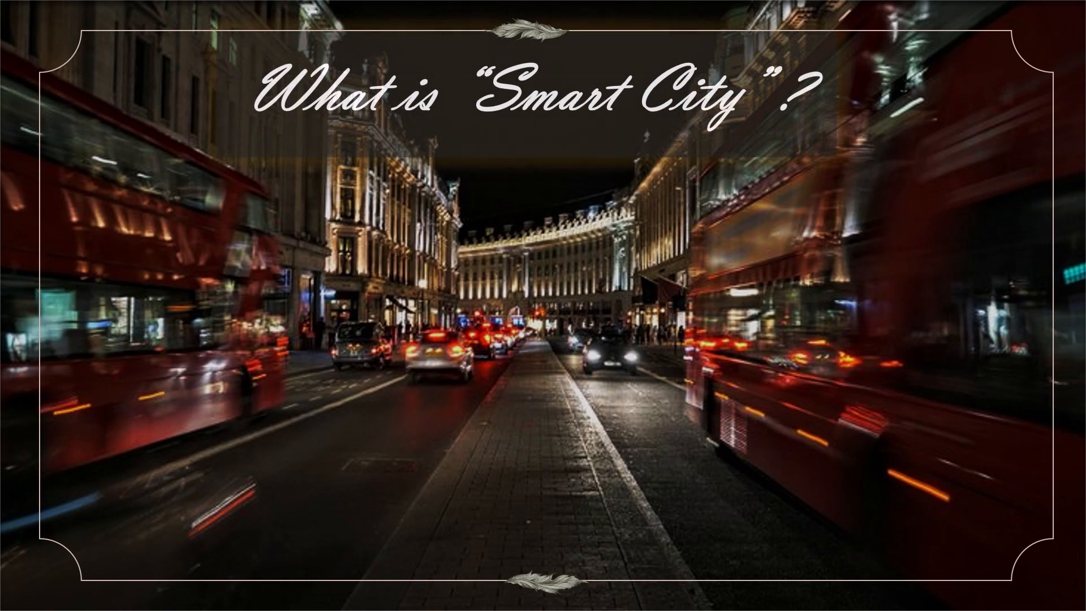
{"action": "left_click", "coordinate": [555, 414]}
{"action": "left_click", "coordinate": [555, 414]}
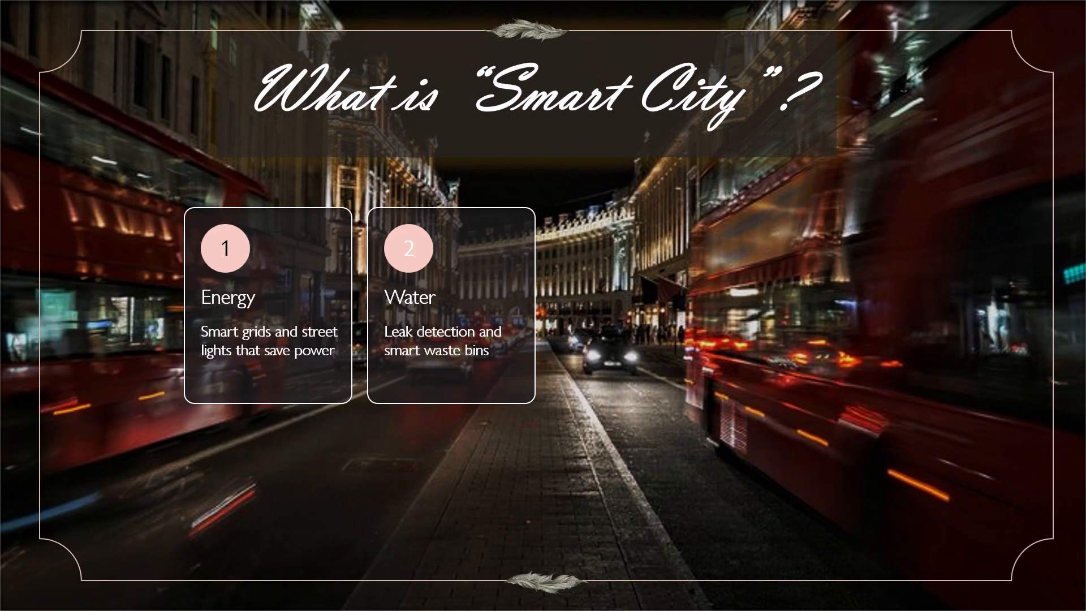
{"action": "left_click", "coordinate": [555, 414]}
{"action": "left_click", "coordinate": [555, 414]}
{"action": "left_click", "coordinate": [555, 414]}
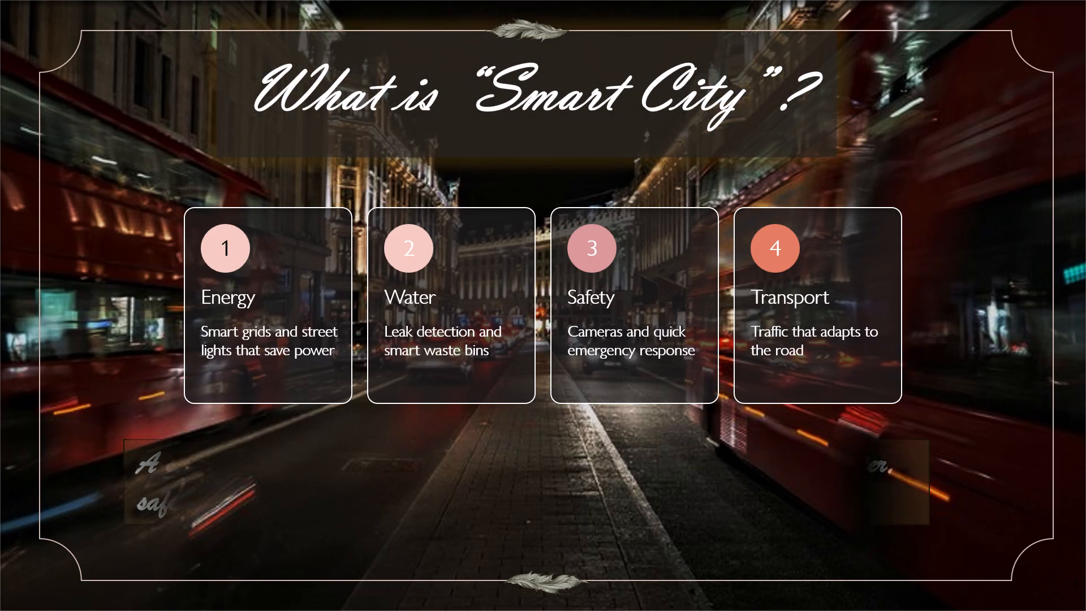
{"action": "left_click", "coordinate": [555, 414]}
{"action": "key", "text": "Escape"}
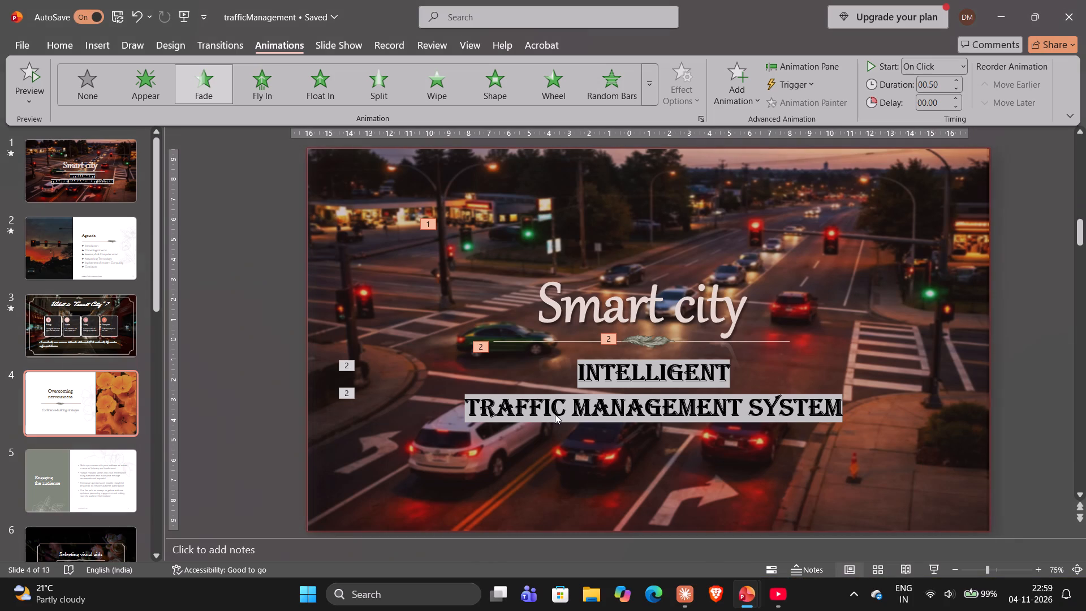
Return to the "What is Smart City?" slide and check the animation settings of the Energy card shape and number circle.
{"action": "left_click", "coordinate": [79, 307]}
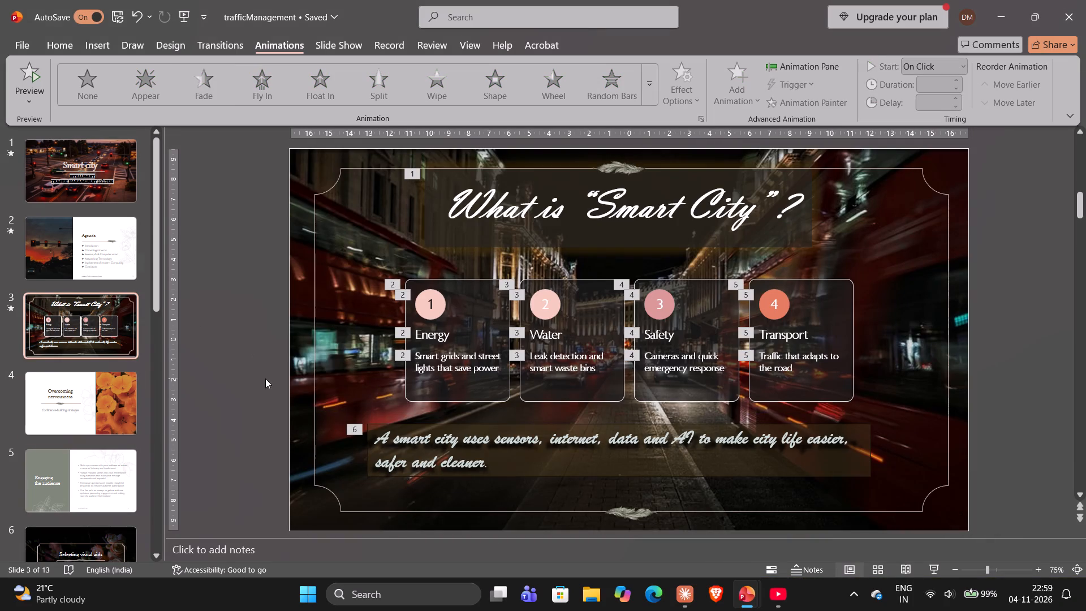
{"action": "left_click", "coordinate": [476, 309]}
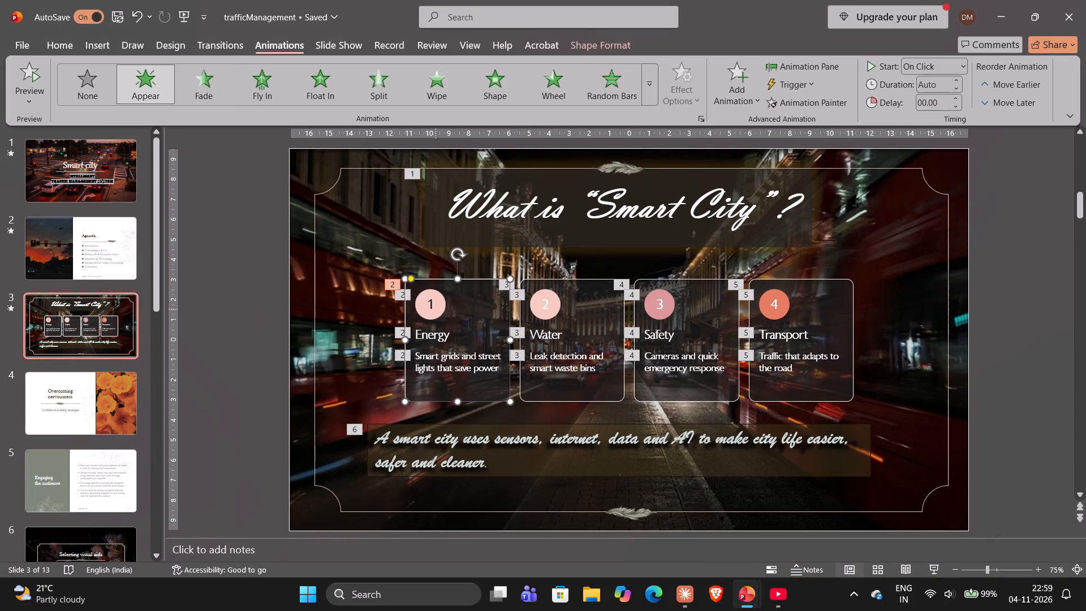
{"action": "left_click", "coordinate": [435, 309]}
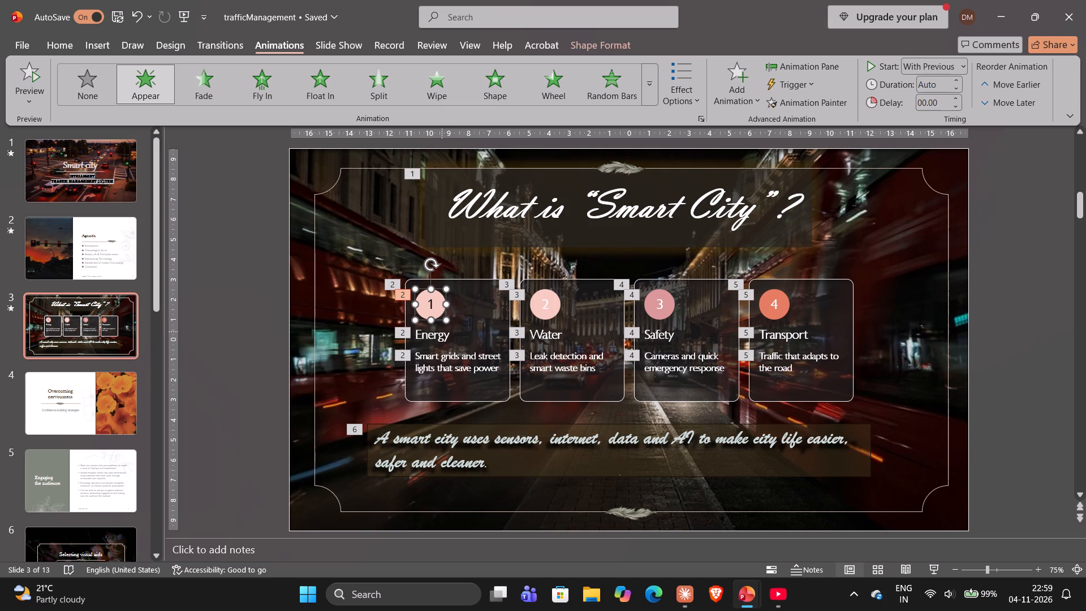
{"action": "left_click", "coordinate": [242, 378]}
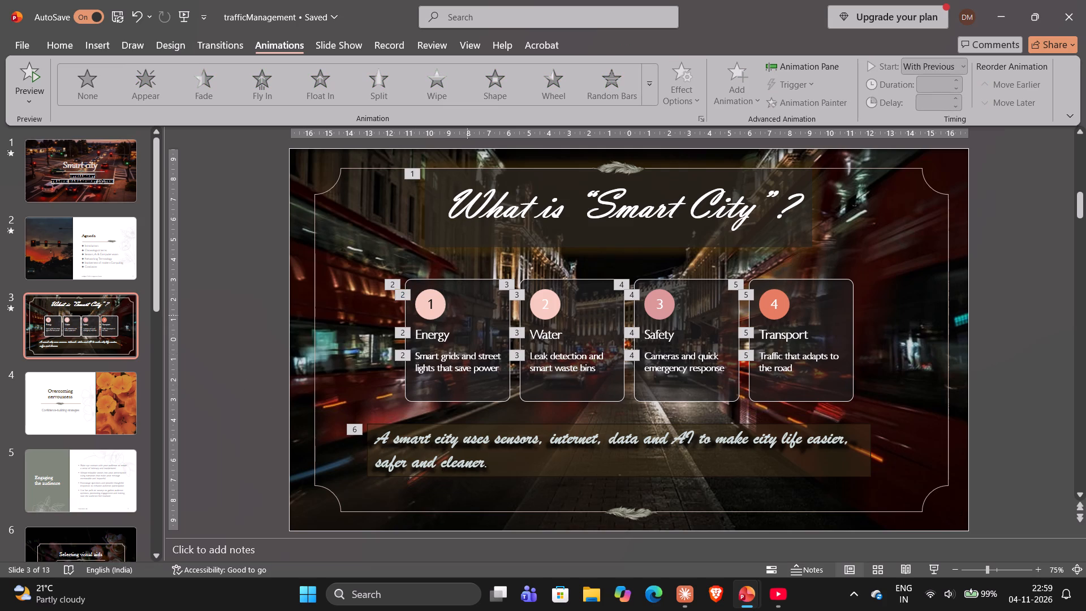
Set the animation duration to 0.25 seconds for the Energy card's shape, number circle, heading and description.
{"action": "left_click", "coordinate": [467, 315], "text": "ctrl"}
{"action": "left_click", "coordinate": [430, 310], "text": "ctrl"}
{"action": "left_click", "coordinate": [433, 332], "text": "ctrl"}
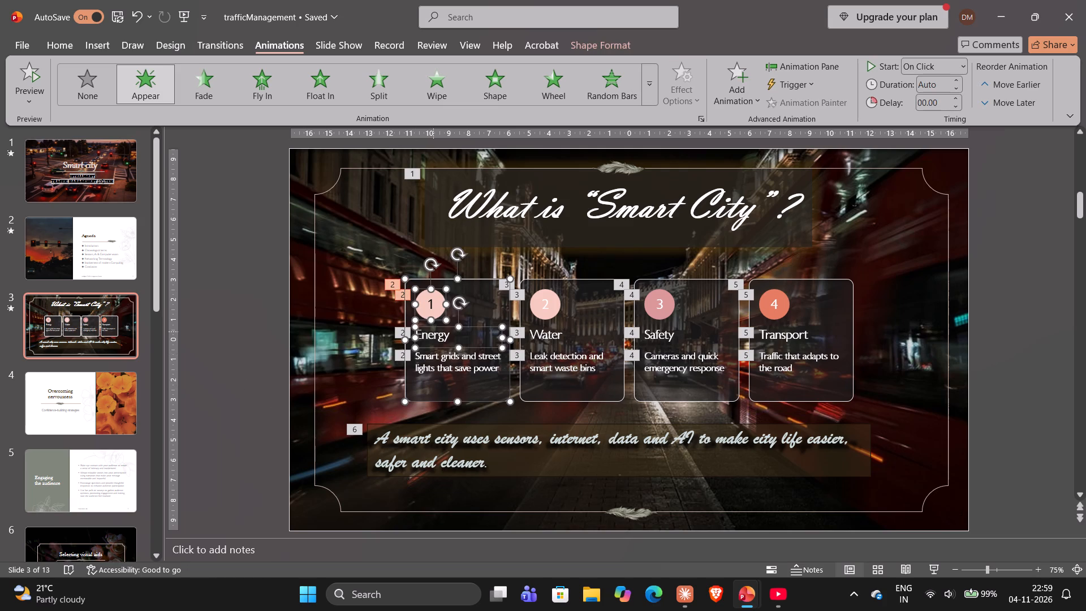
{"action": "left_click", "coordinate": [445, 357], "text": "ctrl"}
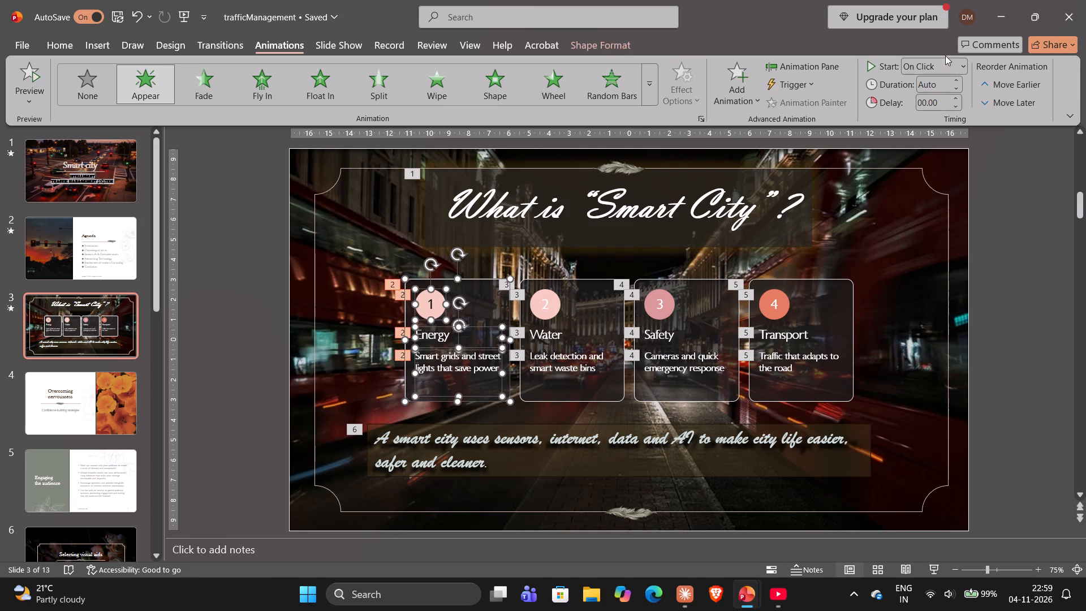
{"action": "left_click", "coordinate": [956, 78]}
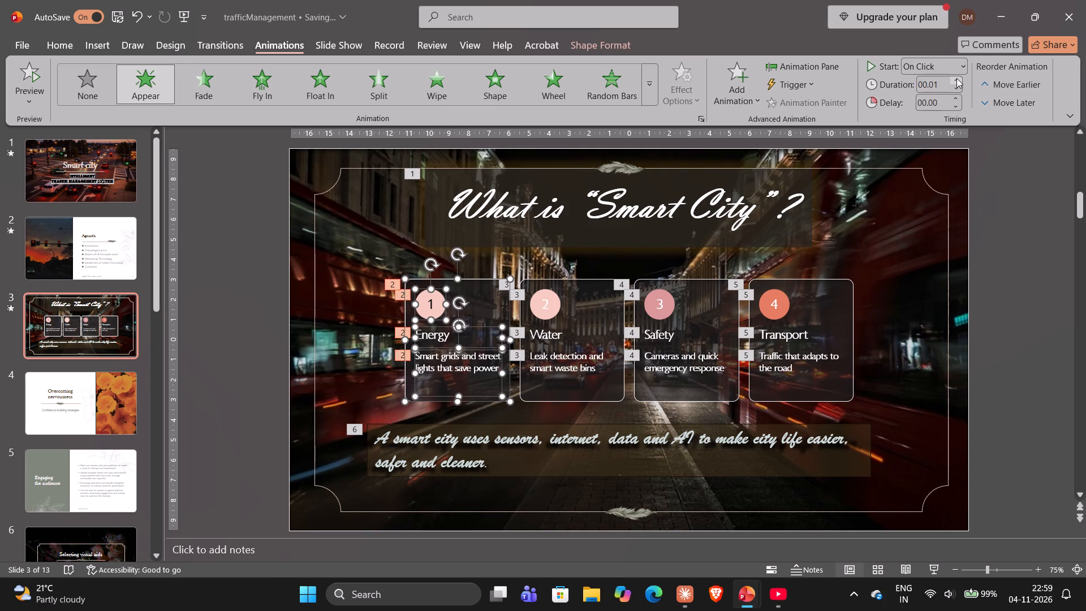
{"action": "left_click", "coordinate": [956, 78]}
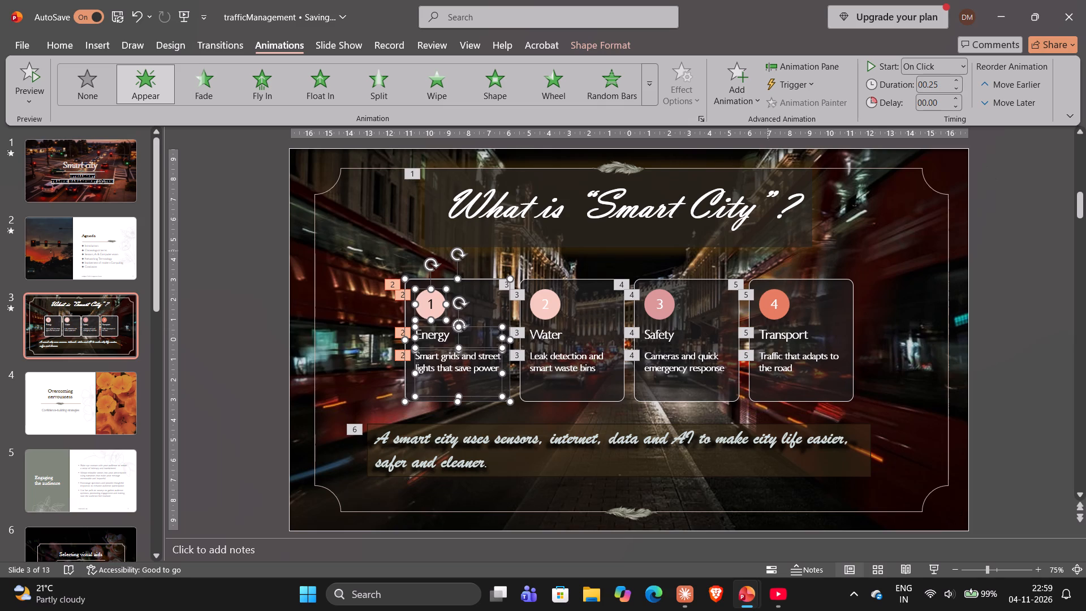
{"action": "left_click", "coordinate": [1045, 200]}
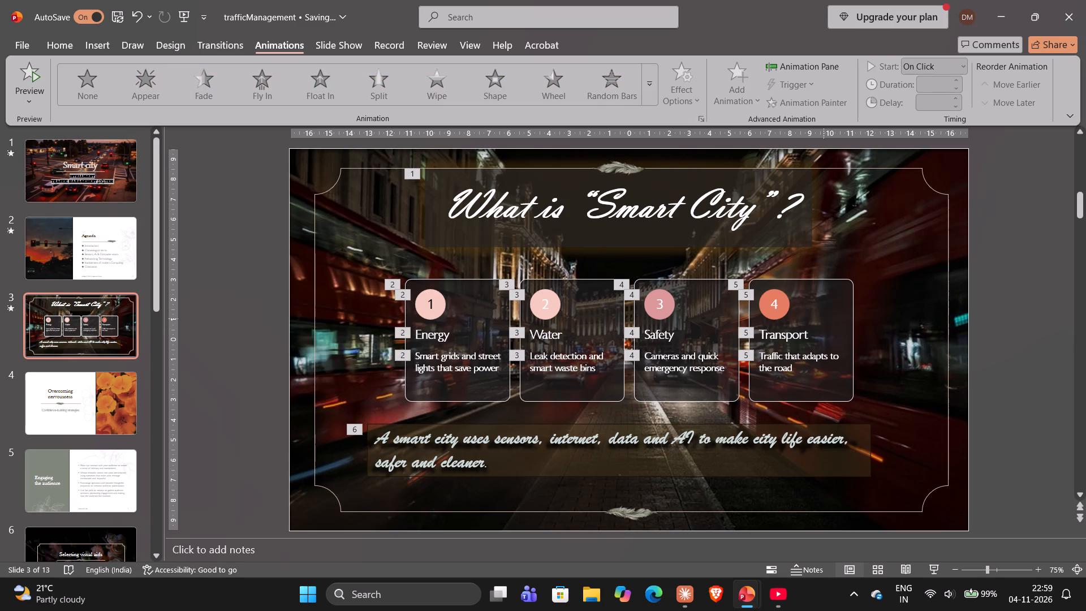
Set the animation duration to 0.25 seconds for all shapes, number circles, headings and descriptions of the Water, Safety and Transport cards.
{"action": "left_click", "coordinate": [564, 332], "text": "ctrl"}
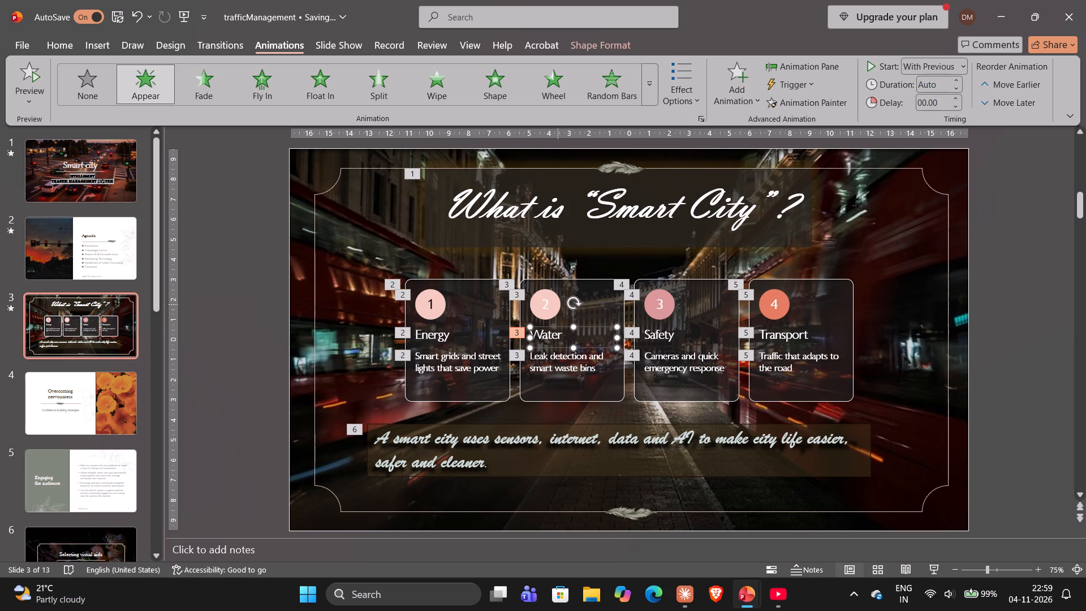
{"action": "left_click", "coordinate": [584, 294], "text": "ctrl"}
{"action": "left_click", "coordinate": [543, 303], "text": "ctrl"}
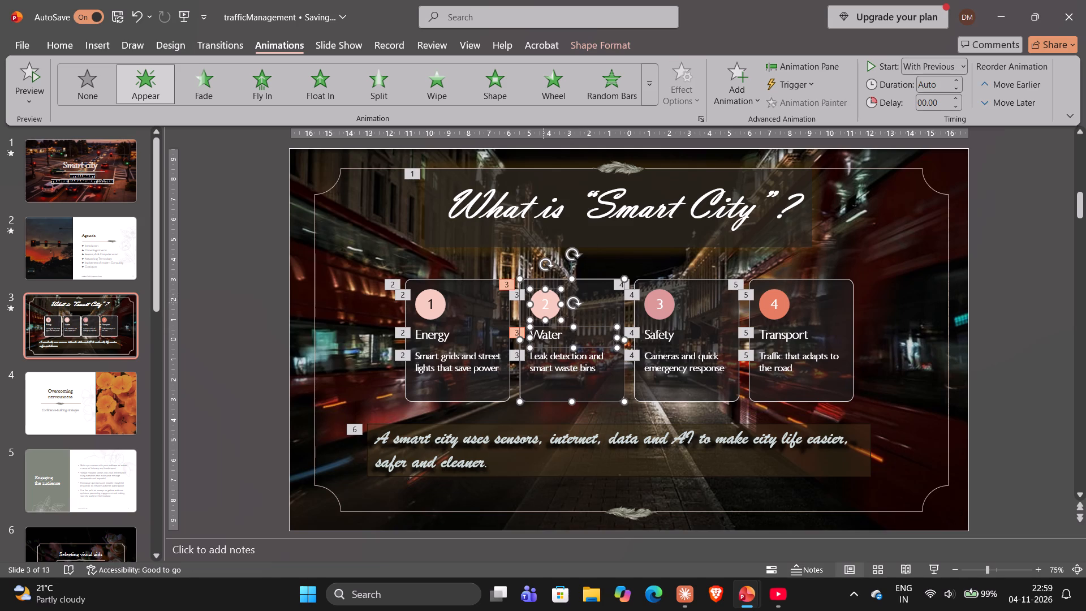
{"action": "left_click", "coordinate": [556, 366], "text": "ctrl"}
{"action": "left_click", "coordinate": [725, 321], "text": "ctrl"}
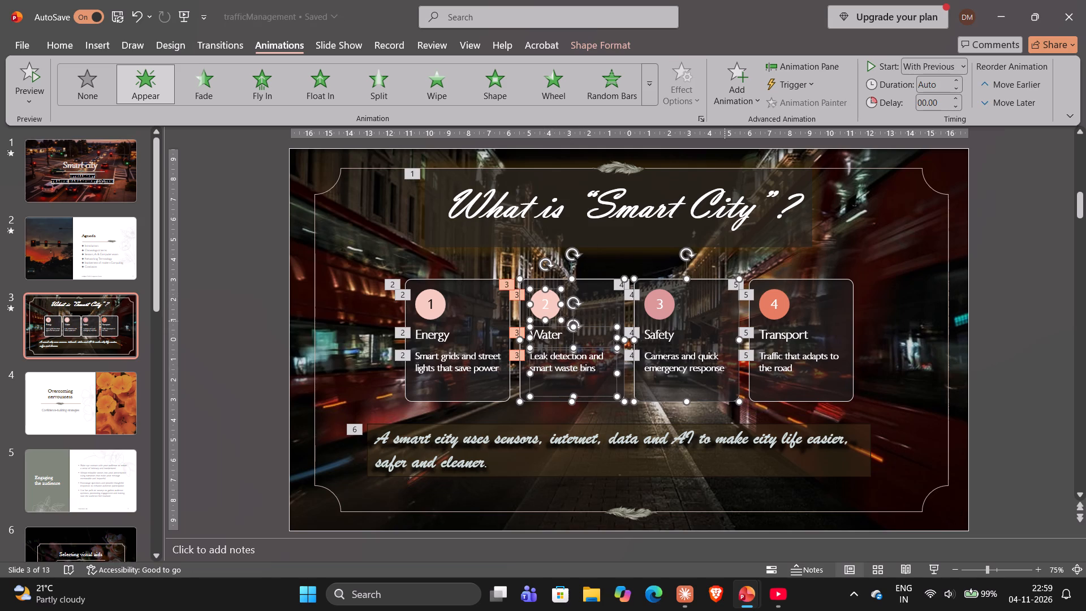
{"action": "left_click", "coordinate": [652, 299], "text": "ctrl"}
{"action": "left_click", "coordinate": [662, 330], "text": "ctrl"}
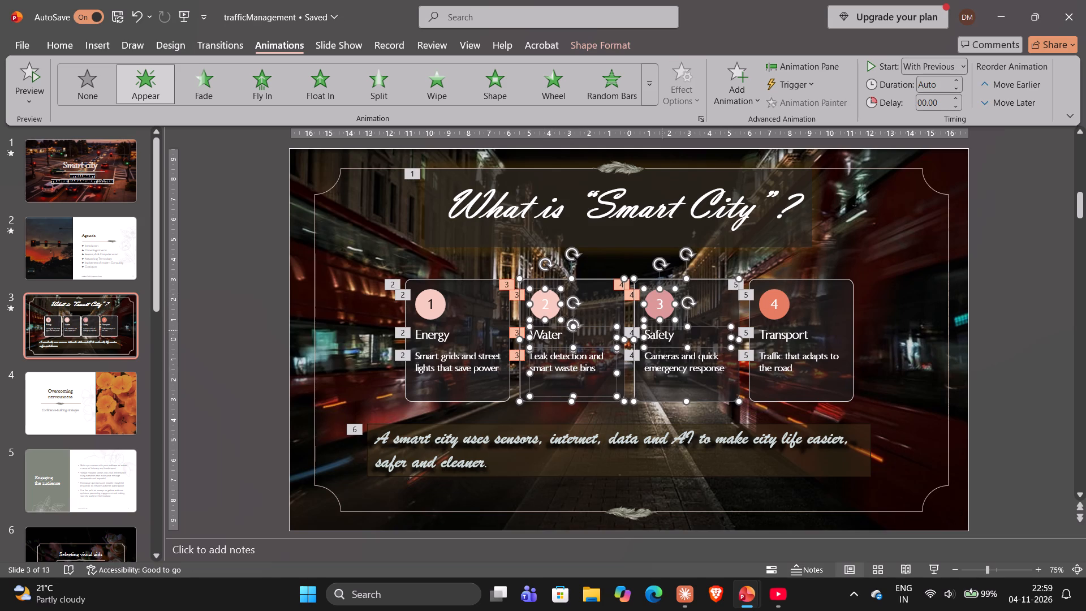
{"action": "left_click", "coordinate": [672, 357], "text": "ctrl"}
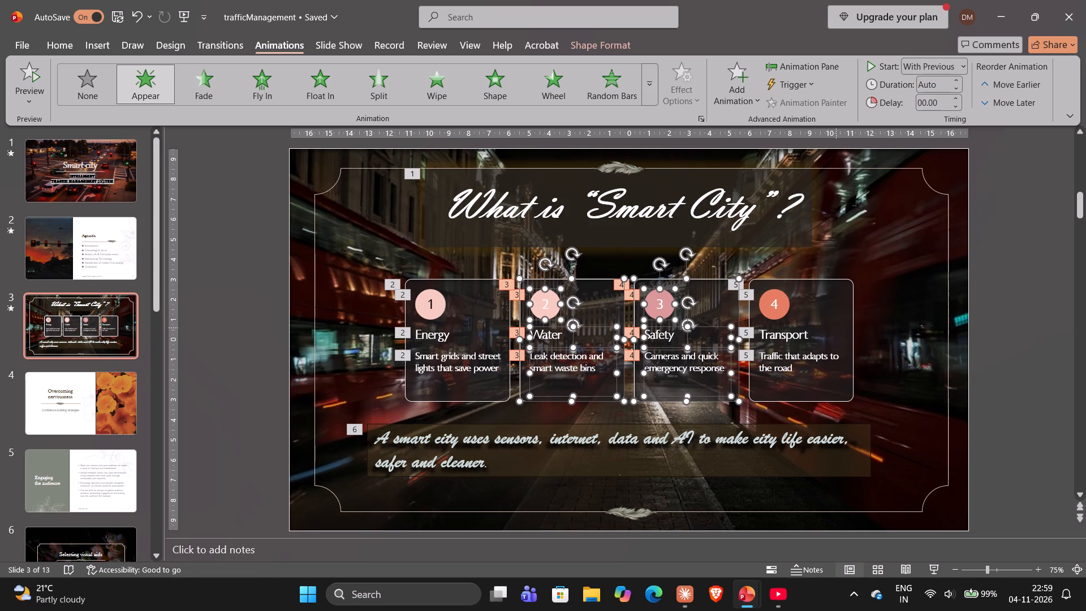
{"action": "left_click", "coordinate": [836, 328], "text": "ctrl"}
{"action": "left_click", "coordinate": [770, 302], "text": "ctrl"}
{"action": "left_click", "coordinate": [788, 365], "text": "ctrl"}
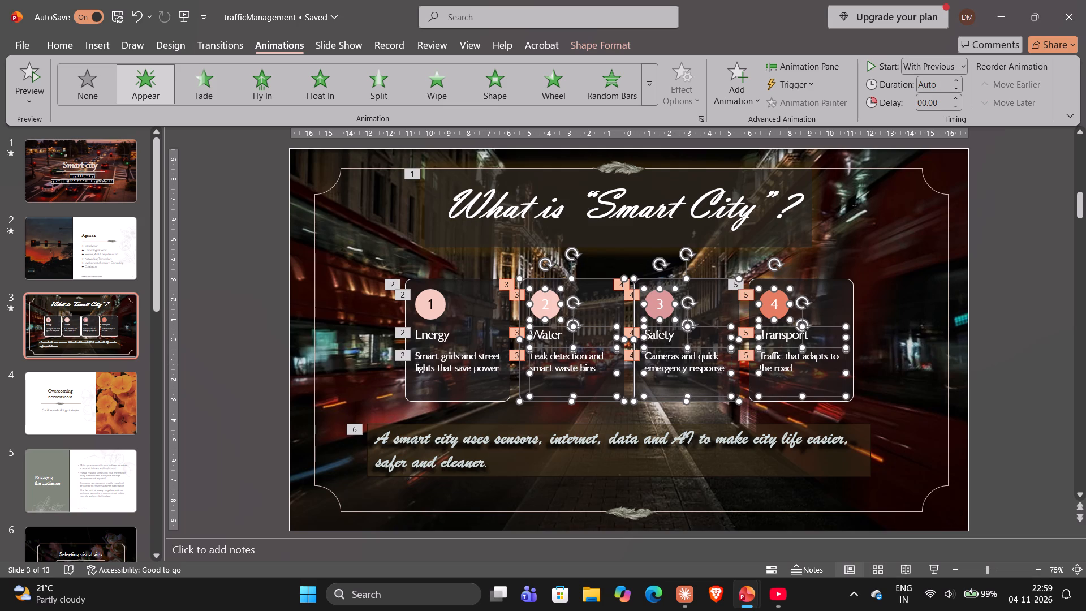
{"action": "left_click", "coordinate": [835, 302], "text": "ctrl"}
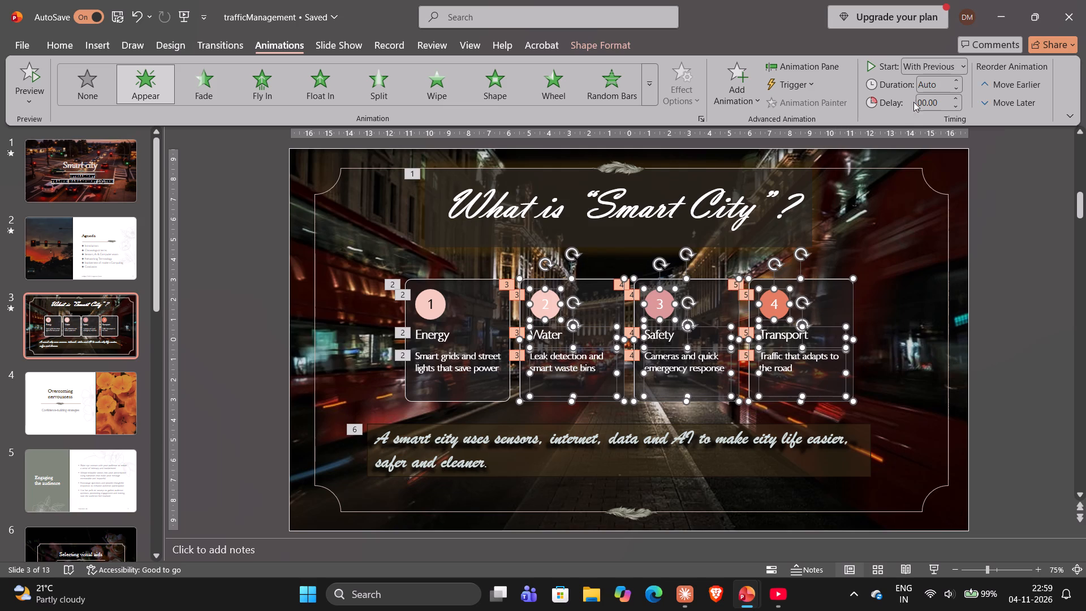
{"action": "left_click", "coordinate": [957, 80]}
{"action": "left_click", "coordinate": [957, 80]}
{"action": "left_click", "coordinate": [1014, 213]}
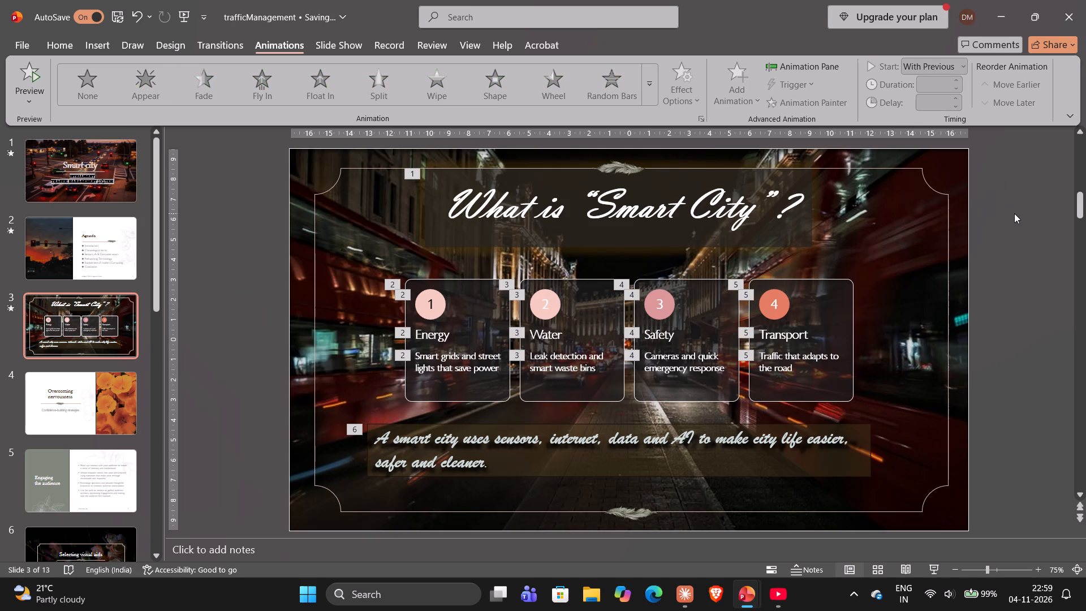
Play the slide show from the first slide through the sentence bar on the "What is Smart City?" slide to check the animation timing.
{"action": "key", "text": "F5"}
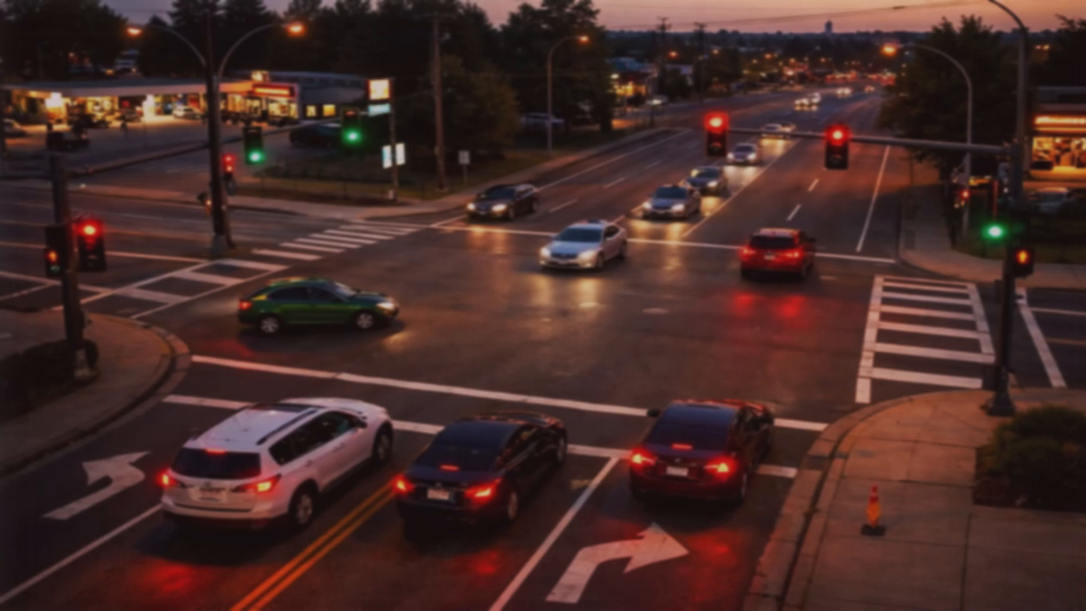
{"action": "key", "text": "Return"}
{"action": "key", "text": "Return"}
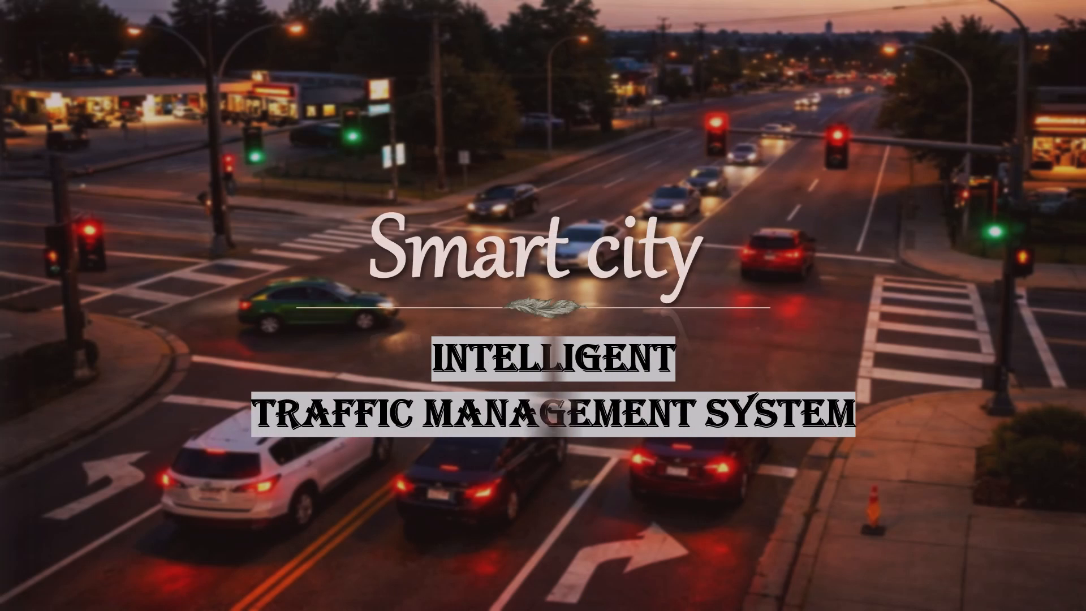
{"action": "key", "text": "Return"}
{"action": "key", "text": "Return"}
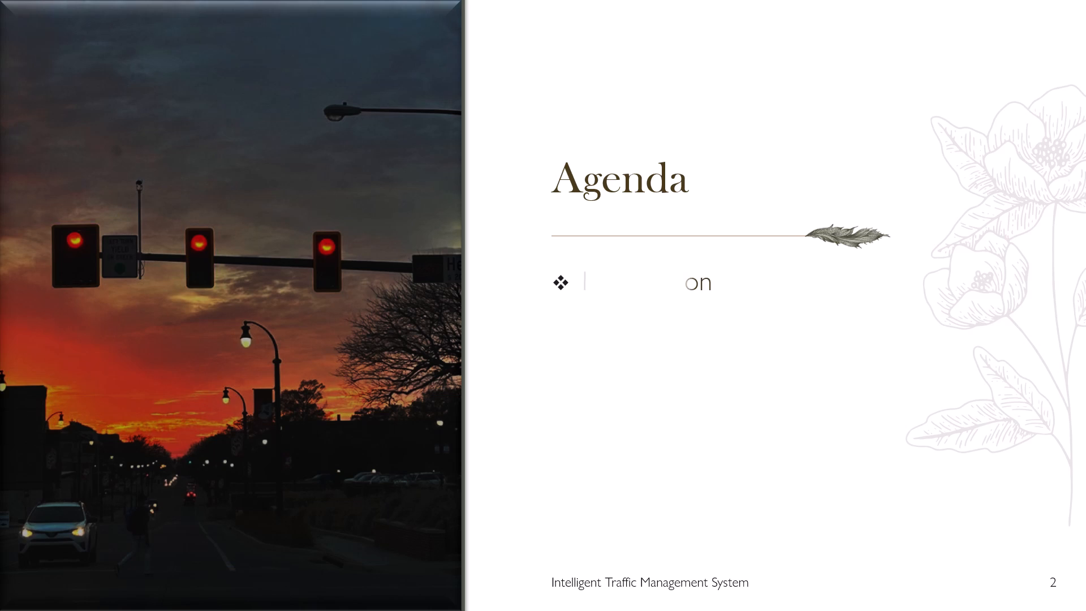
{"action": "key", "text": "Return"}
{"action": "key", "text": "Return"}
{"action": "key", "text": "Return"}
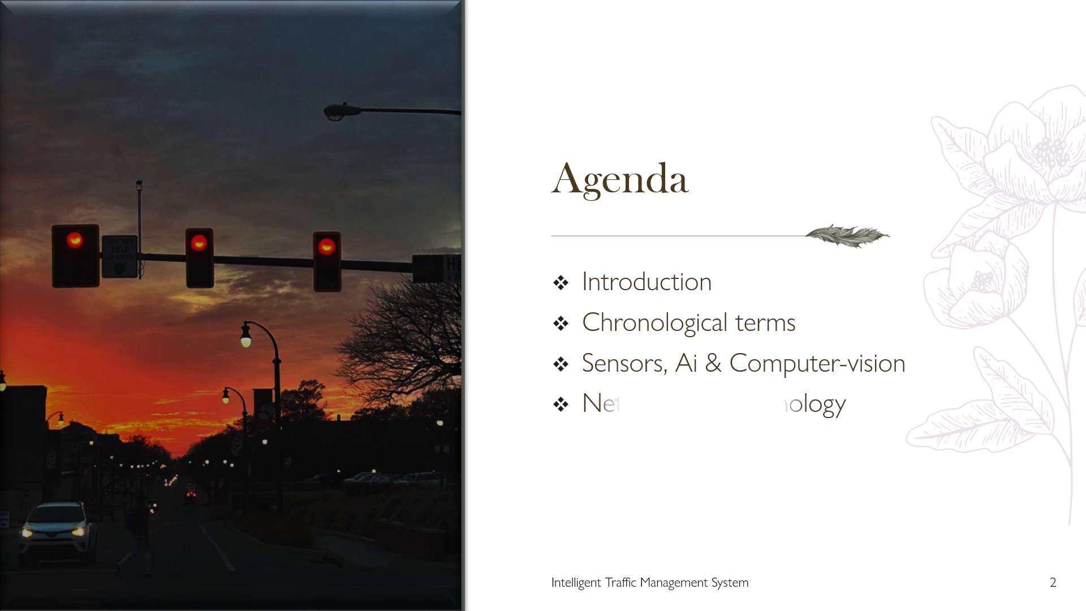
{"action": "key", "text": "Return"}
{"action": "key", "text": "Return"}
{"action": "key", "text": "Return"}
{"action": "key", "text": "Return"}
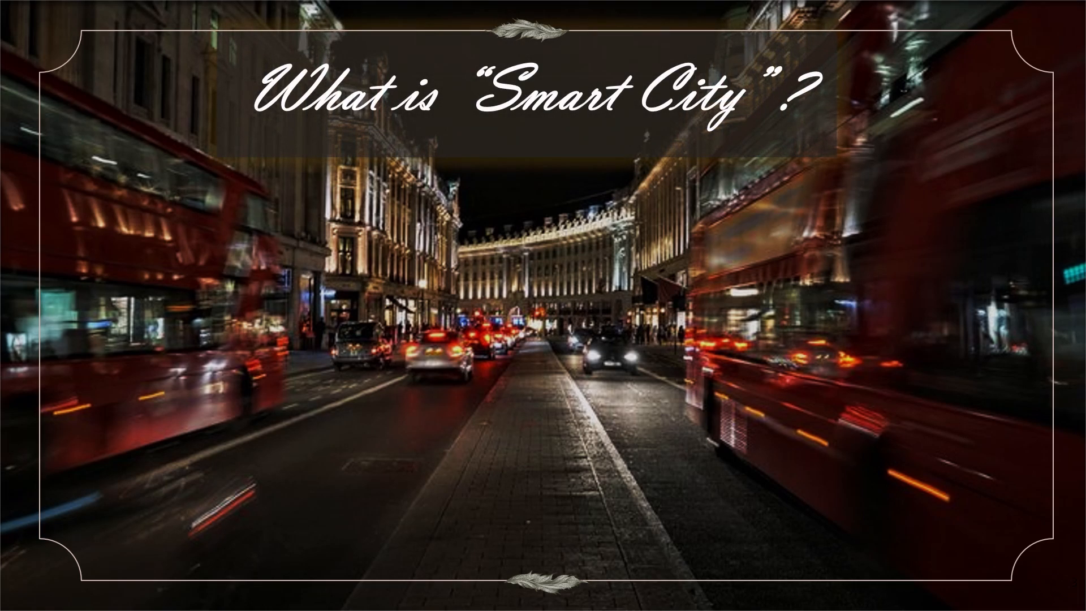
{"action": "key", "text": "Return"}
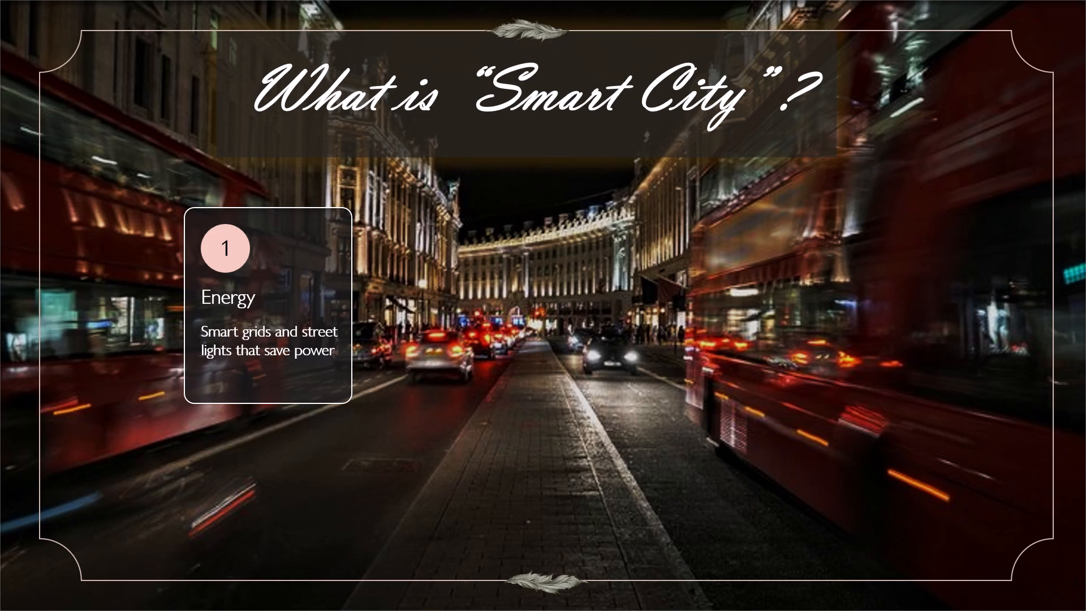
{"action": "key", "text": "Return"}
{"action": "key", "text": "Return"}
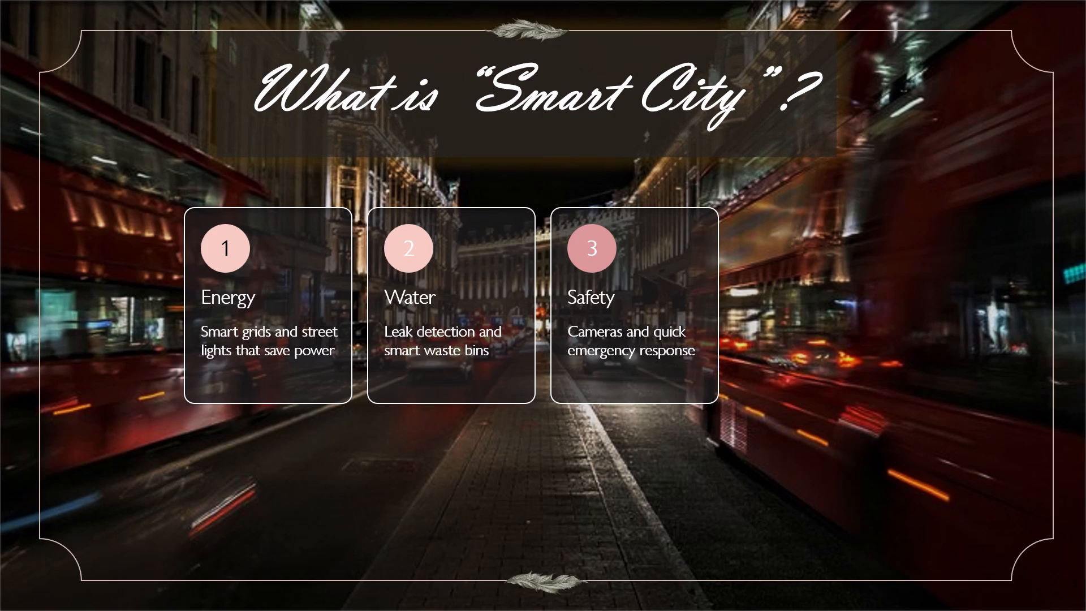
{"action": "key", "text": "Return"}
{"action": "key", "text": "Return"}
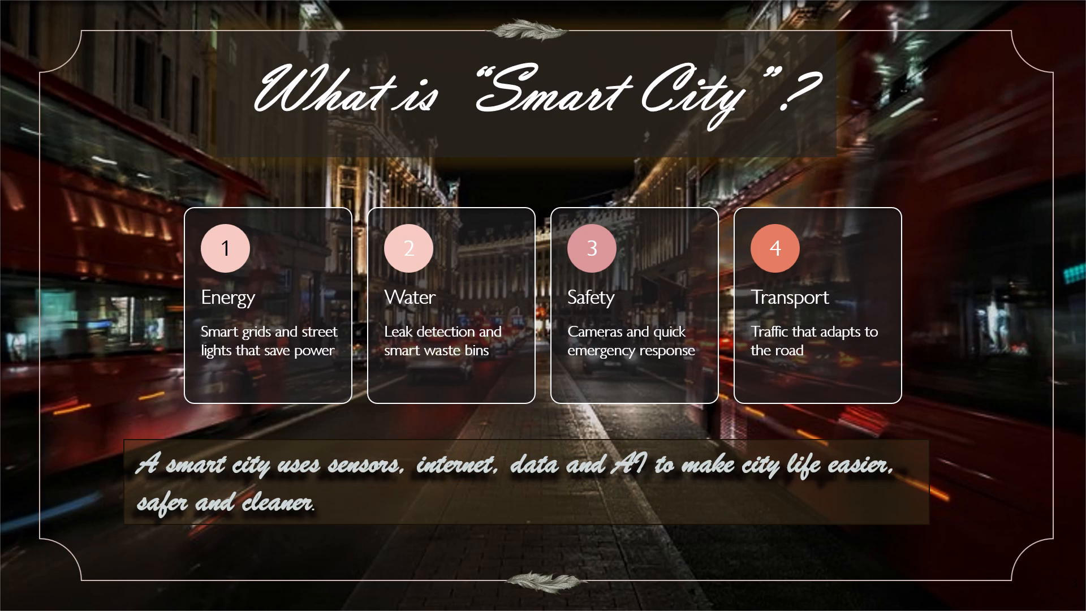
{"action": "key", "text": "Escape"}
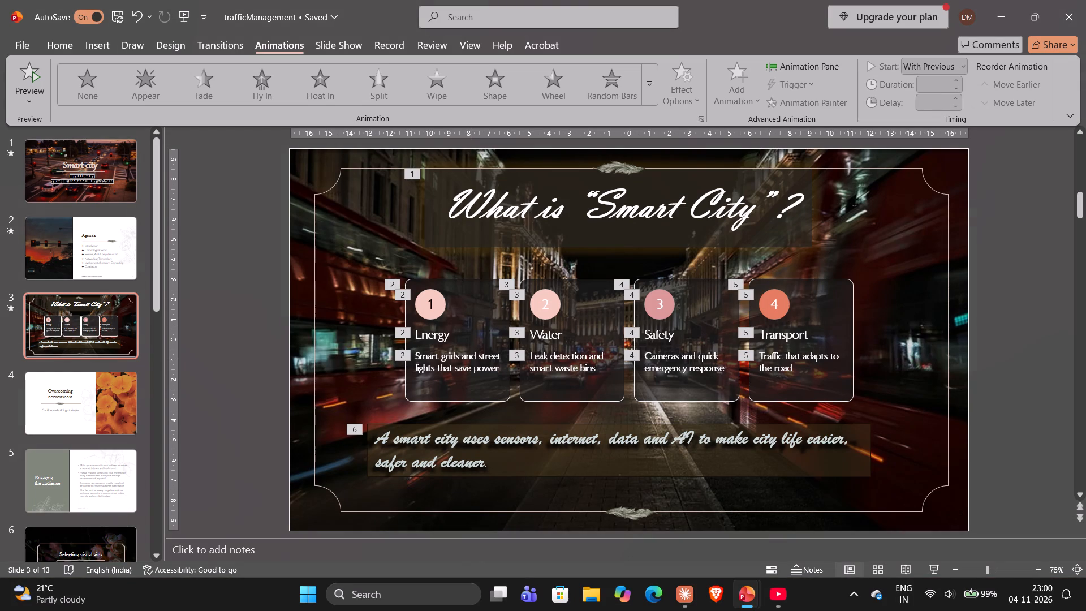
Open the "Overcoming nervousness" slide.
{"action": "left_click", "coordinate": [85, 402]}
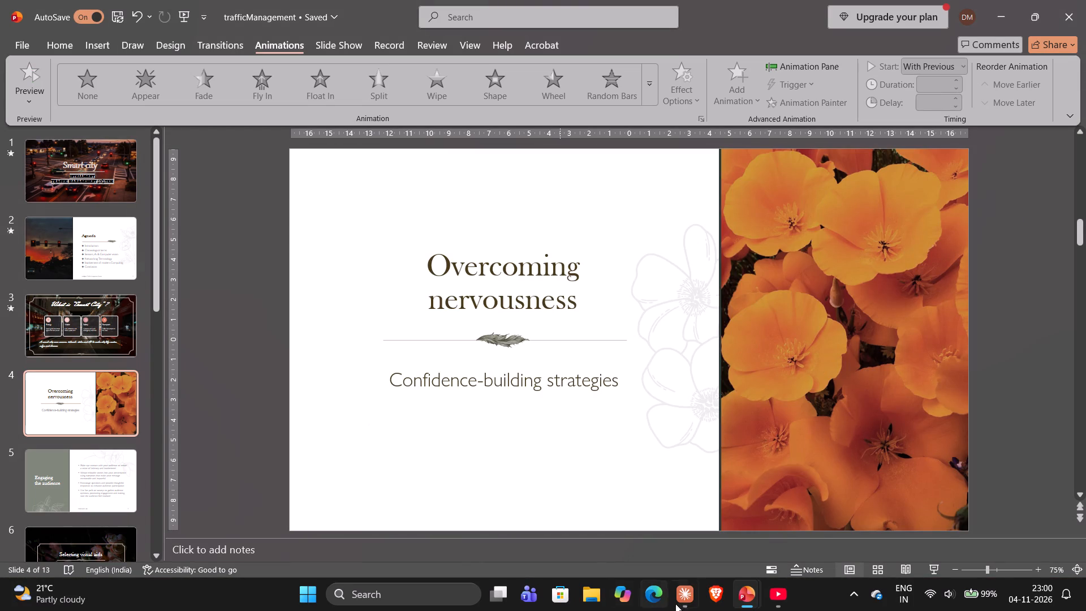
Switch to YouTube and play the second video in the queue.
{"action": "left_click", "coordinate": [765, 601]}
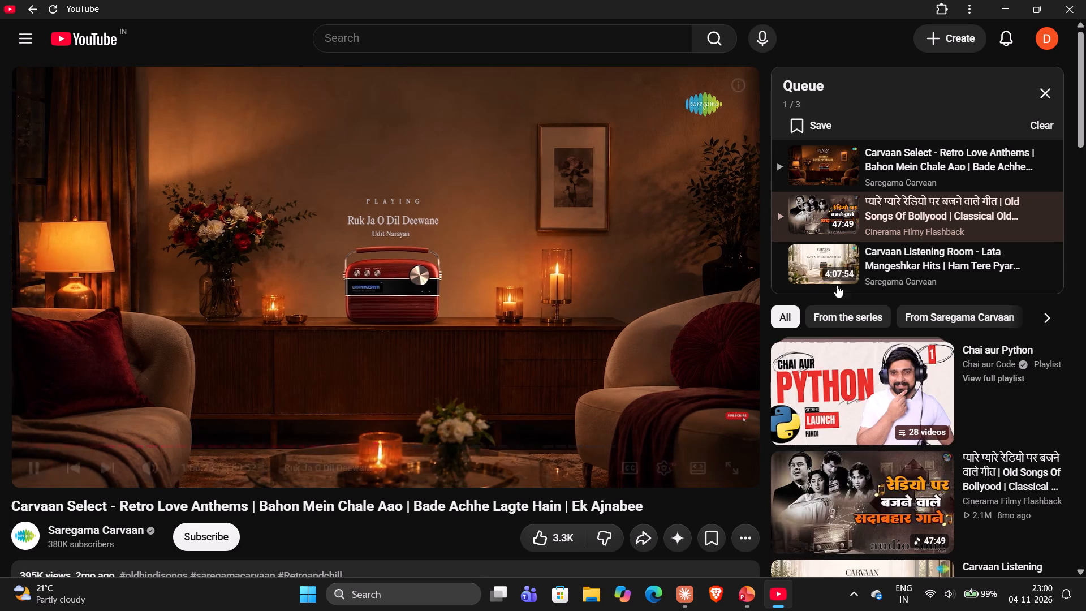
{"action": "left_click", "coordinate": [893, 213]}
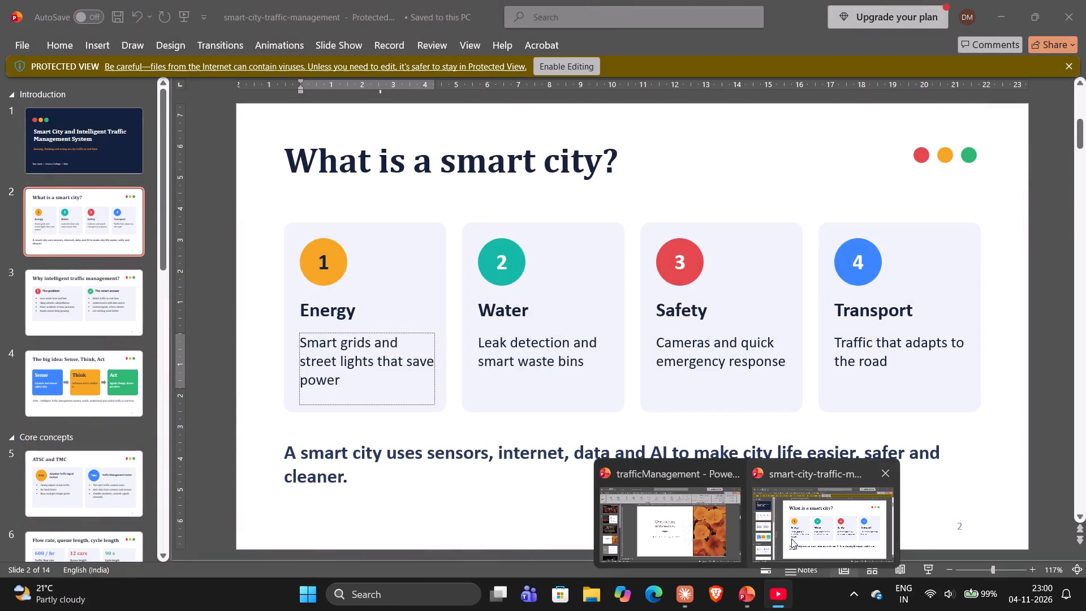
Switch to the smart-city-traffic-management presentation and read its "Why intelligent traffic management?" slide.
{"action": "left_click", "coordinate": [791, 539]}
{"action": "left_click", "coordinate": [733, 495]}
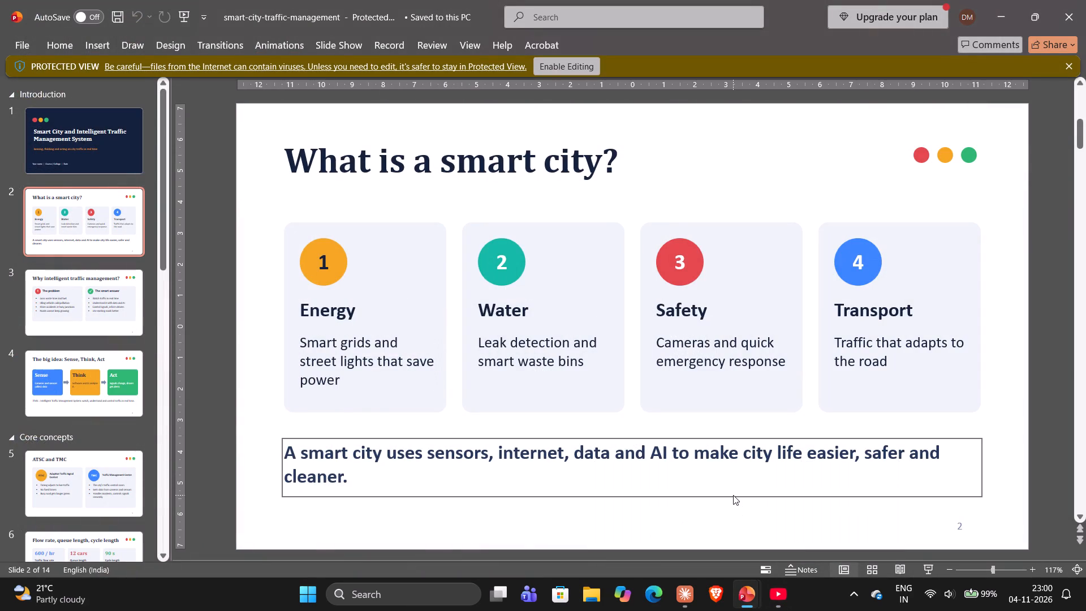
{"action": "key", "text": "Right"}
{"action": "left_click", "coordinate": [142, 294]}
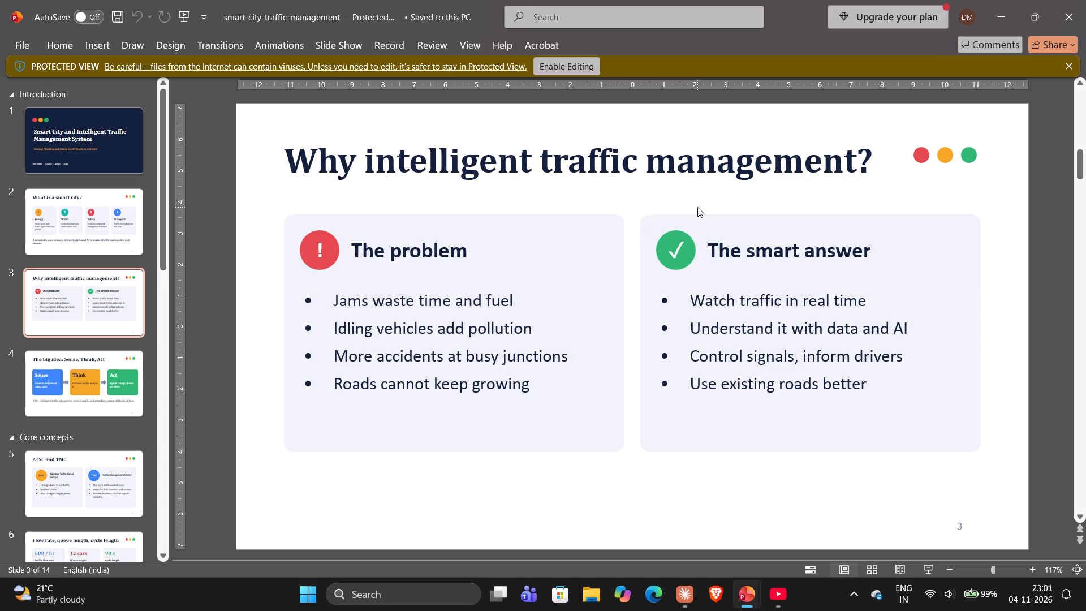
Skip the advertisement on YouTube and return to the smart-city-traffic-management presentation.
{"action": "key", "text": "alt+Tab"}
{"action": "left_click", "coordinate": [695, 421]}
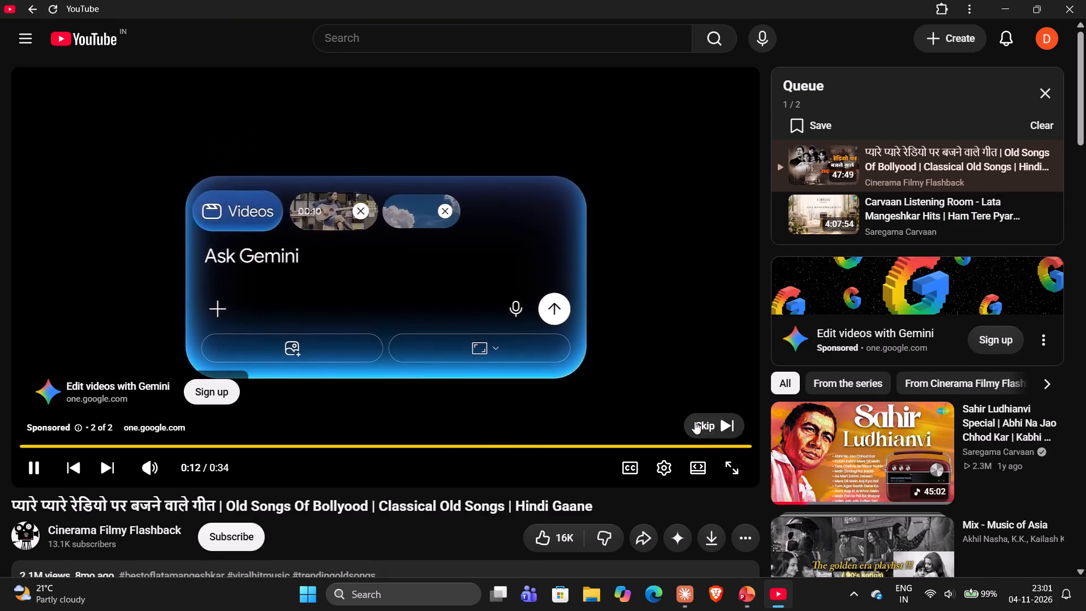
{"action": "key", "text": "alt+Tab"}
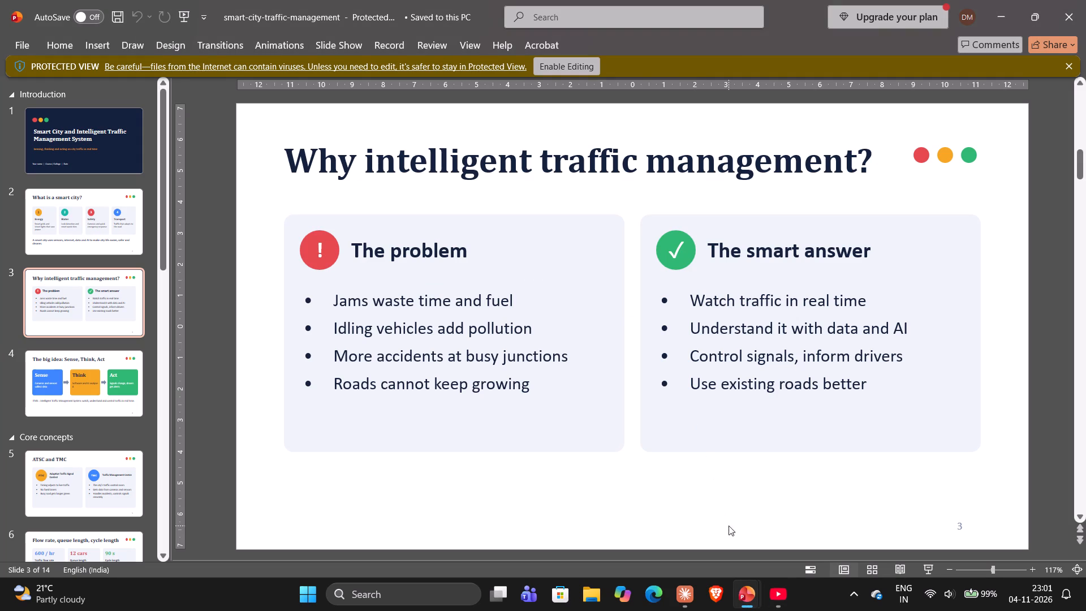
Read the "The big idea: Sense, Think, Act" slide and switch back to the trafficManagement presentation.
{"action": "left_click", "coordinate": [102, 388]}
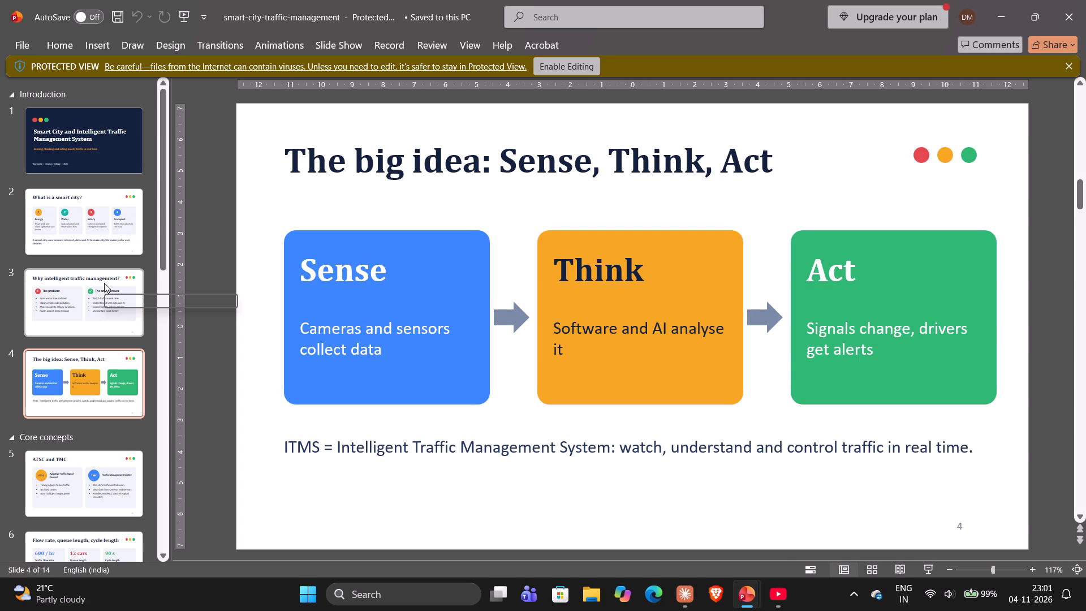
{"action": "key", "text": "alt+Tab"}
{"action": "key", "text": "alt+Tab"}
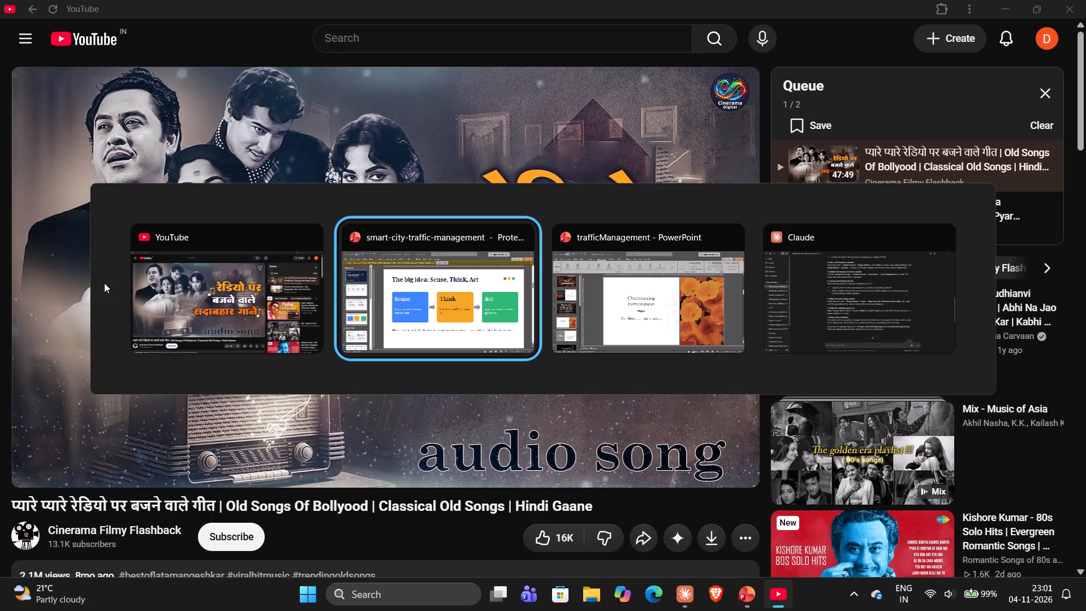
{"action": "key", "text": "alt+Tab"}
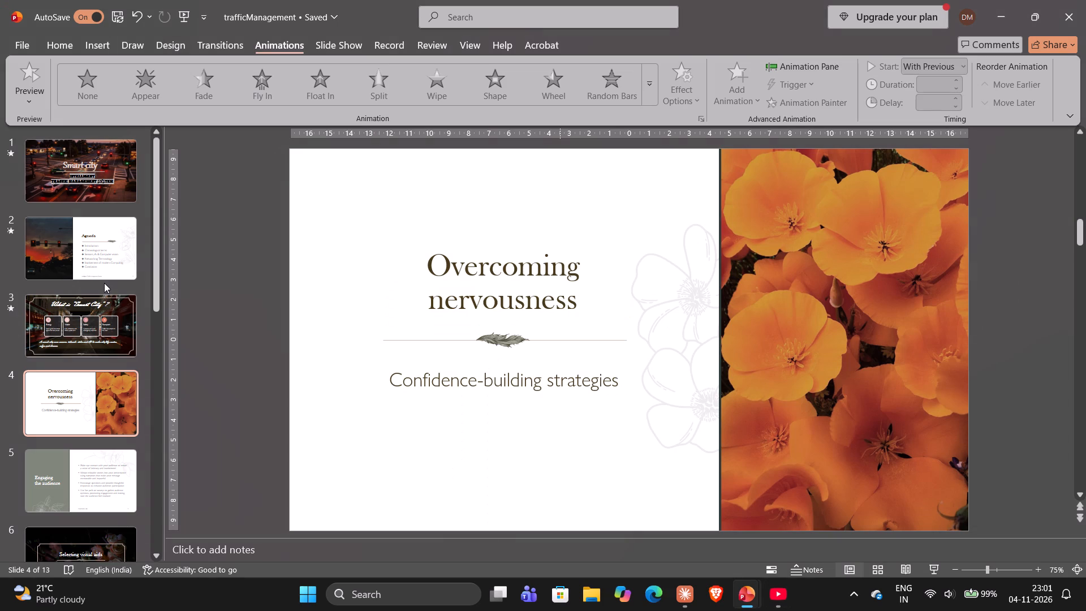
Look through the trafficManagement slides for a layout suited to the smart-city-traffic-management presentation's content, checking that presentation as well.
{"action": "scroll", "coordinate": [73, 476], "scroll_direction": "up", "scroll_amount": 1}
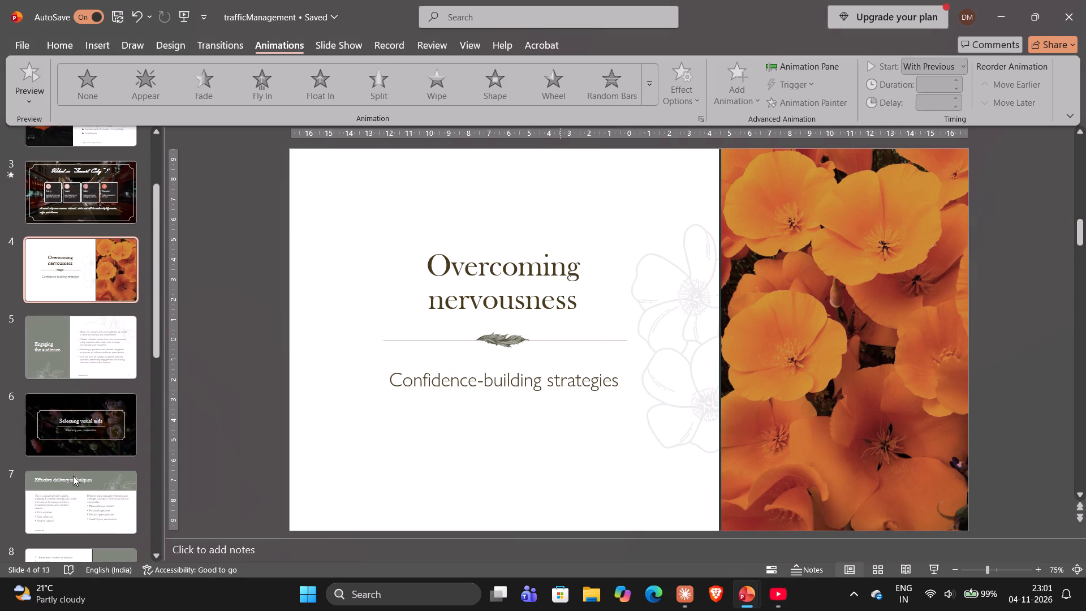
{"action": "scroll", "coordinate": [73, 476], "scroll_direction": "up", "scroll_amount": 1}
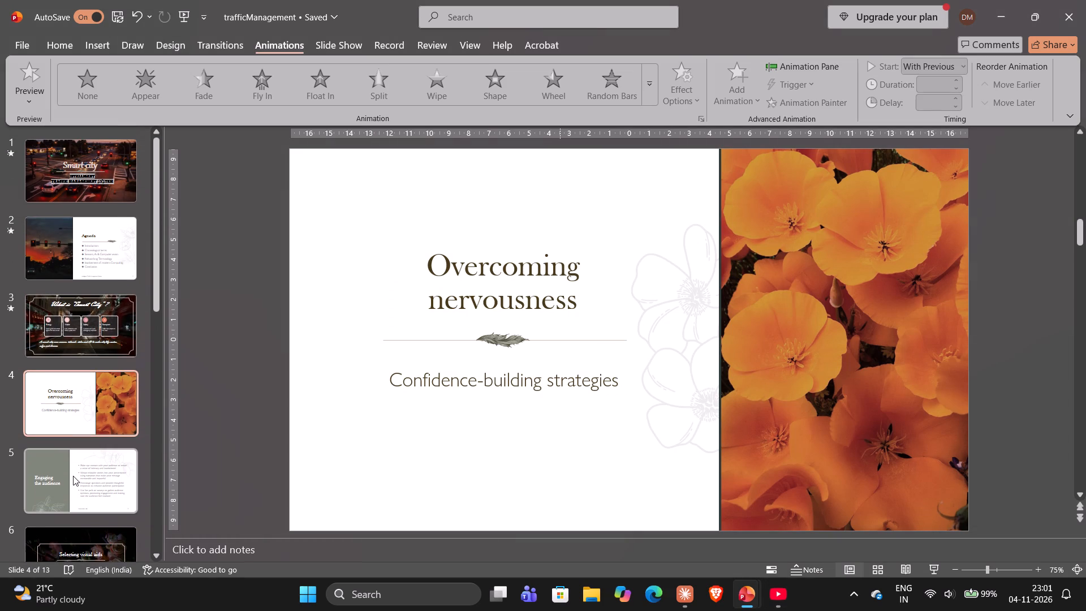
{"action": "scroll", "coordinate": [73, 476], "scroll_direction": "down", "scroll_amount": 1}
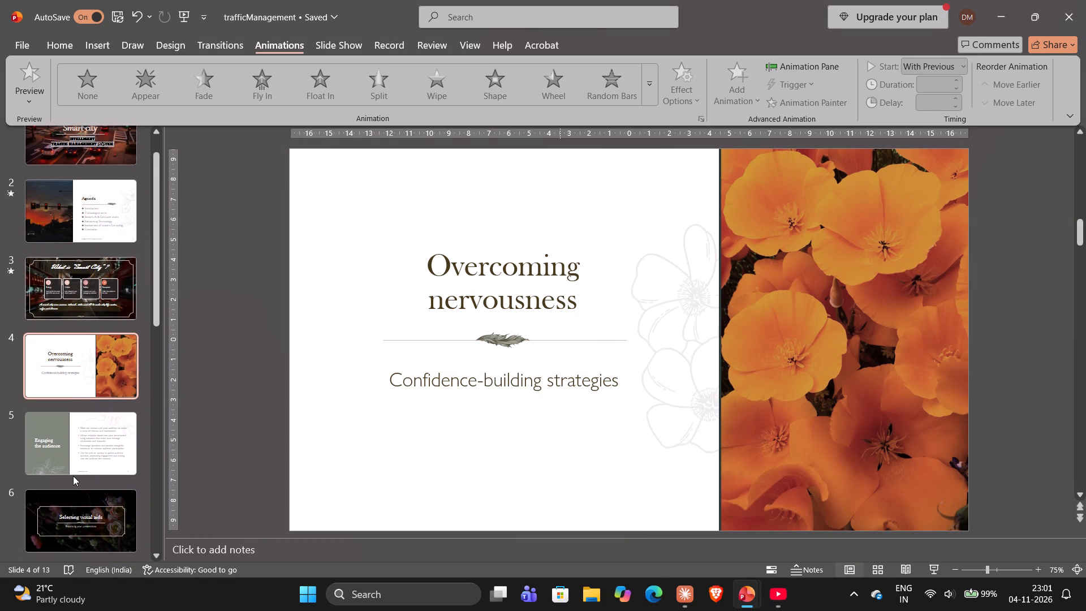
{"action": "scroll", "coordinate": [73, 476], "scroll_direction": "down", "scroll_amount": 1}
{"action": "key", "text": "alt+Tab"}
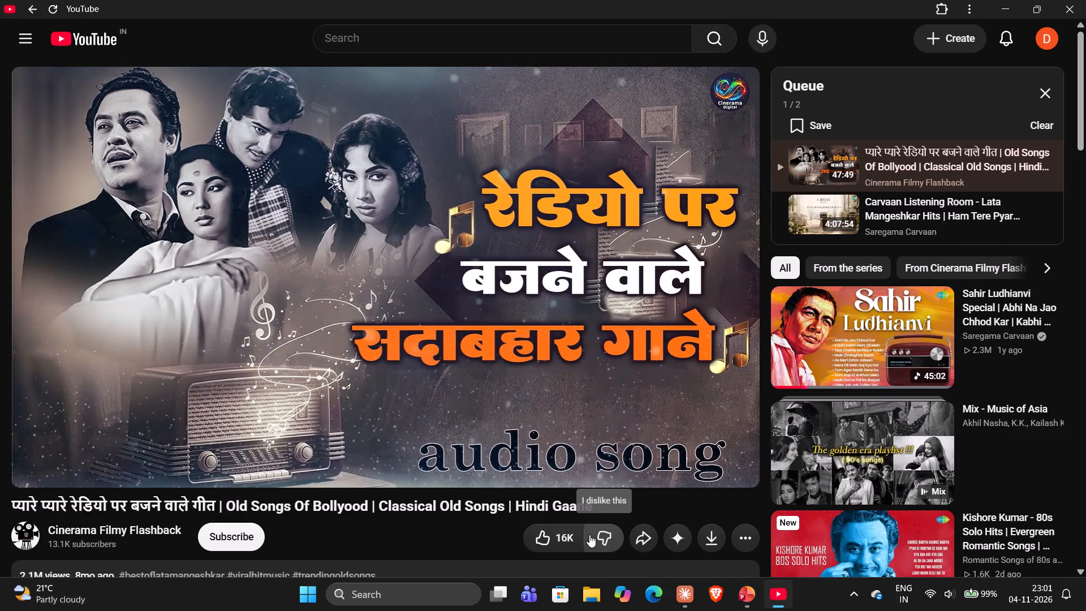
{"action": "key", "text": "alt+Tab"}
{"action": "key", "text": "alt+Tab"}
{"action": "key", "text": "alt+Tab"}
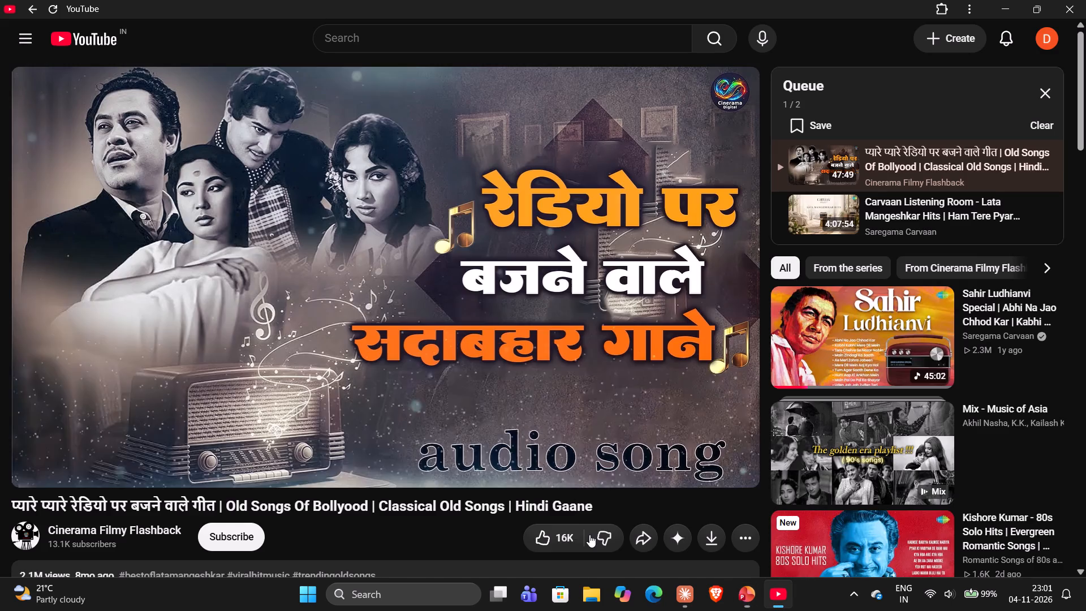
{"action": "key", "text": "alt+Tab"}
{"action": "key", "text": "alt+Tab"}
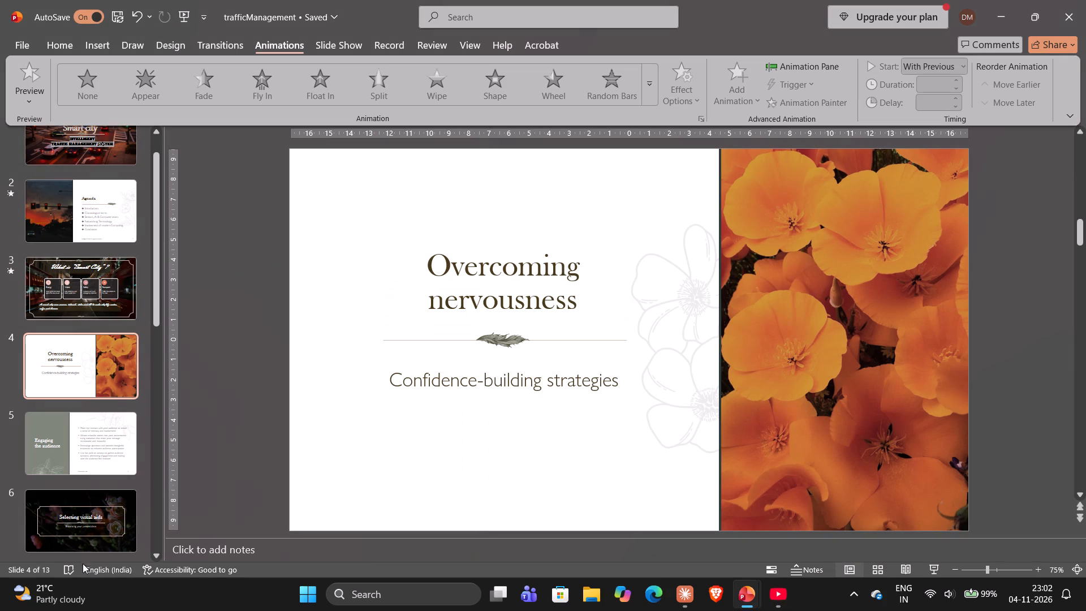
{"action": "scroll", "coordinate": [83, 560], "scroll_direction": "down", "scroll_amount": 1}
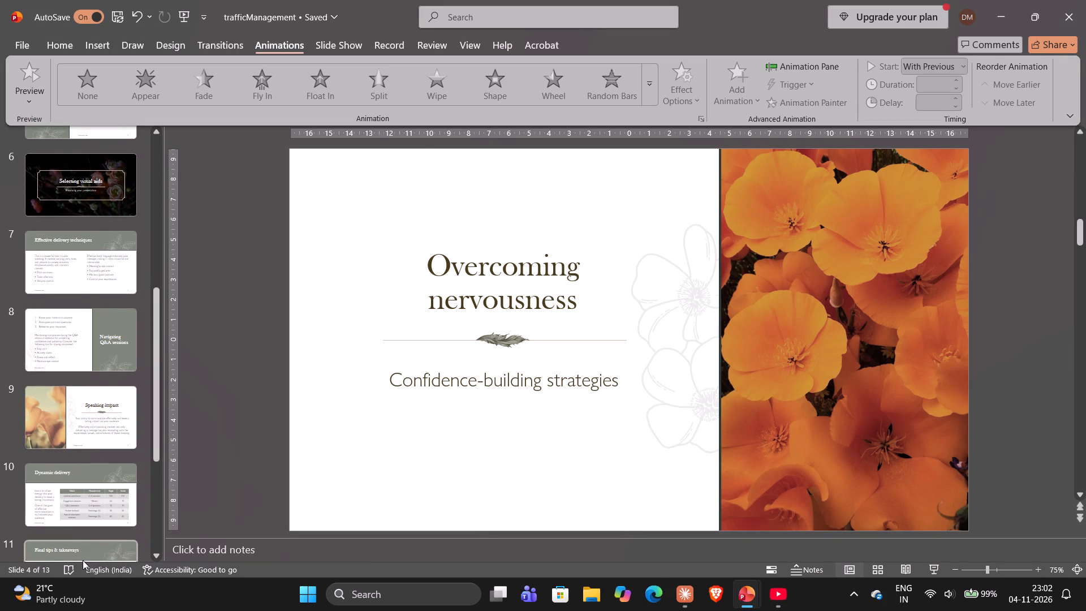
{"action": "scroll", "coordinate": [83, 560], "scroll_direction": "down", "scroll_amount": 2}
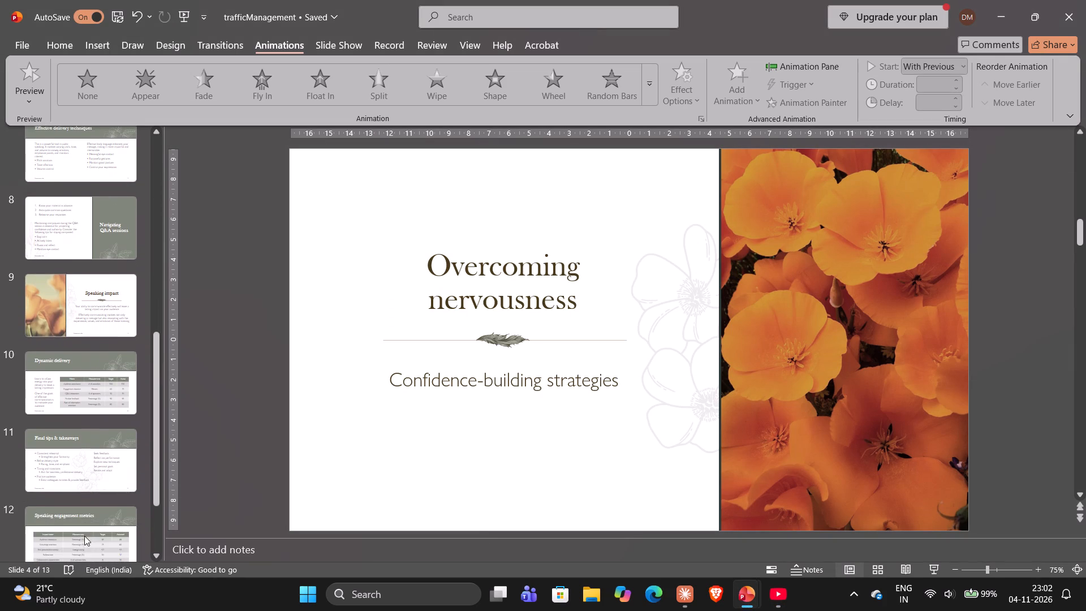
{"action": "scroll", "coordinate": [84, 536], "scroll_direction": "down", "scroll_amount": 1}
{"action": "key", "text": "alt+Tab"}
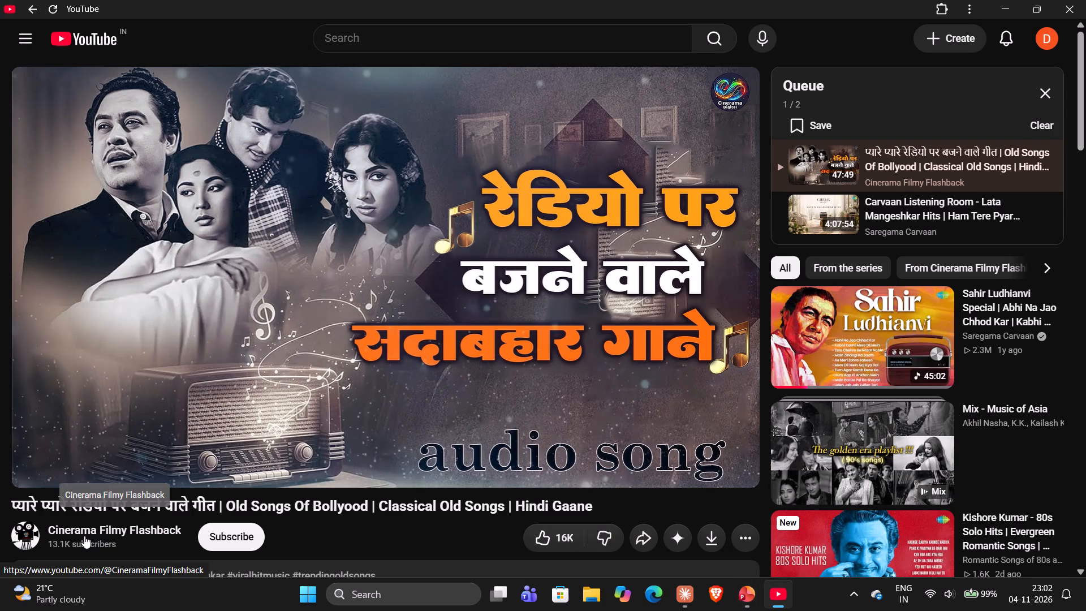
{"action": "key", "text": "alt+Tab"}
{"action": "key", "text": "alt+Tab"}
{"action": "key", "text": "alt+Tab"}
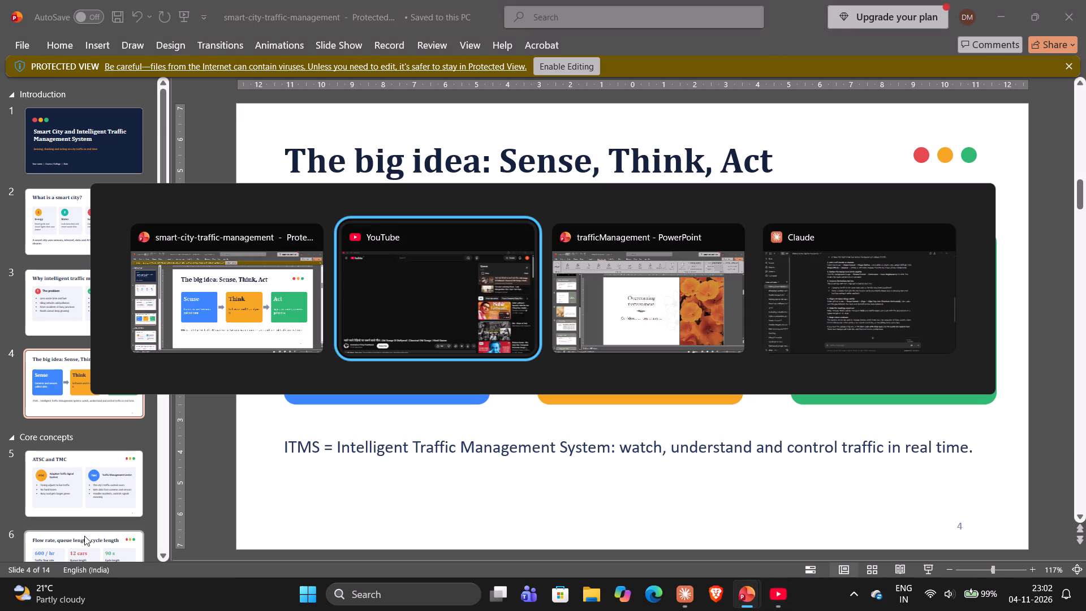
{"action": "key", "text": "alt+Tab"}
{"action": "scroll", "coordinate": [2, 420], "scroll_direction": "down", "scroll_amount": 4}
{"action": "scroll", "coordinate": [2, 420], "scroll_direction": "up", "scroll_amount": 3}
{"action": "scroll", "coordinate": [2, 420], "scroll_direction": "down", "scroll_amount": 1}
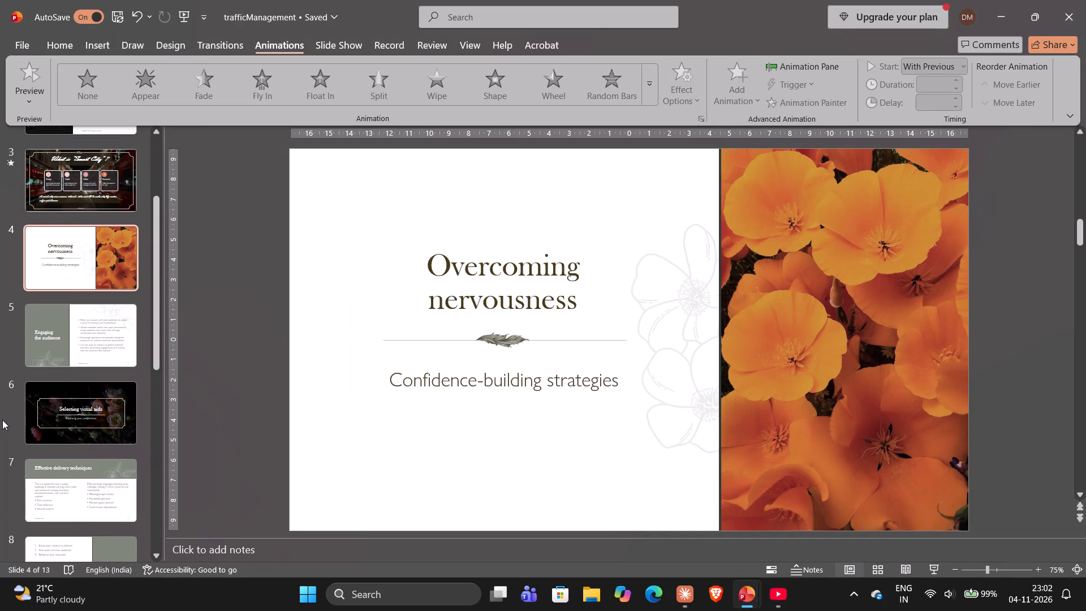
{"action": "scroll", "coordinate": [2, 420], "scroll_direction": "down", "scroll_amount": 1}
{"action": "scroll", "coordinate": [72, 299], "scroll_direction": "up", "scroll_amount": 4}
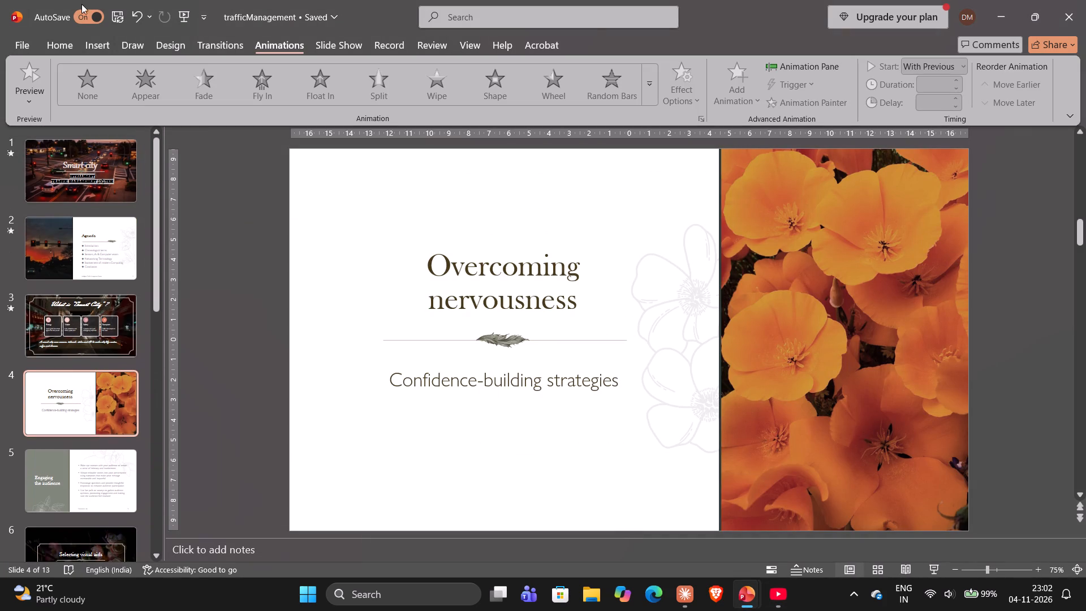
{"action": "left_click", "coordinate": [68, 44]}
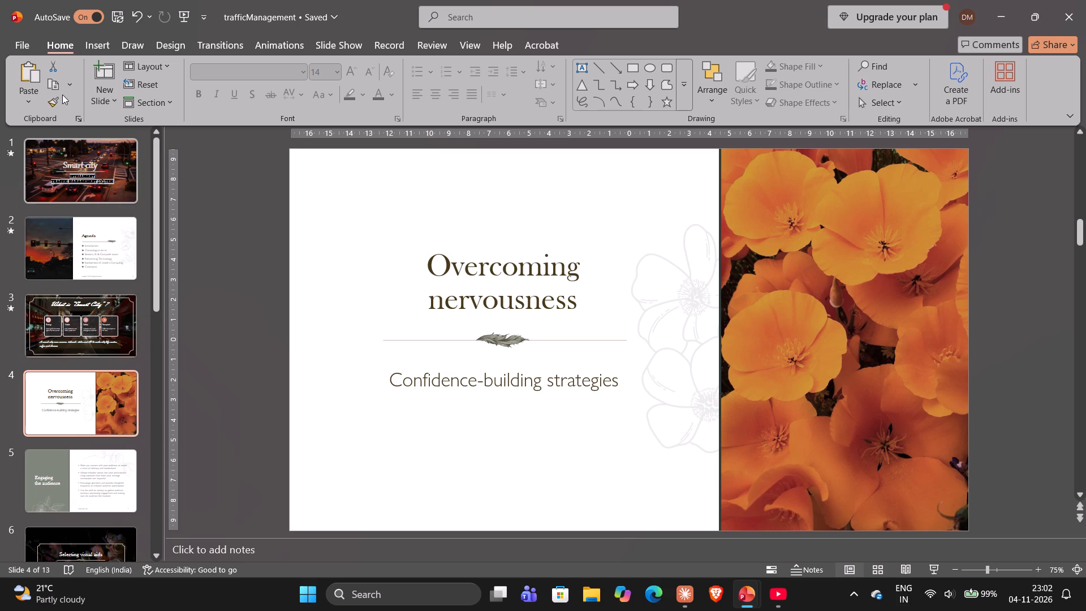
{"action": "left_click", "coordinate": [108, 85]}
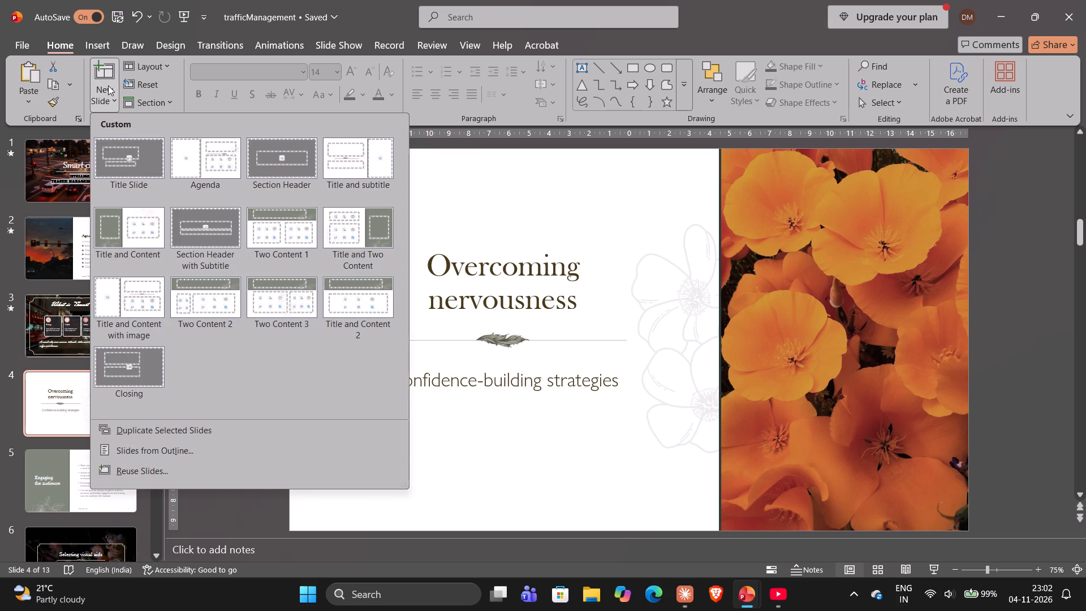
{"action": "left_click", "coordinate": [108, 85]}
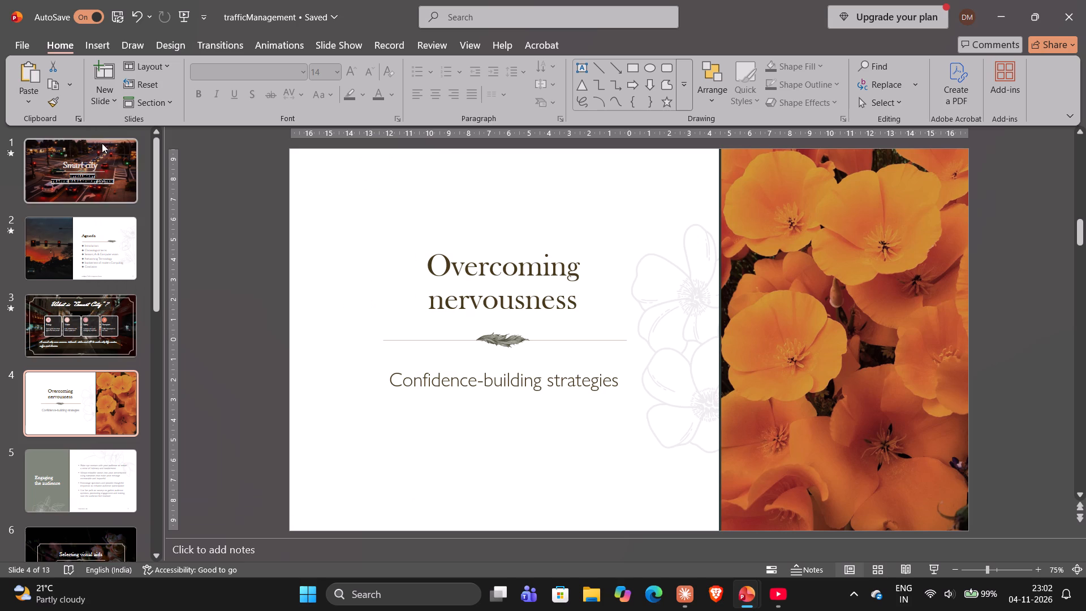
Move the "Effective delivery techniques" slide up to position 4, directly after the "What is Smart City" slide.
{"action": "scroll", "coordinate": [79, 389], "scroll_direction": "down", "scroll_amount": 3}
{"action": "scroll", "coordinate": [79, 389], "scroll_direction": "up", "scroll_amount": 2}
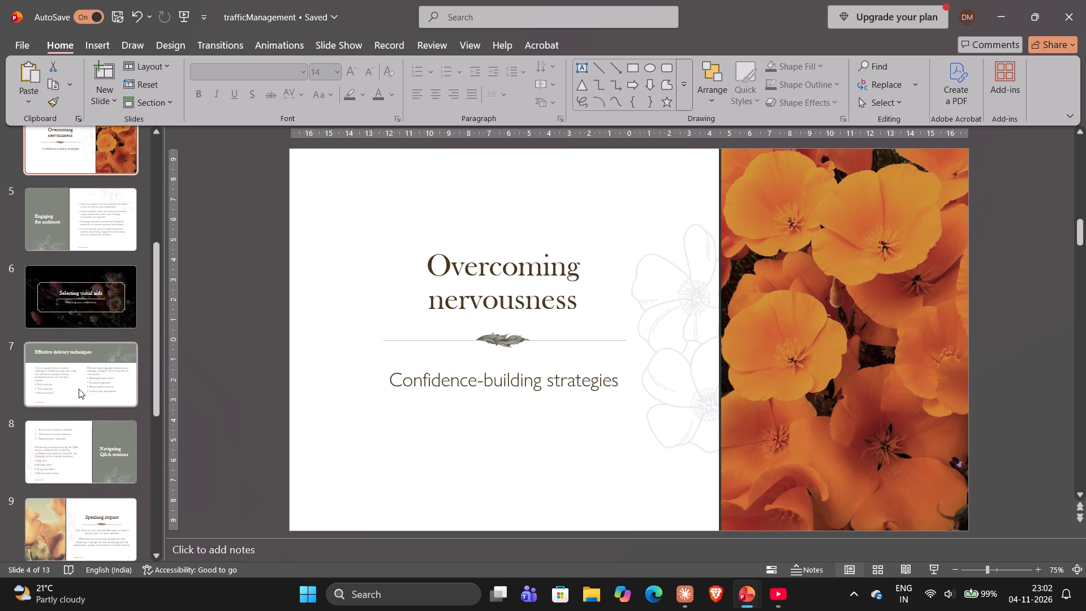
{"action": "left_click_drag", "start_coordinate": [79, 389], "coordinate": [89, 180]}
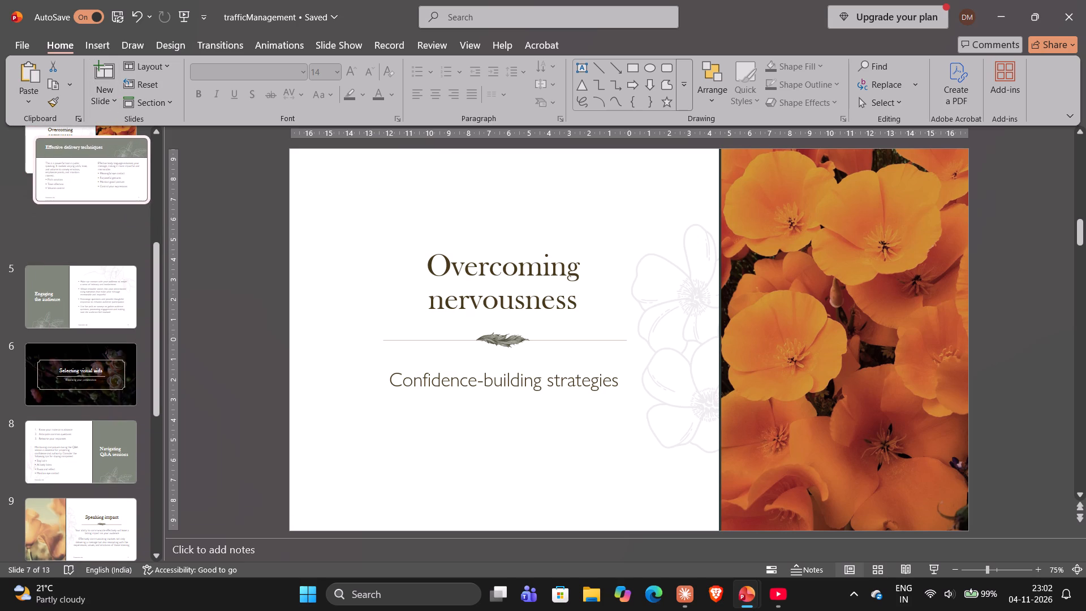
{"action": "left_click_drag", "start_coordinate": [89, 180], "coordinate": [74, 436]}
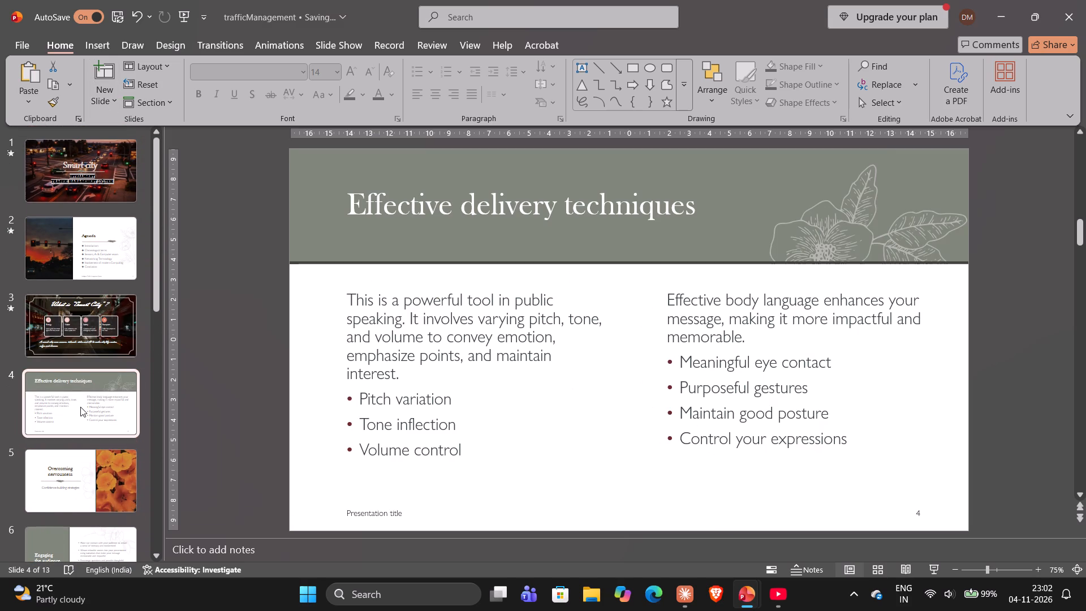
{"action": "left_click", "coordinate": [80, 407]}
Delete the title text "Effective delivery techniques" on slide 4, keeping its empty title placeholder.
{"action": "left_click", "coordinate": [765, 202]}
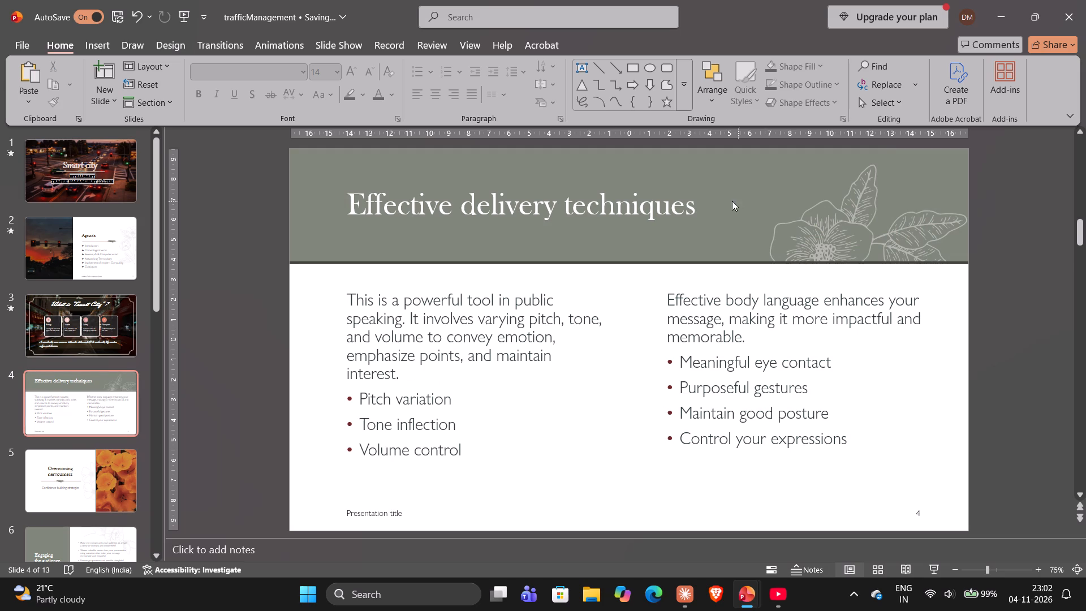
{"action": "double_click", "coordinate": [725, 203]}
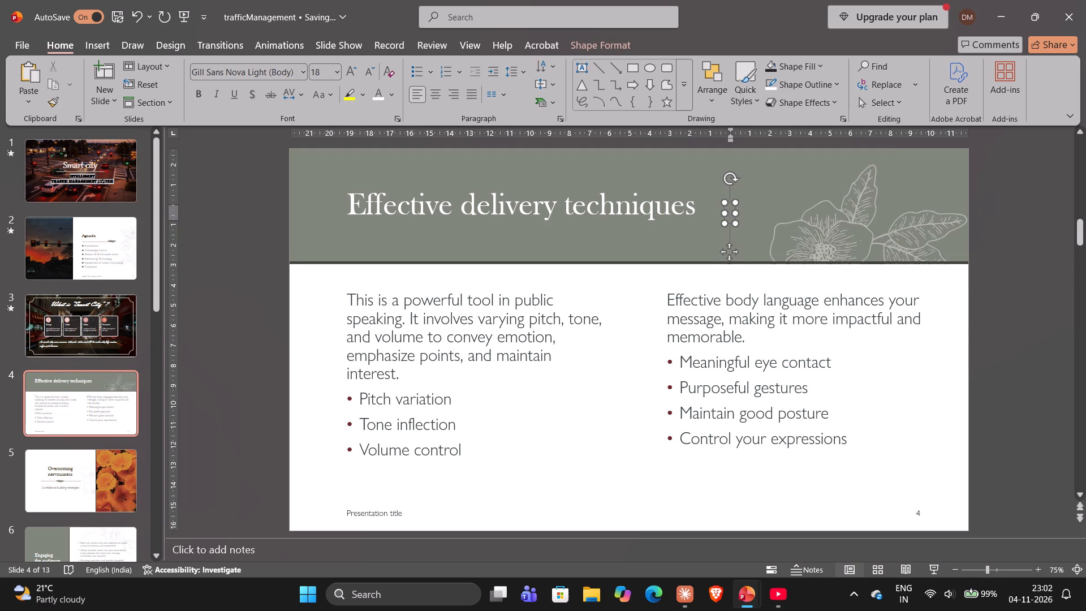
{"action": "left_click", "coordinate": [680, 212]}
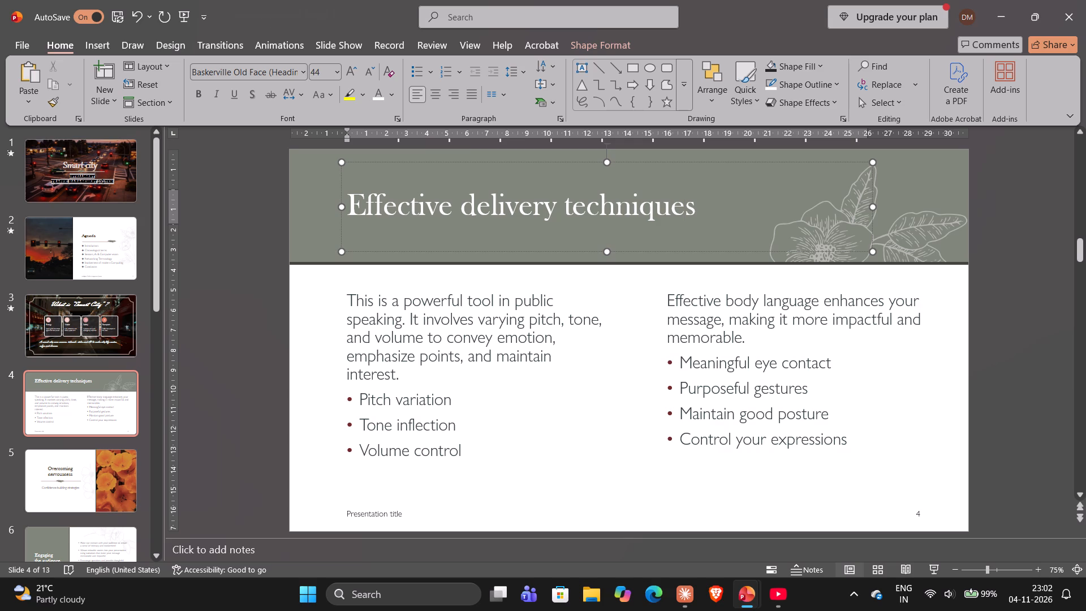
{"action": "key", "text": "Right"}
{"action": "key", "text": "BackSpace"}
{"action": "key", "text": "BackSpace"}
{"action": "key", "text": "BackSpace"}
{"action": "key", "text": "BackSpace"}
{"action": "key", "text": "BackSpace"}
{"action": "key", "text": "BackSpace"}
{"action": "key", "text": "BackSpace"}
{"action": "key", "text": "BackSpace"}
{"action": "key", "text": "BackSpace"}
{"action": "key", "text": "BackSpace"}
{"action": "key", "text": "BackSpace"}
{"action": "key", "text": "BackSpace"}
{"action": "key", "text": "BackSpace"}
{"action": "key", "text": "BackSpace"}
{"action": "key", "text": "BackSpace"}
{"action": "key", "text": "BackSpace"}
{"action": "key", "text": "BackSpace"}
{"action": "key", "text": "BackSpace"}
{"action": "key", "text": "BackSpace"}
{"action": "key", "text": "BackSpace"}
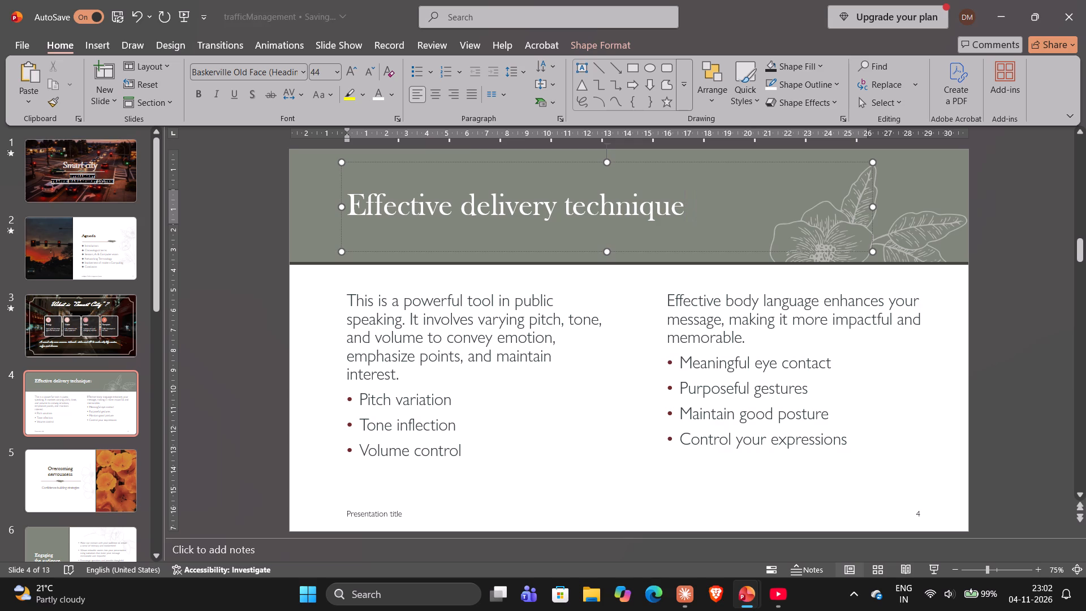
Copy the title of slide 3 in smart-city-traffic-management into slide 4's title in trafficManagement so it reads "Why intelligent traffic management?".
{"action": "key", "text": "alt+Tab"}
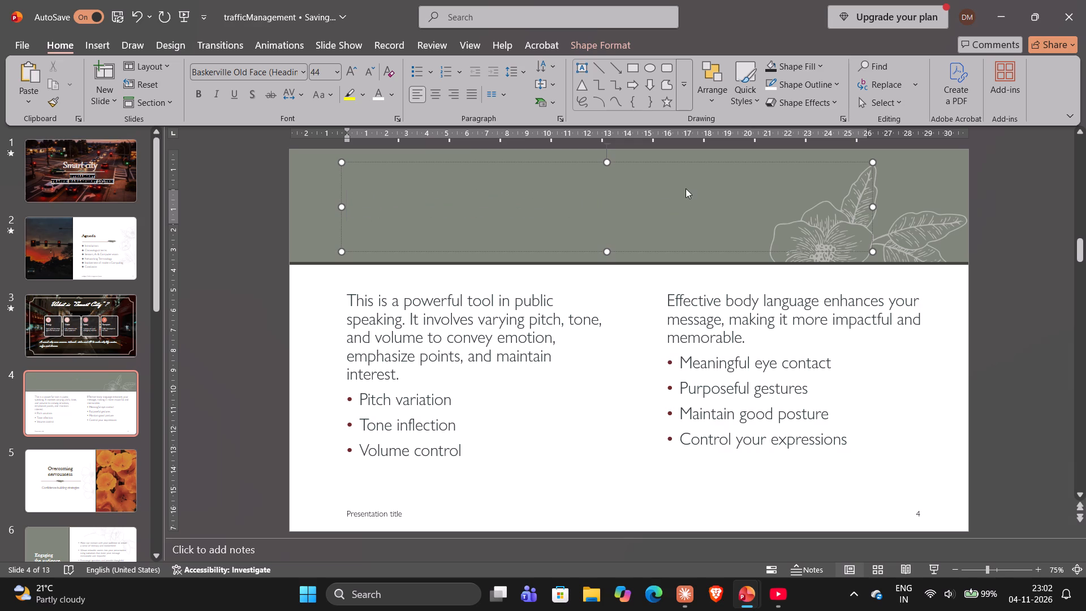
{"action": "scroll", "coordinate": [473, 218], "scroll_direction": "up", "scroll_amount": 1}
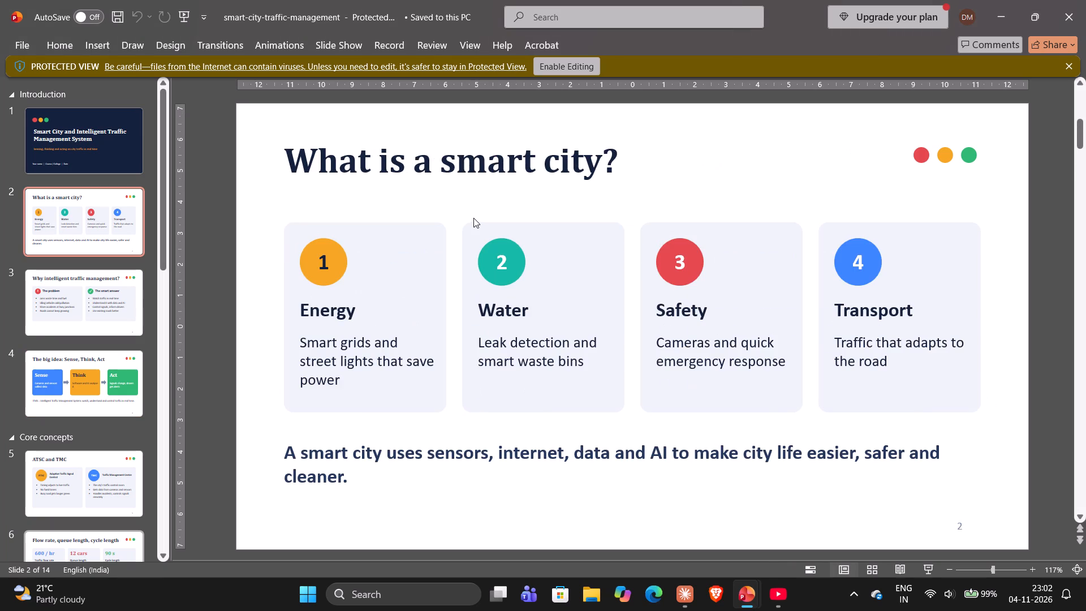
{"action": "key", "text": "Right"}
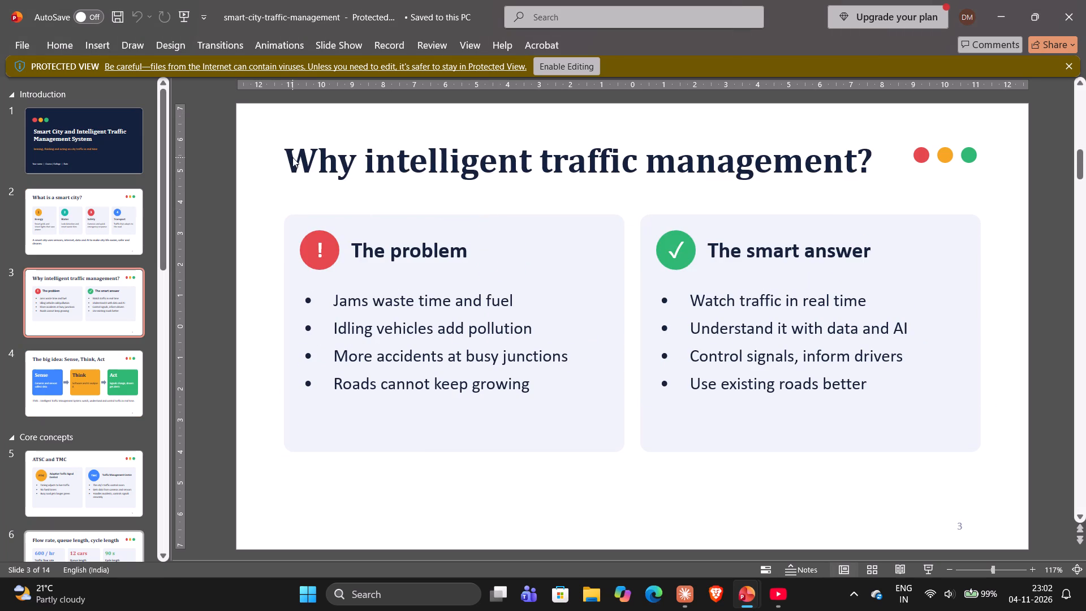
{"action": "left_click_drag", "start_coordinate": [287, 157], "coordinate": [710, 178]}
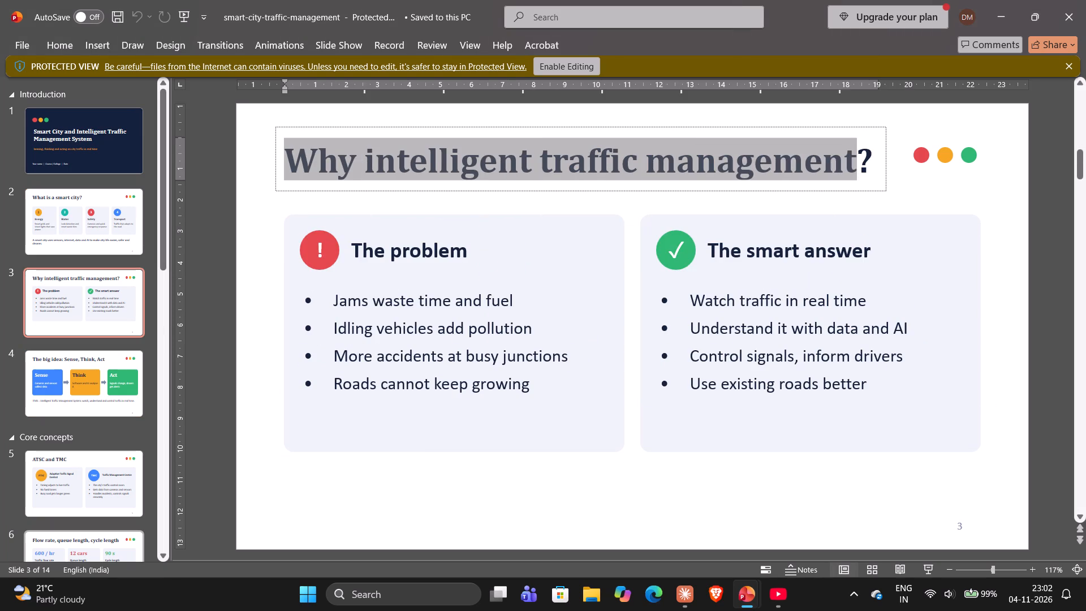
{"action": "left_click_drag", "start_coordinate": [710, 178], "coordinate": [714, 178]}
{"action": "key", "text": "ctrl+c"}
{"action": "key", "text": "alt+Tab"}
{"action": "left_click", "coordinate": [521, 226]}
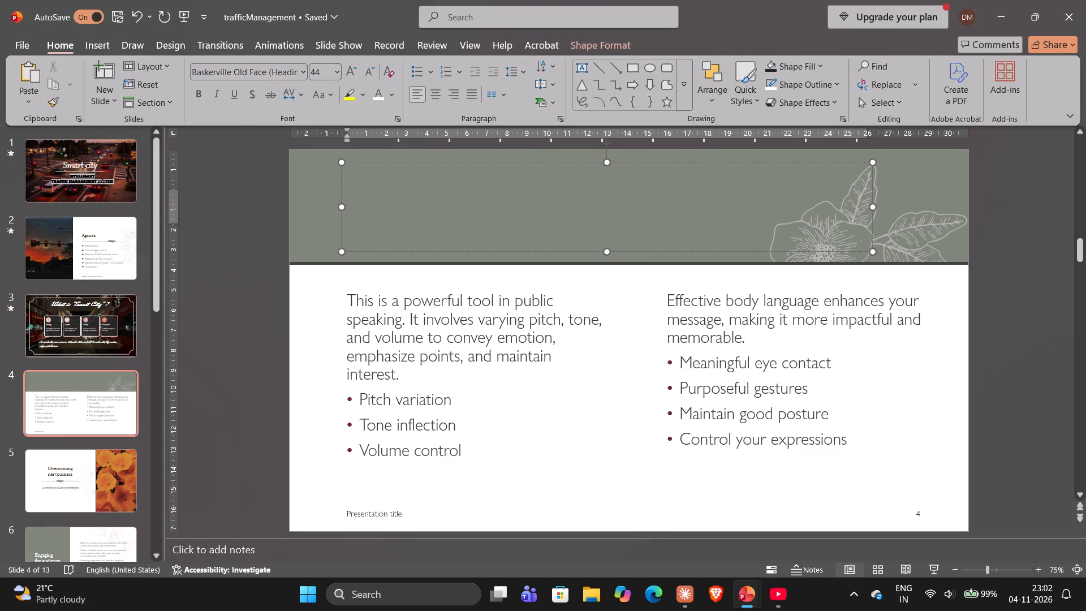
{"action": "key", "text": "ctrl+v"}
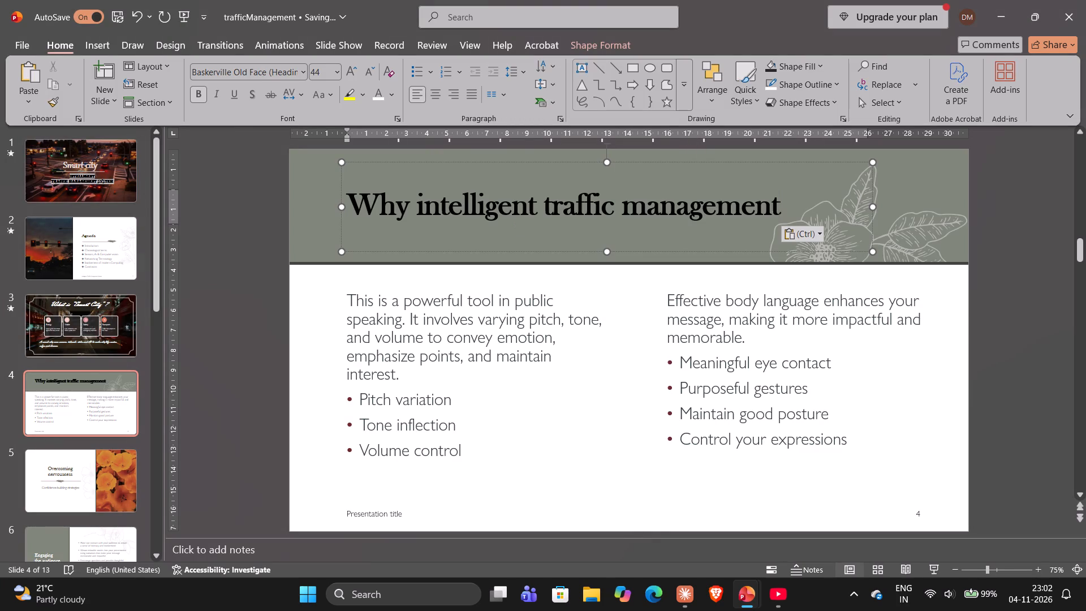
{"action": "key", "text": "shift+question"}
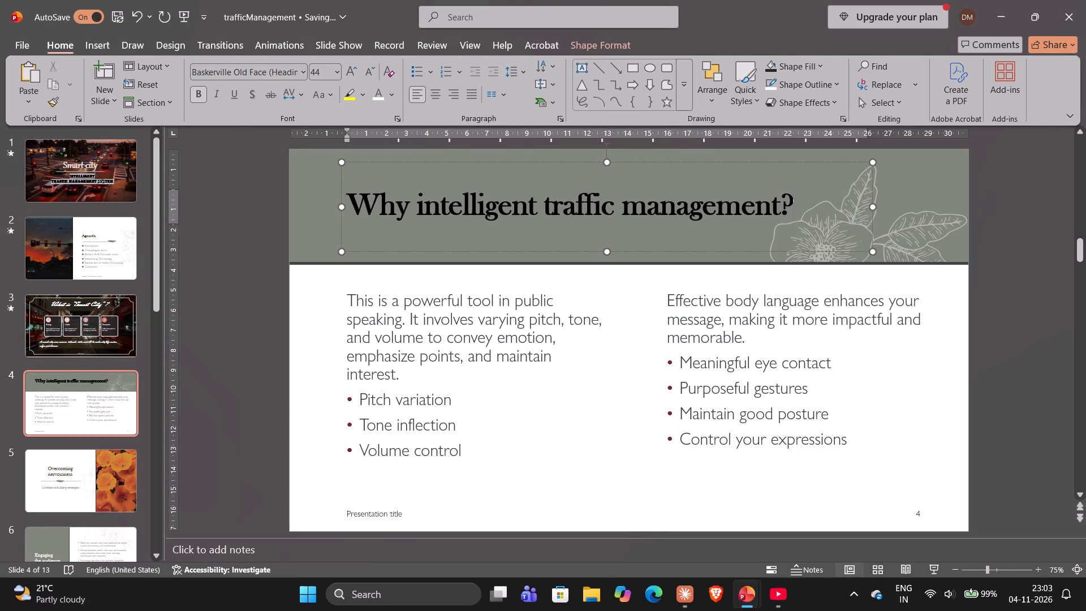
Delete all the pitch, tone and volume text from slide 4's left content placeholder.
{"action": "left_click", "coordinate": [352, 300]}
{"action": "left_click_drag", "start_coordinate": [352, 300], "coordinate": [479, 434]}
{"action": "key", "text": "Delete"}
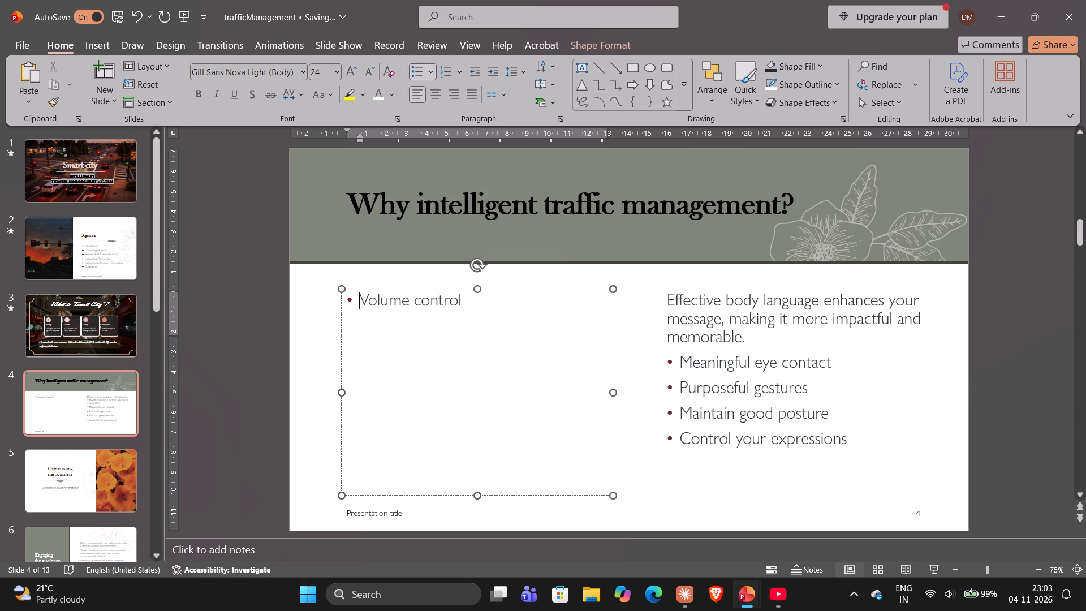
{"action": "key", "text": "Delete"}
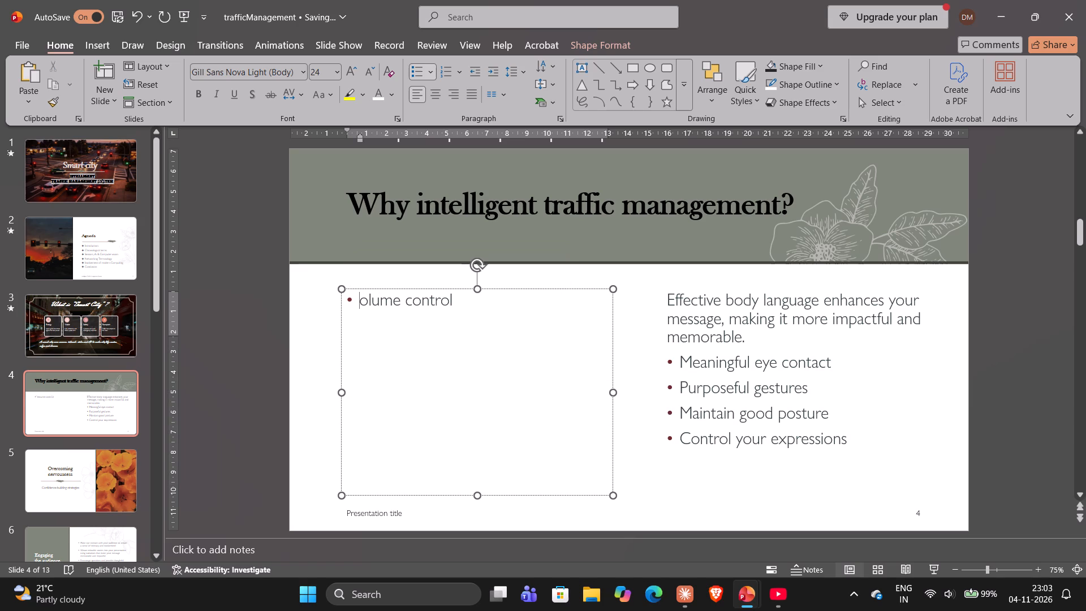
{"action": "left_click", "coordinate": [508, 381]}
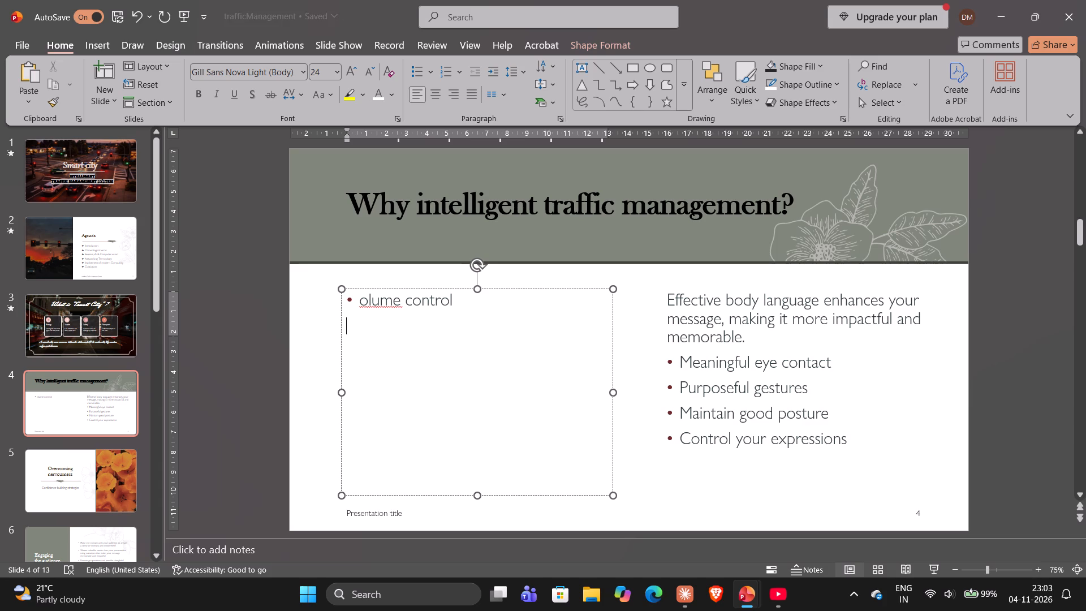
{"action": "left_click", "coordinate": [532, 402], "text": "ctrl"}
{"action": "left_click_drag", "start_coordinate": [227, 425], "coordinate": [468, 403]}
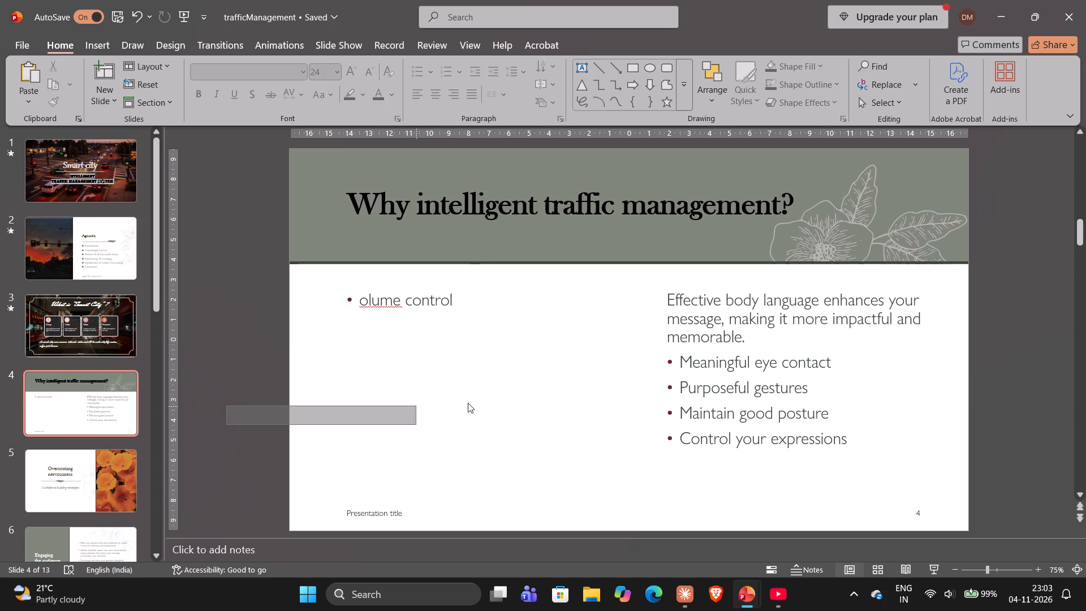
{"action": "left_click_drag", "start_coordinate": [468, 403], "coordinate": [217, 432]}
{"action": "left_click", "coordinate": [217, 432]}
{"action": "left_click", "coordinate": [217, 432]}
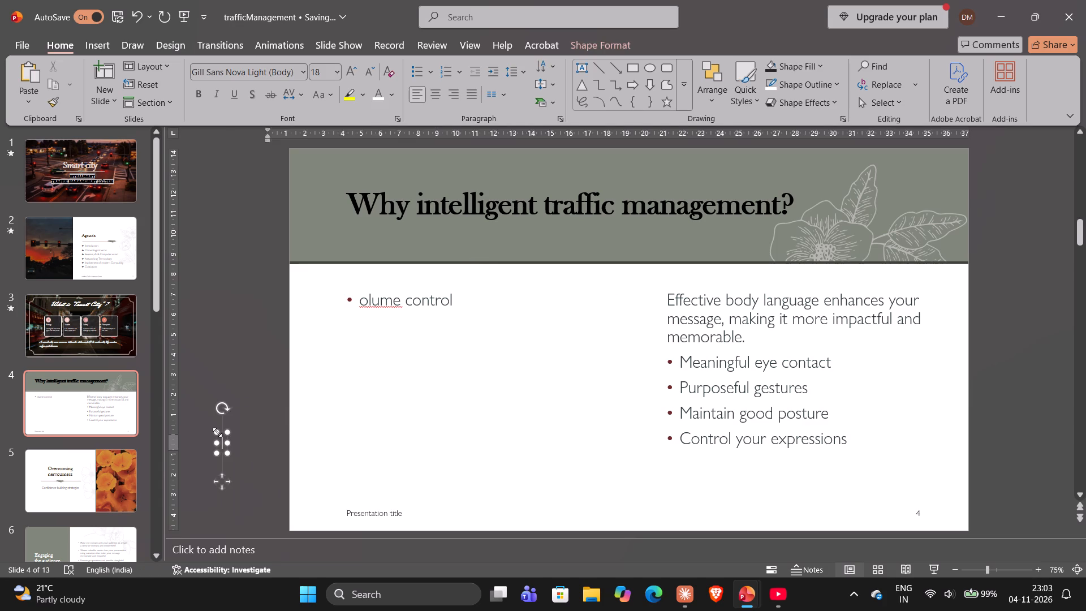
{"action": "left_click", "coordinate": [248, 369]}
{"action": "left_click", "coordinate": [426, 348], "text": "ctrl"}
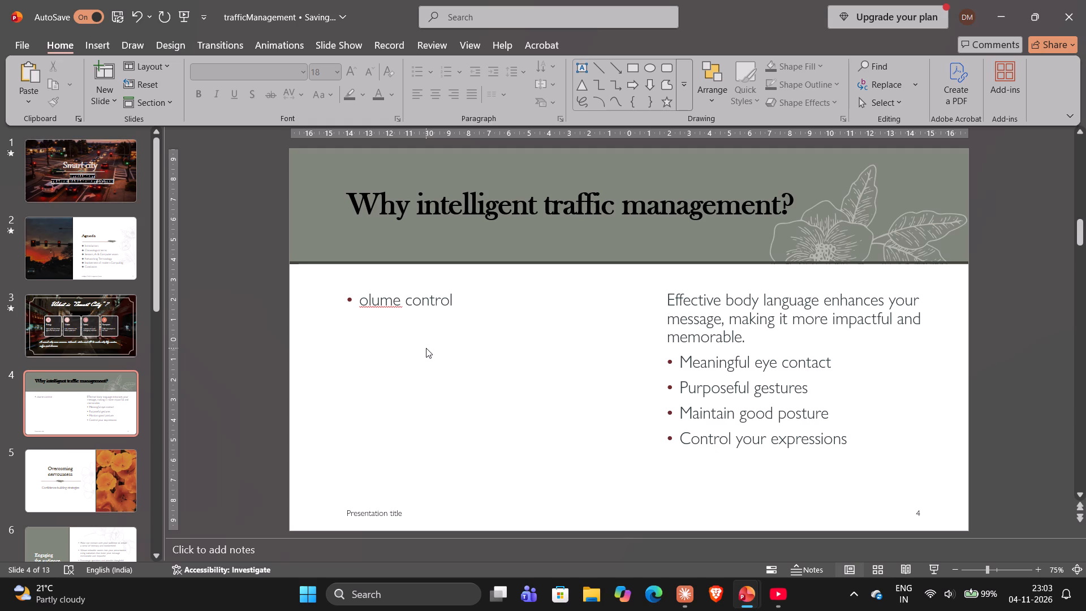
{"action": "left_click", "coordinate": [424, 342]}
{"action": "double_click", "coordinate": [416, 308]}
{"action": "key", "text": "BackSpace"}
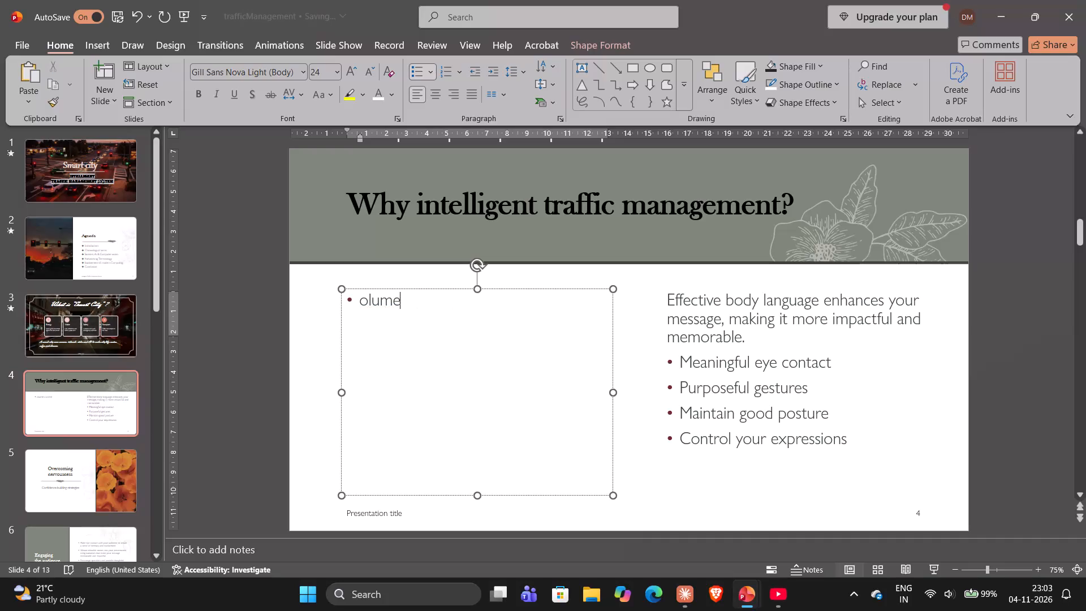
{"action": "key", "text": "BackSpace"}
{"action": "key", "text": "BackSpace"}
{"action": "key", "text": "BackSpace"}
{"action": "key", "text": "BackSpace"}
{"action": "key", "text": "BackSpace"}
{"action": "key", "text": "BackSpace"}
{"action": "key", "text": "BackSpace"}
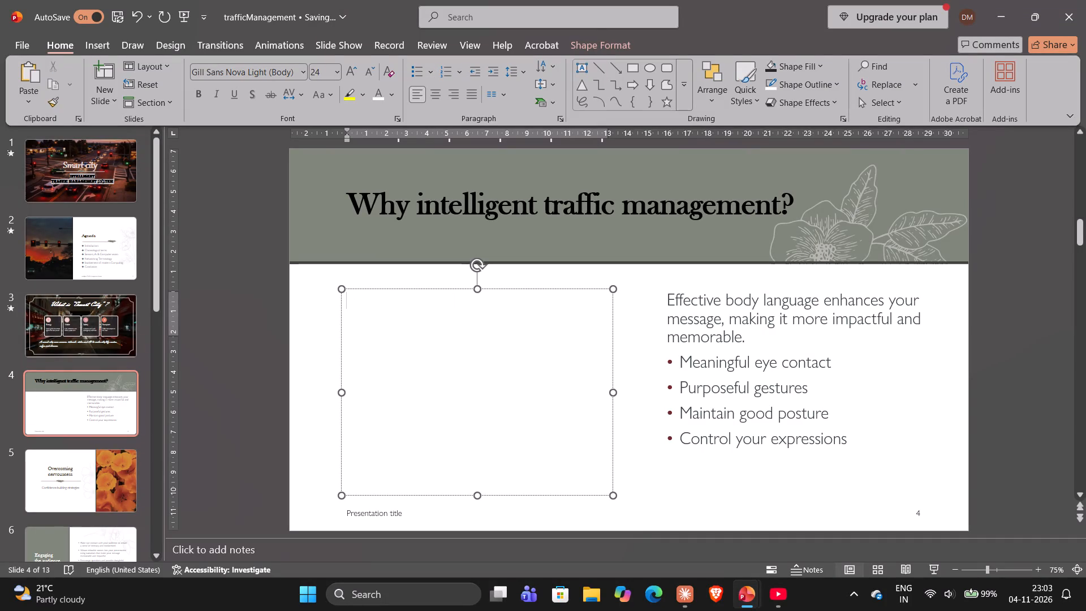
Remove the emptied left content placeholder from slide 4, keeping the body-language text beside it.
{"action": "left_click", "coordinate": [535, 382]}
{"action": "key", "text": "Delete"}
{"action": "left_click", "coordinate": [524, 290]}
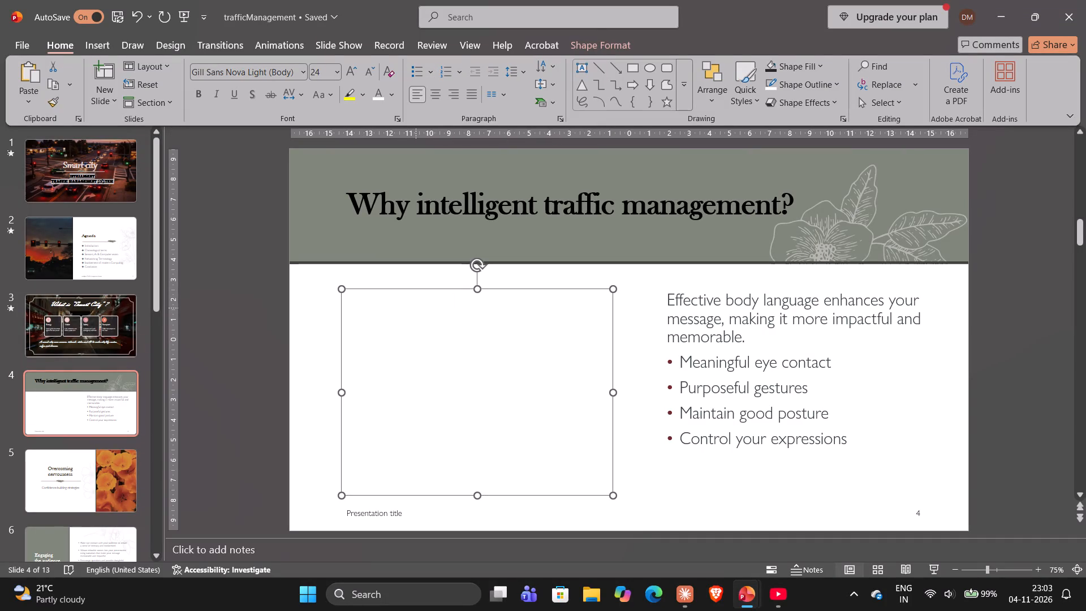
{"action": "key", "text": "Delete"}
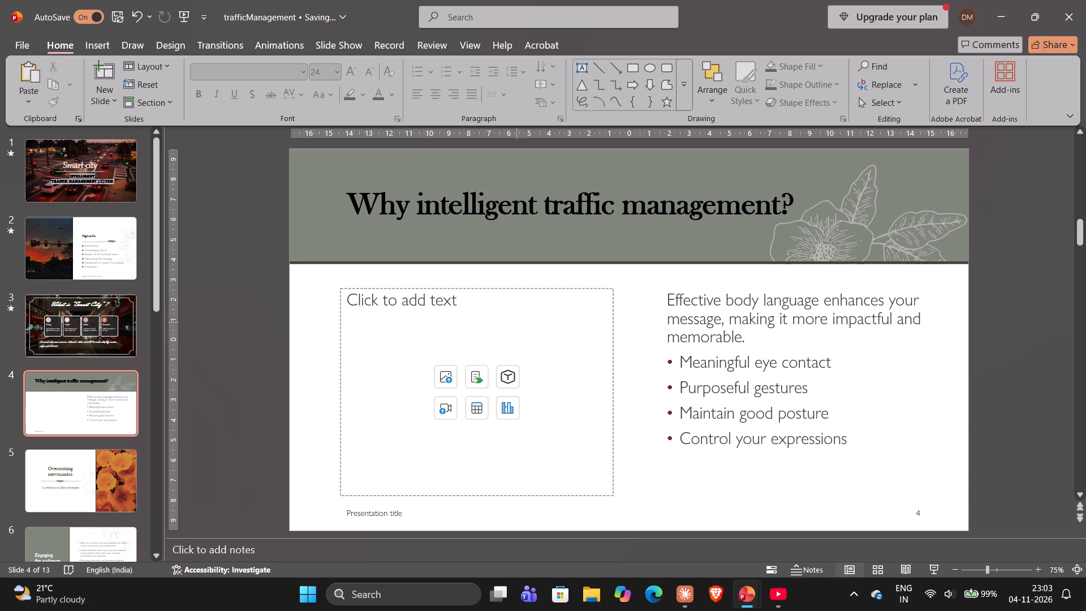
{"action": "left_click", "coordinate": [581, 347]}
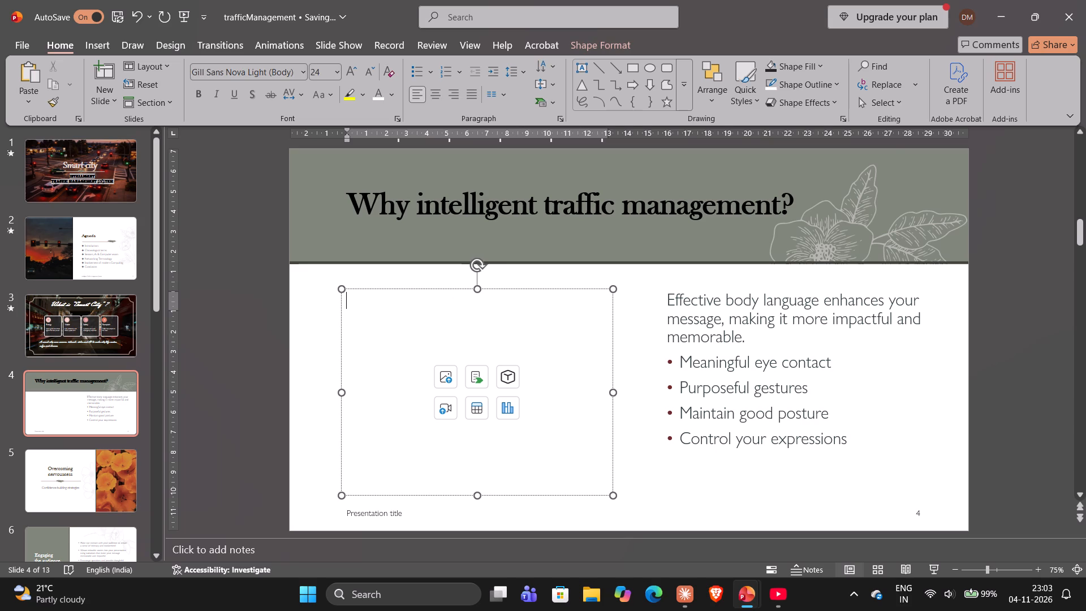
{"action": "left_click", "coordinate": [556, 289]}
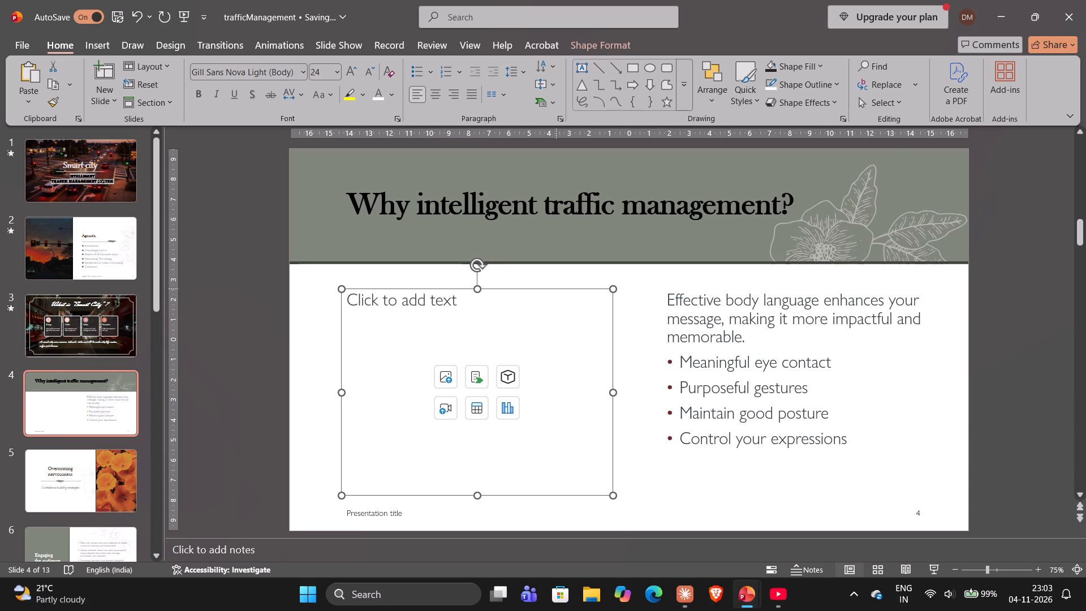
{"action": "left_click", "coordinate": [708, 317]}
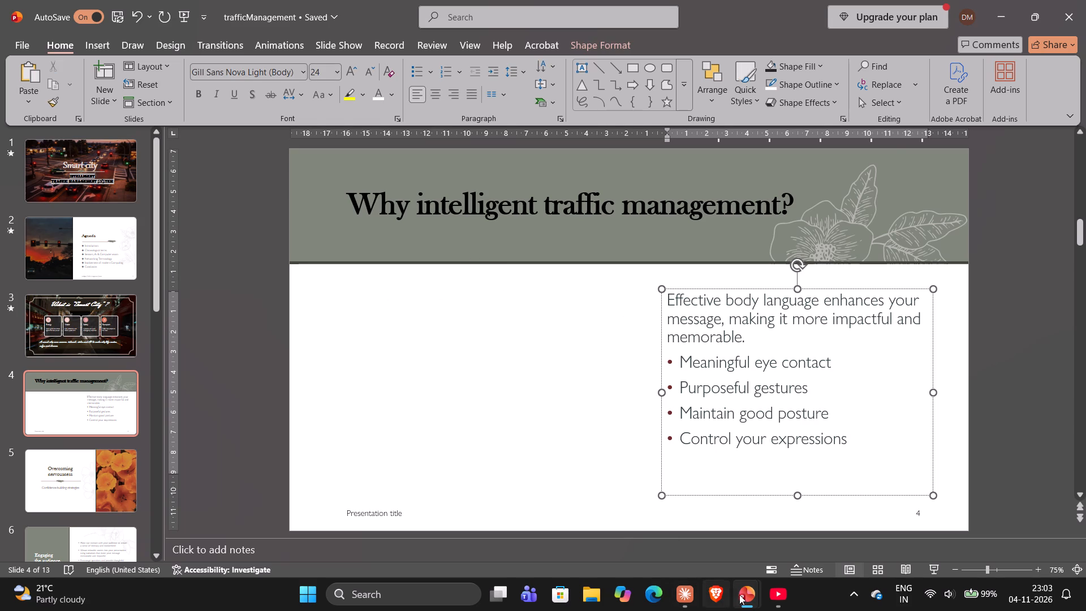
Copy "The problem" card with its panel, exclamation icon, heading and bullets from smart-city-traffic-management slide 3 onto trafficManagement slide 4.
{"action": "left_click", "coordinate": [805, 538]}
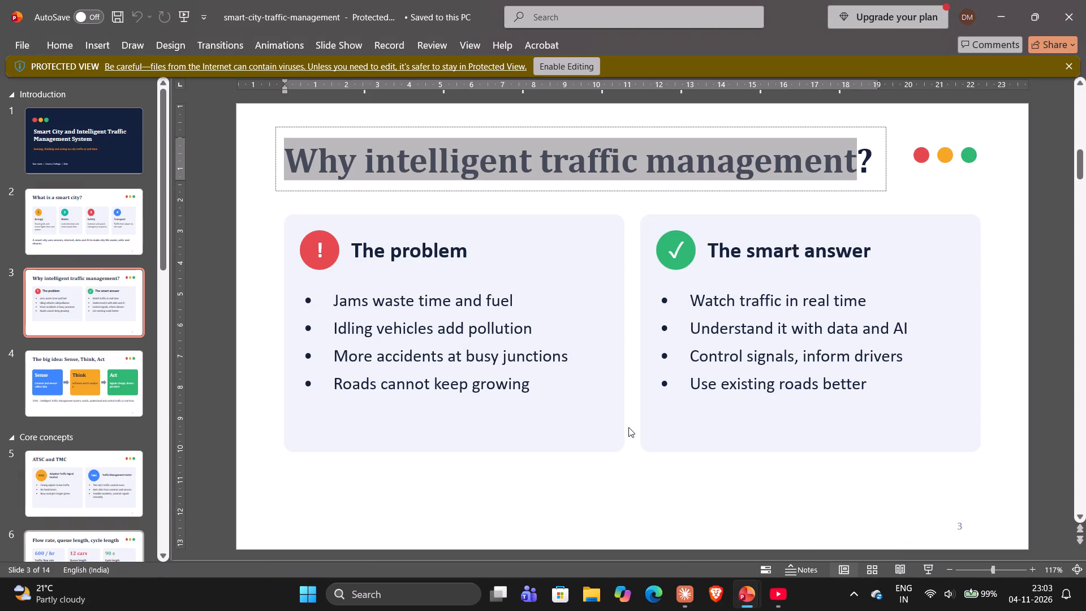
{"action": "left_click_drag", "start_coordinate": [287, 216], "coordinate": [298, 220]}
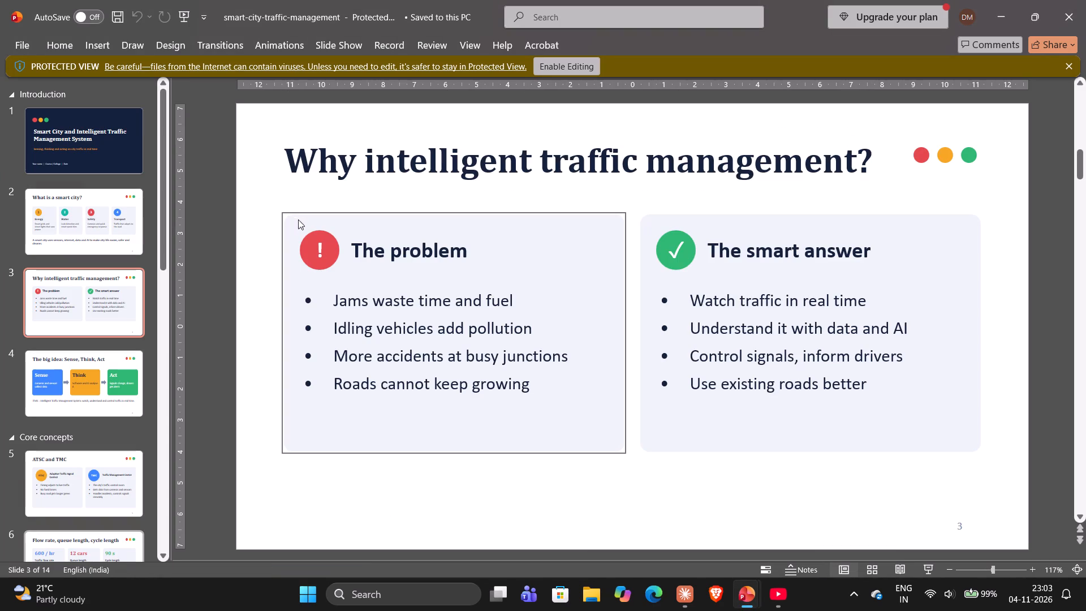
{"action": "left_click_drag", "start_coordinate": [298, 220], "coordinate": [327, 243]}
{"action": "left_click", "coordinate": [223, 199]}
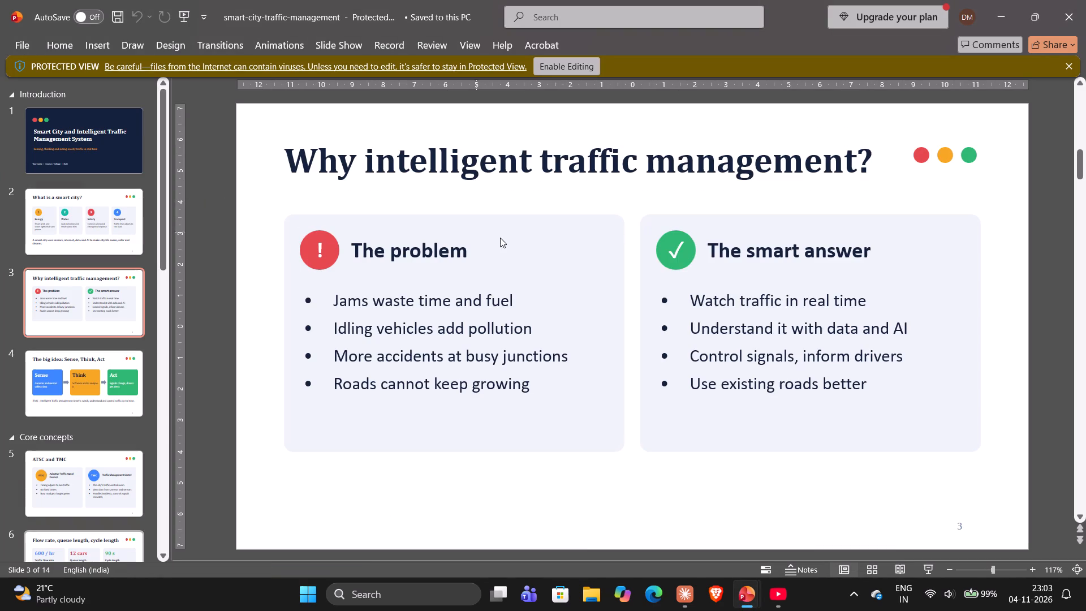
{"action": "left_click", "coordinate": [516, 248], "text": "ctrl"}
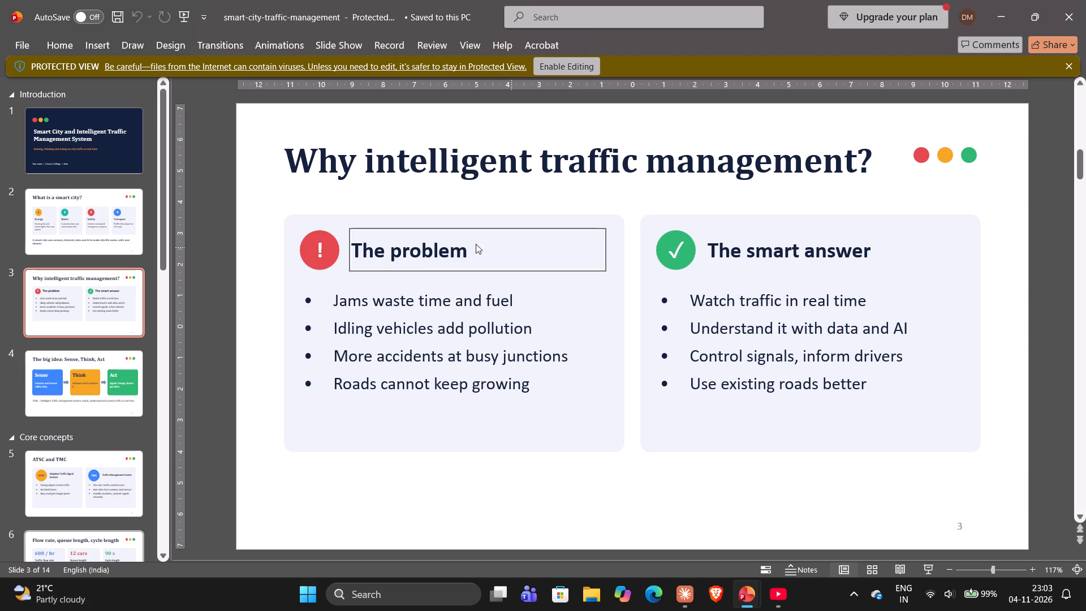
{"action": "left_click", "coordinate": [335, 221], "text": "ctrl"}
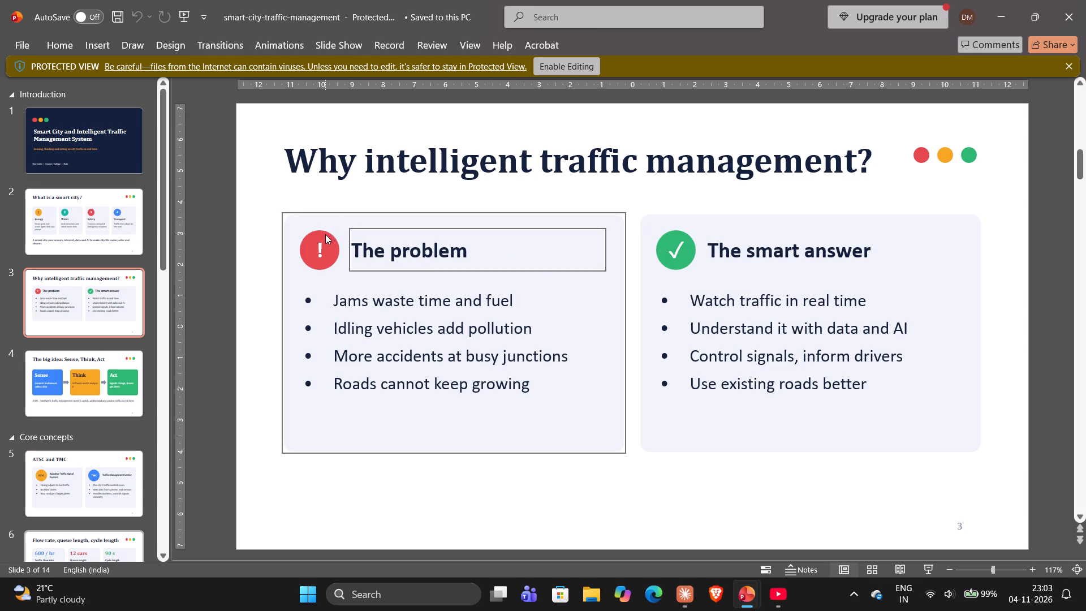
{"action": "left_click", "coordinate": [324, 244], "text": "ctrl"}
{"action": "left_click", "coordinate": [352, 303], "text": "ctrl"}
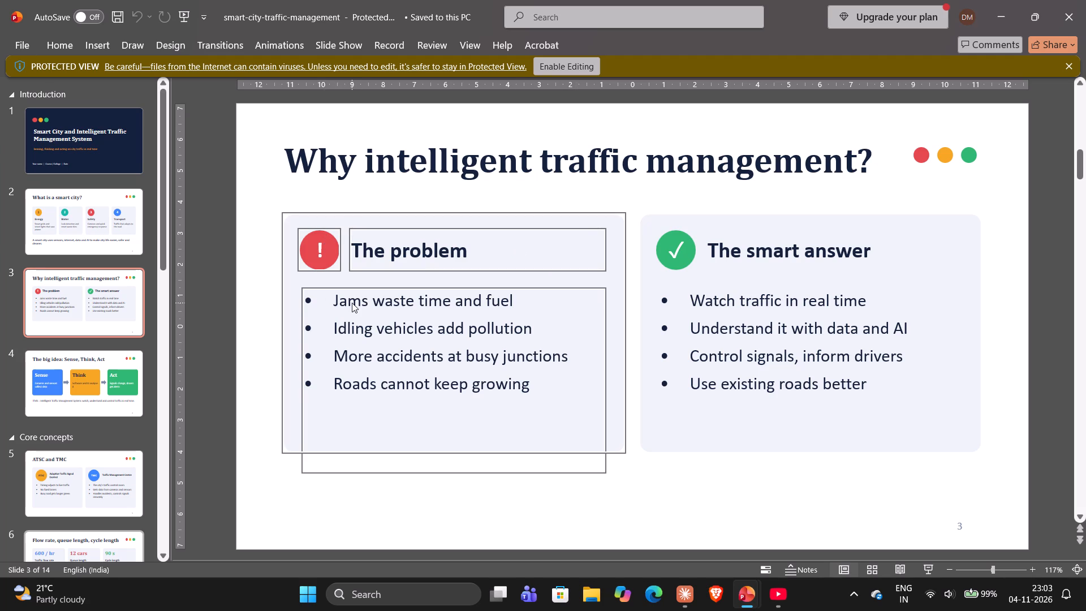
{"action": "key", "text": "ctrl+c"}
{"action": "key", "text": "alt+Tab"}
{"action": "left_click", "coordinate": [397, 344]}
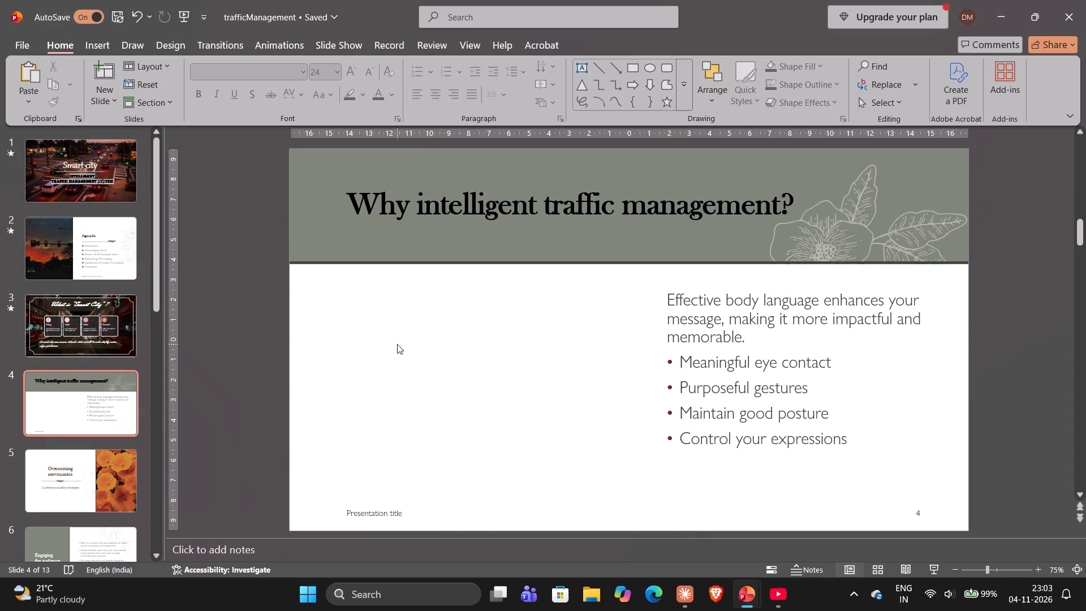
{"action": "key", "text": "ctrl+v"}
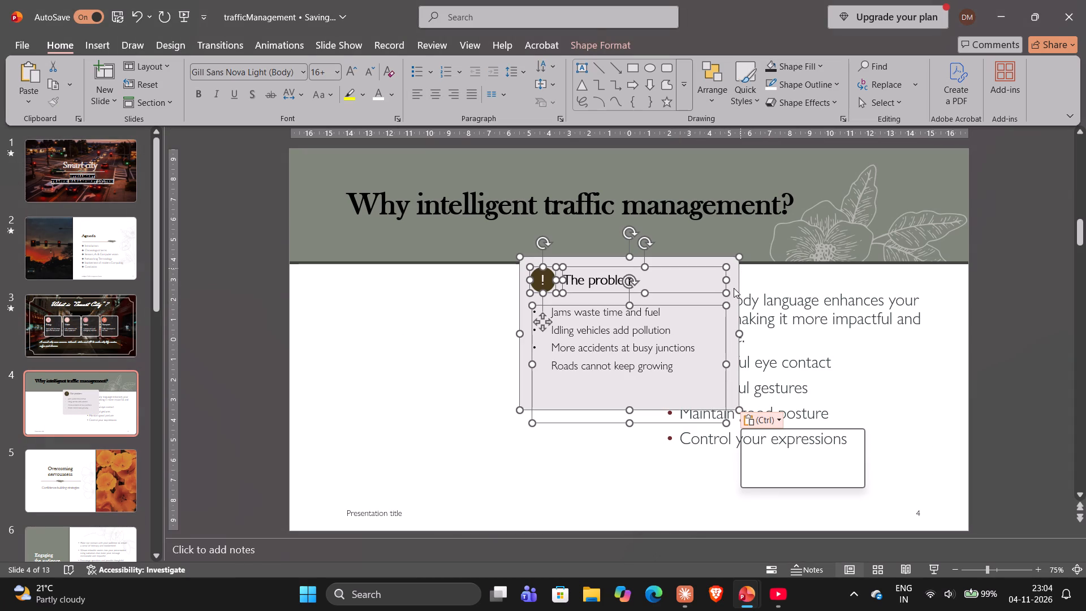
Move the whole pasted "The problem" card into the empty left half of slide 4, below the title banner.
{"action": "left_click", "coordinate": [730, 288], "text": "ctrl"}
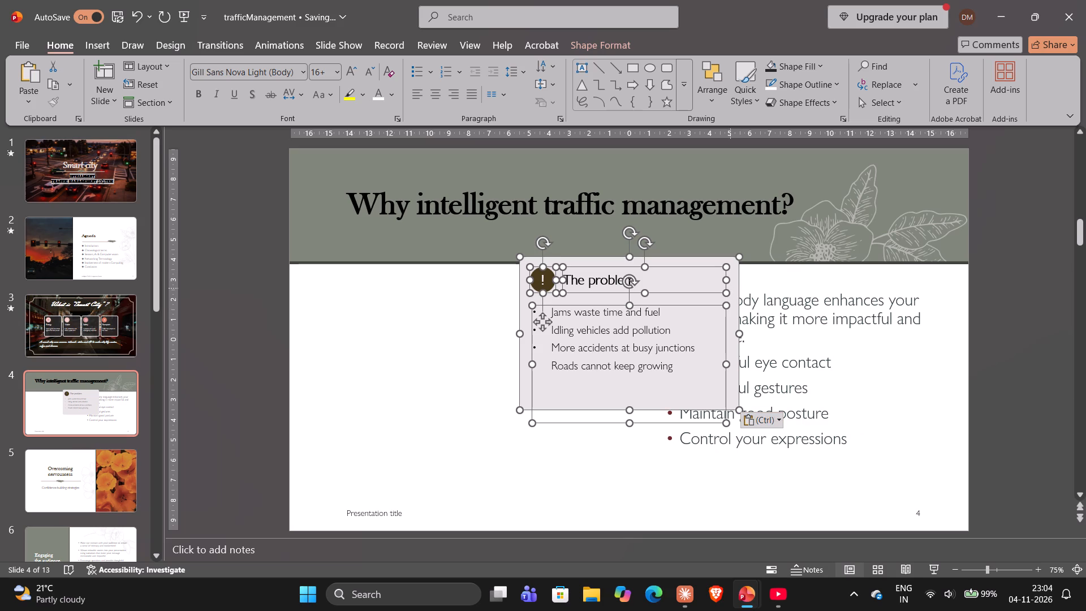
{"action": "left_click_drag", "start_coordinate": [730, 288], "coordinate": [562, 328]}
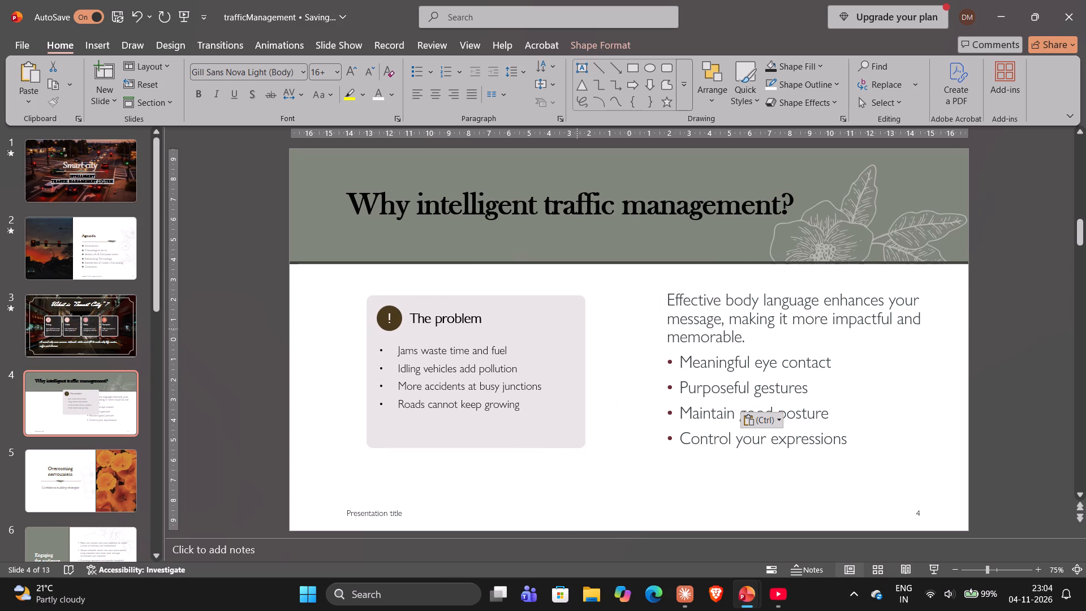
{"action": "left_click_drag", "start_coordinate": [562, 328], "coordinate": [544, 323]}
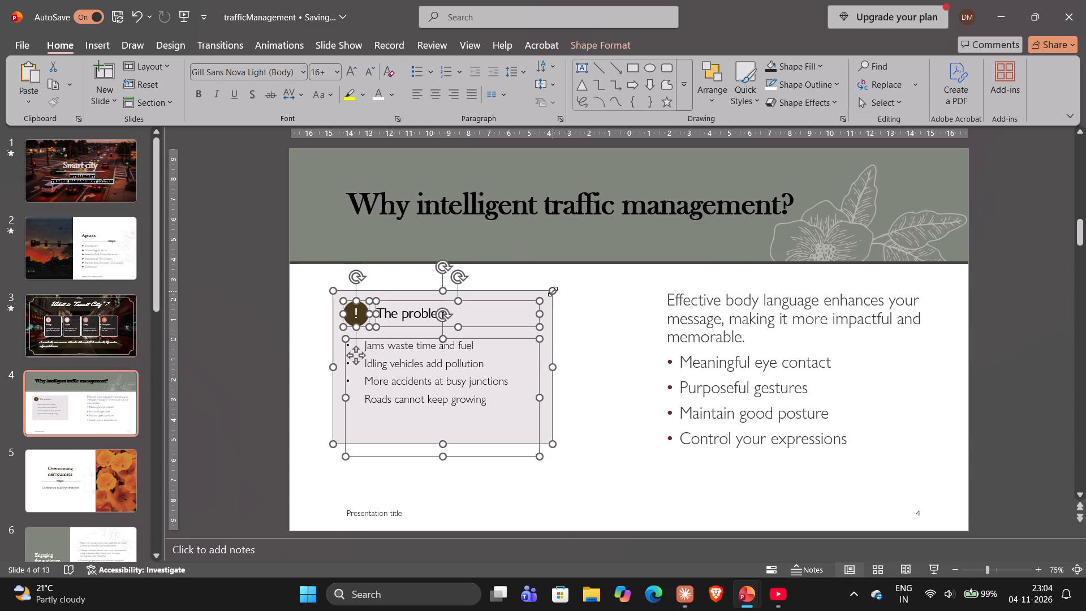
Enlarge "The problem" card on slide 4 to about 11.5 cm wide and 8.5 cm tall, leaving a gap below the title banner.
{"action": "left_click_drag", "start_coordinate": [553, 291], "coordinate": [555, 280]}
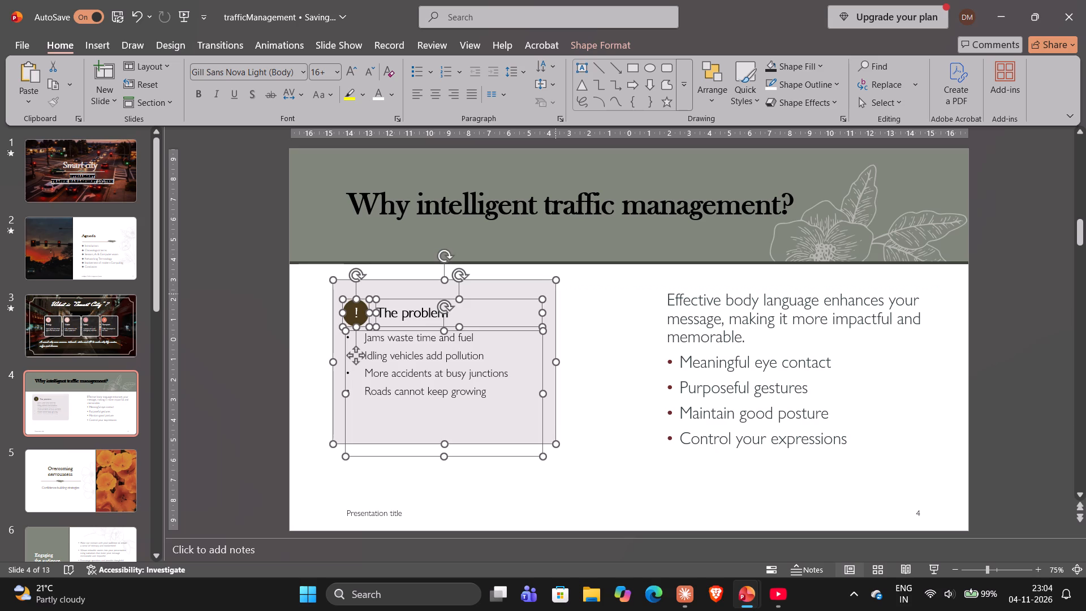
{"action": "left_click_drag", "start_coordinate": [556, 445], "coordinate": [565, 470]}
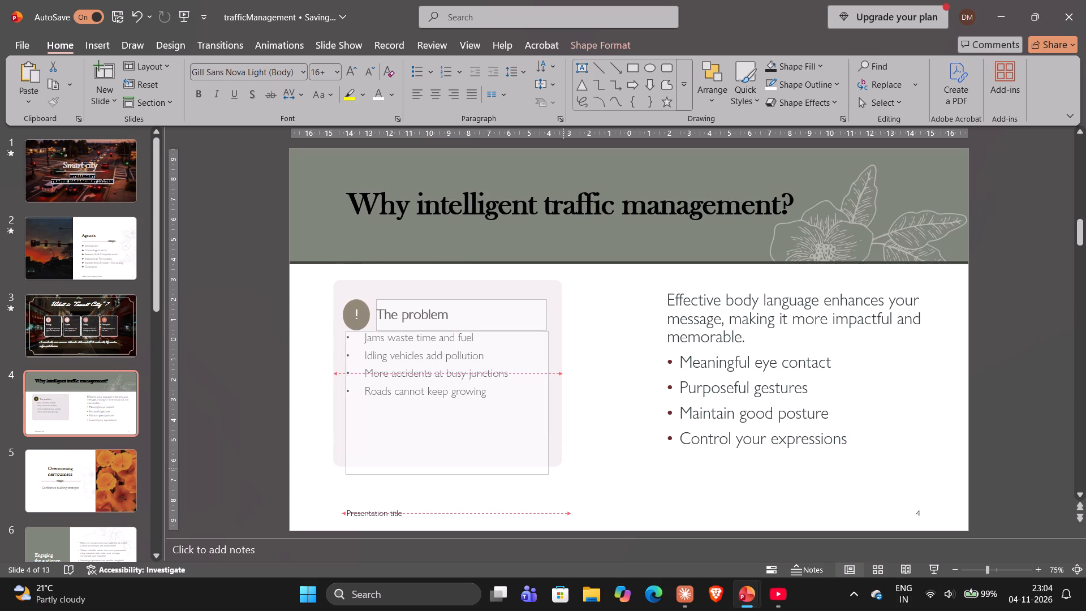
{"action": "left_click_drag", "start_coordinate": [565, 470], "coordinate": [565, 470]}
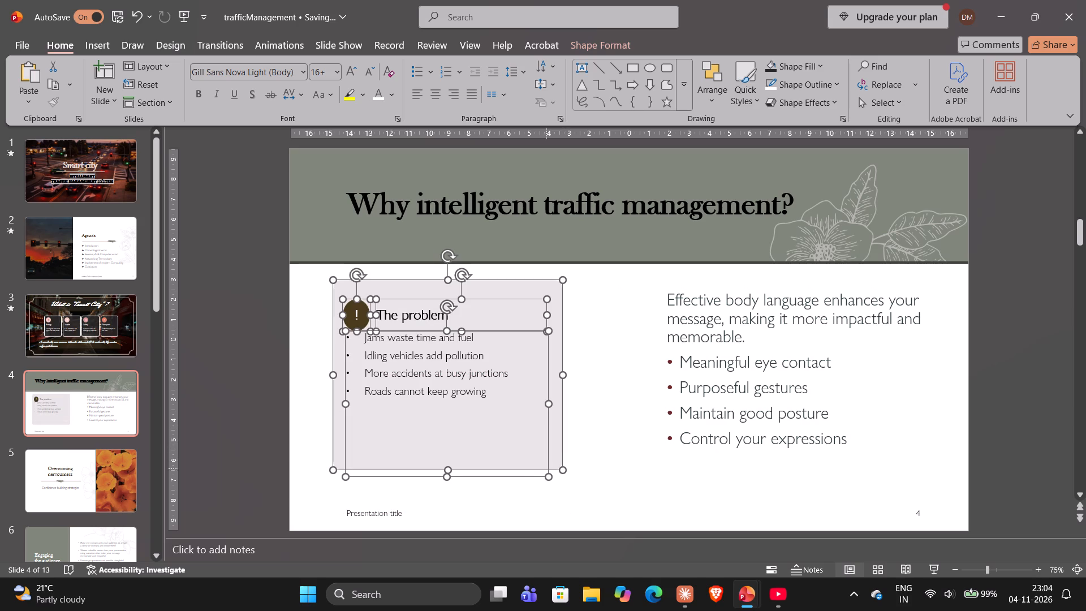
{"action": "left_click_drag", "start_coordinate": [547, 479], "coordinate": [549, 458]}
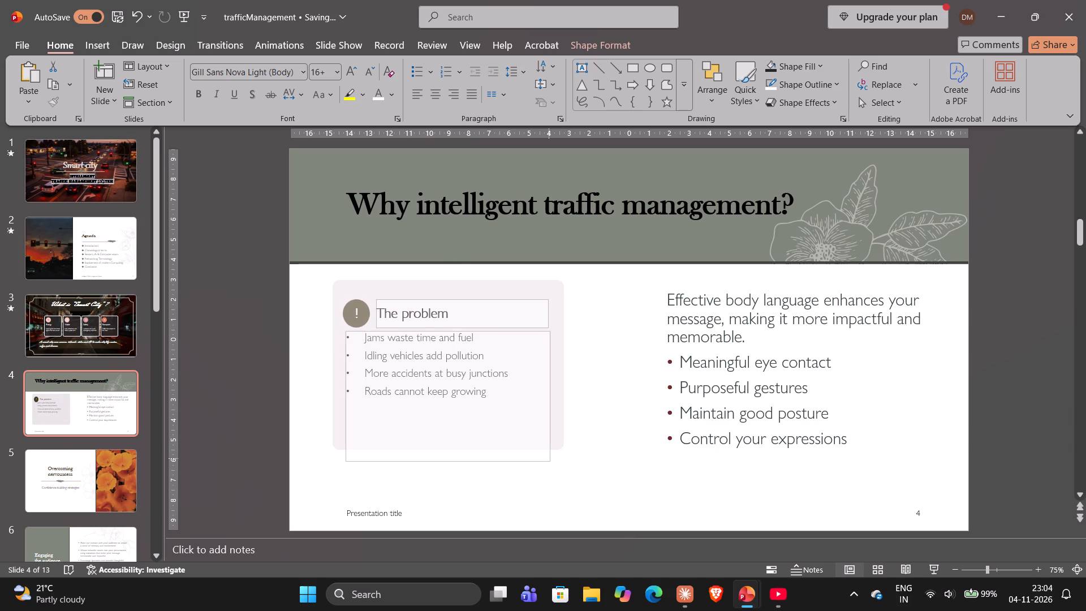
{"action": "left_click_drag", "start_coordinate": [549, 458], "coordinate": [548, 461]}
{"action": "left_click", "coordinate": [447, 451]}
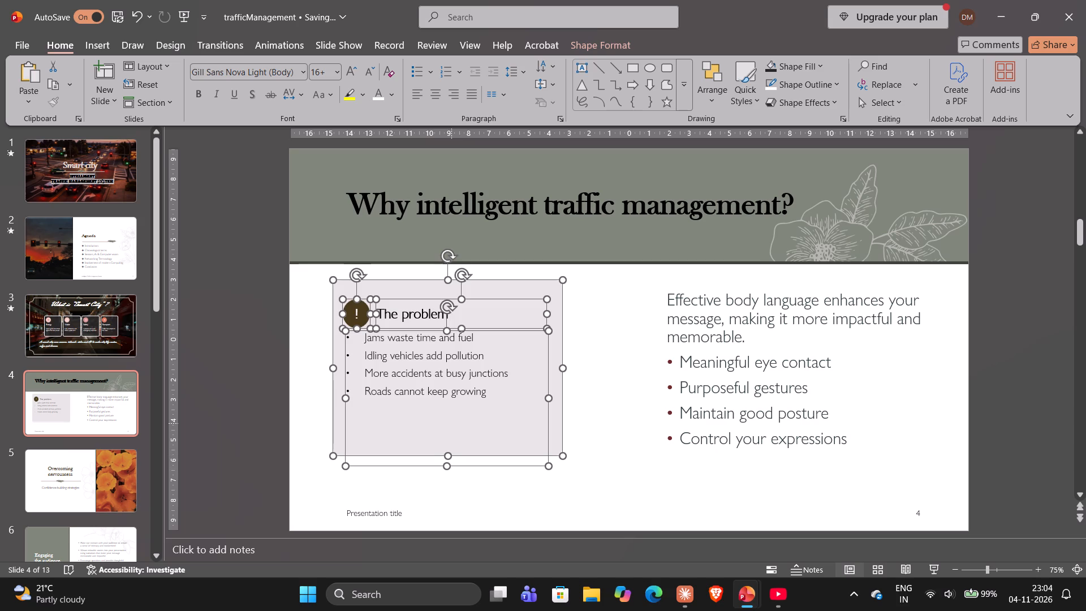
{"action": "left_click", "coordinate": [451, 423]}
{"action": "left_click_drag", "start_coordinate": [446, 330], "coordinate": [446, 332]}
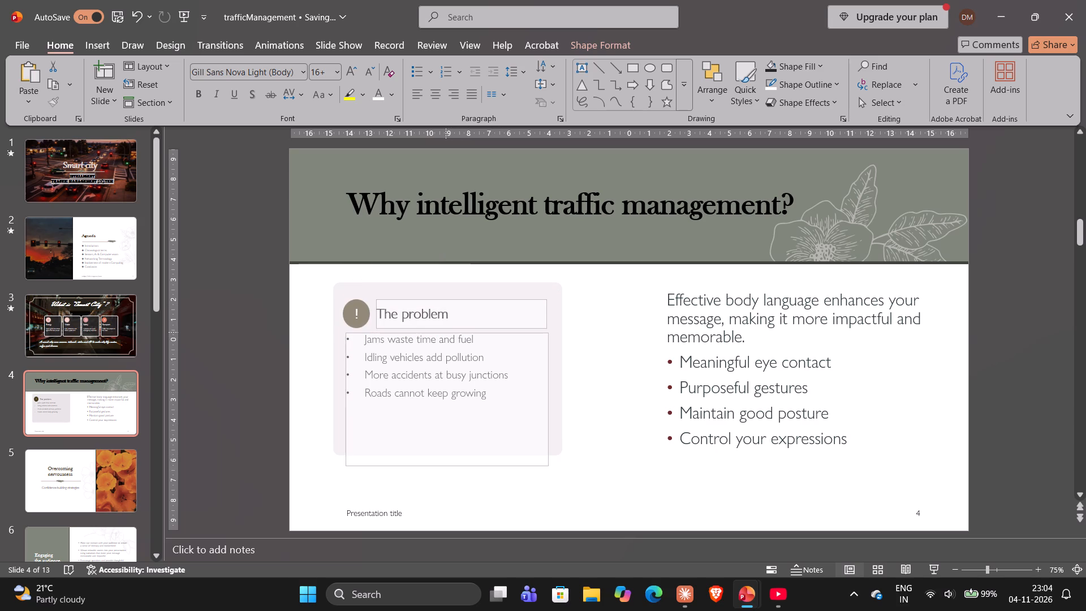
{"action": "left_click_drag", "start_coordinate": [446, 332], "coordinate": [446, 335]}
{"action": "left_click", "coordinate": [614, 365]}
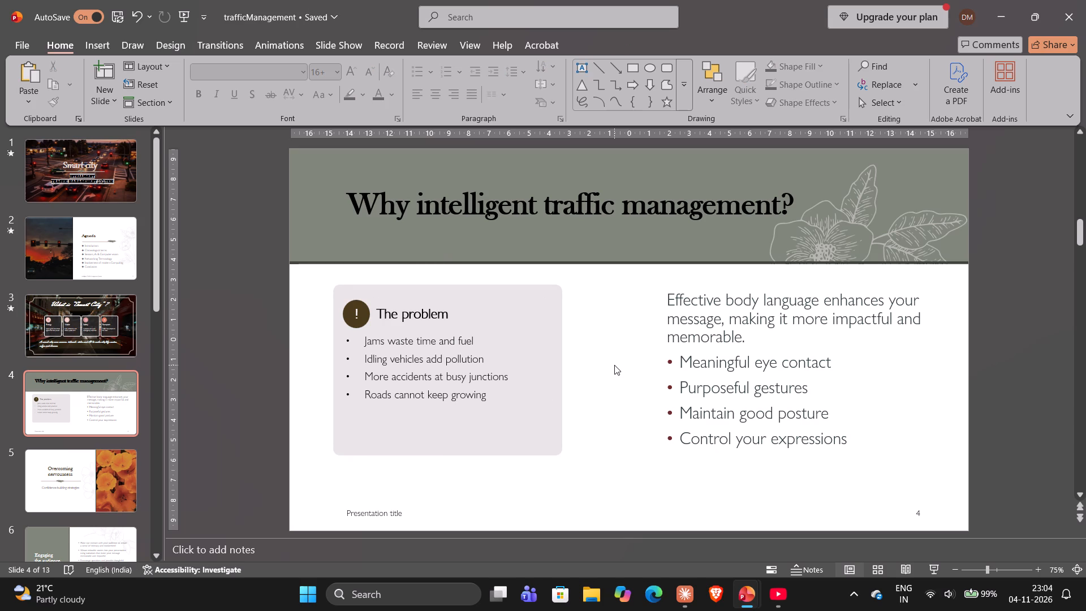
Delete the body-language text from slide 4's right content placeholder and remove the emptied placeholder.
{"action": "left_click", "coordinate": [726, 350]}
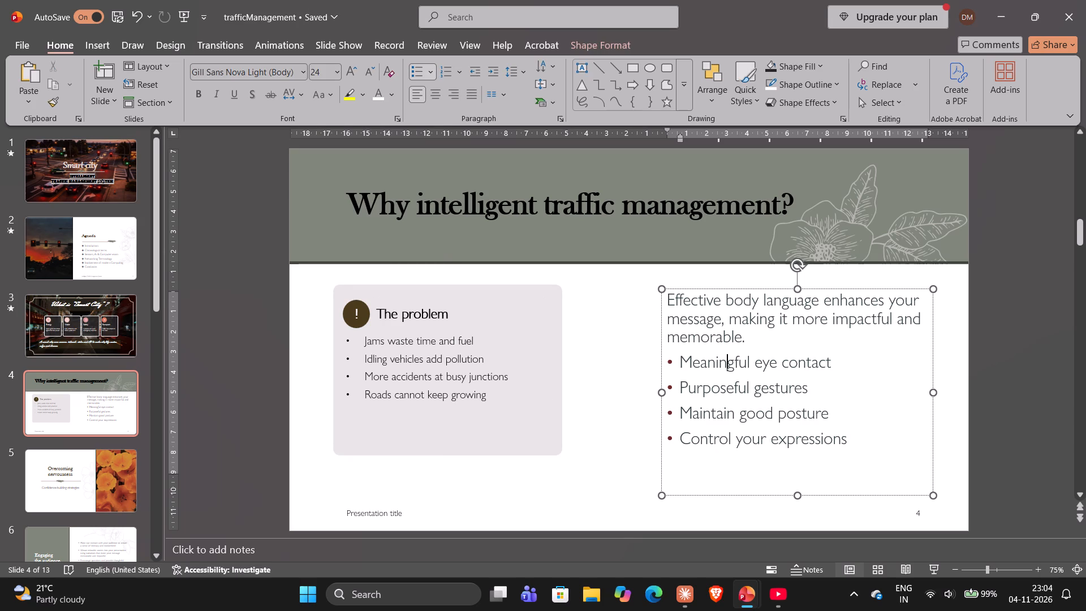
{"action": "key", "text": "Delete"}
{"action": "key", "text": "Delete"}
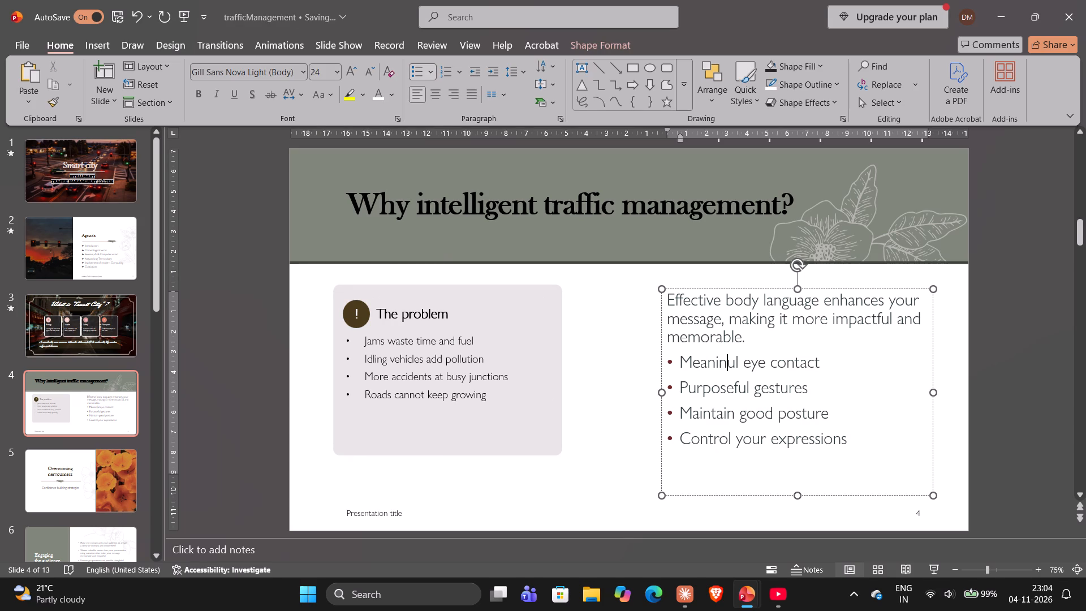
{"action": "left_click", "coordinate": [889, 288]}
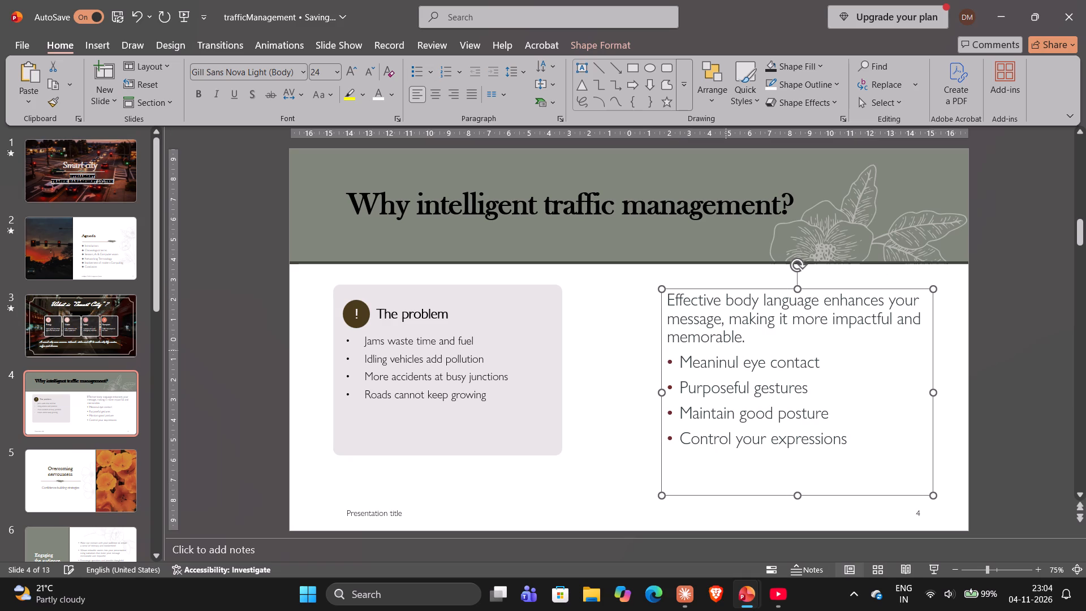
{"action": "left_click", "coordinate": [889, 288]}
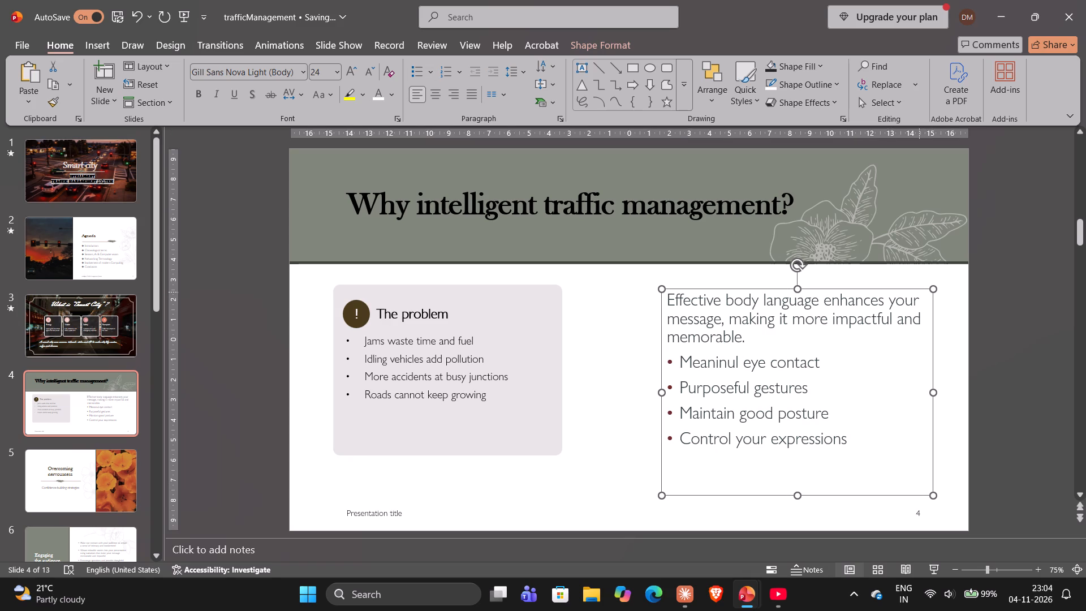
{"action": "left_click", "coordinate": [919, 292]}
{"action": "left_click", "coordinate": [917, 286]}
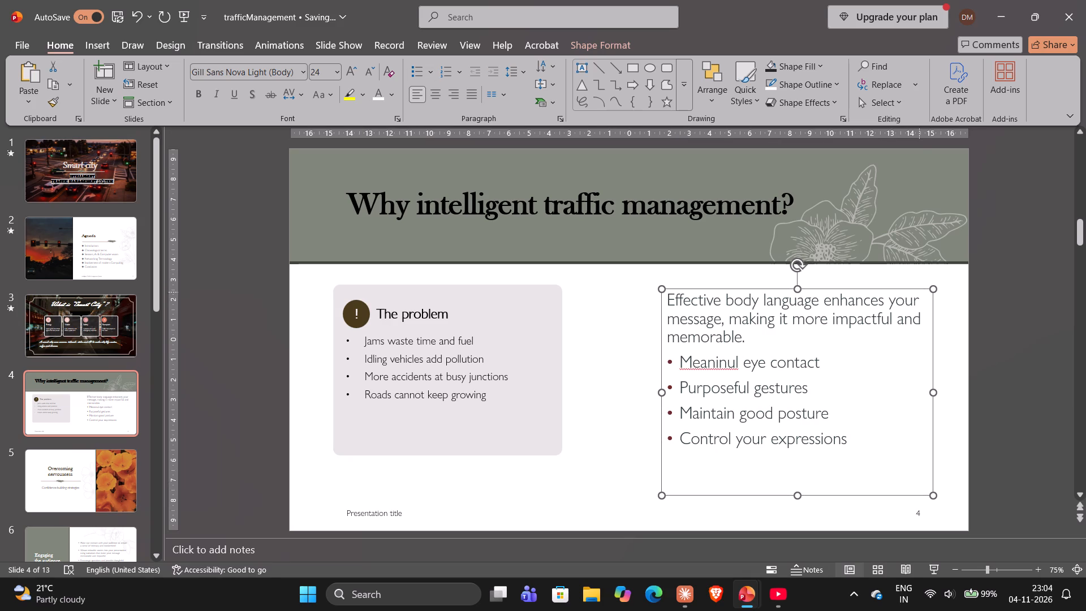
{"action": "key", "text": "Delete"}
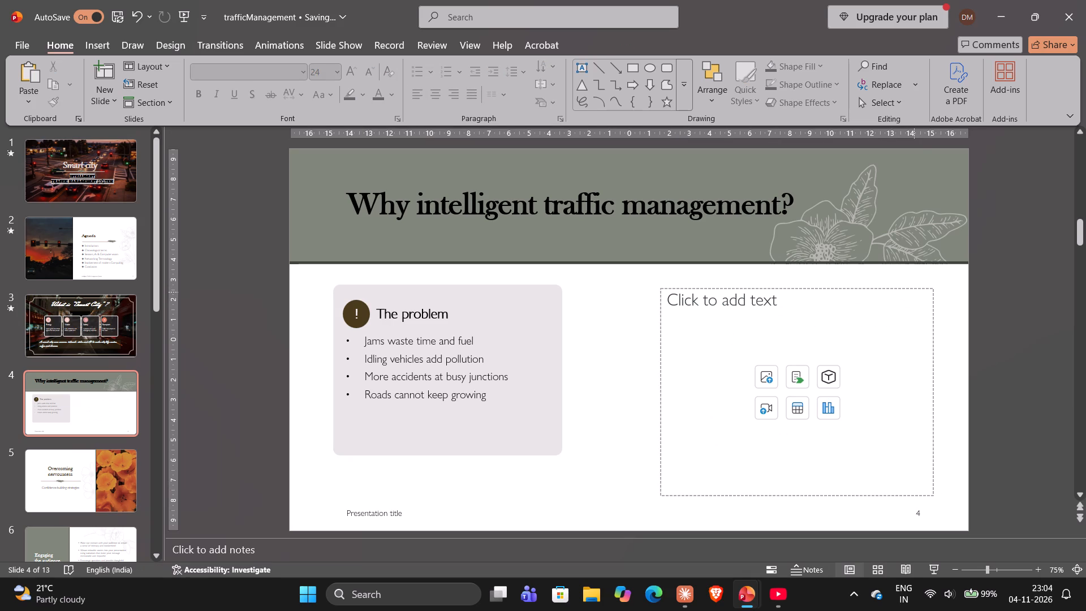
{"action": "left_click", "coordinate": [914, 291]}
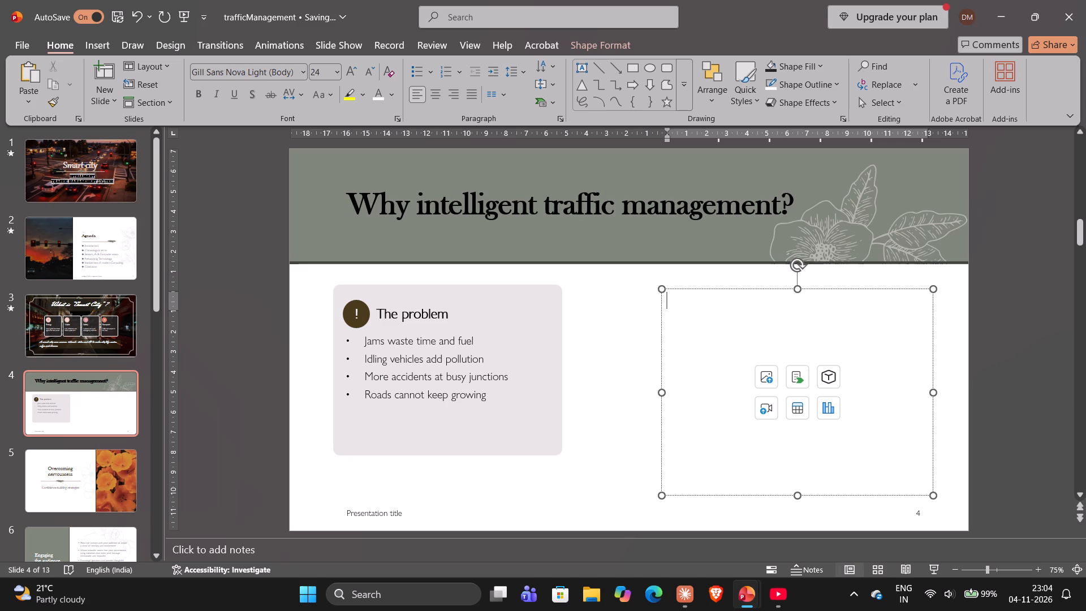
{"action": "left_click", "coordinate": [911, 290]}
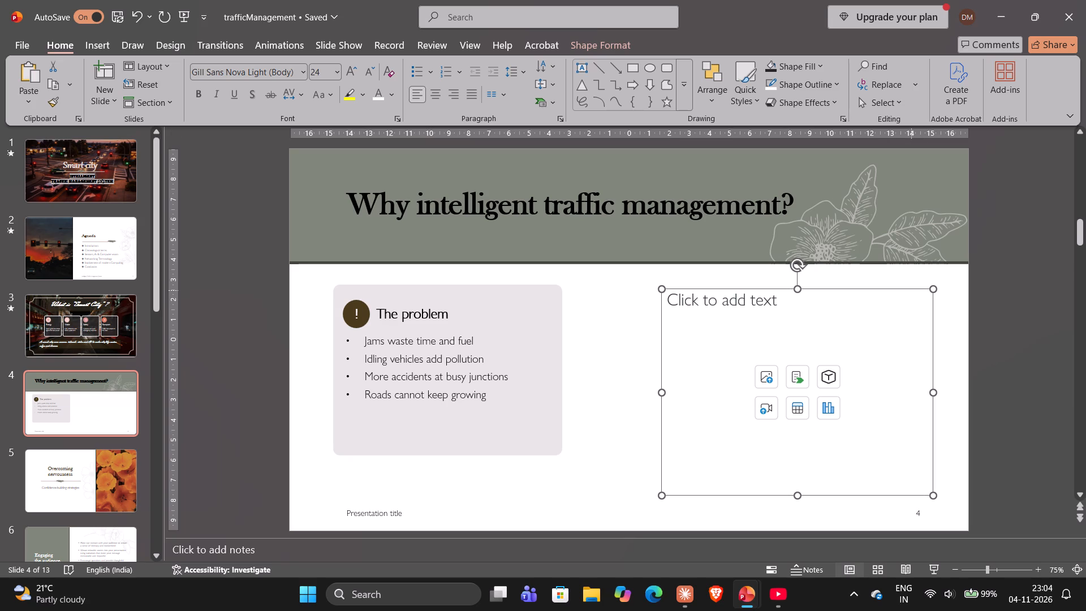
{"action": "left_click", "coordinate": [911, 290]}
{"action": "key", "text": "Delete"}
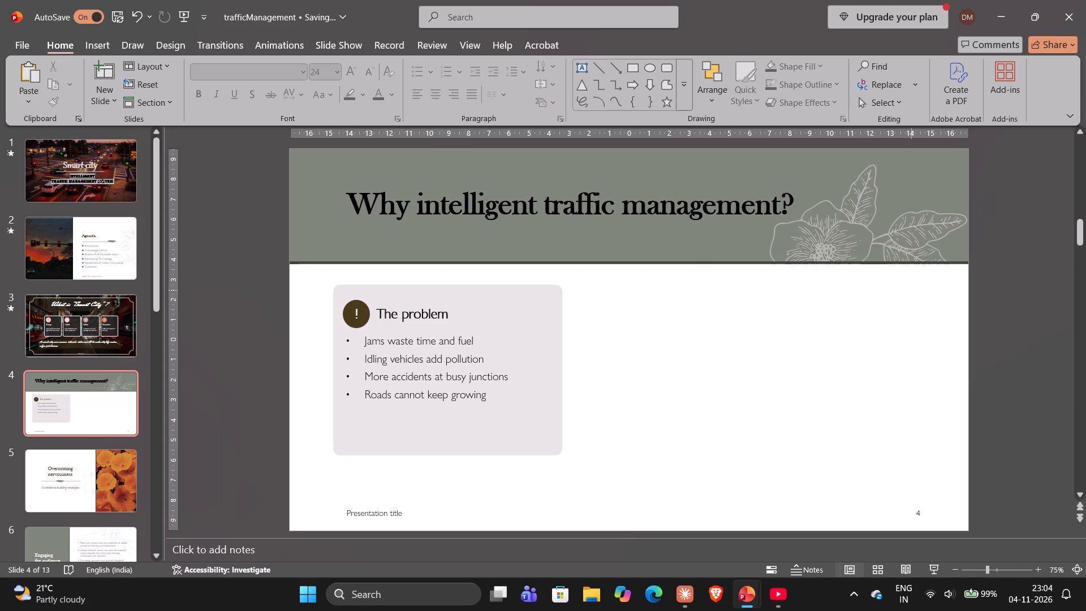
Copy "The smart answer" card with its panel, check icon, heading and bullets from smart-city-traffic-management slide 3 onto trafficManagement slide 4.
{"action": "key", "text": "alt+Tab"}
{"action": "left_click", "coordinate": [811, 404]}
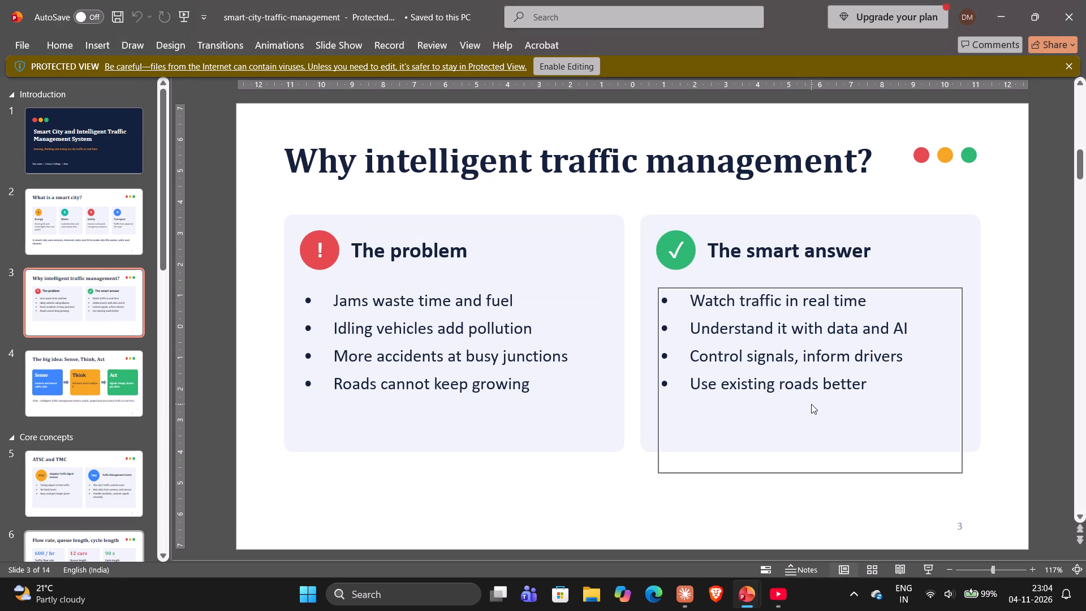
{"action": "left_click", "coordinate": [997, 225]}
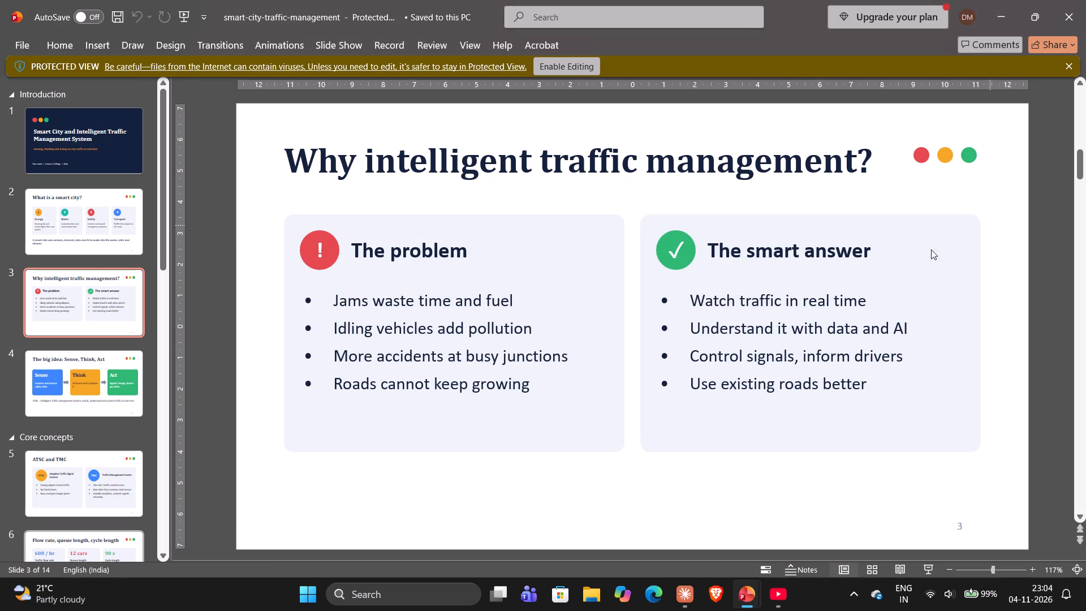
{"action": "left_click", "coordinate": [898, 308], "text": "ctrl"}
{"action": "left_click", "coordinate": [850, 273], "text": "ctrl"}
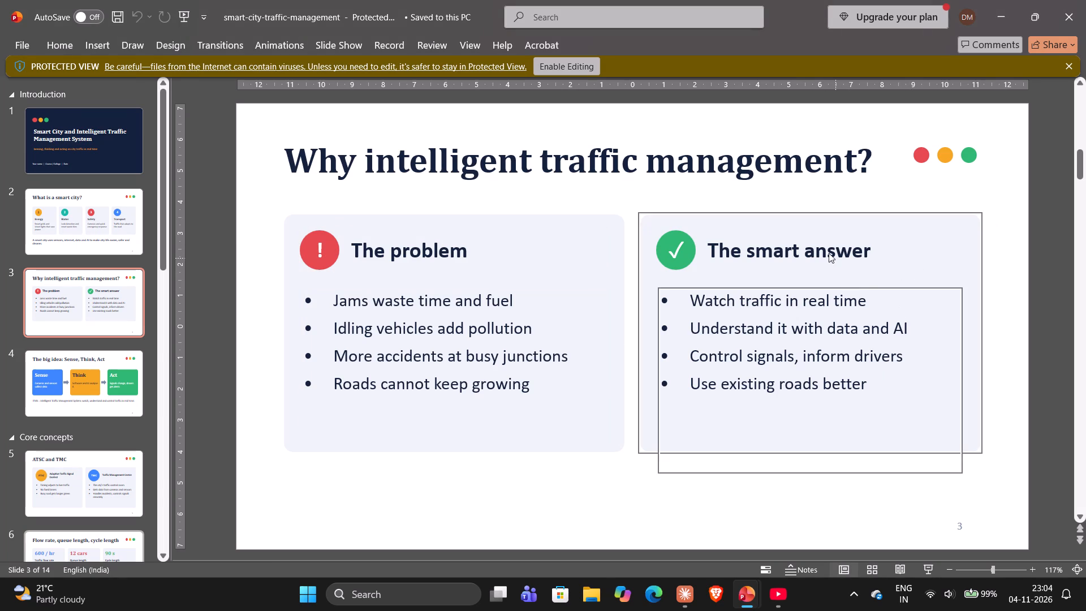
{"action": "left_click", "coordinate": [822, 247], "text": "ctrl"}
{"action": "left_click", "coordinate": [666, 239], "text": "ctrl"}
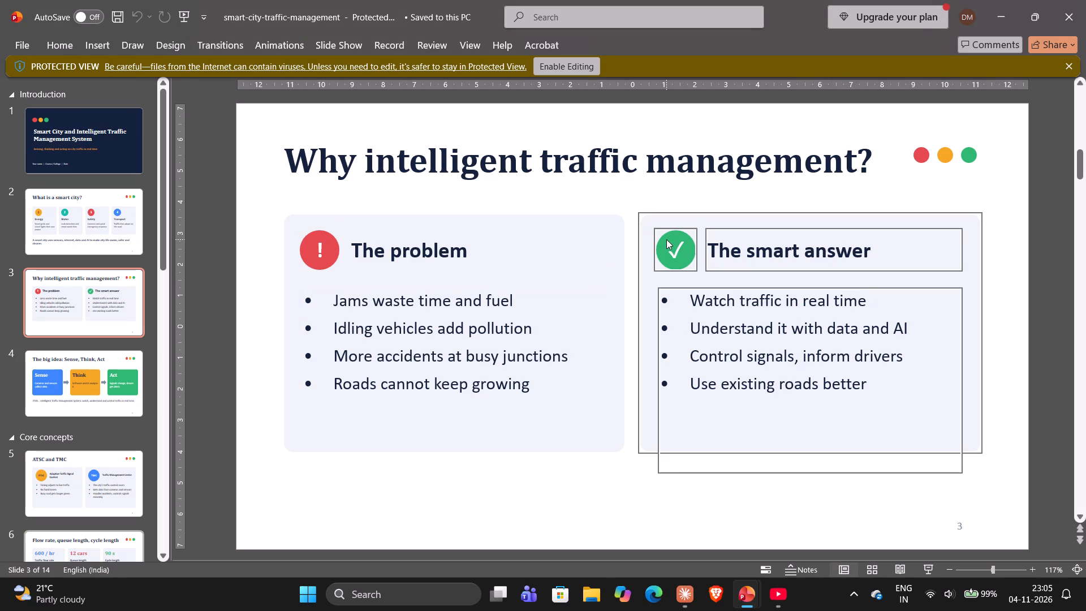
{"action": "key", "text": "ctrl+c"}
{"action": "key", "text": "alt+Tab"}
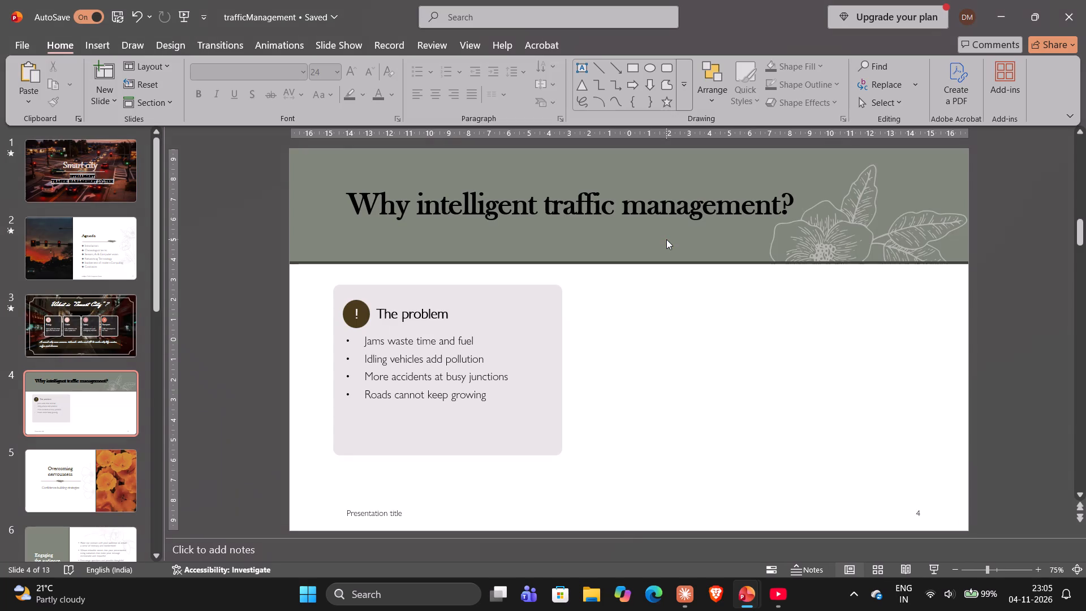
{"action": "left_click", "coordinate": [748, 337]}
{"action": "key", "text": "ctrl+v"}
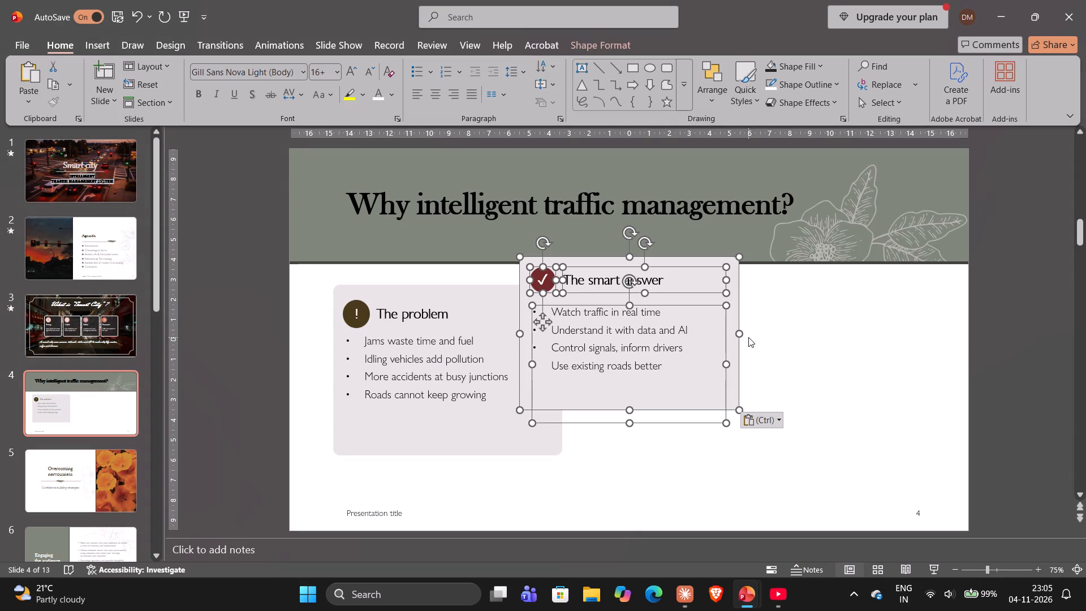
Move the whole pasted "The smart answer" card into the empty right half of slide 4, beside "The problem" card.
{"action": "left_click_drag", "start_coordinate": [739, 349], "coordinate": [773, 371]}
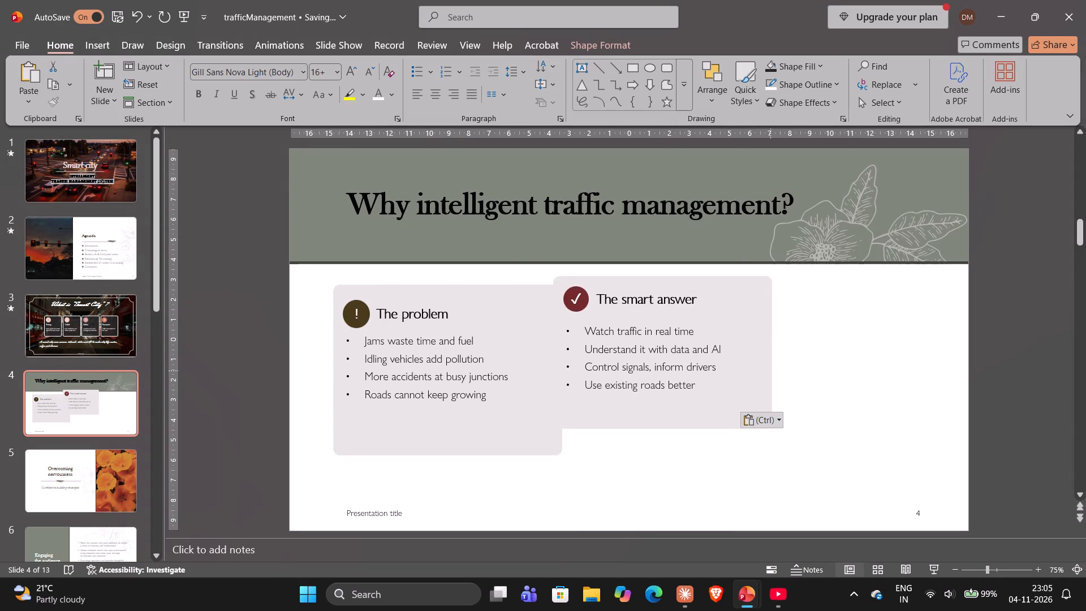
{"action": "left_click_drag", "start_coordinate": [773, 371], "coordinate": [884, 379]}
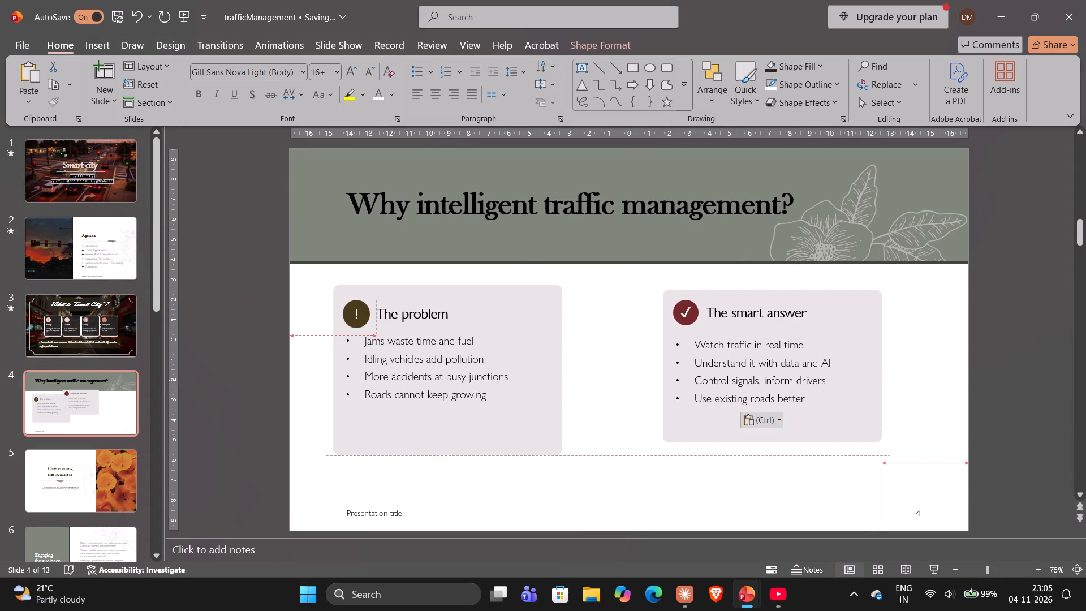
{"action": "left_click_drag", "start_coordinate": [884, 379], "coordinate": [884, 378]}
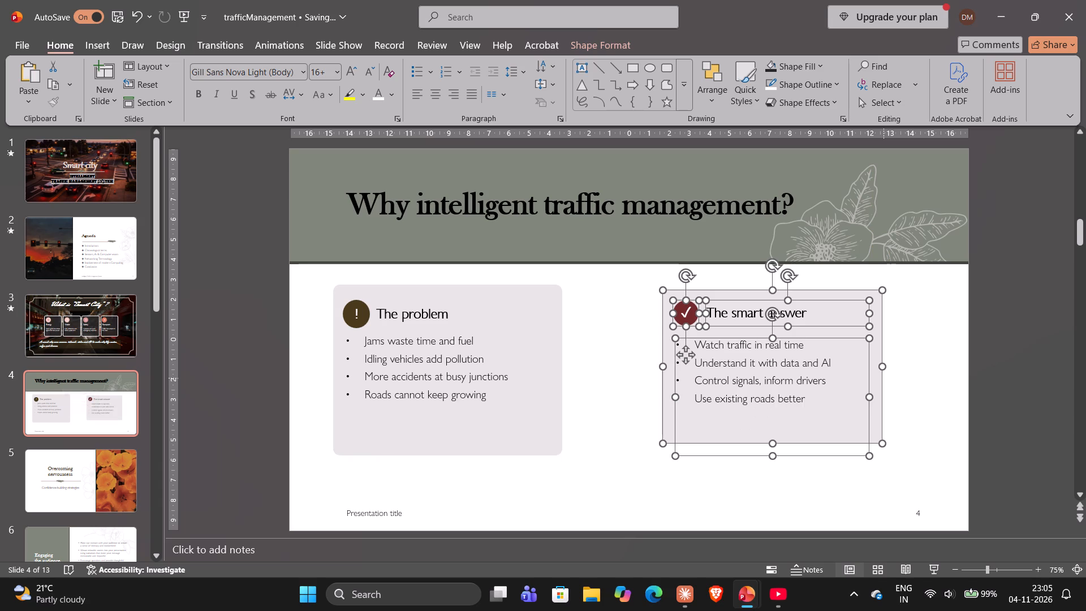
Enlarge "The smart answer" card to about 12 cm by 8.5 cm, aligning its top and bottom edges with "The problem" card.
{"action": "left_click_drag", "start_coordinate": [878, 444], "coordinate": [885, 453]}
{"action": "left_click_drag", "start_coordinate": [886, 371], "coordinate": [891, 371]}
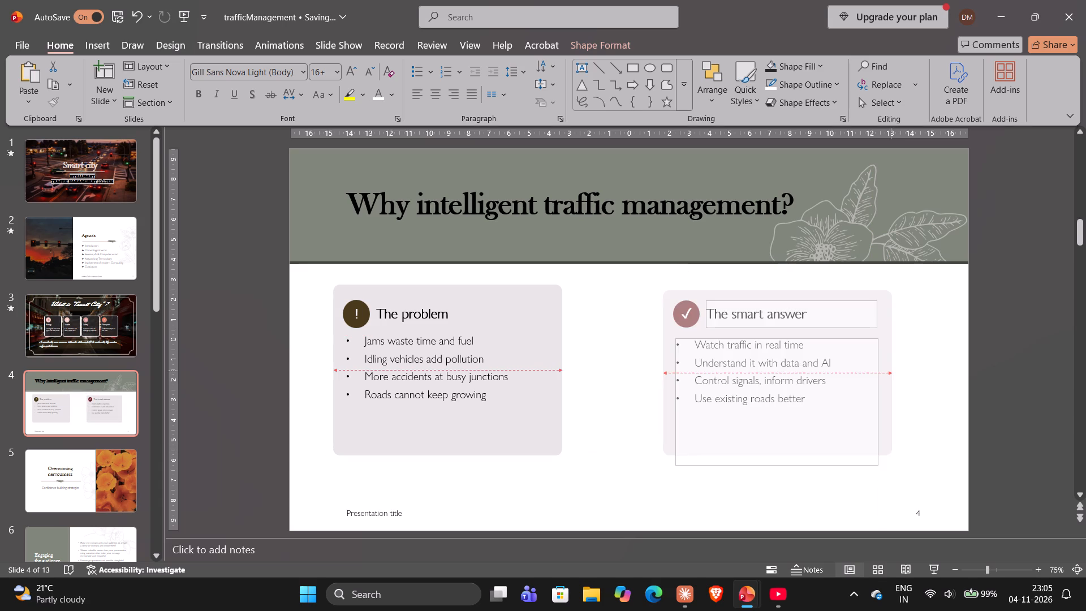
{"action": "left_click_drag", "start_coordinate": [891, 371], "coordinate": [902, 371]}
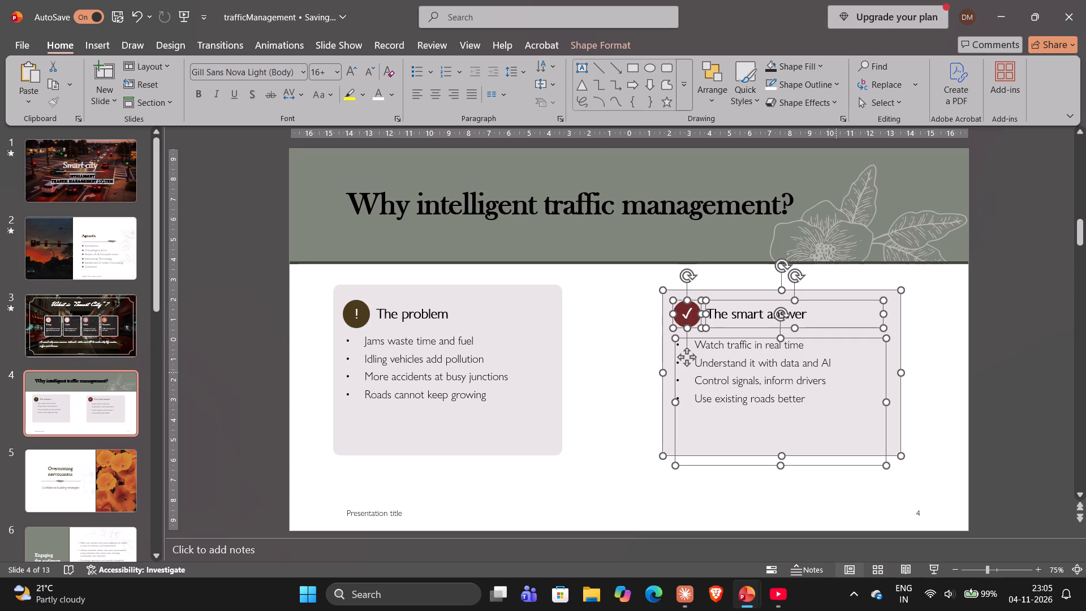
{"action": "left_click", "coordinate": [854, 379]}
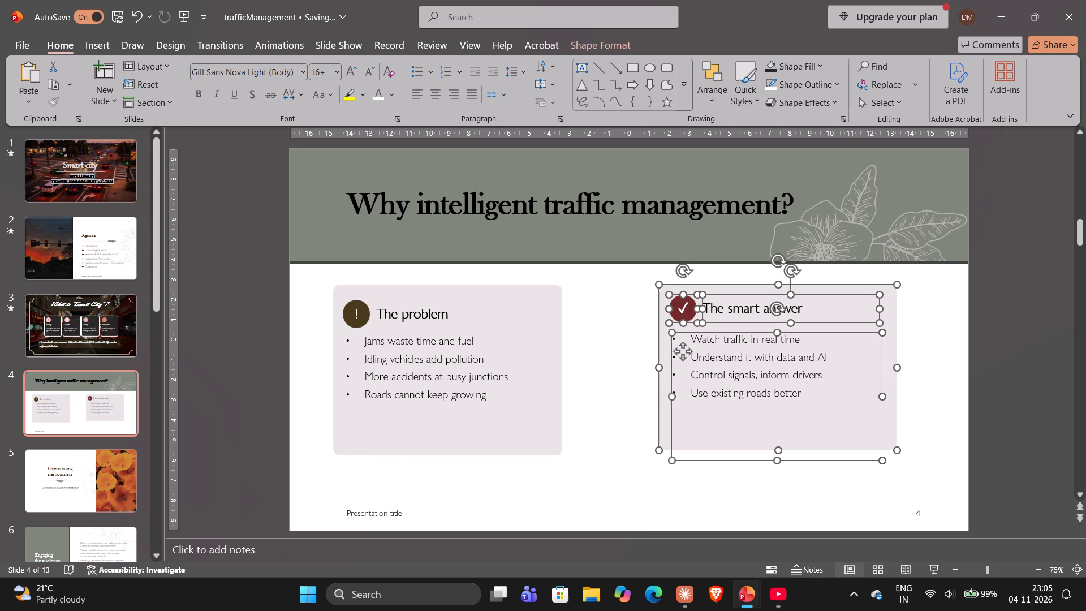
{"action": "left_click_drag", "start_coordinate": [895, 448], "coordinate": [898, 458]}
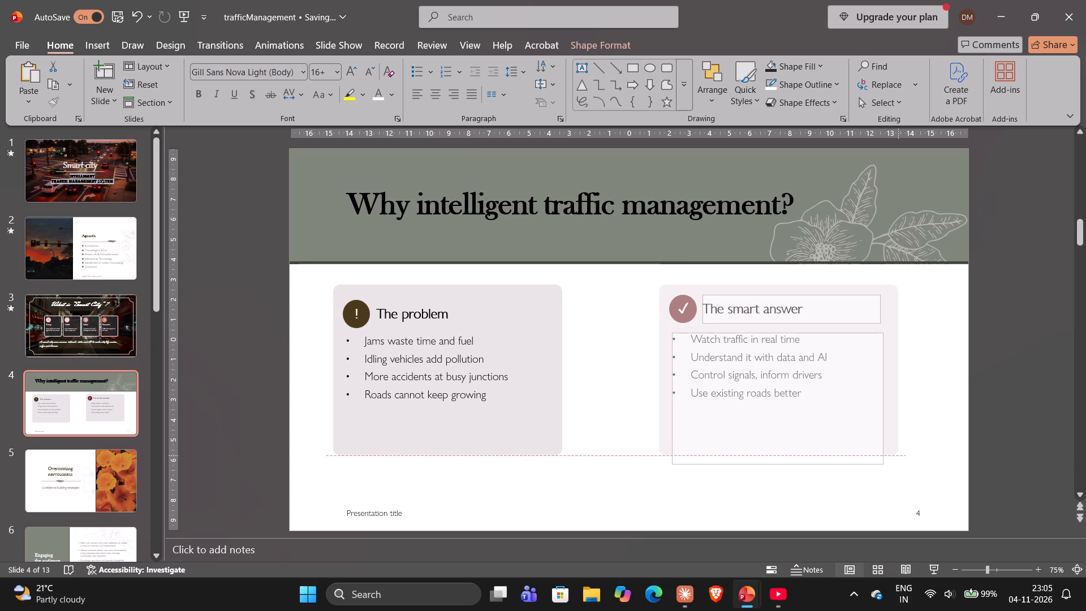
{"action": "left_click_drag", "start_coordinate": [898, 458], "coordinate": [899, 458]}
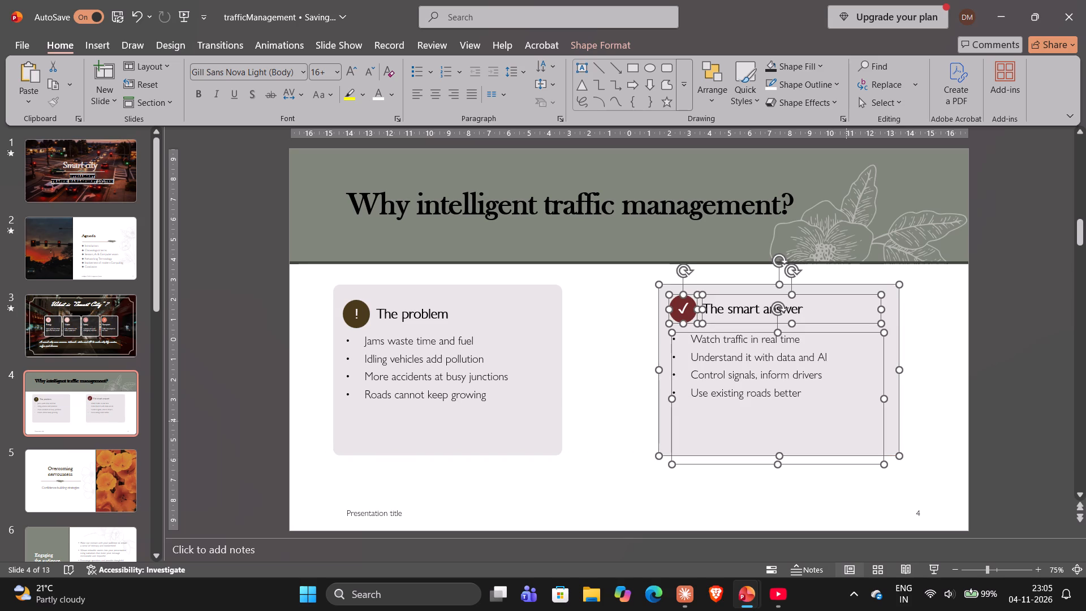
{"action": "left_click", "coordinate": [846, 421]}
{"action": "left_click", "coordinate": [1081, 363]}
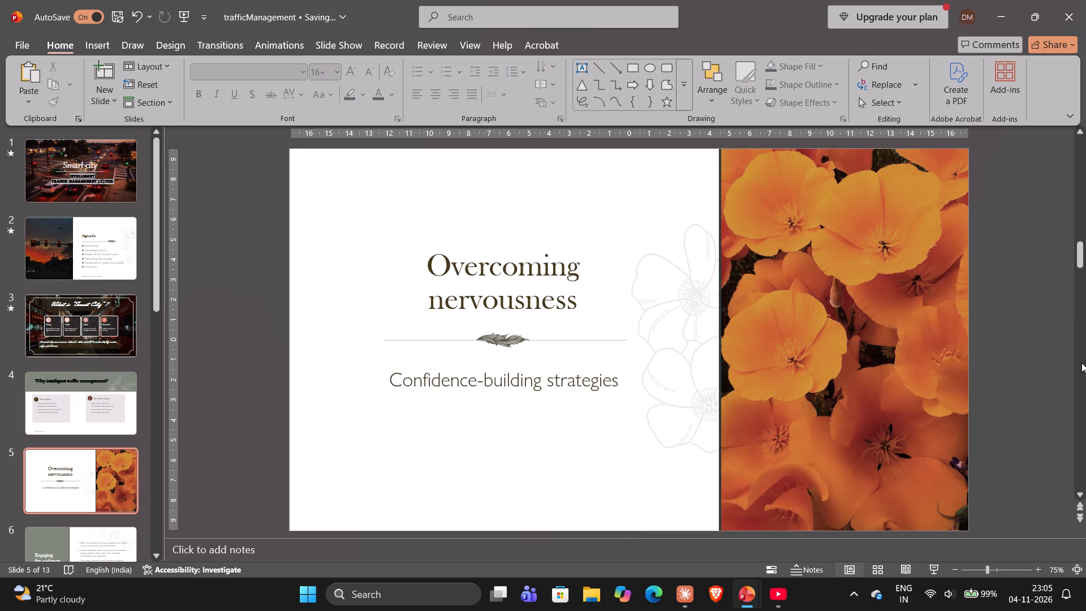
{"action": "left_click", "coordinate": [77, 395]}
{"action": "left_click", "coordinate": [1019, 287]}
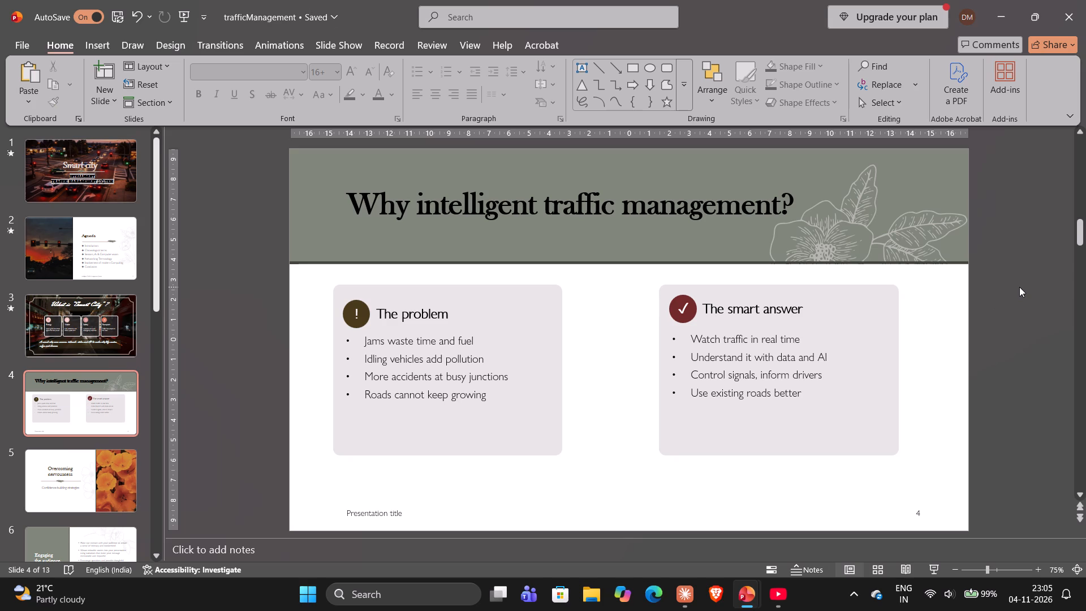
Change the font colour of slide 4's title "Why intelligent traffic management?" to white.
{"action": "left_click", "coordinate": [786, 200]}
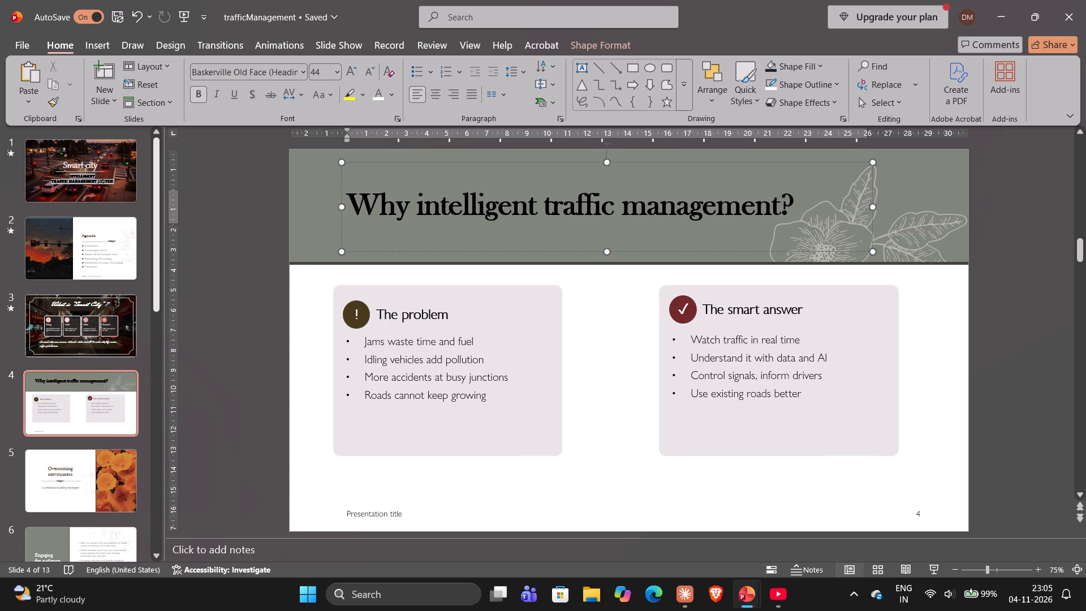
{"action": "double_click", "coordinate": [360, 203]}
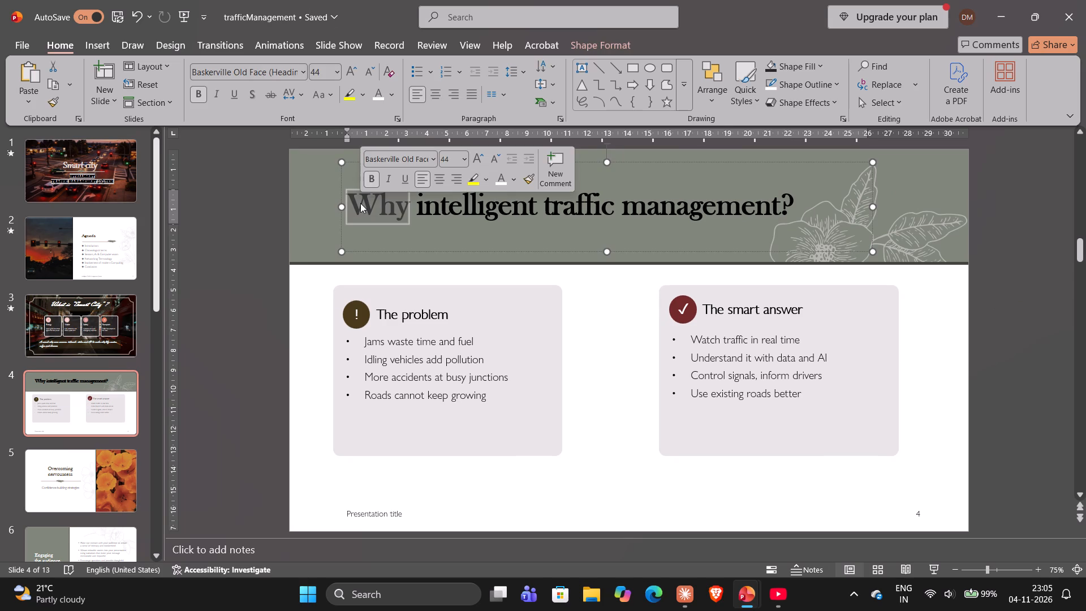
{"action": "left_click", "coordinate": [360, 203]}
{"action": "left_click_drag", "start_coordinate": [360, 203], "coordinate": [762, 186]}
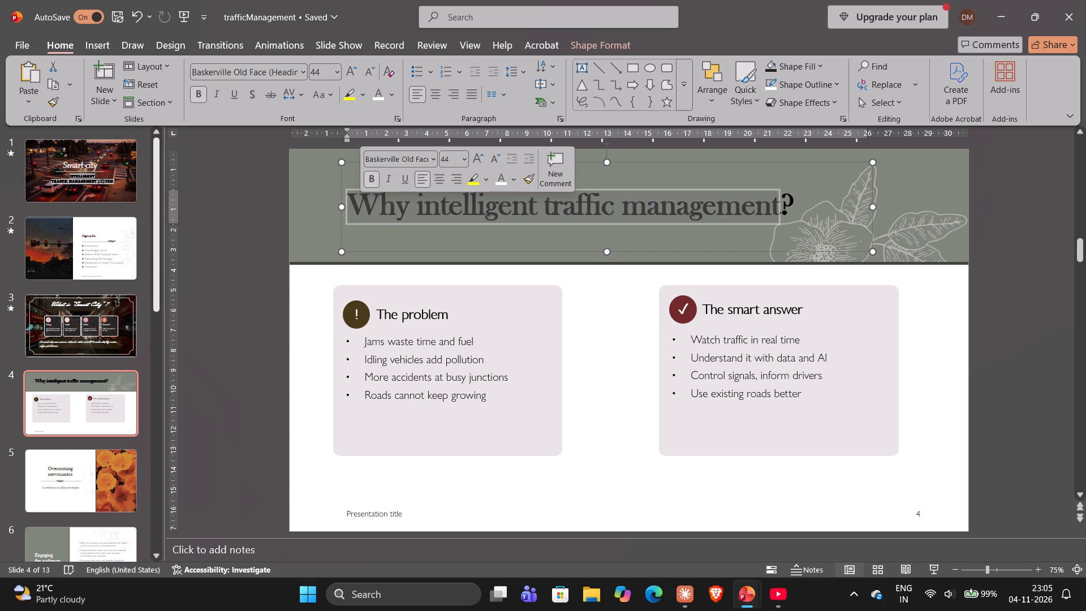
{"action": "left_click_drag", "start_coordinate": [762, 186], "coordinate": [807, 160]}
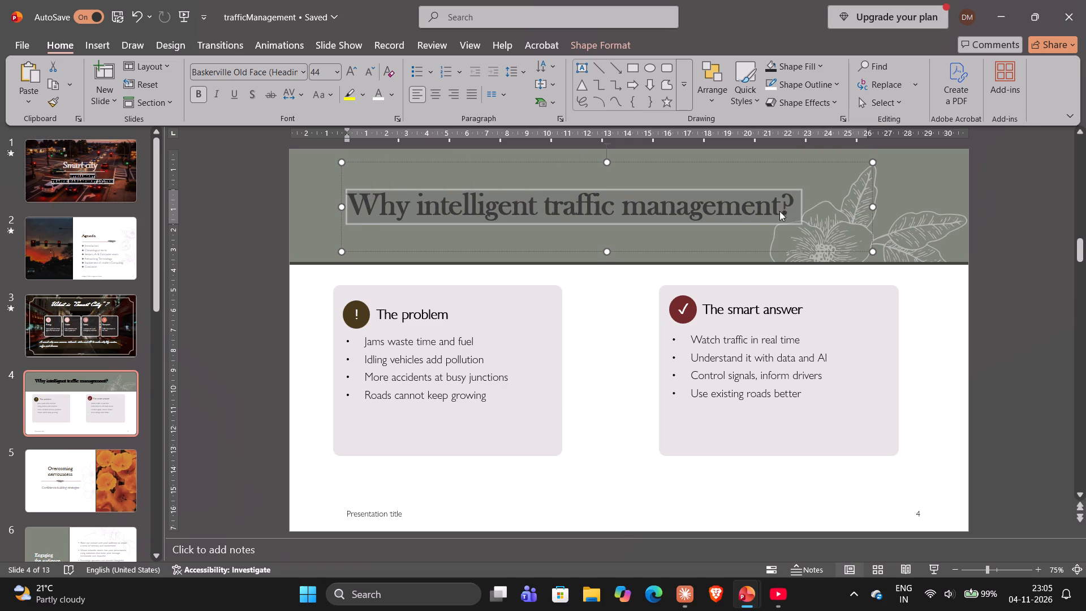
{"action": "left_click", "coordinate": [376, 93]}
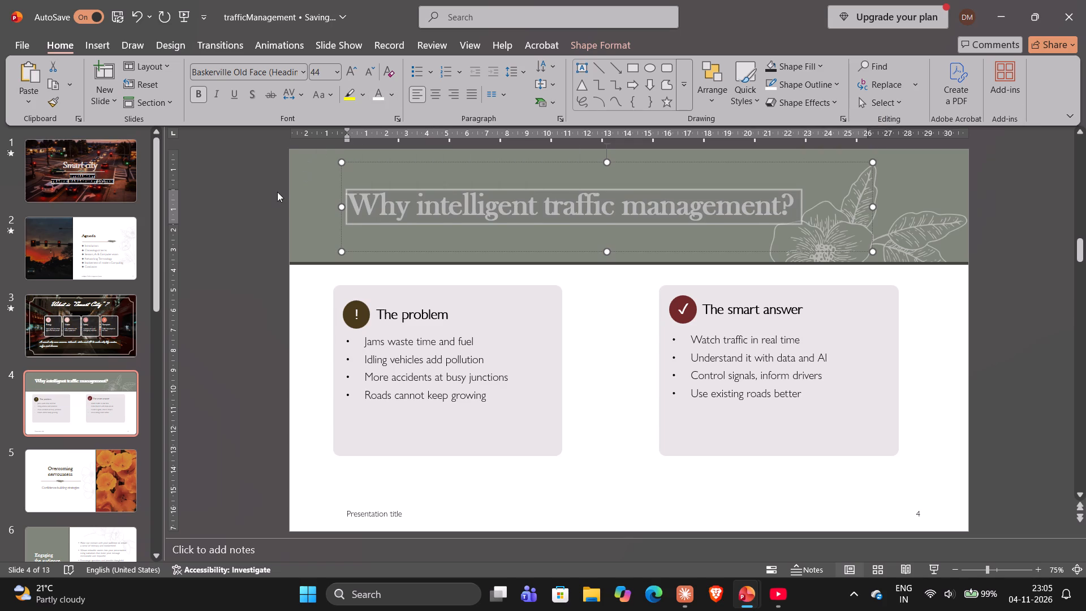
{"action": "left_click", "coordinate": [277, 192]}
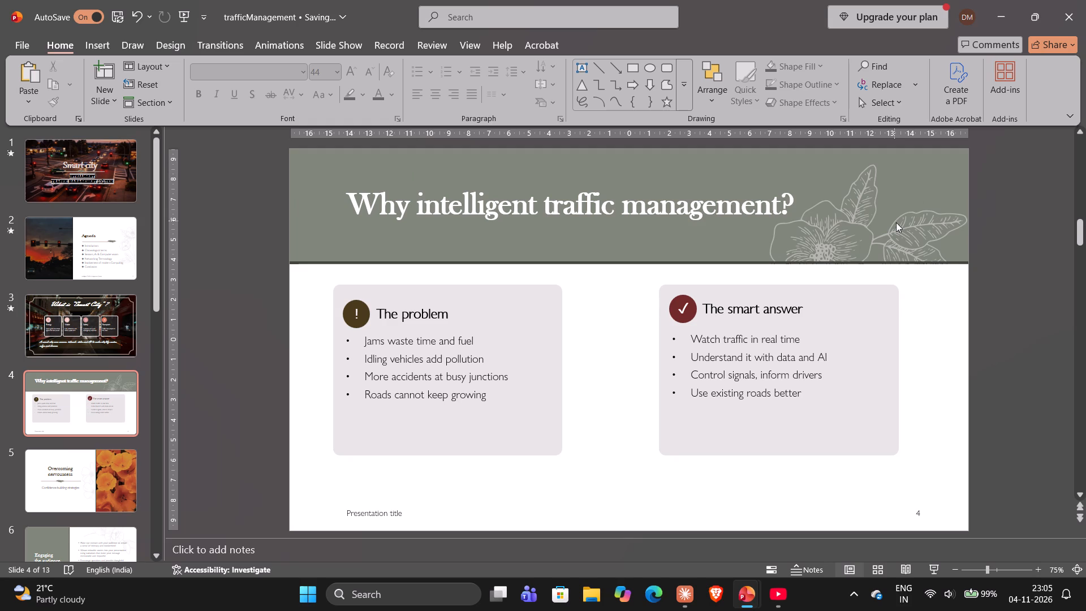
Shift "The smart answer" heading slightly to the right, away from its check icon.
{"action": "left_click", "coordinate": [779, 307]}
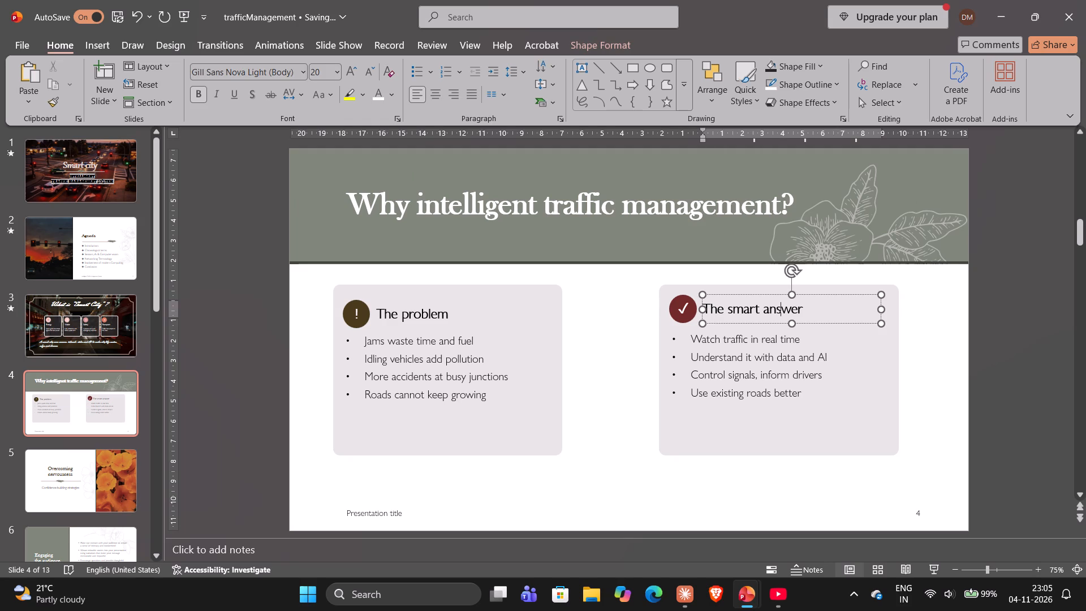
{"action": "left_click", "coordinate": [816, 323]}
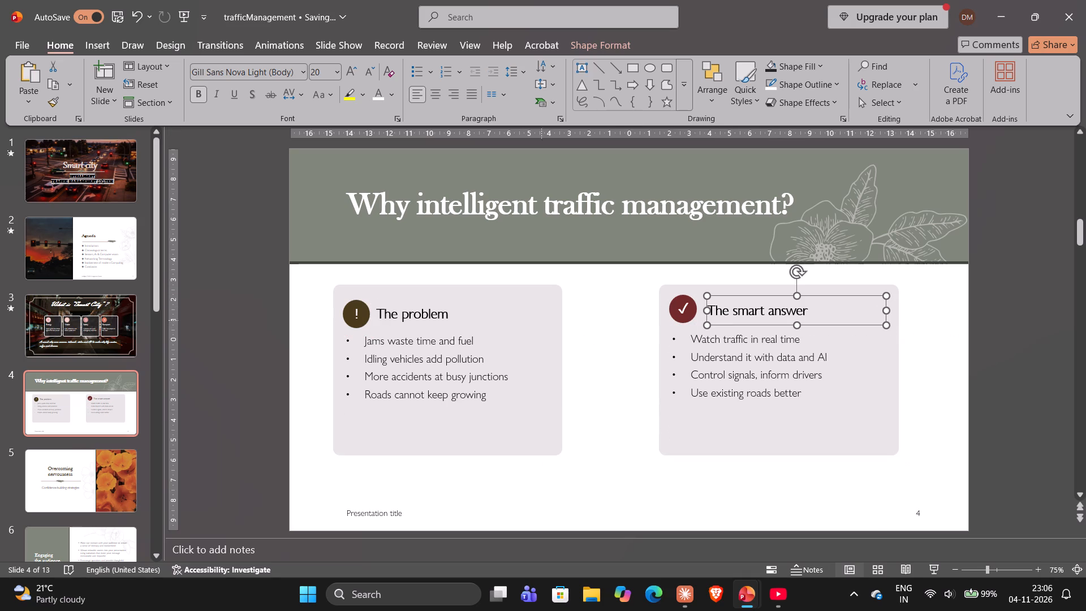
Fill the exclamation-mark circle on "The problem" card with standard red.
{"action": "left_click", "coordinate": [347, 317]}
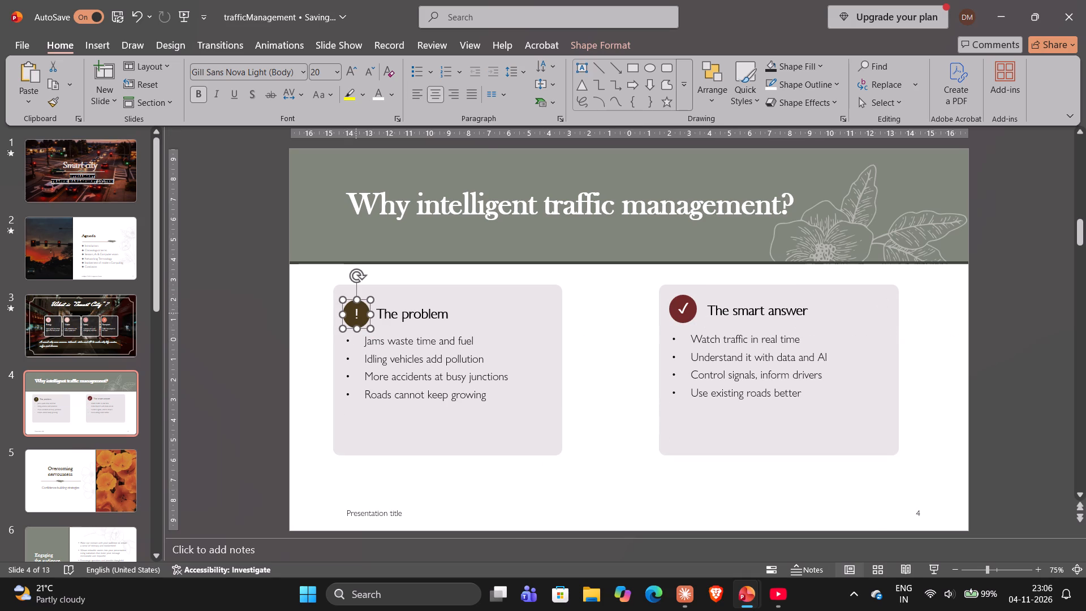
{"action": "right_click", "coordinate": [358, 312]}
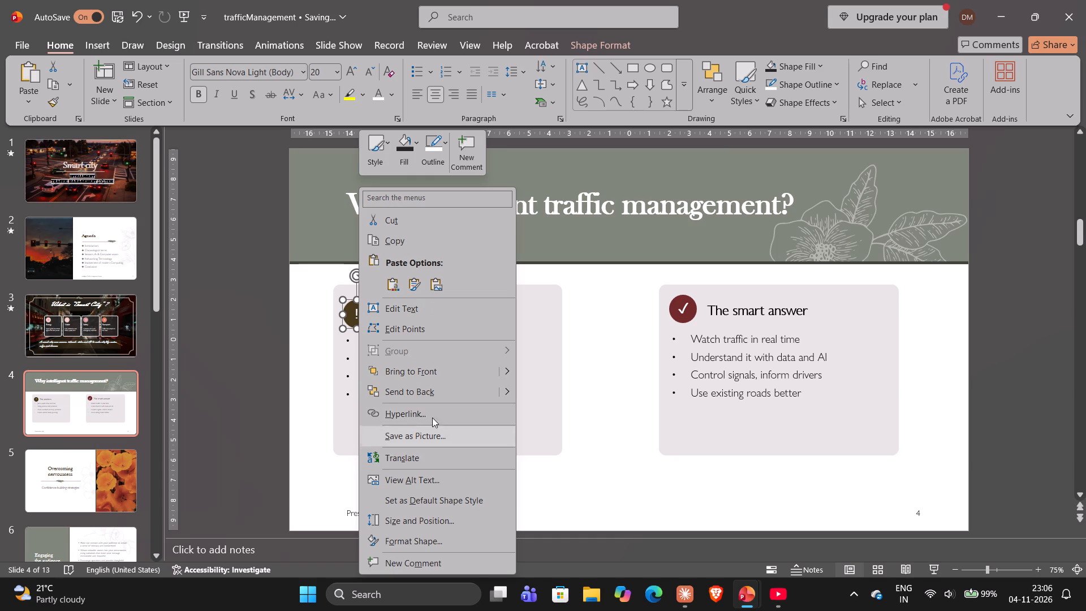
{"action": "left_click", "coordinate": [350, 311]}
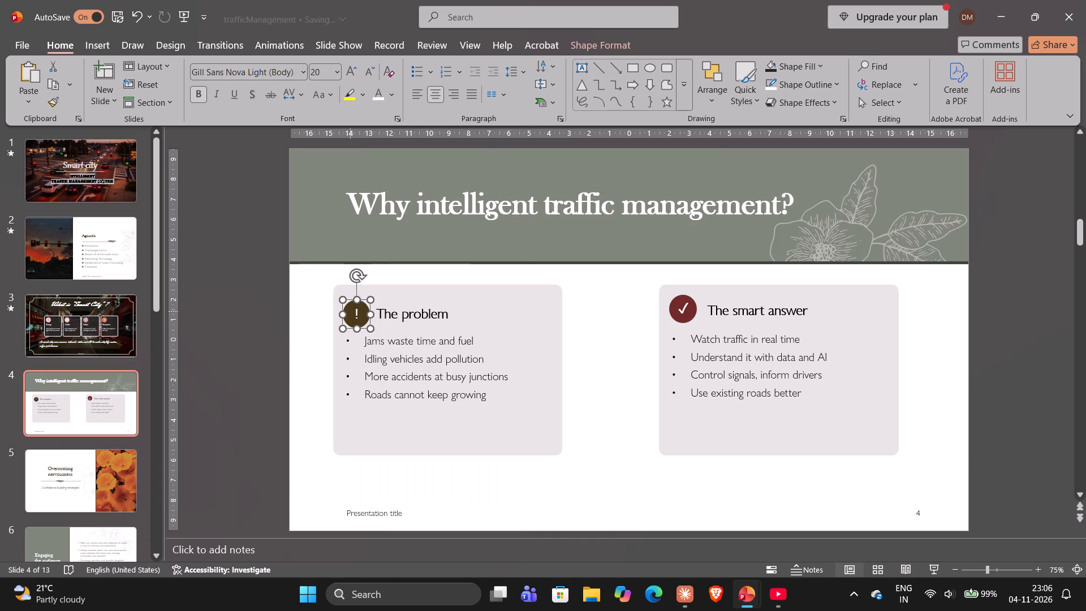
{"action": "left_click", "coordinate": [821, 70]}
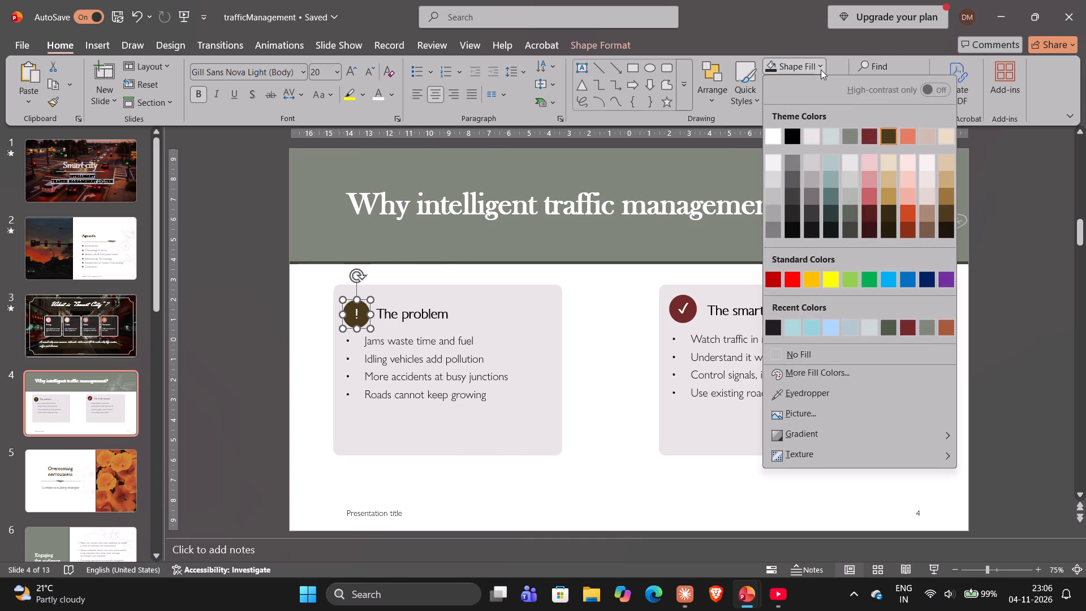
{"action": "left_click", "coordinate": [792, 280]}
Fill the check-mark circle on "The smart answer" card with standard green.
{"action": "left_click", "coordinate": [690, 312]}
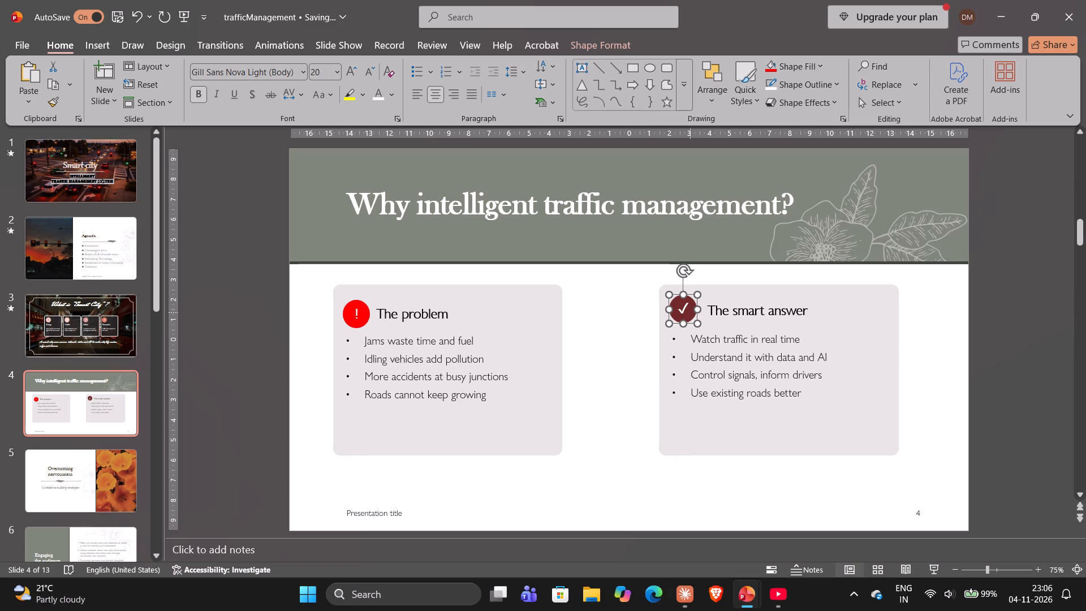
{"action": "left_click", "coordinate": [822, 64]}
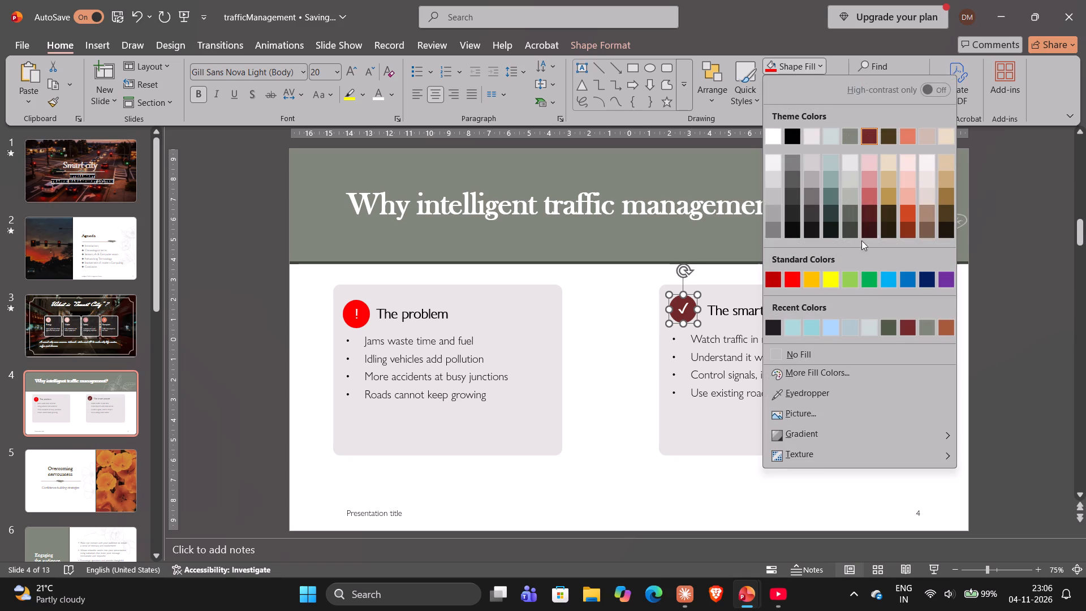
{"action": "left_click", "coordinate": [872, 281]}
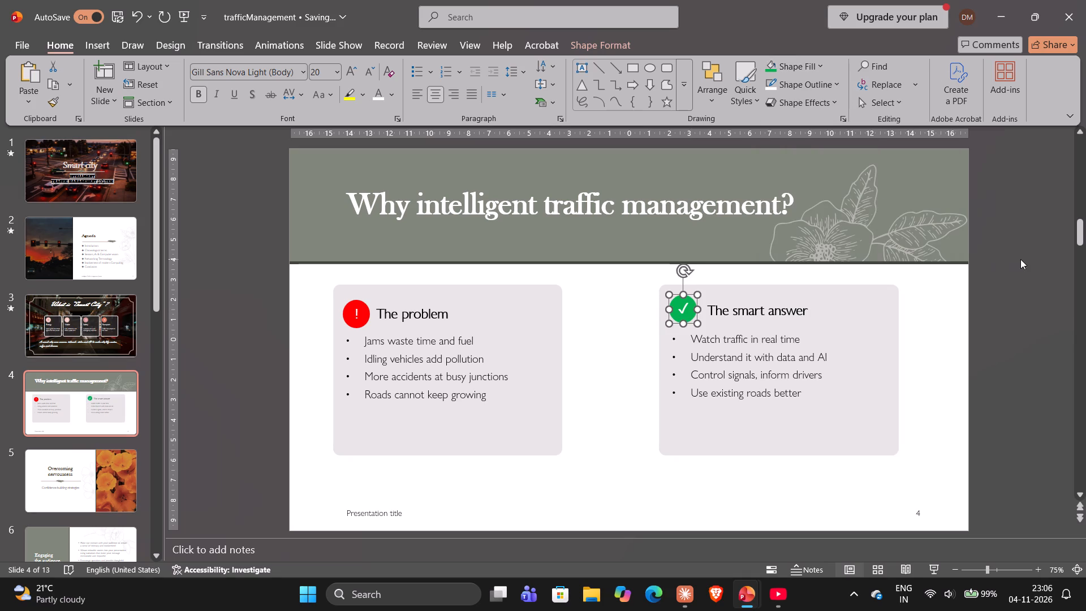
{"action": "left_click", "coordinate": [1020, 259]}
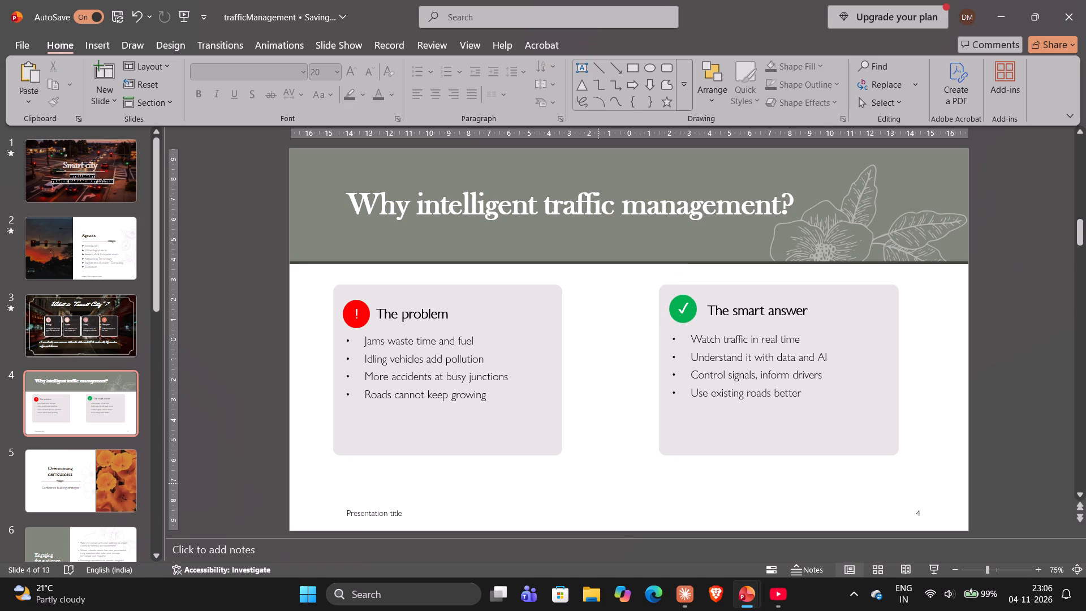
Replace slide 4's footer text "Presentation title" with "Intelligent Traffic Management".
{"action": "left_click", "coordinate": [387, 514]}
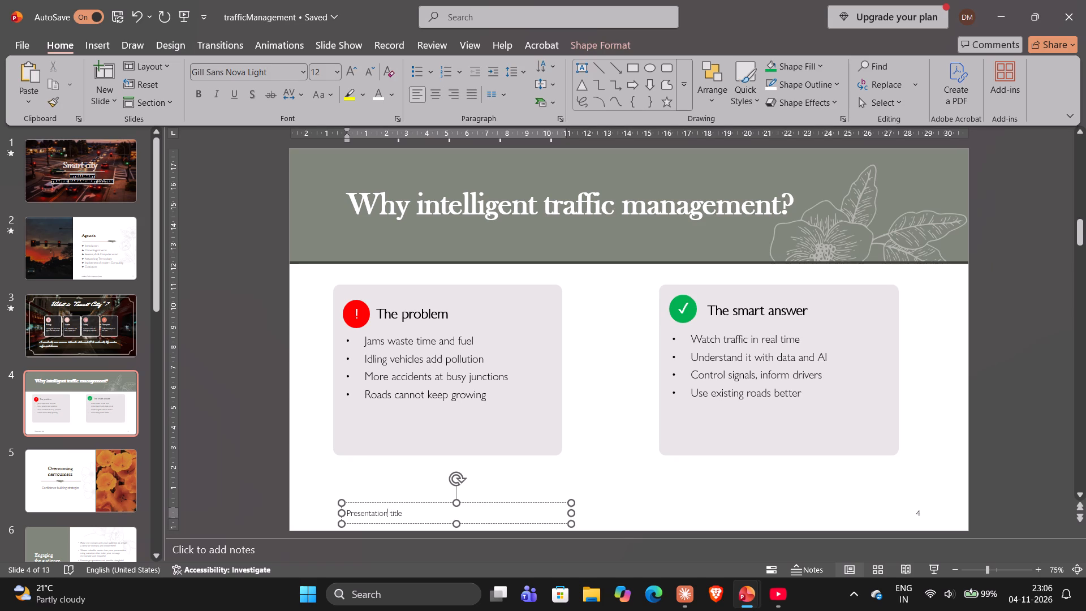
{"action": "key", "text": "BackSpace"}
{"action": "key", "text": "Right"}
{"action": "key", "text": "Right"}
{"action": "key", "text": "Right"}
{"action": "key", "text": "Right"}
{"action": "key", "text": "Right"}
{"action": "key", "text": "Right"}
{"action": "key", "text": "Right"}
{"action": "key", "text": "Right"}
{"action": "key", "text": "Right"}
{"action": "key", "text": "Right"}
{"action": "key", "text": "Right"}
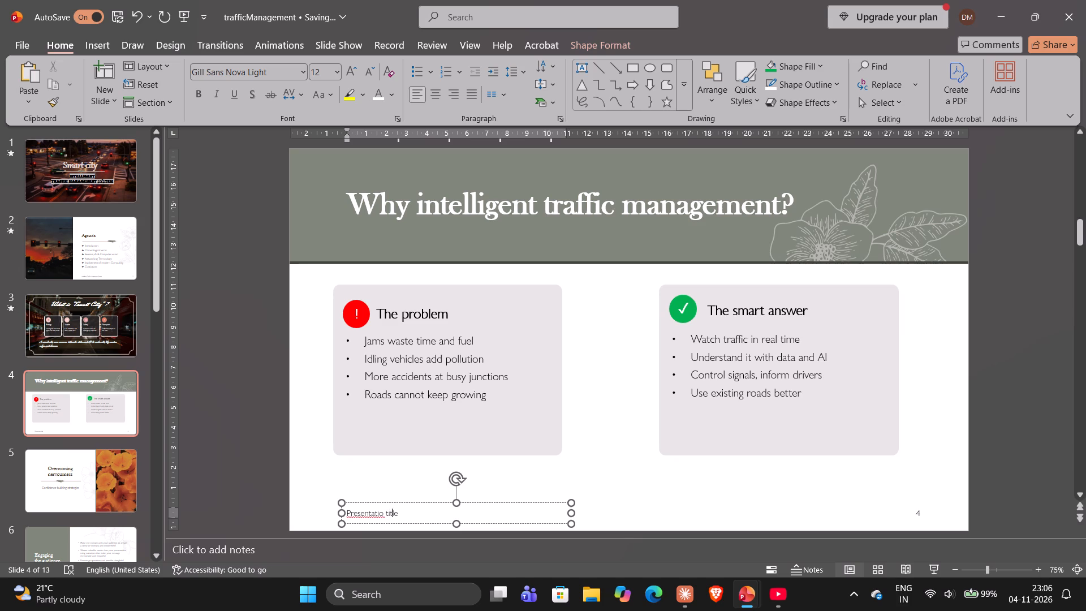
{"action": "key", "text": "Delete"}
{"action": "key", "text": "BackSpace"}
{"action": "key", "text": "BackSpace"}
{"action": "key", "text": "BackSpace"}
{"action": "key", "text": "BackSpace"}
{"action": "key", "text": "BackSpace"}
{"action": "key", "text": "BackSpace"}
{"action": "key", "text": "BackSpace"}
{"action": "key", "text": "BackSpace"}
{"action": "key", "text": "BackSpace"}
{"action": "key", "text": "BackSpace"}
{"action": "key", "text": "BackSpace"}
{"action": "key", "text": "BackSpace"}
{"action": "key", "text": "BackSpace"}
{"action": "key", "text": "BackSpace"}
{"action": "key", "text": "BackSpace"}
{"action": "key", "text": "BackSpace"}
{"action": "key", "text": "BackSpace"}
{"action": "key", "text": "BackSpace"}
{"action": "key", "text": "BackSpace"}
{"action": "key", "text": "BackSpace"}
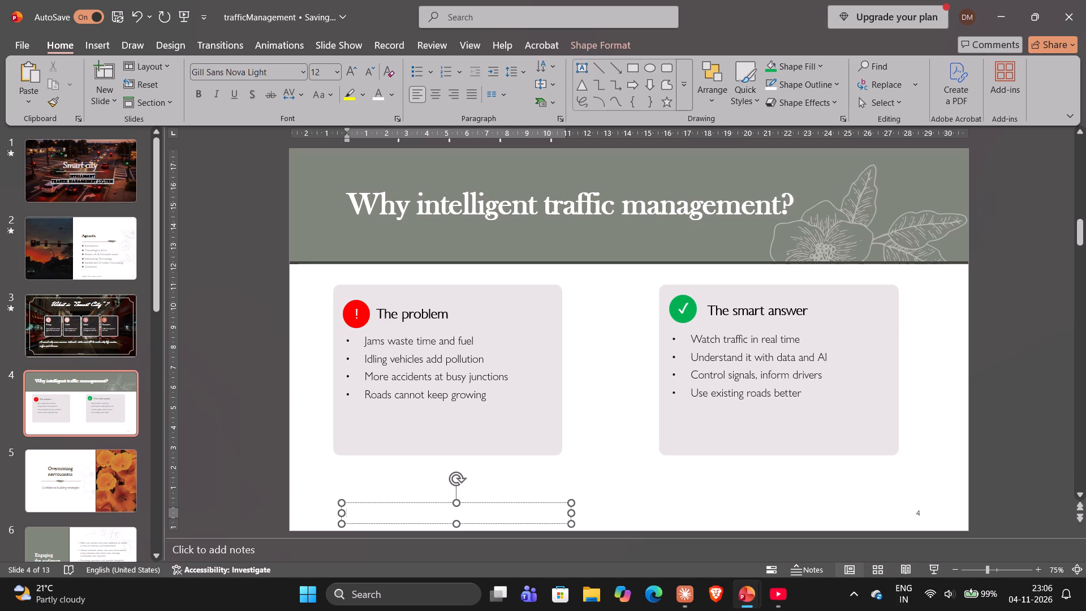
{"action": "type", "text": "INTE"}
{"action": "key", "text": "BackSpace"}
{"action": "key", "text": "BackSpace"}
{"action": "type", "text": "ntell"}
{"action": "type", "text": "igent"}
{"action": "key", "text": "space"}
{"action": "type", "text": "Traffic Managemen"}
{"action": "key", "text": "t"}
{"action": "key", "text": "Return"}
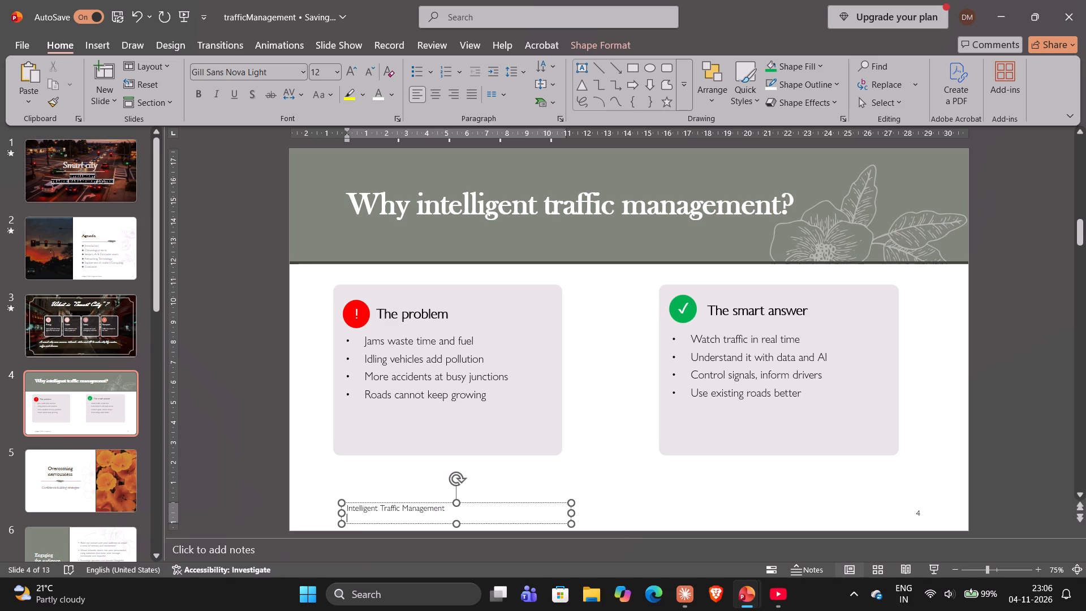
{"action": "key", "text": "BackSpace"}
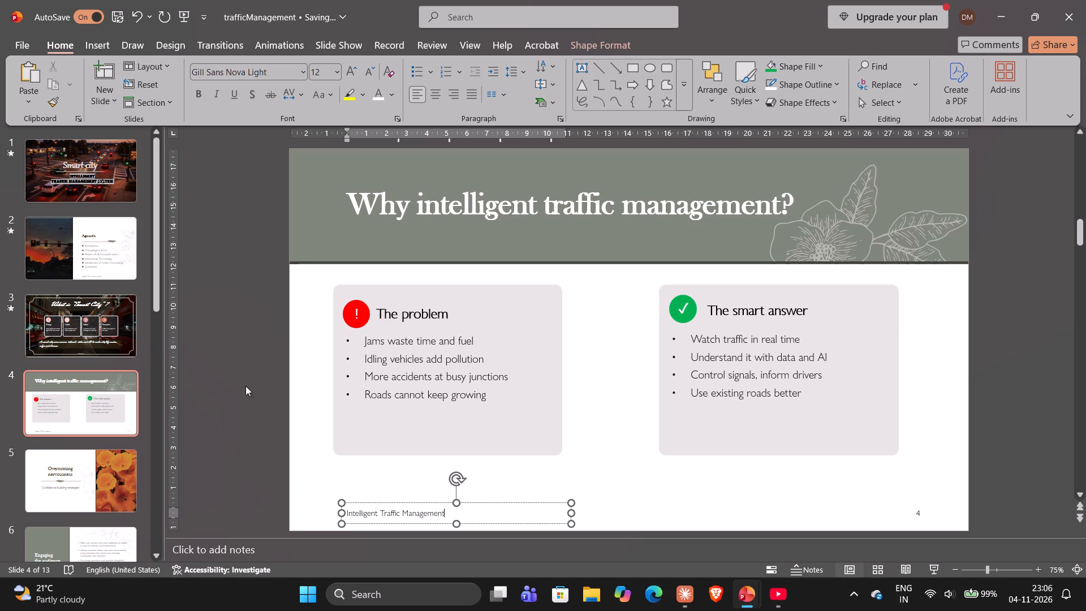
{"action": "left_click", "coordinate": [253, 390]}
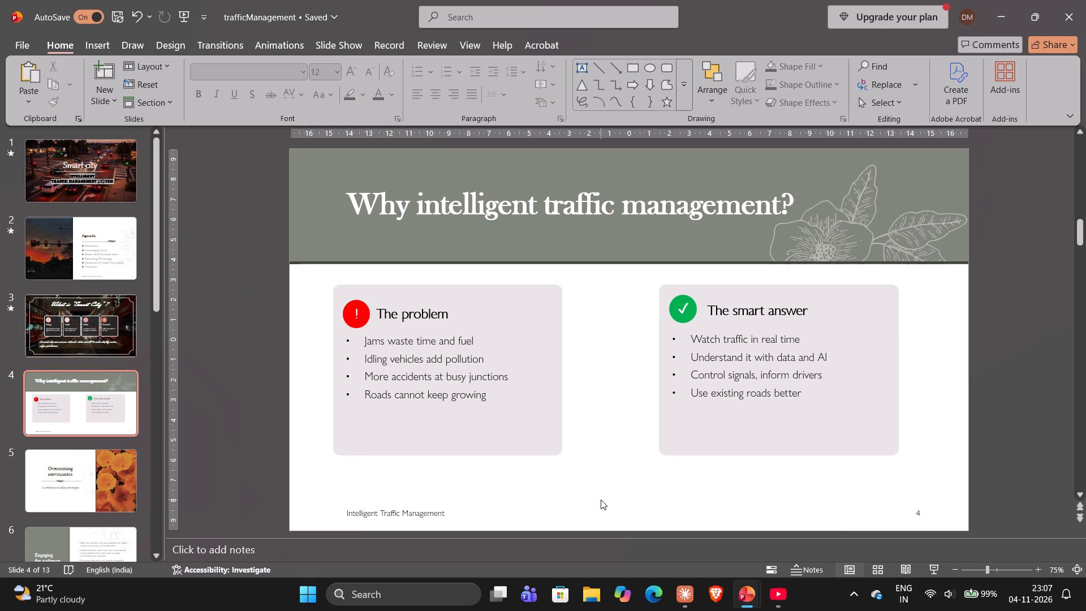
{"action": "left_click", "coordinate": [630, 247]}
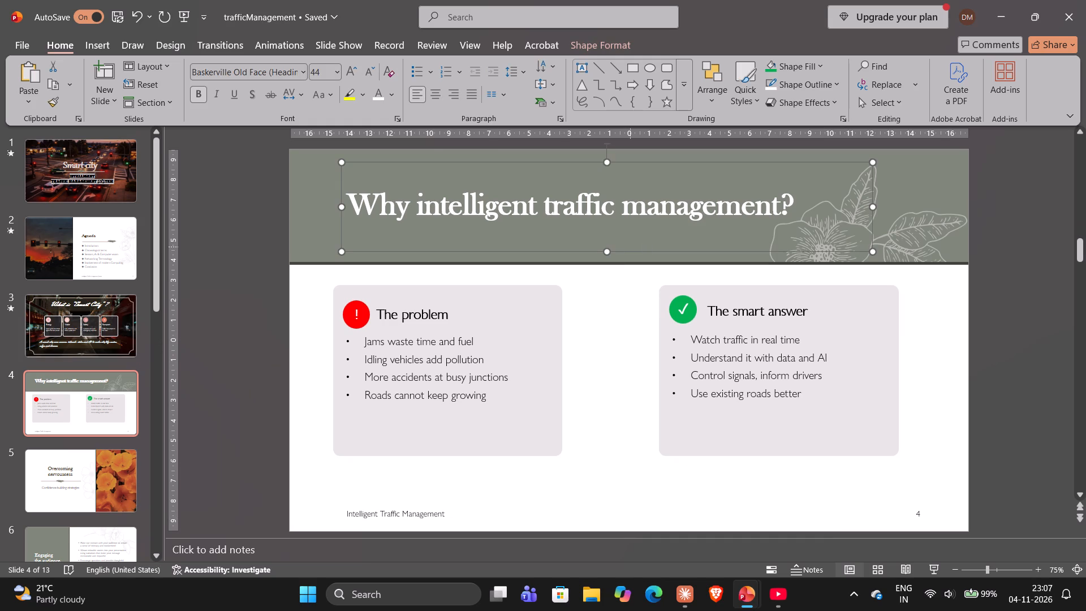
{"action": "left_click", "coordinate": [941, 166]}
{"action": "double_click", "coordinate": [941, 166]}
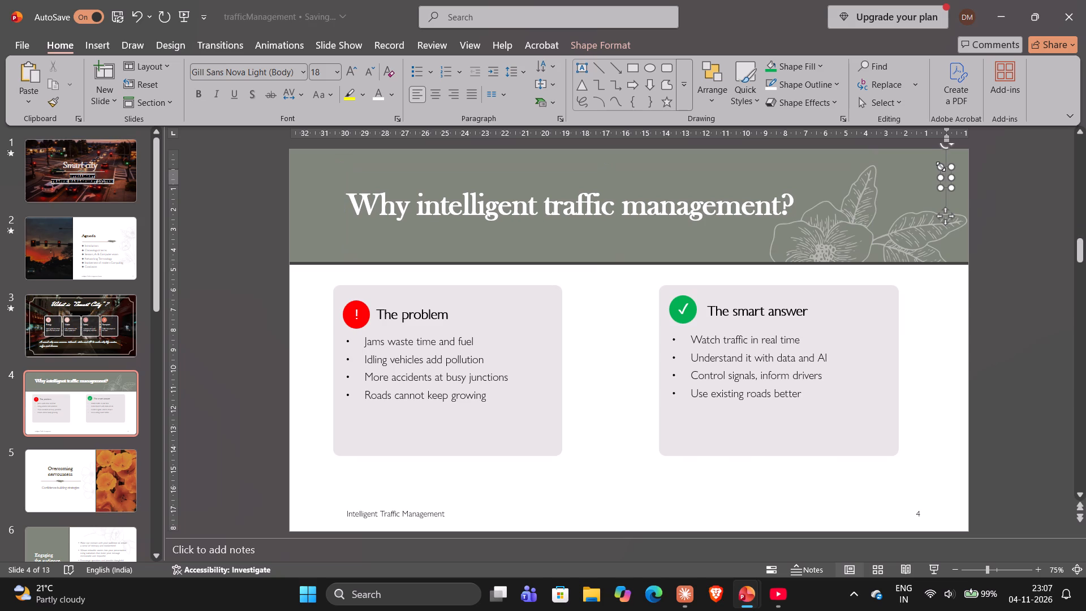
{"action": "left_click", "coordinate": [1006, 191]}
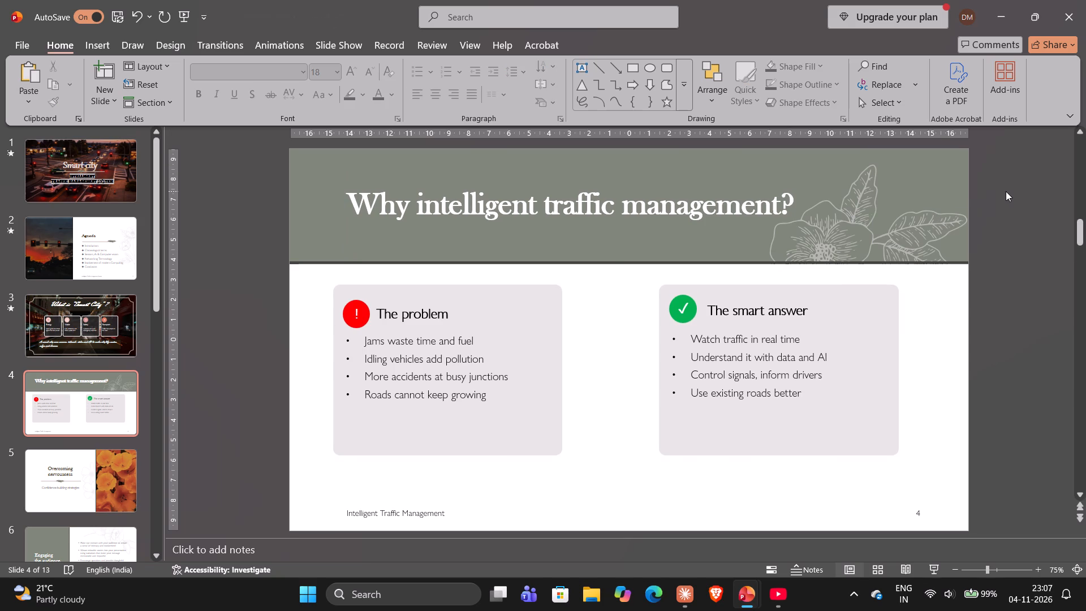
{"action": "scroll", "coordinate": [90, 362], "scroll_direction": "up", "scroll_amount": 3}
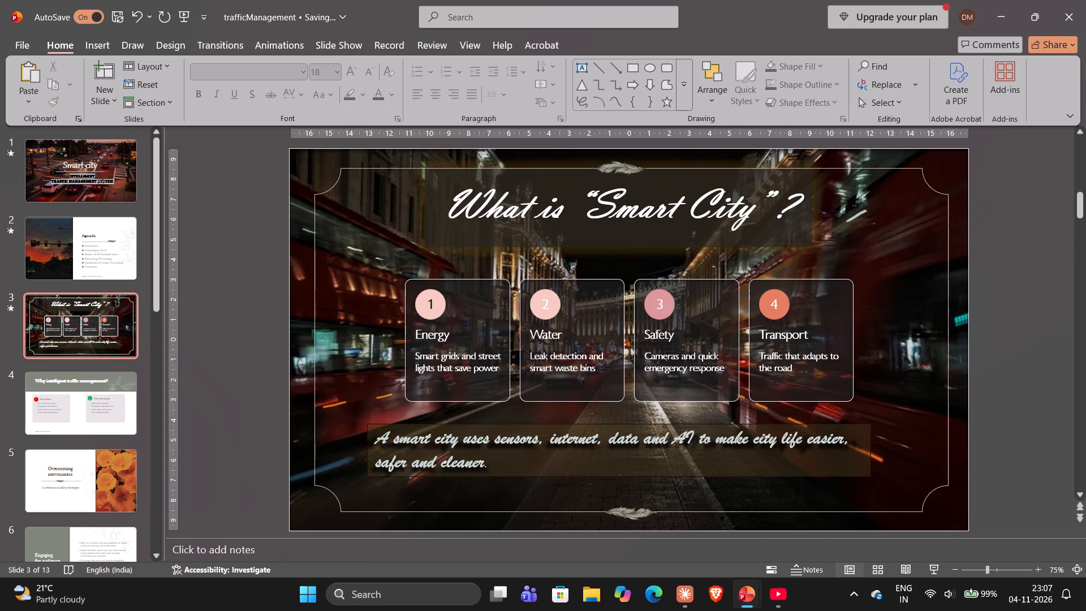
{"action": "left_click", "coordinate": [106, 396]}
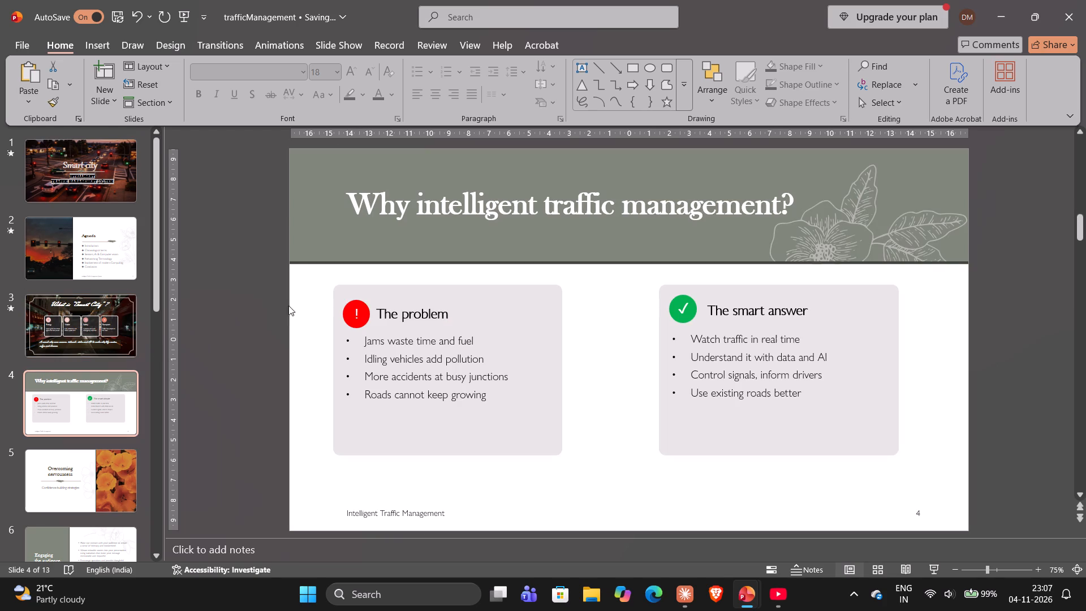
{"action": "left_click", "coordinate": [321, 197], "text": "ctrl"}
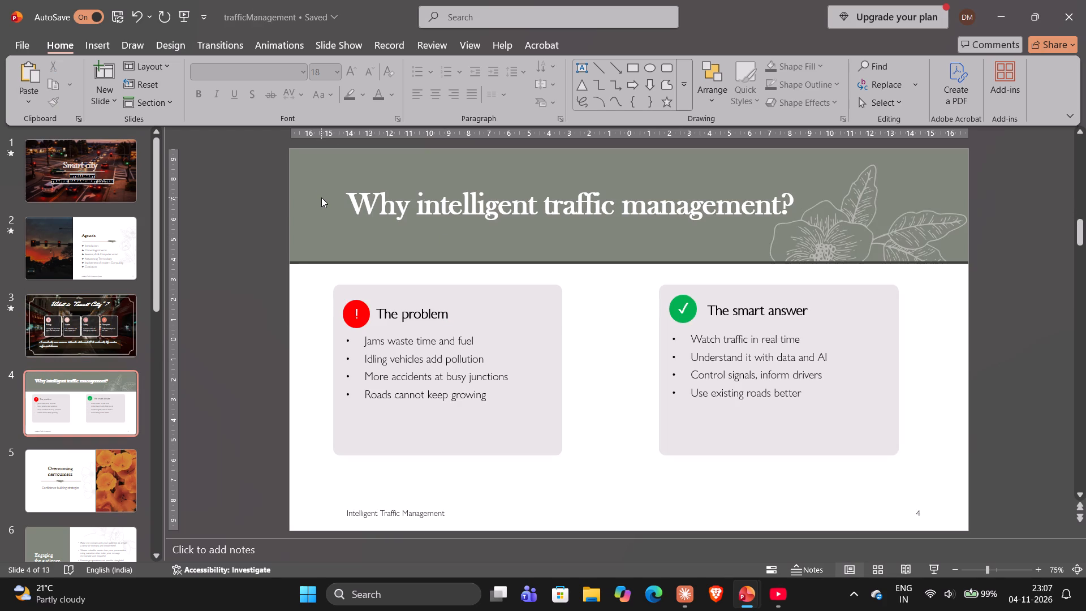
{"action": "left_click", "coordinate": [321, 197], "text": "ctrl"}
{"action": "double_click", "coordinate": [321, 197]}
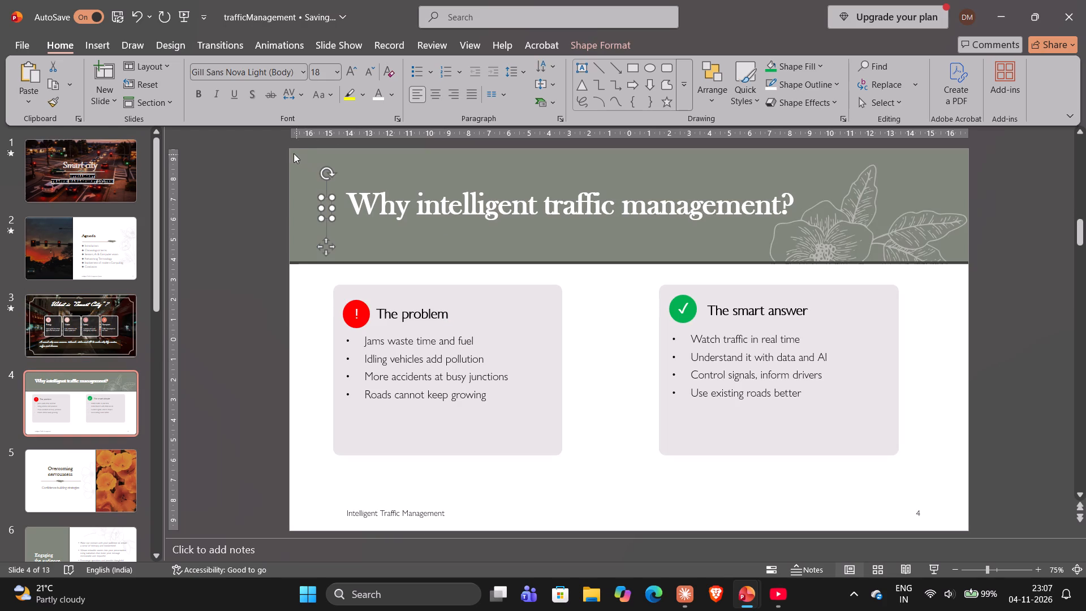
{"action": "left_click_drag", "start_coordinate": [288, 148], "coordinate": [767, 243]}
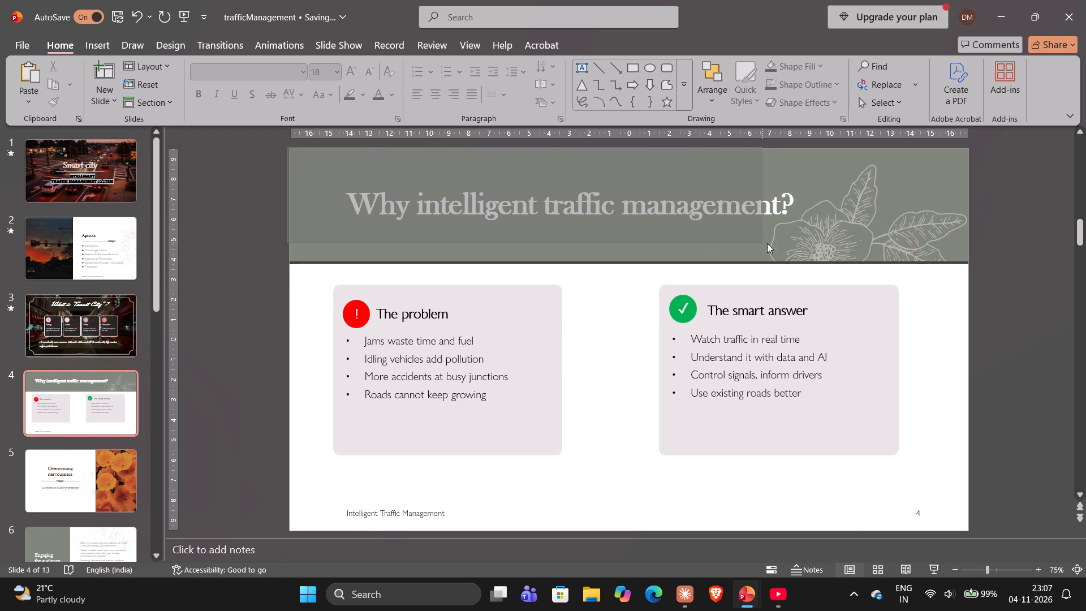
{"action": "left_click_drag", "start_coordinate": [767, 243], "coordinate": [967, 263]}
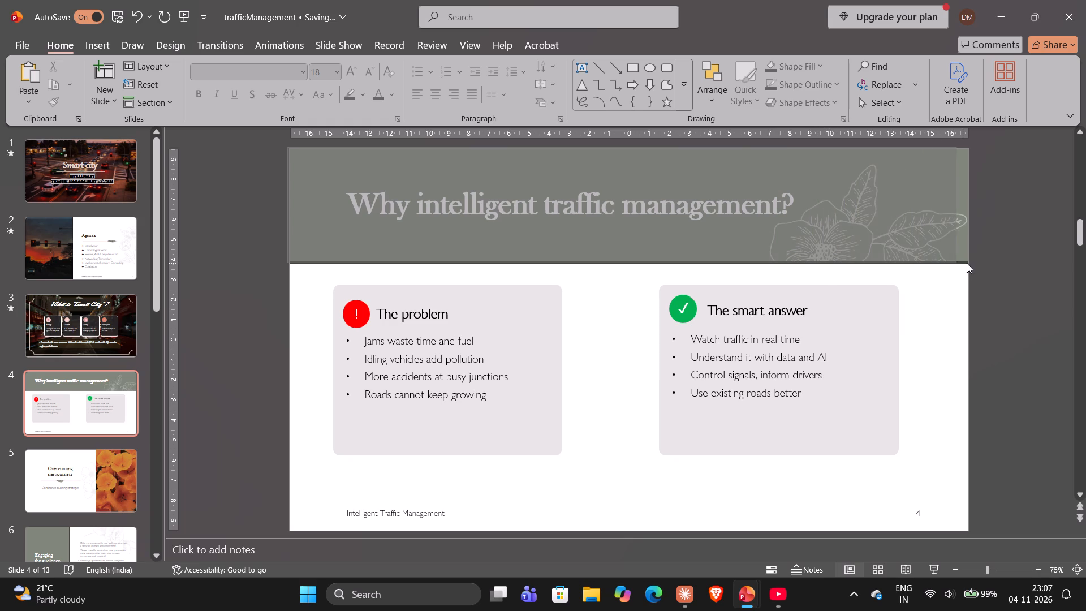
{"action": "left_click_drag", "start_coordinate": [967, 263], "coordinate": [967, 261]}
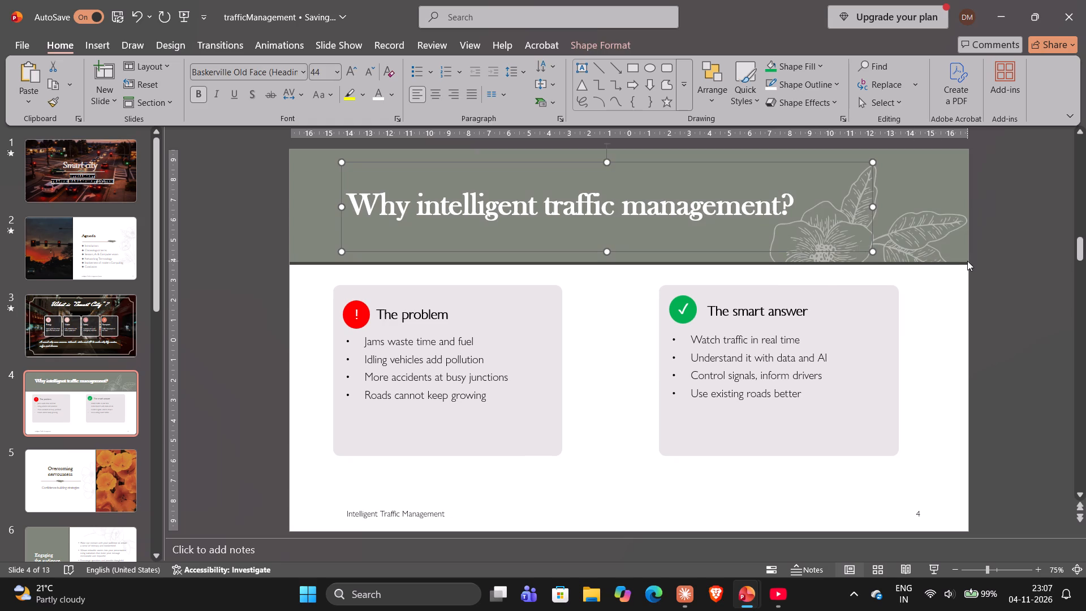
Open the background formatting options for slide 4.
{"action": "right_click", "coordinate": [935, 214]}
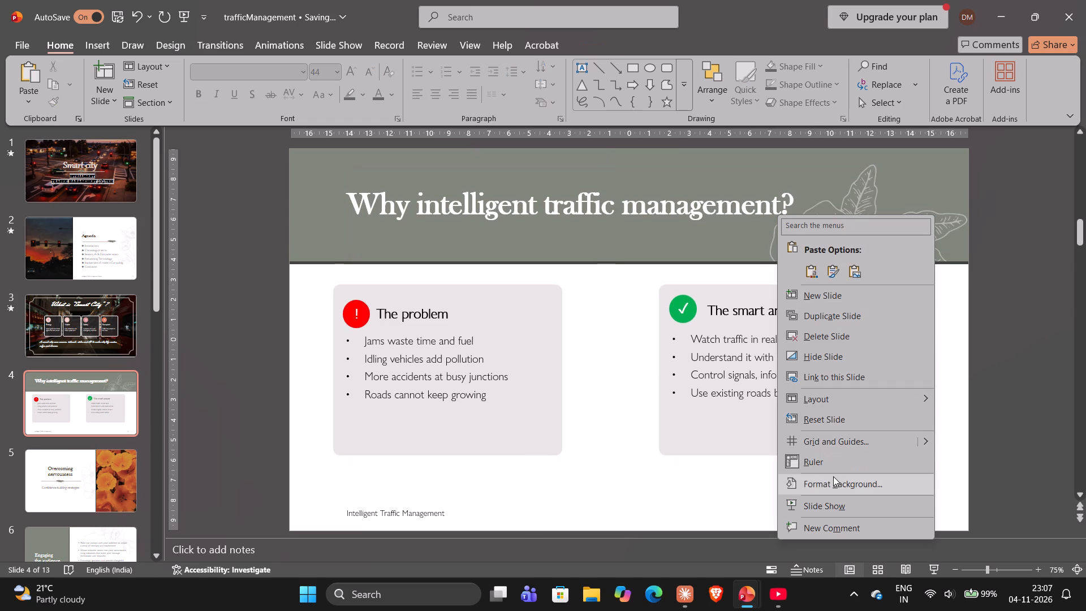
{"action": "left_click", "coordinate": [833, 481]}
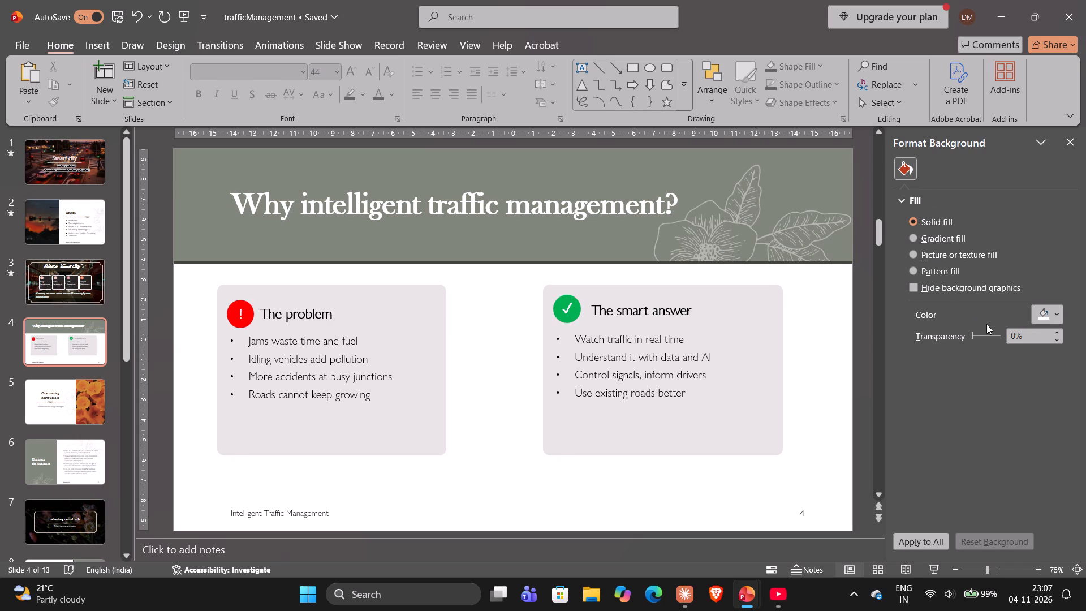
{"action": "left_click", "coordinate": [903, 170]}
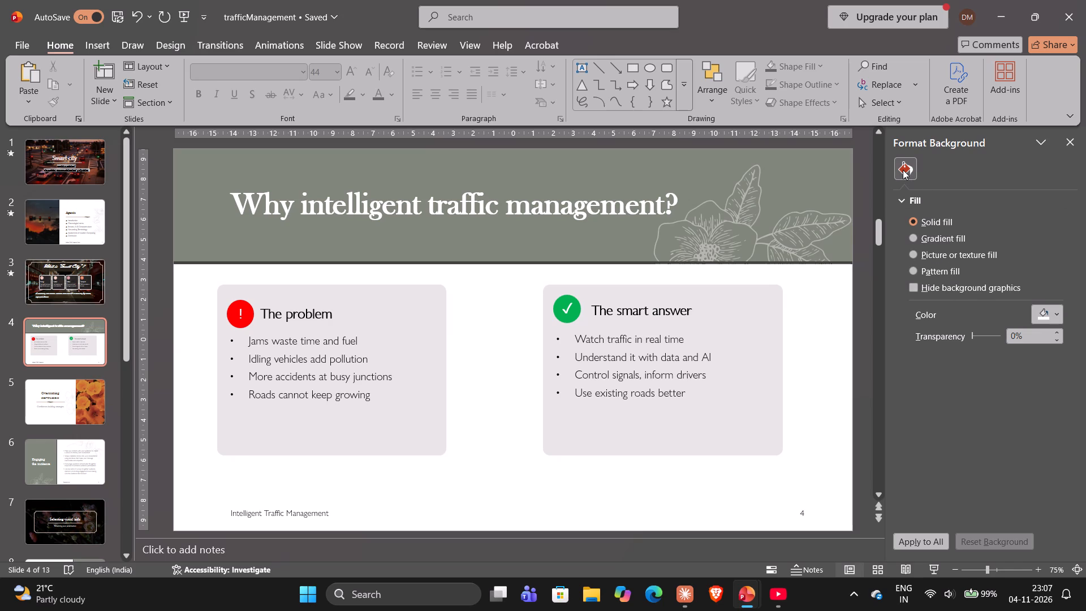
{"action": "left_click", "coordinate": [906, 175]}
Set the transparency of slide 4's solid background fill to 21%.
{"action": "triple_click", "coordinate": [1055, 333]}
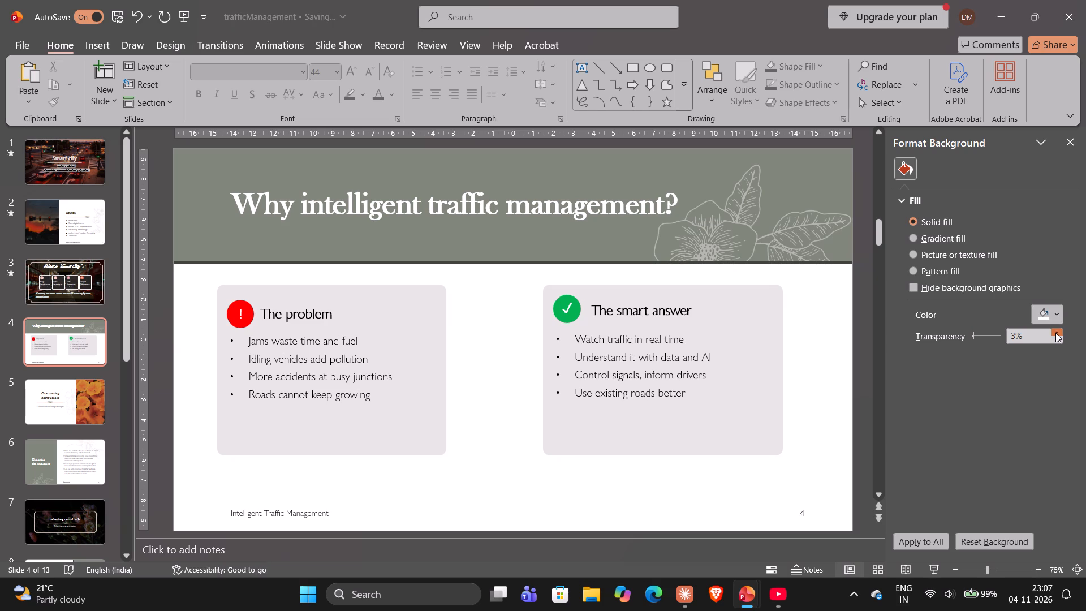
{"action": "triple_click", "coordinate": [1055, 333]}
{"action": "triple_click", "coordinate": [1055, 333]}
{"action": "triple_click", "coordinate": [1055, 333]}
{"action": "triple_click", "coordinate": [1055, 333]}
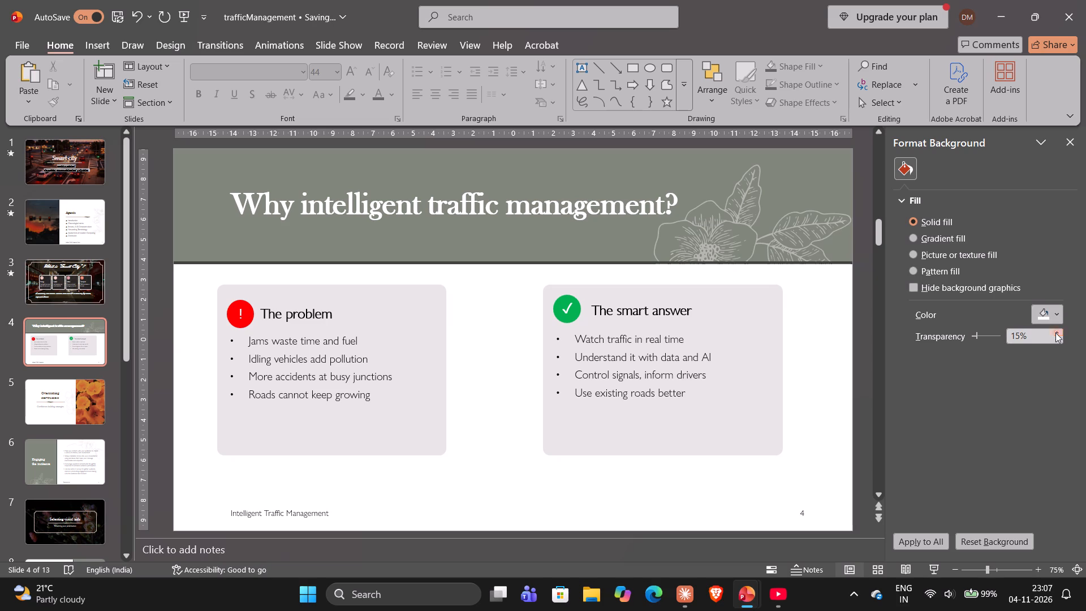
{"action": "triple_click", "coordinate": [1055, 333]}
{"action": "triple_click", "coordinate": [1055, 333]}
Fill slide 4's background with the dense traffic picture "Get ready for the holiday travel with safety..." from the Downloads folder.
{"action": "left_click", "coordinate": [946, 258]}
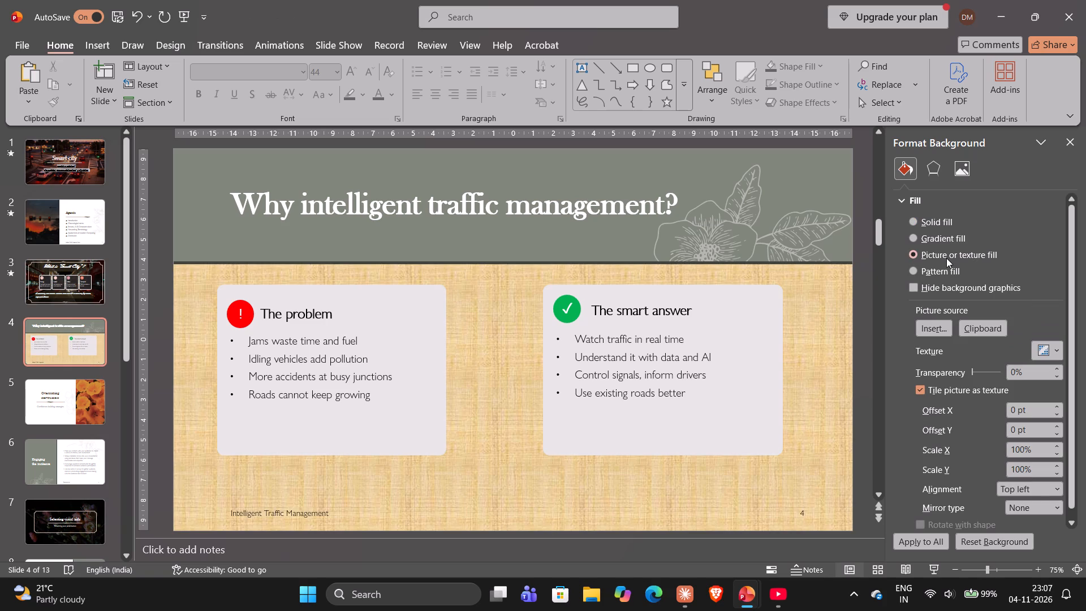
{"action": "left_click", "coordinate": [929, 218]}
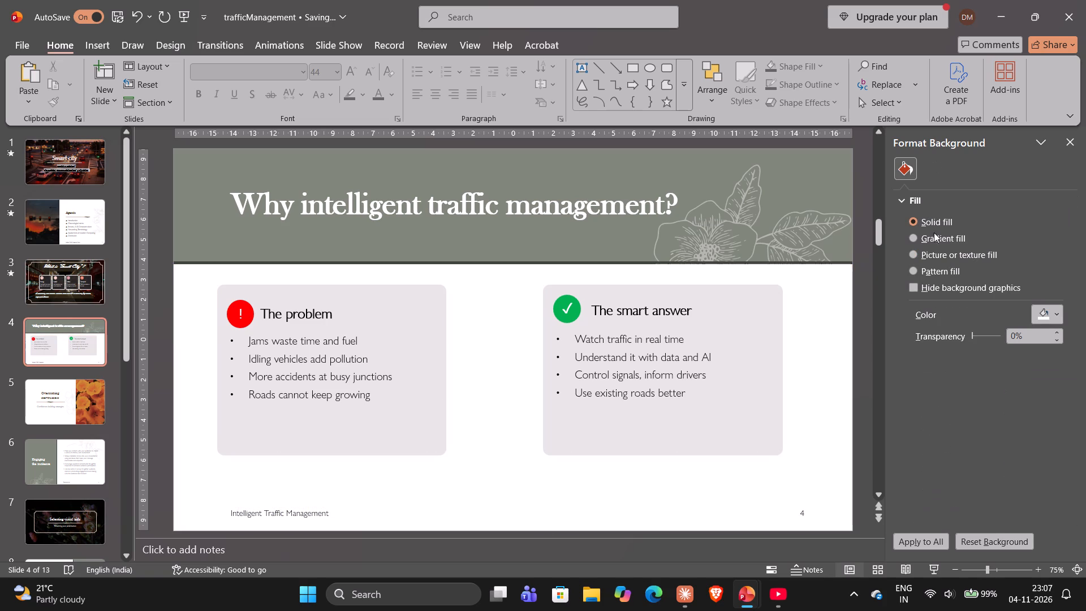
{"action": "left_click", "coordinate": [941, 261]}
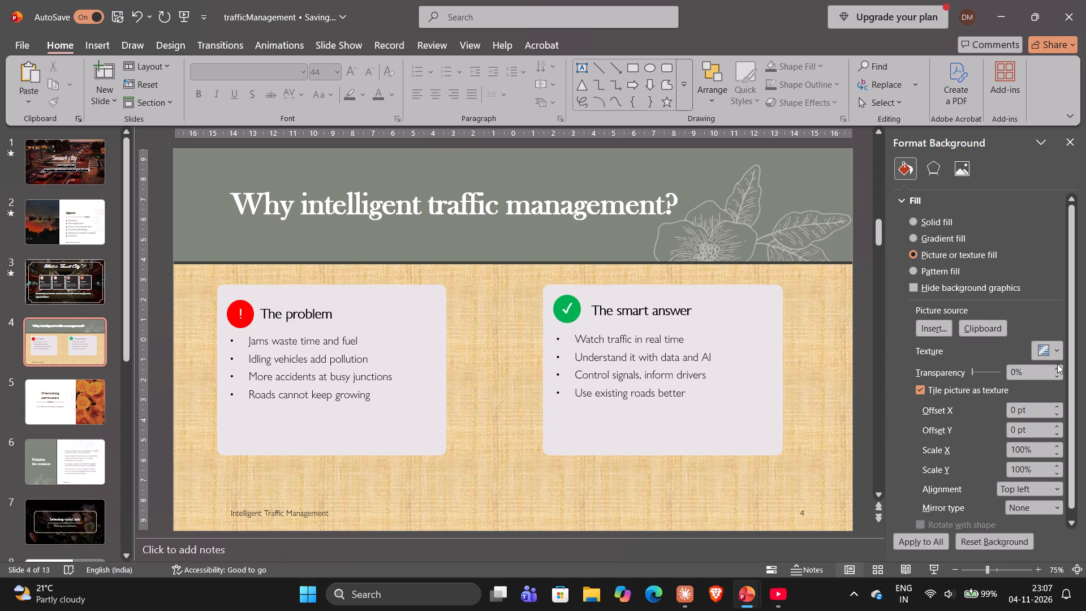
{"action": "left_click", "coordinate": [923, 325]}
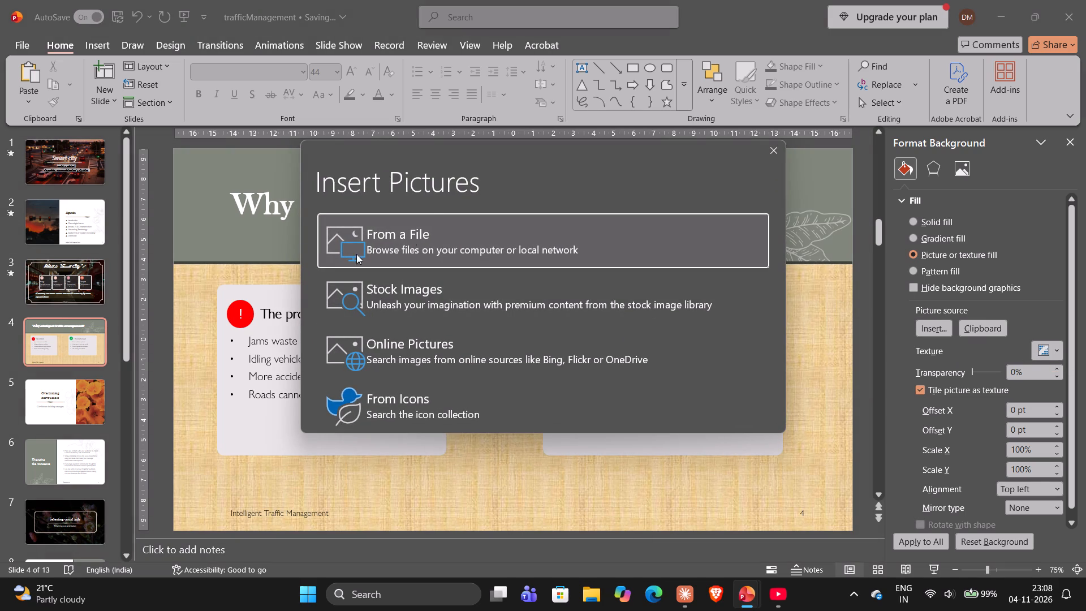
{"action": "left_click", "coordinate": [429, 251]}
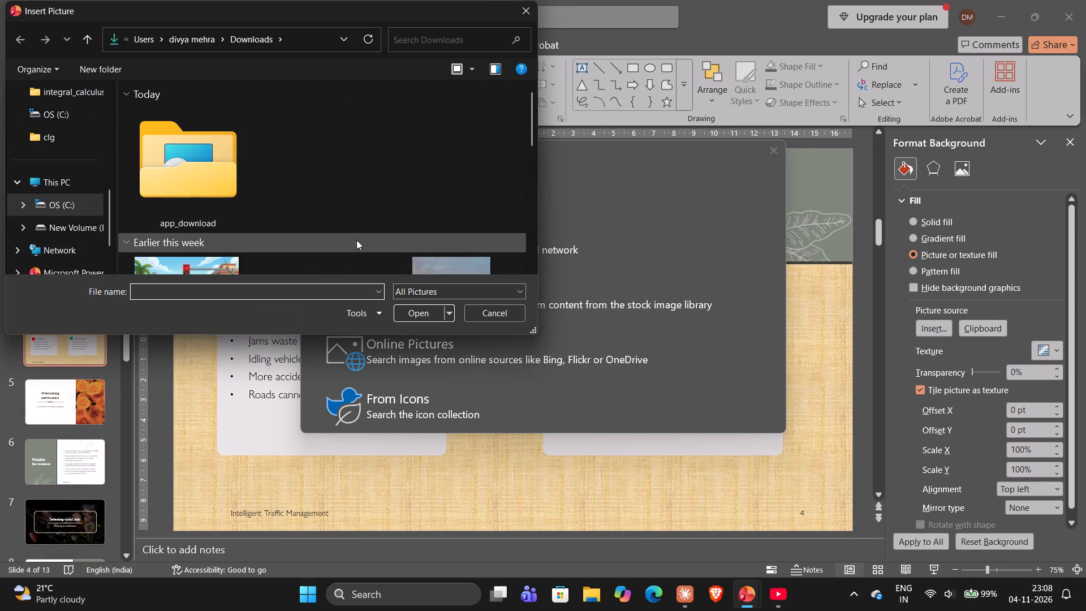
{"action": "scroll", "coordinate": [346, 234], "scroll_direction": "down", "scroll_amount": 1}
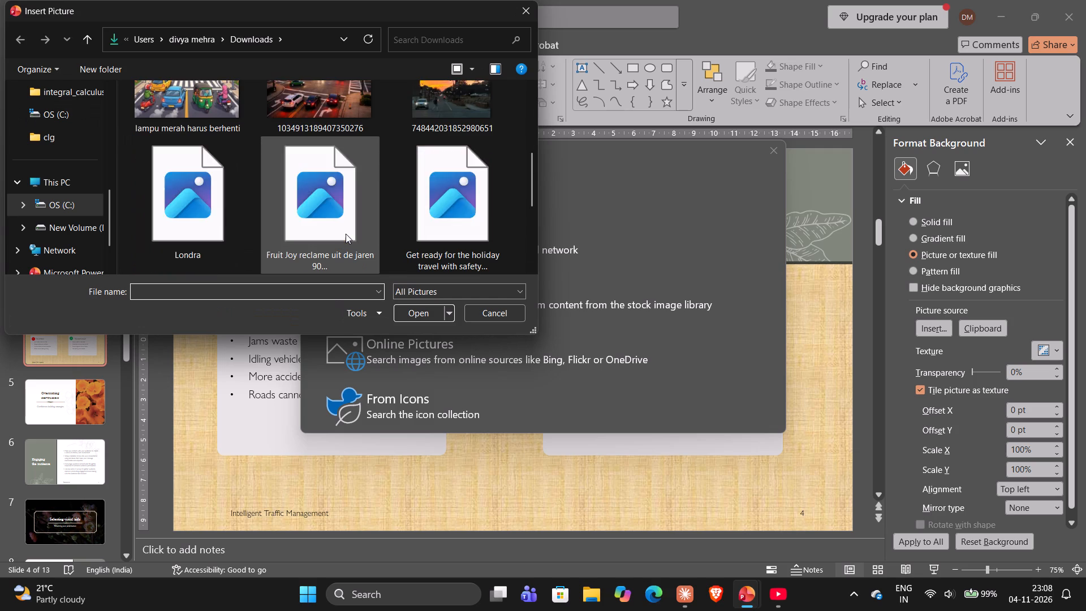
{"action": "scroll", "coordinate": [346, 234], "scroll_direction": "down", "scroll_amount": 1}
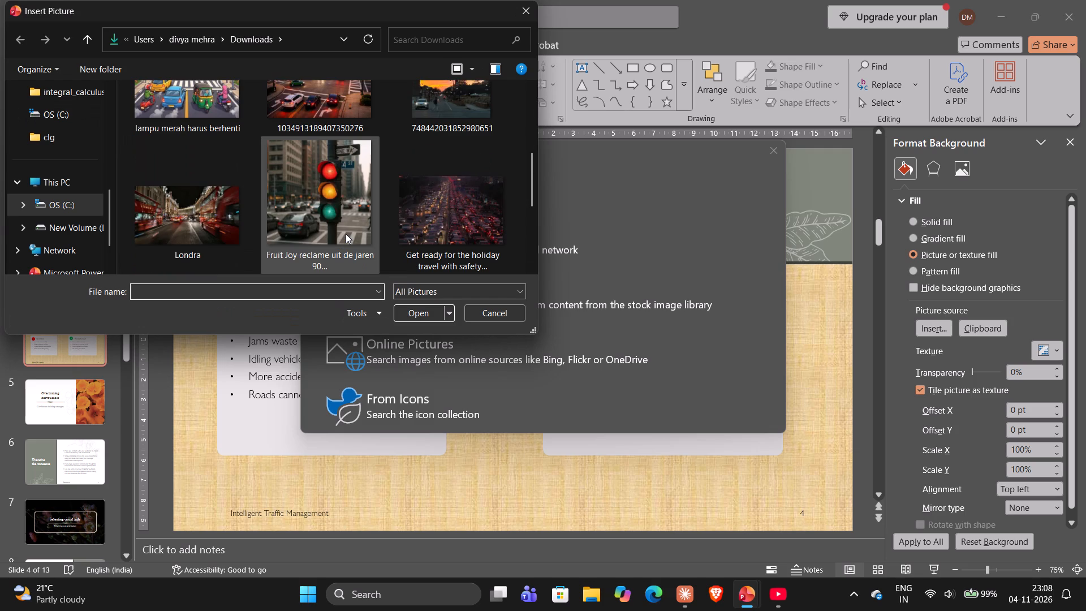
{"action": "scroll", "coordinate": [346, 234], "scroll_direction": "down", "scroll_amount": 3}
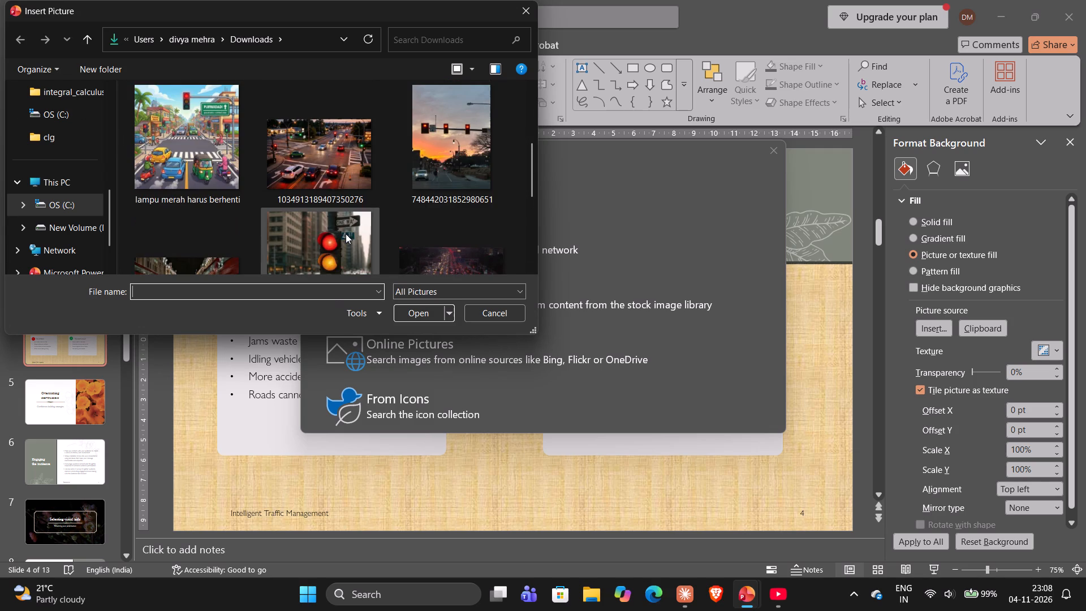
{"action": "scroll", "coordinate": [346, 234], "scroll_direction": "down", "scroll_amount": 1}
{"action": "double_click", "coordinate": [454, 208]}
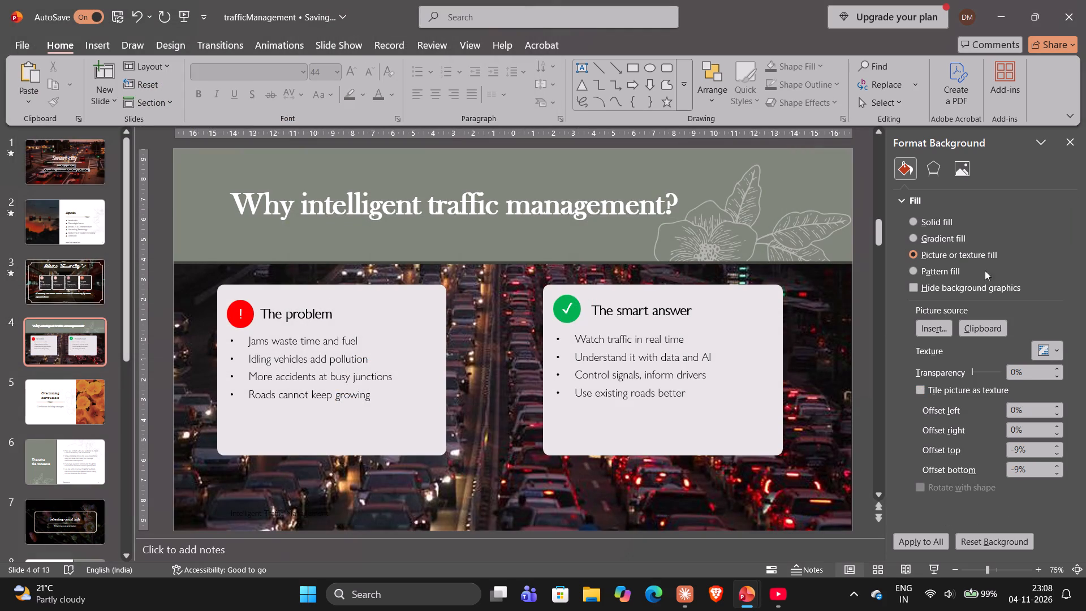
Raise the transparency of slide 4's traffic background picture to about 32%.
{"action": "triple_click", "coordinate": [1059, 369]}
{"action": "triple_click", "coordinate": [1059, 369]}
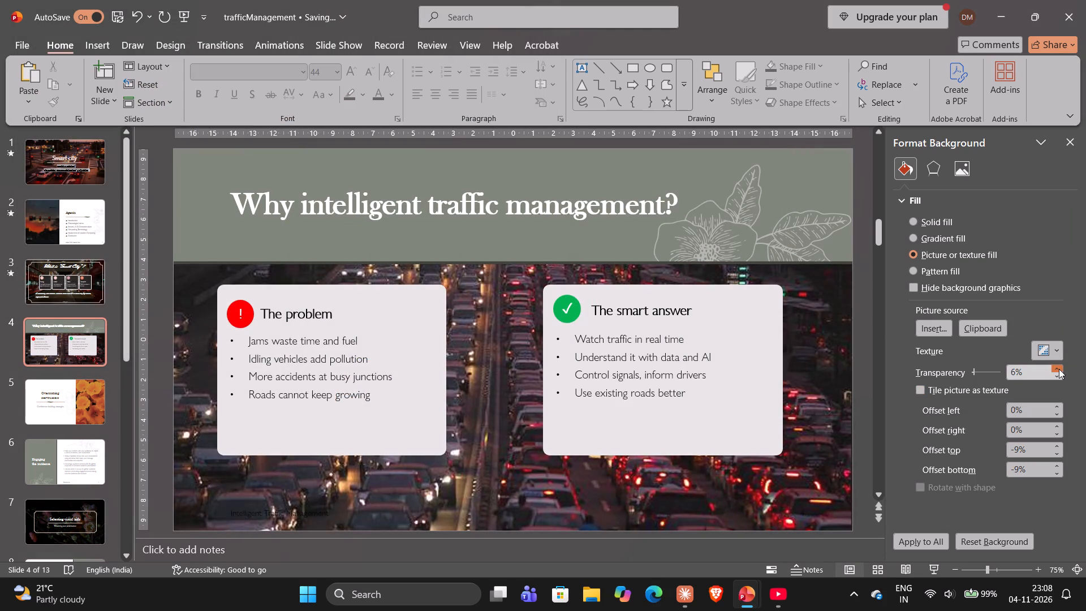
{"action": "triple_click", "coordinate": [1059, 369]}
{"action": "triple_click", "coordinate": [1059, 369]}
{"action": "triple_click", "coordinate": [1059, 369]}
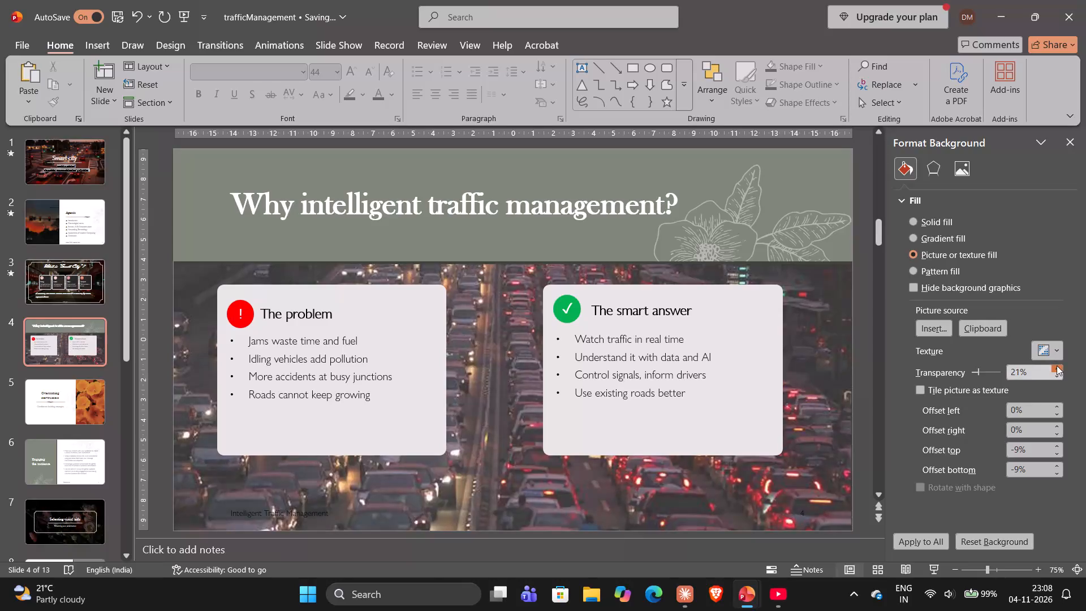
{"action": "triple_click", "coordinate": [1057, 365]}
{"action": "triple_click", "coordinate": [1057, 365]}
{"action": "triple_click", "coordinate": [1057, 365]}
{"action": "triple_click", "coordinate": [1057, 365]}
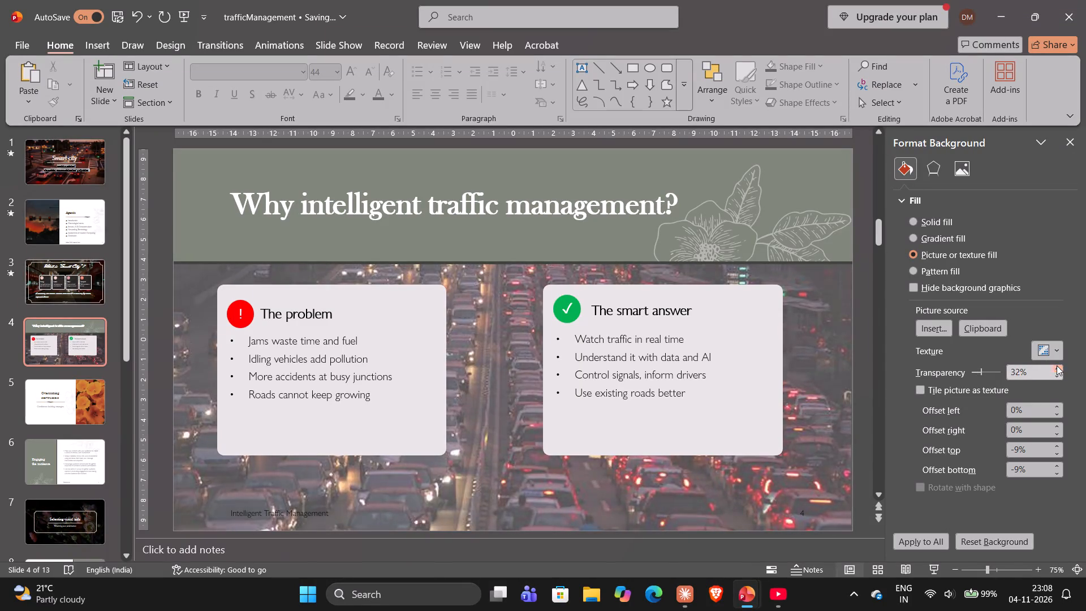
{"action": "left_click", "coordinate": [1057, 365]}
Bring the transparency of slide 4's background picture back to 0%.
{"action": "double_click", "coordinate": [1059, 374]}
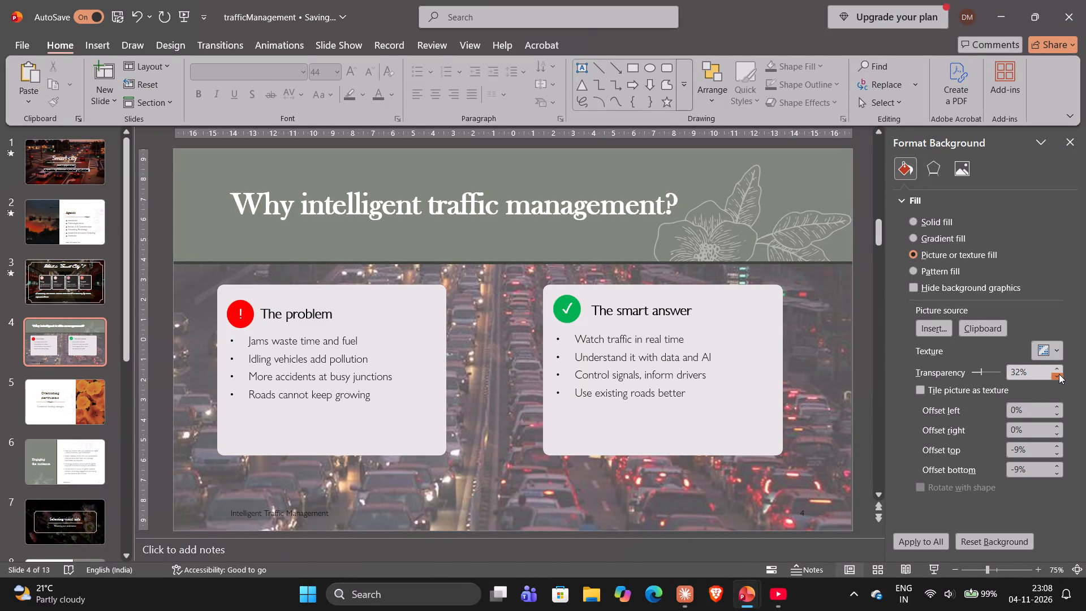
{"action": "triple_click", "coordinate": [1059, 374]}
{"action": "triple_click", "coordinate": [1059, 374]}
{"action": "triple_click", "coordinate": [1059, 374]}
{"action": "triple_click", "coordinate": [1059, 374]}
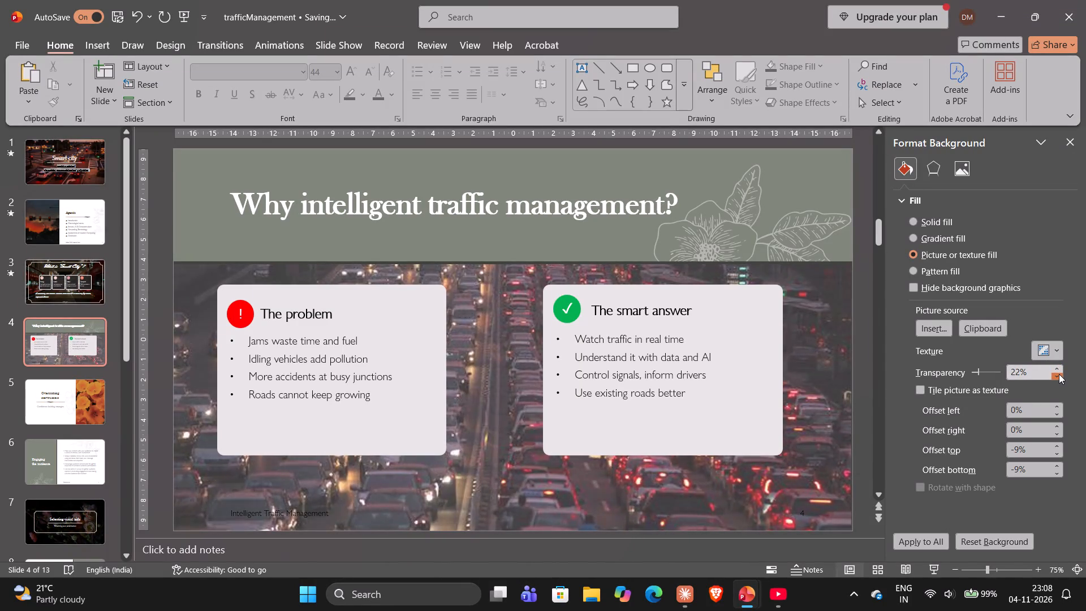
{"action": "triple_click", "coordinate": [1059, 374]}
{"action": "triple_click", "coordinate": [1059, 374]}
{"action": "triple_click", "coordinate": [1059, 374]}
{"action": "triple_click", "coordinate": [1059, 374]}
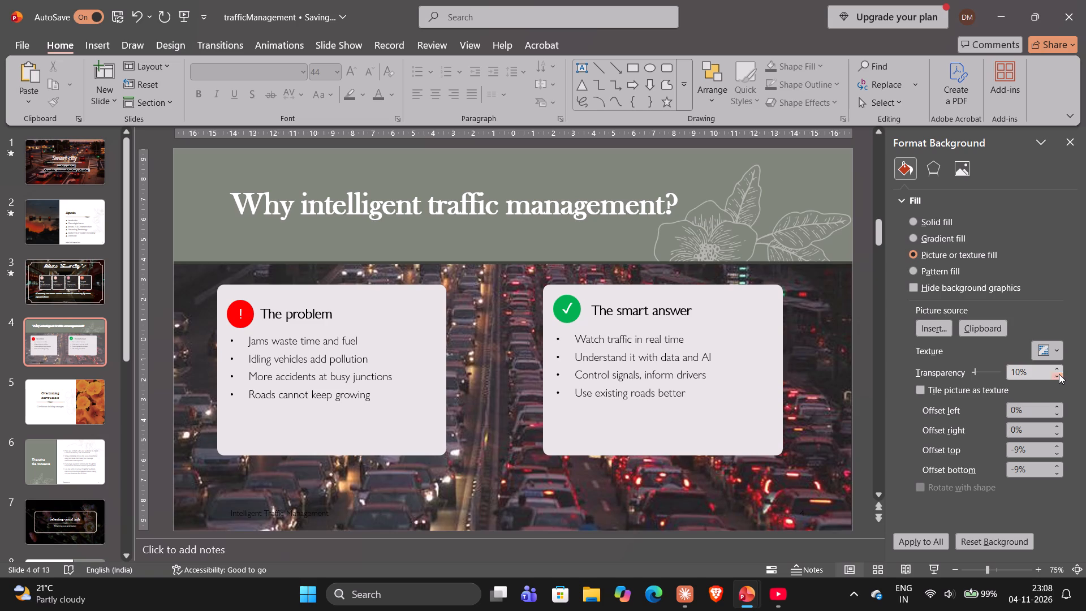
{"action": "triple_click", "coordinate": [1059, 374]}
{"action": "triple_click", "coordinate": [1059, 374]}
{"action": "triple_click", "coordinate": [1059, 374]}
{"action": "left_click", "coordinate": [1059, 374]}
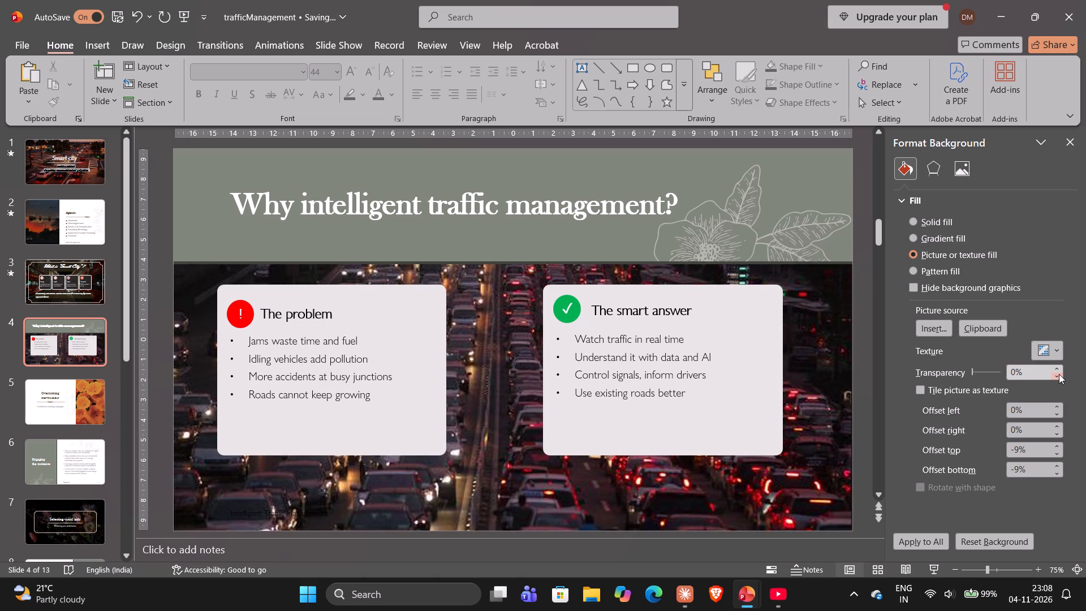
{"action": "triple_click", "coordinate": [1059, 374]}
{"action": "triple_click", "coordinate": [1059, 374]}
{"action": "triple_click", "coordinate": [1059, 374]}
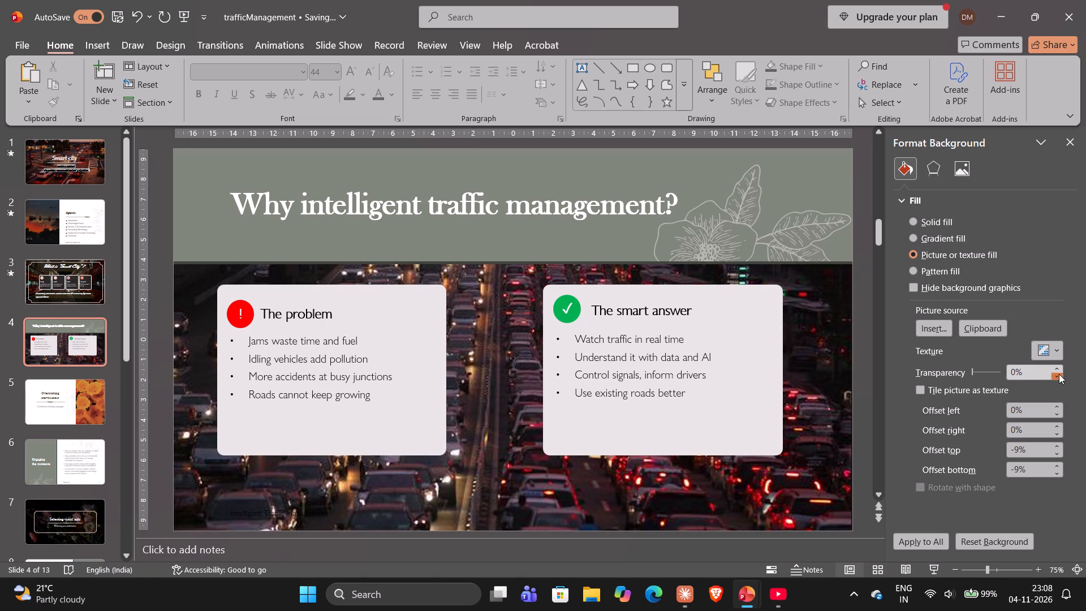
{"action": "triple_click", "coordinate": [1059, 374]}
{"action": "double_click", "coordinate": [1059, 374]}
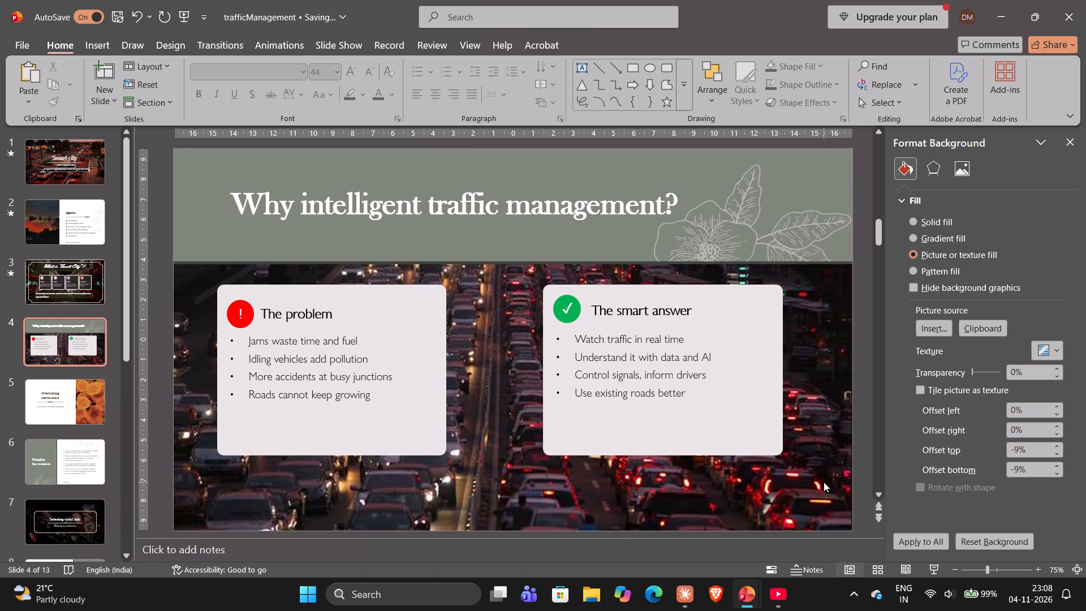
Set the colour saturation of slide 4's background picture to 110%.
{"action": "left_click", "coordinate": [824, 482]}
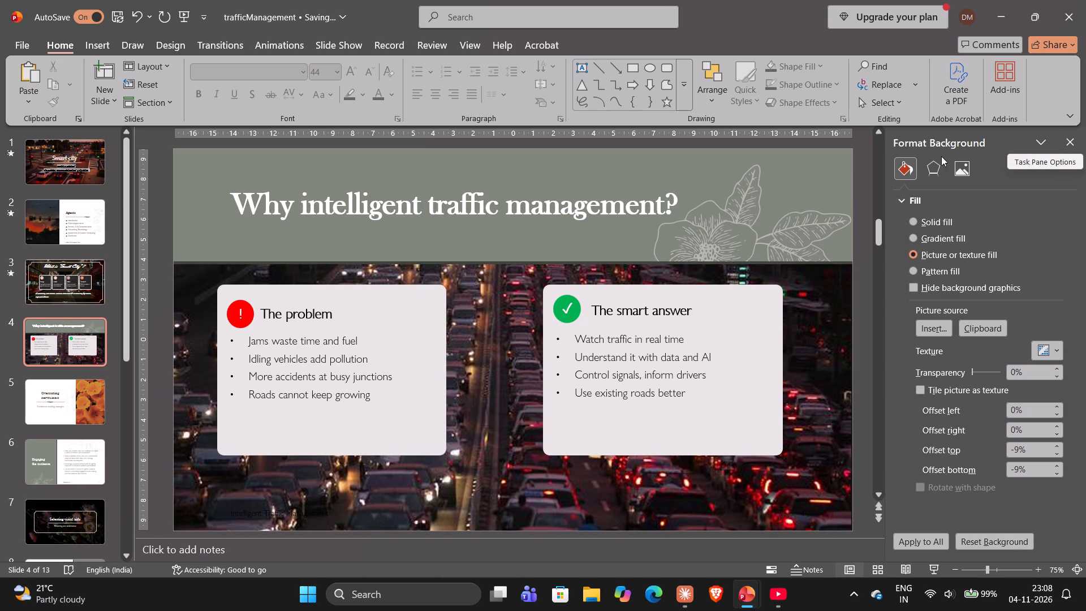
{"action": "left_click", "coordinate": [953, 170]}
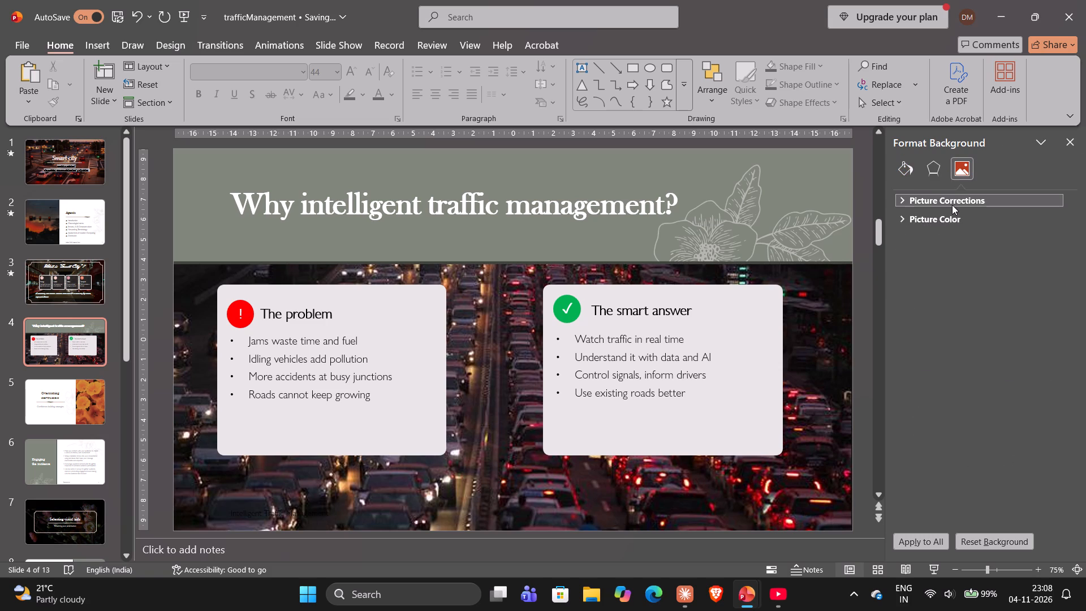
{"action": "left_click", "coordinate": [956, 219]}
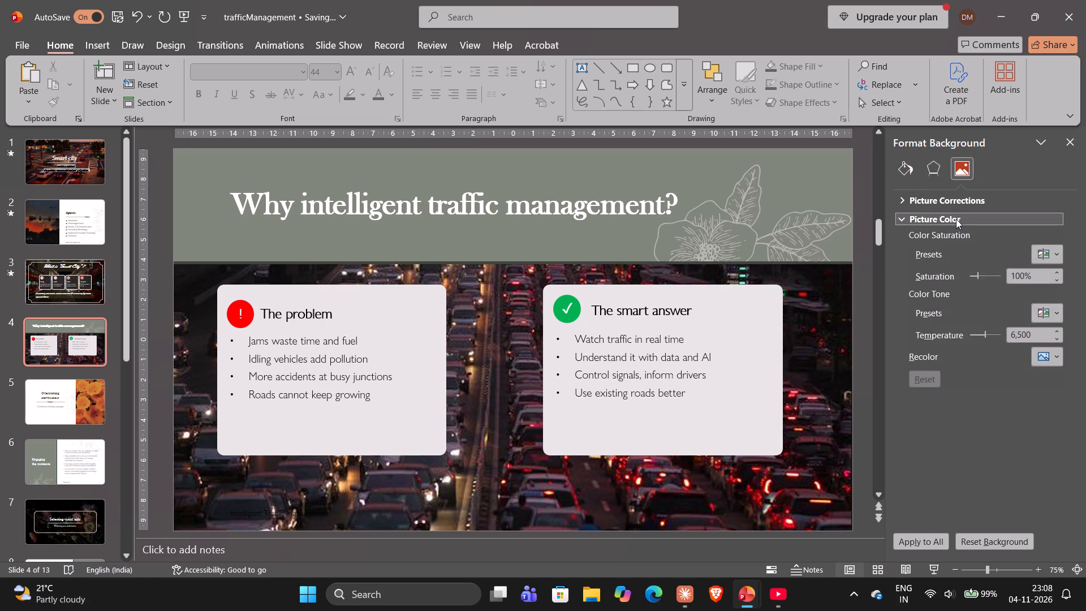
{"action": "triple_click", "coordinate": [1055, 272]}
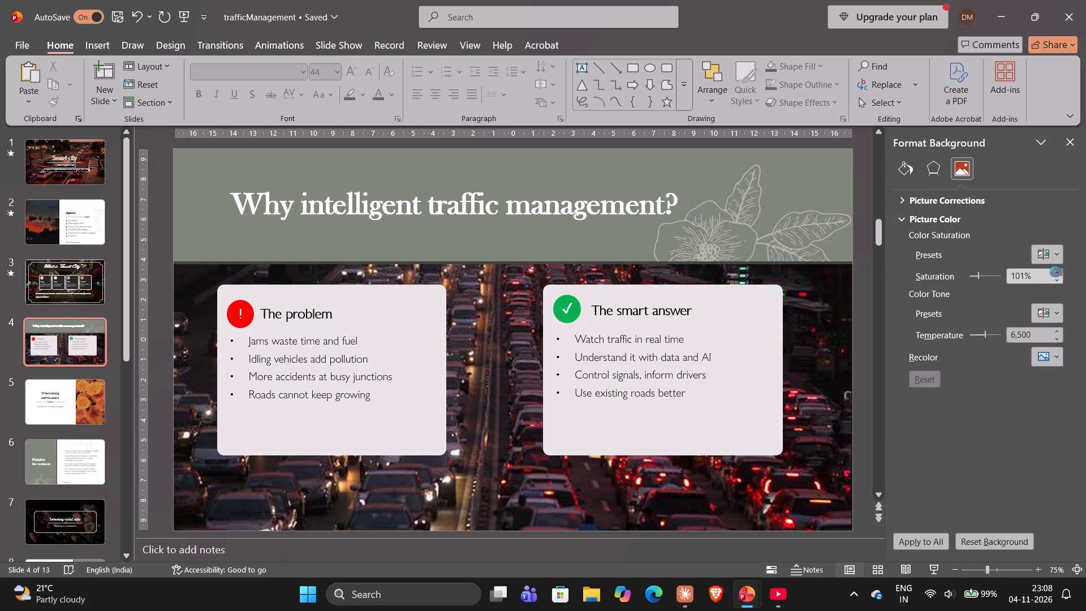
{"action": "triple_click", "coordinate": [1055, 272]}
{"action": "triple_click", "coordinate": [1055, 272]}
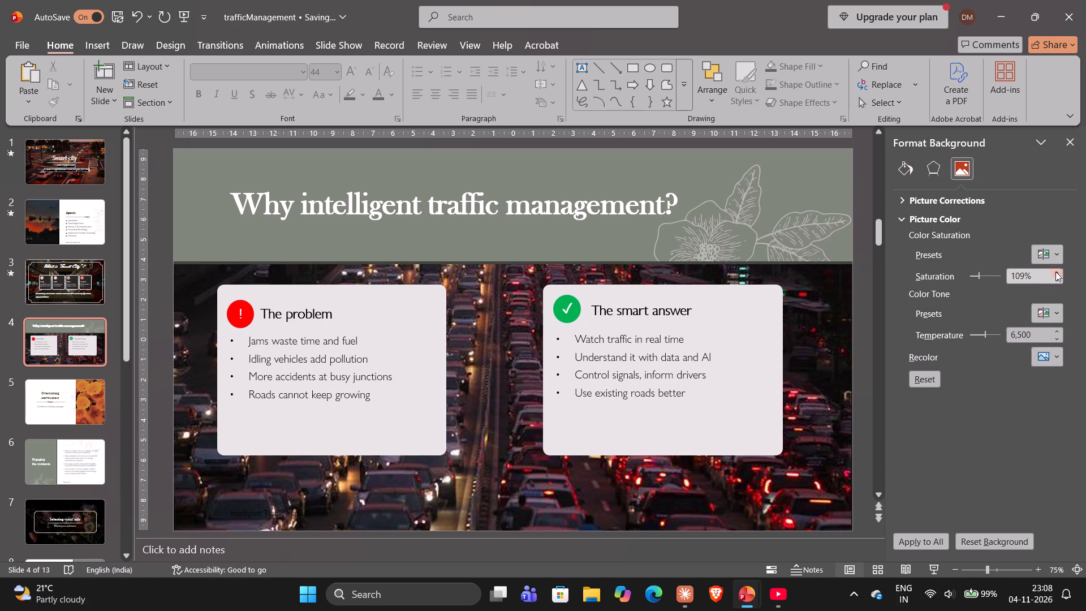
{"action": "left_click", "coordinate": [1055, 272]}
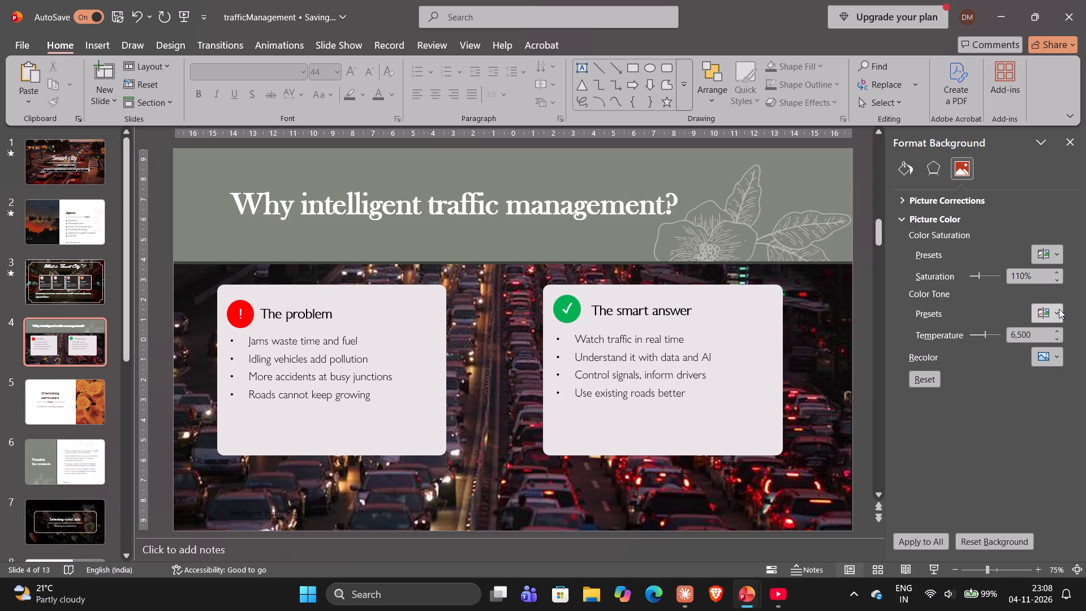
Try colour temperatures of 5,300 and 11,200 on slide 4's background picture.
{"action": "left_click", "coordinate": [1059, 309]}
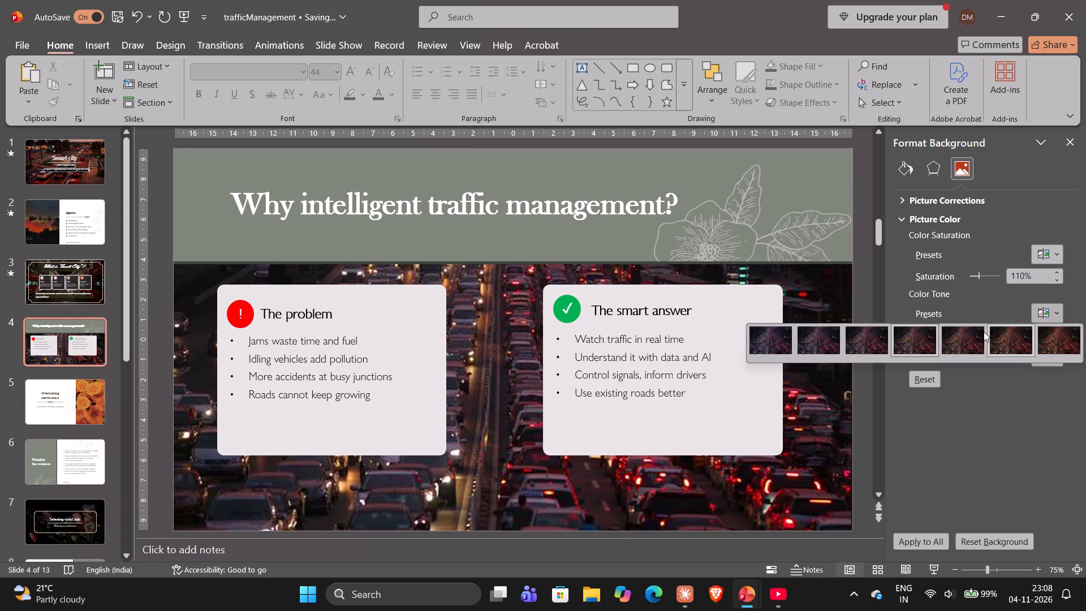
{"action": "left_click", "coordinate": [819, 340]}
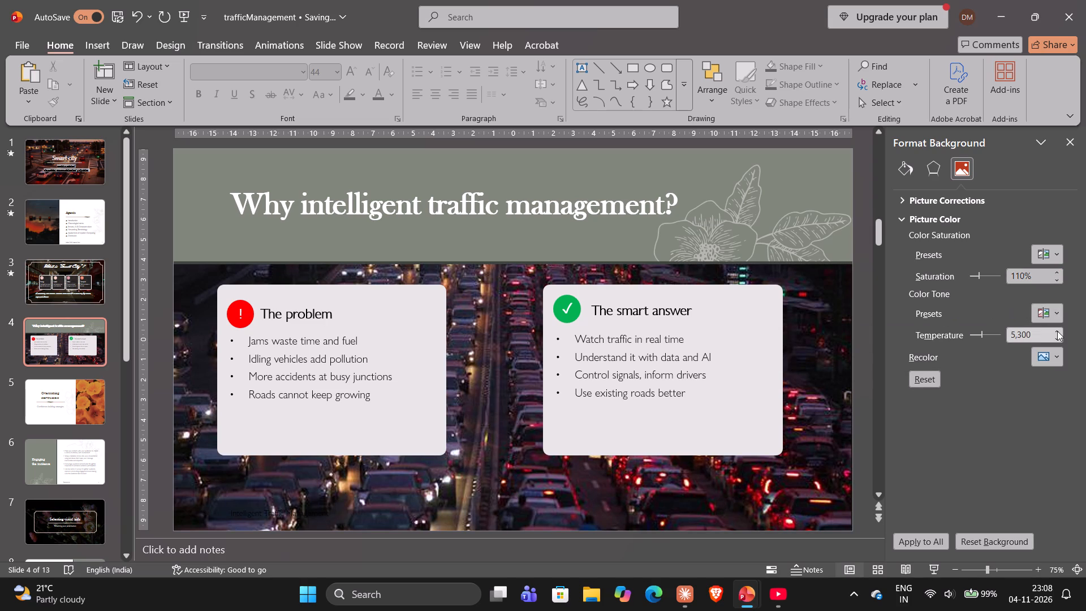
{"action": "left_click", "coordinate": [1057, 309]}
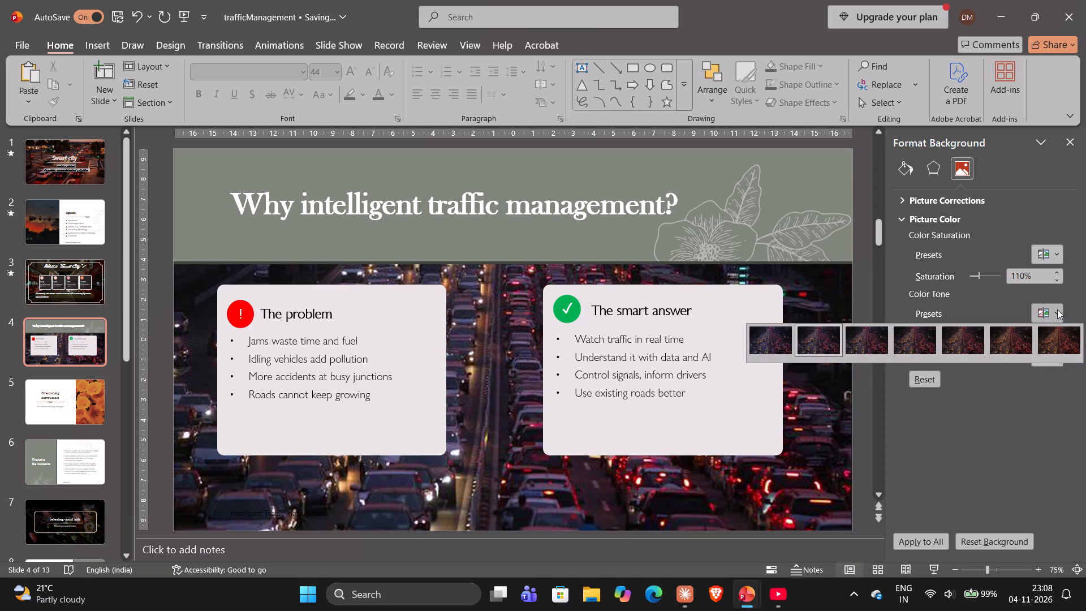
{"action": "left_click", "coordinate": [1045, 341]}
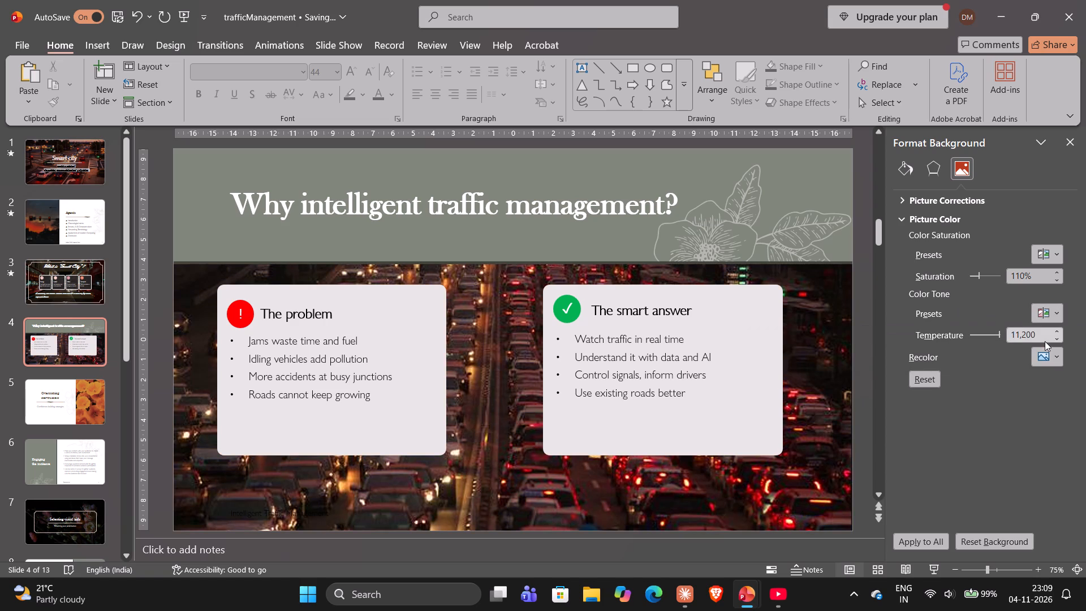
Set the colour temperature of slide 4's background picture to 7,200.
{"action": "left_click", "coordinate": [1056, 317]}
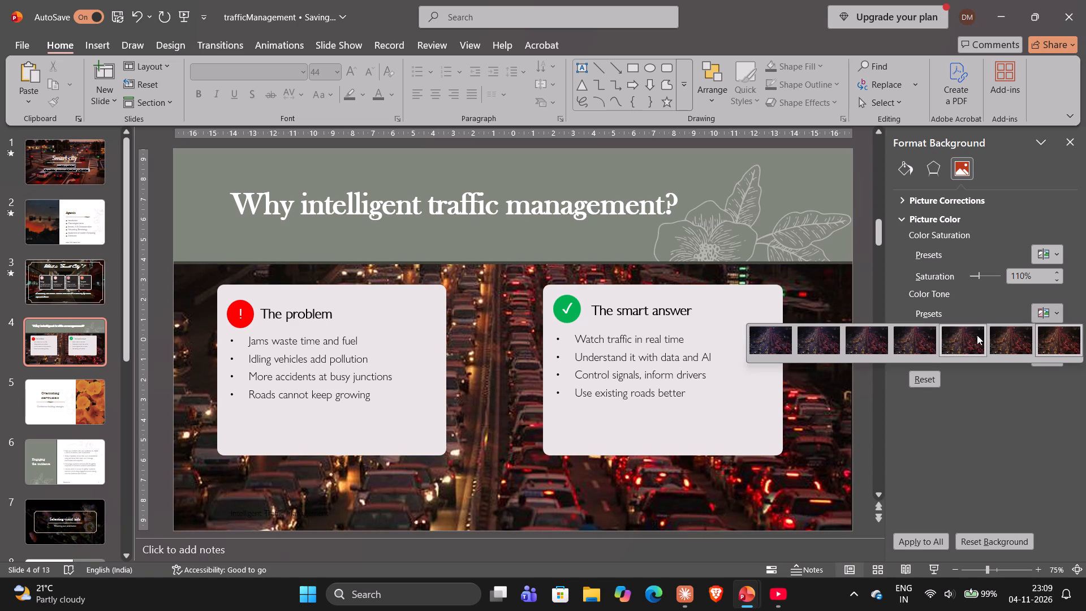
{"action": "left_click", "coordinate": [966, 339]}
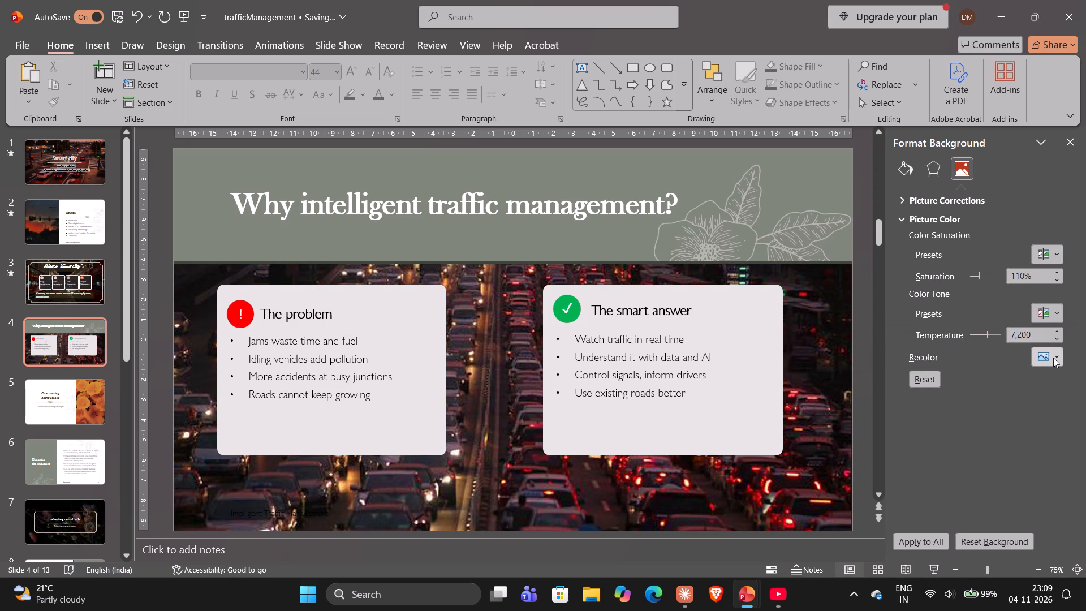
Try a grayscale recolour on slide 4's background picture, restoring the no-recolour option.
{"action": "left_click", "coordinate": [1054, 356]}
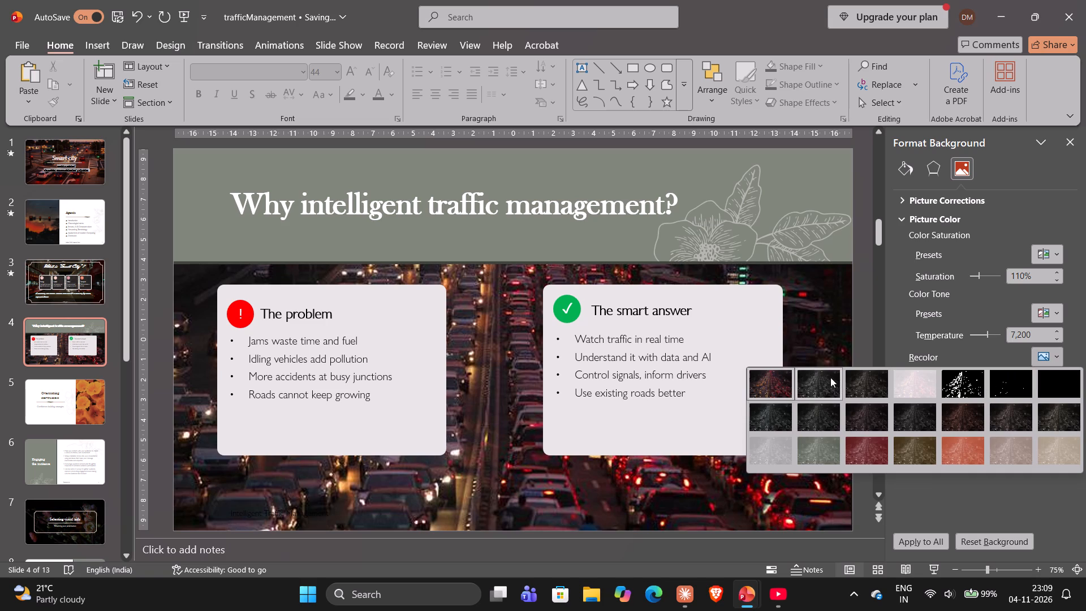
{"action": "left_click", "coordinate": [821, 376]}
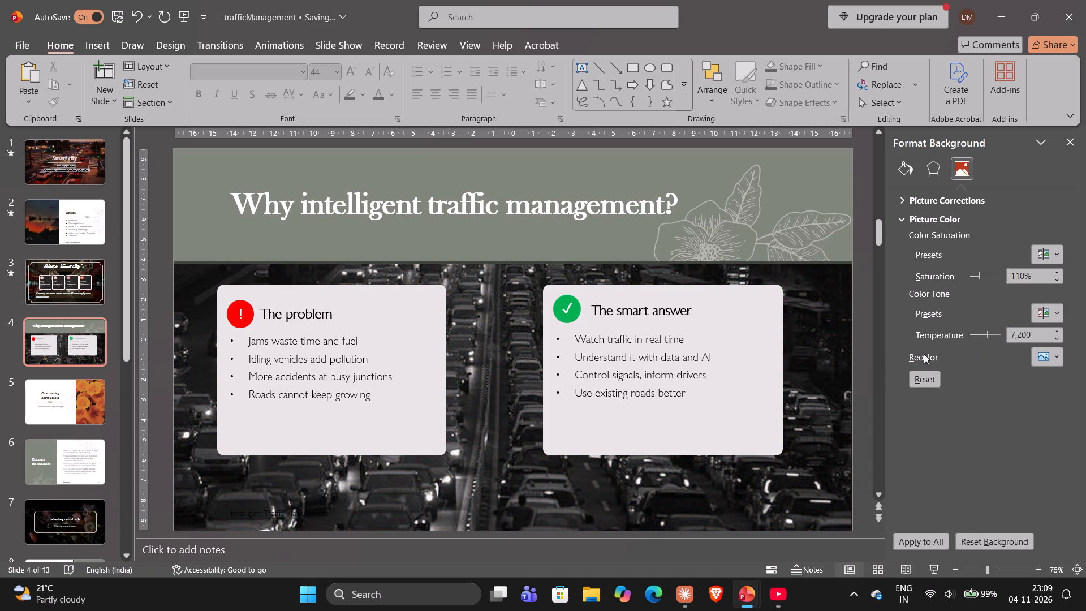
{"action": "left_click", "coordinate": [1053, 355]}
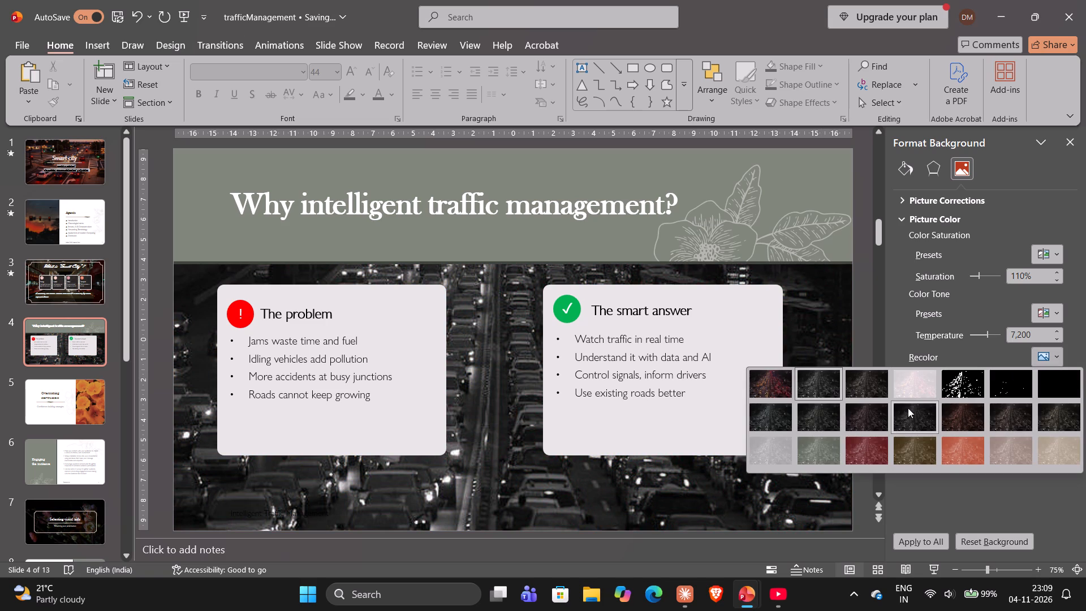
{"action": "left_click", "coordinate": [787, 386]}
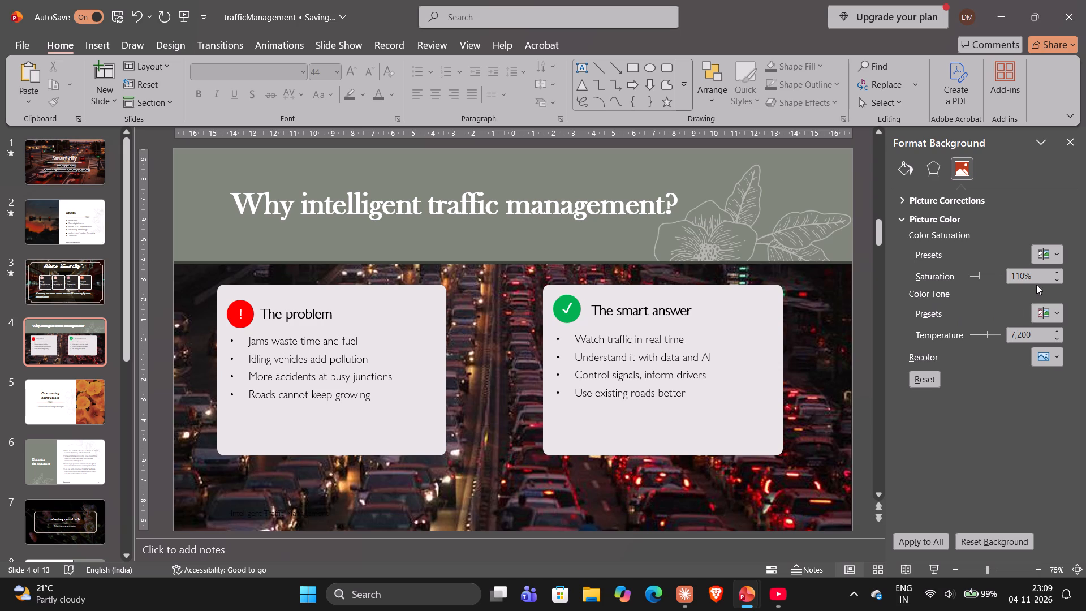
Try 33% colour saturation on slide 4's background picture and settle on 100%.
{"action": "left_click", "coordinate": [1048, 248]}
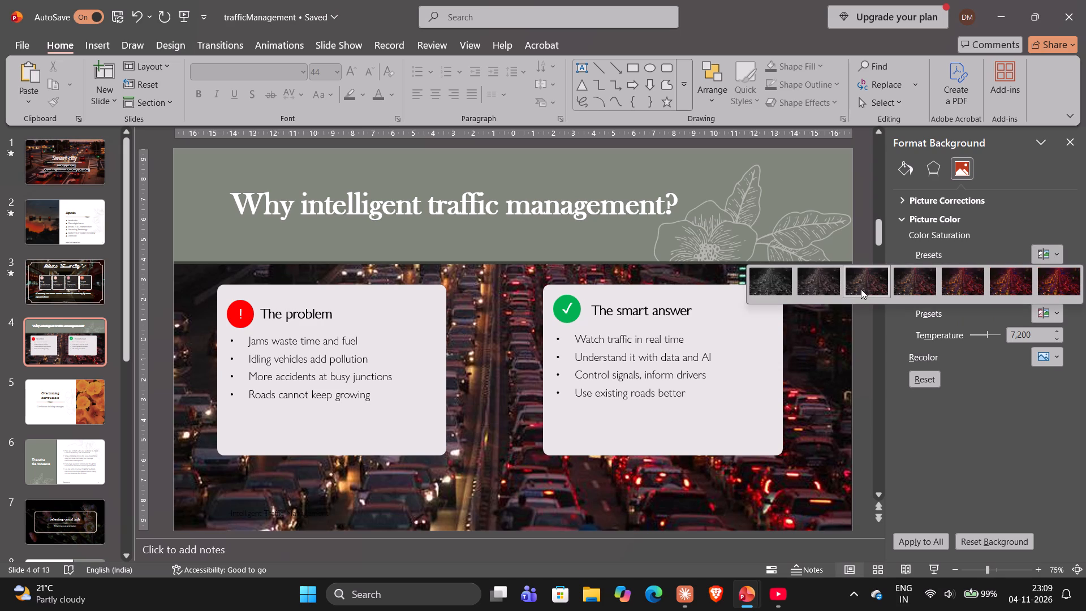
{"action": "left_click", "coordinate": [813, 285]}
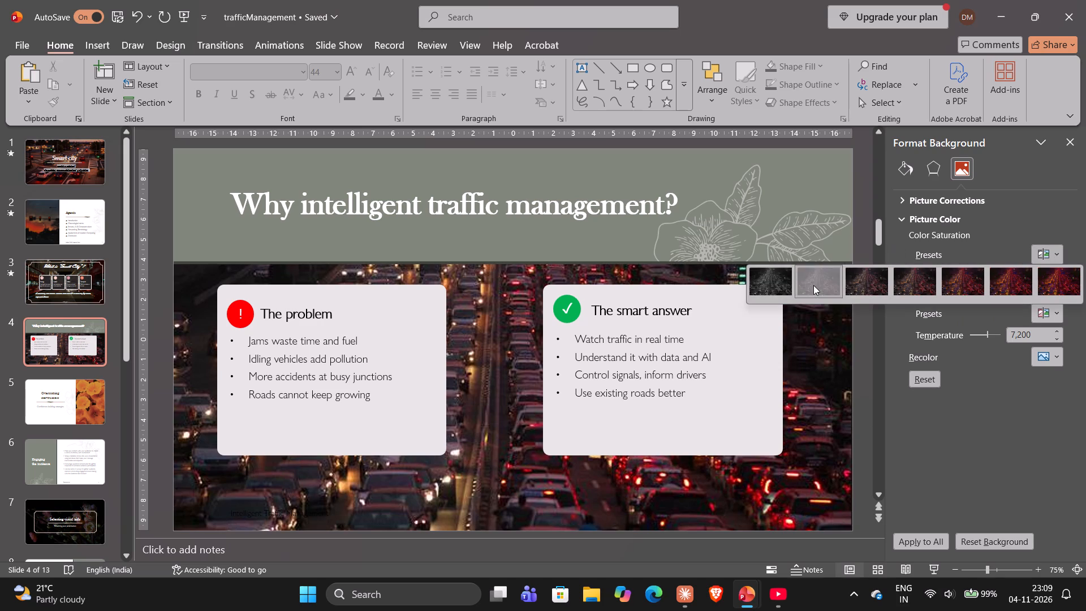
{"action": "left_click", "coordinate": [1036, 249]}
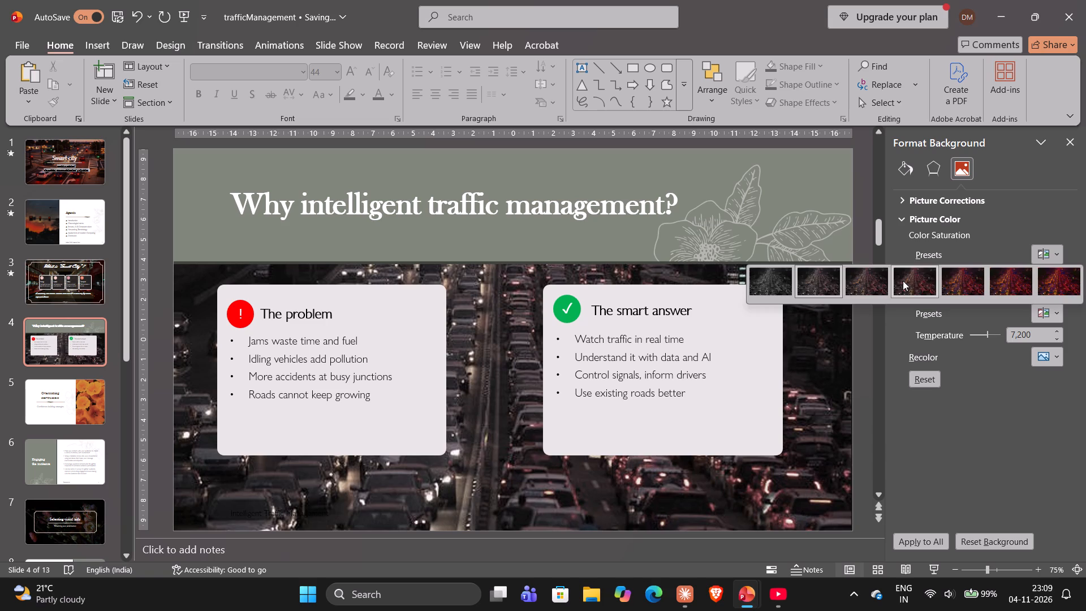
{"action": "left_click", "coordinate": [903, 281]}
Apply the correction preset with -20% brightness and 0% contrast to slide 4's background picture.
{"action": "left_click", "coordinate": [955, 204]}
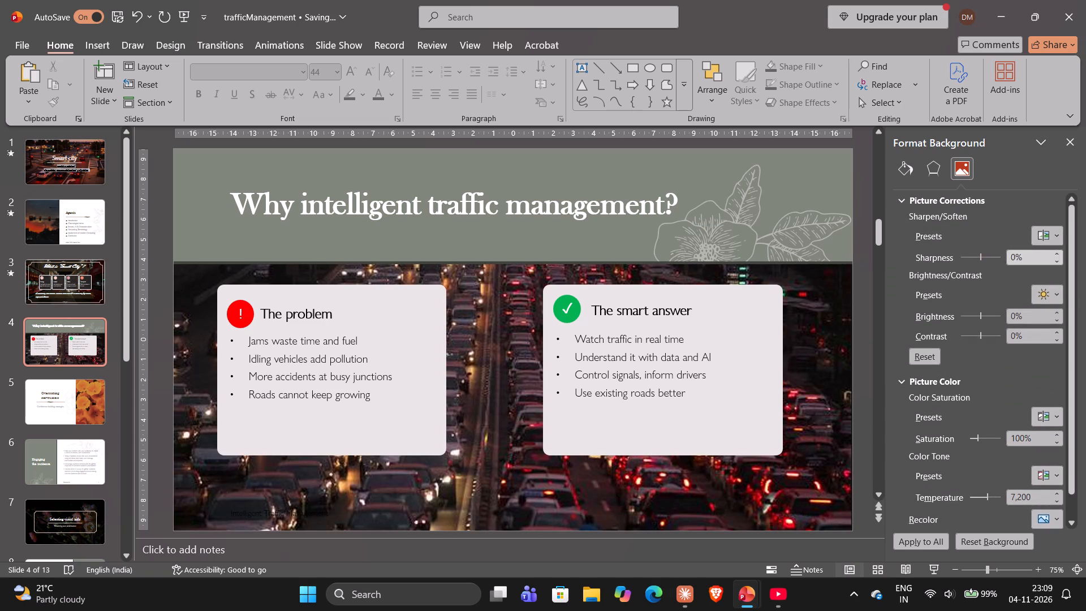
{"action": "double_click", "coordinate": [1057, 293]}
{"action": "left_click", "coordinate": [1057, 293]}
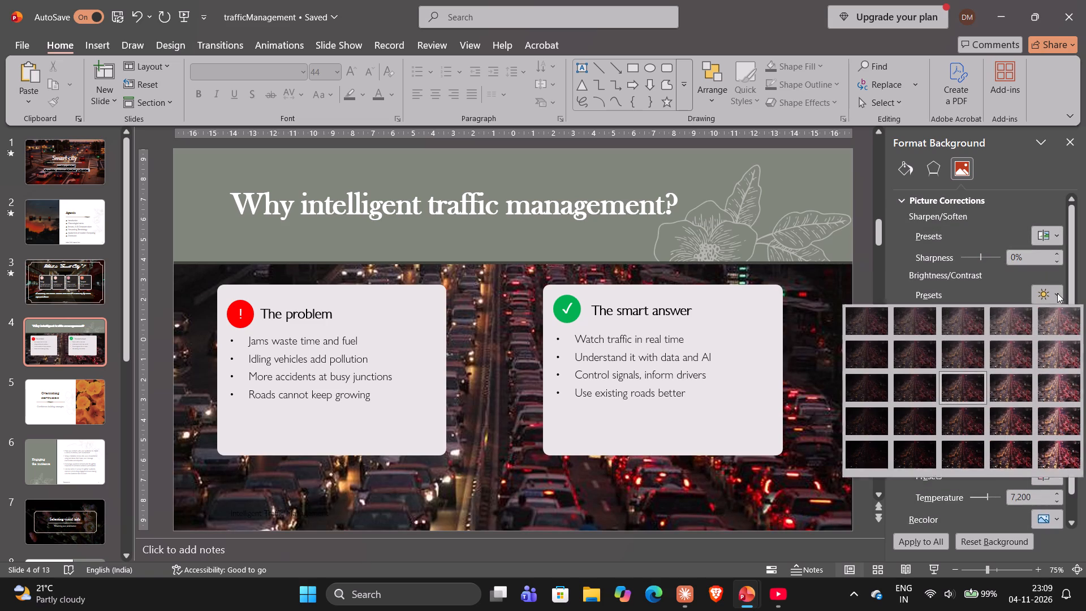
{"action": "left_click", "coordinate": [909, 382]}
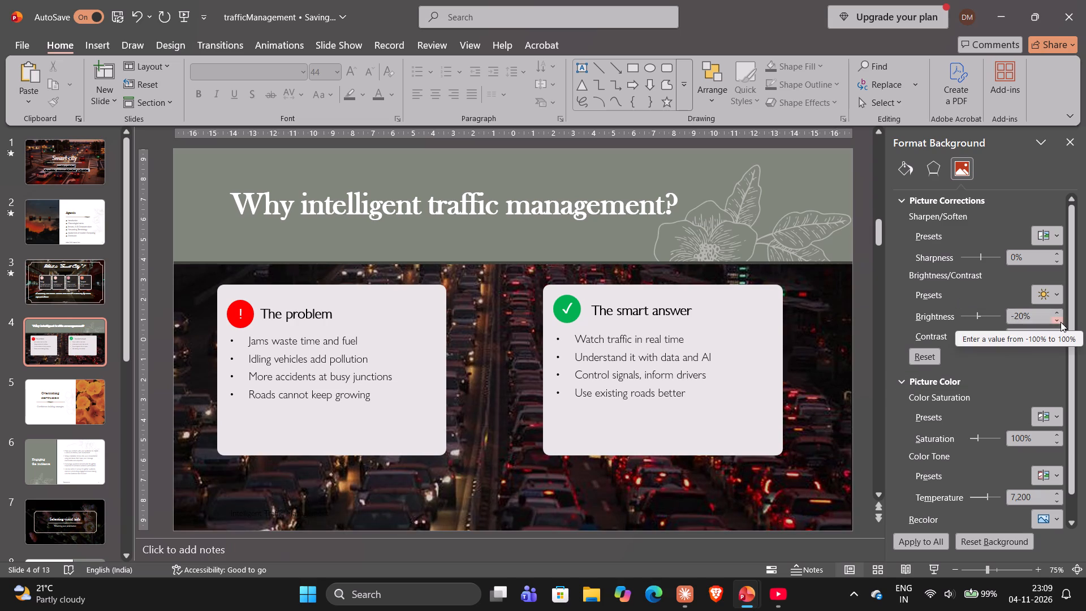
Sharpen slide 4's background picture, raising the sharpness to 13% and lowering it to 10%.
{"action": "triple_click", "coordinate": [1055, 254]}
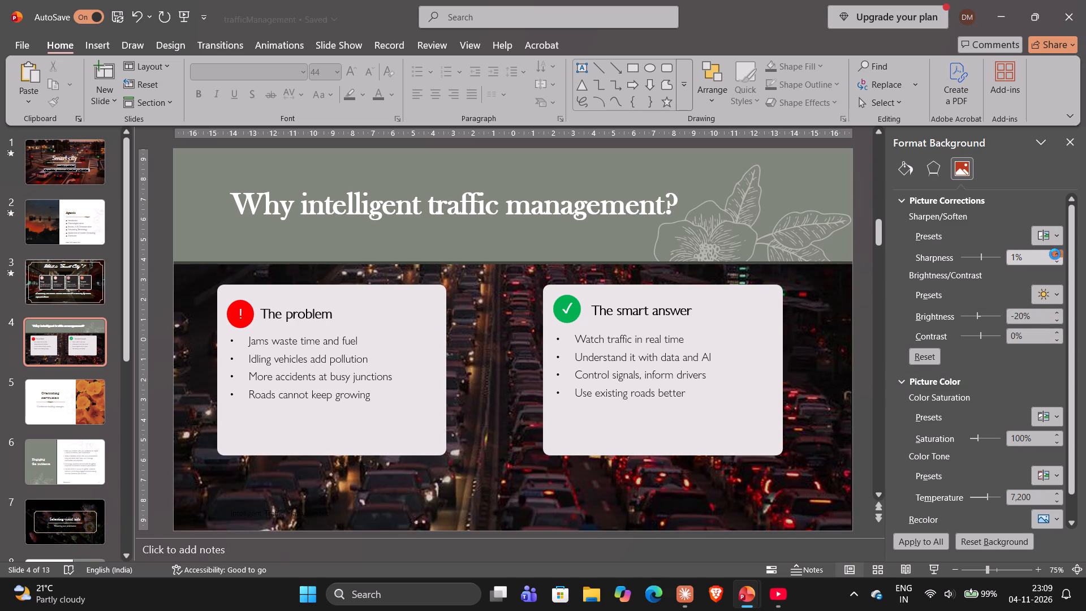
{"action": "triple_click", "coordinate": [1055, 254]}
{"action": "triple_click", "coordinate": [1055, 254]}
{"action": "triple_click", "coordinate": [1055, 254]}
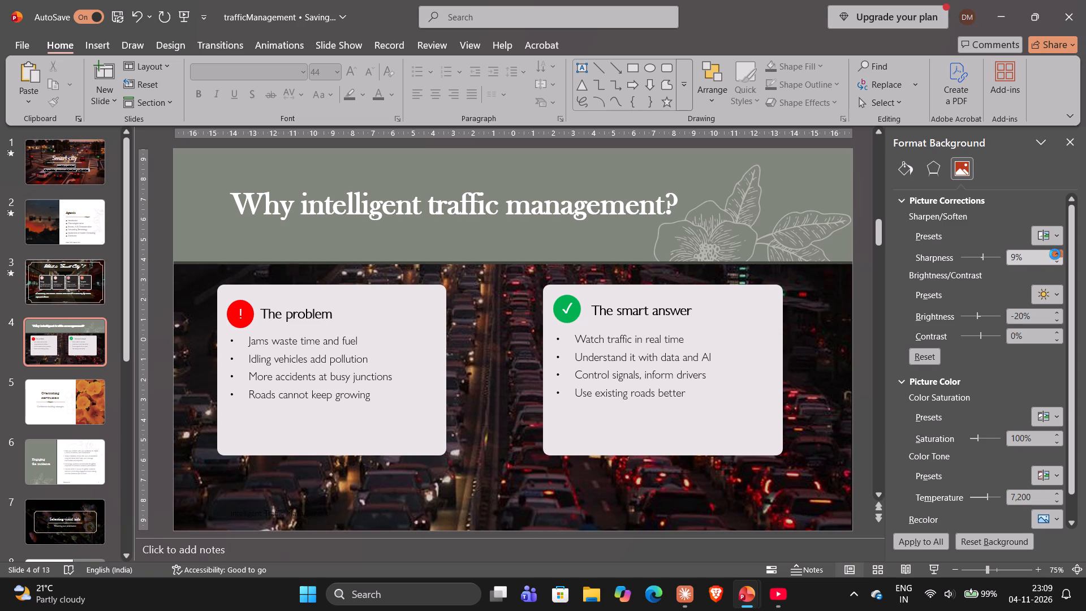
{"action": "left_click", "coordinate": [1055, 254]}
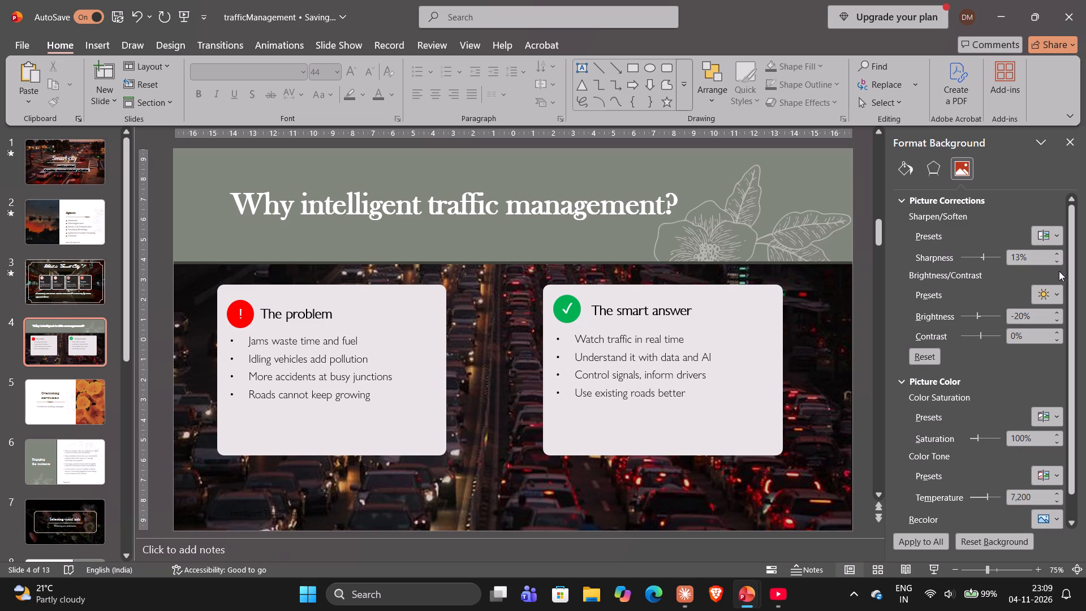
{"action": "triple_click", "coordinate": [1056, 261]}
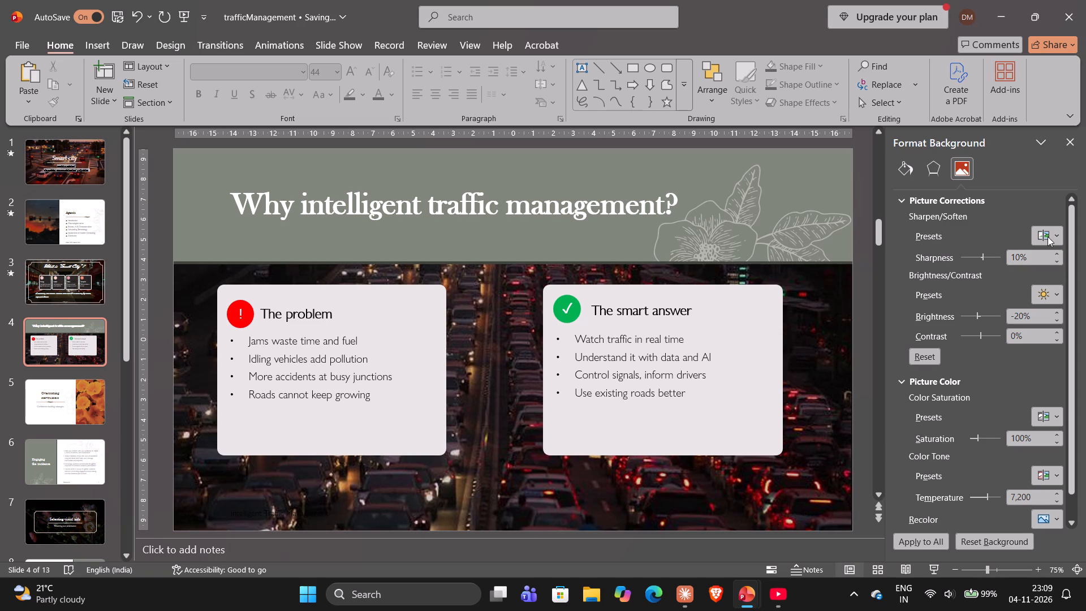
{"action": "left_click", "coordinate": [1059, 236]}
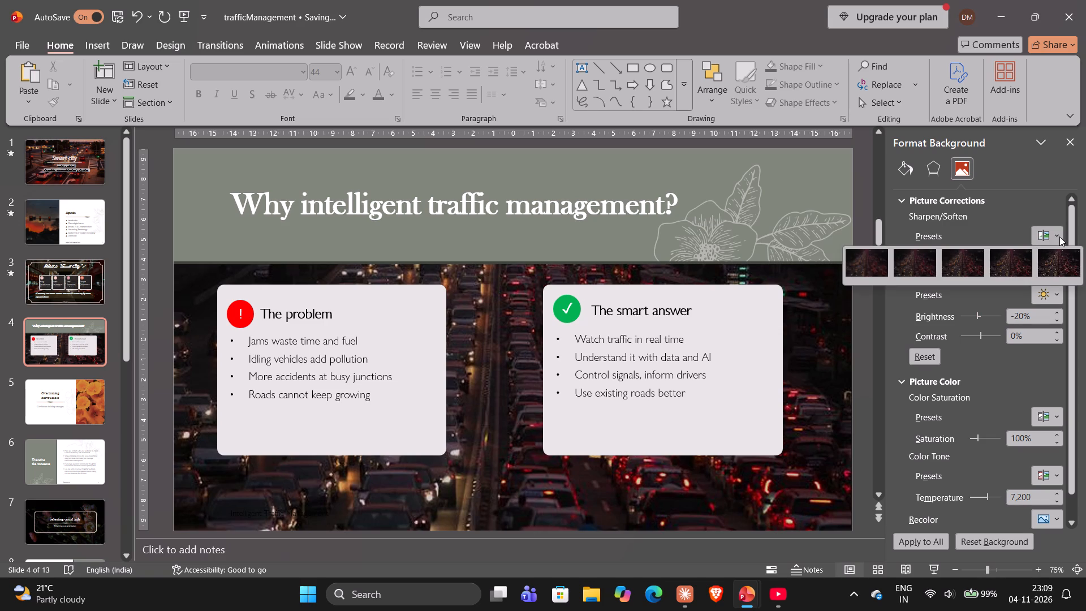
{"action": "left_click", "coordinate": [1059, 236]}
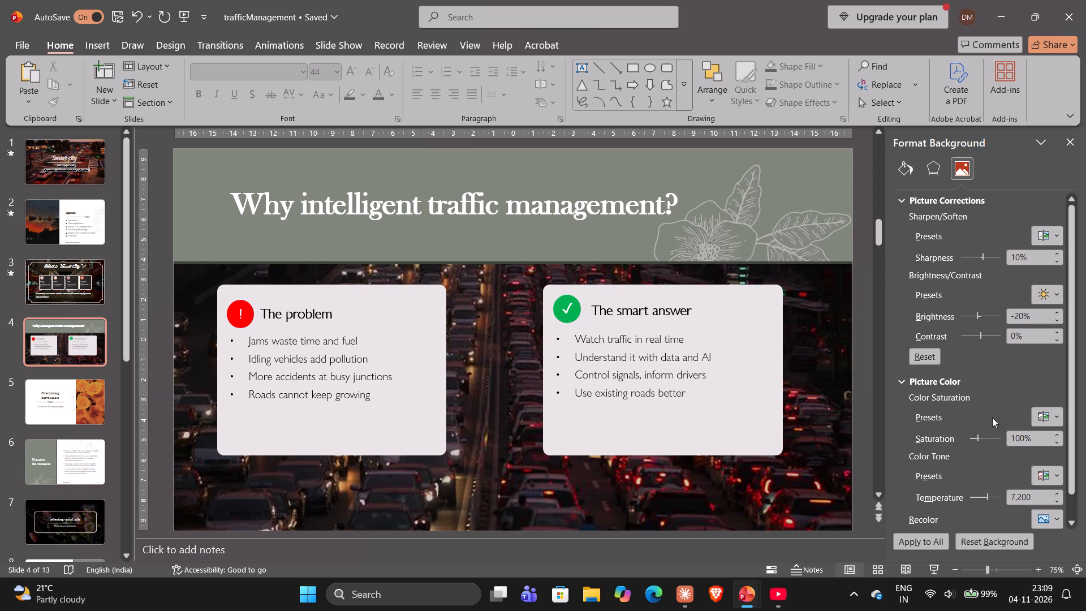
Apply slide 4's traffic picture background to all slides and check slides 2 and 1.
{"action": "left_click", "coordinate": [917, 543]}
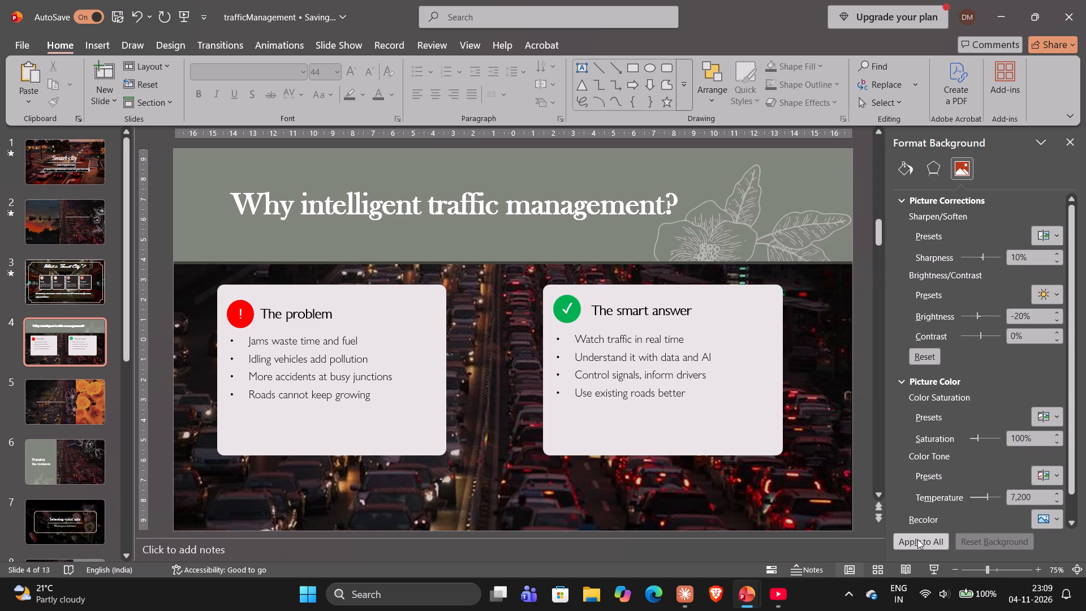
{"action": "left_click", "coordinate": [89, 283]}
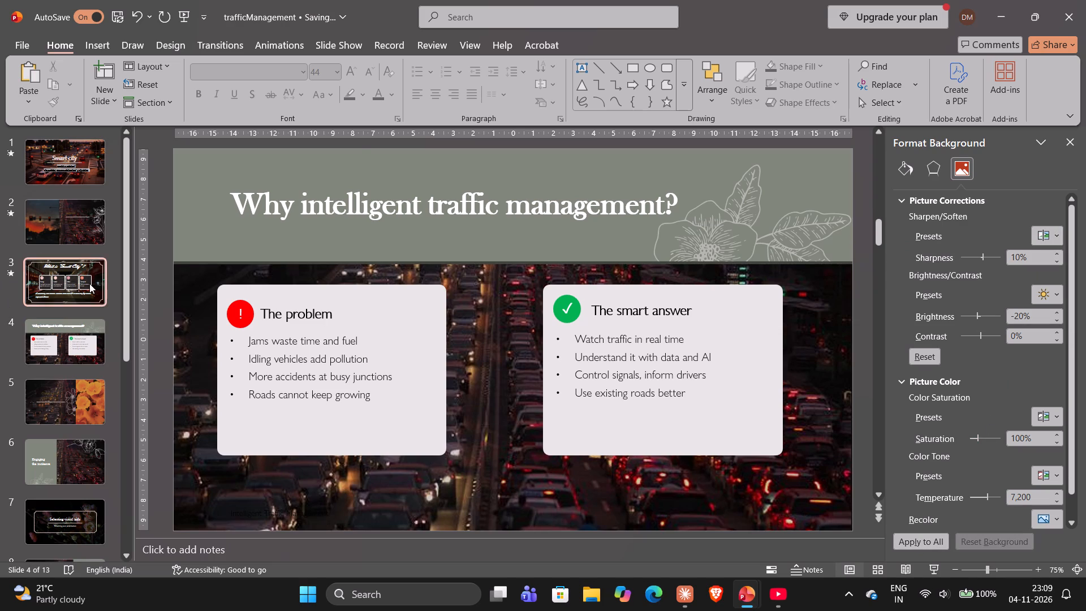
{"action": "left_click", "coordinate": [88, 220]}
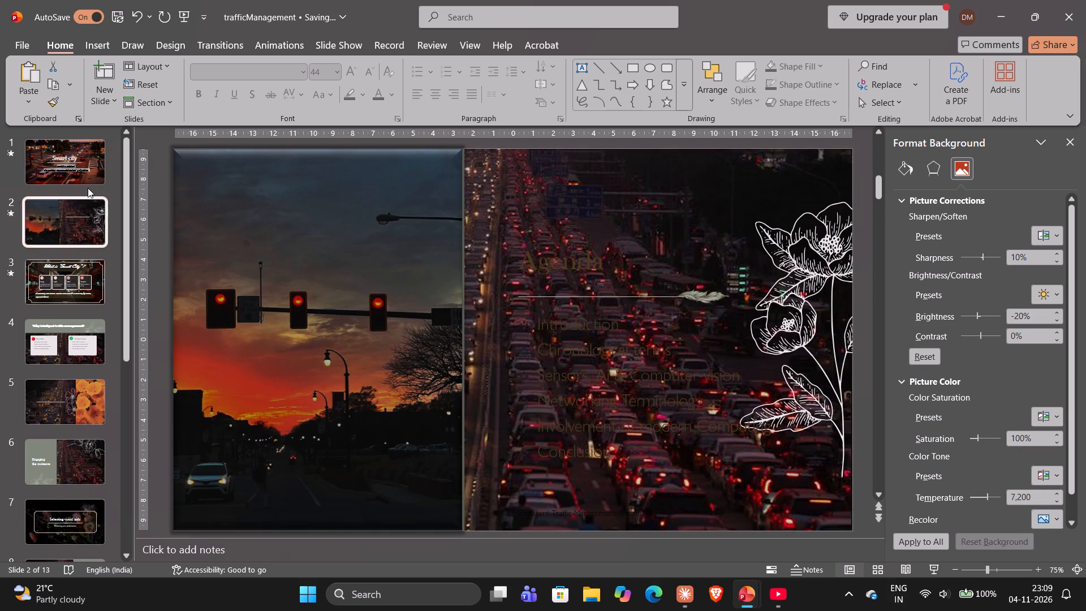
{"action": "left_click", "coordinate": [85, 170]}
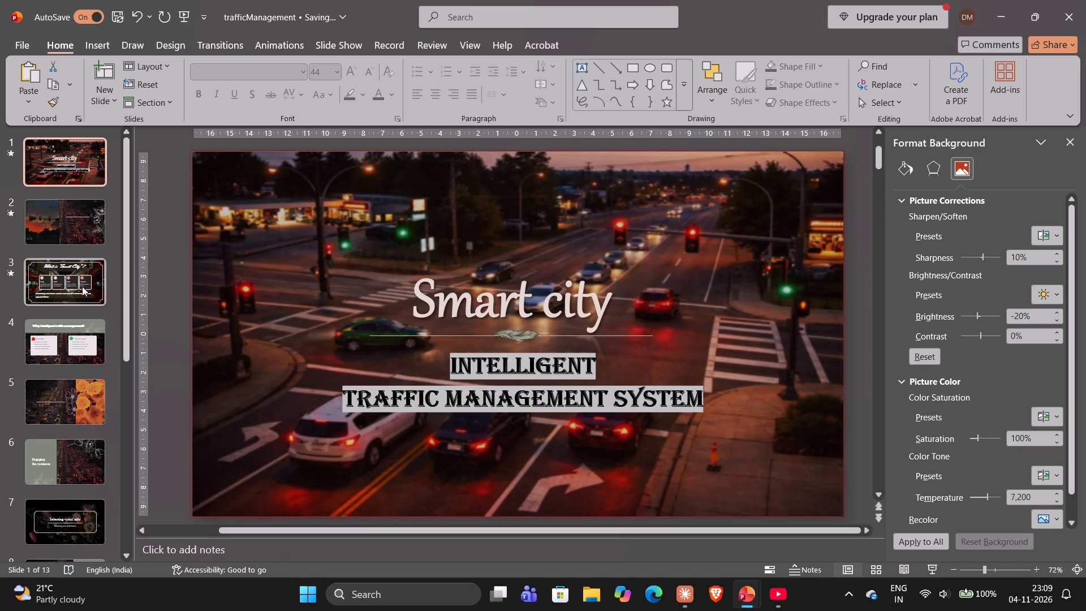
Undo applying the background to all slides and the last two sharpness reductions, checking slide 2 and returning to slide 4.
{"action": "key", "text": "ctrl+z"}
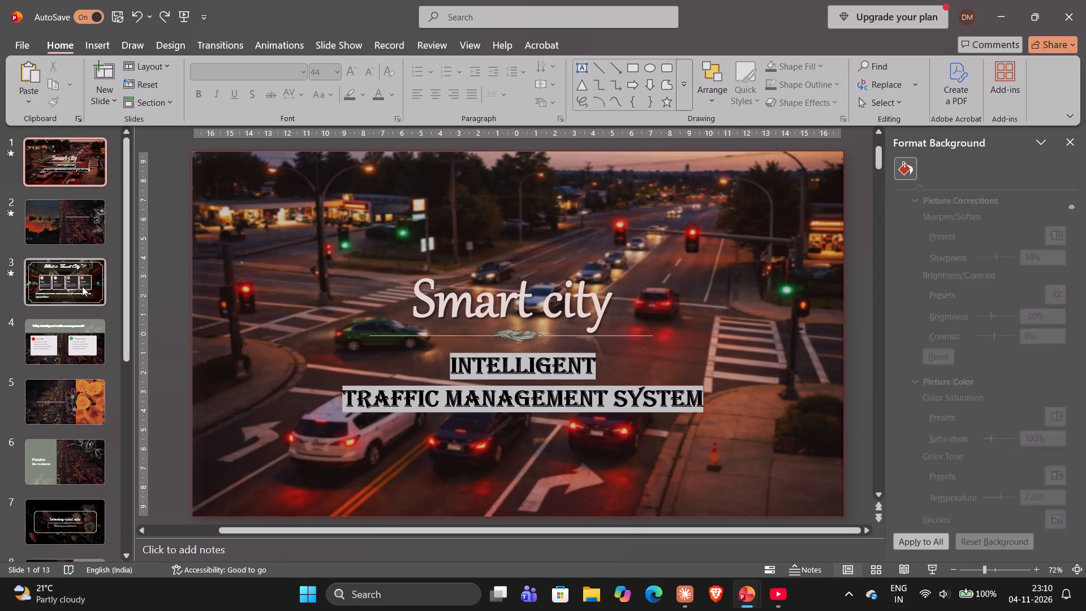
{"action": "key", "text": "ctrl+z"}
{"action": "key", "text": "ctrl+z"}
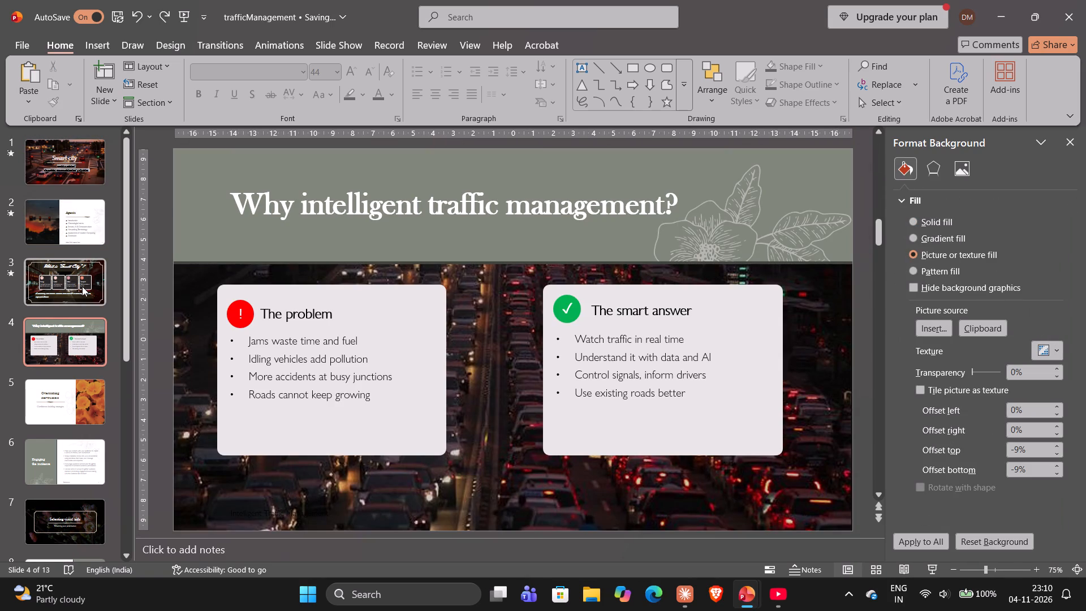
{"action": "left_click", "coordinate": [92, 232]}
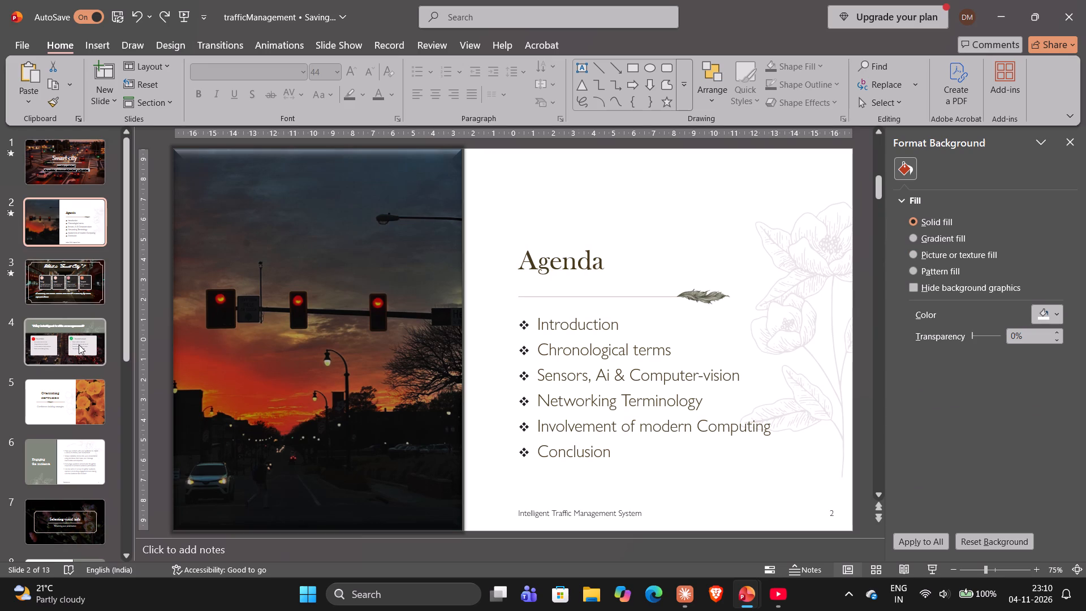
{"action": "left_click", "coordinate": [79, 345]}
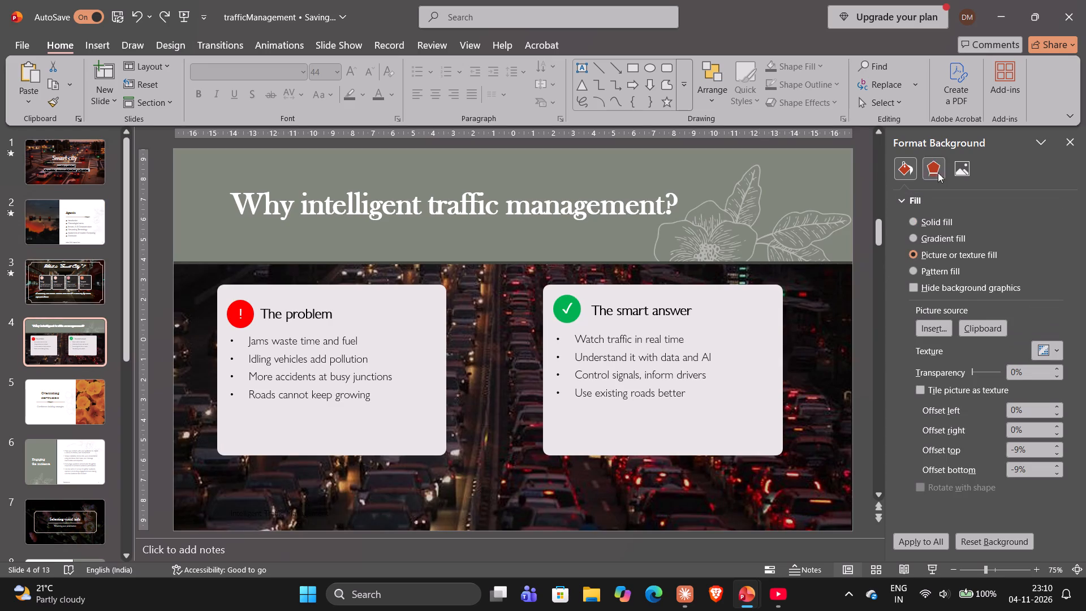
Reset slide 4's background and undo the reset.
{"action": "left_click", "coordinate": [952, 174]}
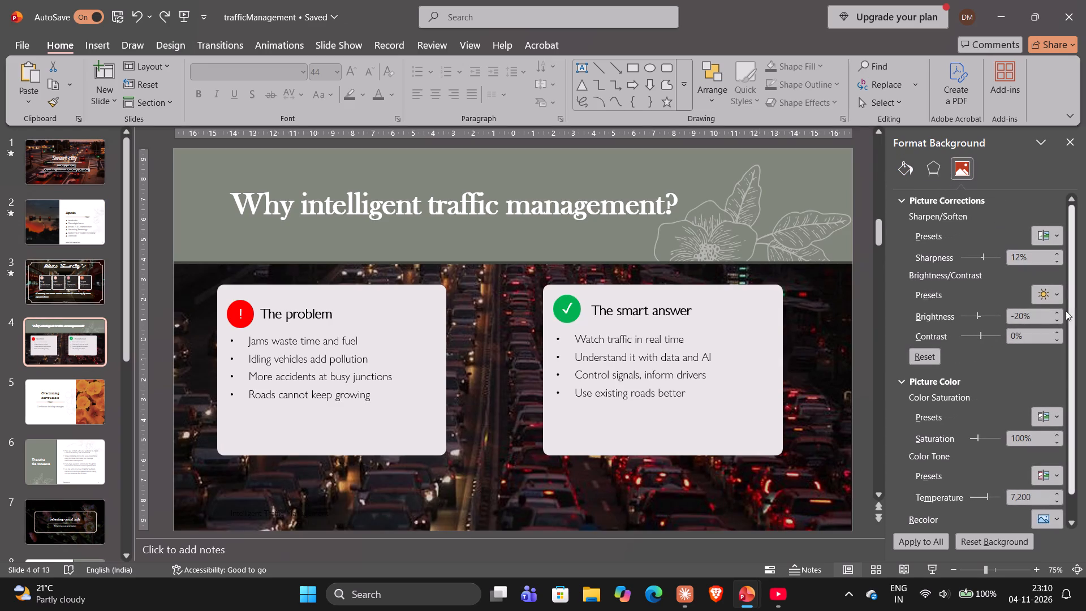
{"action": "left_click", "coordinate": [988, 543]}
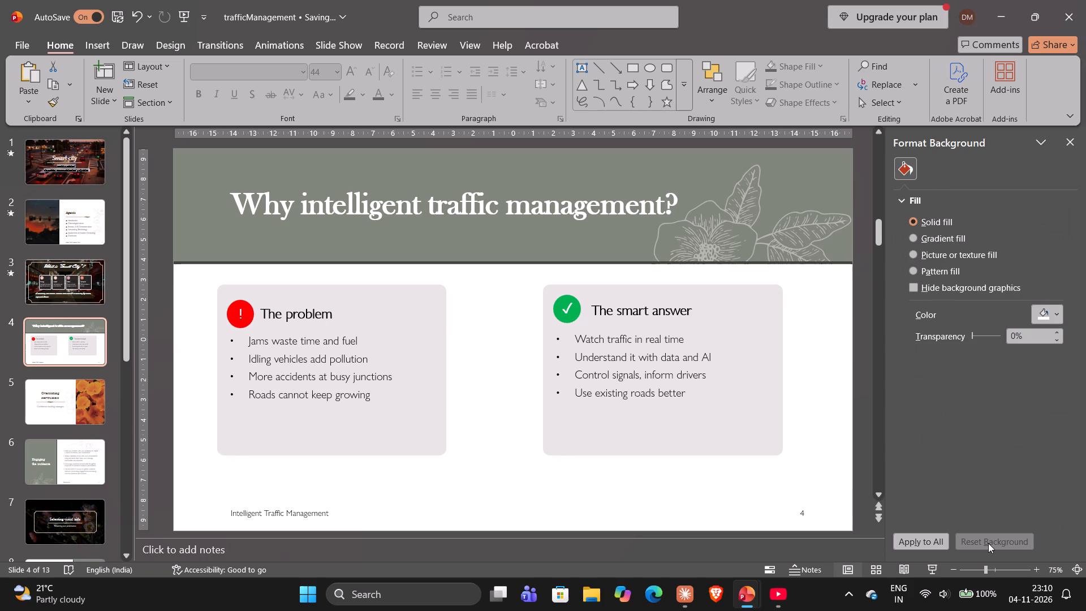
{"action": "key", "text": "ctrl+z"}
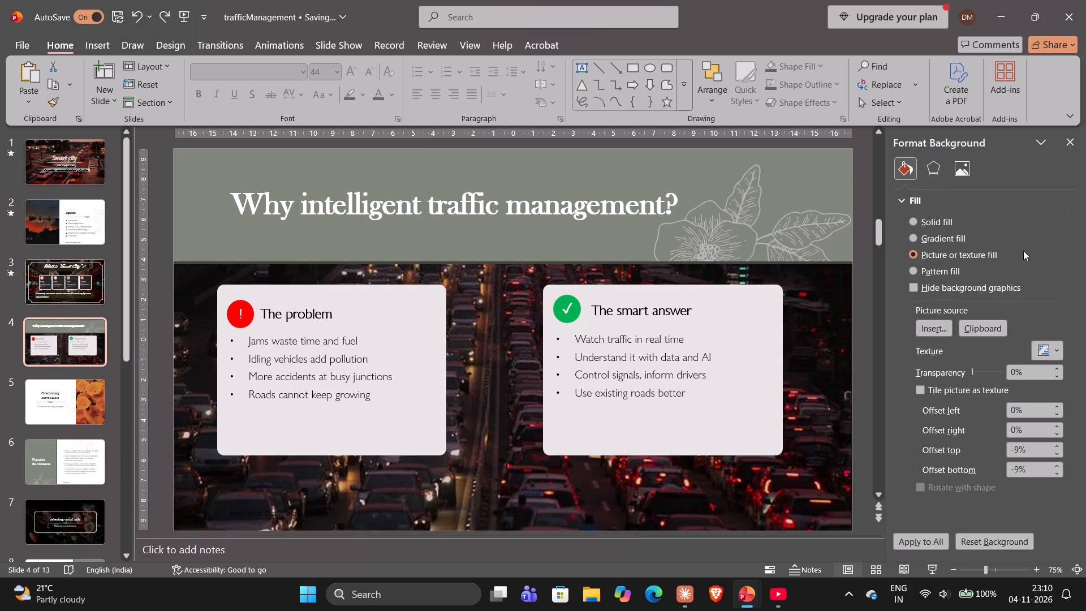
Try several brightness/contrast presets on slide 4's background picture, ending with brightness 0% and contrast 20%.
{"action": "left_click", "coordinate": [953, 175]}
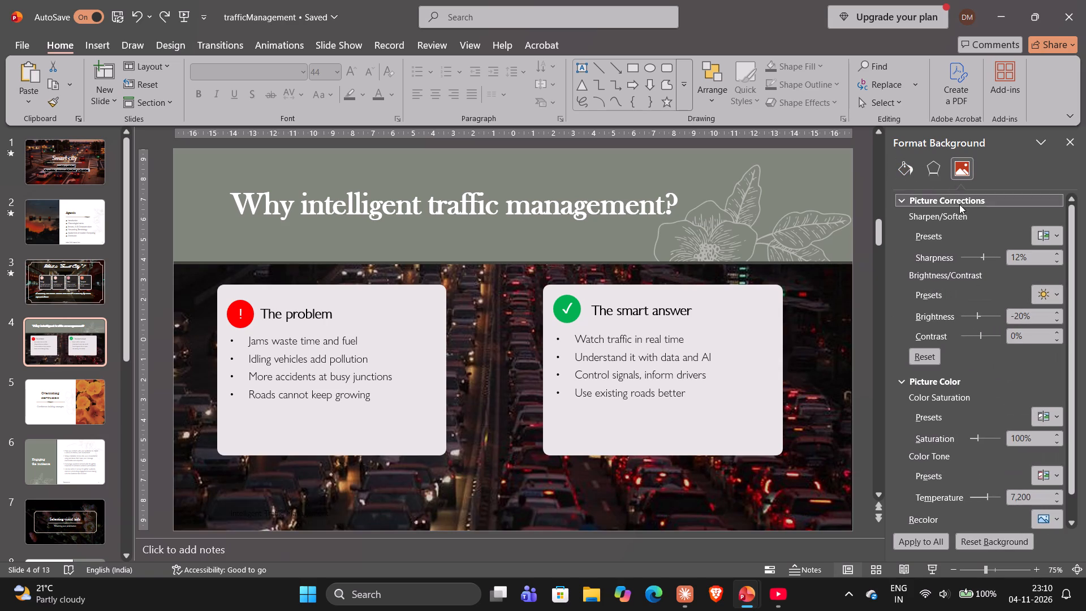
{"action": "left_click", "coordinate": [1055, 292]}
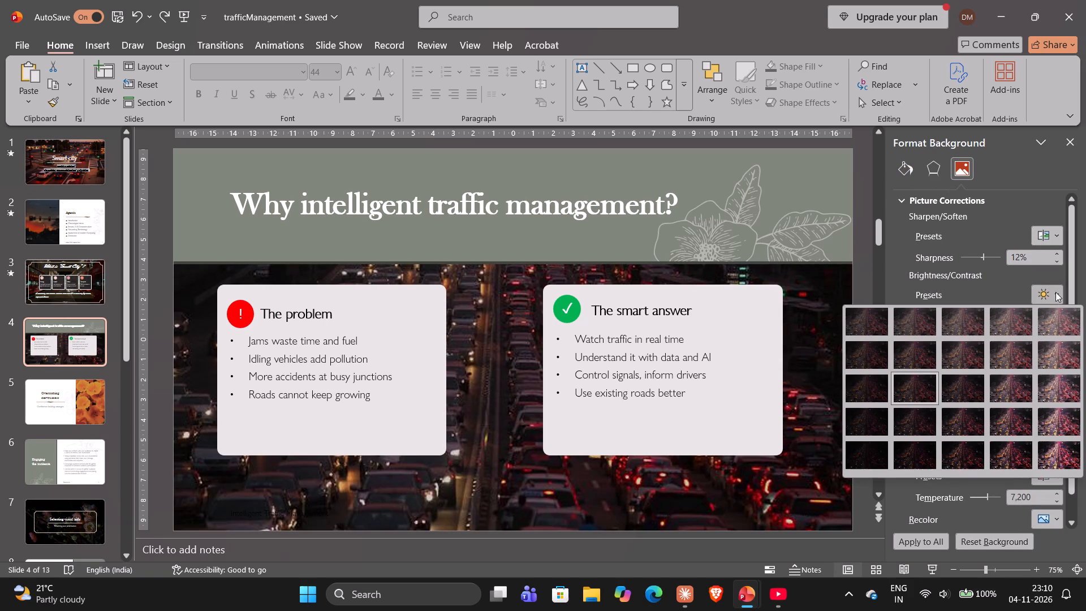
{"action": "left_click", "coordinate": [924, 453]}
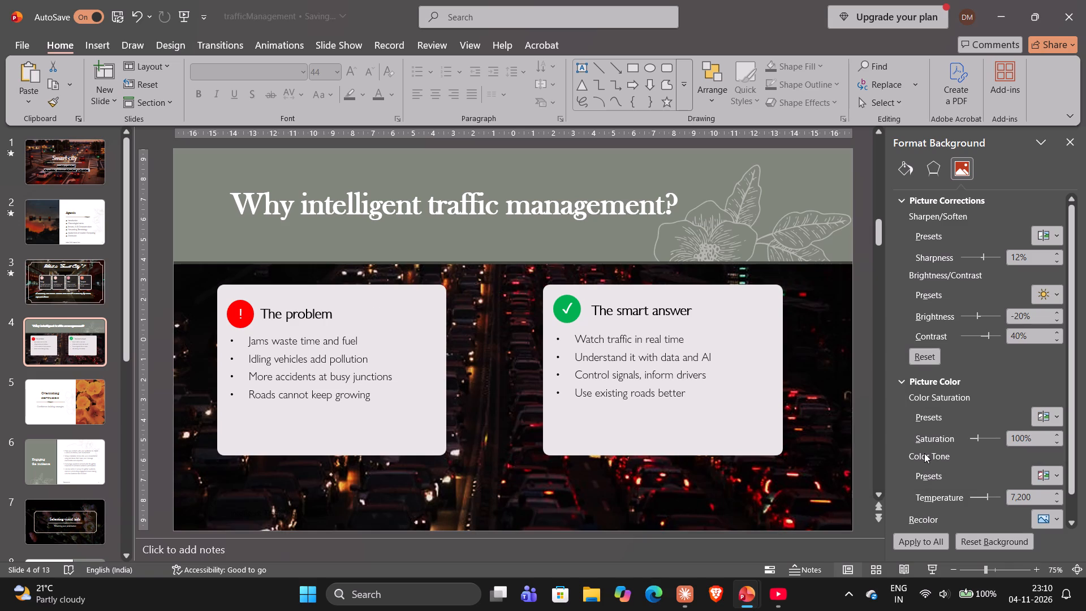
{"action": "left_click", "coordinate": [1060, 289]}
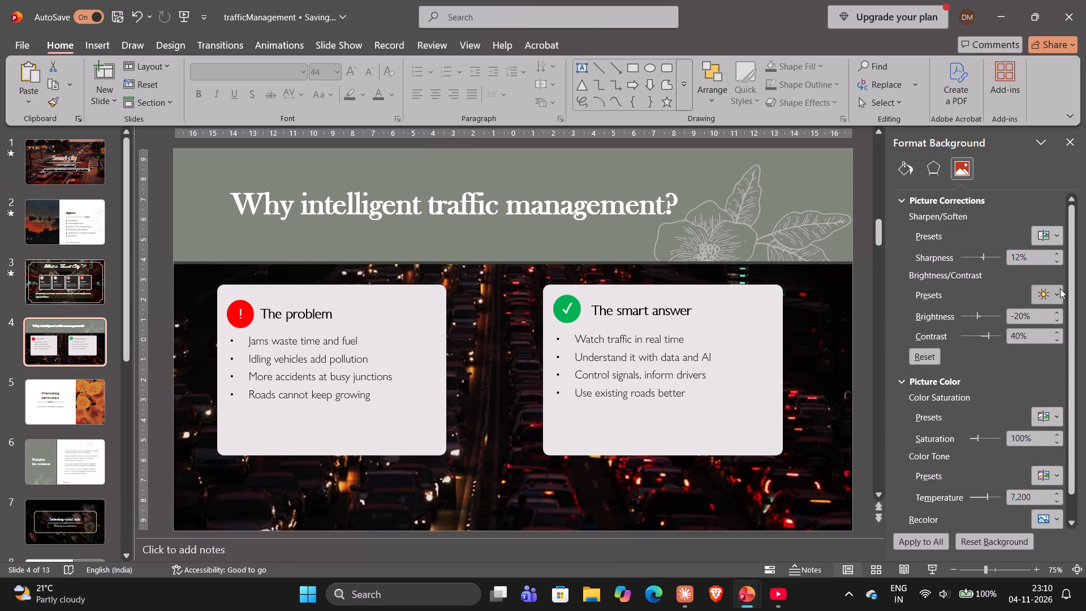
{"action": "left_click", "coordinate": [923, 428]}
{"action": "left_click", "coordinate": [1052, 289]}
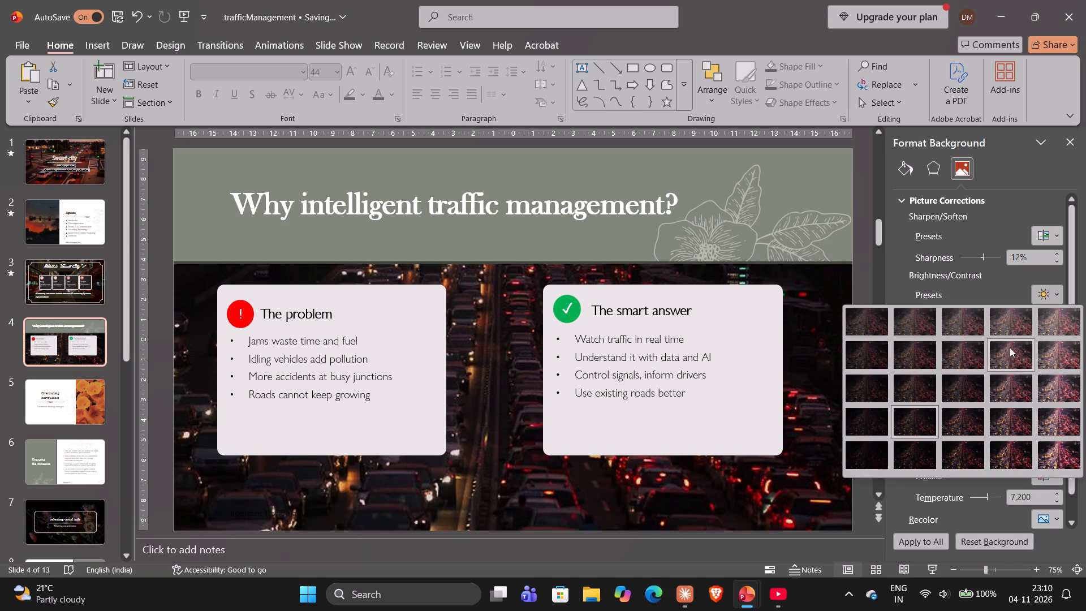
{"action": "left_click", "coordinate": [966, 398]}
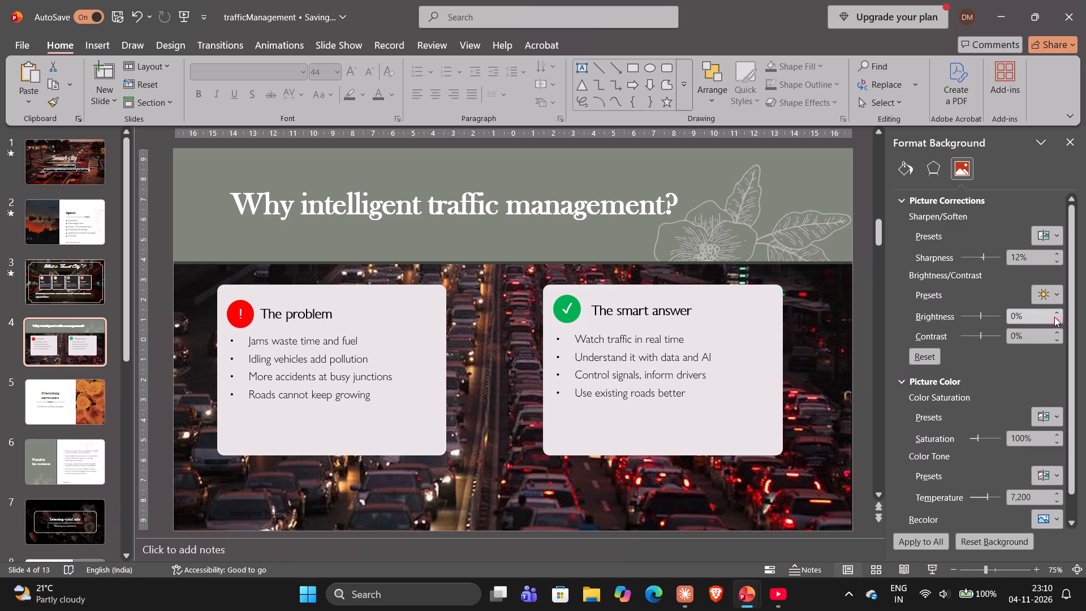
{"action": "left_click", "coordinate": [1054, 295]}
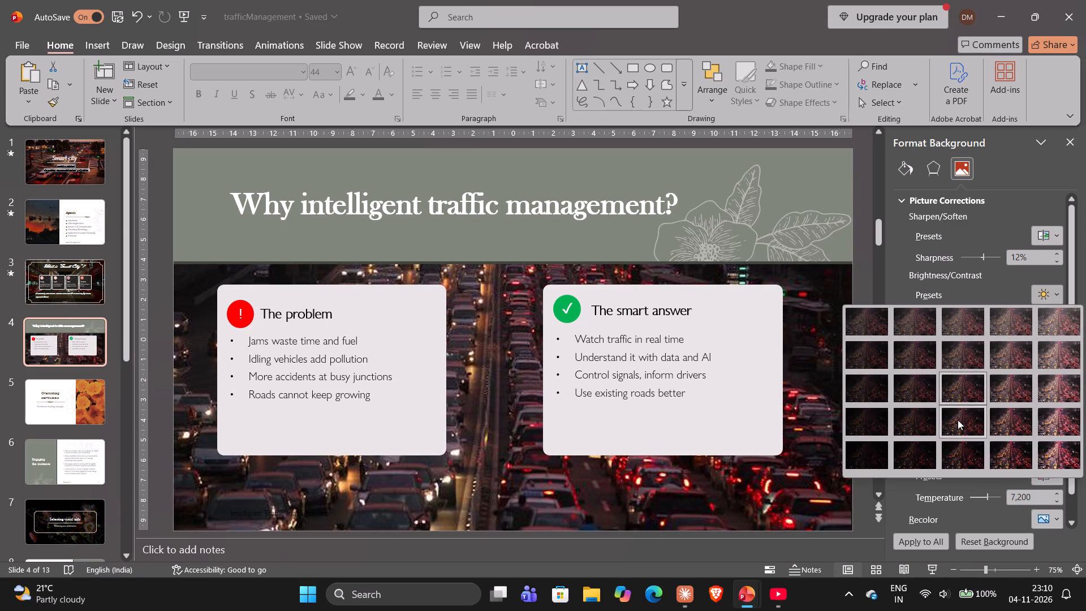
{"action": "left_click", "coordinate": [958, 420]}
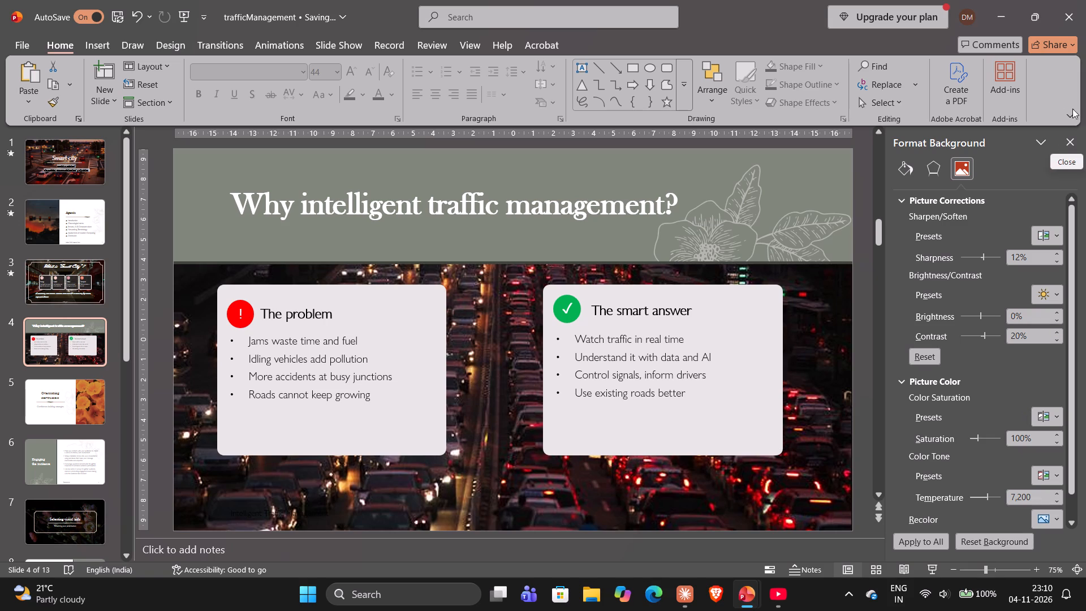
{"action": "left_click", "coordinate": [1069, 139]}
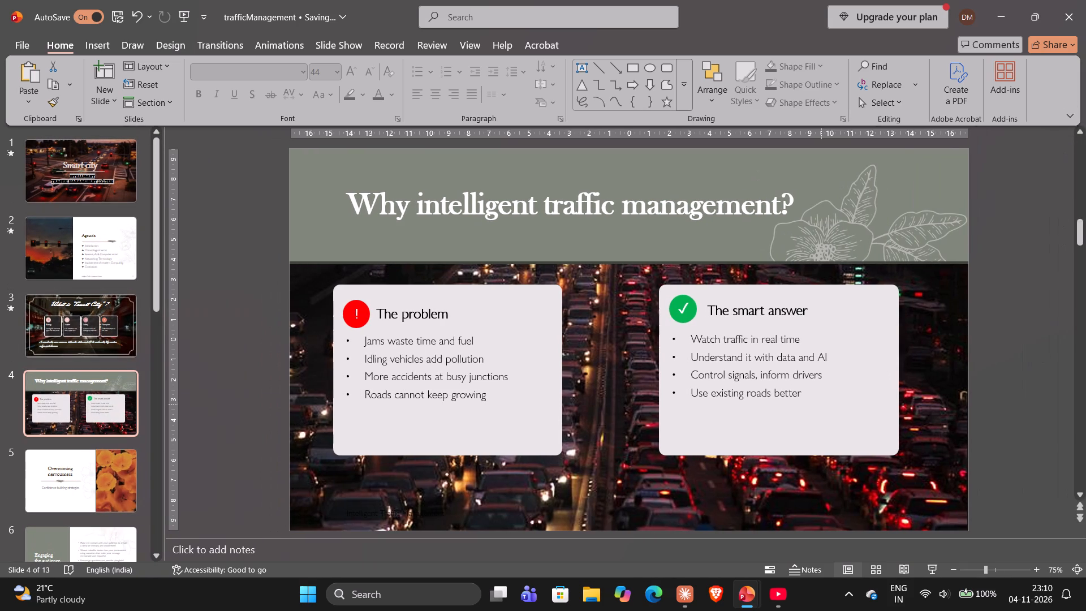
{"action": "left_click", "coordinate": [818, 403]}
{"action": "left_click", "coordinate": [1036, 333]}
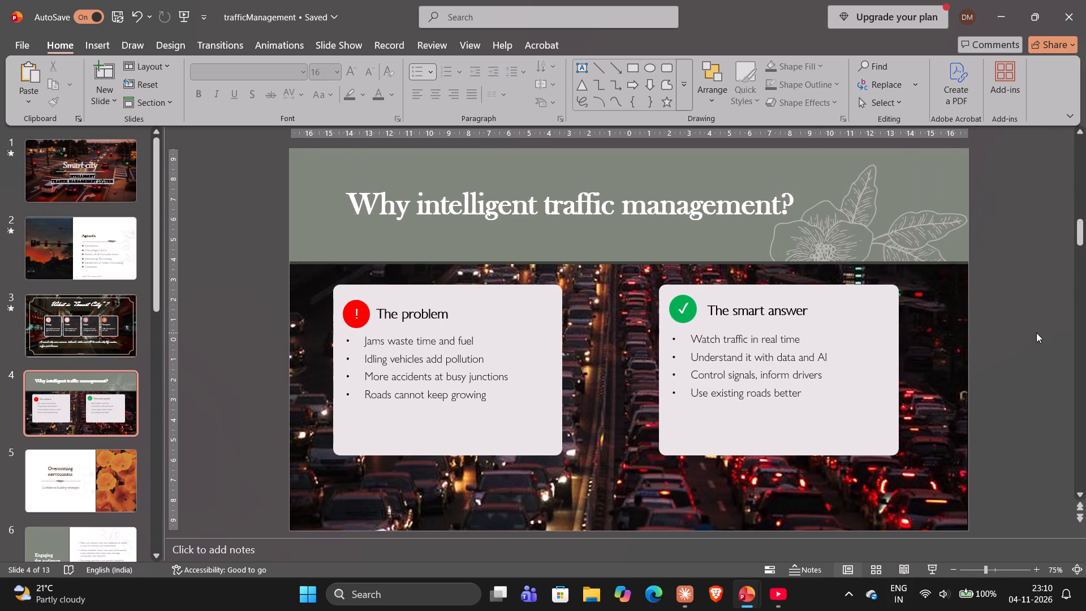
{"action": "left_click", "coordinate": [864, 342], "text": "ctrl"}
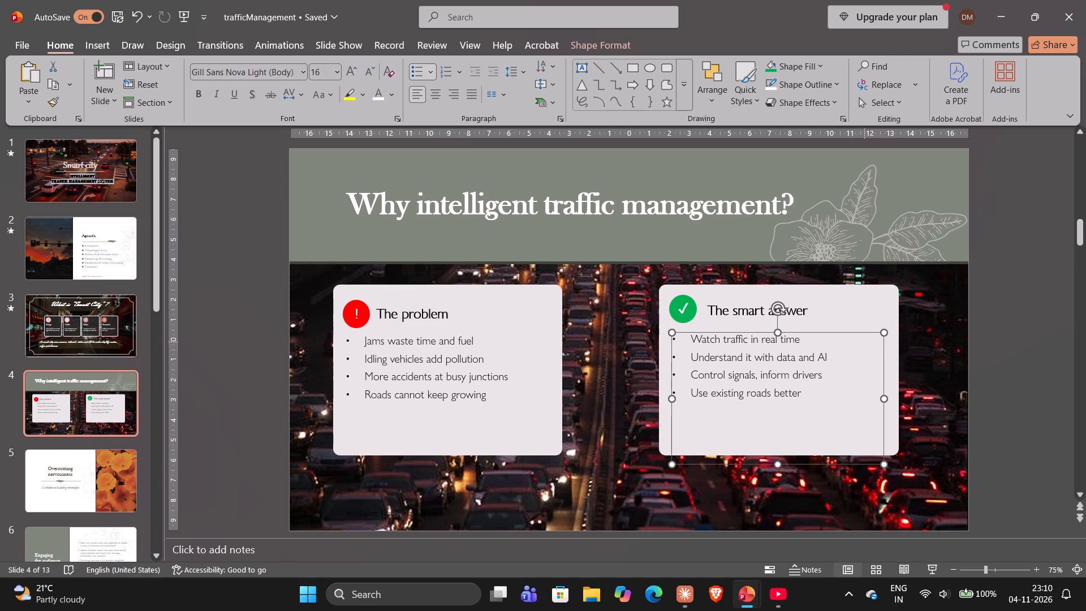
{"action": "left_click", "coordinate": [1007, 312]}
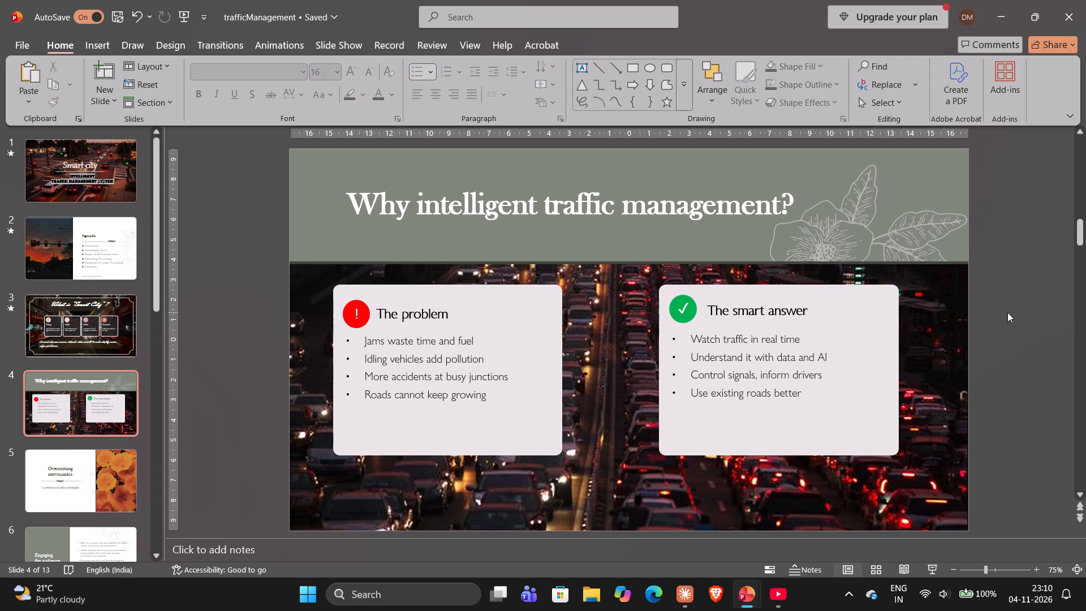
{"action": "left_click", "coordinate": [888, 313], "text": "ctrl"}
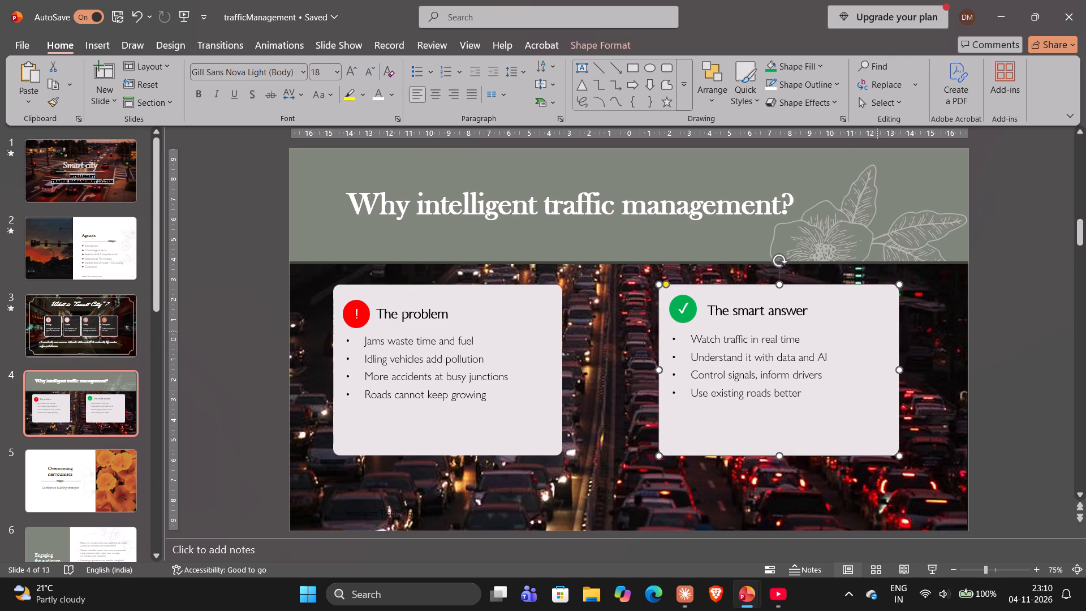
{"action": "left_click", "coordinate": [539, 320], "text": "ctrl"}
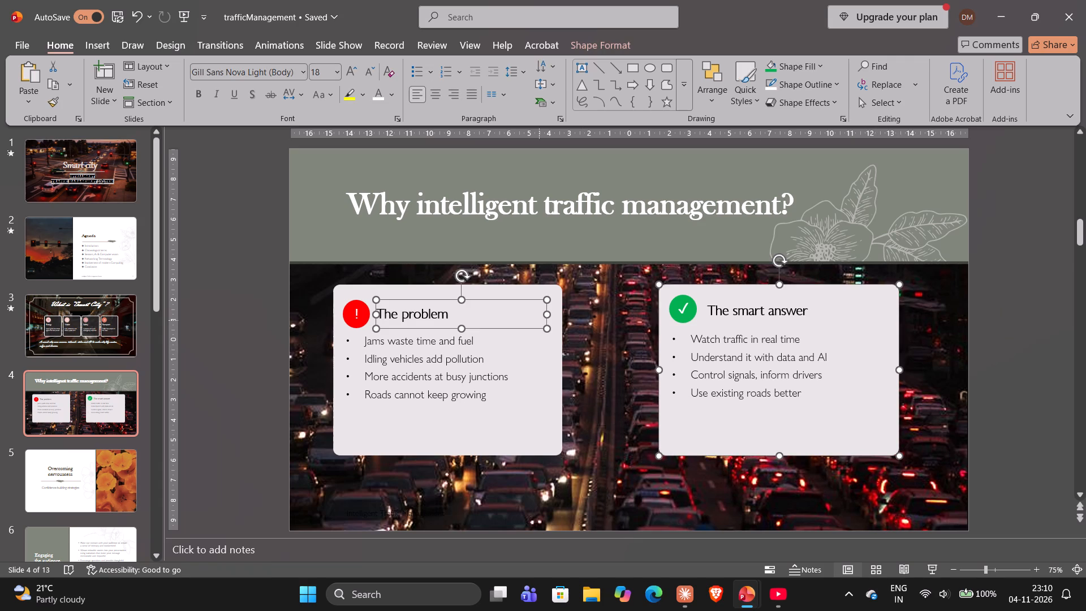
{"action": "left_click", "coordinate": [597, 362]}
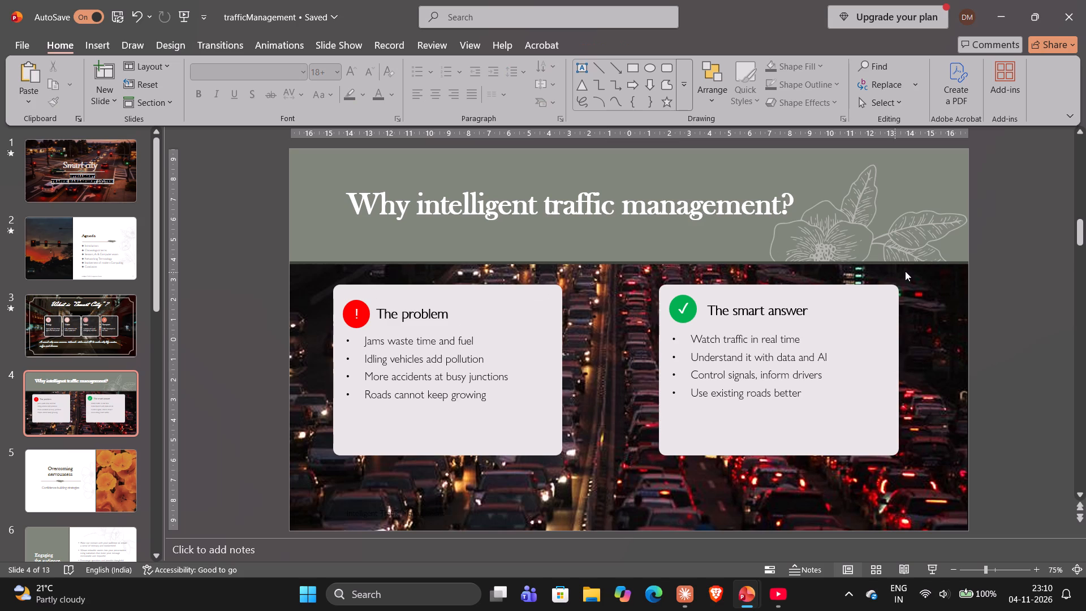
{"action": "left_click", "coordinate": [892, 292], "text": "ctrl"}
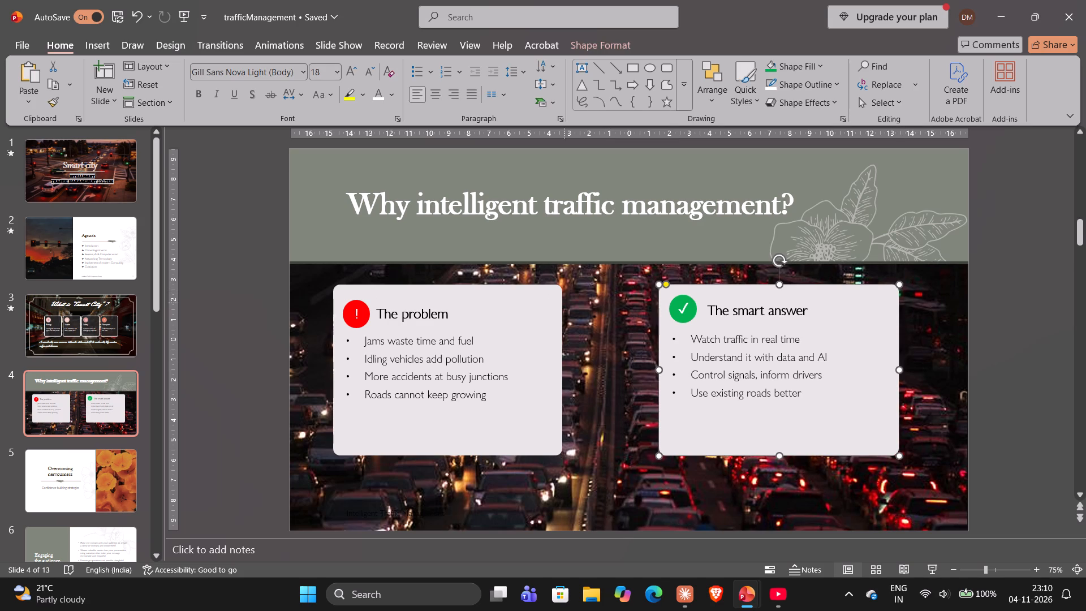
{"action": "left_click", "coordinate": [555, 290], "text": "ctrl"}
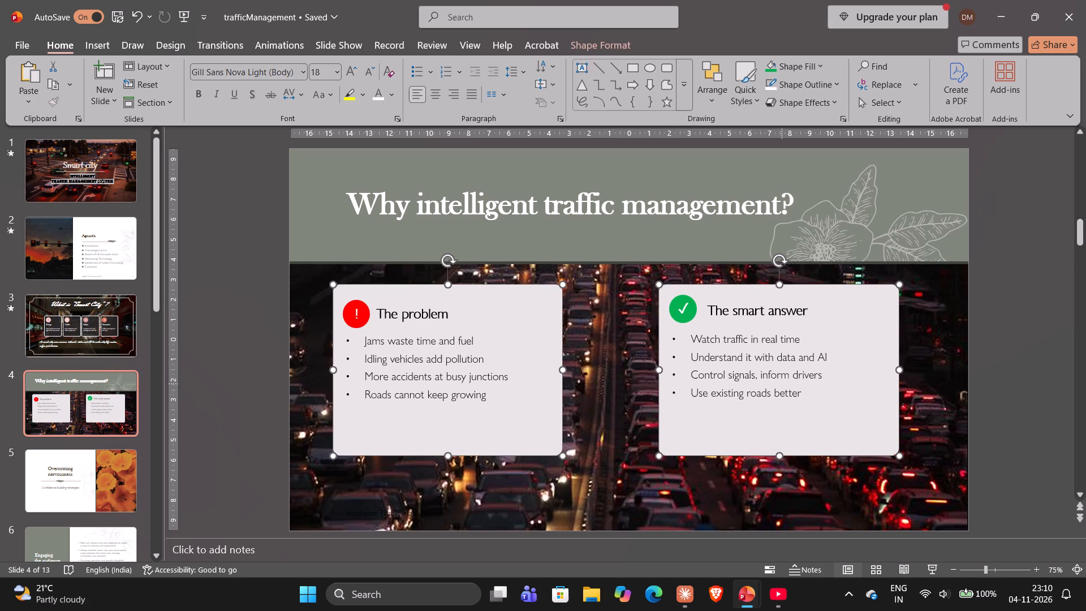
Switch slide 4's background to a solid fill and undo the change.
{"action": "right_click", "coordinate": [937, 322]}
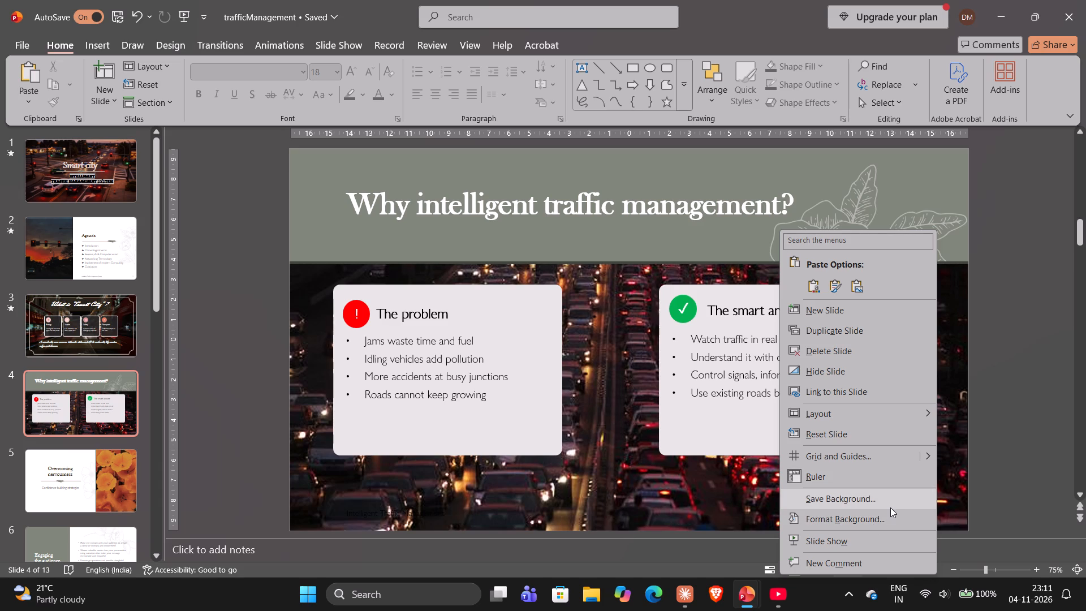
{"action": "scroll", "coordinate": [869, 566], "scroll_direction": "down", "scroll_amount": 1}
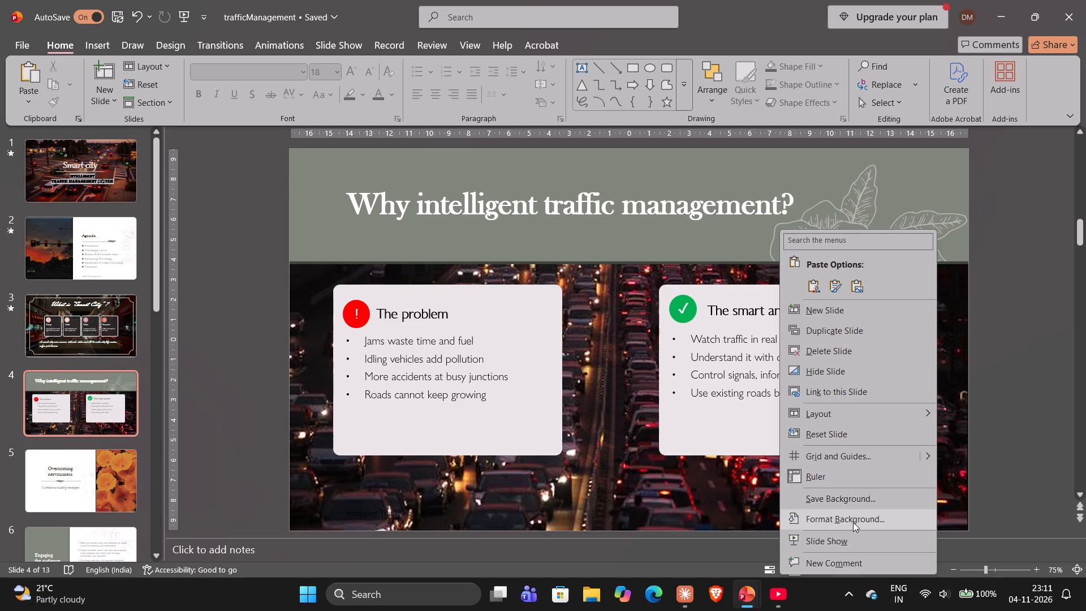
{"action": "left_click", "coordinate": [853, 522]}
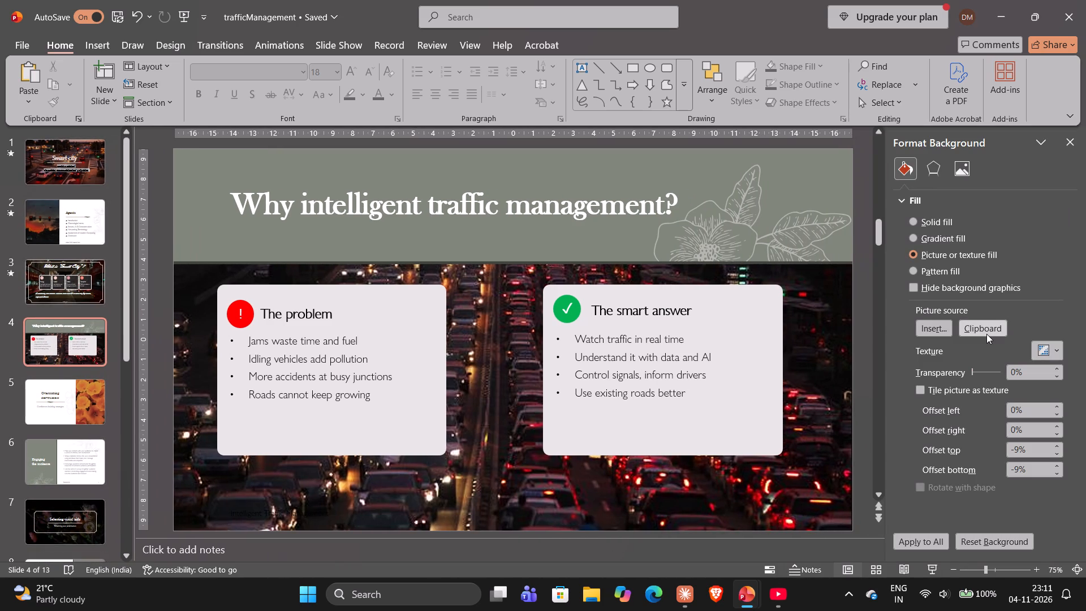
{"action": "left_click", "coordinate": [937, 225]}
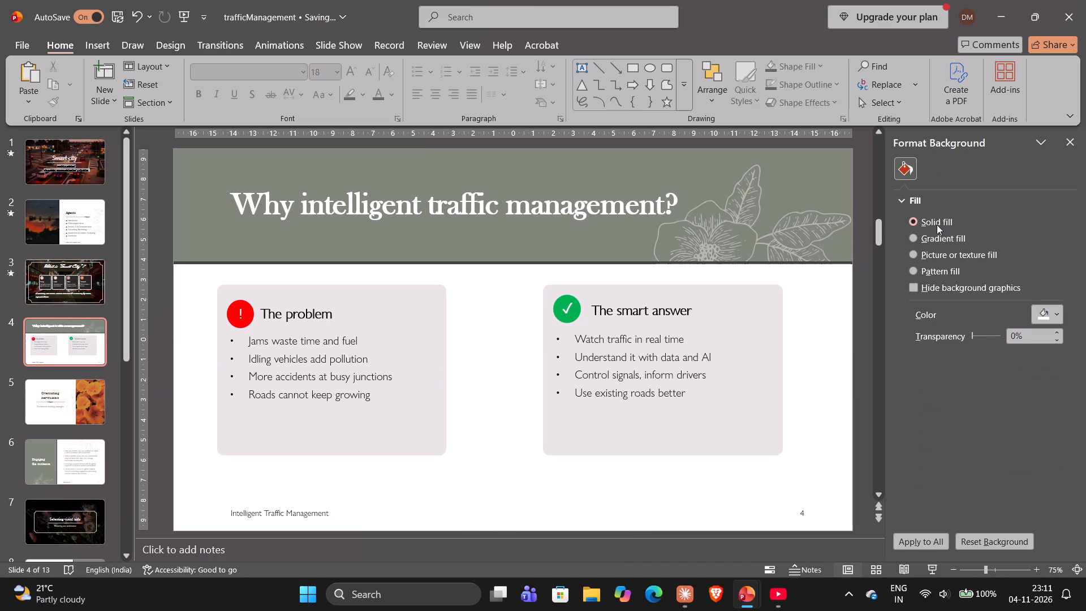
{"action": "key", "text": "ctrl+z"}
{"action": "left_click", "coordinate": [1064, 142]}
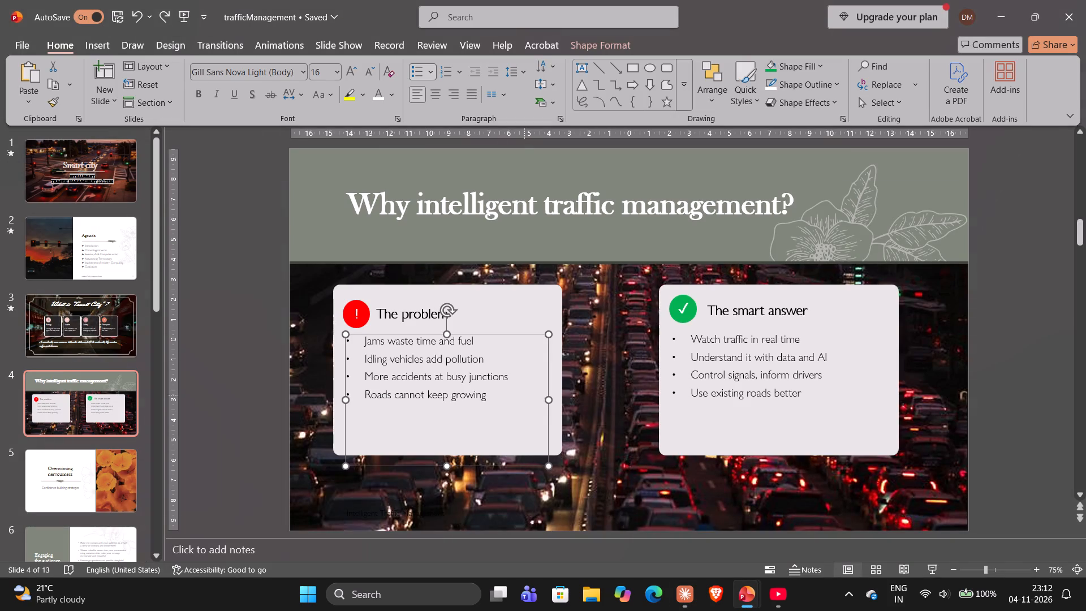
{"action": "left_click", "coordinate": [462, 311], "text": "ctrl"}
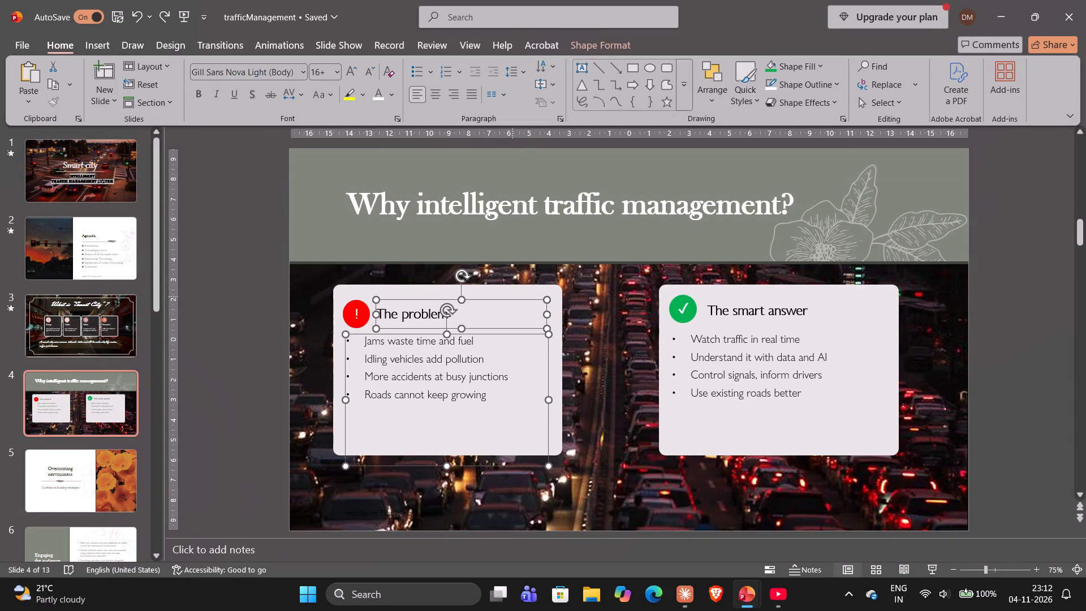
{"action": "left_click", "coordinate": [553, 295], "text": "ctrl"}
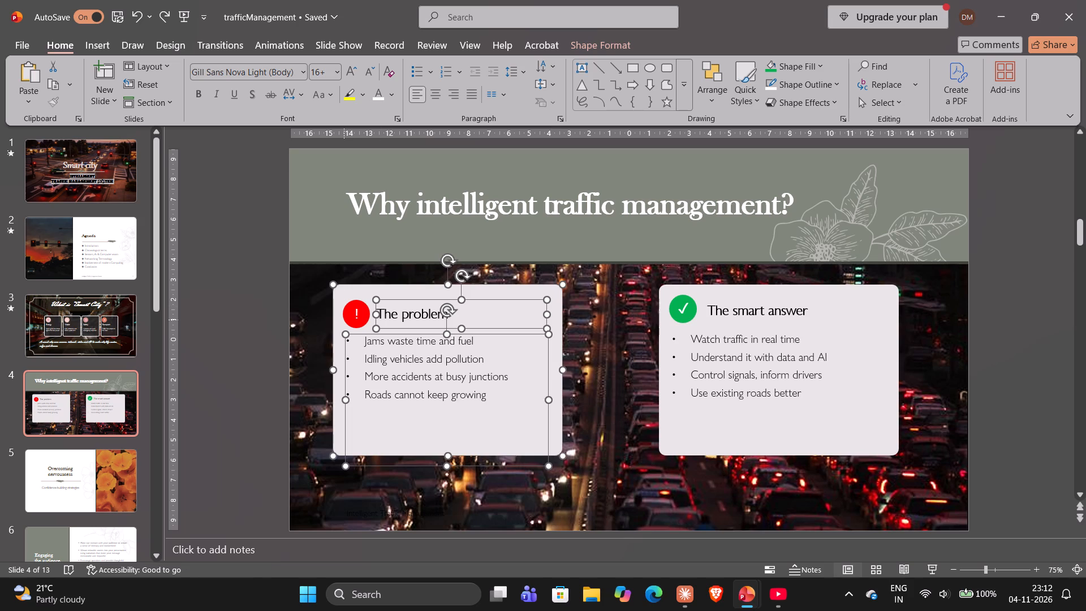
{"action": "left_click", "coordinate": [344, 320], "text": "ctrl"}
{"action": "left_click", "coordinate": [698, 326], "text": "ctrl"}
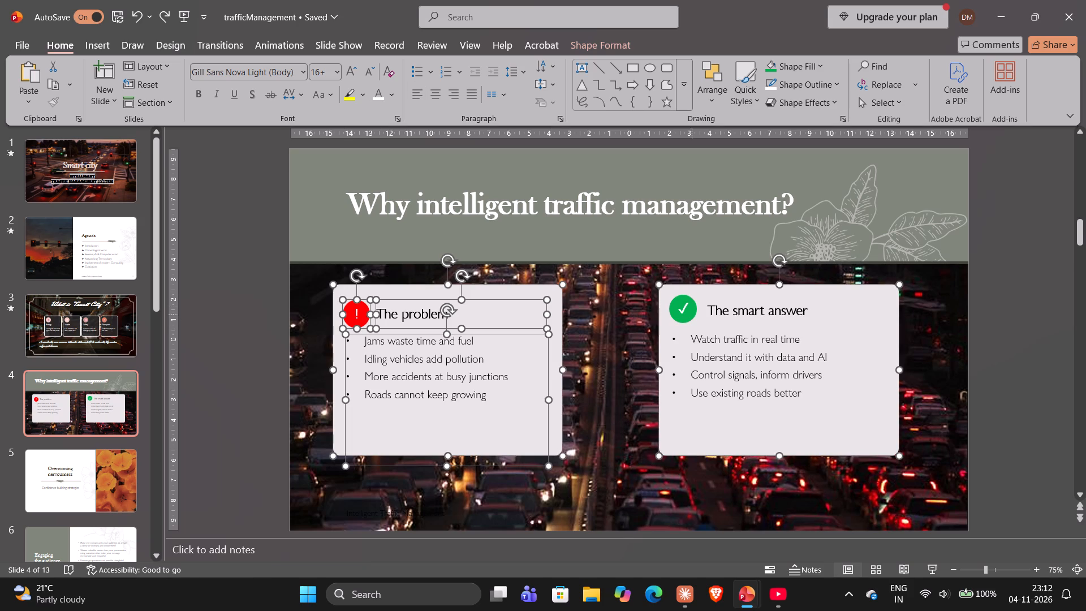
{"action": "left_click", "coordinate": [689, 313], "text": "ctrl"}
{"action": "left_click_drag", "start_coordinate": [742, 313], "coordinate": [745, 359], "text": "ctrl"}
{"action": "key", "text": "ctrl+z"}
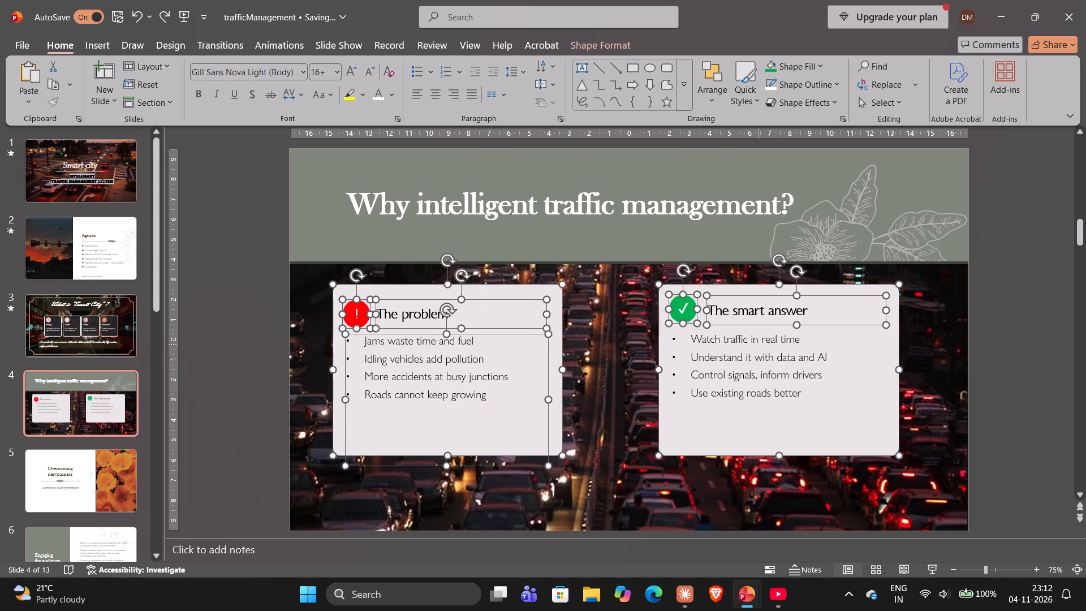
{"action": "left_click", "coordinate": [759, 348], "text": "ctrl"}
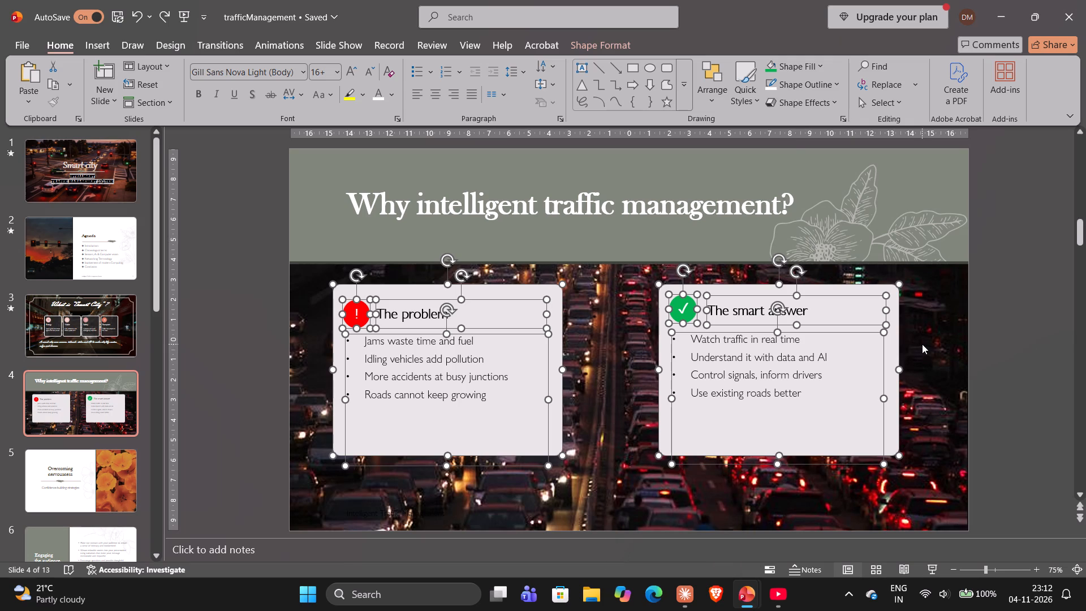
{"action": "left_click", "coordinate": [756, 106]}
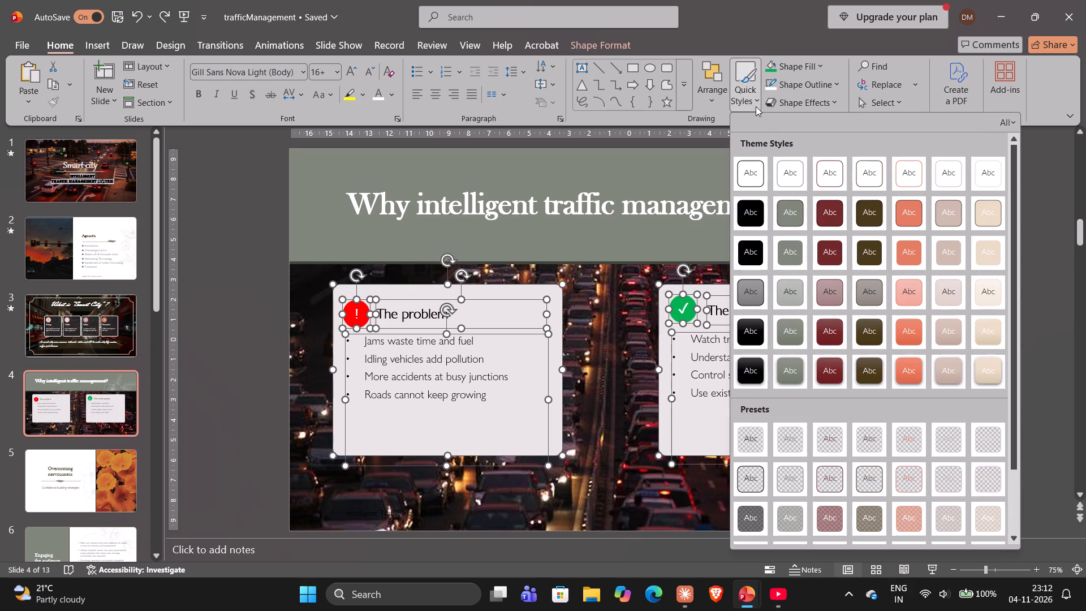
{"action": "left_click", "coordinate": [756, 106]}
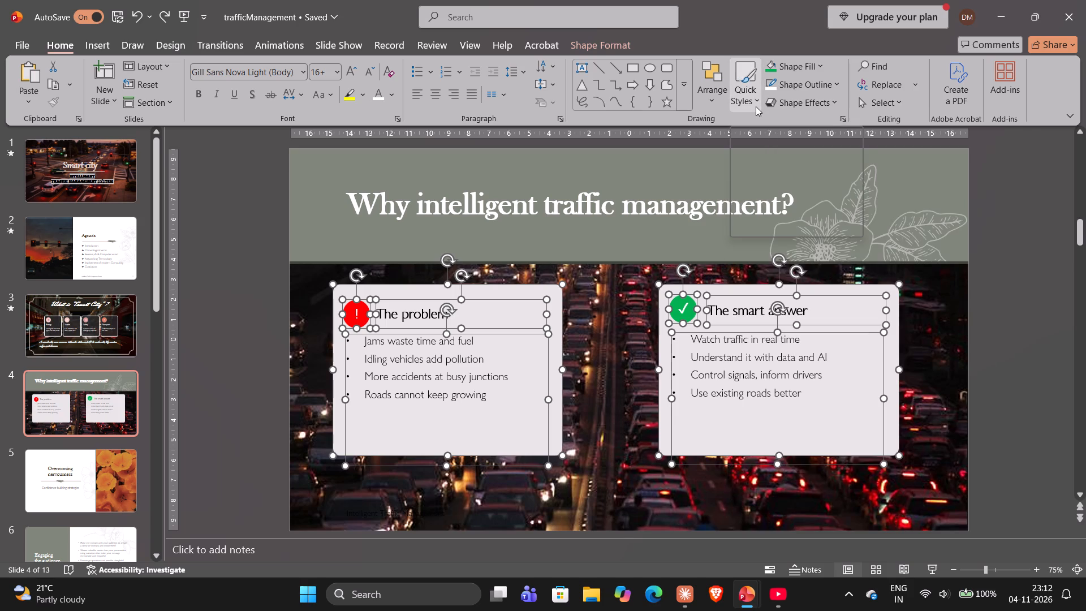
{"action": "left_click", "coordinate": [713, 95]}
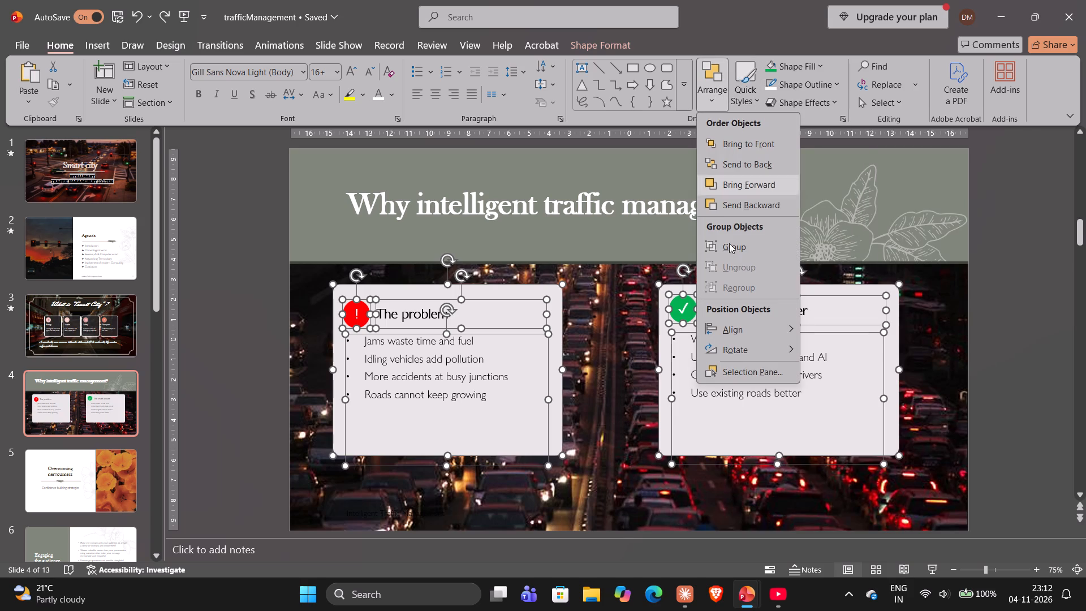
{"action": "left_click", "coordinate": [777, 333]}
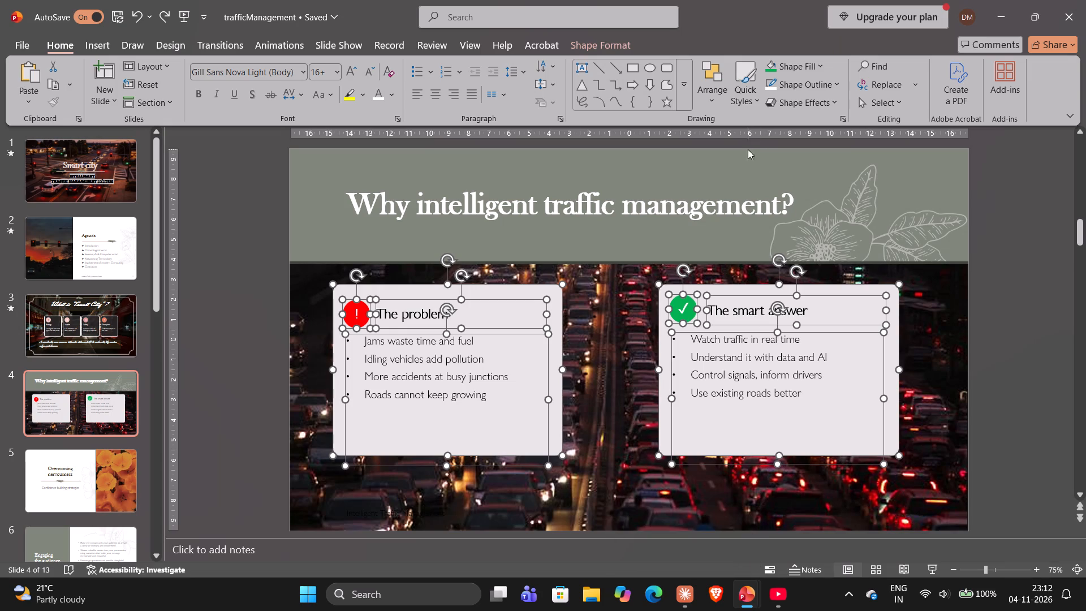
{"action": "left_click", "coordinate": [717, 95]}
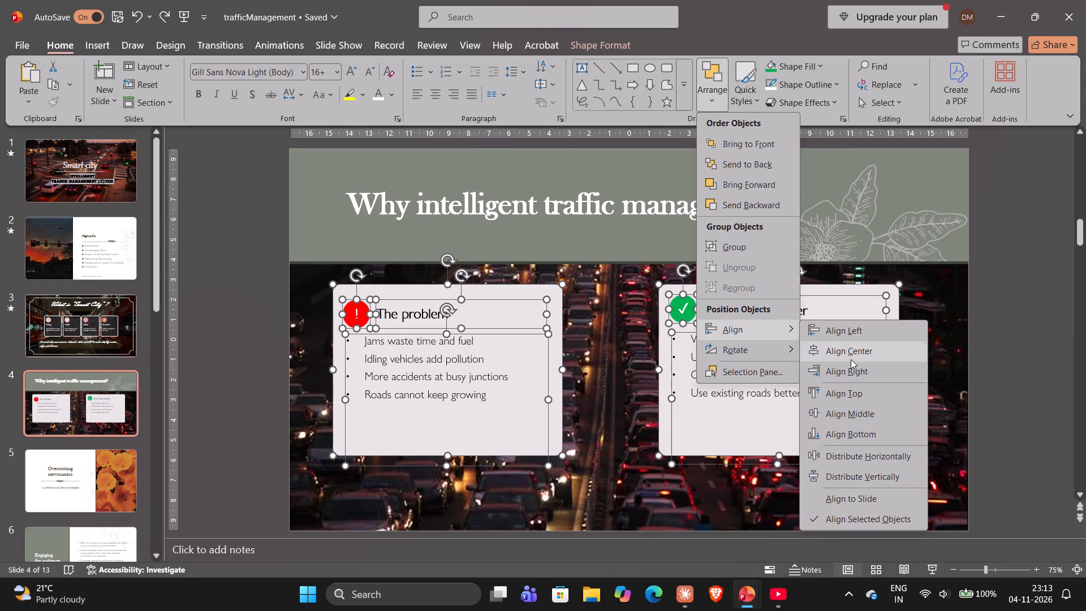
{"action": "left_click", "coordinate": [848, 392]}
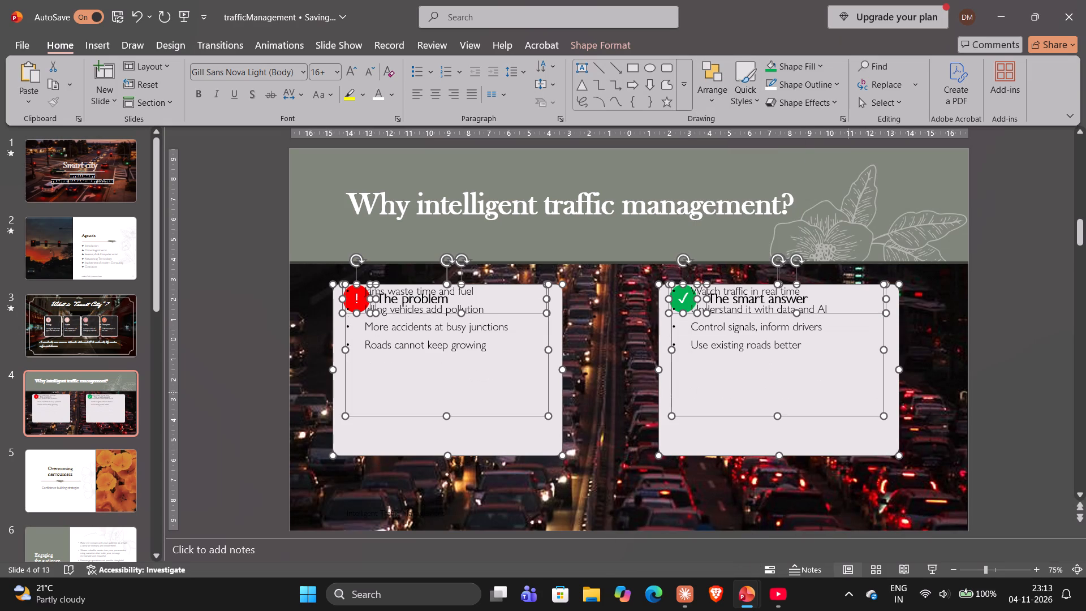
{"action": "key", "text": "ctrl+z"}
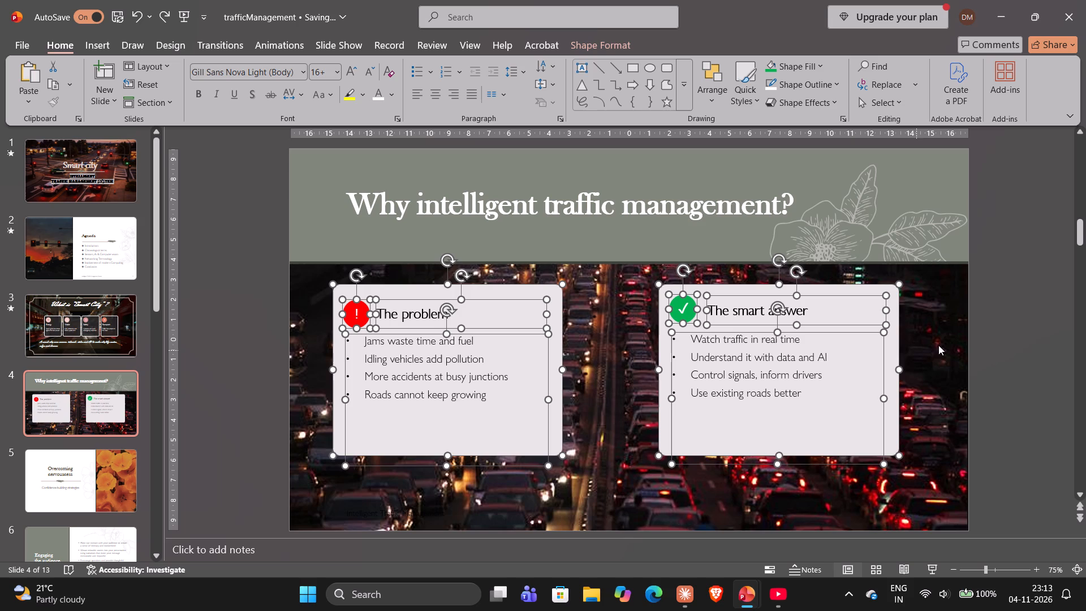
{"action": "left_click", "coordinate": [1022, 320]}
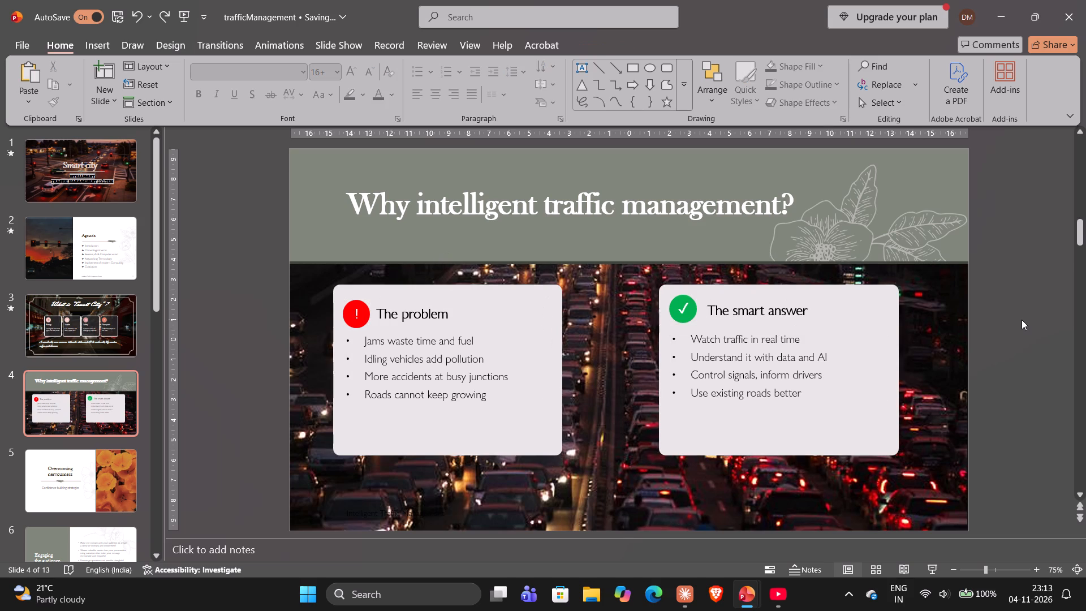
Move the problem card's bullet list slightly down and to the right, and set its text size to 20 pt.
{"action": "left_click", "coordinate": [458, 361]}
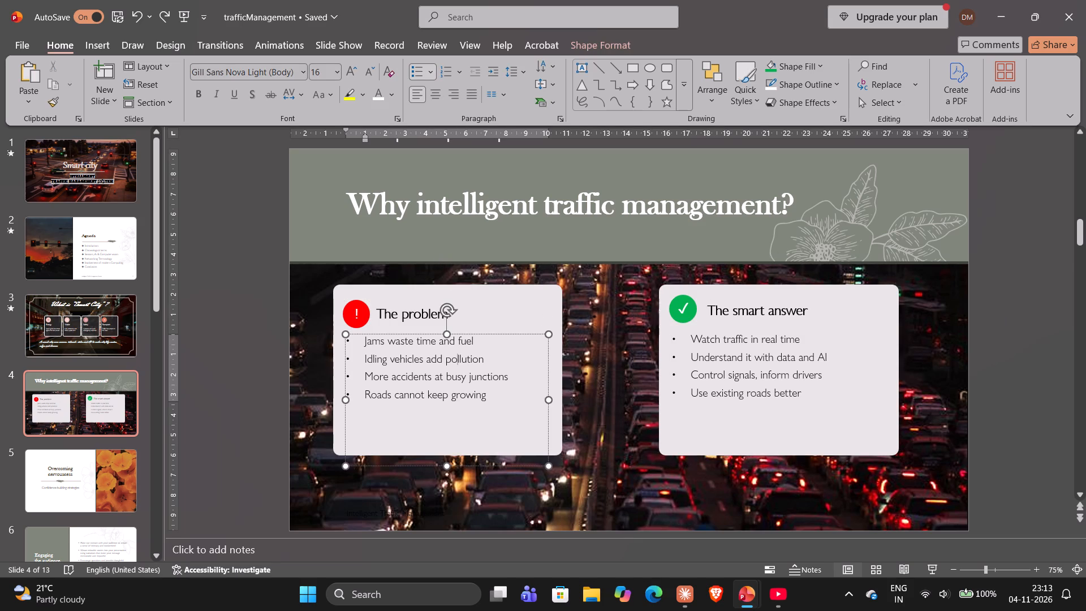
{"action": "left_click_drag", "start_coordinate": [491, 333], "coordinate": [494, 342]}
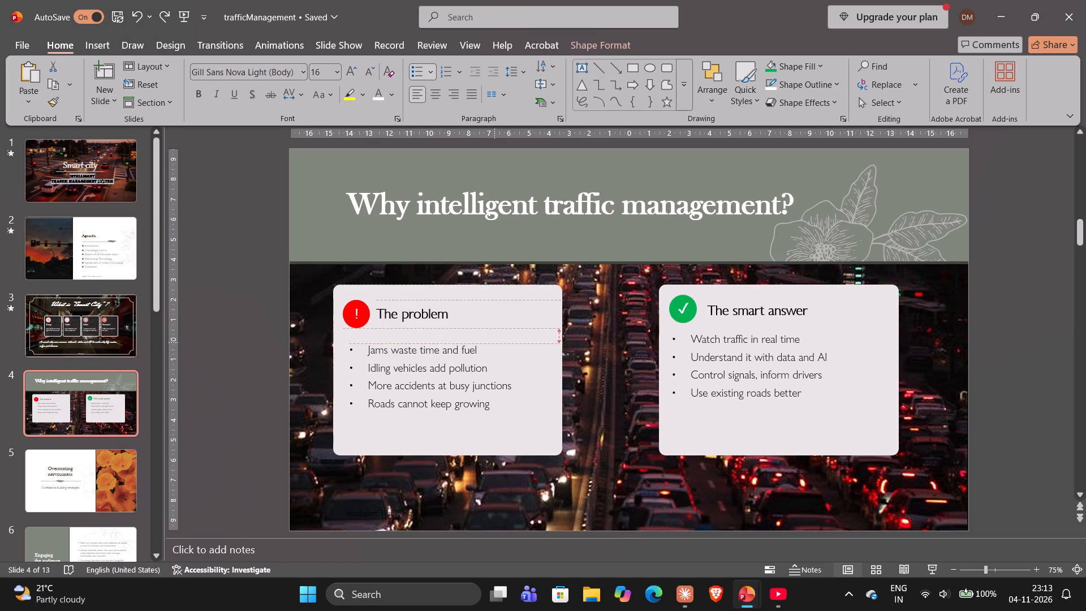
{"action": "left_click_drag", "start_coordinate": [494, 342], "coordinate": [502, 343]}
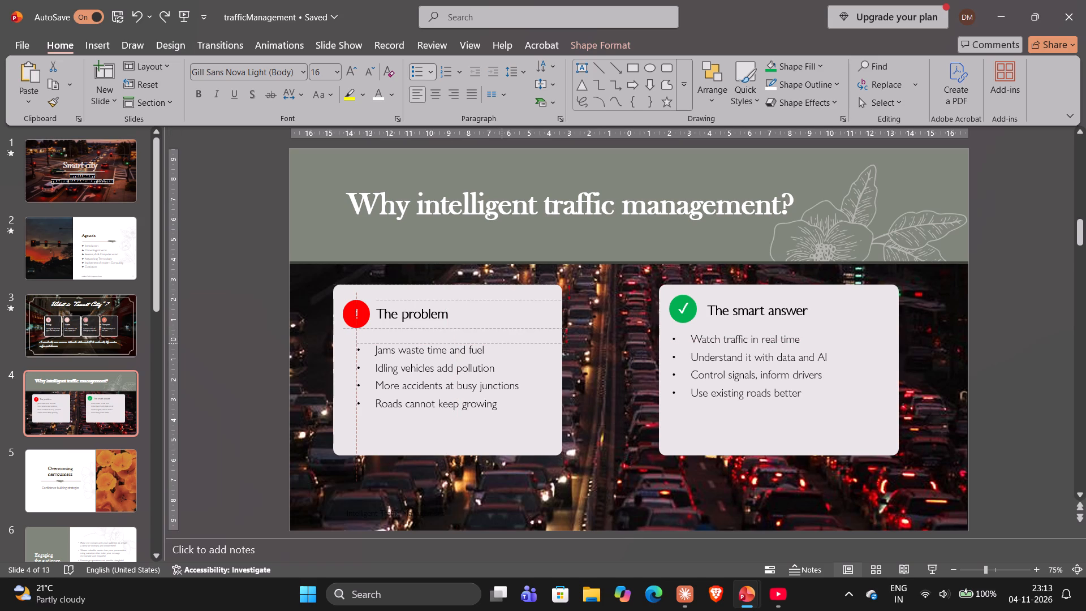
{"action": "left_click_drag", "start_coordinate": [502, 343], "coordinate": [502, 347]}
{"action": "left_click", "coordinate": [502, 347]}
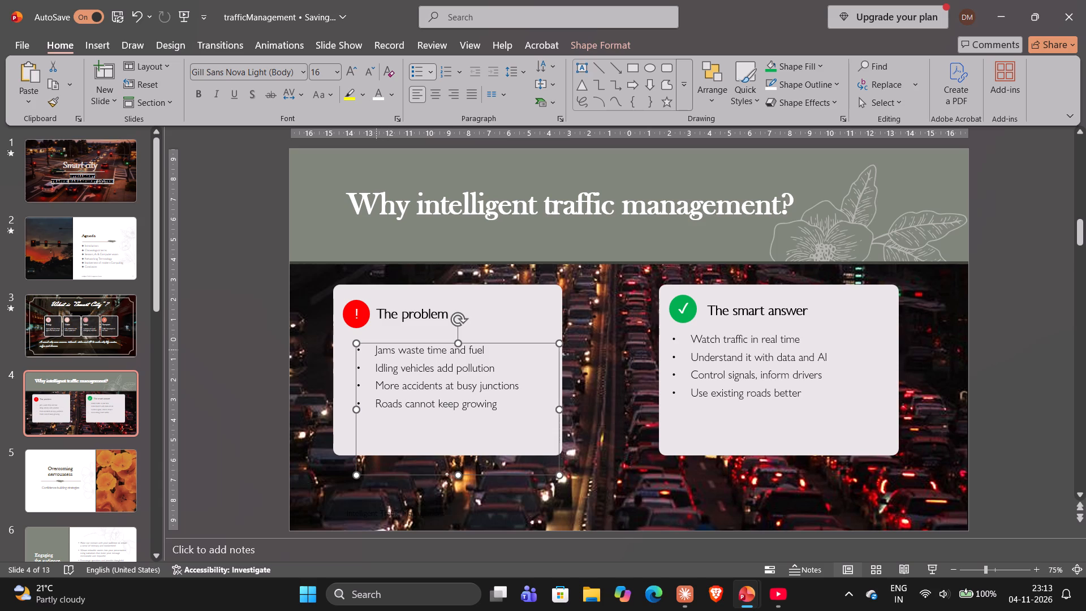
{"action": "left_click_drag", "start_coordinate": [376, 350], "coordinate": [491, 416]}
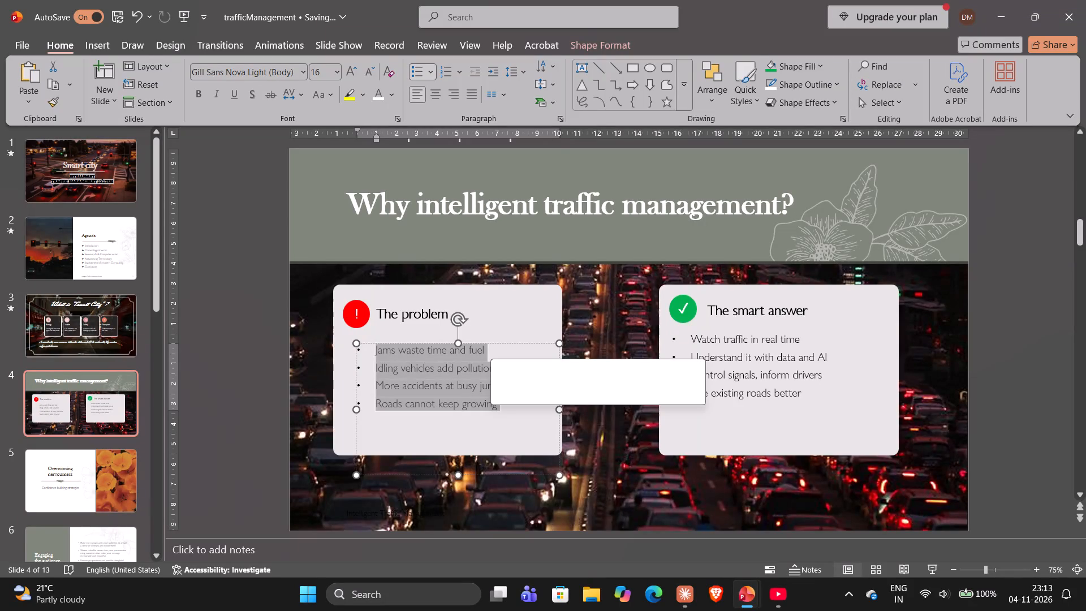
{"action": "left_click", "coordinate": [595, 376]}
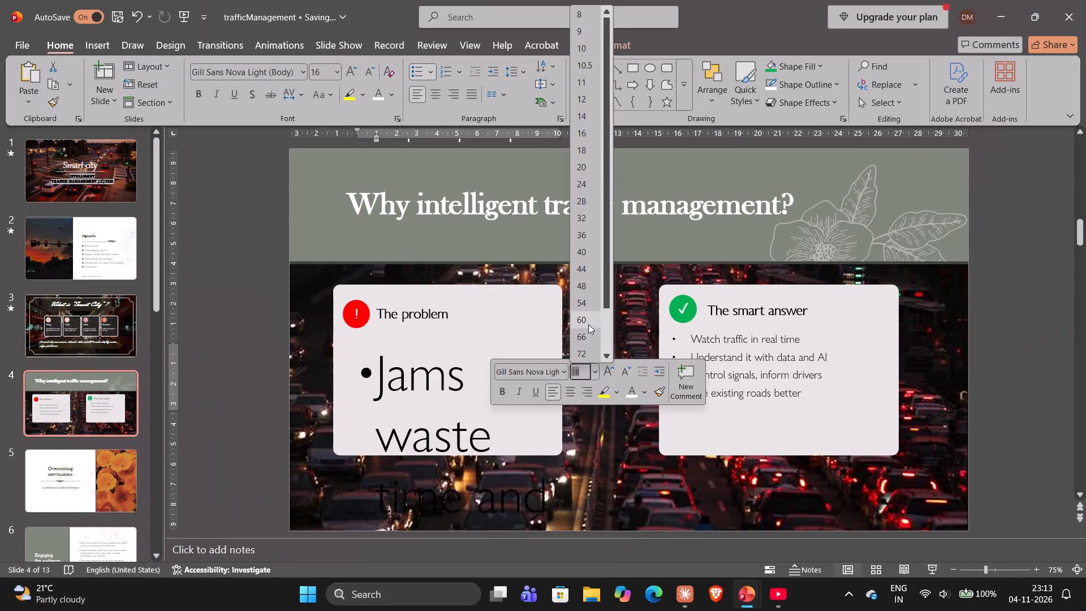
{"action": "left_click", "coordinate": [581, 168]}
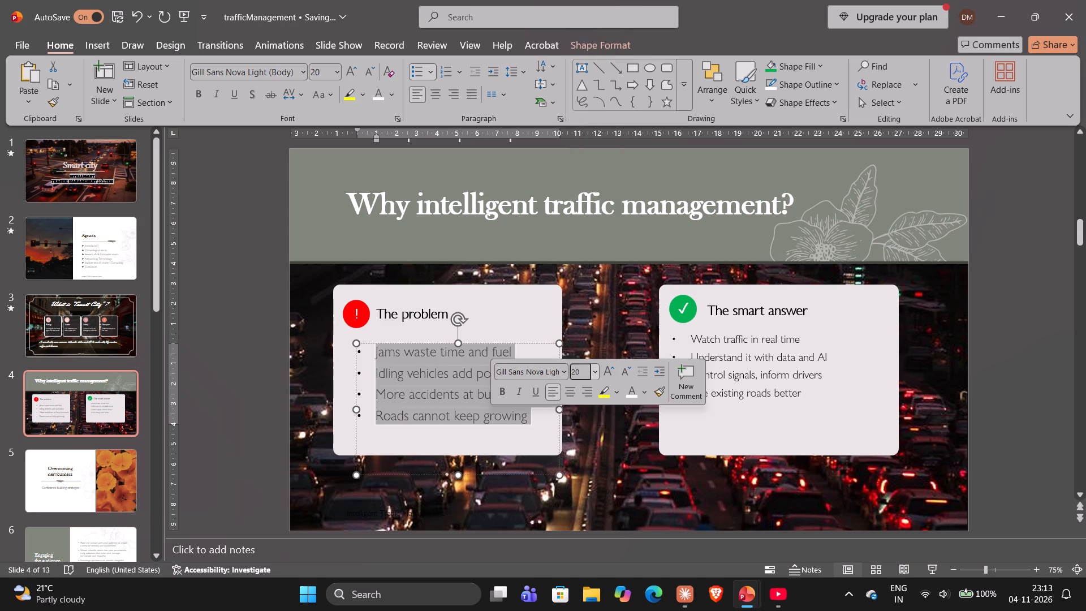
Move the smart answer card's bullet list slightly down and to the right, and set its text size to 20 pt.
{"action": "left_click", "coordinate": [694, 336]}
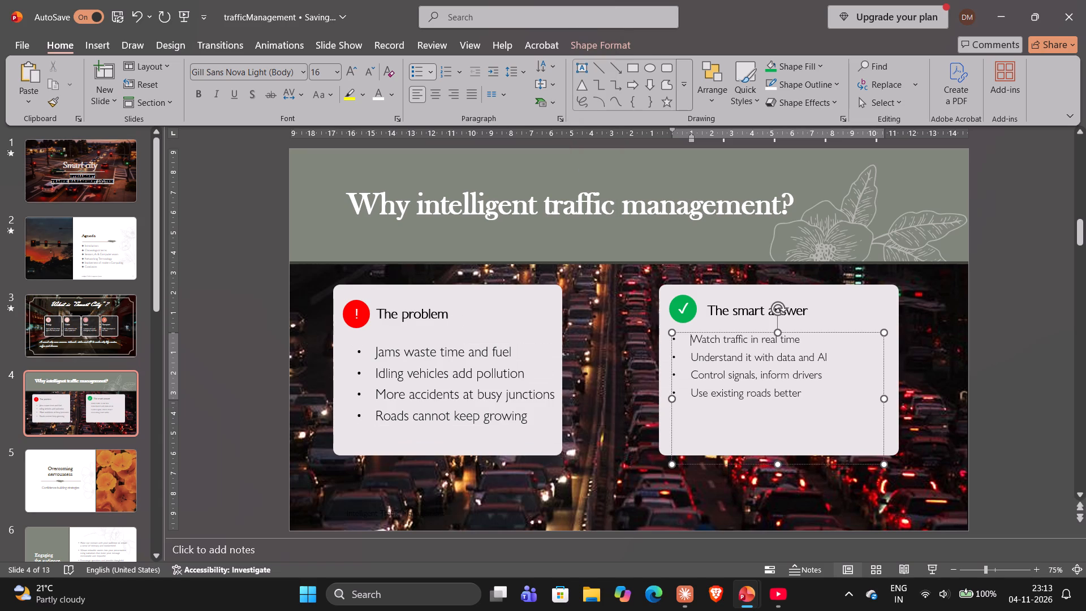
{"action": "left_click_drag", "start_coordinate": [819, 332], "coordinate": [827, 332]}
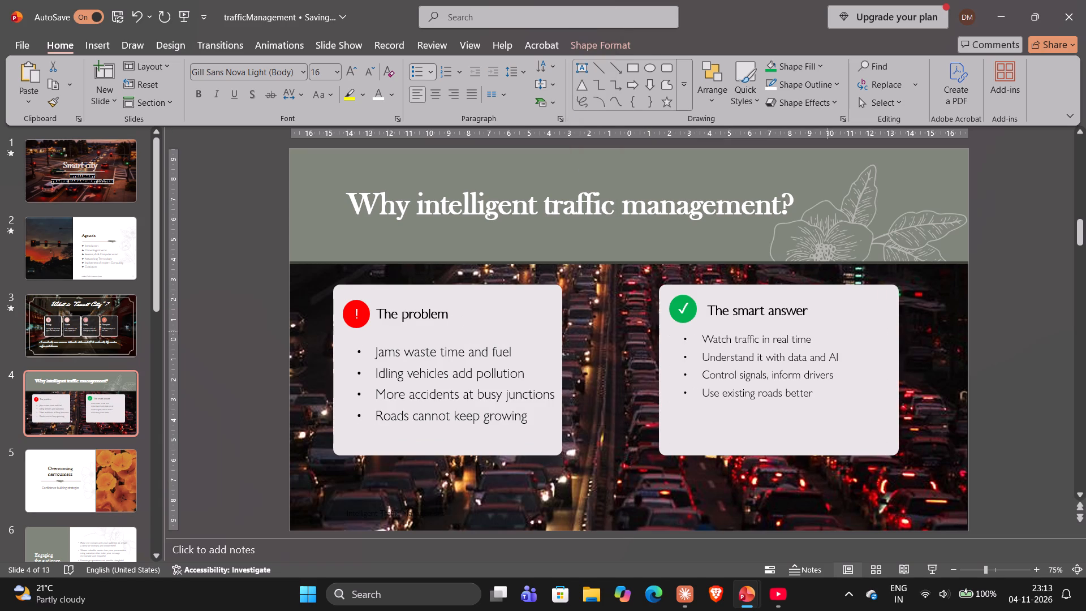
{"action": "left_click_drag", "start_coordinate": [827, 332], "coordinate": [832, 337]}
{"action": "left_click_drag", "start_coordinate": [700, 346], "coordinate": [803, 402]}
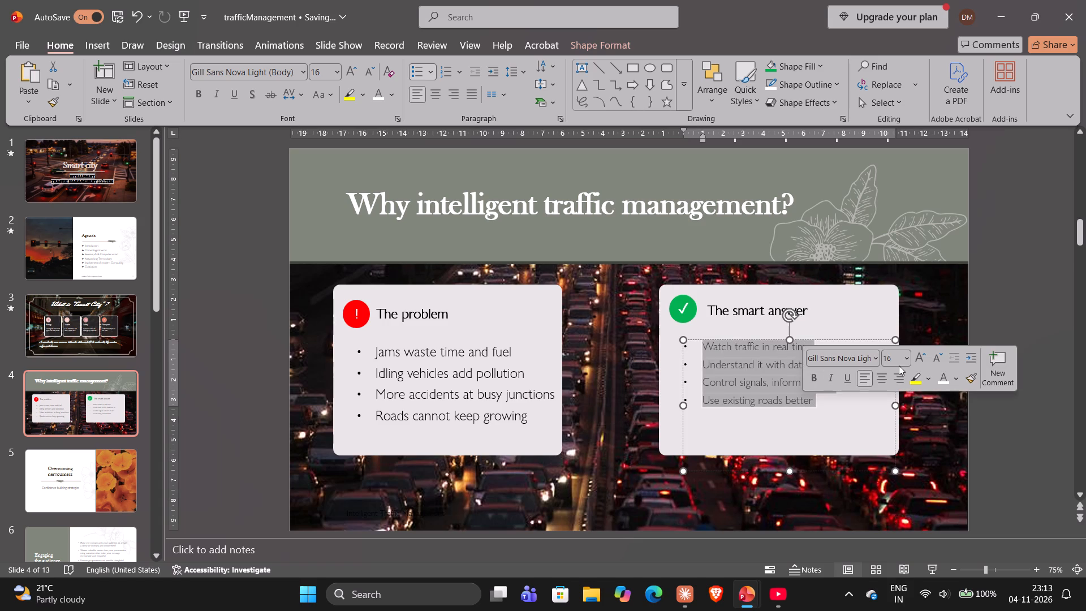
{"action": "left_click", "coordinate": [904, 359]}
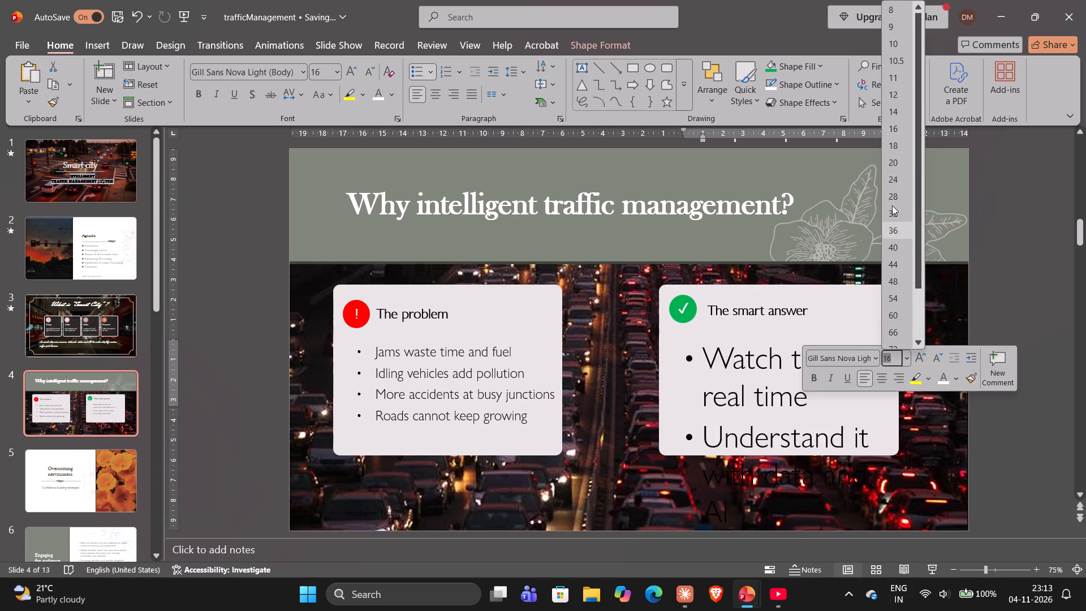
{"action": "left_click", "coordinate": [894, 161]}
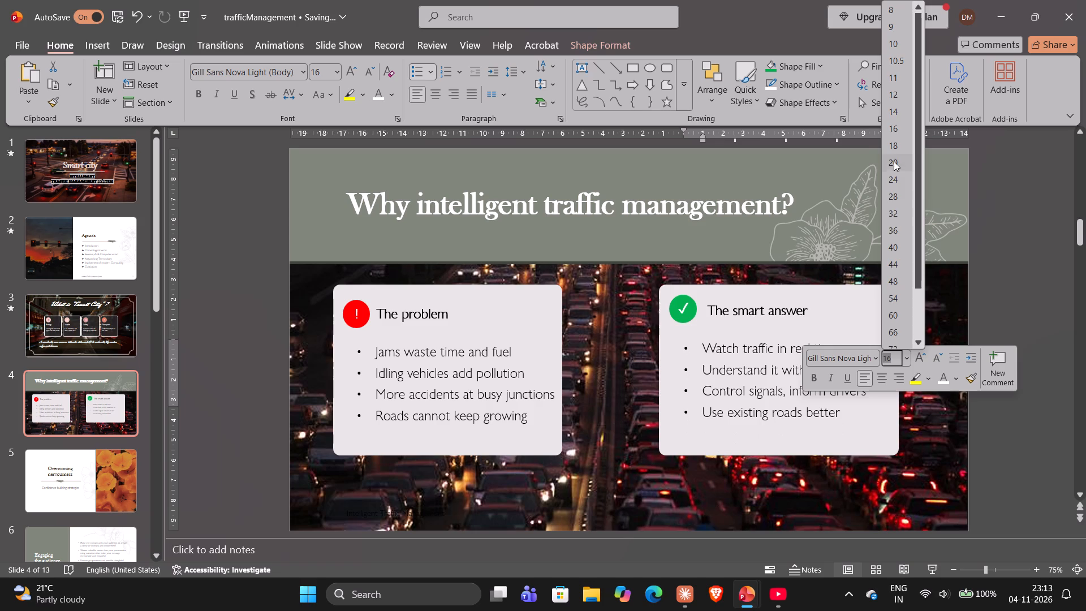
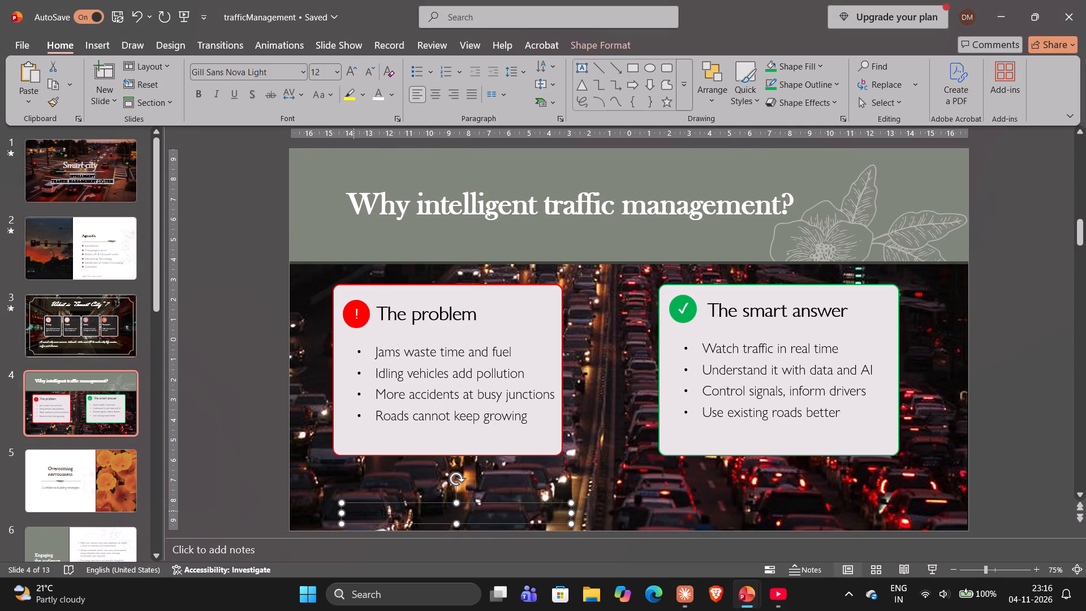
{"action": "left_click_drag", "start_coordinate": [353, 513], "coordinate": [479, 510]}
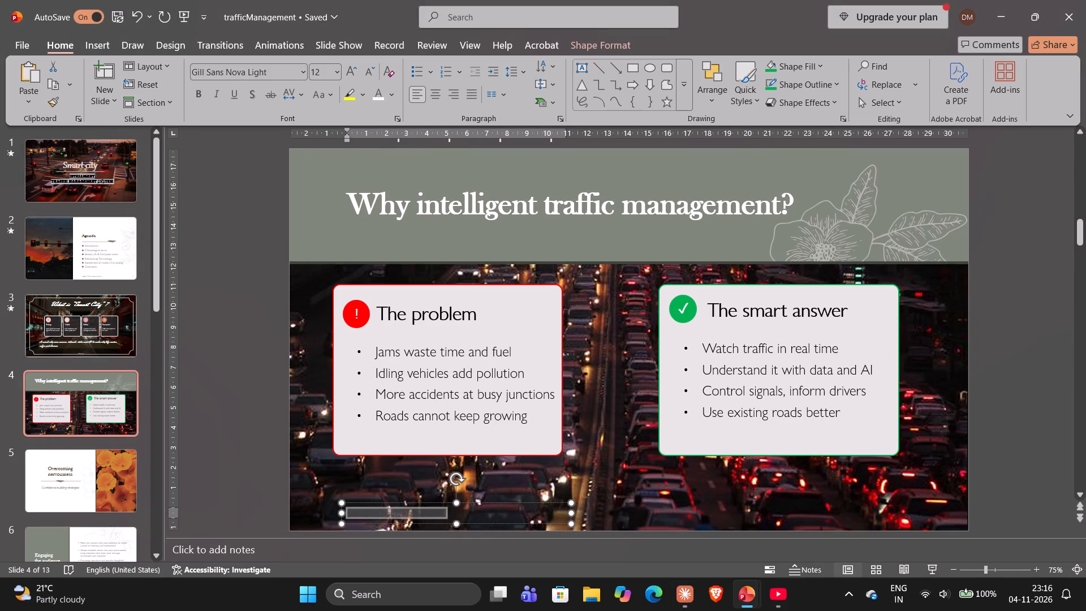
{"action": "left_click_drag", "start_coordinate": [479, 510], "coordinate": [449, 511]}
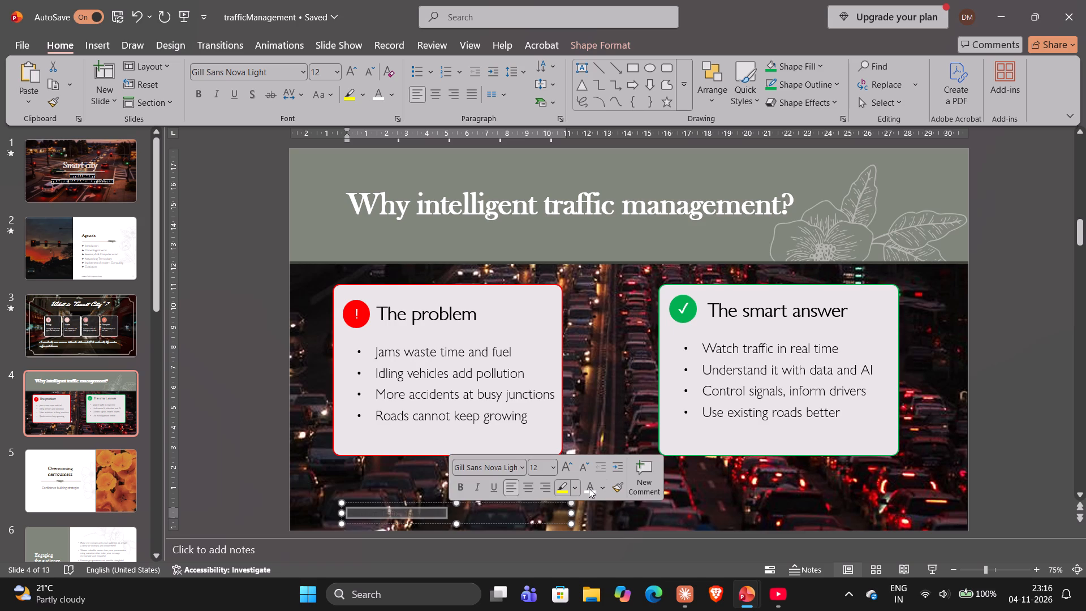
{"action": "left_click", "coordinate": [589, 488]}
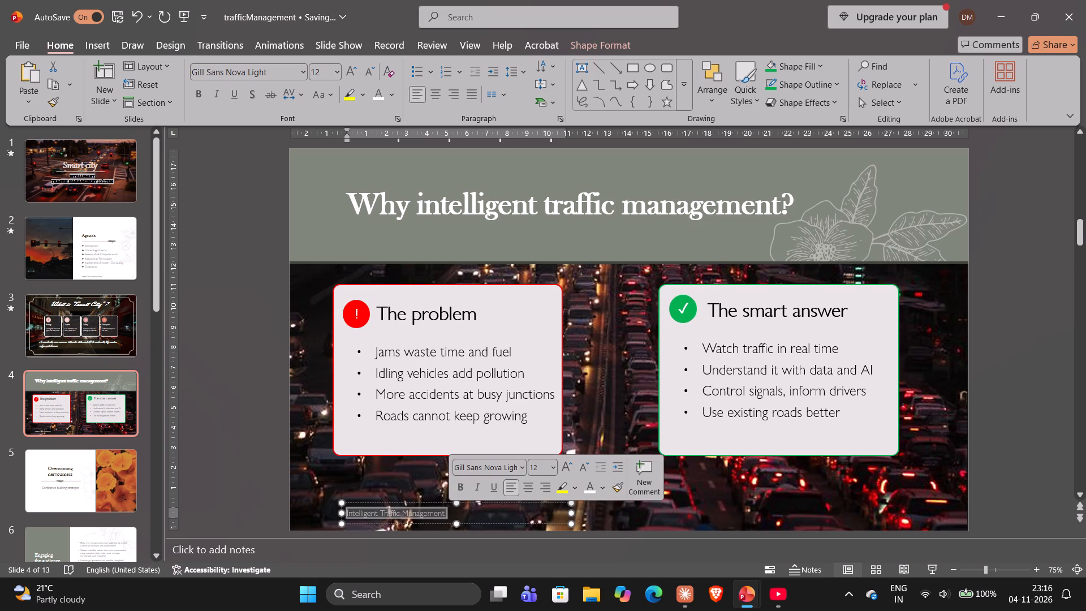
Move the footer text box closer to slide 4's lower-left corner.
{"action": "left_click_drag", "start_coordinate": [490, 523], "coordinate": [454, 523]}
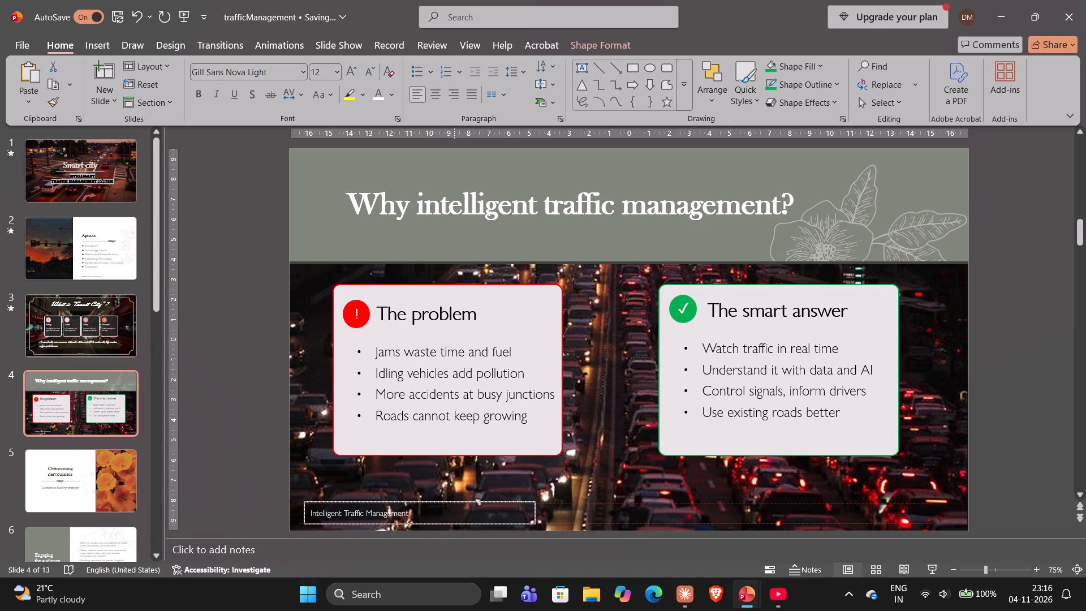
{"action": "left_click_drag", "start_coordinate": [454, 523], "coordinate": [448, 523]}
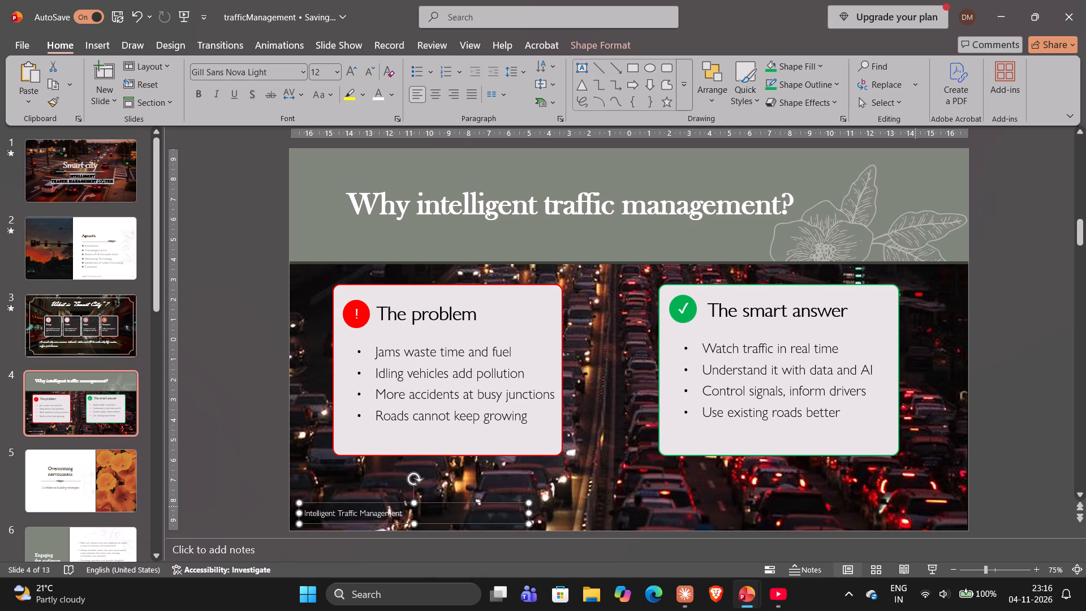
Make the slide number at the bottom of slide 4 white.
{"action": "left_click", "coordinate": [915, 506]}
{"action": "double_click", "coordinate": [916, 512]}
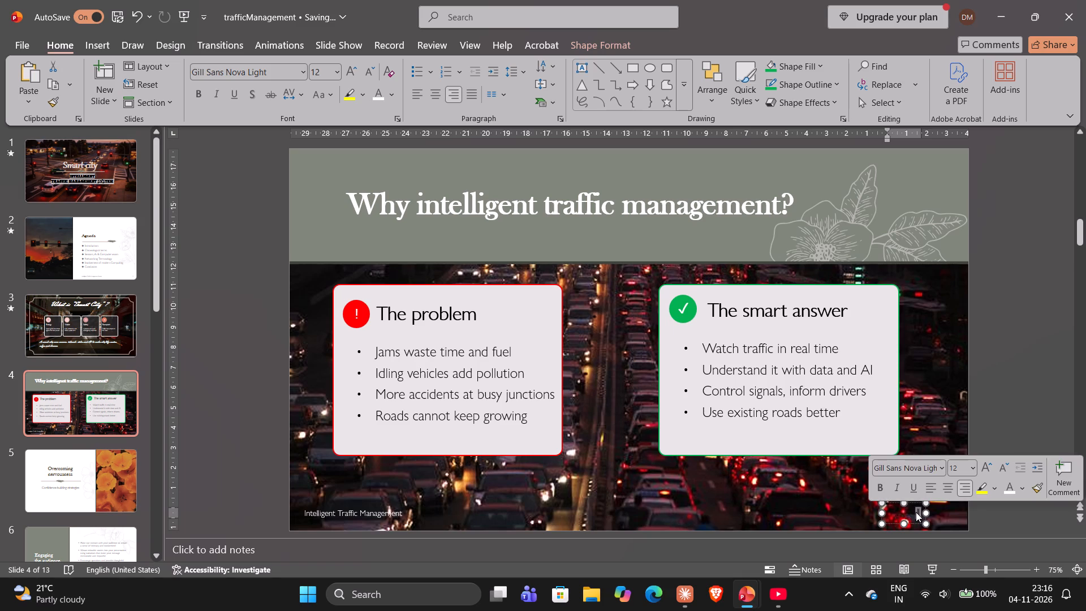
{"action": "left_click", "coordinate": [1008, 487]}
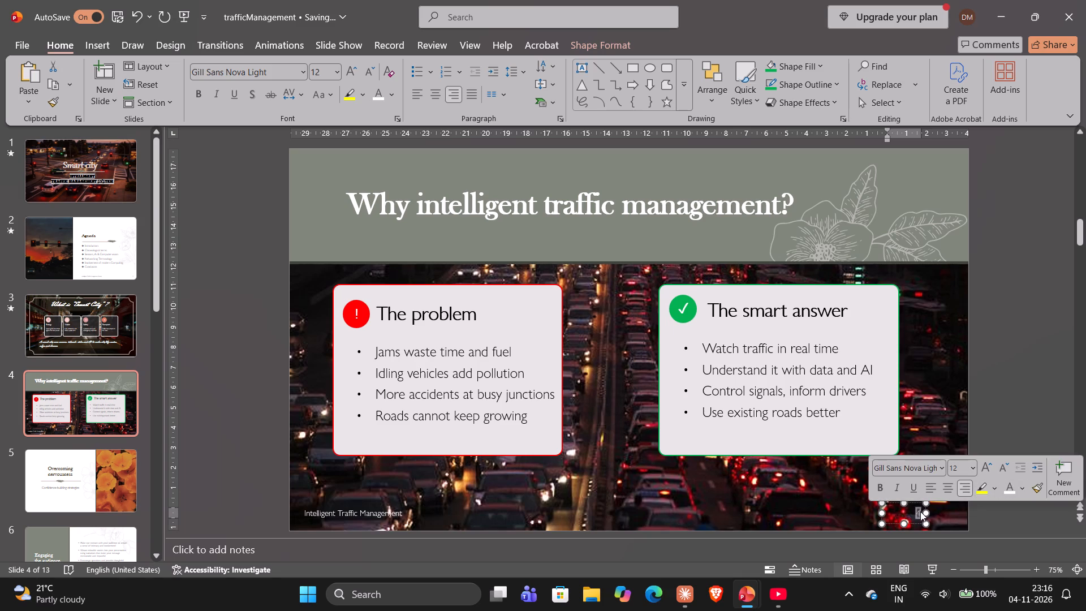
{"action": "left_click", "coordinate": [915, 510]}
{"action": "left_click_drag", "start_coordinate": [897, 511], "coordinate": [916, 511]}
{"action": "left_click", "coordinate": [997, 527]}
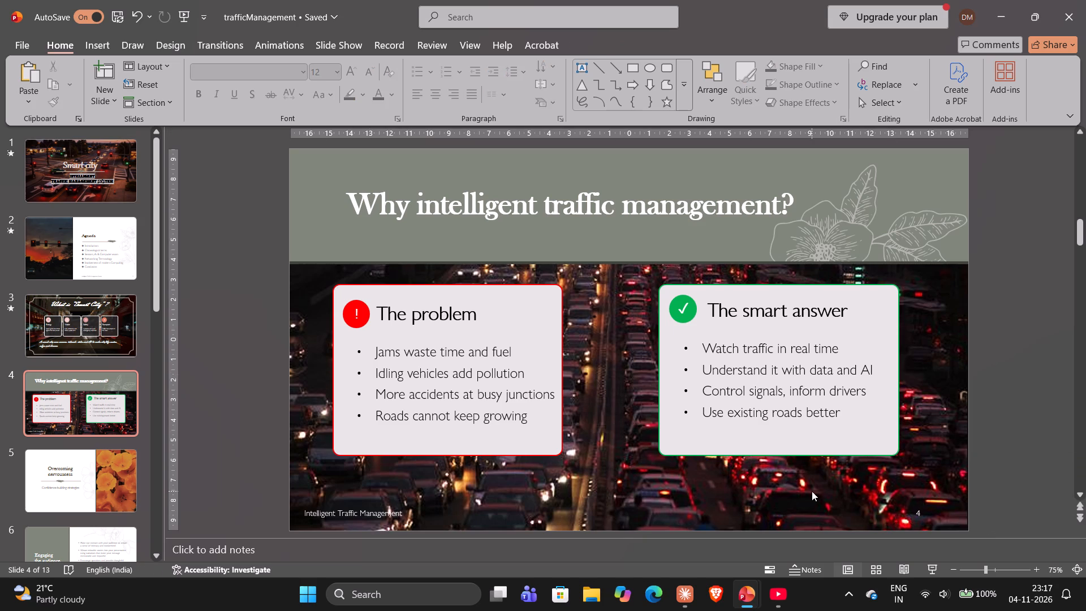
Move the slide number box closer to slide 4's lower-right corner.
{"action": "left_click", "coordinate": [920, 515]}
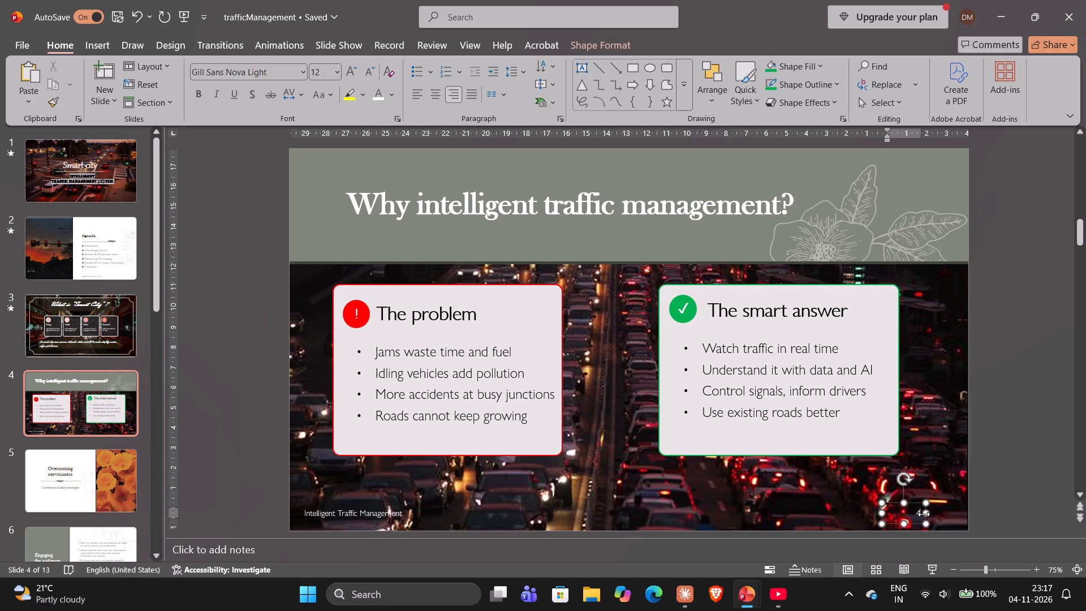
{"action": "left_click_drag", "start_coordinate": [917, 522], "coordinate": [941, 522]}
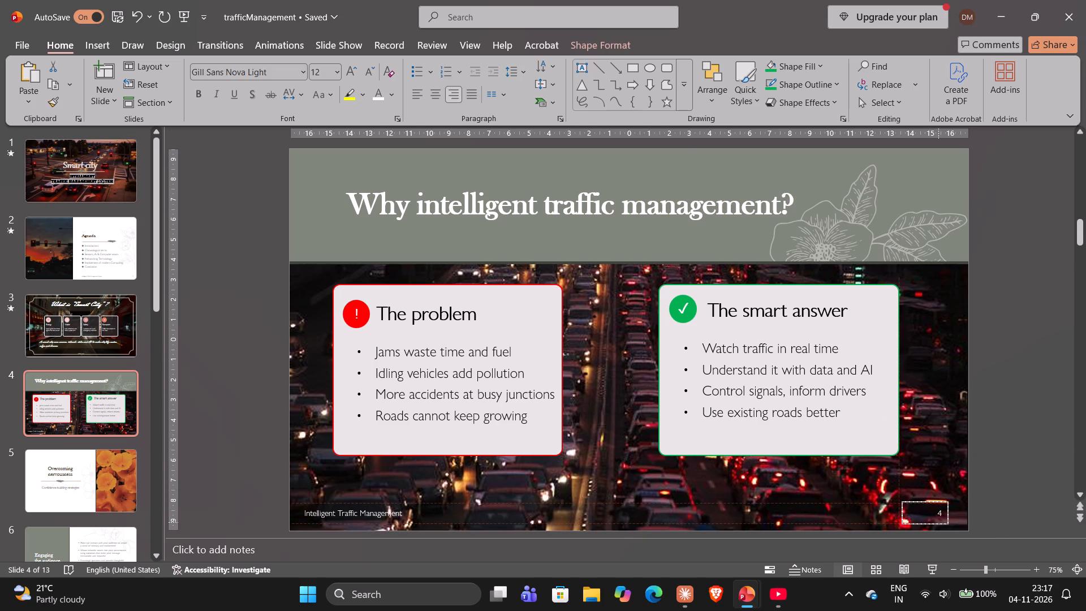
{"action": "left_click_drag", "start_coordinate": [941, 522], "coordinate": [945, 523]}
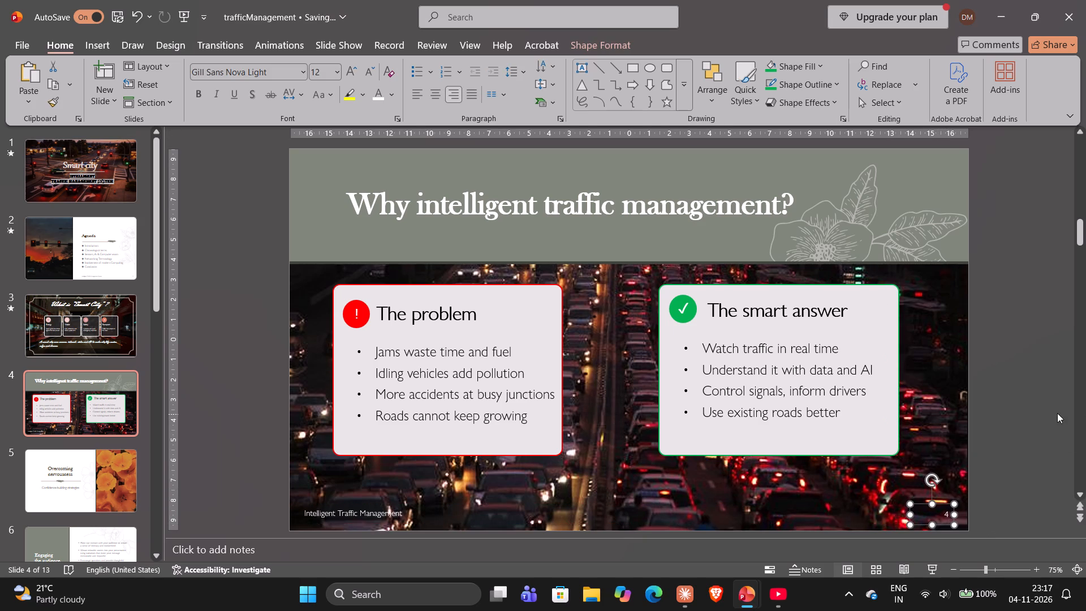
{"action": "left_click", "coordinate": [1051, 414]}
Check slide 3 for a matching footer and delete the "Intelligent Traffic Management" footer text box from slide 4.
{"action": "left_click", "coordinate": [107, 323]}
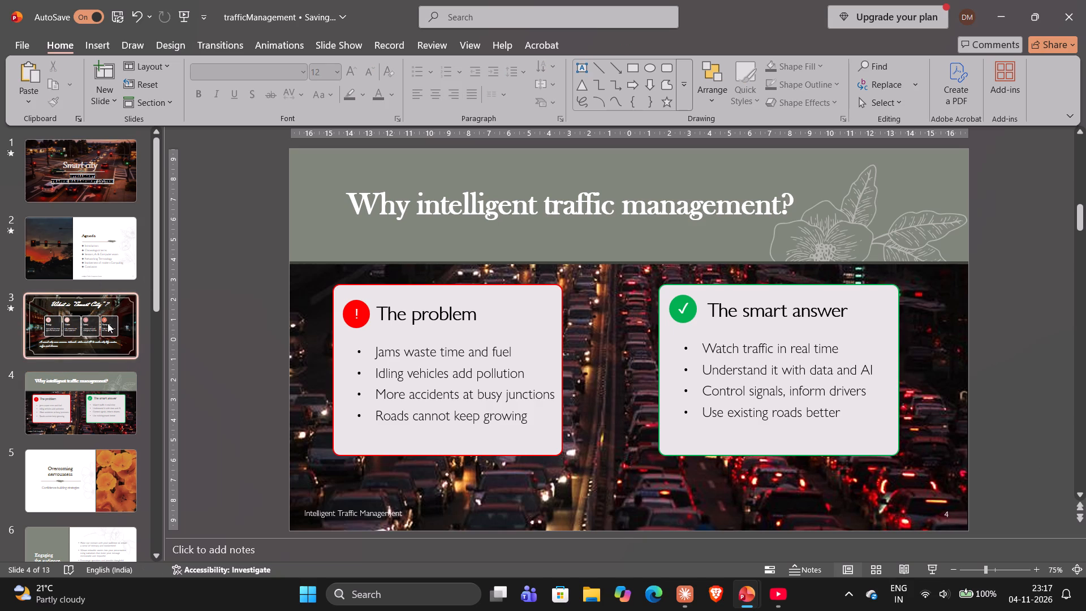
{"action": "left_click", "coordinate": [390, 497]}
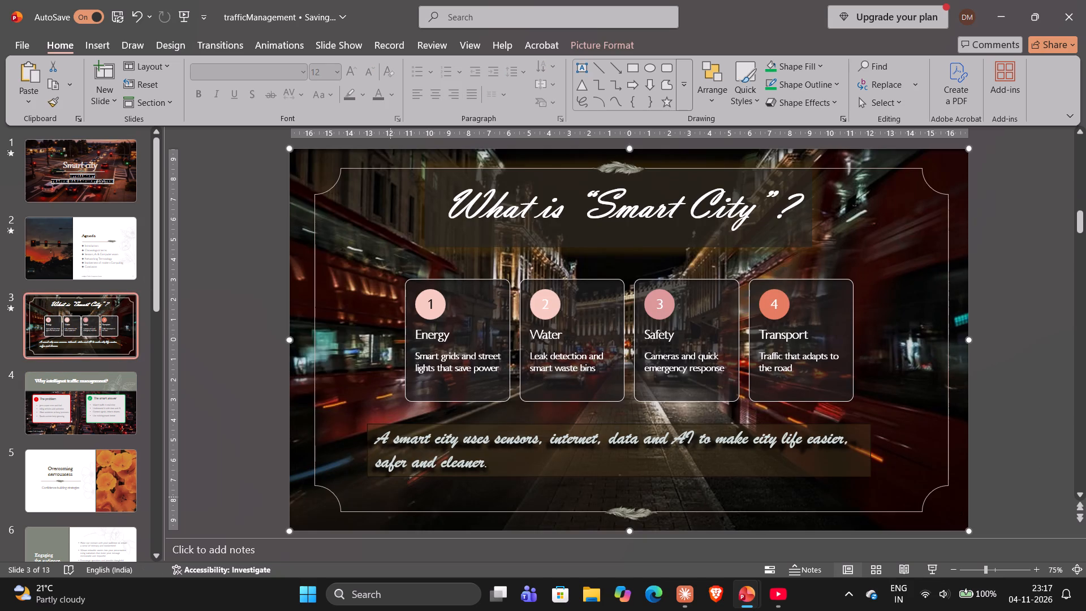
{"action": "left_click", "coordinate": [369, 501]}
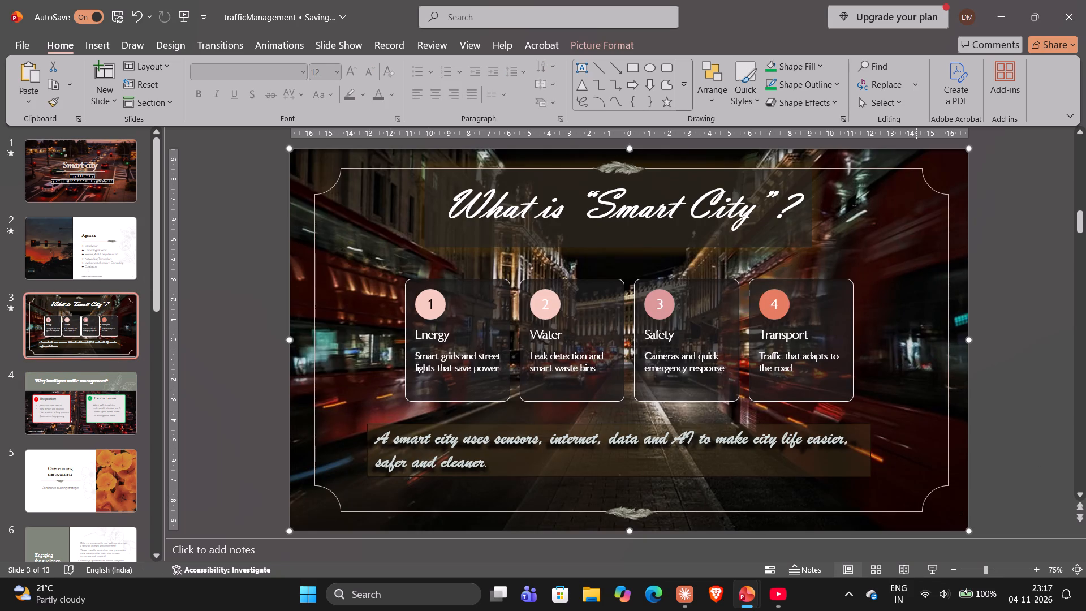
{"action": "left_click", "coordinate": [915, 496]}
{"action": "left_click", "coordinate": [82, 185]}
{"action": "left_click", "coordinate": [54, 414]}
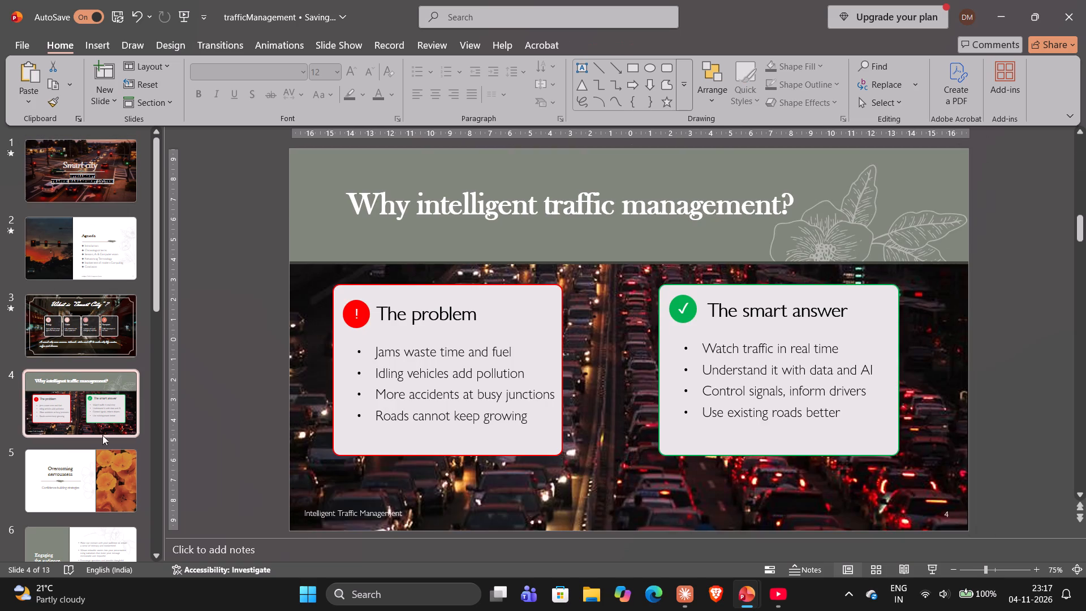
{"action": "left_click", "coordinate": [317, 516]}
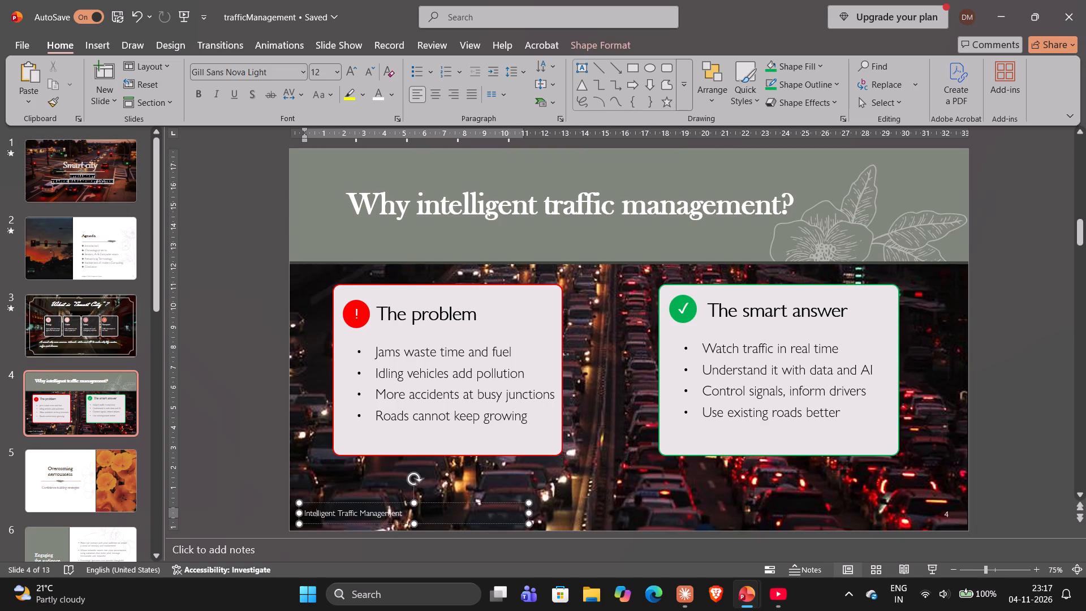
{"action": "key", "text": "Delete"}
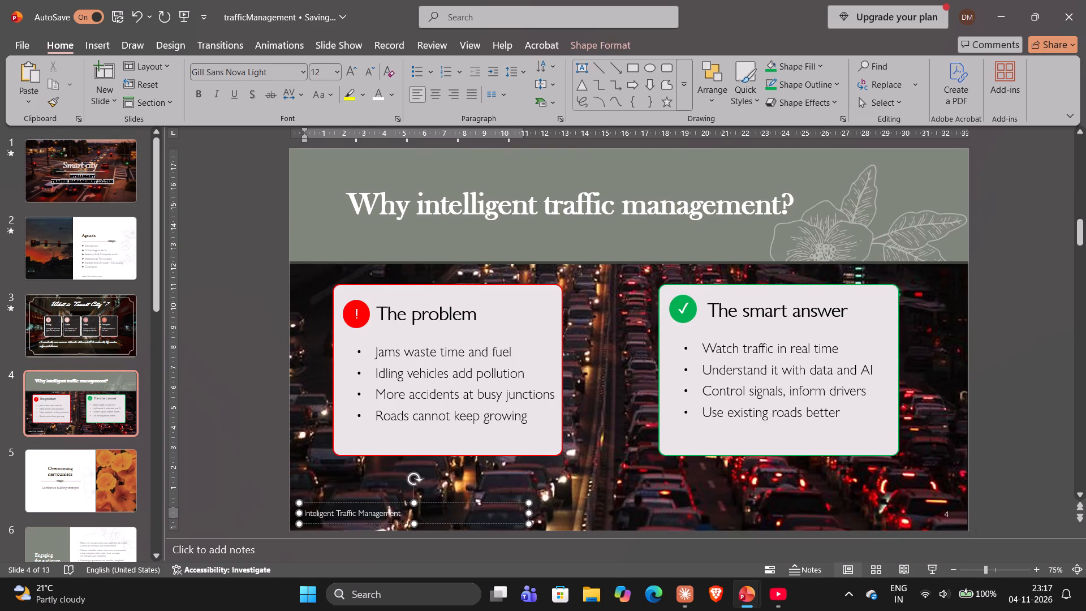
{"action": "left_click", "coordinate": [515, 501]}
{"action": "key", "text": "Delete"}
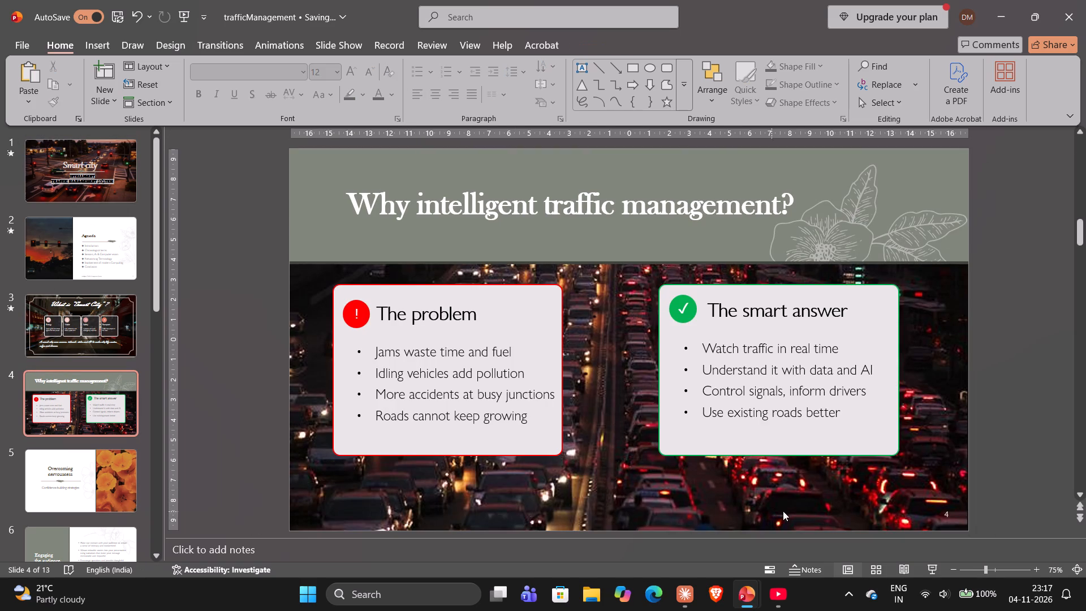
Delete the slide number box from the lower-right corner of slide 4.
{"action": "left_click", "coordinate": [944, 514]}
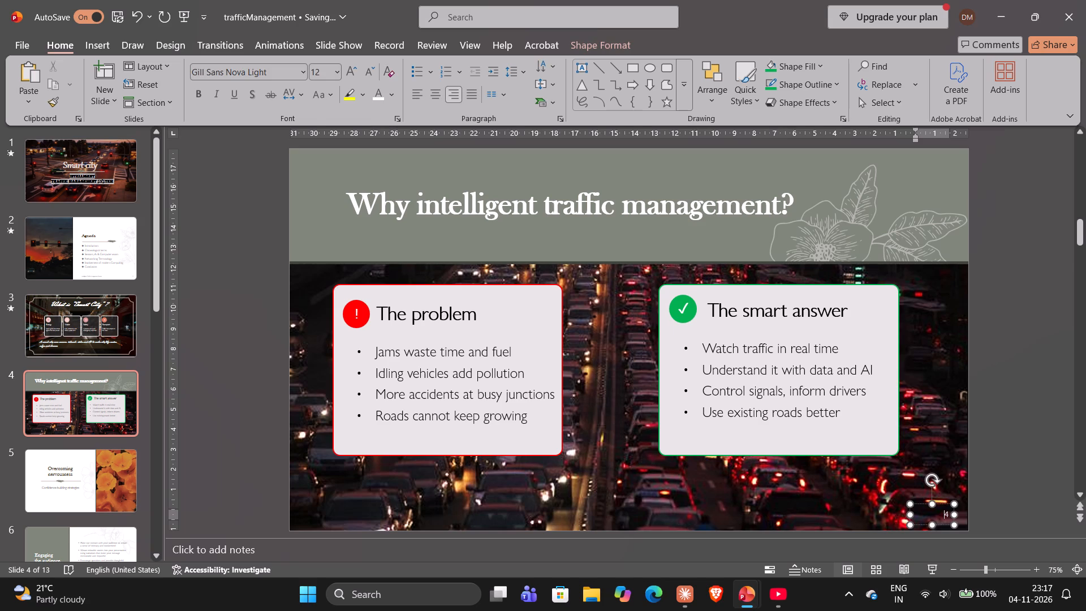
{"action": "left_click", "coordinate": [953, 504]}
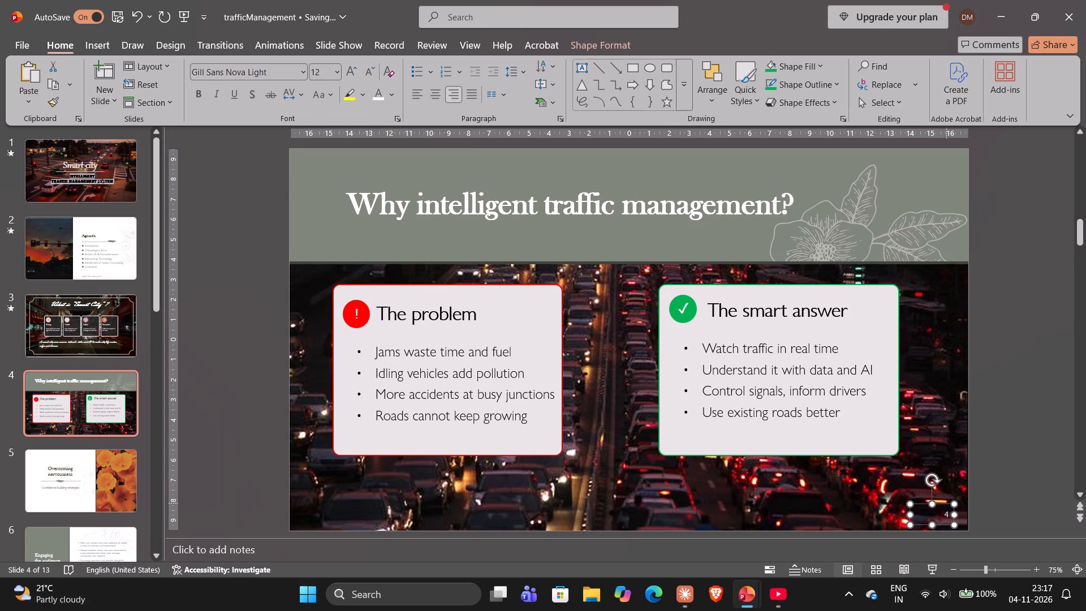
{"action": "left_click", "coordinate": [946, 503]}
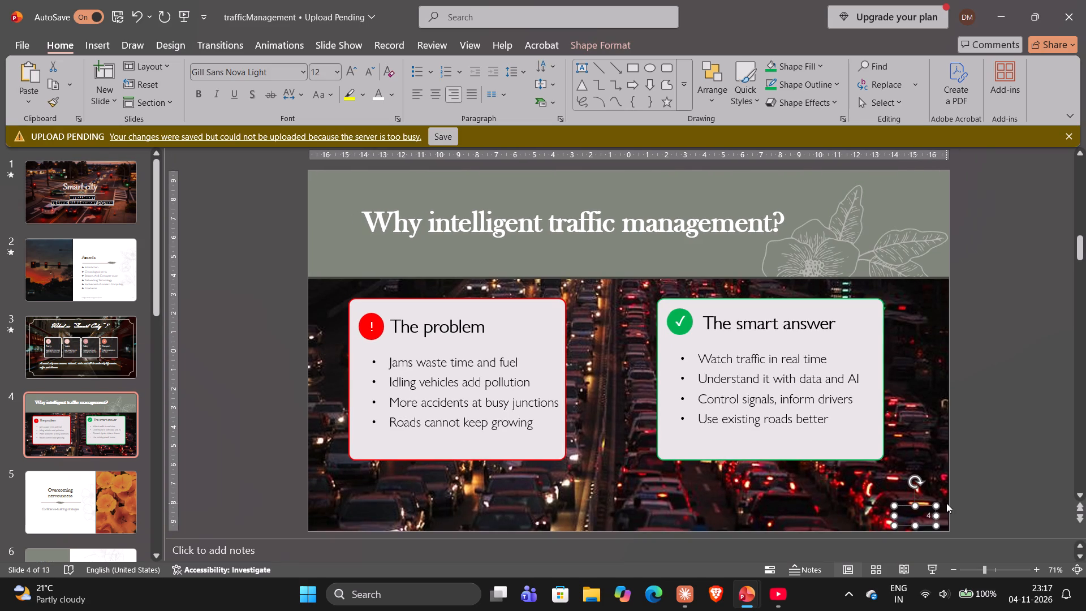
{"action": "key", "text": "Delete"}
{"action": "left_click", "coordinate": [1059, 308]}
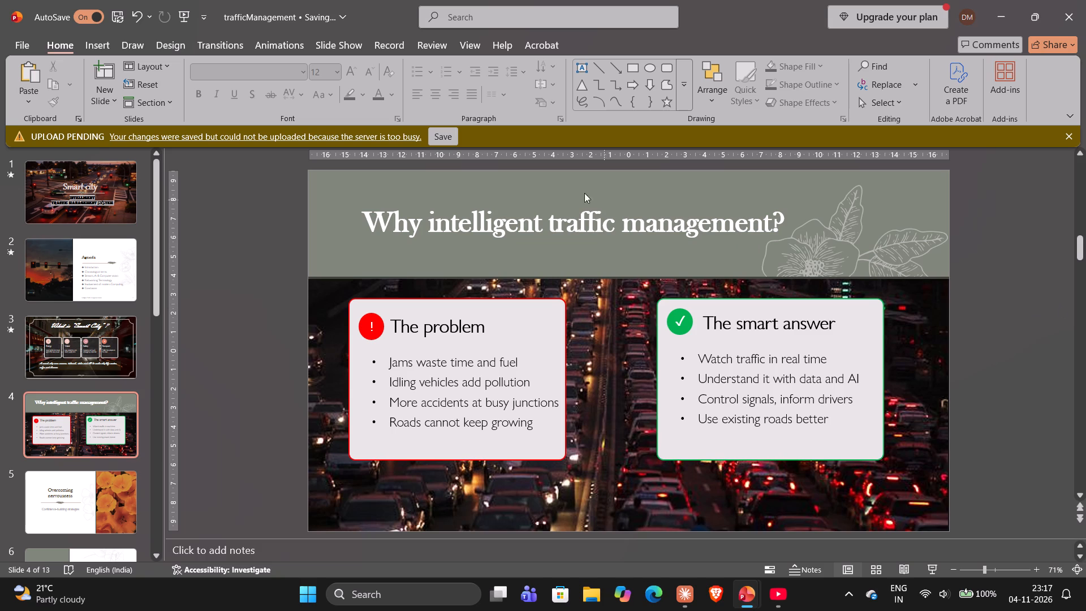
Retry saving the presentation's pending changes.
{"action": "left_click", "coordinate": [428, 136]}
{"action": "key", "text": "alt+Tab"}
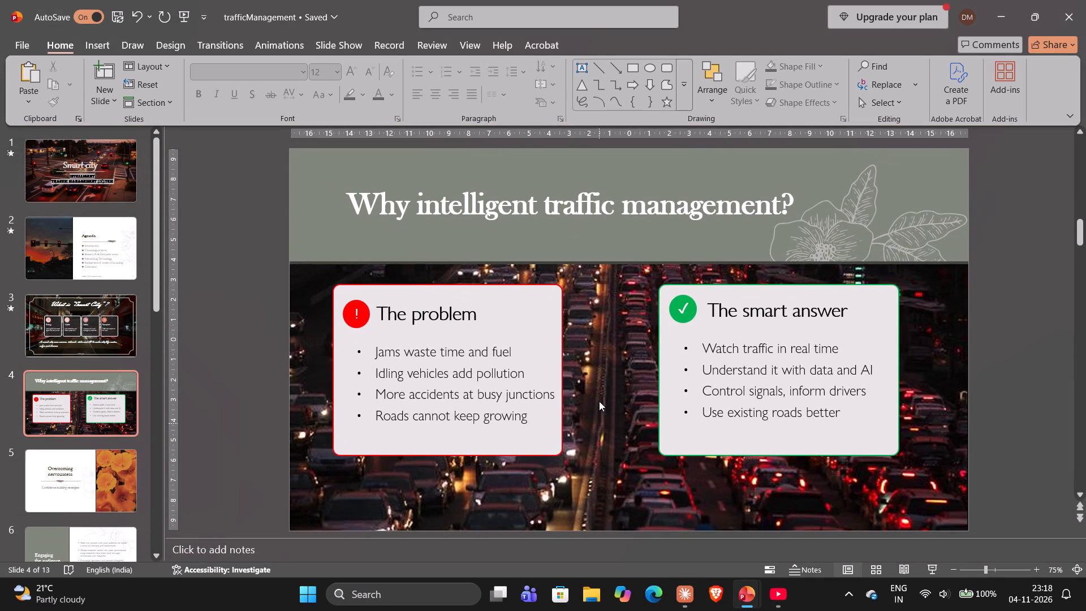
{"action": "left_click", "coordinate": [579, 66]}
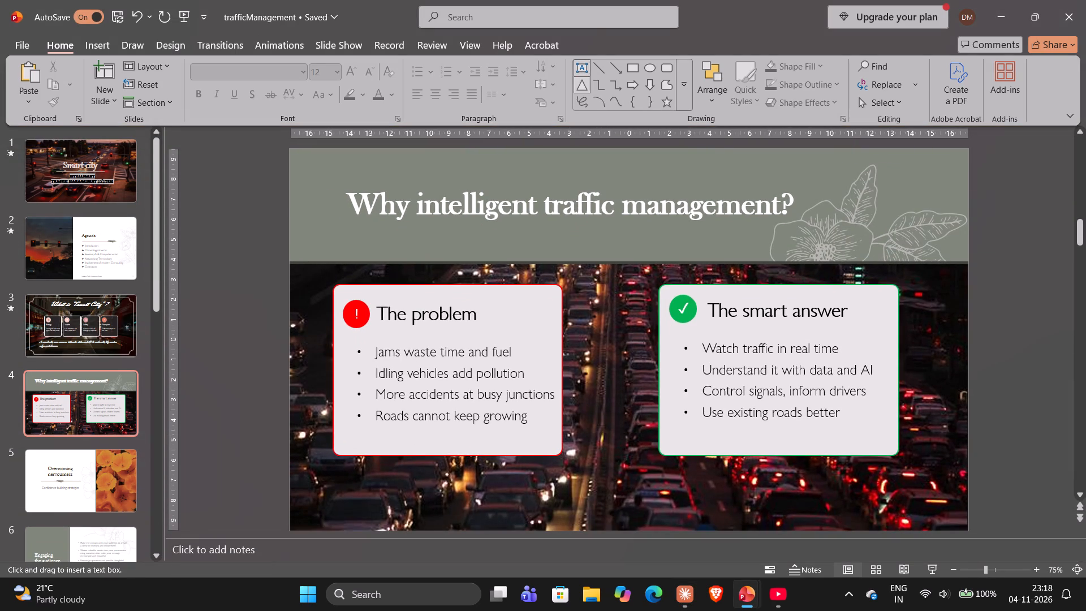
{"action": "left_click", "coordinate": [421, 494]}
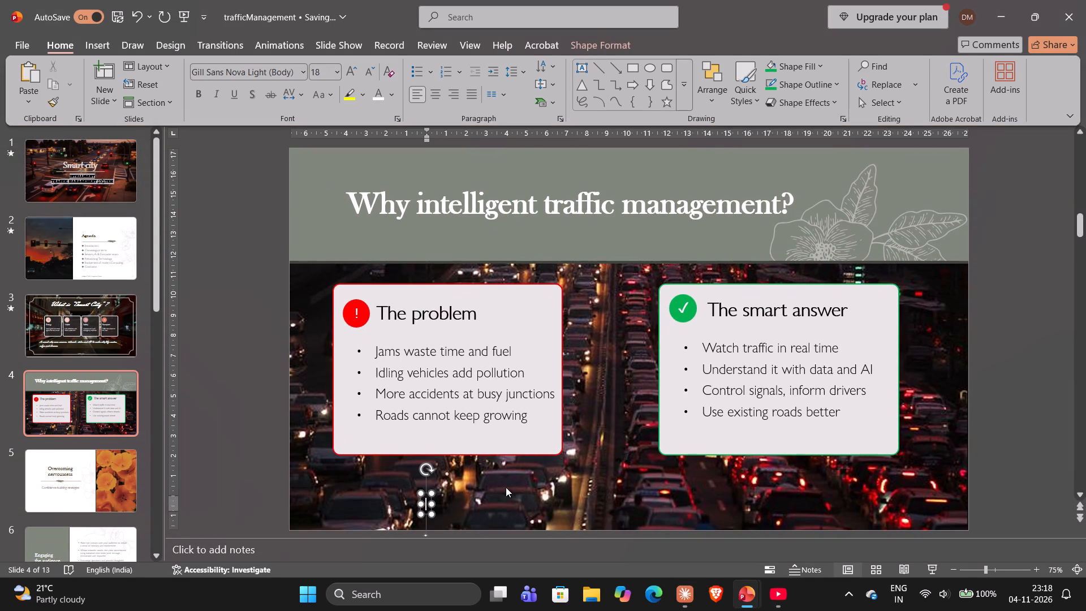
{"action": "key", "text": "ctrl+v"}
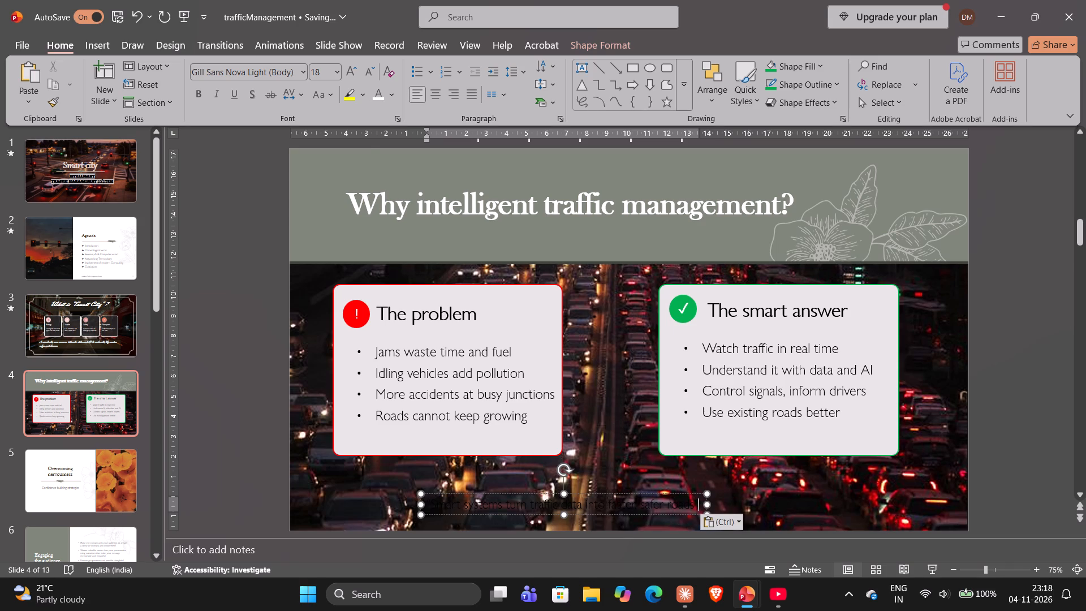
Make the takeaway sentence below the cards white.
{"action": "left_click", "coordinate": [376, 98]}
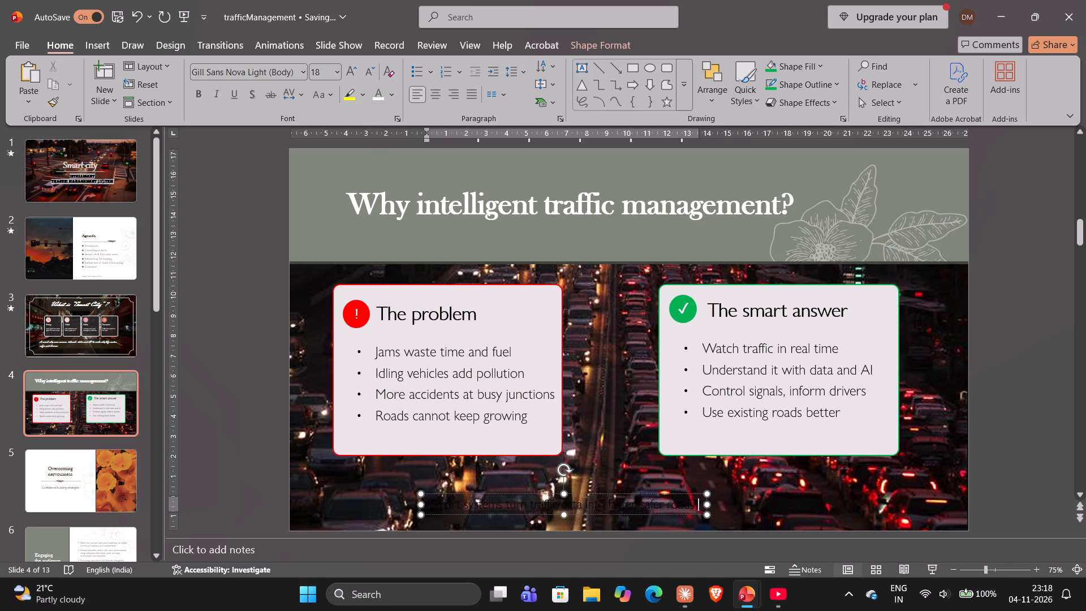
{"action": "left_click_drag", "start_coordinate": [426, 502], "coordinate": [558, 504]}
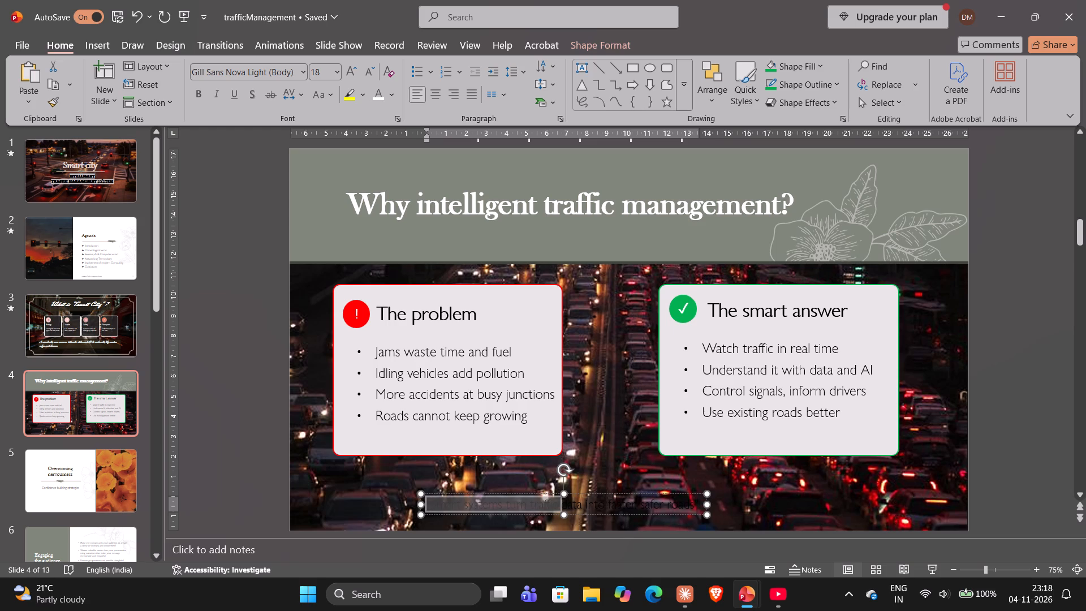
{"action": "left_click_drag", "start_coordinate": [558, 504], "coordinate": [684, 504]}
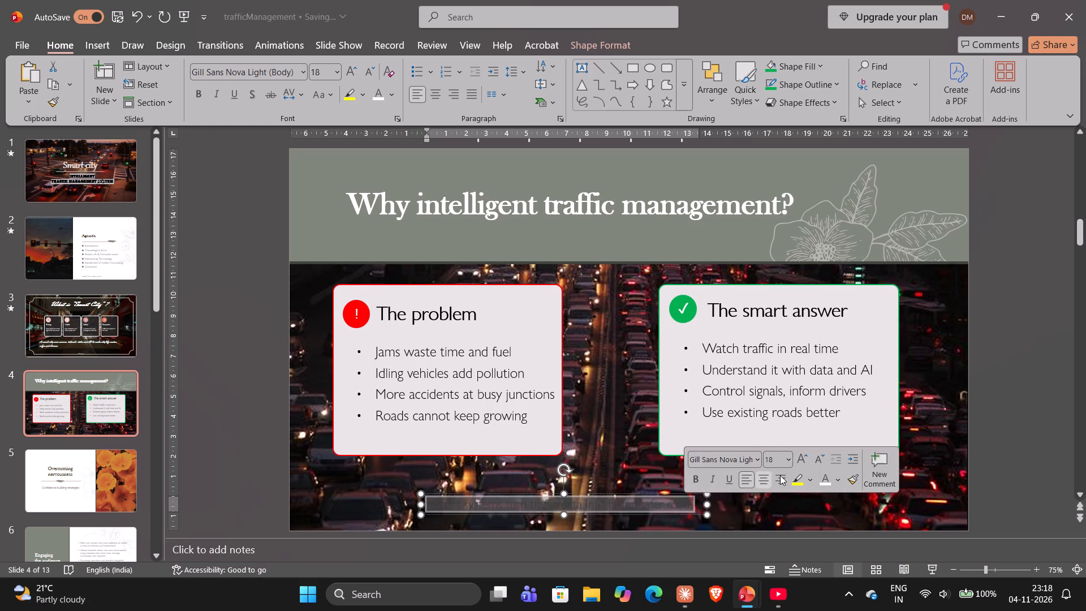
{"action": "left_click", "coordinate": [823, 482]}
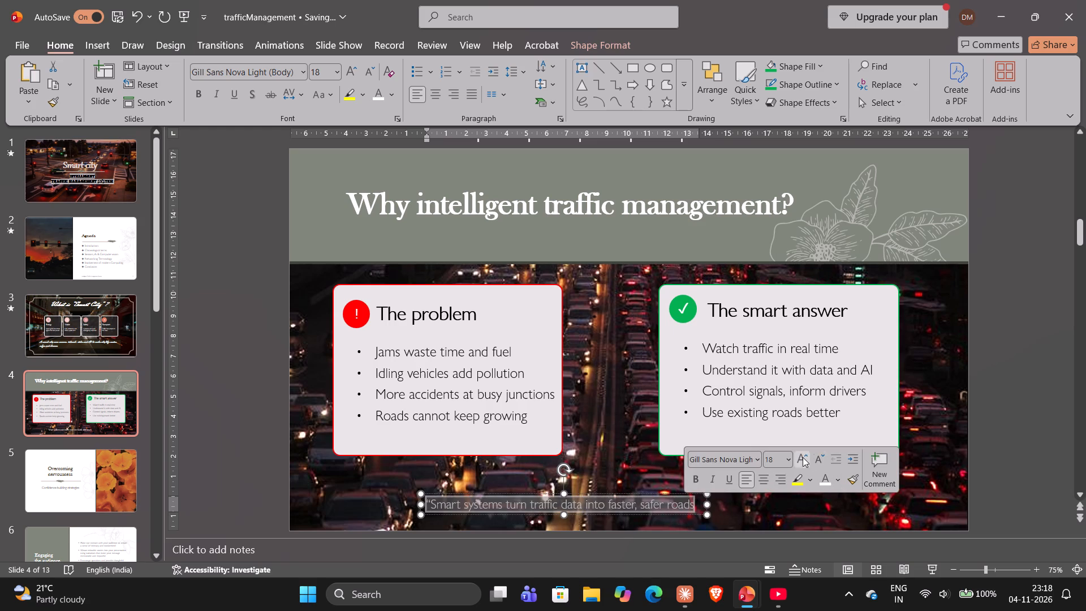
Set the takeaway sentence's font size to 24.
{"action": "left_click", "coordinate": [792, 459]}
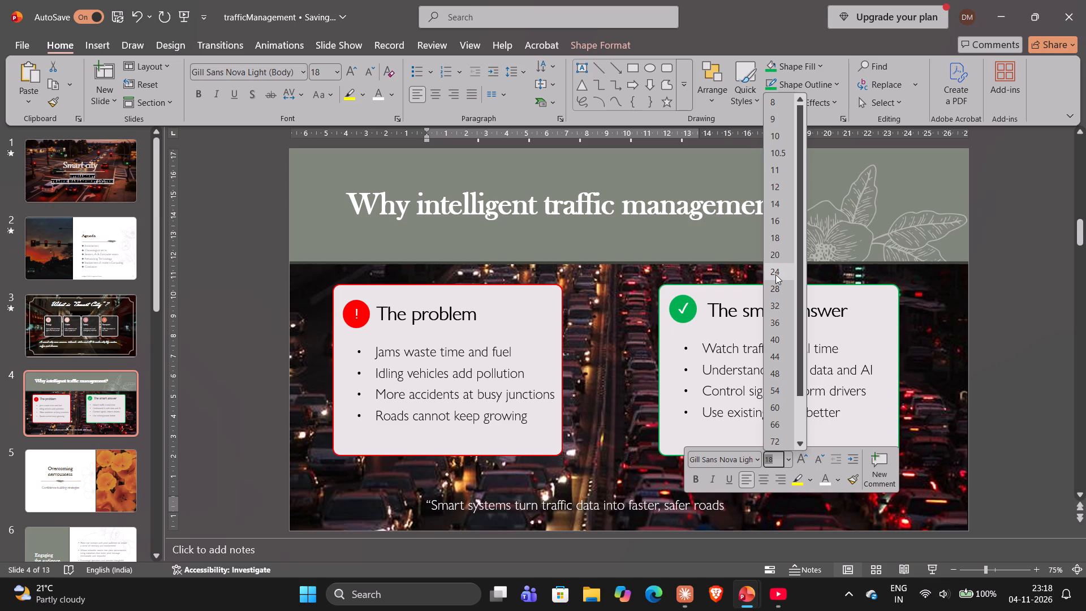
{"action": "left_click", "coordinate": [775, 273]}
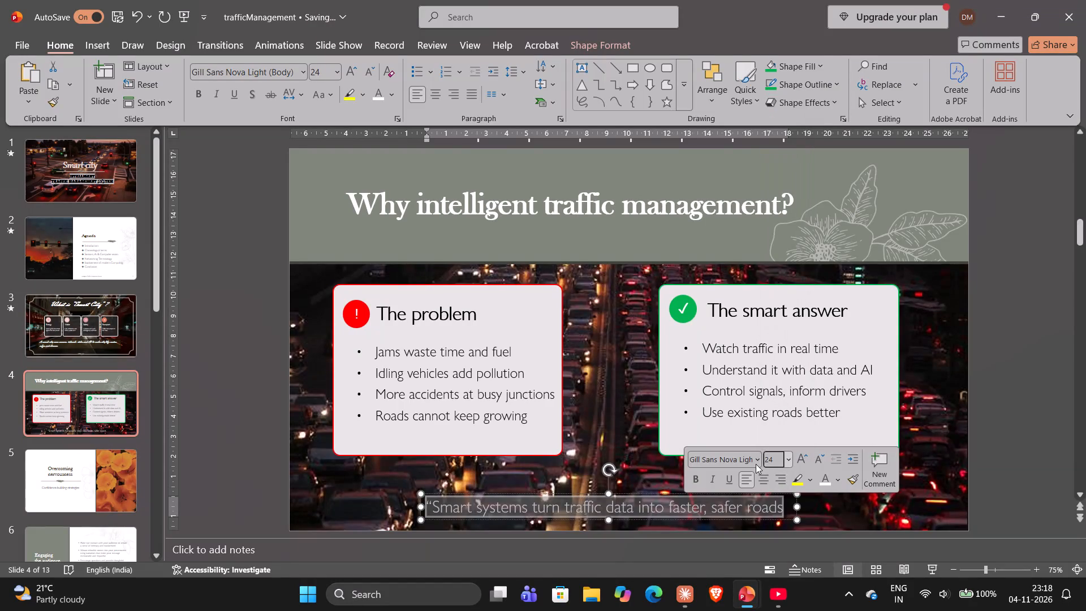
Format the takeaway sentence in bold Castellar at font size 20.
{"action": "left_click", "coordinate": [755, 462]}
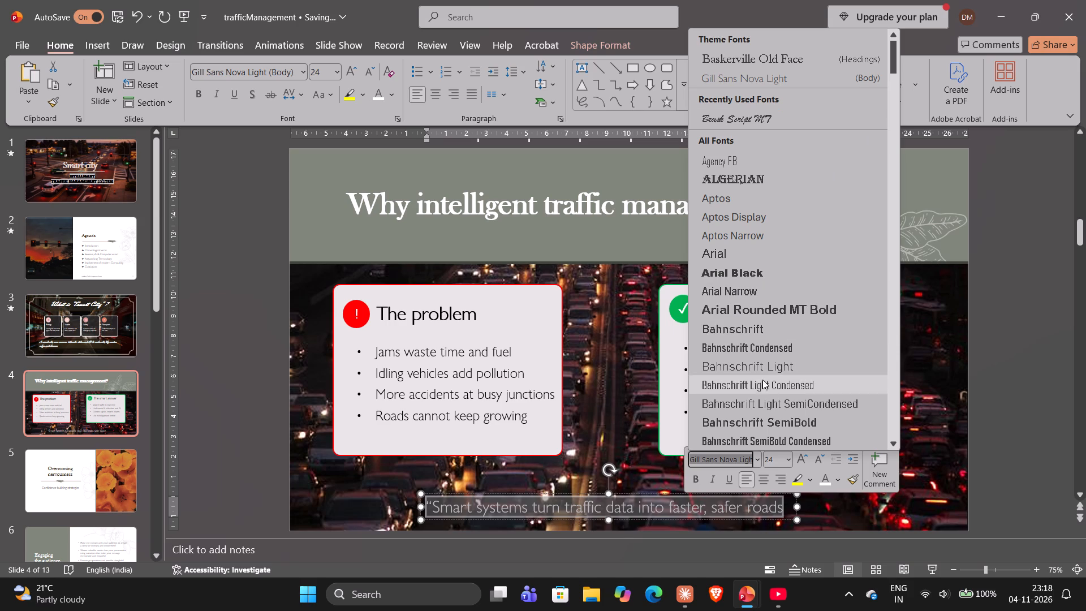
{"action": "scroll", "coordinate": [766, 424], "scroll_direction": "down", "scroll_amount": 3}
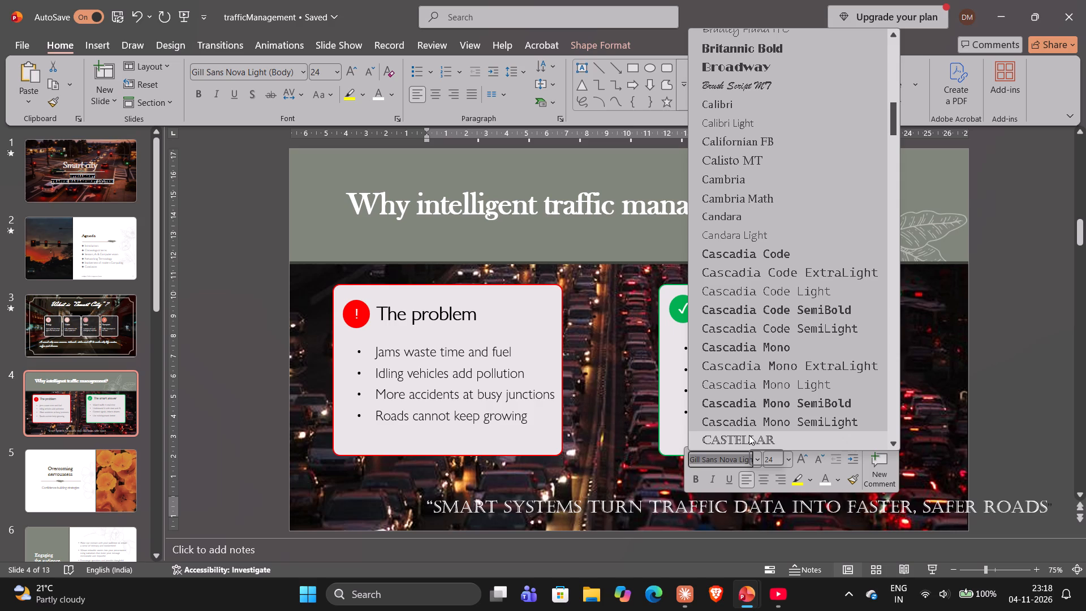
{"action": "left_click", "coordinate": [749, 435]}
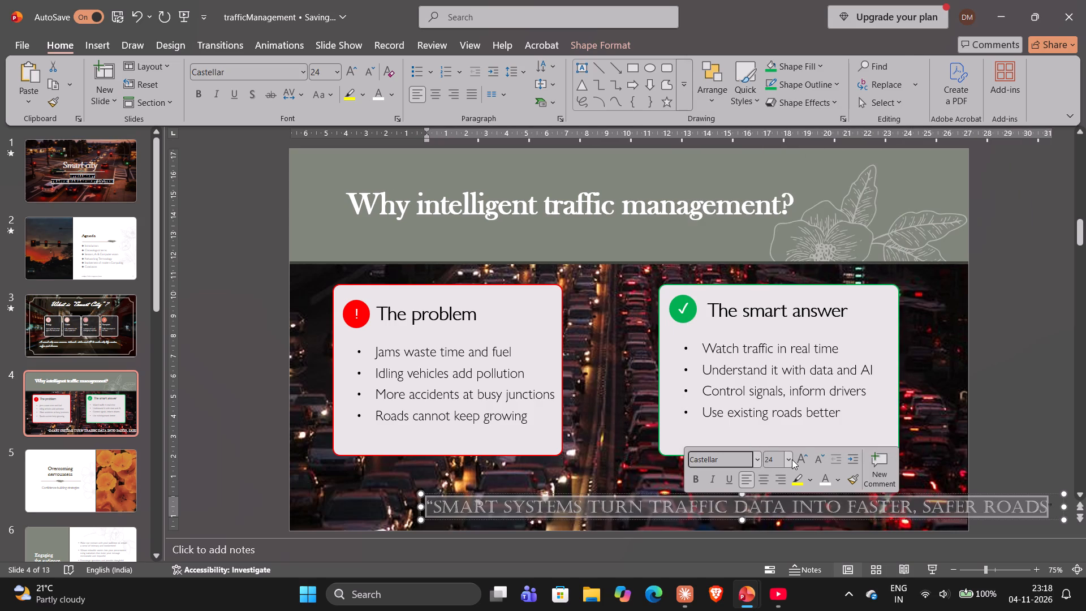
{"action": "left_click", "coordinate": [792, 459]}
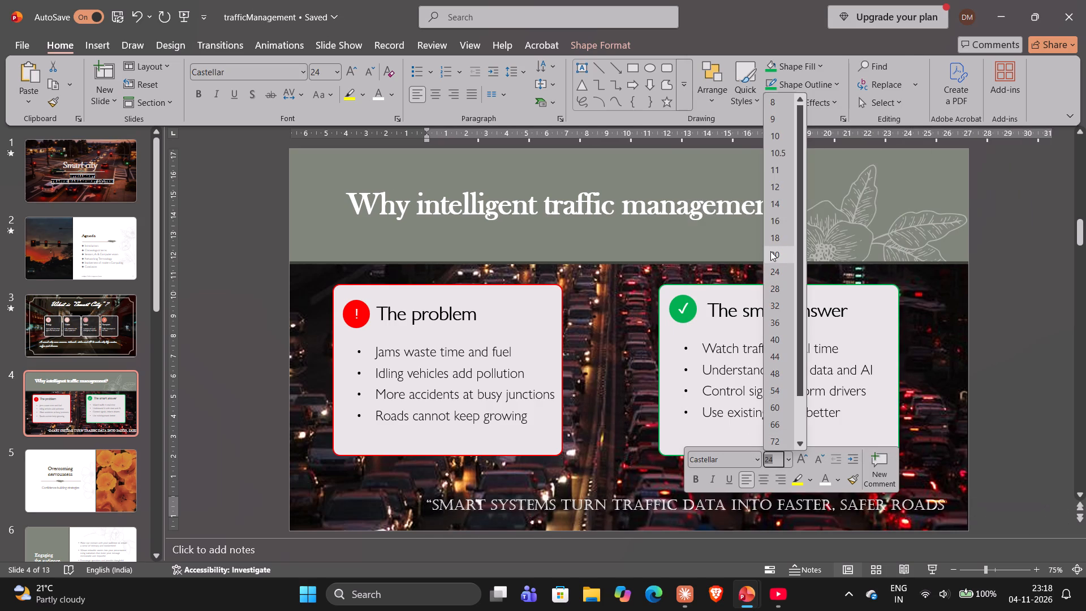
{"action": "left_click", "coordinate": [770, 251]}
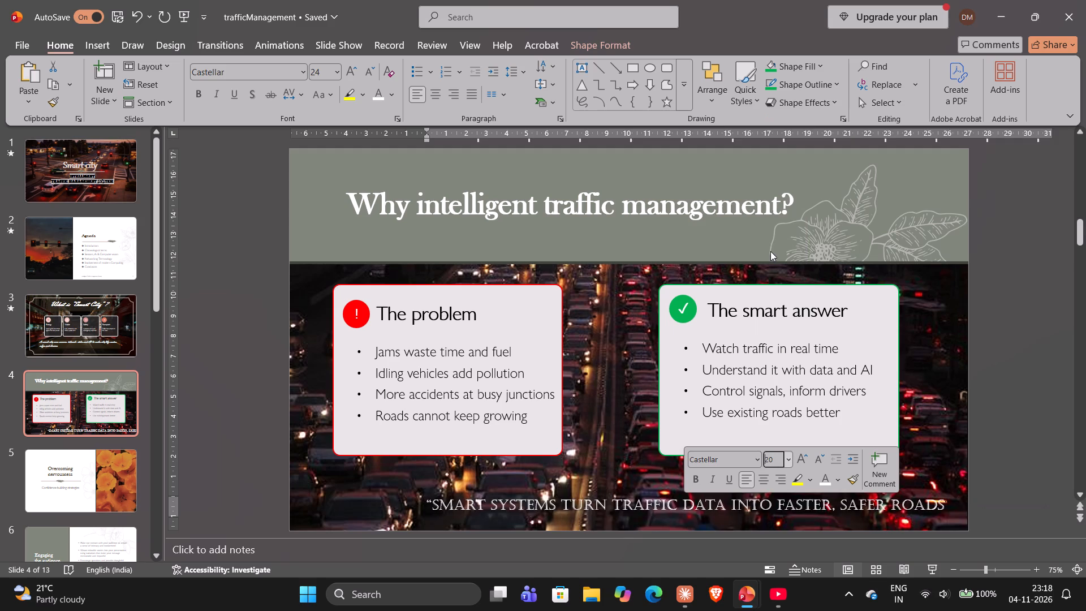
{"action": "left_click", "coordinate": [691, 484]}
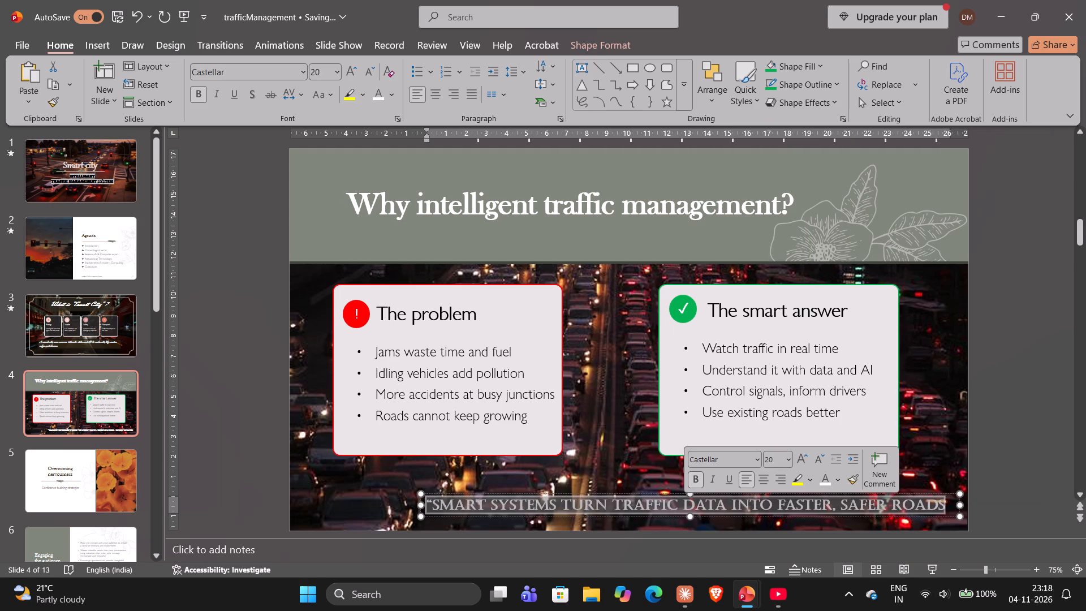
Move the takeaway text box so it sits roughly centred just below slide 4's two cards.
{"action": "left_click_drag", "start_coordinate": [670, 515], "coordinate": [603, 496]}
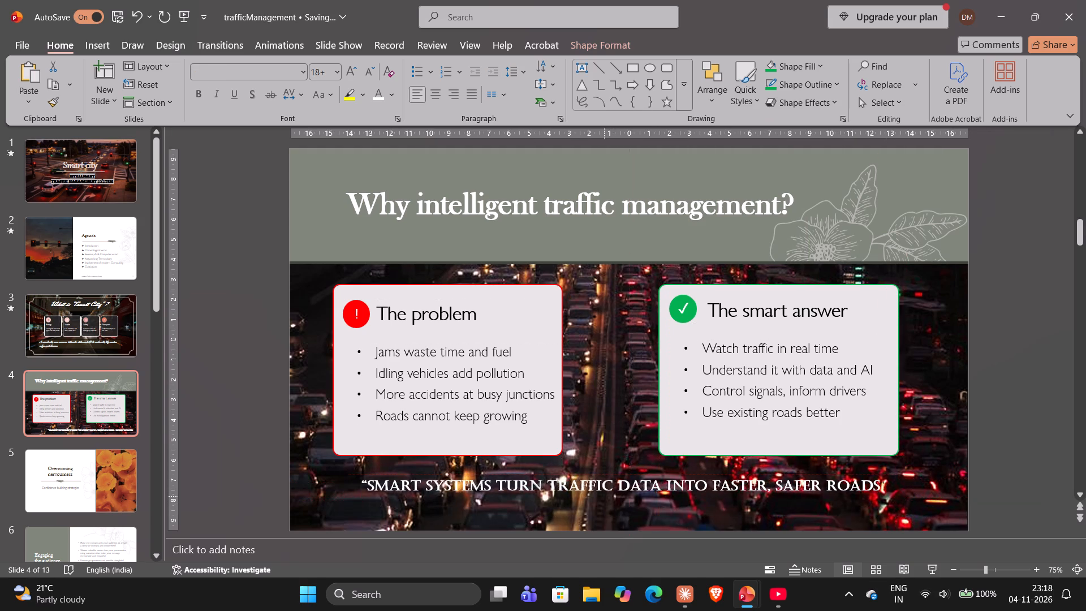
{"action": "left_click_drag", "start_coordinate": [603, 496], "coordinate": [571, 490]}
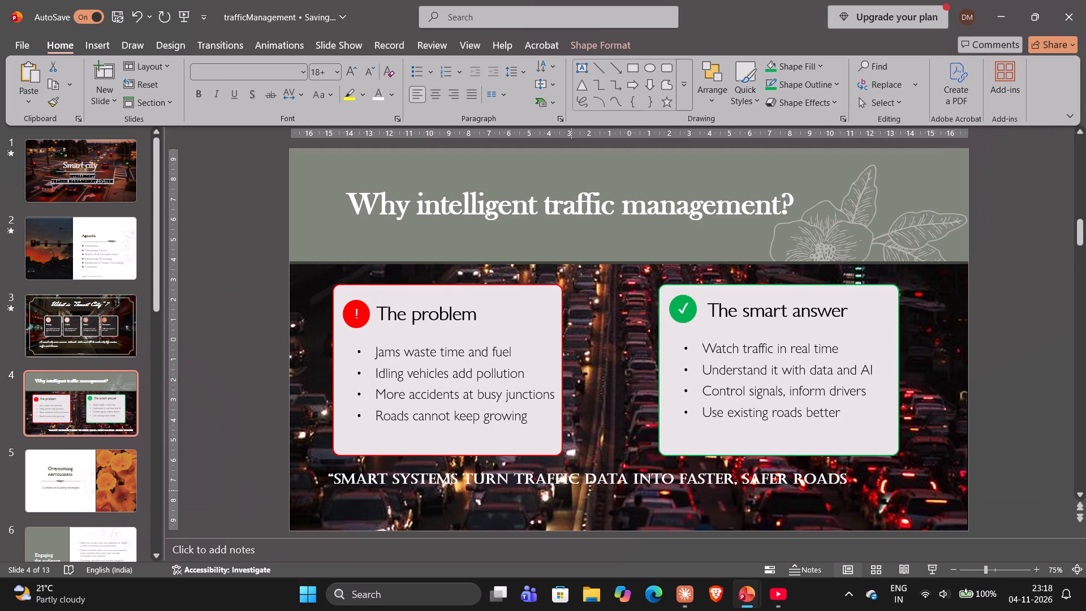
{"action": "left_click_drag", "start_coordinate": [571, 490], "coordinate": [604, 512]}
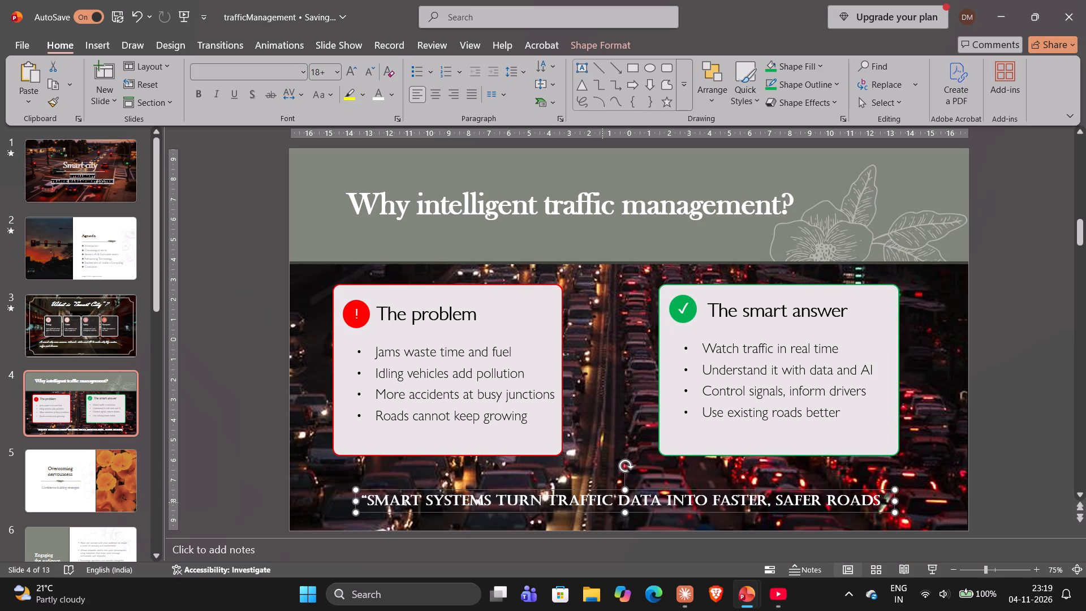
{"action": "left_click_drag", "start_coordinate": [644, 512], "coordinate": [657, 505]}
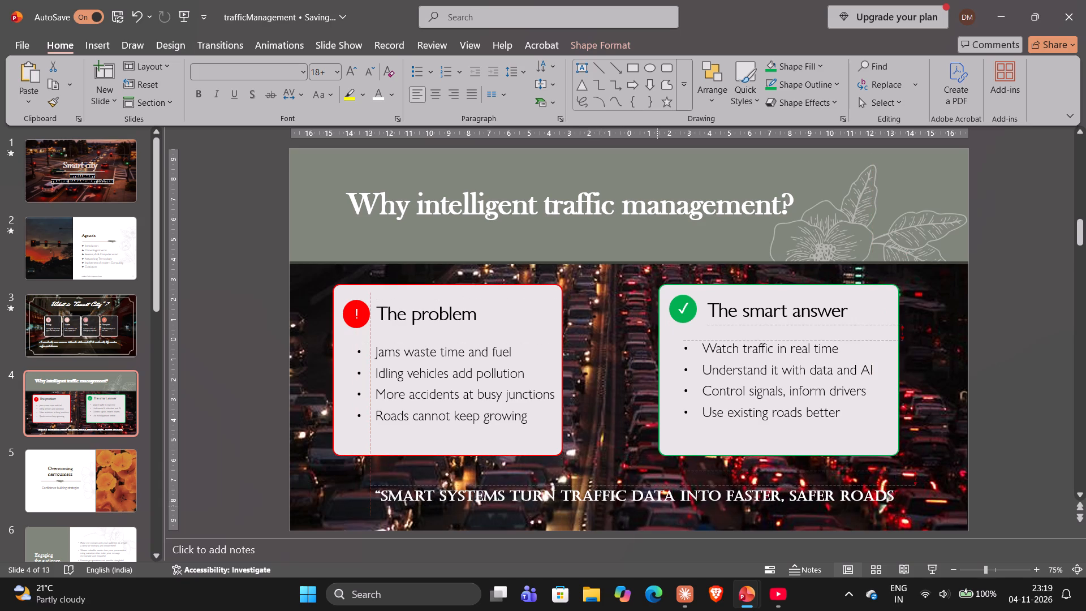
{"action": "left_click_drag", "start_coordinate": [657, 505], "coordinate": [639, 493]}
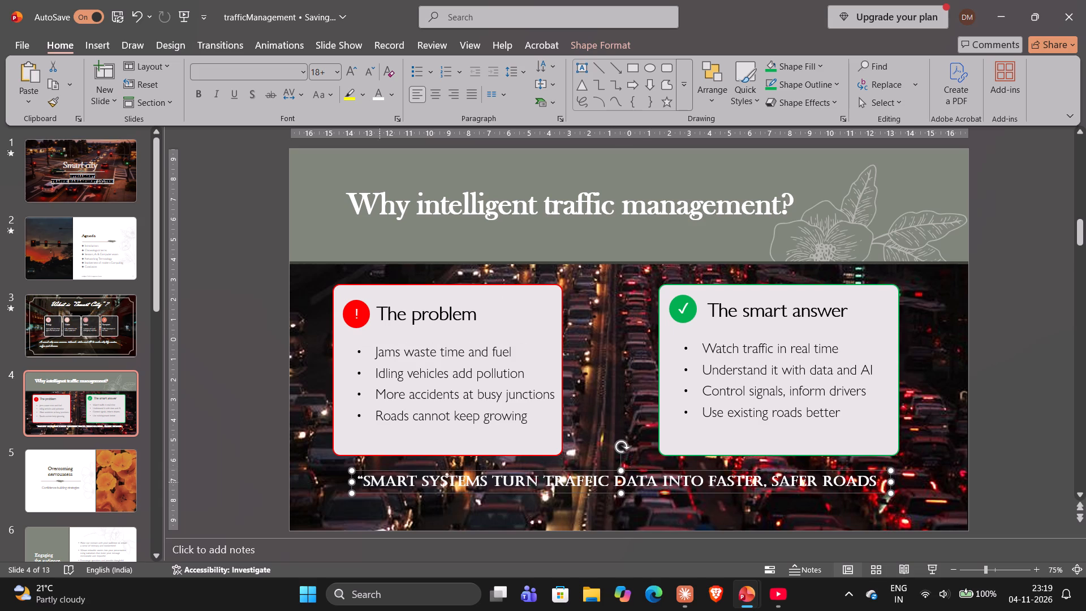
Give the takeaway text box below slide 4's cards a solid fill with 35% transparency.
{"action": "left_click", "coordinate": [359, 483]}
{"action": "left_click_drag", "start_coordinate": [359, 483], "coordinate": [650, 495]}
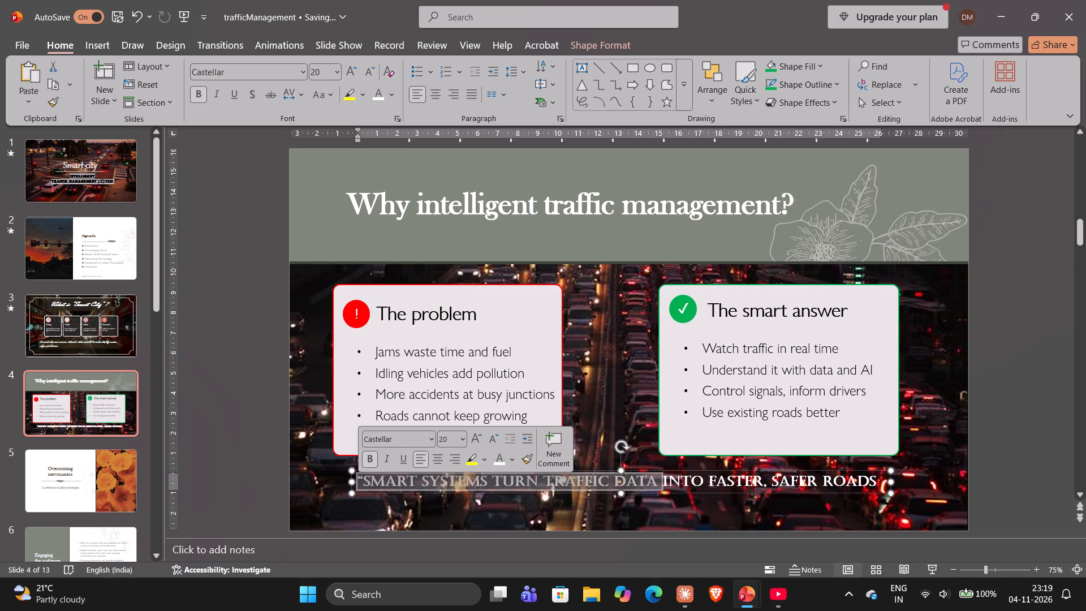
{"action": "left_click_drag", "start_coordinate": [650, 495], "coordinate": [886, 484]}
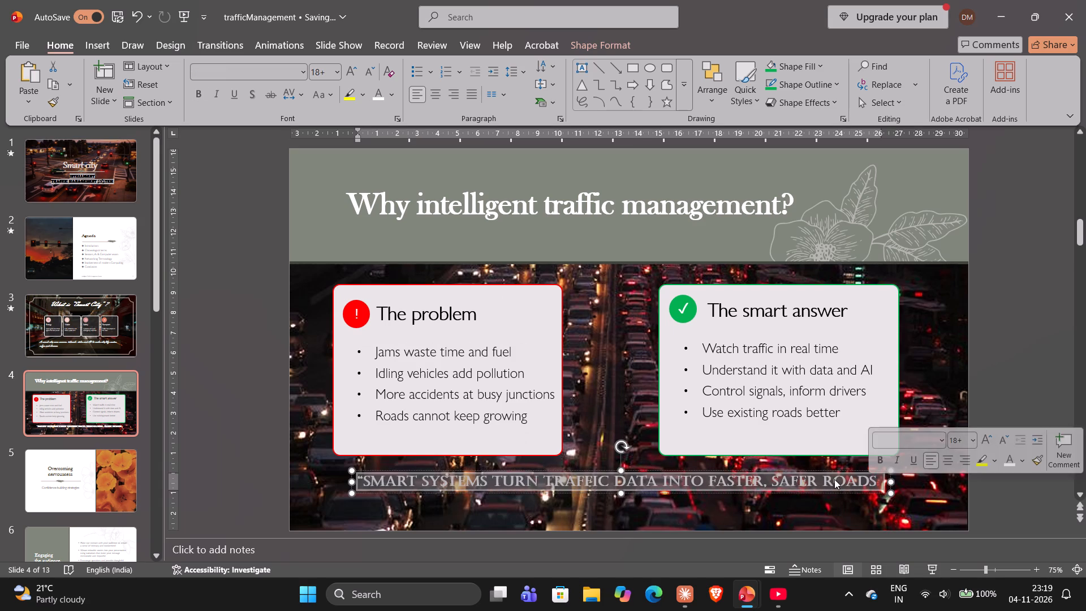
{"action": "right_click", "coordinate": [828, 475]}
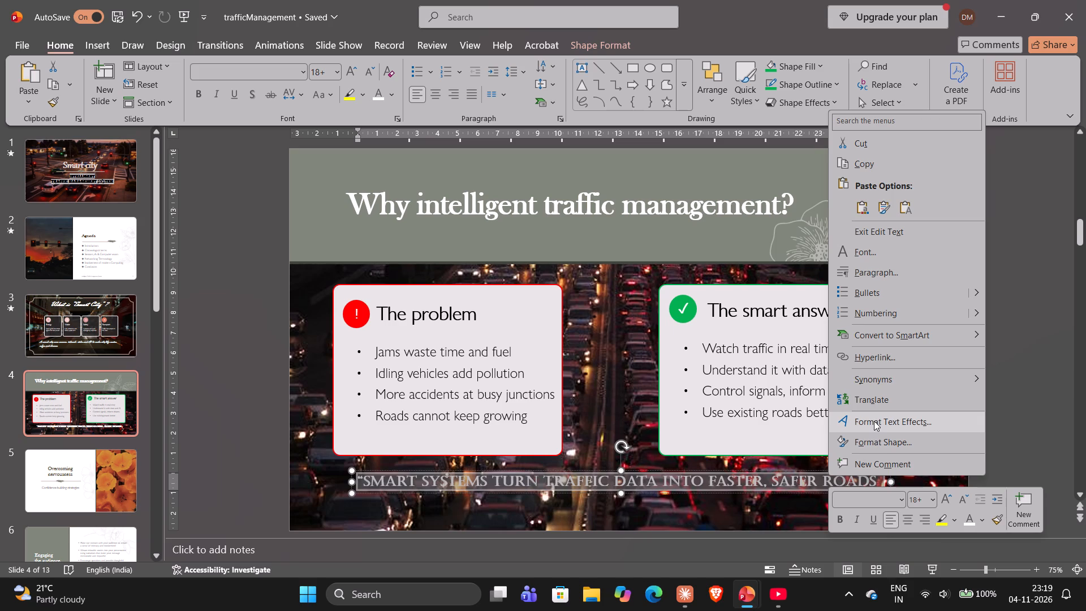
{"action": "left_click", "coordinate": [874, 439]}
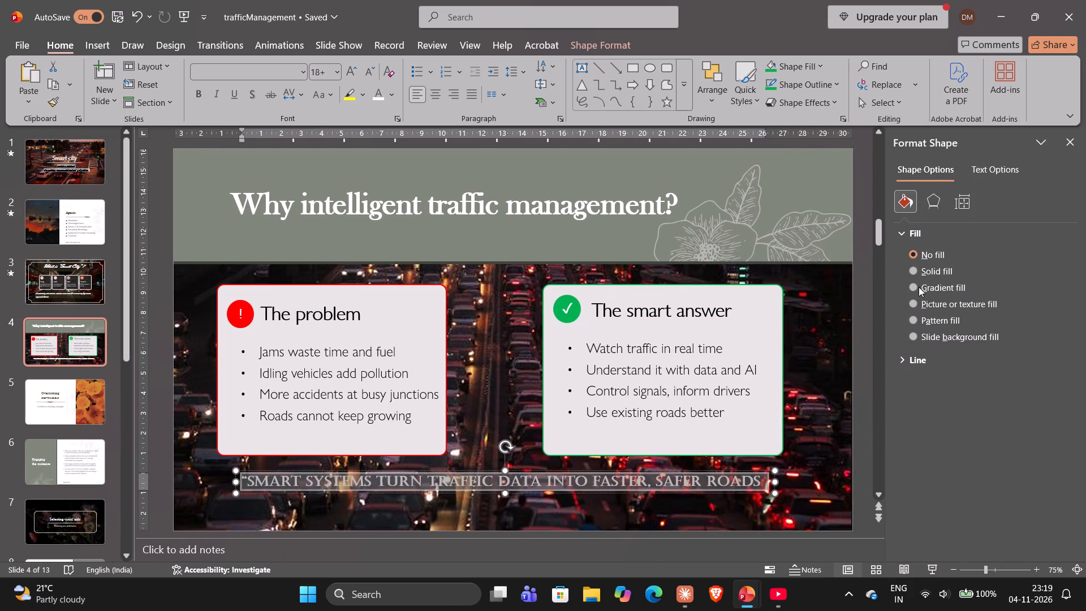
{"action": "left_click", "coordinate": [912, 273]}
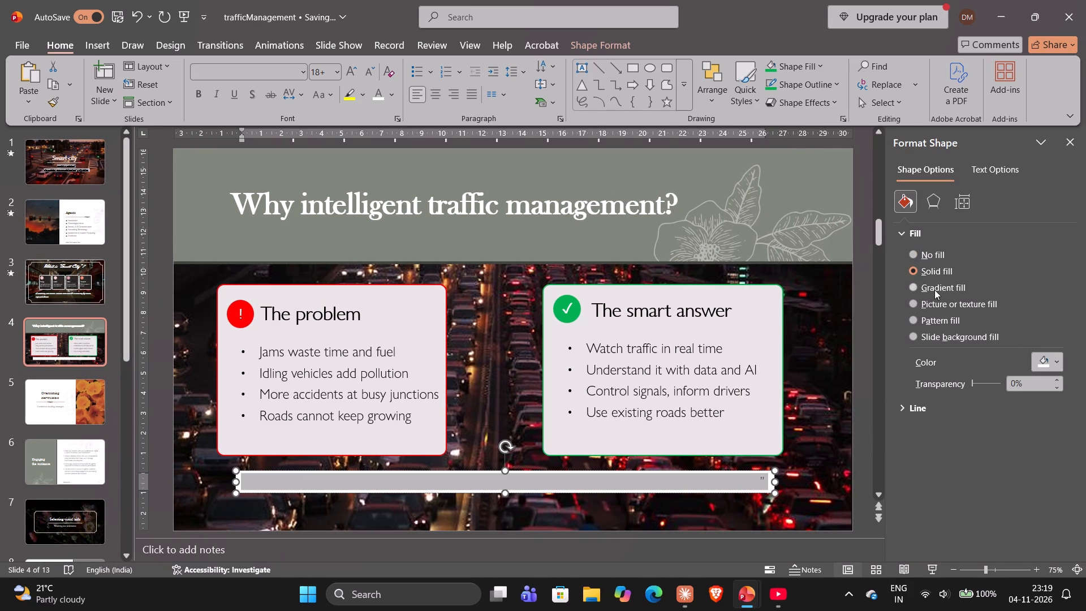
{"action": "triple_click", "coordinate": [1053, 377]}
{"action": "triple_click", "coordinate": [1053, 377]}
{"action": "triple_click", "coordinate": [1053, 377]}
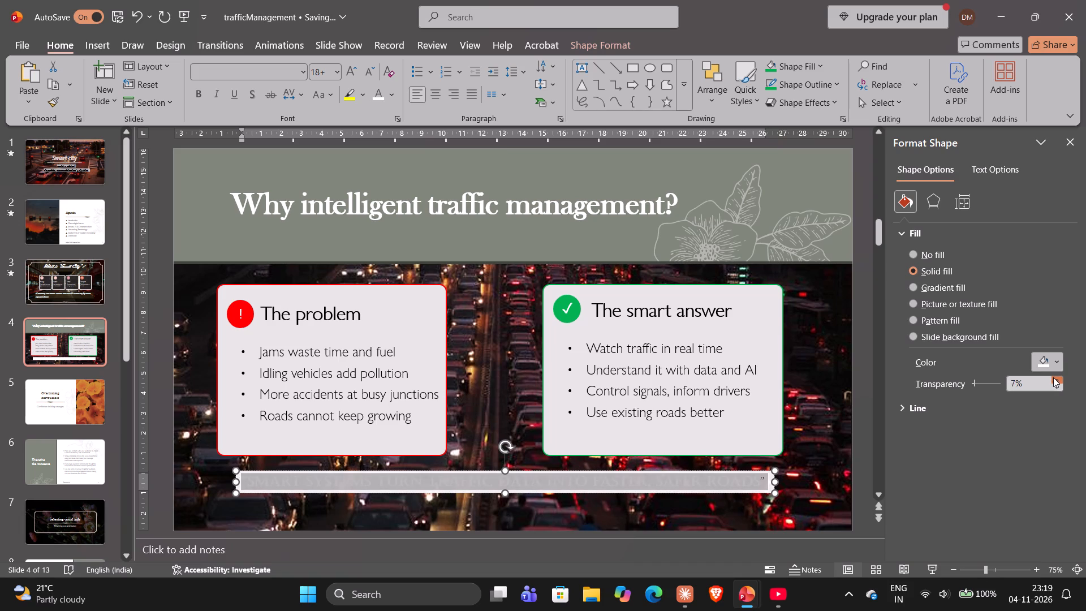
{"action": "triple_click", "coordinate": [1053, 377]}
{"action": "triple_click", "coordinate": [1053, 377]}
{"action": "triple_click", "coordinate": [1053, 377]}
{"action": "triple_click", "coordinate": [1053, 377]}
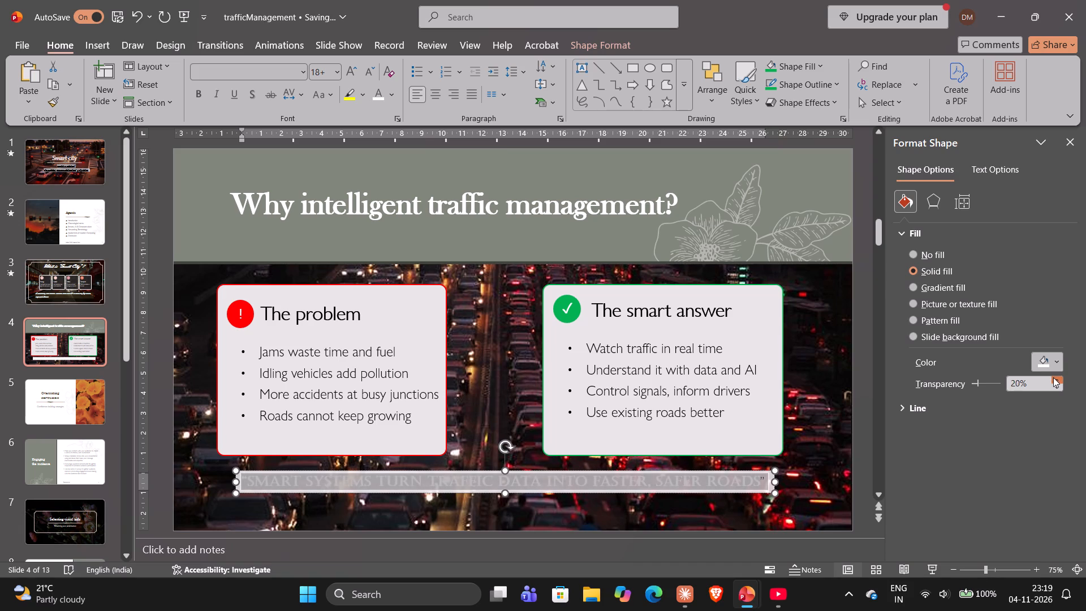
{"action": "triple_click", "coordinate": [1053, 377]}
{"action": "triple_click", "coordinate": [1053, 377]}
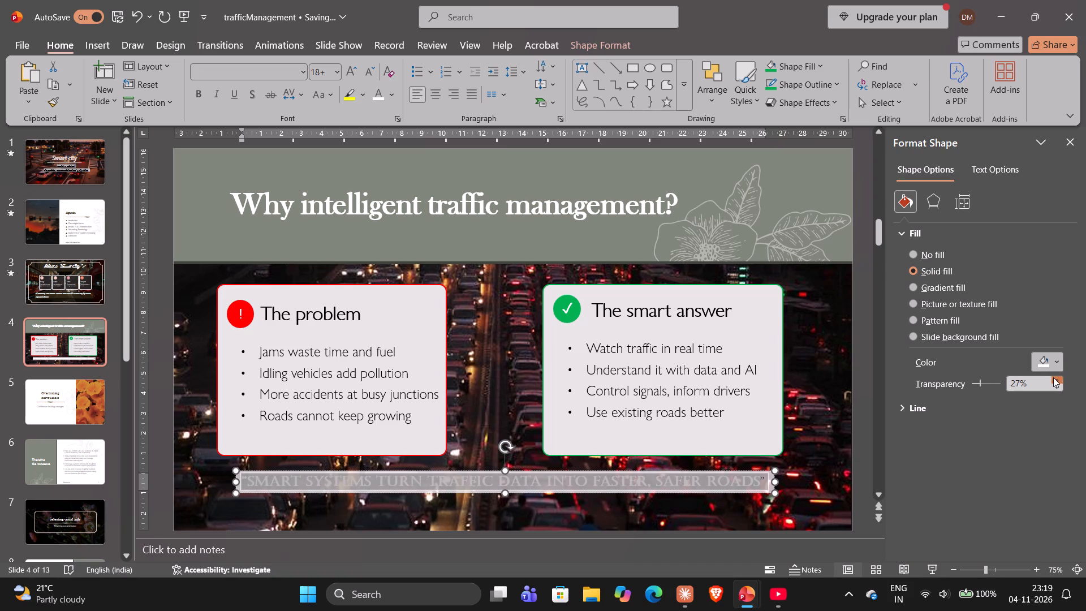
{"action": "left_click", "coordinate": [1053, 377]}
{"action": "left_click", "coordinate": [1053, 377]}
{"action": "triple_click", "coordinate": [1053, 377]}
{"action": "left_click", "coordinate": [1053, 377]}
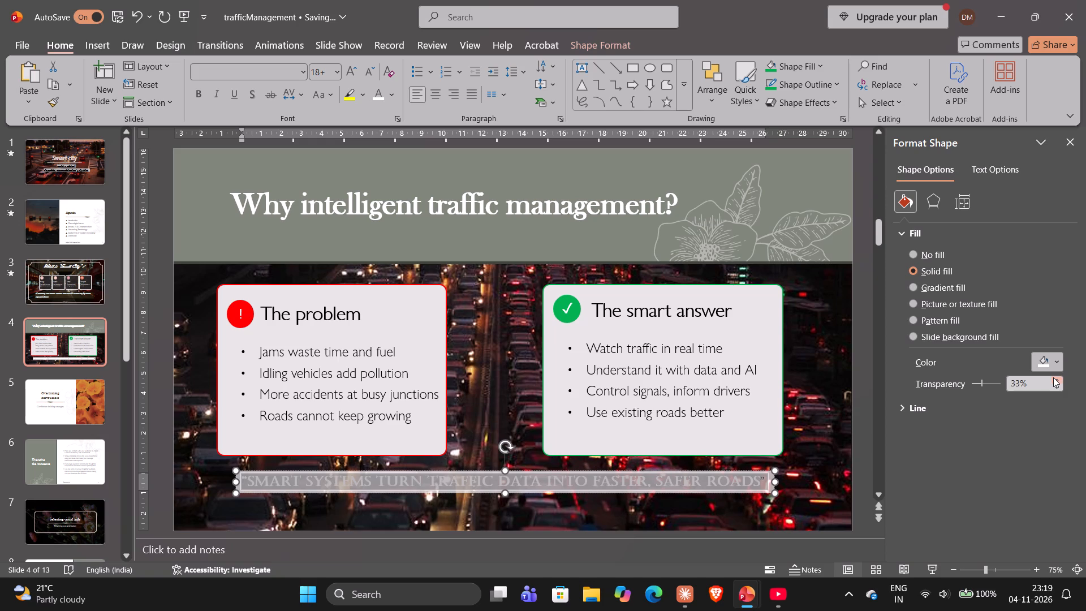
{"action": "double_click", "coordinate": [1053, 377]}
Change the takeaway text box's fill to the near-black recent colour and close the shape formatting settings.
{"action": "left_click", "coordinate": [1055, 365]}
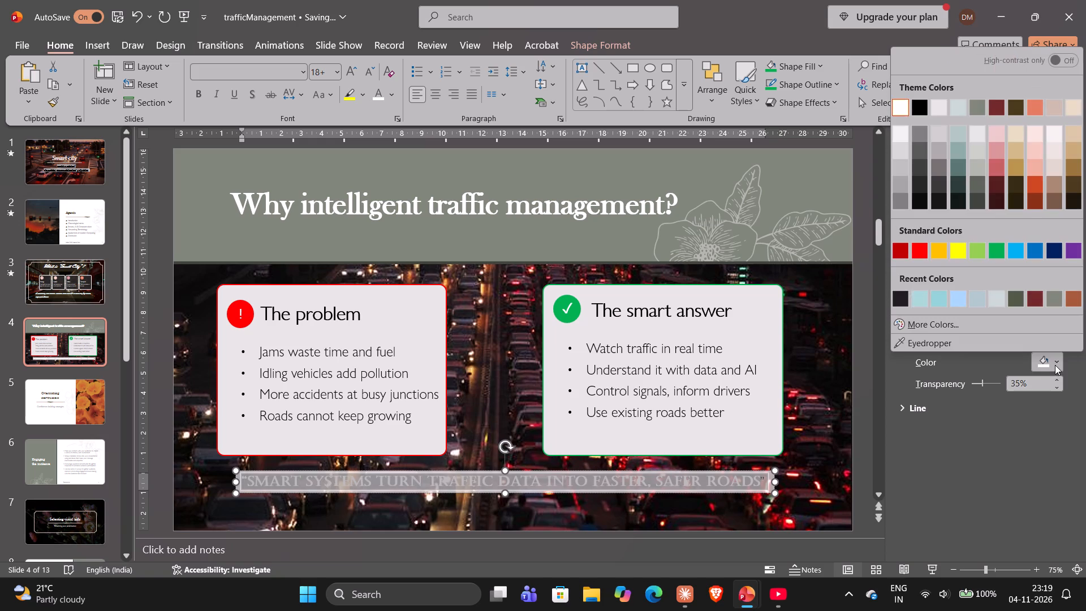
{"action": "left_click", "coordinate": [891, 293]}
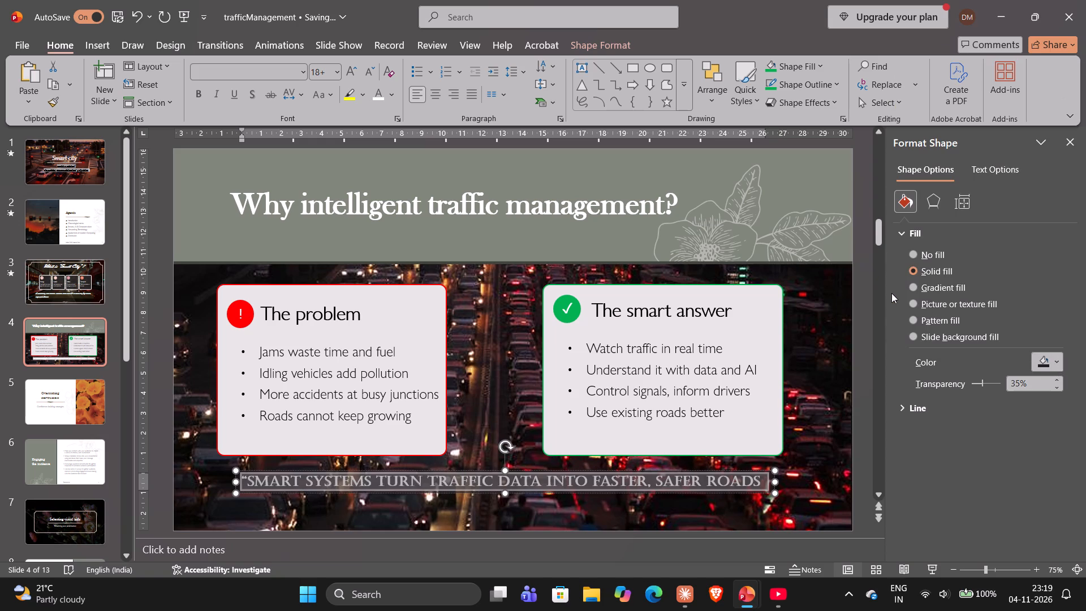
{"action": "left_click", "coordinate": [990, 446]}
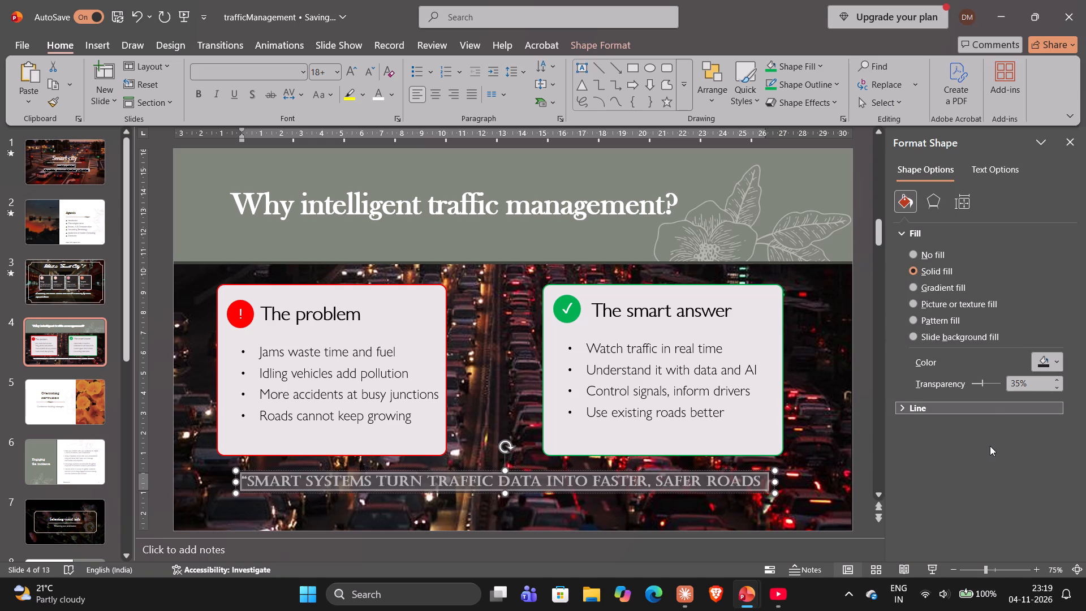
{"action": "left_click", "coordinate": [1066, 146]}
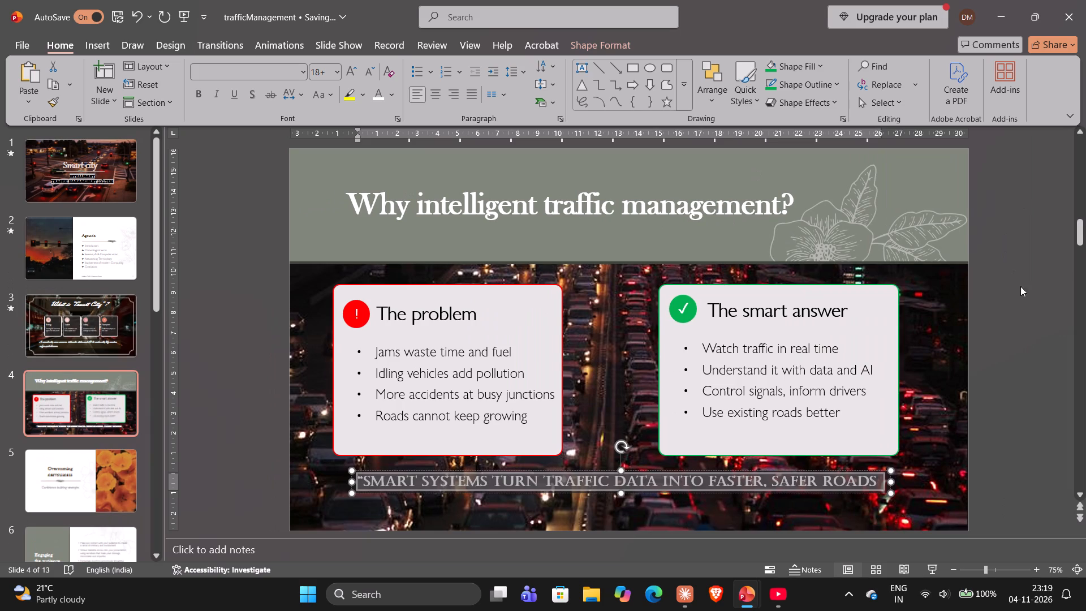
{"action": "left_click", "coordinate": [1051, 290]}
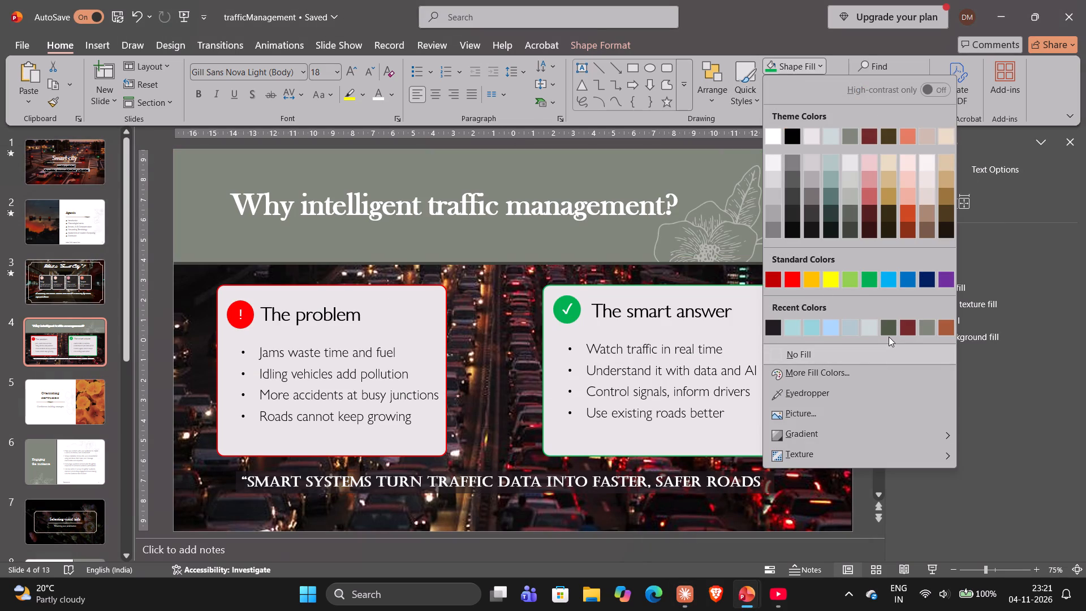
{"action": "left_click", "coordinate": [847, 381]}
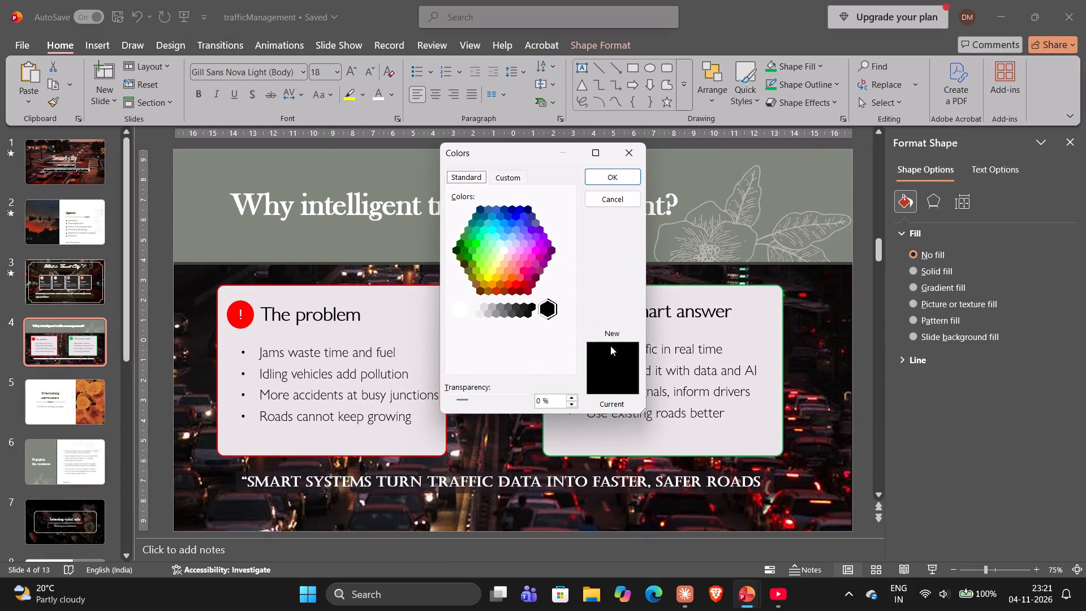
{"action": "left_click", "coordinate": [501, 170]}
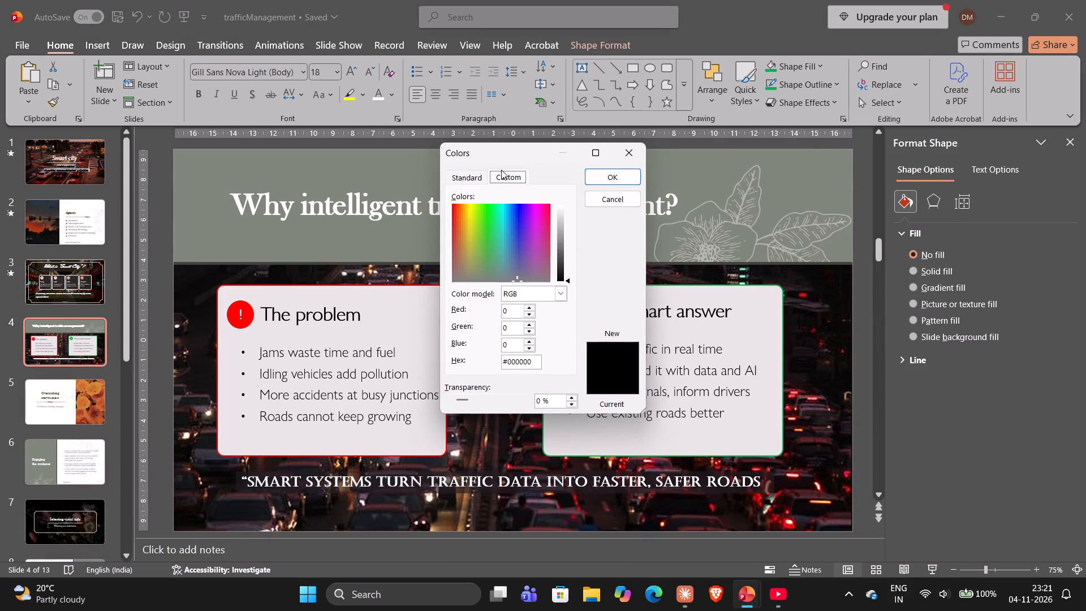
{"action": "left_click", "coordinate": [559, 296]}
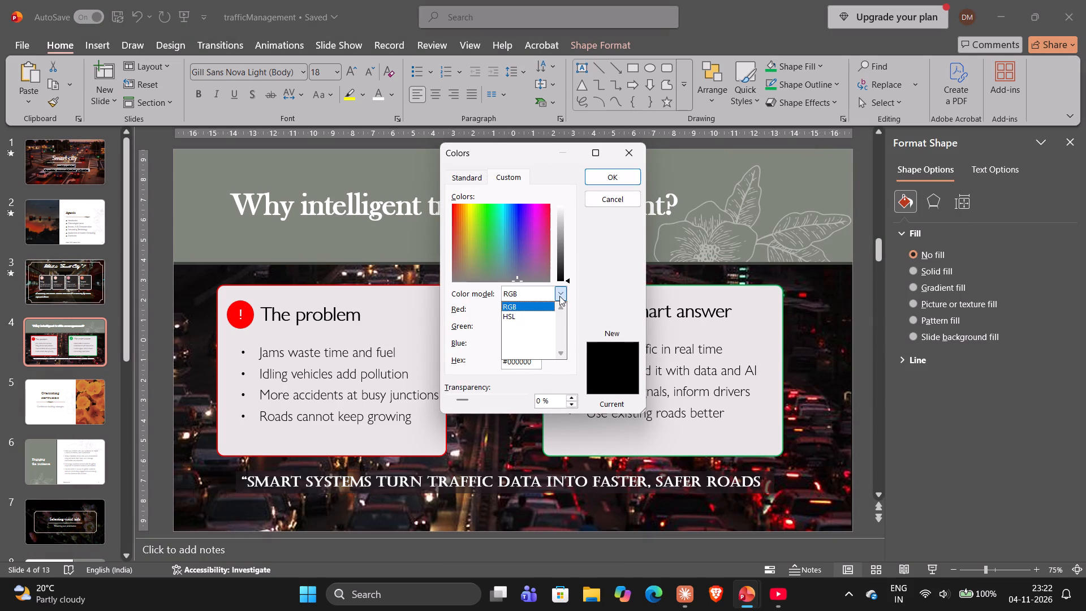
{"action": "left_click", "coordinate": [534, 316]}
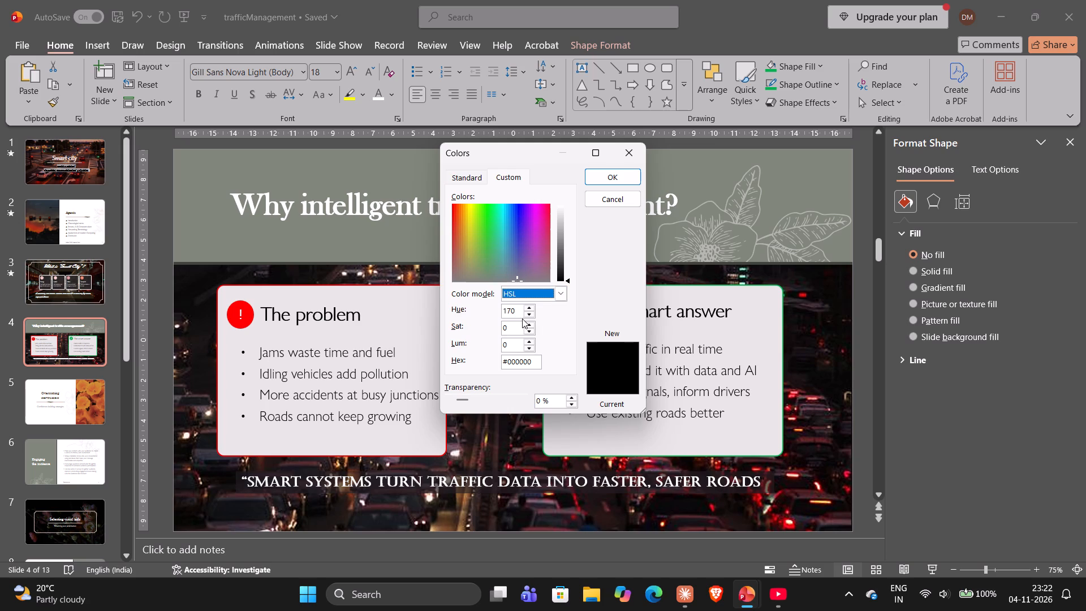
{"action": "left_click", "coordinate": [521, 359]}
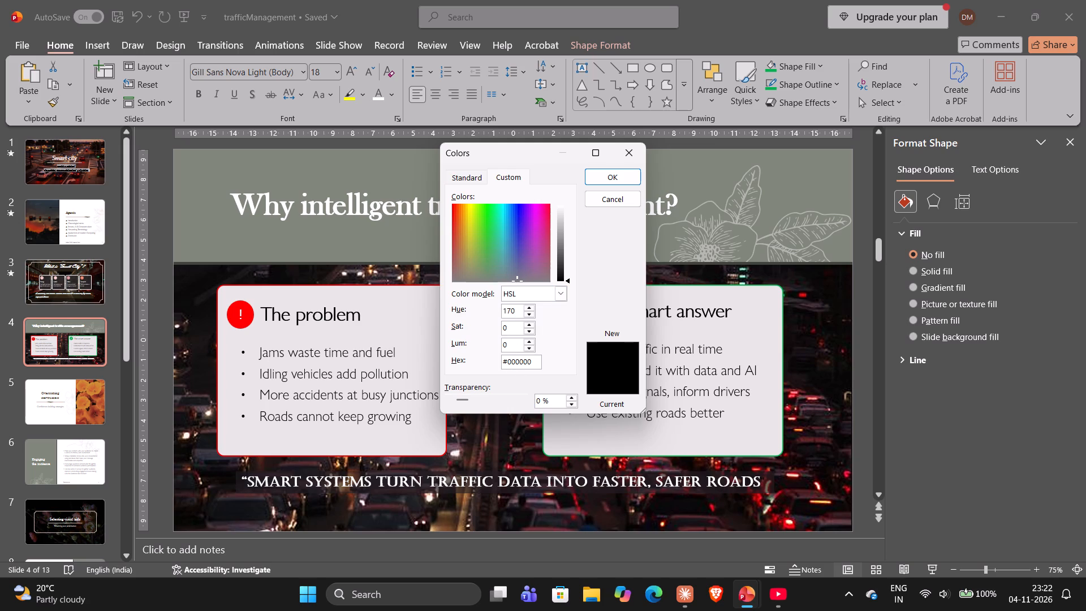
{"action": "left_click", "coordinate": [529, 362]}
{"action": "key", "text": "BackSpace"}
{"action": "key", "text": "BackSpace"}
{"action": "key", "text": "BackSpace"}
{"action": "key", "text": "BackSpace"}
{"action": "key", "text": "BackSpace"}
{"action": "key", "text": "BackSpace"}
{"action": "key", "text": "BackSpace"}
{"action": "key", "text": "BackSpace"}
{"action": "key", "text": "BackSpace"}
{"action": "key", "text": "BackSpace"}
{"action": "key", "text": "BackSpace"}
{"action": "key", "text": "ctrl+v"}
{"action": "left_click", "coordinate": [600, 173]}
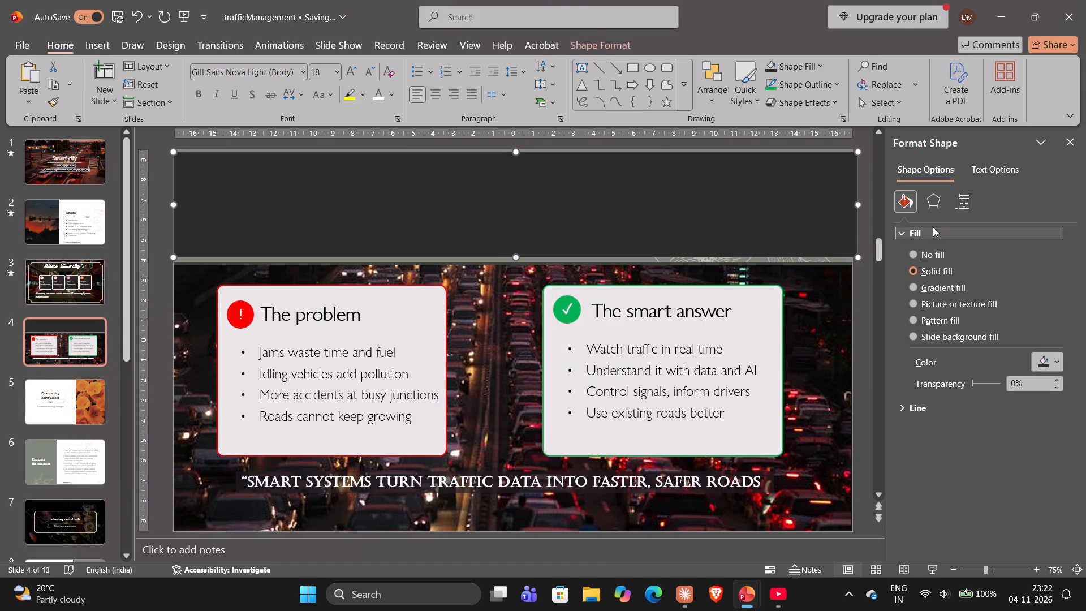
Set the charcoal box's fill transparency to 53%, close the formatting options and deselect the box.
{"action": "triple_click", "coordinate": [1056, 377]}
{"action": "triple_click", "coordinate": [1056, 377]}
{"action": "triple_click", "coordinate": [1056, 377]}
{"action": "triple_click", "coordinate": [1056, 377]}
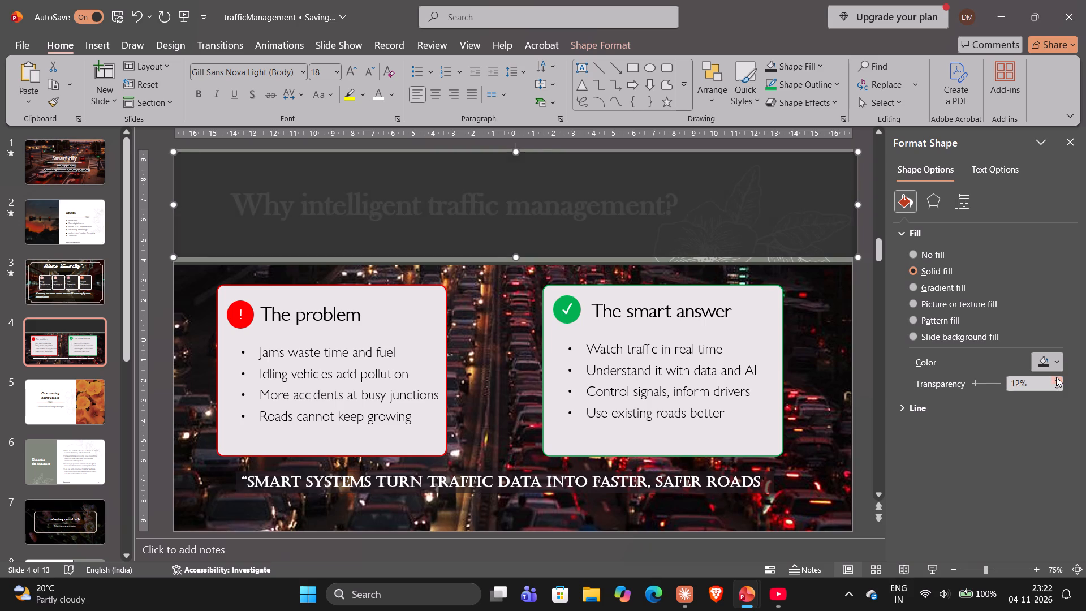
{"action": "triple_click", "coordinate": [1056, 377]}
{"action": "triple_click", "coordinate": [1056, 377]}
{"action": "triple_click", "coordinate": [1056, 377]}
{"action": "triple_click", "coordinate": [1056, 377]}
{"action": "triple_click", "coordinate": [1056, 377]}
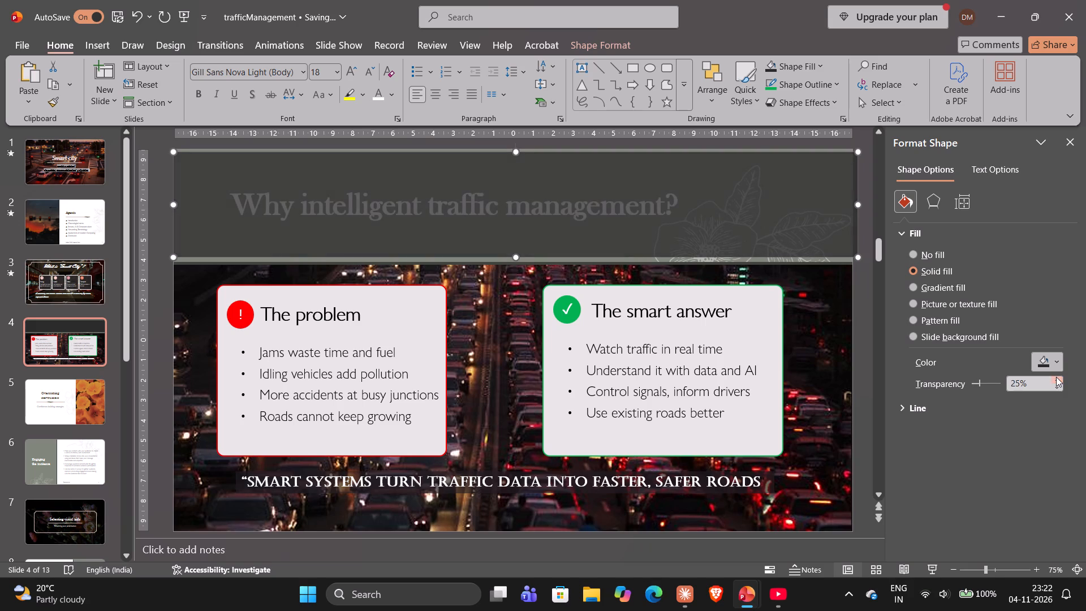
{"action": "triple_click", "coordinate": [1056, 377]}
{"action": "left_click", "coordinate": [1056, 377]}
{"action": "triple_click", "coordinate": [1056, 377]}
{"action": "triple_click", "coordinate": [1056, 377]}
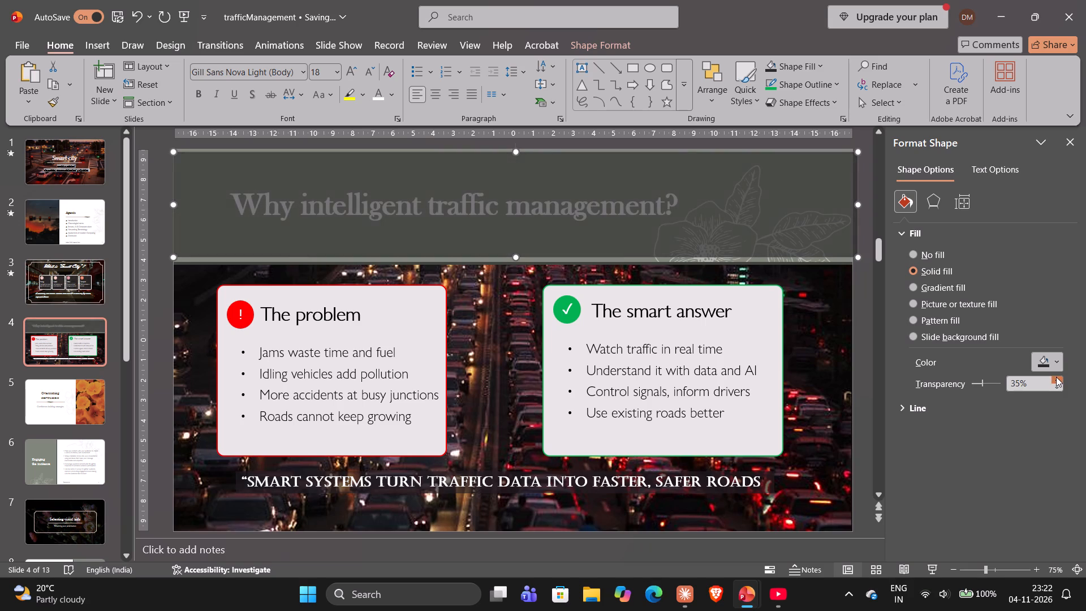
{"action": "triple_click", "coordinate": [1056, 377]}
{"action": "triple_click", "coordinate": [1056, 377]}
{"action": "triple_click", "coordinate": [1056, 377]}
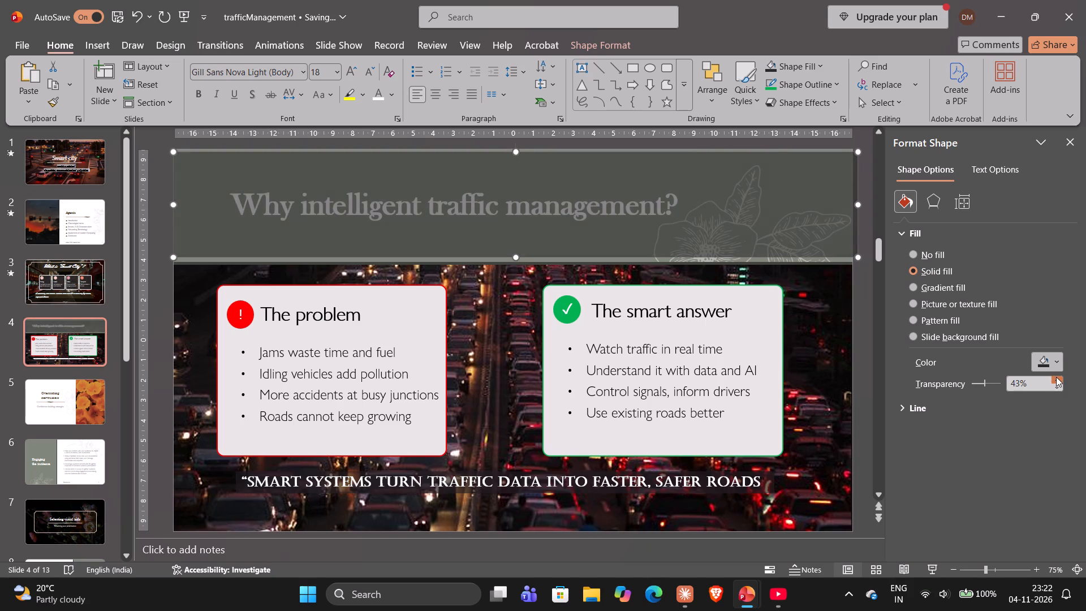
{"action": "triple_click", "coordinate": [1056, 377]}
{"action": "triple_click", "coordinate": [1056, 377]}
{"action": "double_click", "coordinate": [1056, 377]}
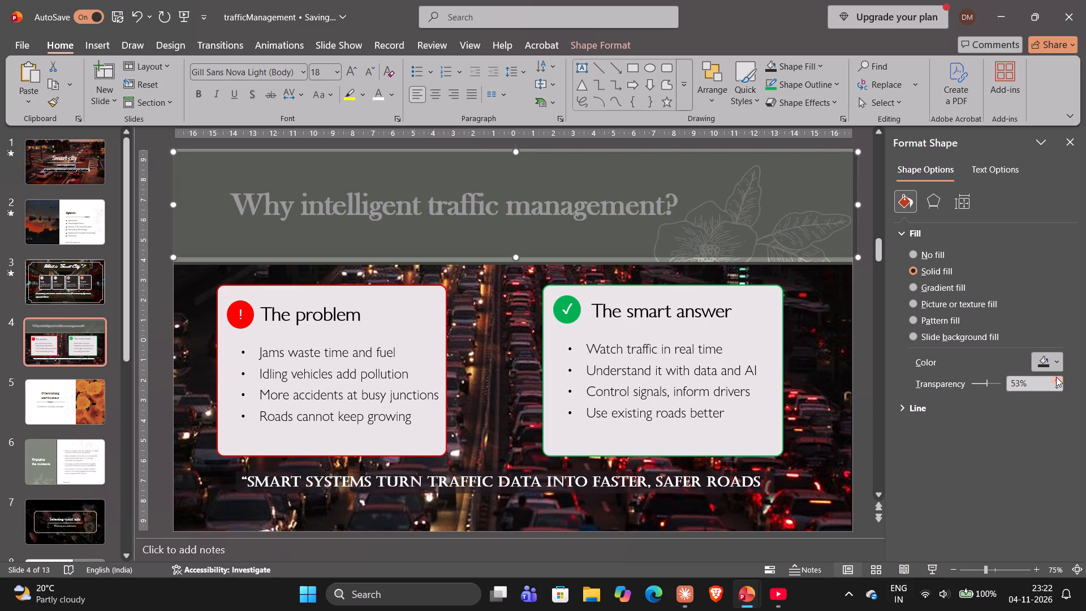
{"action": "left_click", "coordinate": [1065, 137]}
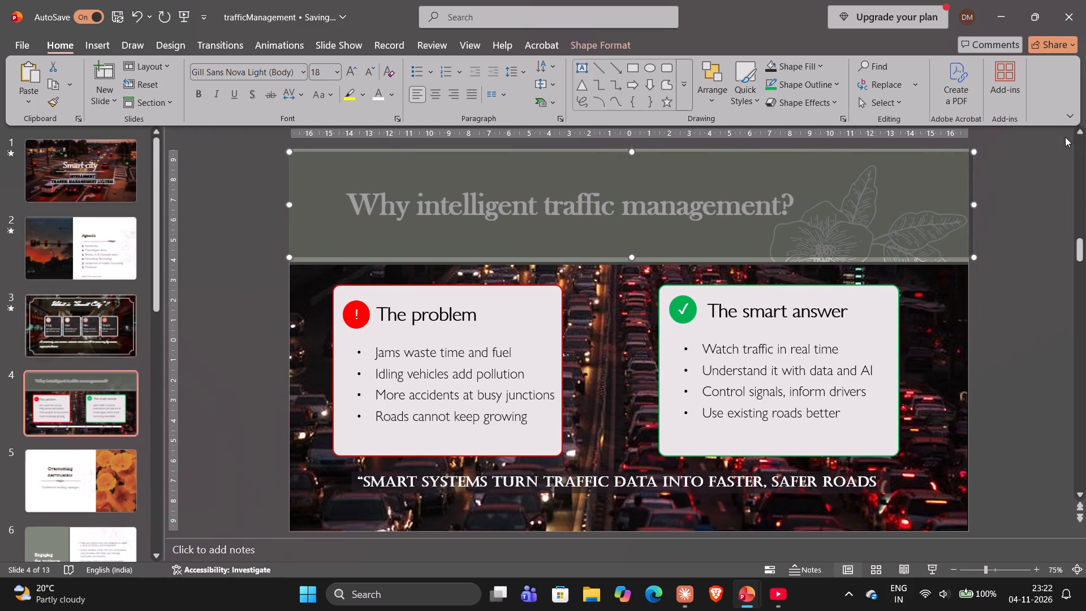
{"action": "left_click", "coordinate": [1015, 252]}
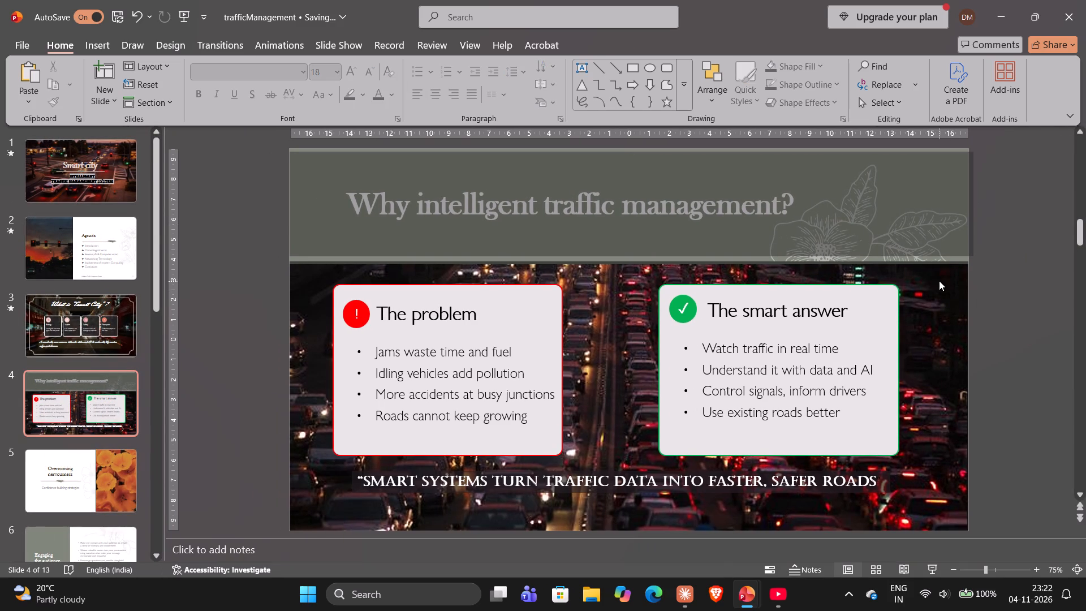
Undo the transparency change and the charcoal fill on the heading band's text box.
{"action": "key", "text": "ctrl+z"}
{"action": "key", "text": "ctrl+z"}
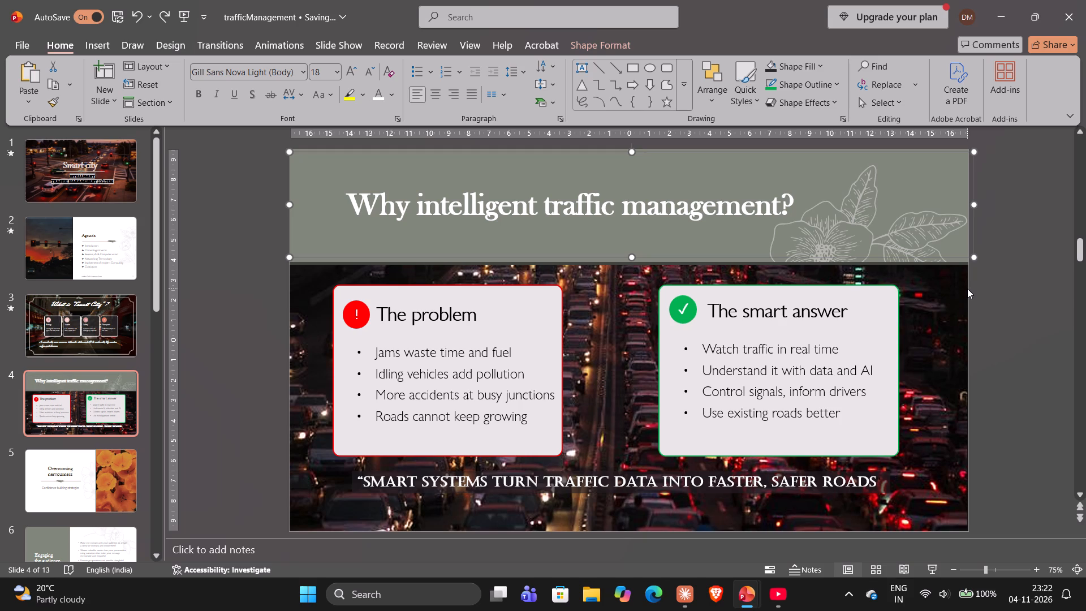
Stretch the empty text box at its corners to extend just past the edges of slide 4's heading band.
{"action": "left_click", "coordinate": [992, 239]}
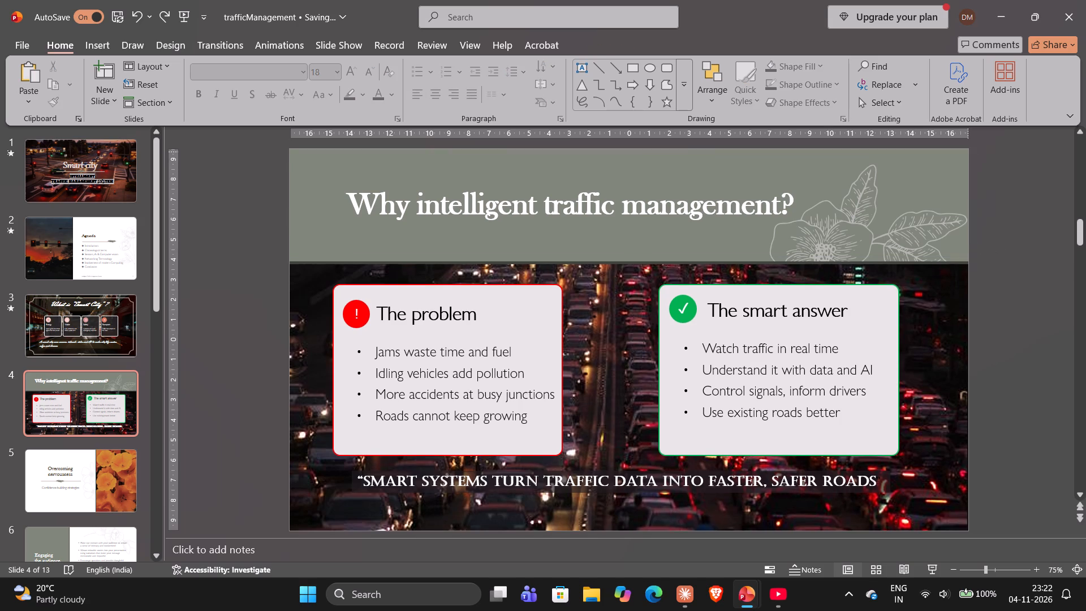
{"action": "double_click", "coordinate": [967, 148]}
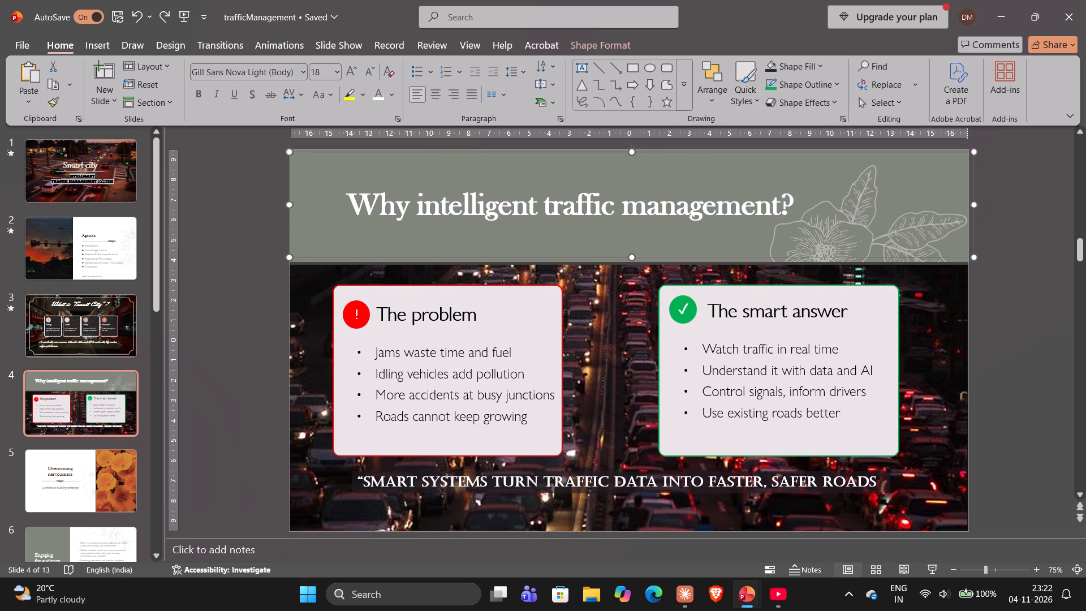
{"action": "left_click_drag", "start_coordinate": [976, 151], "coordinate": [977, 152]}
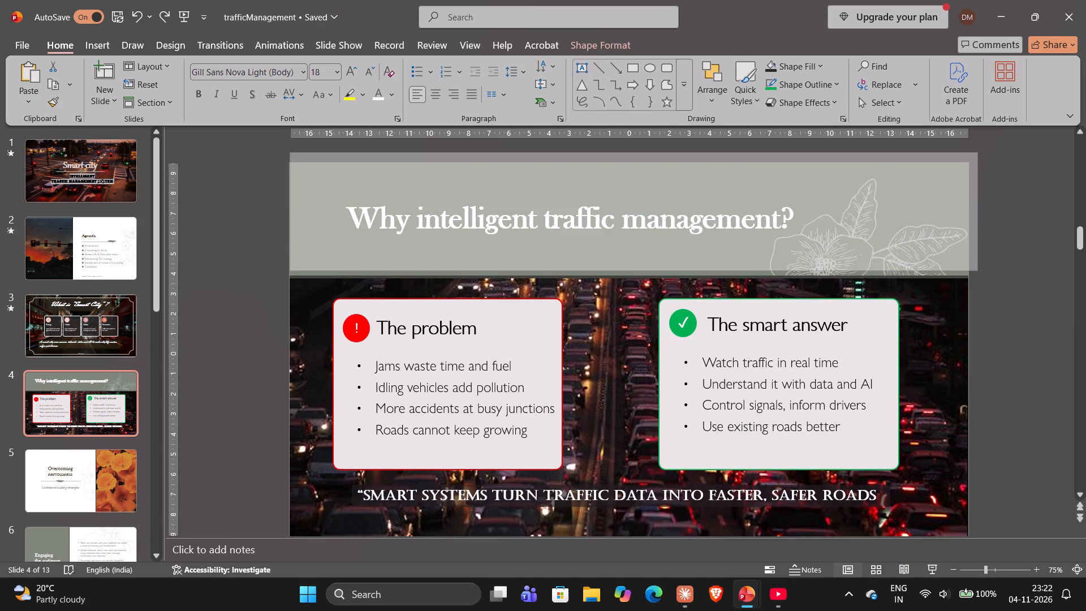
{"action": "left_click_drag", "start_coordinate": [977, 152], "coordinate": [975, 159]}
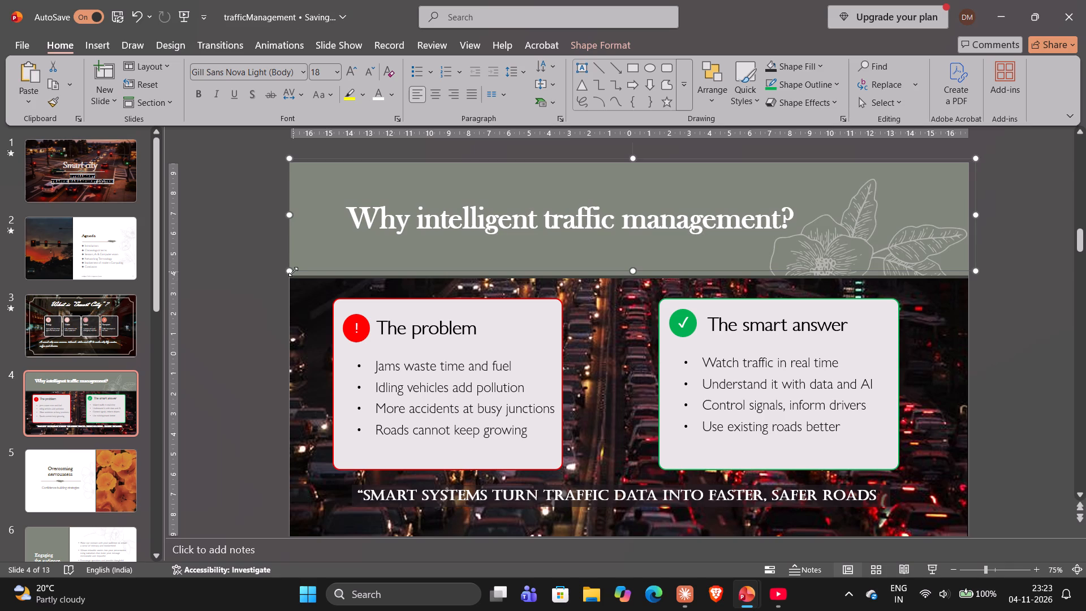
{"action": "left_click_drag", "start_coordinate": [293, 272], "coordinate": [286, 276]}
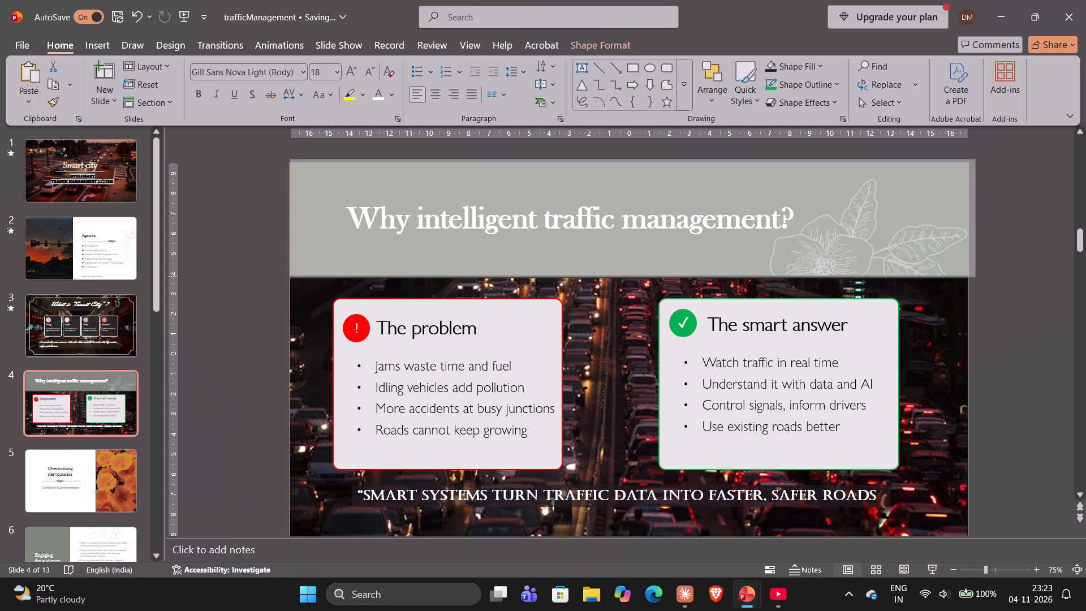
{"action": "left_click_drag", "start_coordinate": [286, 276], "coordinate": [286, 278]}
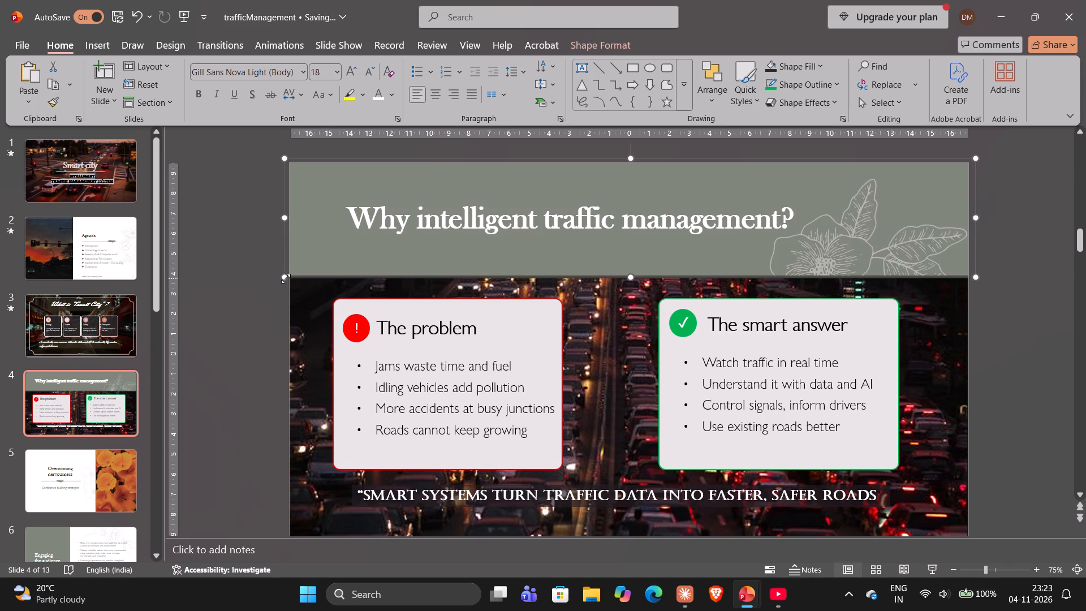
Give the empty text box over slide 4's heading band a solid fill in the custom colour #2B2B2B.
{"action": "right_click", "coordinate": [783, 179]}
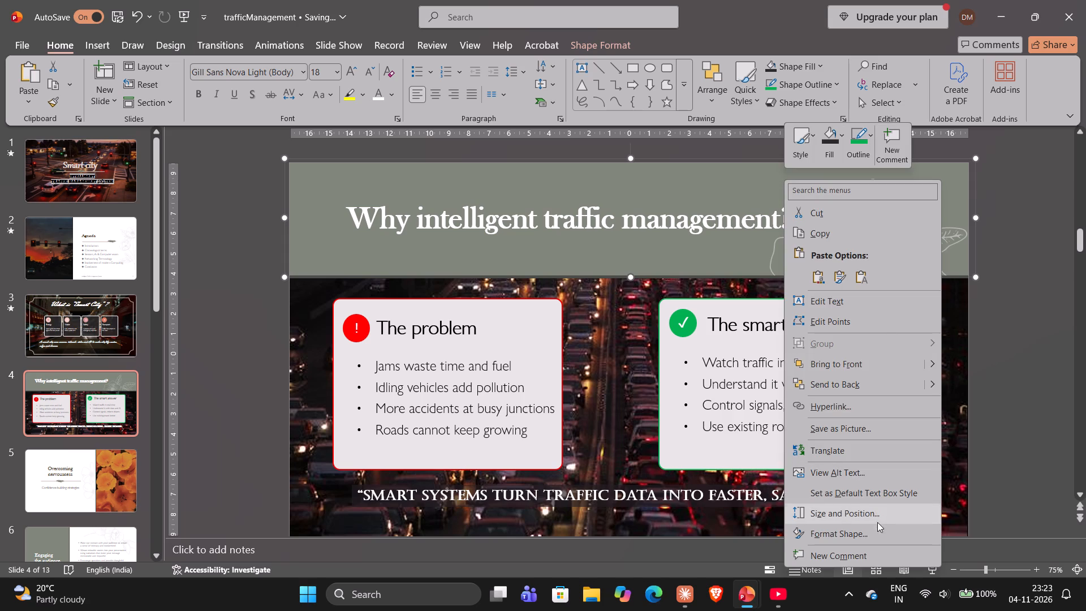
{"action": "left_click", "coordinate": [877, 535]}
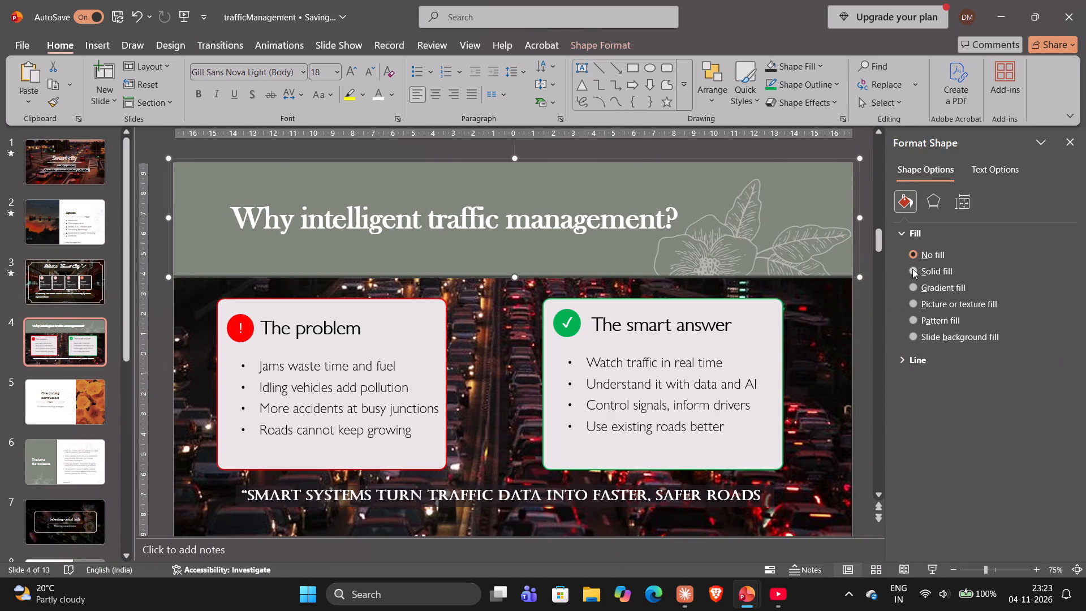
{"action": "left_click", "coordinate": [912, 269]}
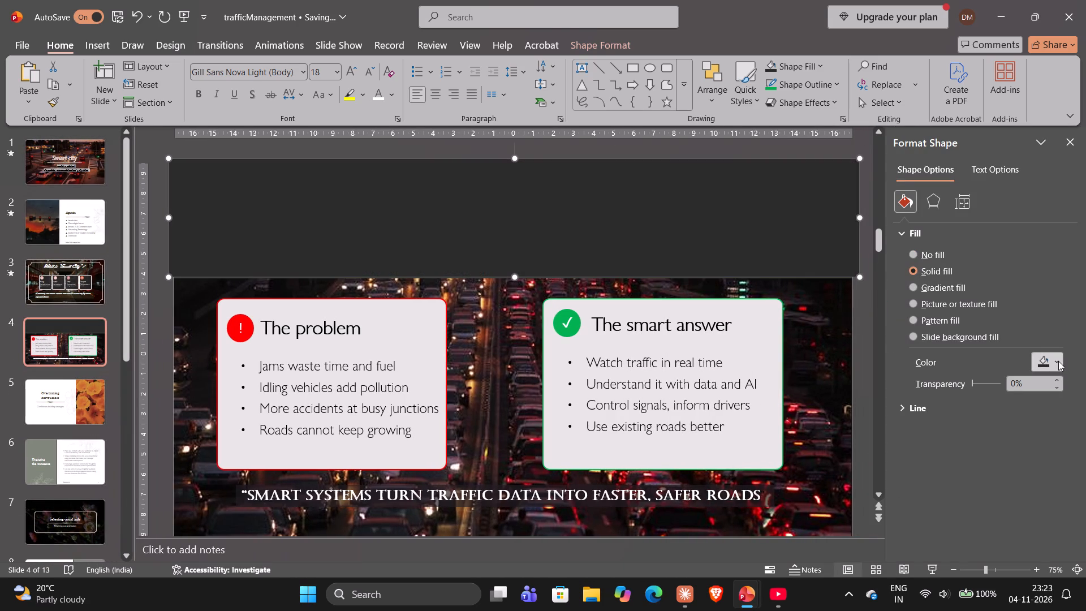
{"action": "left_click", "coordinate": [1058, 361]}
{"action": "left_click", "coordinate": [956, 324]}
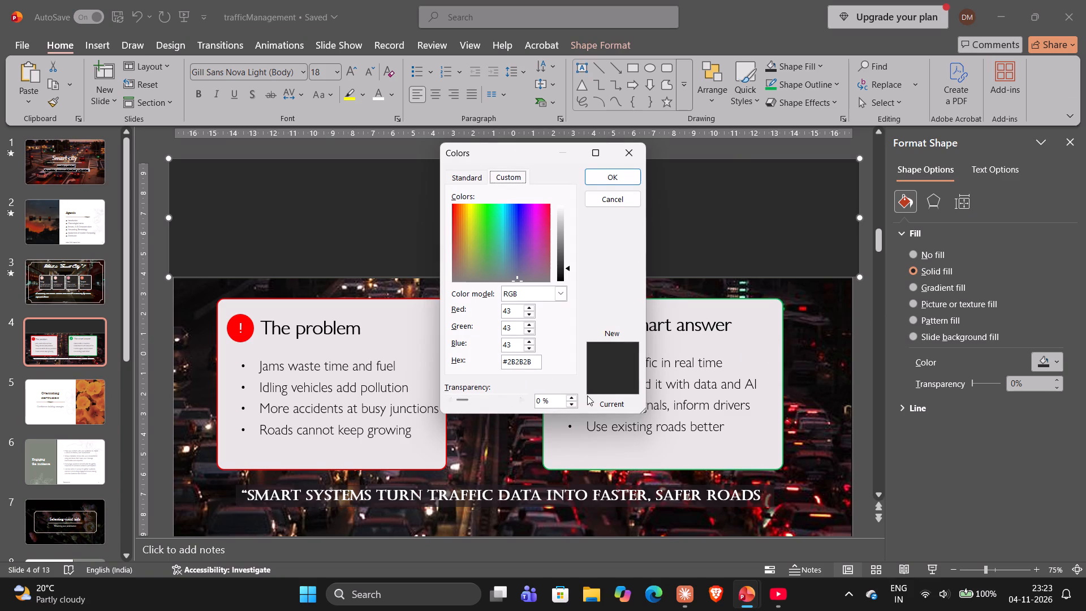
{"action": "left_click", "coordinate": [1056, 380]}
{"action": "double_click", "coordinate": [1056, 380]}
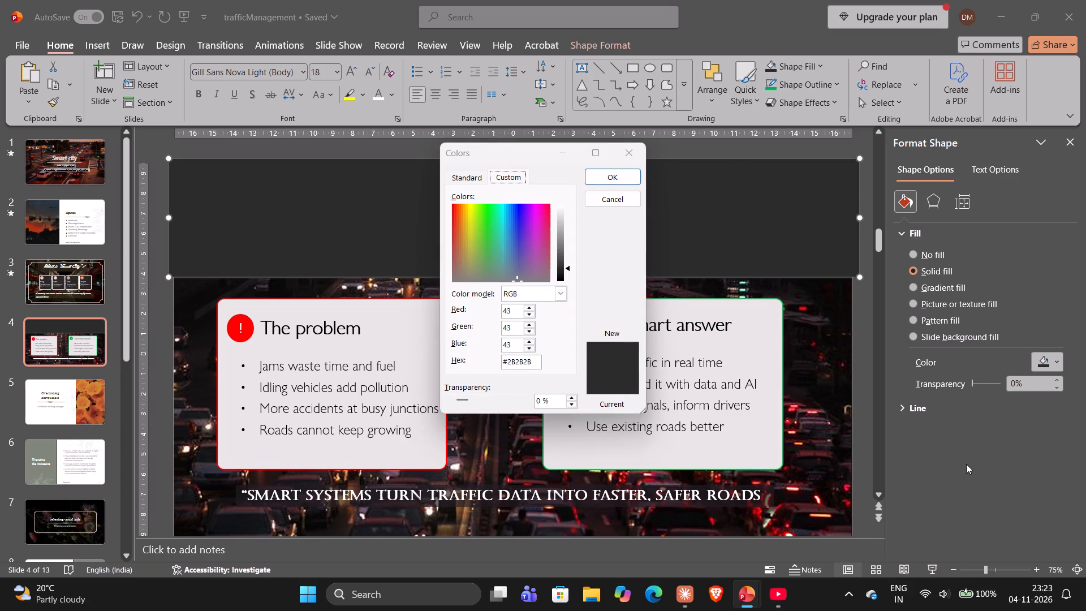
{"action": "left_click", "coordinate": [966, 464]}
{"action": "left_click", "coordinate": [618, 184]}
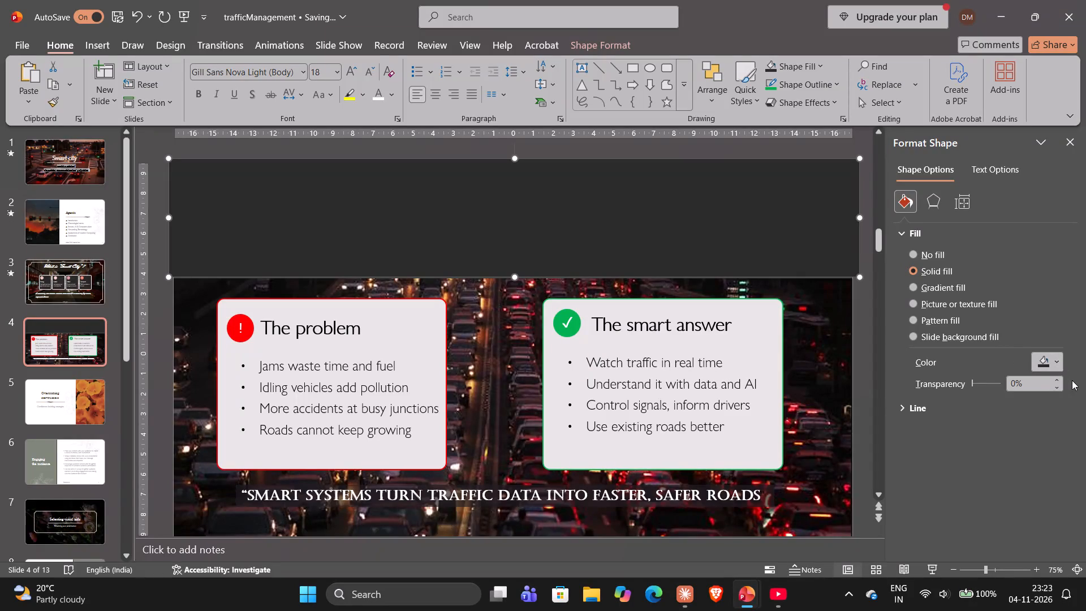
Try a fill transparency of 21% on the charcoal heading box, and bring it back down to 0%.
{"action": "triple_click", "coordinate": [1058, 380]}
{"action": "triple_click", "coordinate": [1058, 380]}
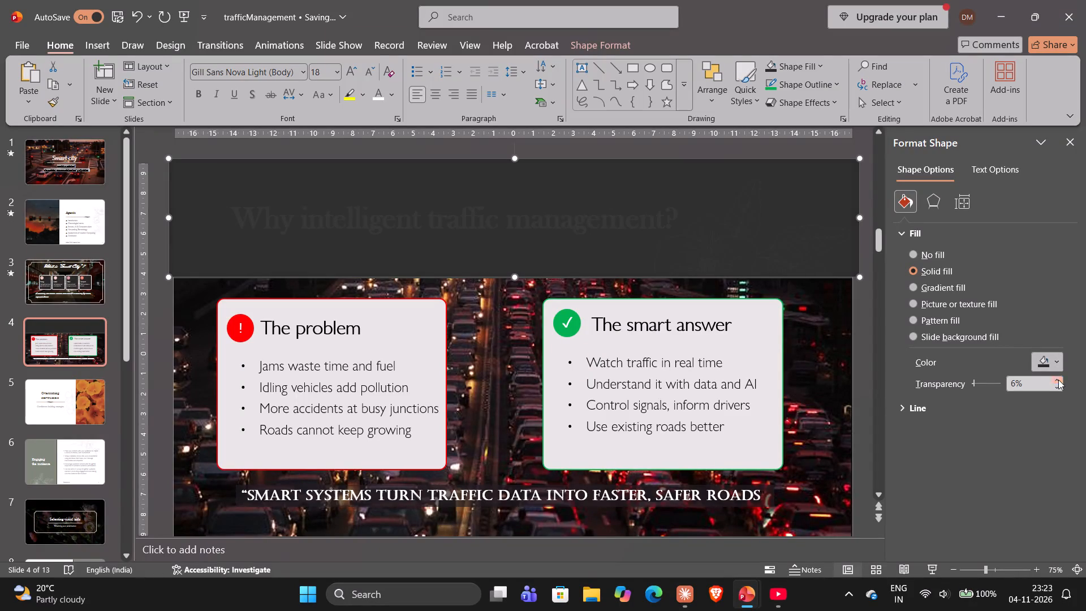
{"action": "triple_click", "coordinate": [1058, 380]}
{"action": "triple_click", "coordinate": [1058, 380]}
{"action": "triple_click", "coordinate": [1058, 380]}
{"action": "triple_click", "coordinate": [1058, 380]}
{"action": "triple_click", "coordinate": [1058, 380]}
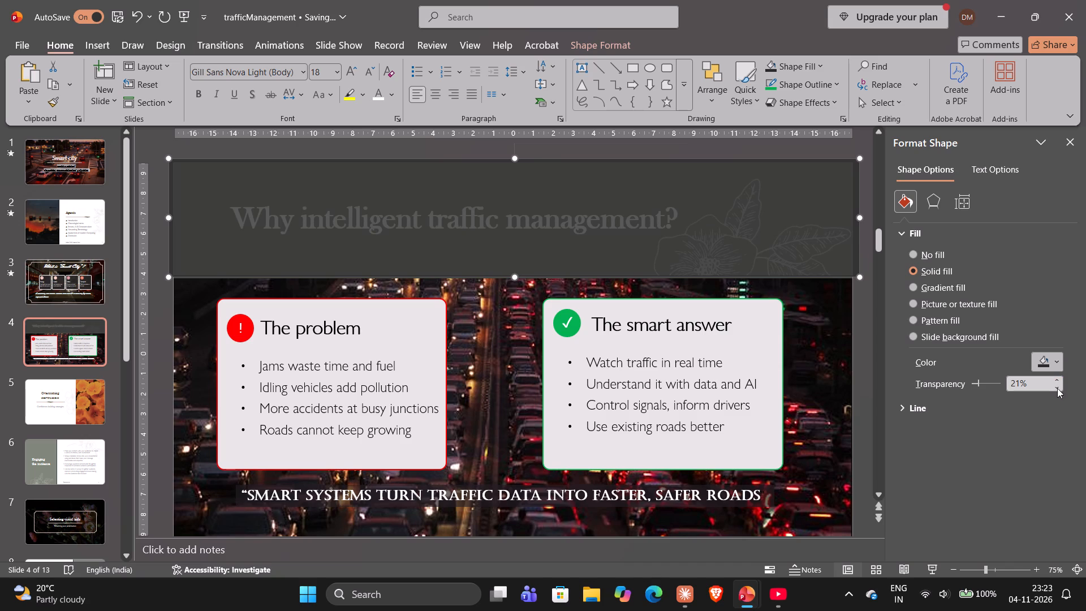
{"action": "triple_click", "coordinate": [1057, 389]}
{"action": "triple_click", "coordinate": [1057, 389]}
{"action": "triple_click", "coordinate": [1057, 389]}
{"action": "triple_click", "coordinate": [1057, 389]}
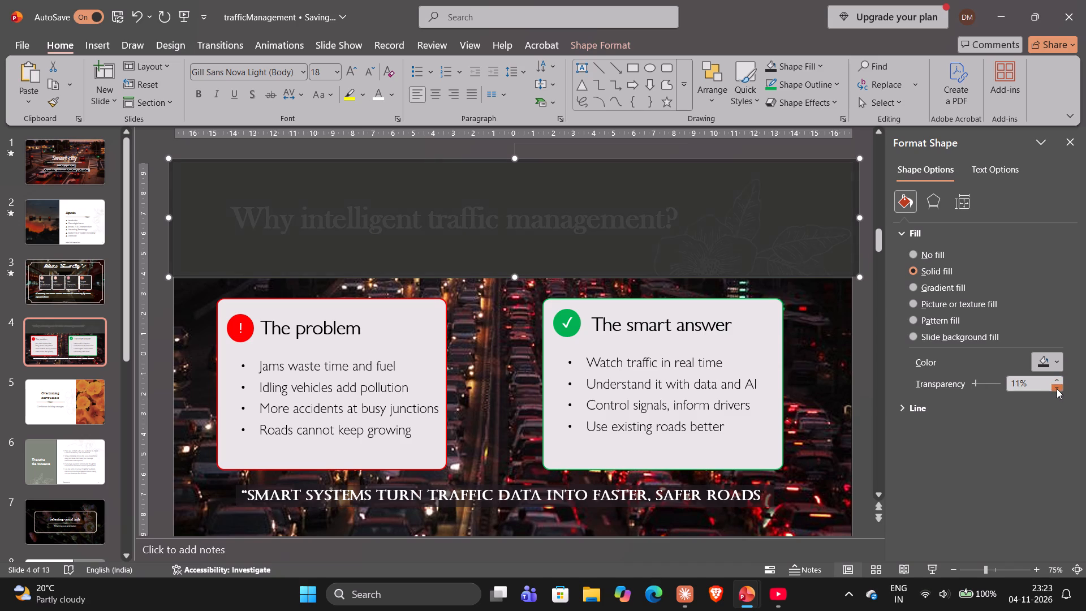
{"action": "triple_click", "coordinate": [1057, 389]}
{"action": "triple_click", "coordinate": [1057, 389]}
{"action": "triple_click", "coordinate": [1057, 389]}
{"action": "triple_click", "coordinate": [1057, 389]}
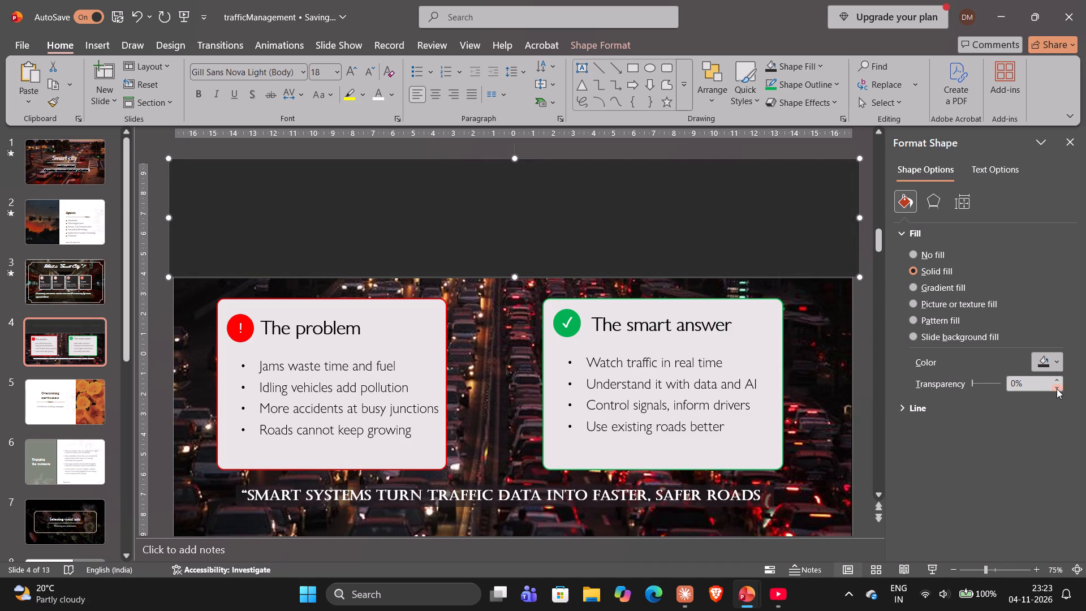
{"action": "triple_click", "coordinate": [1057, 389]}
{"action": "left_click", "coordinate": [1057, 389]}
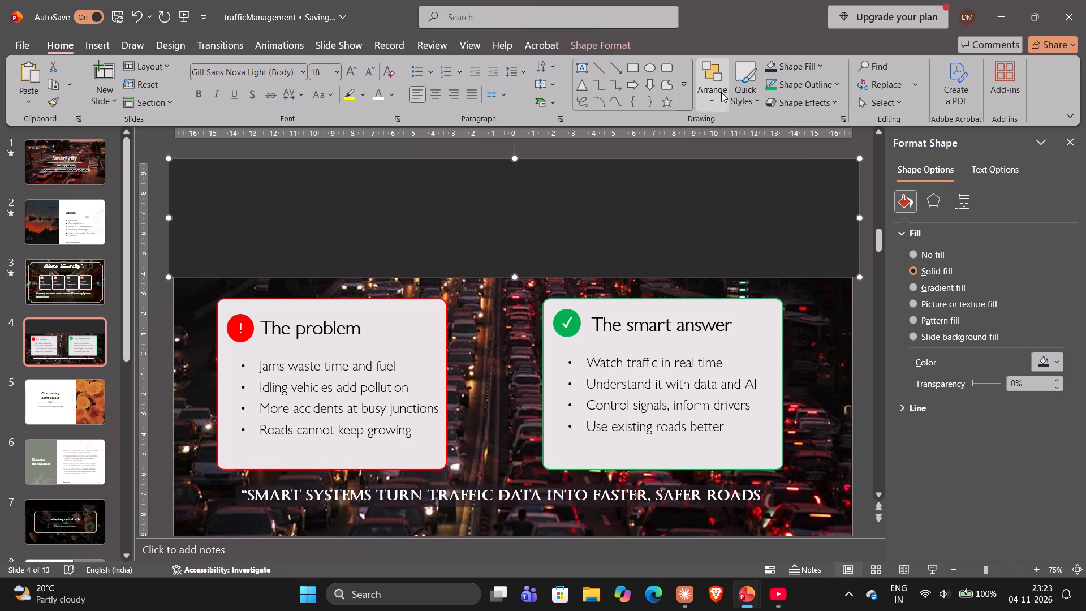
Send the charcoal box to the back, behind slide 4's heading text.
{"action": "left_click", "coordinate": [721, 92]}
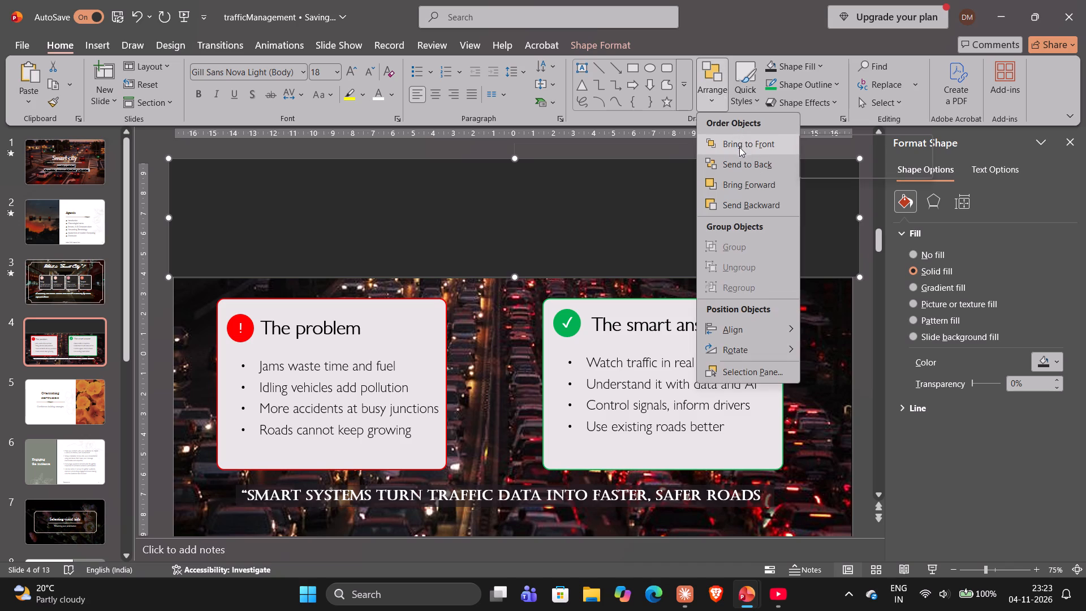
{"action": "left_click", "coordinate": [741, 159]}
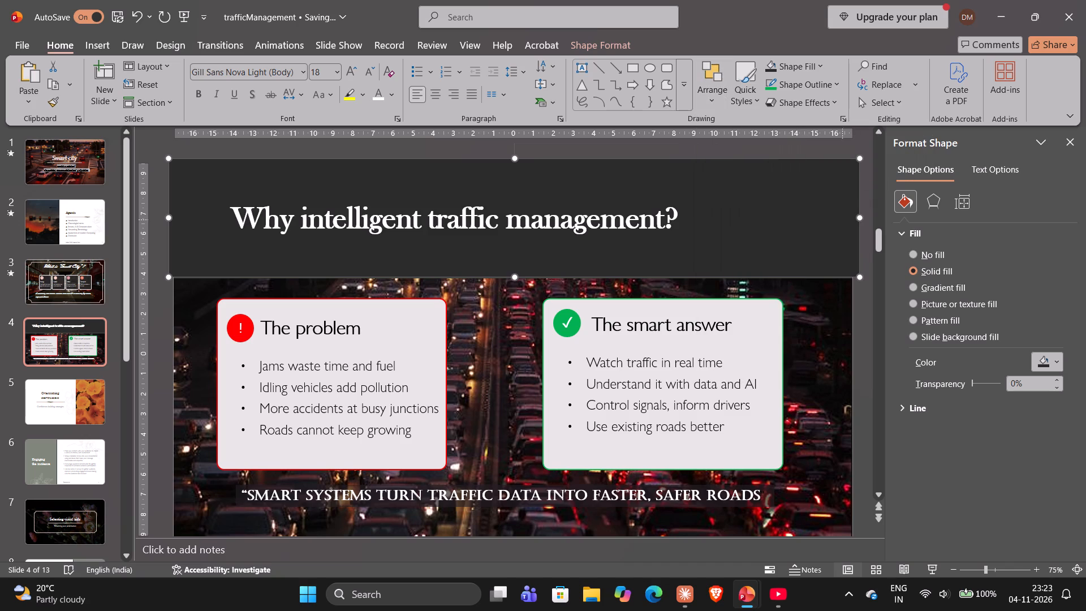
Set the charcoal heading box's fill transparency to 40%.
{"action": "triple_click", "coordinate": [1059, 381]}
{"action": "triple_click", "coordinate": [1059, 381]}
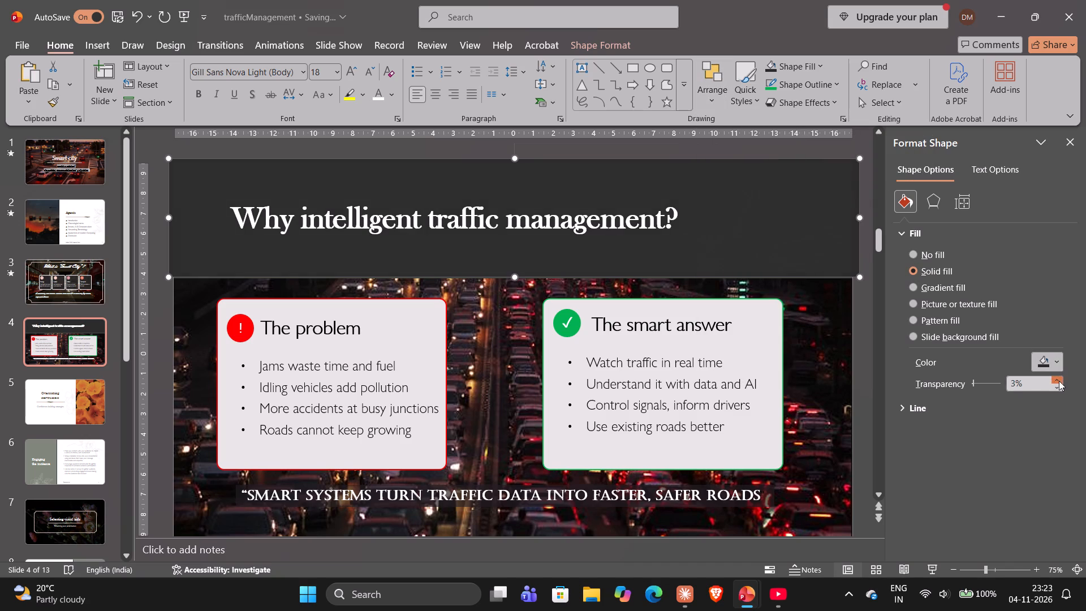
{"action": "triple_click", "coordinate": [1059, 381]}
{"action": "triple_click", "coordinate": [1059, 381]}
{"action": "triple_click", "coordinate": [1059, 381]}
{"action": "triple_click", "coordinate": [1059, 381]}
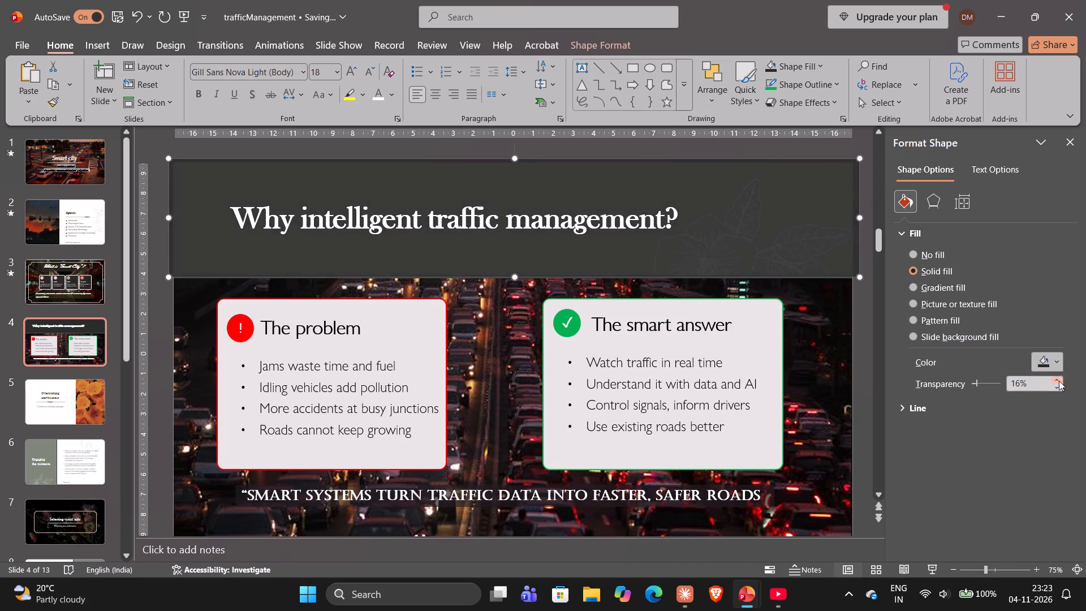
{"action": "triple_click", "coordinate": [1059, 381]}
{"action": "triple_click", "coordinate": [1059, 381]}
{"action": "triple_click", "coordinate": [1059, 381]}
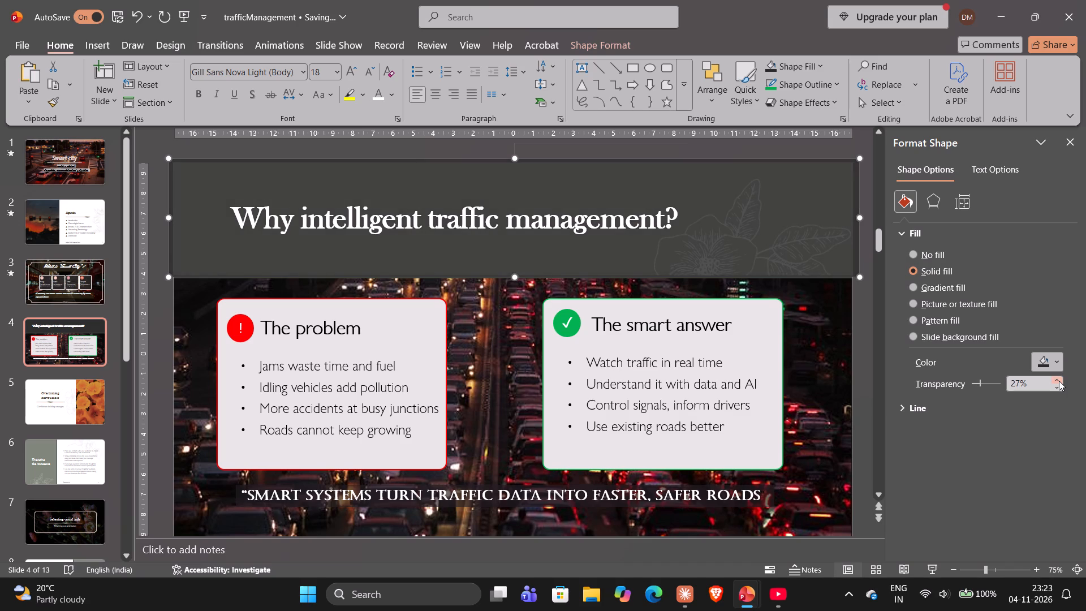
{"action": "triple_click", "coordinate": [1059, 381]}
{"action": "triple_click", "coordinate": [1059, 381]}
{"action": "triple_click", "coordinate": [1059, 381]}
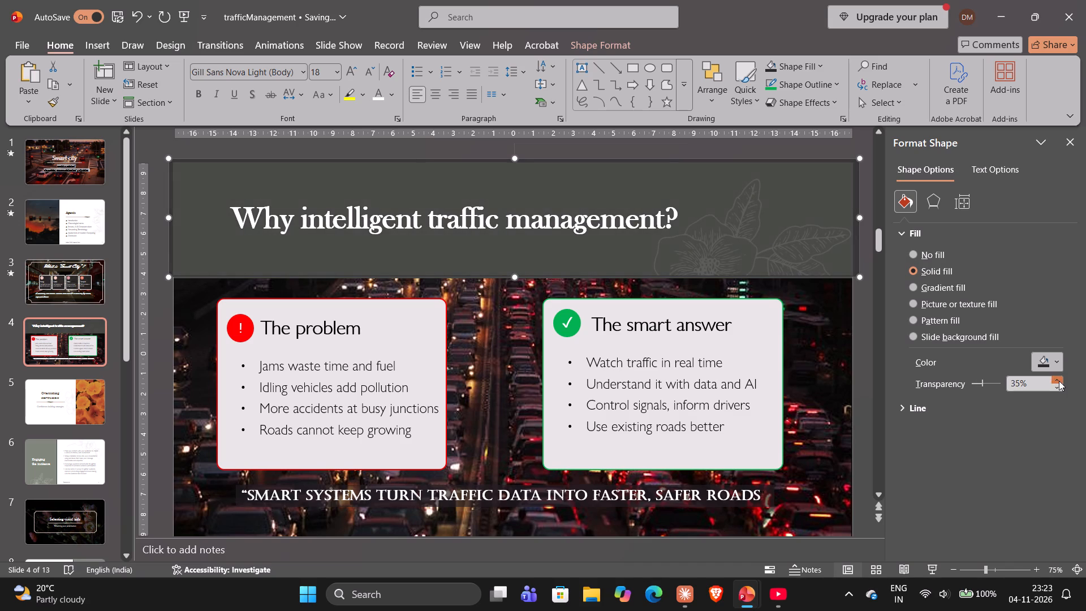
{"action": "double_click", "coordinate": [1059, 381]}
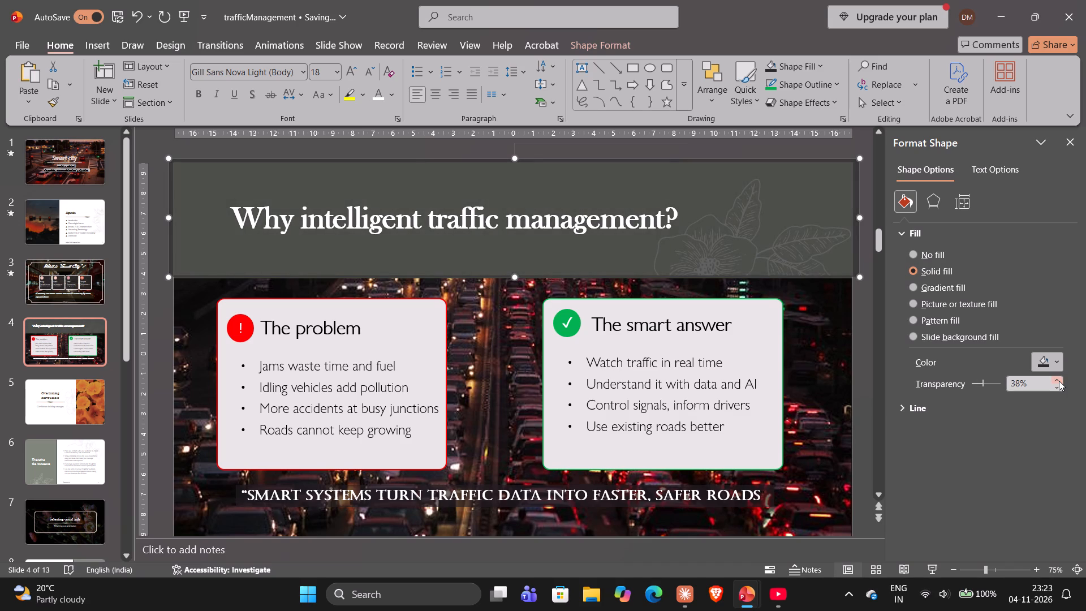
{"action": "double_click", "coordinate": [1059, 381]}
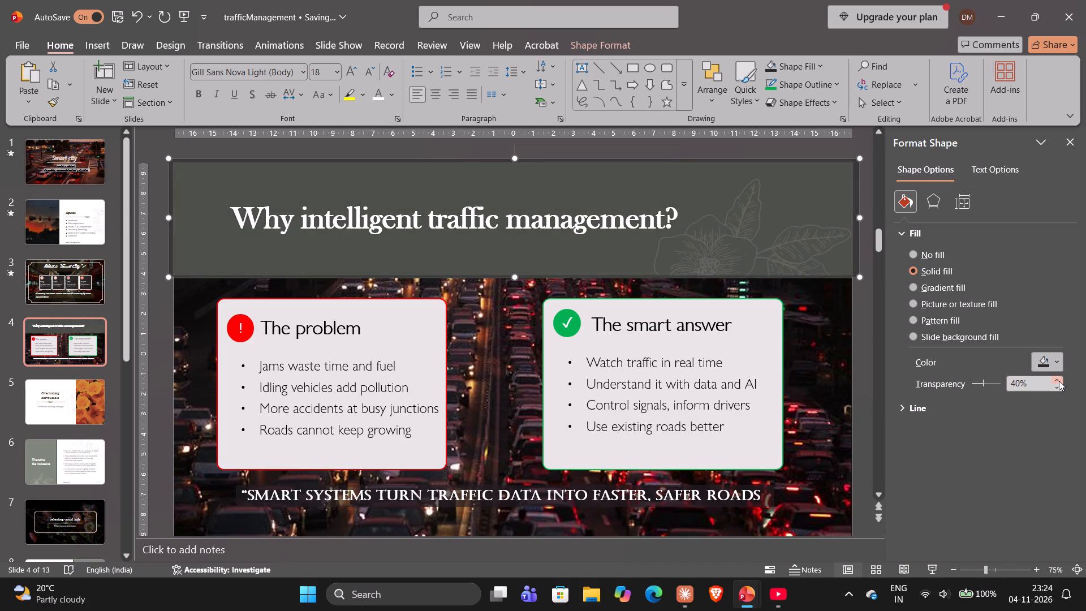
{"action": "left_click", "coordinate": [1059, 381]}
{"action": "triple_click", "coordinate": [1059, 381]}
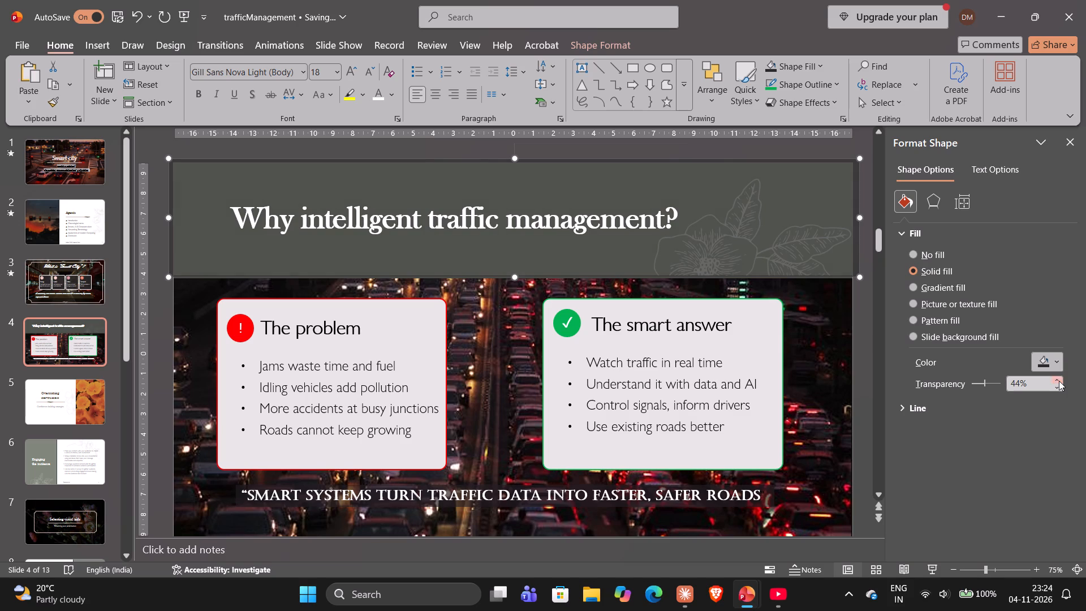
{"action": "left_click", "coordinate": [1059, 381]}
{"action": "triple_click", "coordinate": [1059, 390]}
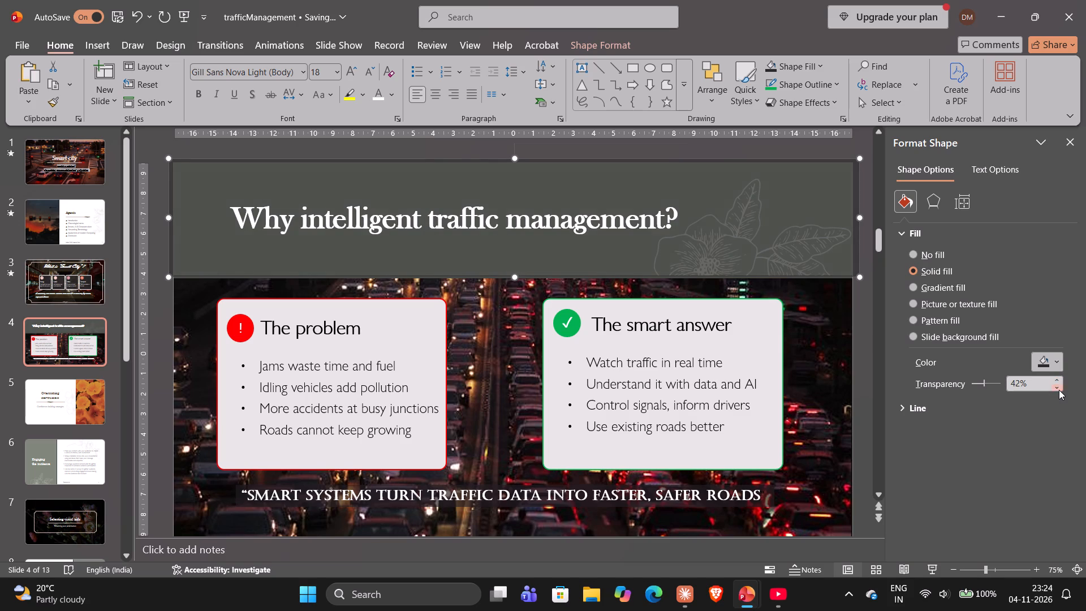
{"action": "double_click", "coordinate": [1059, 390]}
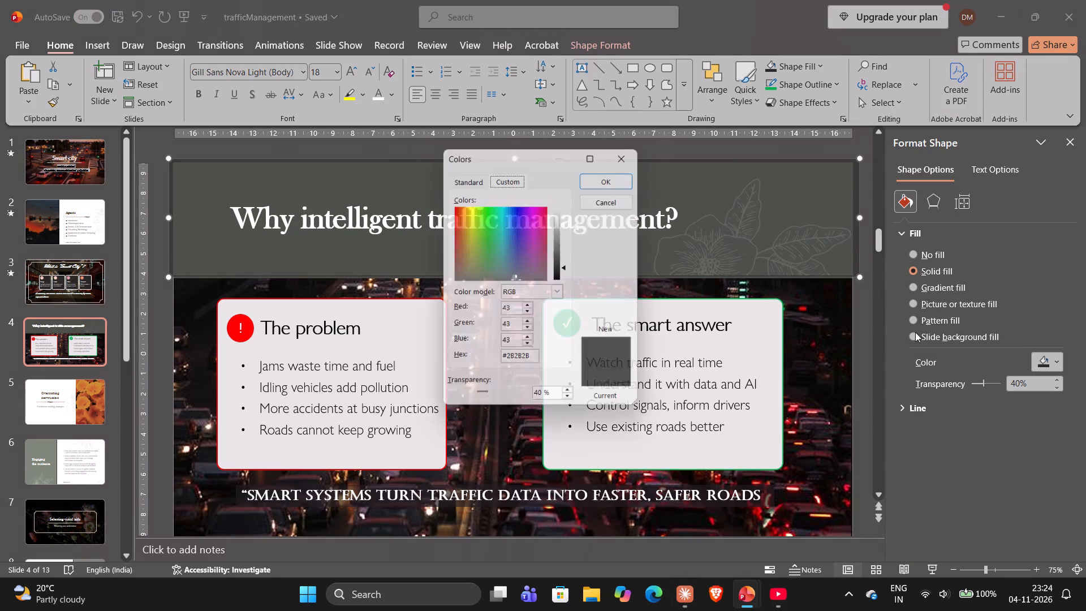
{"action": "left_click", "coordinate": [531, 362]}
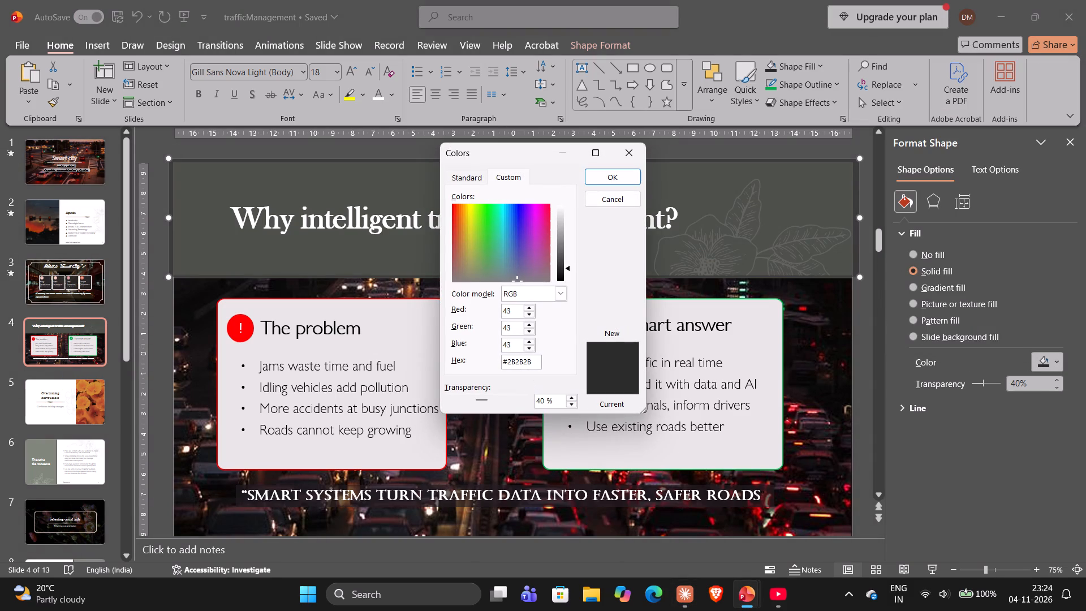
{"action": "key", "text": "BackSpace"}
{"action": "key", "text": "BackSpace"}
{"action": "key", "text": "BackSpace"}
{"action": "key", "text": "BackSpace"}
{"action": "key", "text": "BackSpace"}
{"action": "key", "text": "BackSpace"}
{"action": "key", "text": "BackSpace"}
{"action": "key", "text": "BackSpace"}
{"action": "key", "text": "BackSpace"}
{"action": "key", "text": "BackSpace"}
{"action": "key", "text": "BackSpace"}
{"action": "key", "text": "BackSpace"}
{"action": "key", "text": "BackSpace"}
{"action": "key", "text": "ctrl+v"}
{"action": "left_click", "coordinate": [604, 177]}
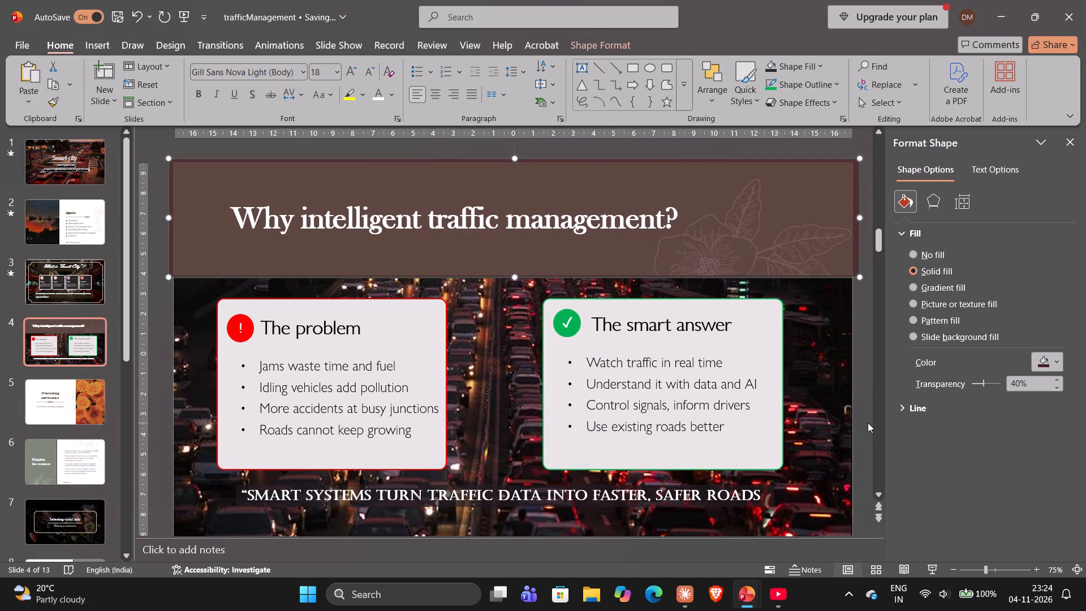
Set the maroon heading box's fill transparency to 45%, close the formatting options and deselect the box.
{"action": "double_click", "coordinate": [1055, 380]}
{"action": "triple_click", "coordinate": [1055, 380]}
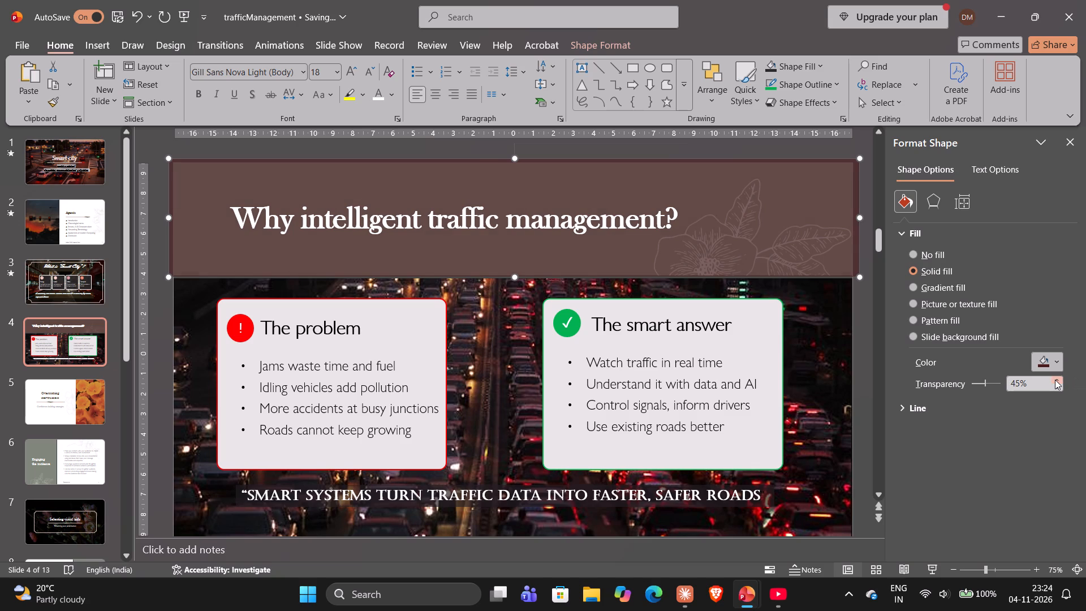
{"action": "left_click", "coordinate": [1055, 380]}
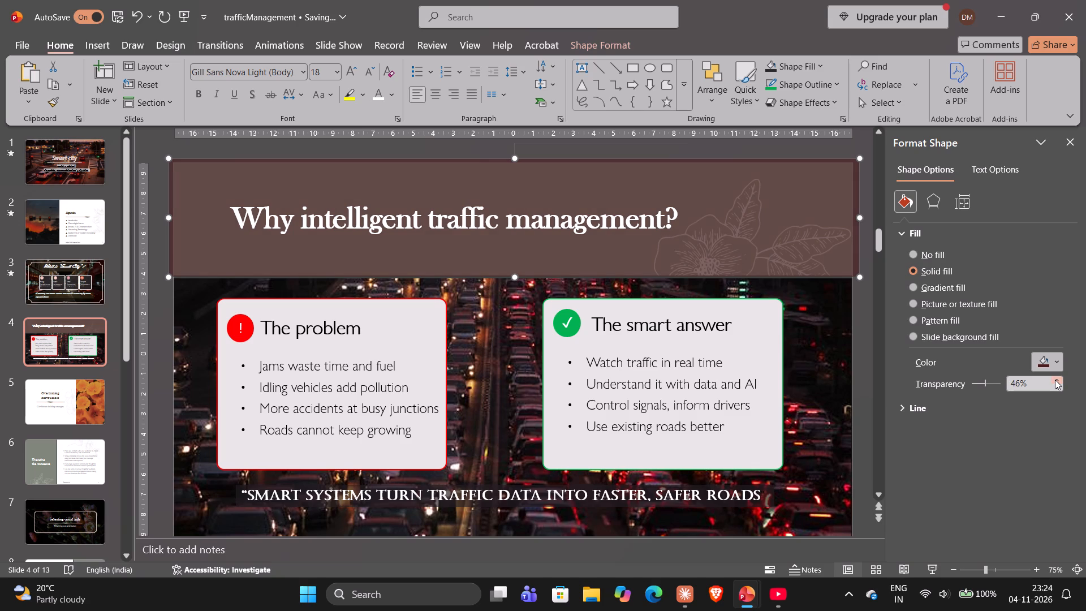
{"action": "left_click", "coordinate": [1055, 385]}
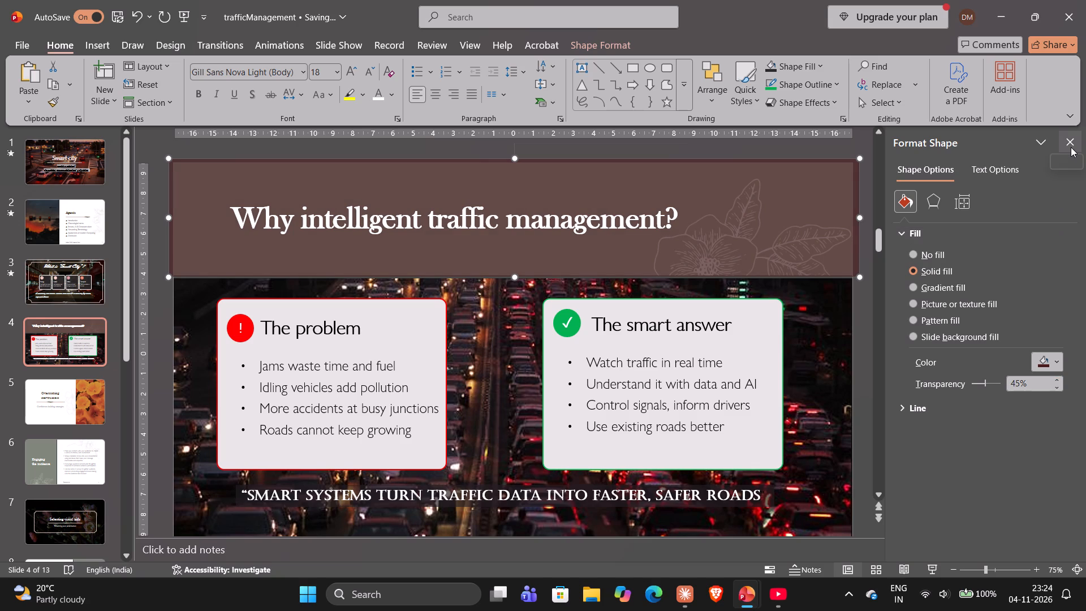
{"action": "left_click", "coordinate": [1071, 147]}
{"action": "left_click", "coordinate": [1039, 253]}
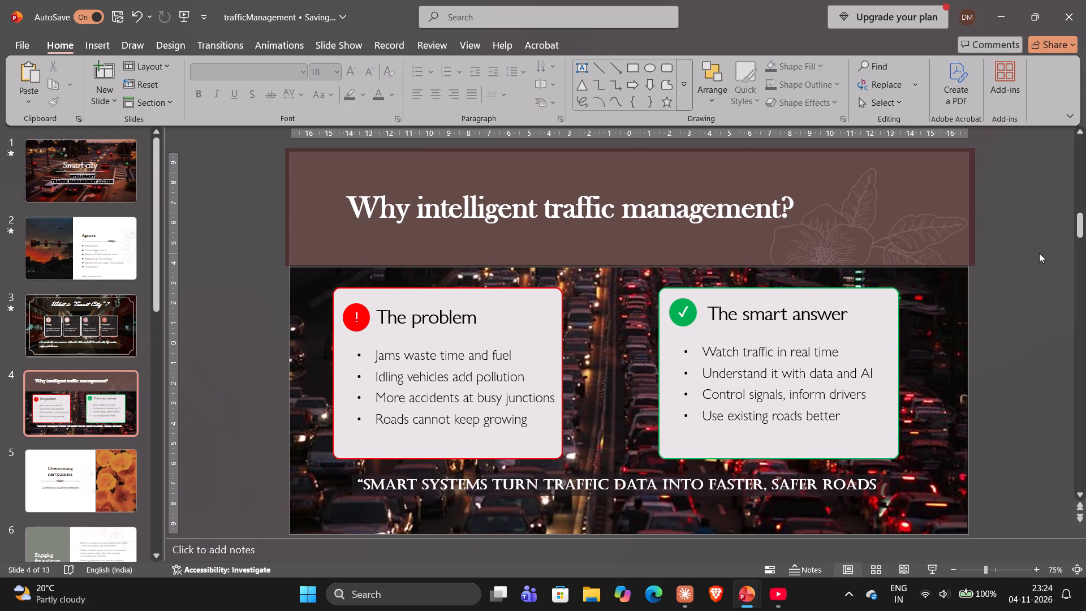
Resize the maroon heading box from its upper-right corner so its right side meets slide 4's edge, and deselect it.
{"action": "left_click", "coordinate": [879, 203]}
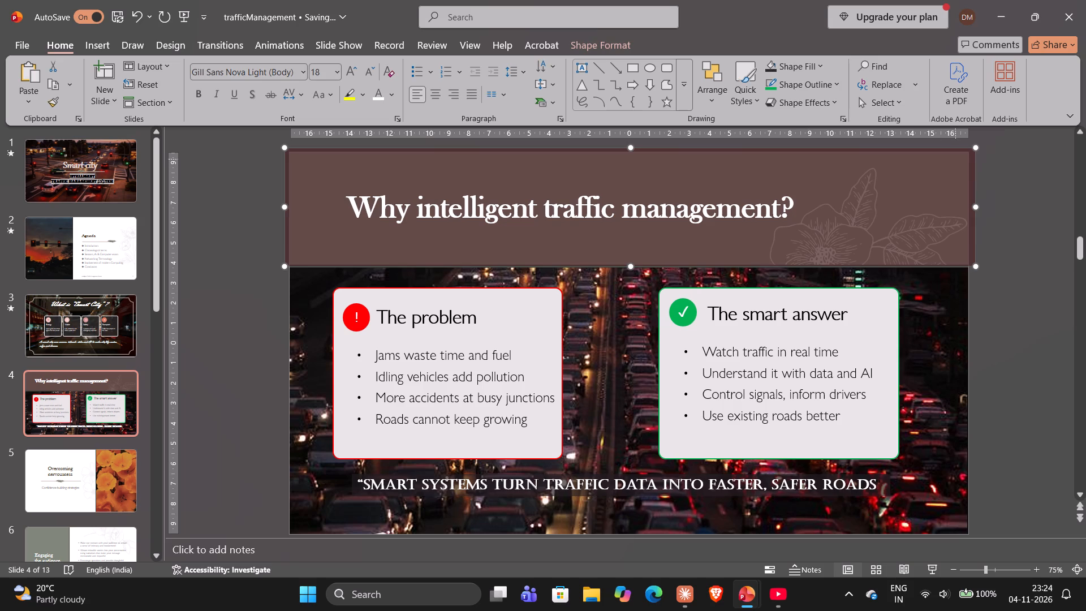
{"action": "left_click_drag", "start_coordinate": [975, 151], "coordinate": [968, 152]}
{"action": "left_click", "coordinate": [991, 175]}
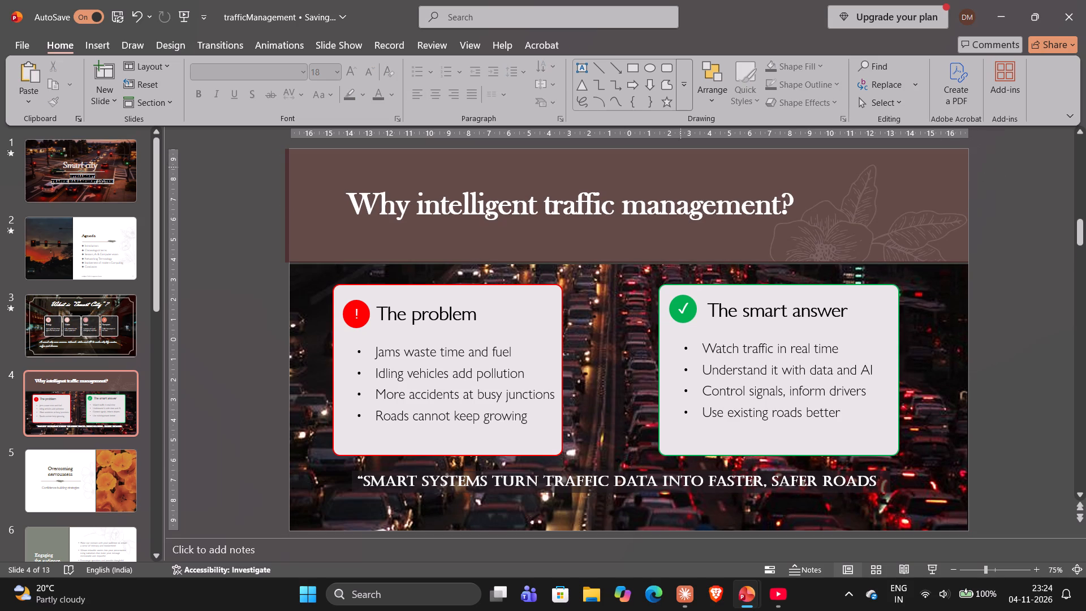
Resize the maroon heading box from its left side so it meets slide 4's left edge, and deselect it.
{"action": "left_click", "coordinate": [803, 178]}
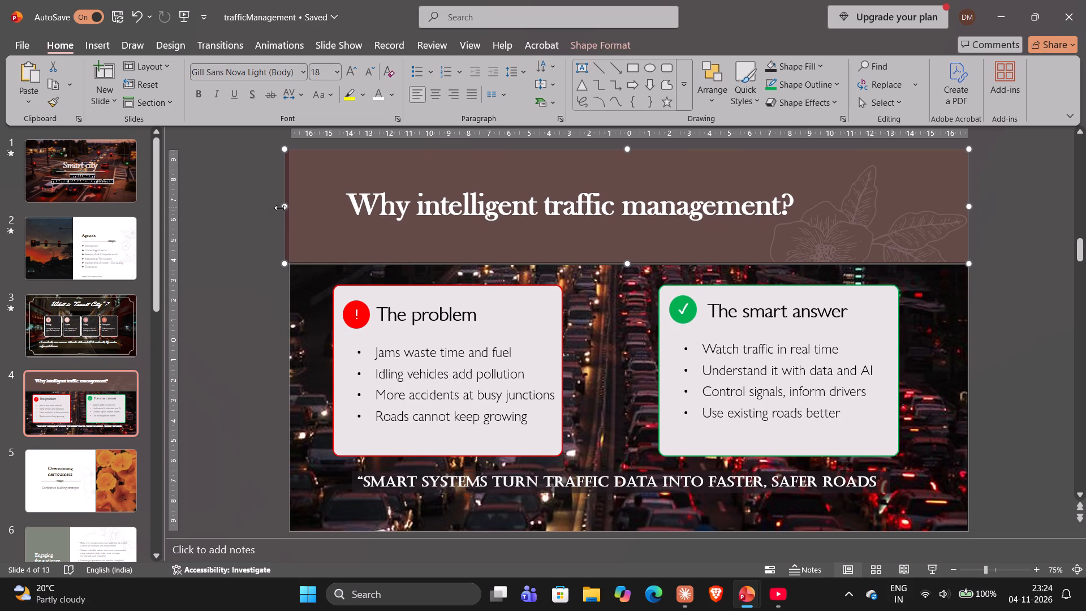
{"action": "left_click_drag", "start_coordinate": [282, 206], "coordinate": [288, 206]}
{"action": "left_click", "coordinate": [269, 235]}
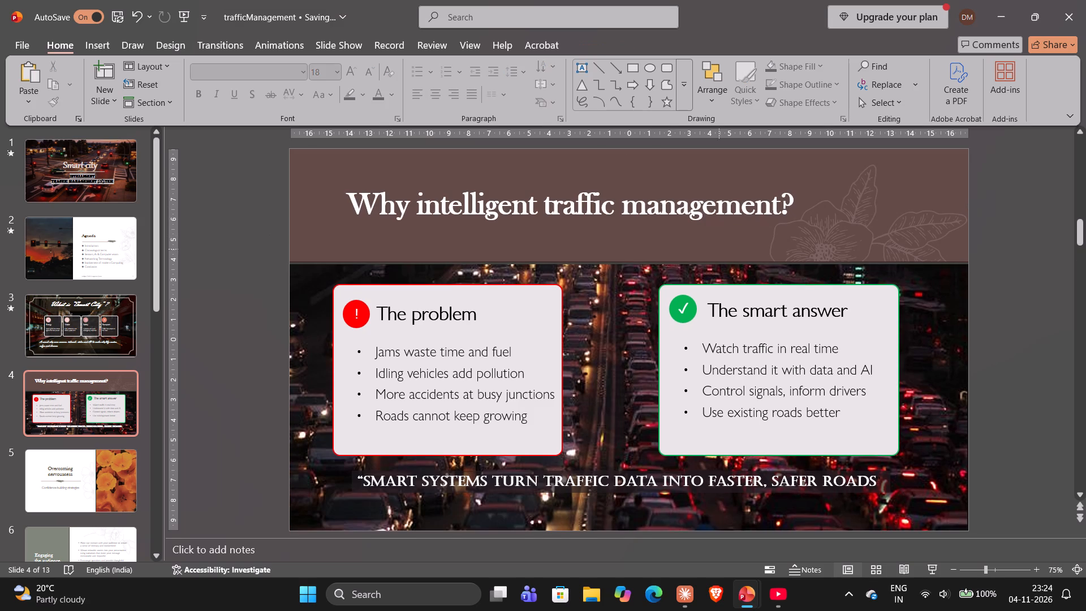
{"action": "left_click", "coordinate": [773, 233]}
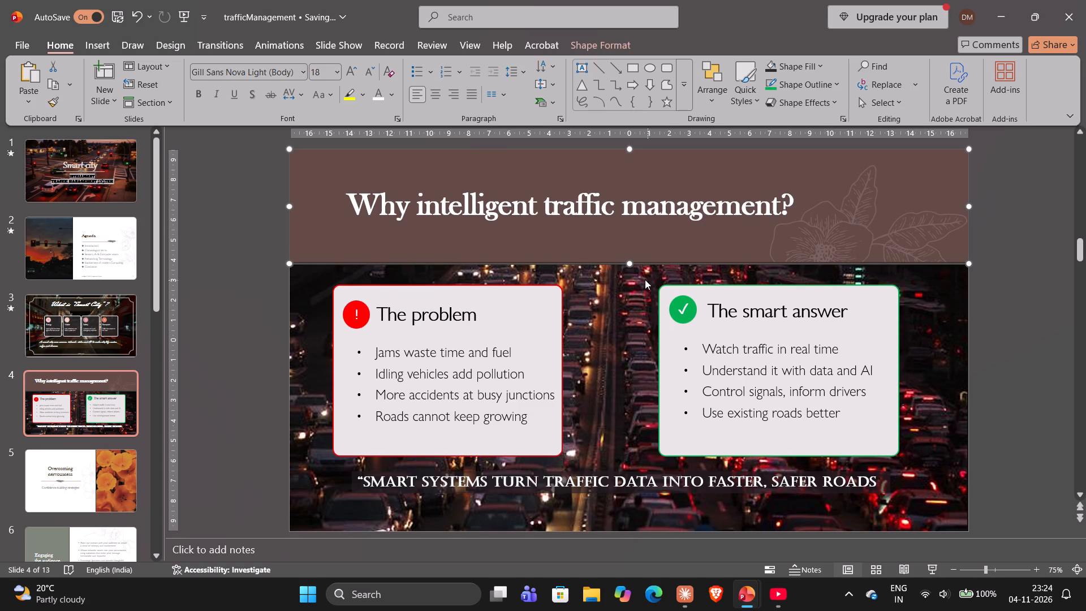
{"action": "left_click", "coordinate": [631, 264]}
{"action": "left_click", "coordinate": [1001, 244]}
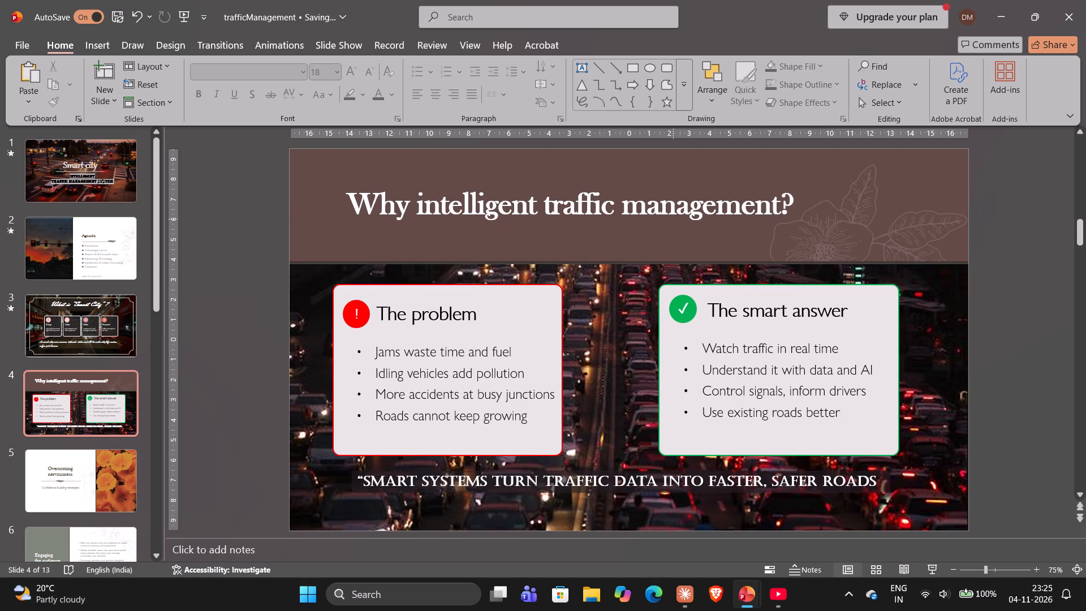
Apply a Fade animation to the title "Why intelligent traffic management?" with a duration of 1.00 second.
{"action": "left_click", "coordinate": [282, 40]}
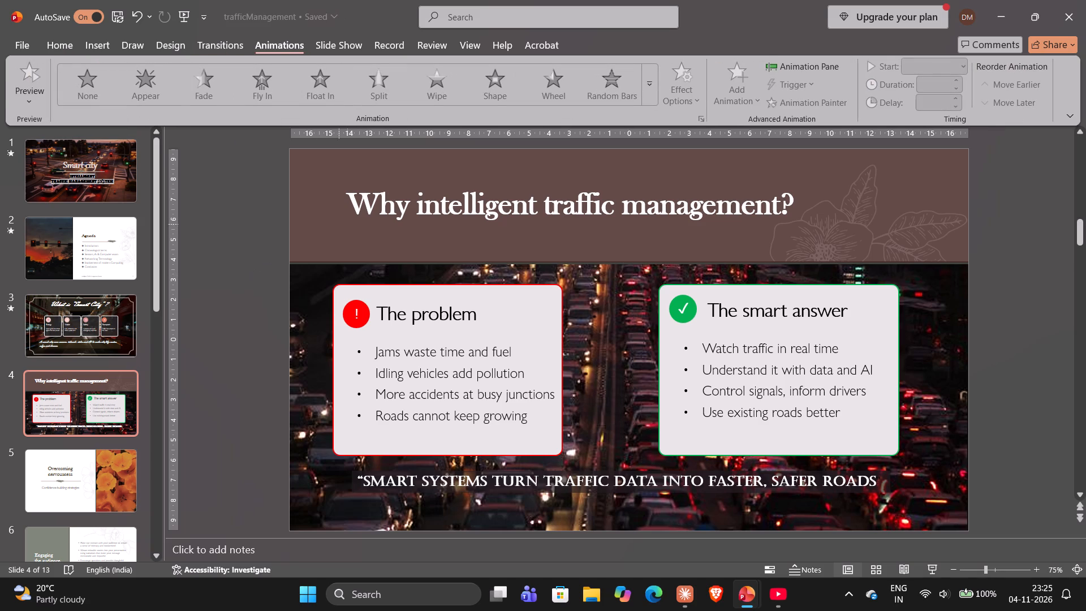
{"action": "left_click", "coordinate": [314, 221], "text": "ctrl"}
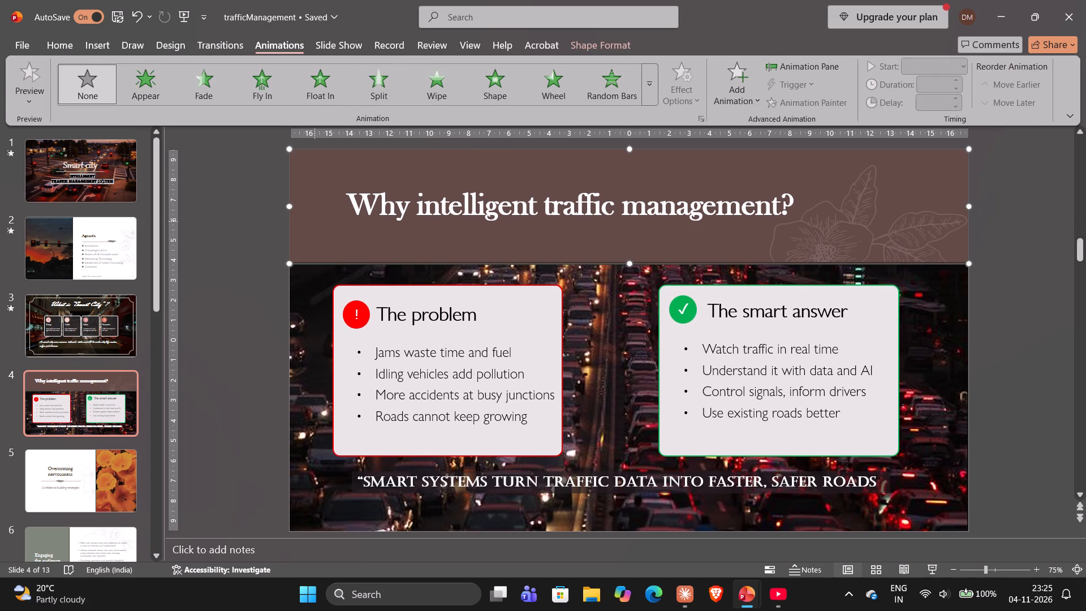
{"action": "left_click", "coordinate": [373, 206], "text": "ctrl"}
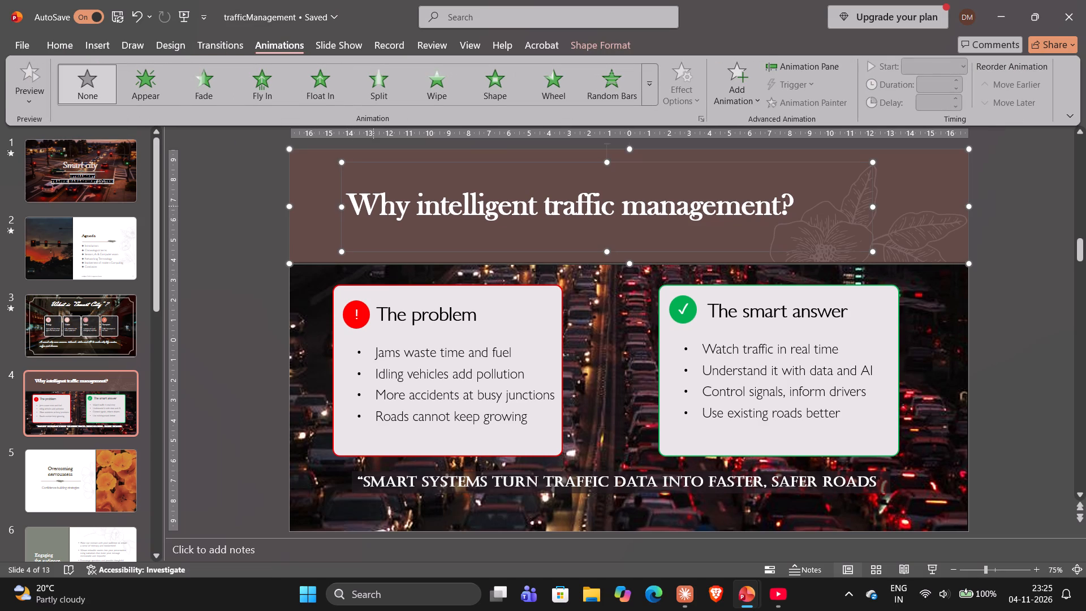
{"action": "left_click", "coordinate": [251, 220]}
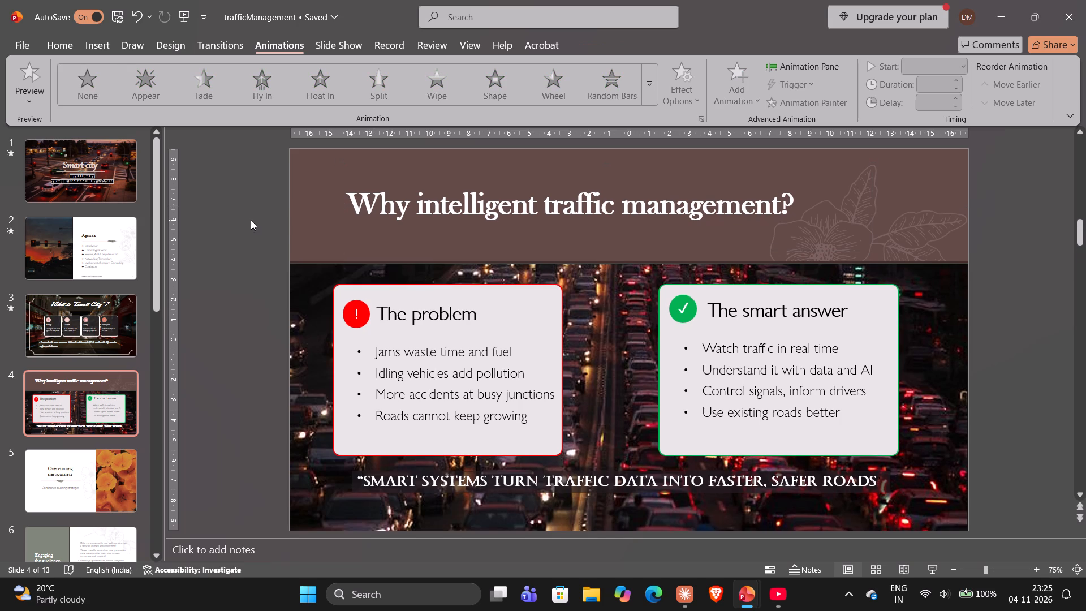
{"action": "left_click", "coordinate": [362, 206], "text": "ctrl"}
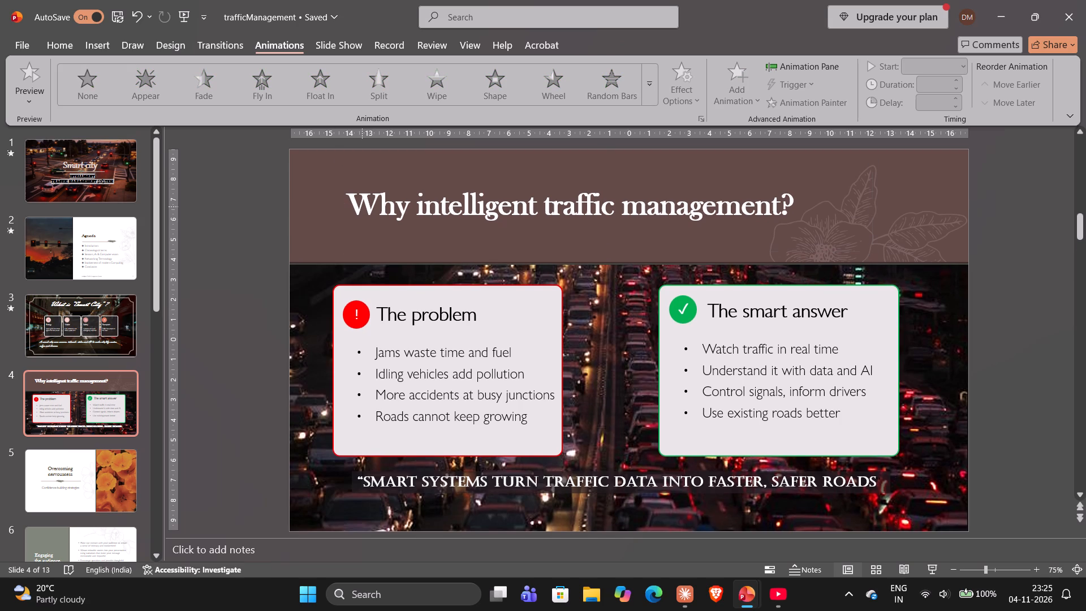
{"action": "left_click", "coordinate": [213, 97]}
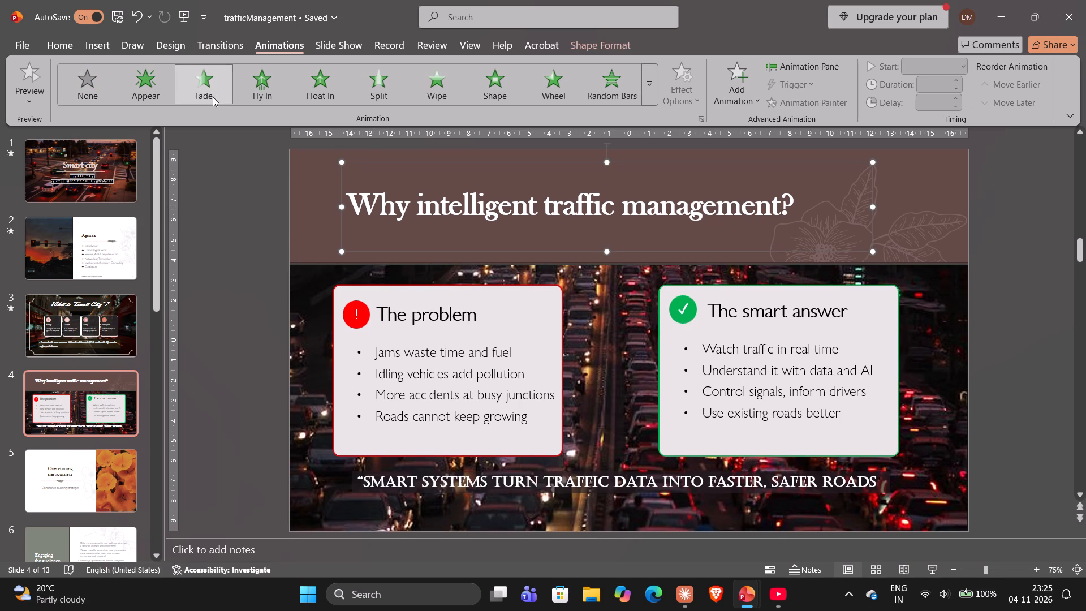
{"action": "left_click", "coordinate": [958, 78]}
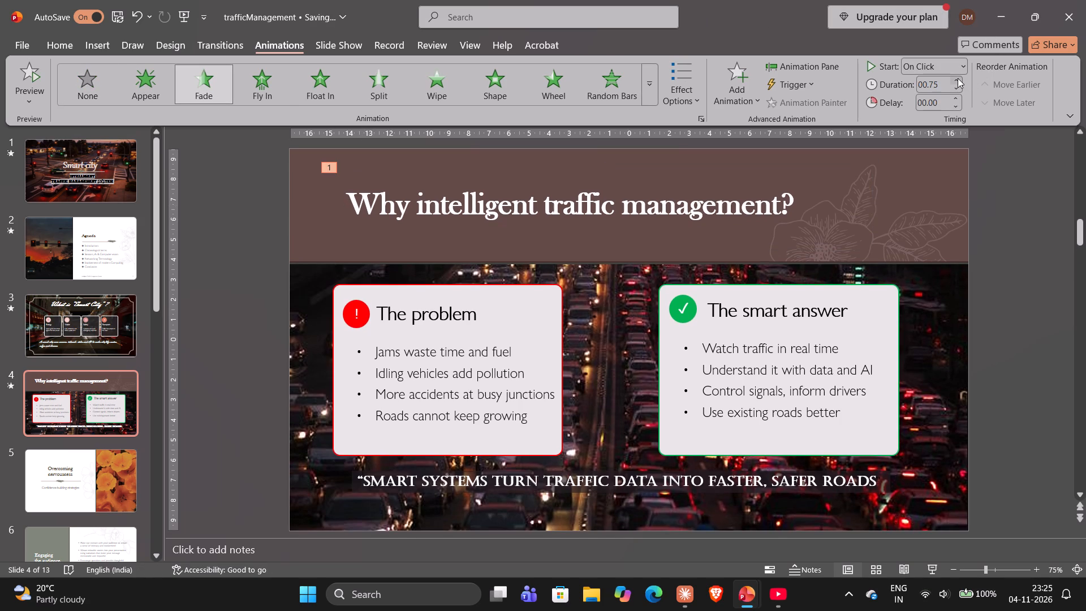
{"action": "left_click", "coordinate": [958, 78]}
{"action": "left_click", "coordinate": [211, 243]}
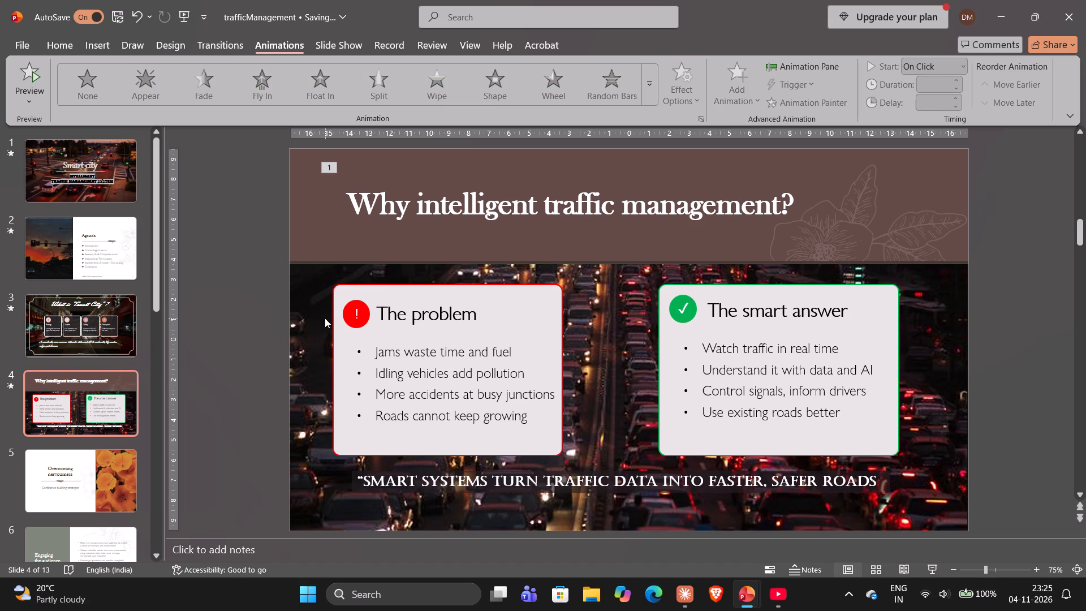
Apply one Appear animation to the problem card, its red exclamation icon and its heading together, with a duration of 0.25 seconds.
{"action": "left_click", "coordinate": [336, 329], "text": "ctrl"}
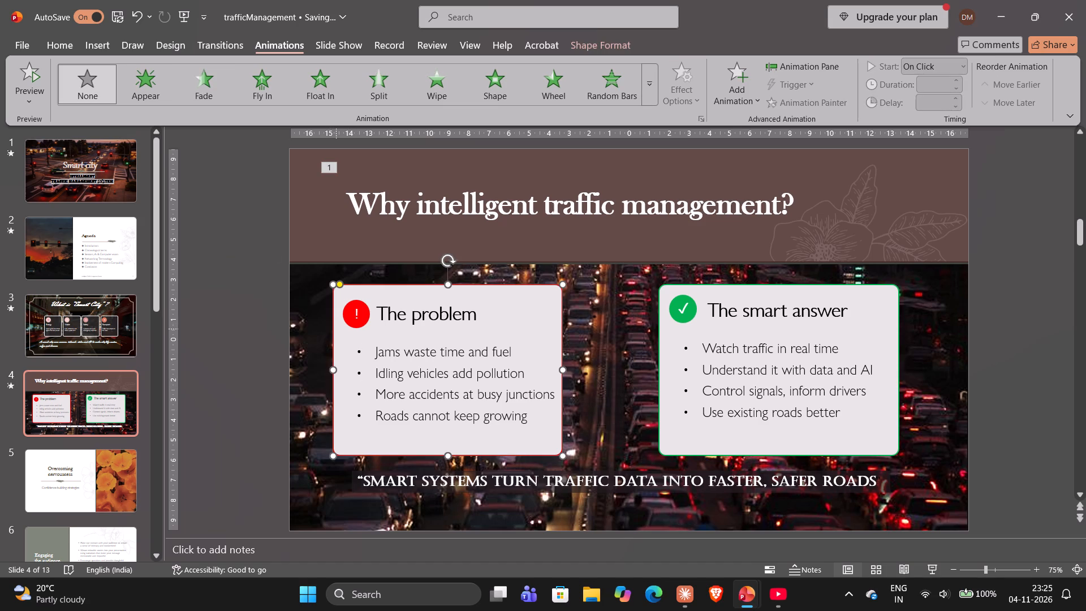
{"action": "left_click", "coordinate": [364, 315], "text": "ctrl"}
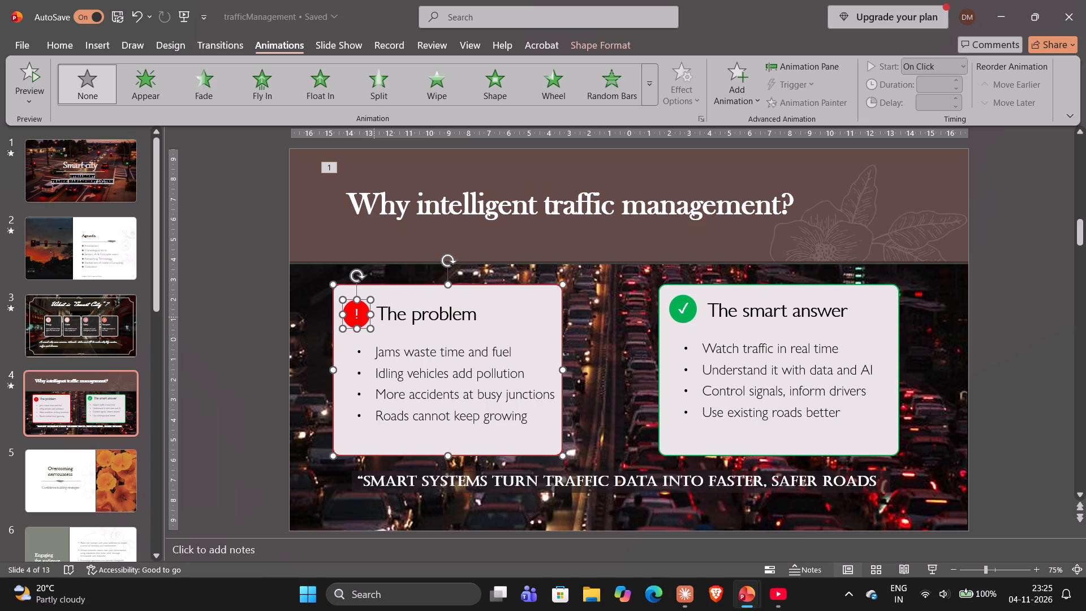
{"action": "left_click", "coordinate": [389, 310], "text": "ctrl"}
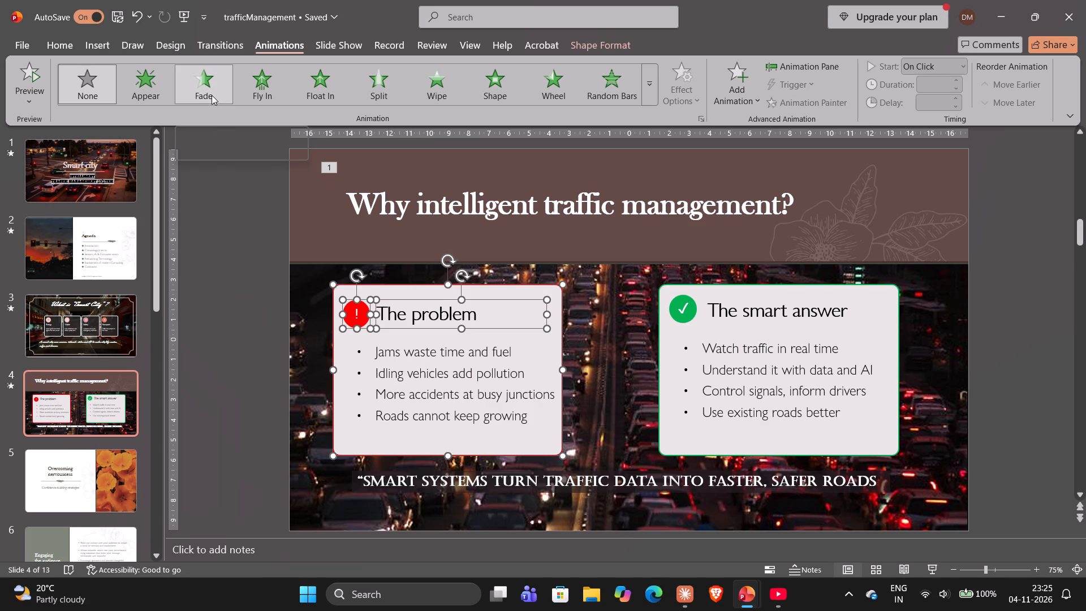
{"action": "left_click", "coordinate": [149, 84]}
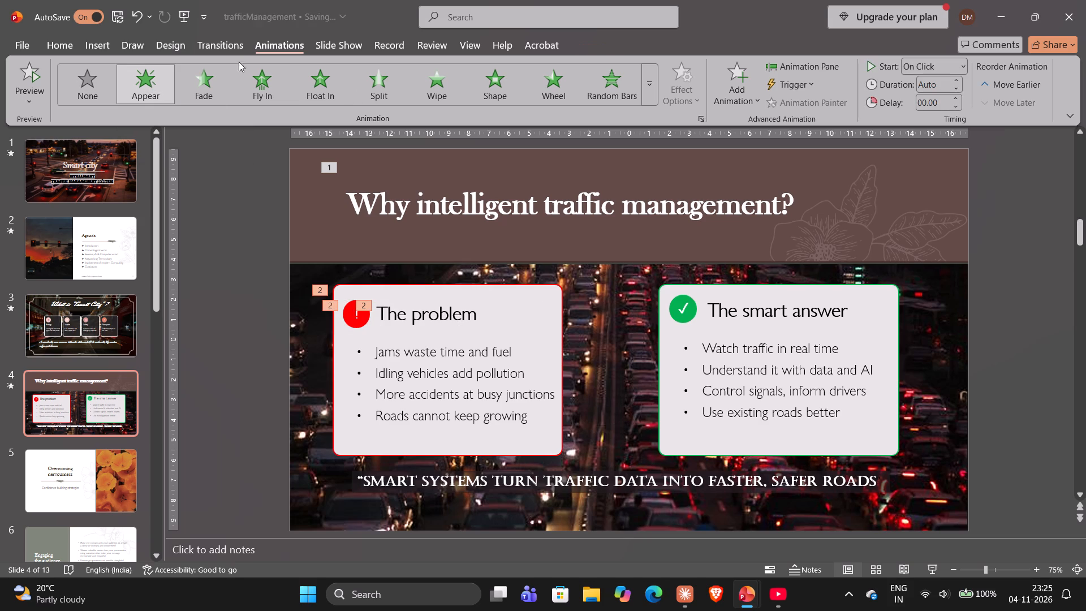
{"action": "left_click", "coordinate": [955, 81]}
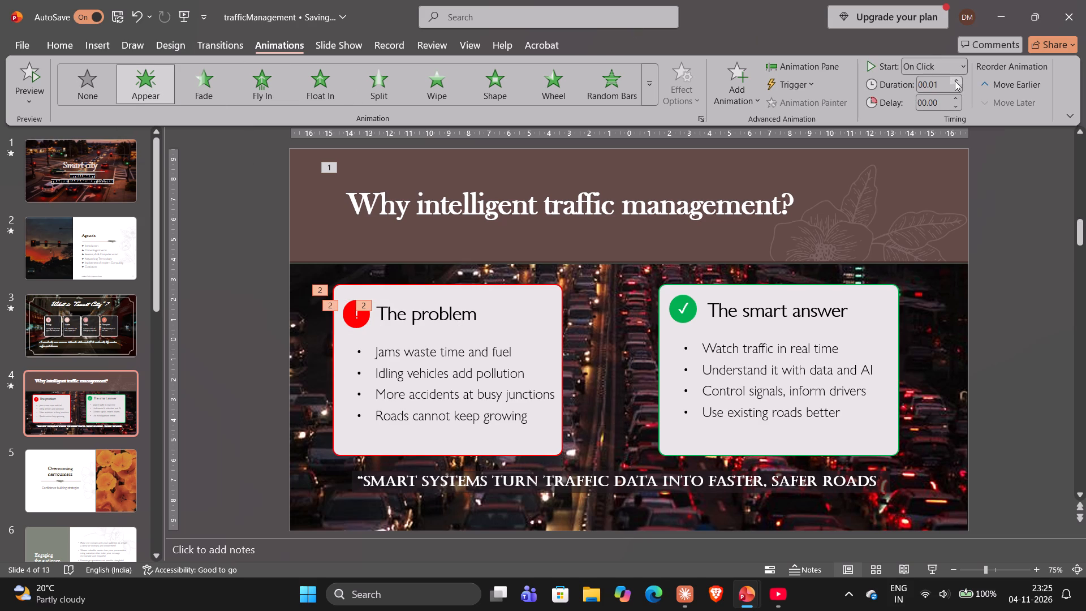
{"action": "left_click", "coordinate": [955, 81]}
{"action": "left_click", "coordinate": [1034, 263]}
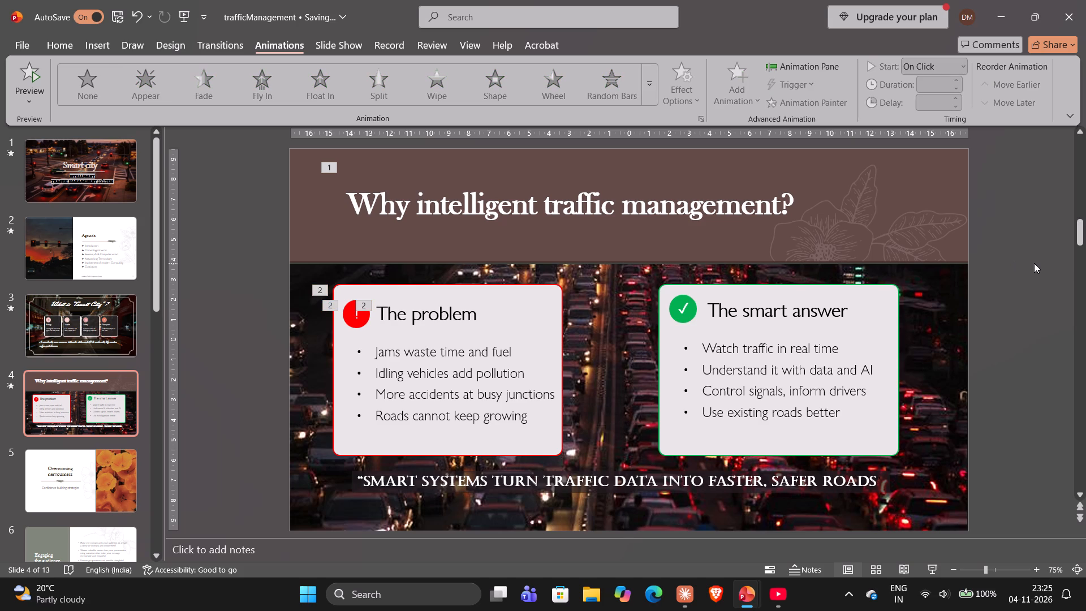
Apply a Fade animation to the bullet list in the problem card, with a duration of 0.75 seconds.
{"action": "left_click", "coordinate": [431, 404], "text": "ctrl"}
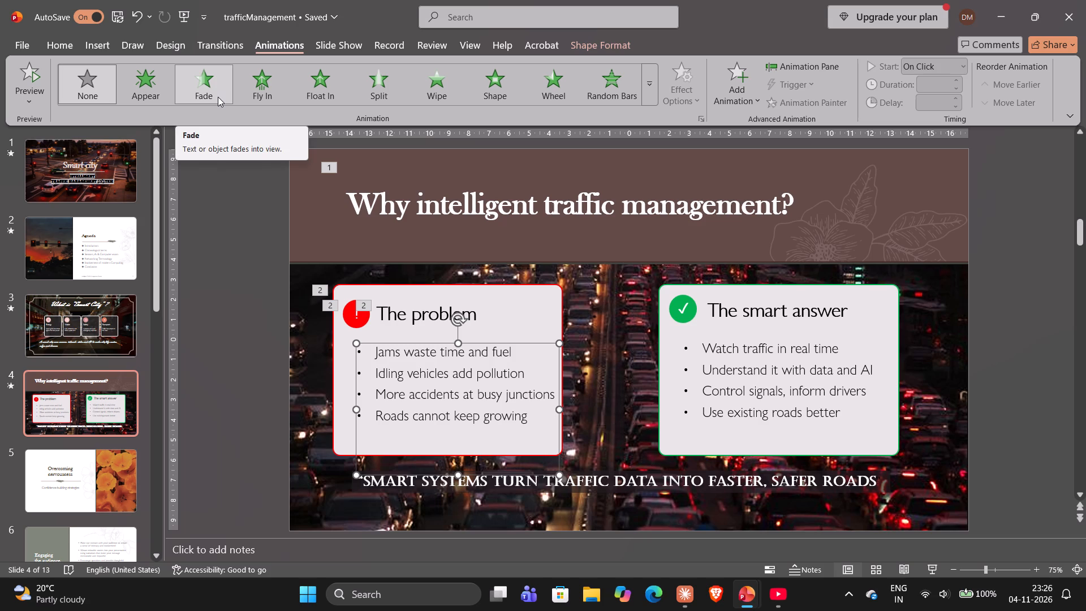
{"action": "left_click", "coordinate": [218, 97]}
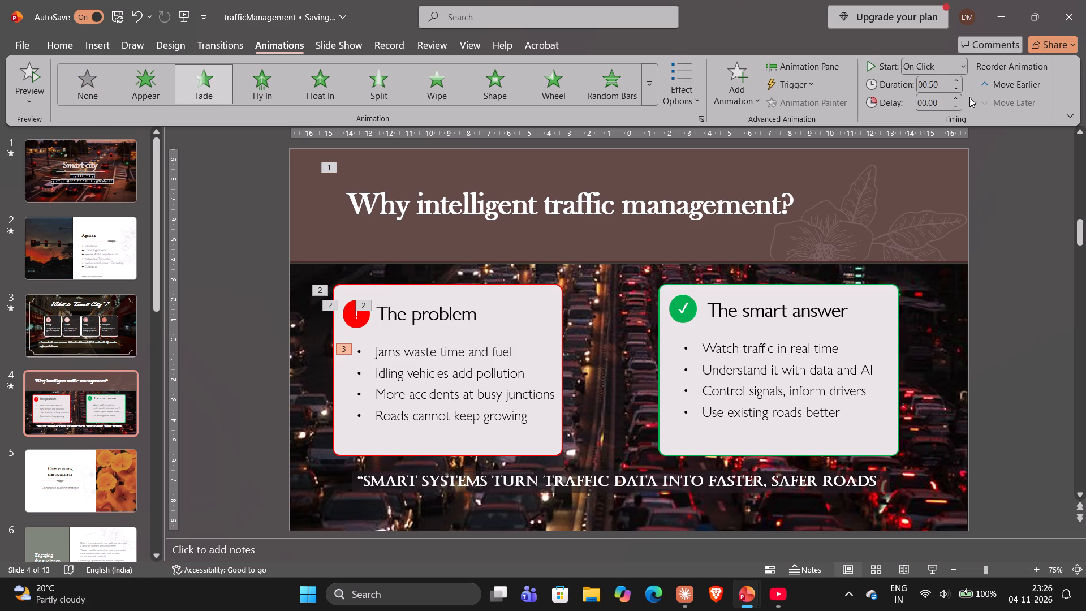
{"action": "left_click", "coordinate": [956, 81]}
{"action": "left_click", "coordinate": [956, 81]}
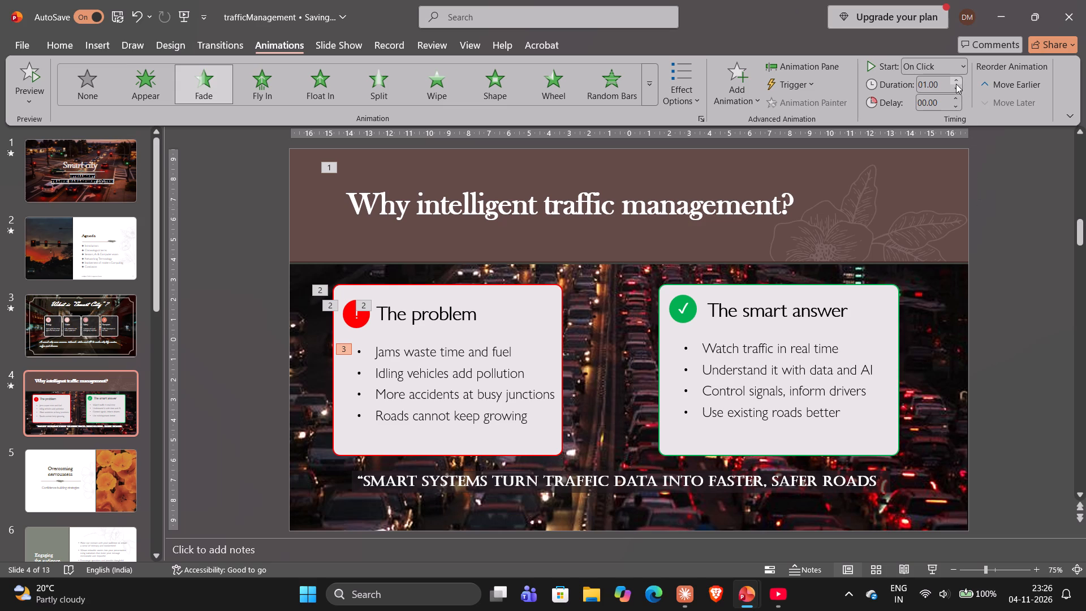
{"action": "left_click", "coordinate": [958, 91]}
{"action": "left_click", "coordinate": [1012, 248]}
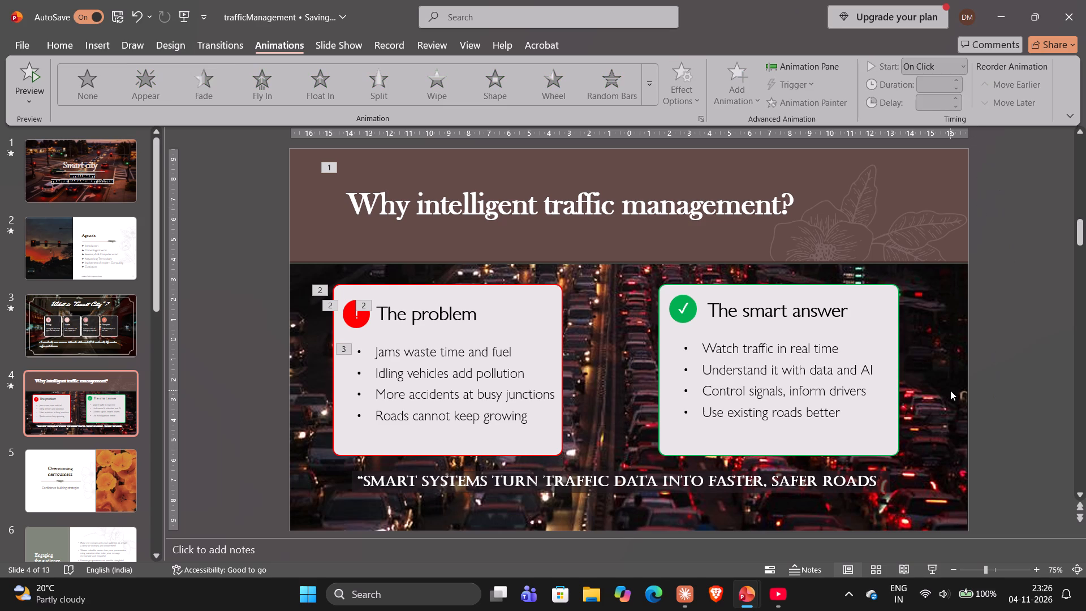
Apply one Appear animation to the smart answer card, its heading and its green check icon together, with a duration of 0.25 seconds.
{"action": "left_click", "coordinate": [858, 311], "text": "ctrl"}
{"action": "left_click", "coordinate": [867, 335], "text": "ctrl"}
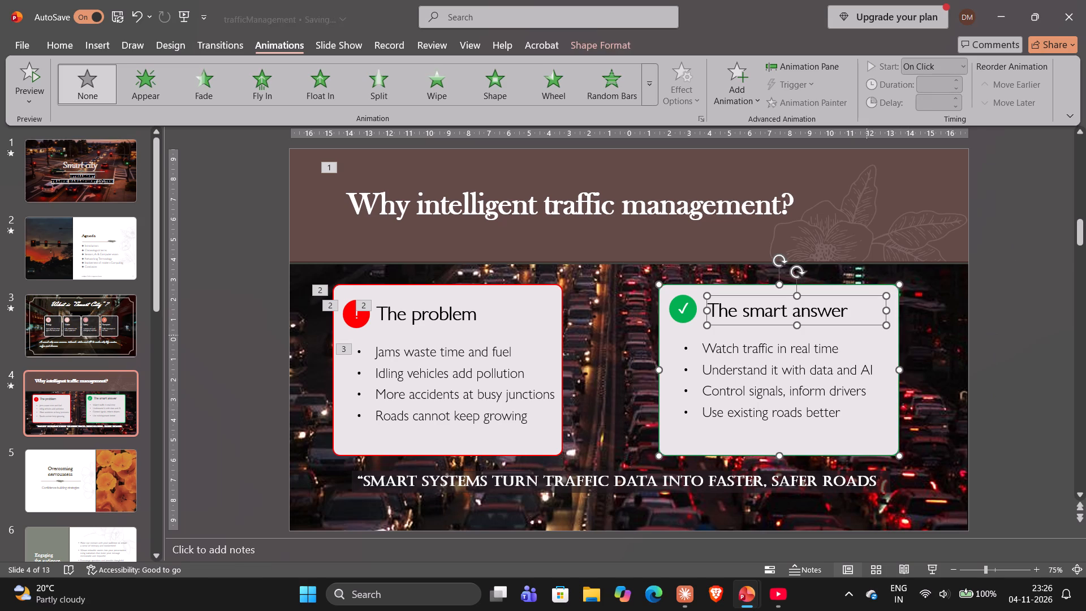
{"action": "left_click", "coordinate": [682, 313], "text": "ctrl"}
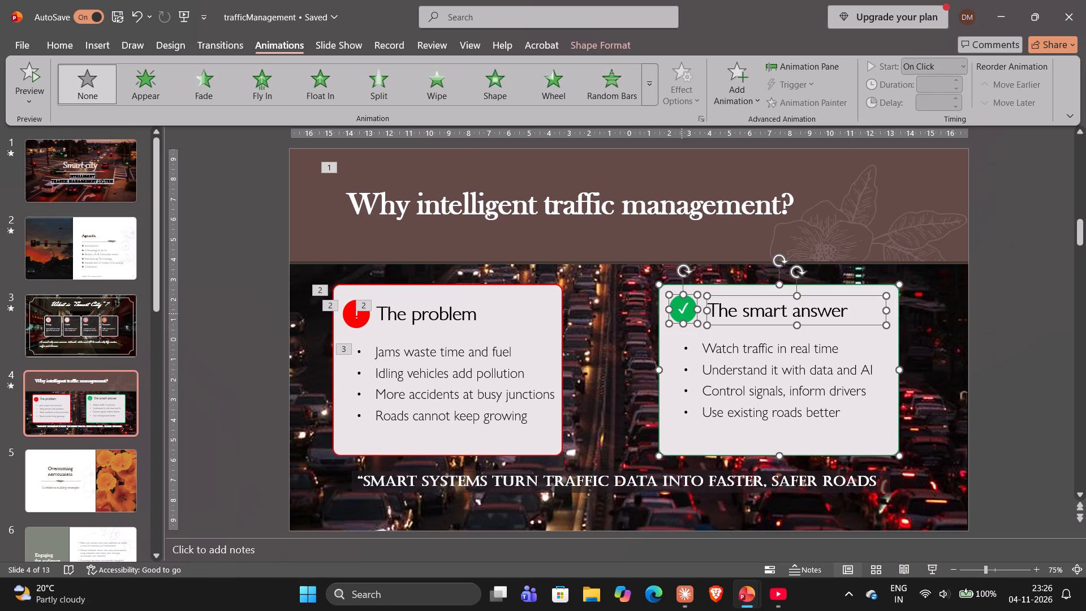
{"action": "left_click", "coordinate": [219, 100]}
{"action": "left_click", "coordinate": [165, 92]}
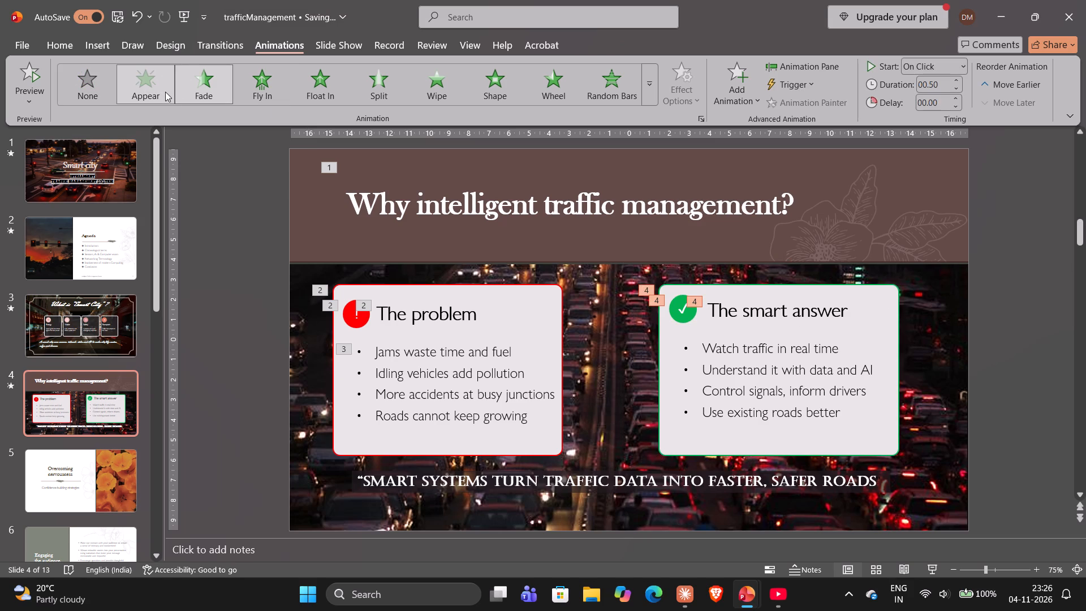
{"action": "double_click", "coordinate": [952, 81]}
{"action": "left_click", "coordinate": [997, 203]}
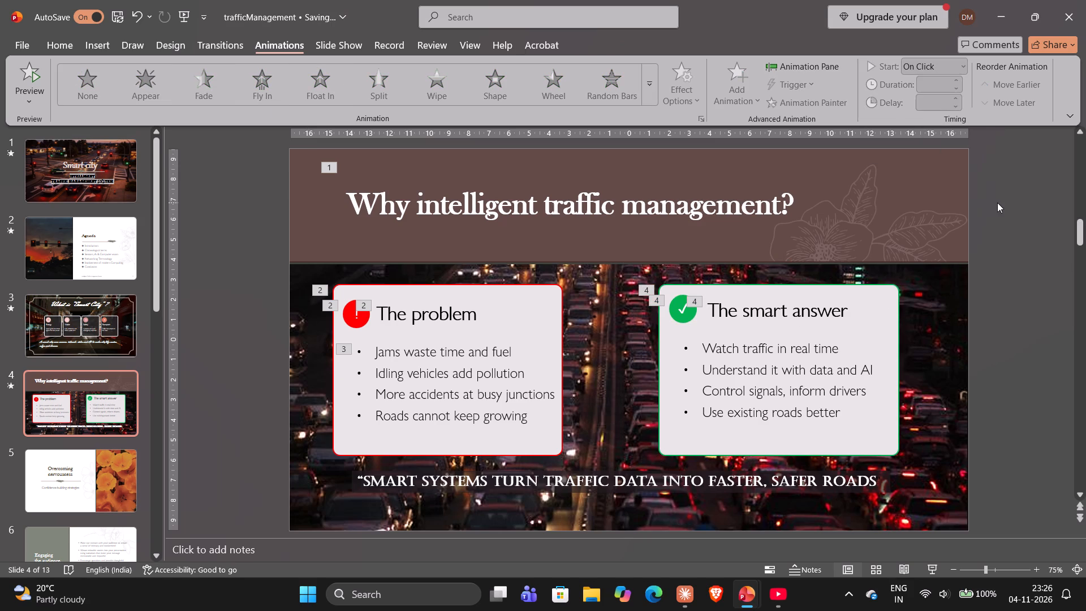
{"action": "left_click", "coordinate": [362, 307]}
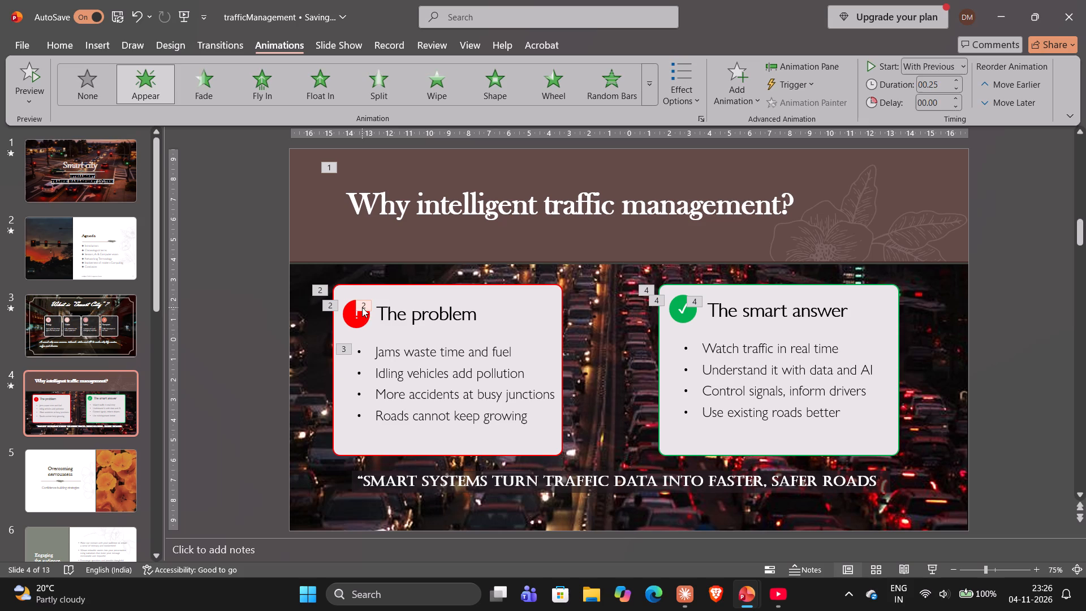
{"action": "left_click", "coordinate": [653, 299]}
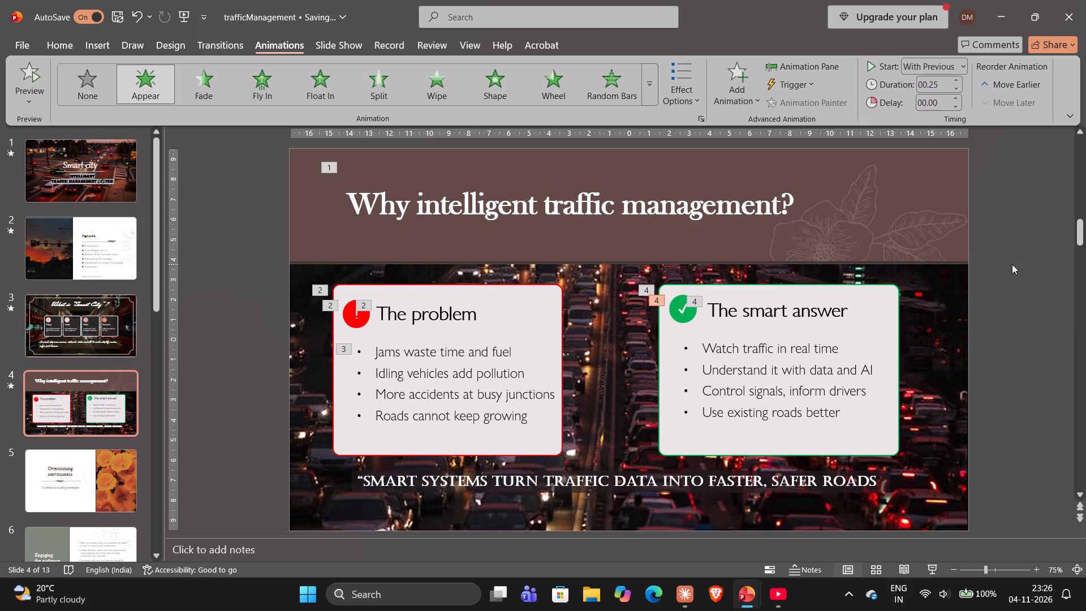
{"action": "left_click", "coordinate": [1012, 264]}
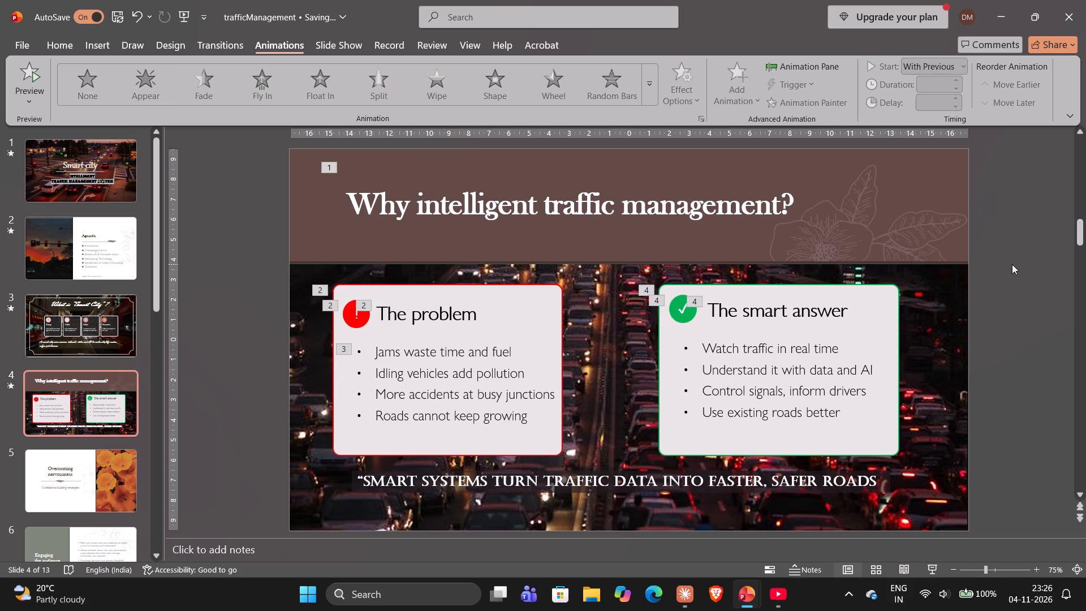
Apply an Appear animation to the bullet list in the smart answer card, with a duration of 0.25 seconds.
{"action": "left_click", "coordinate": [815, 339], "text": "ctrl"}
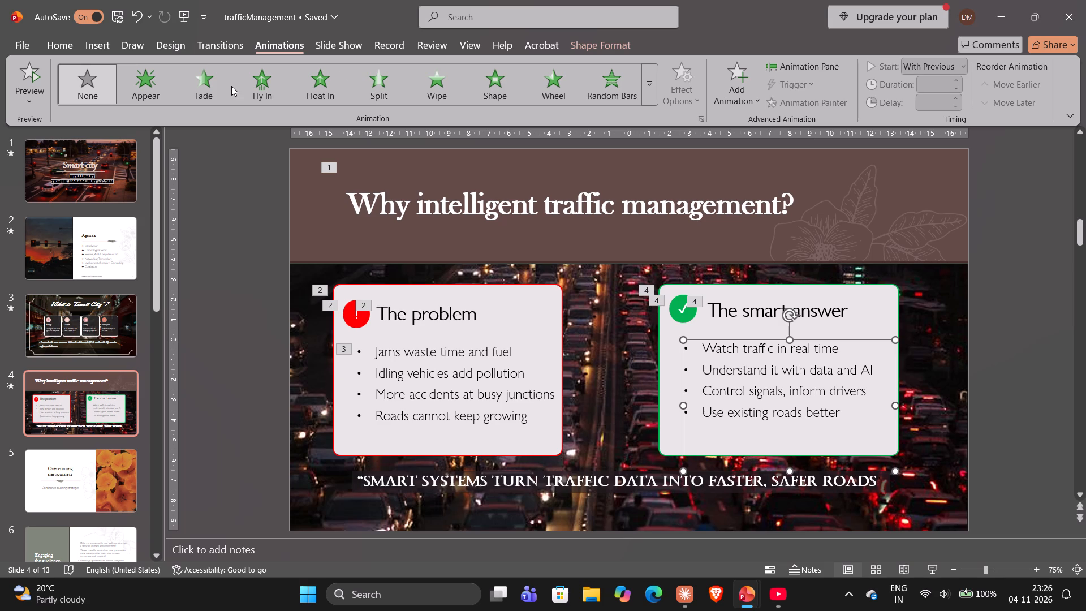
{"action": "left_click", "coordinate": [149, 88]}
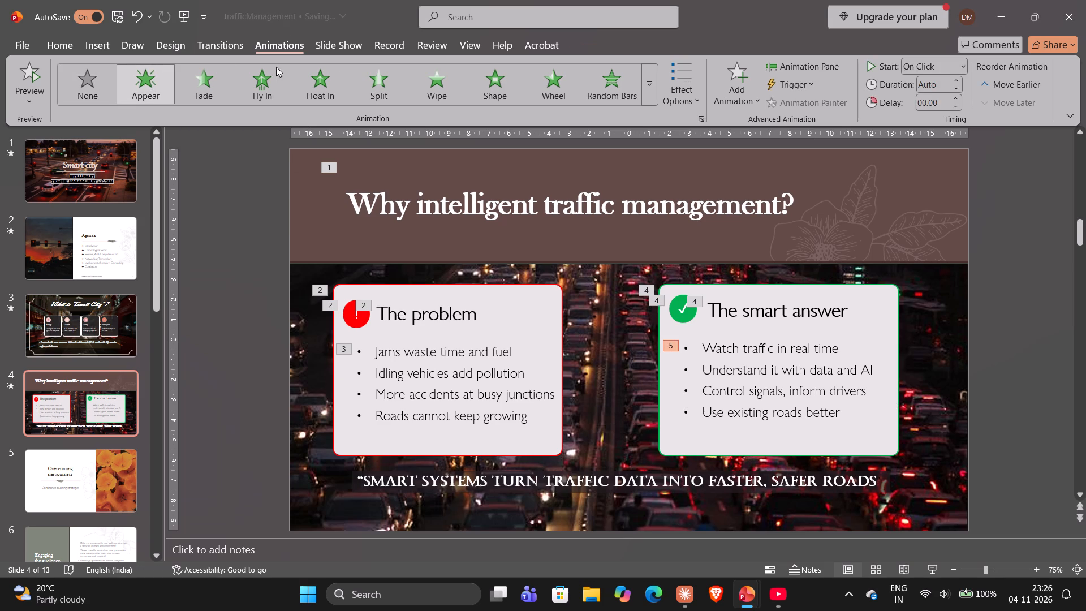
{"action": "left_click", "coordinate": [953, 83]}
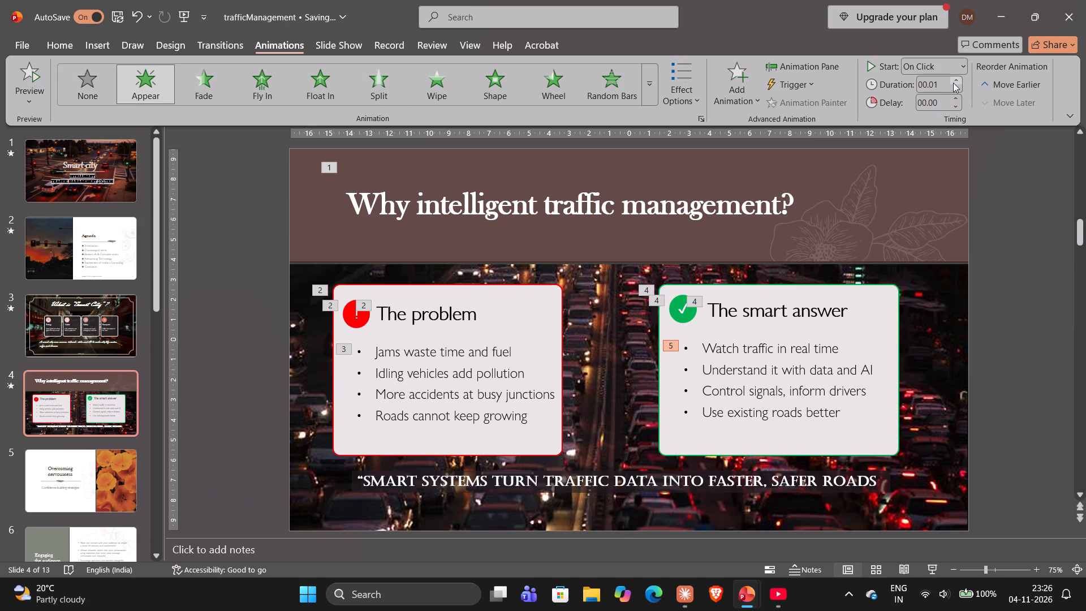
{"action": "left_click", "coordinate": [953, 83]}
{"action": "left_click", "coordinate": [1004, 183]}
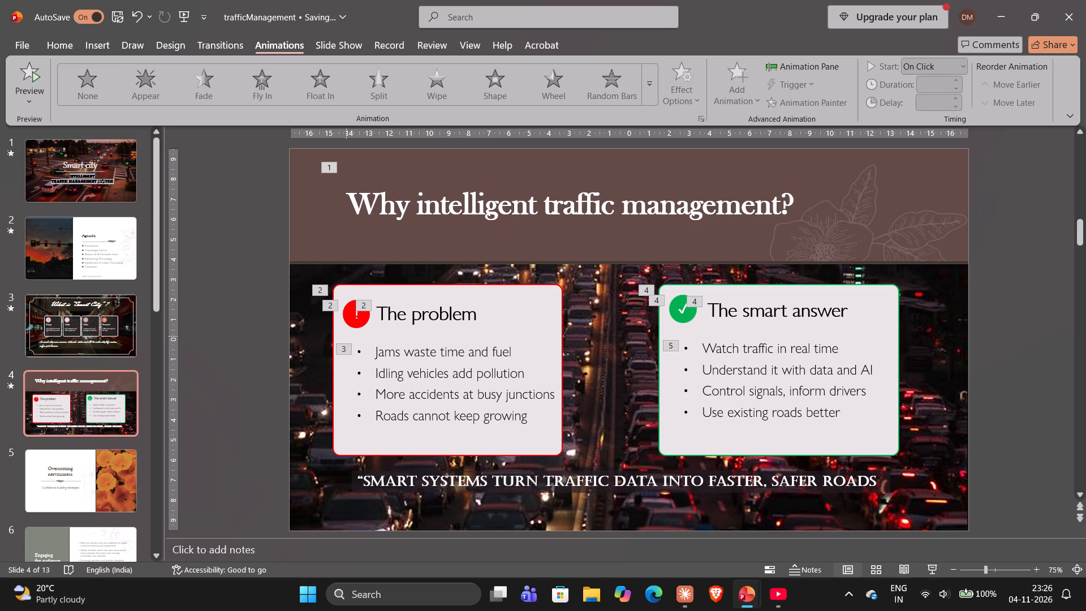
Change the smart answer bullet list's animation to Fade, matching the problem card list's 0.75-second duration.
{"action": "left_click", "coordinate": [348, 346]}
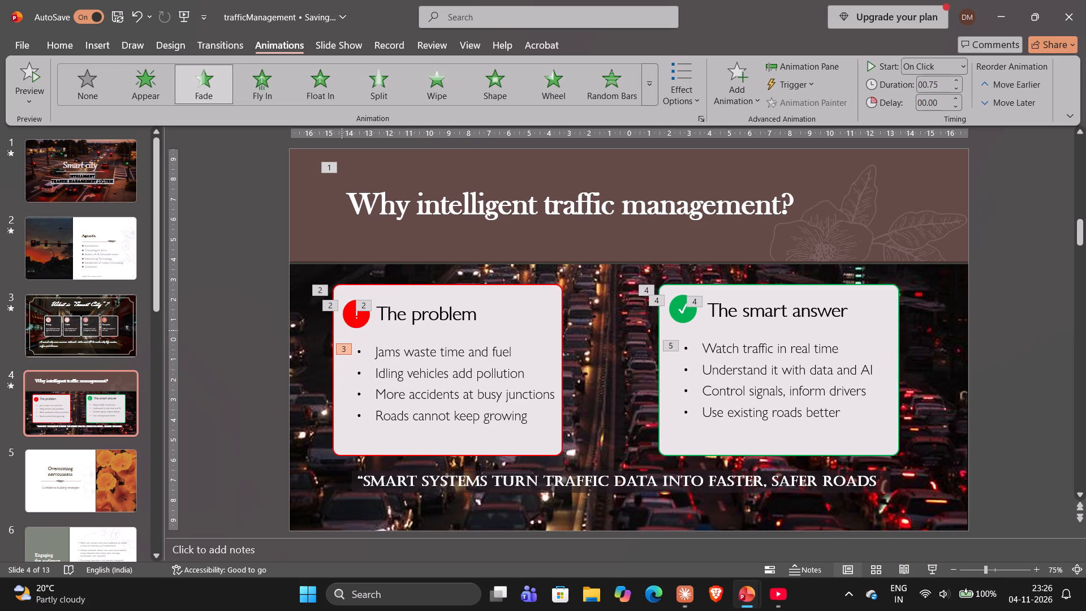
{"action": "left_click", "coordinate": [330, 307]}
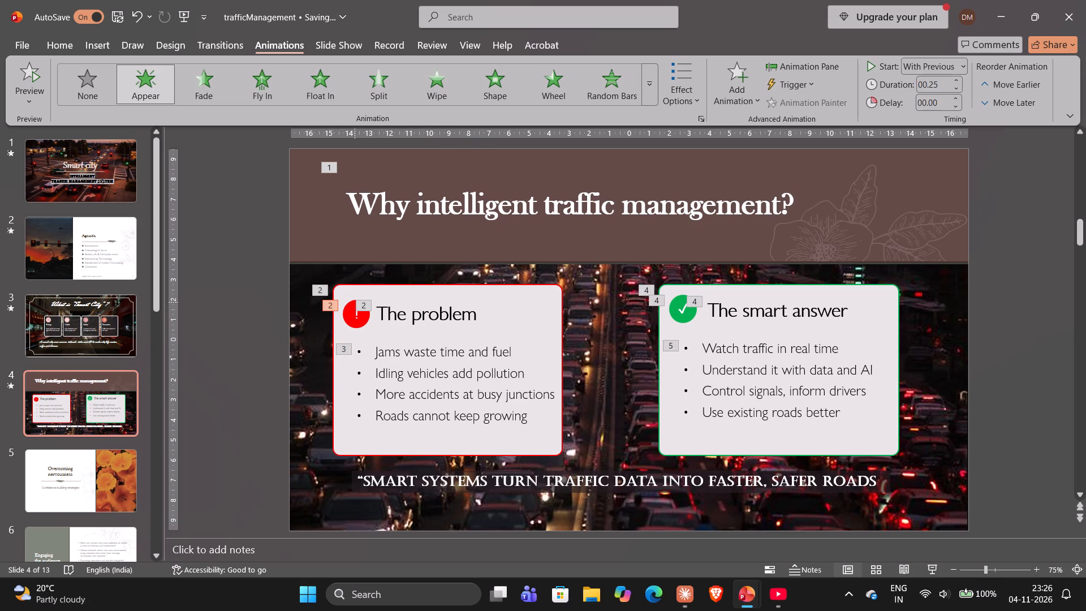
{"action": "left_click", "coordinate": [660, 303]}
{"action": "left_click", "coordinate": [366, 307]}
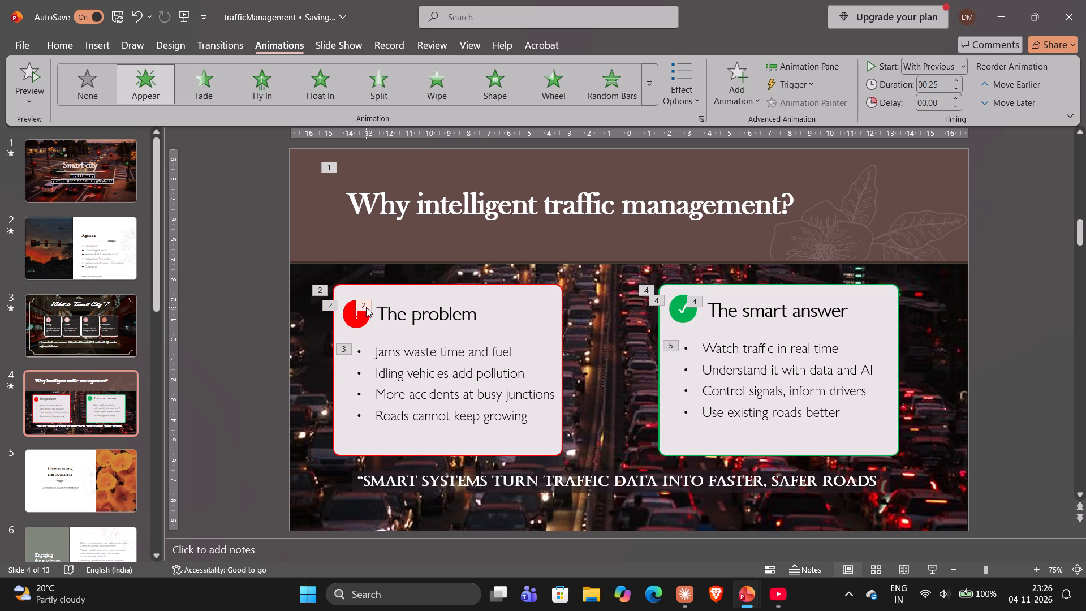
{"action": "left_click", "coordinate": [666, 352]}
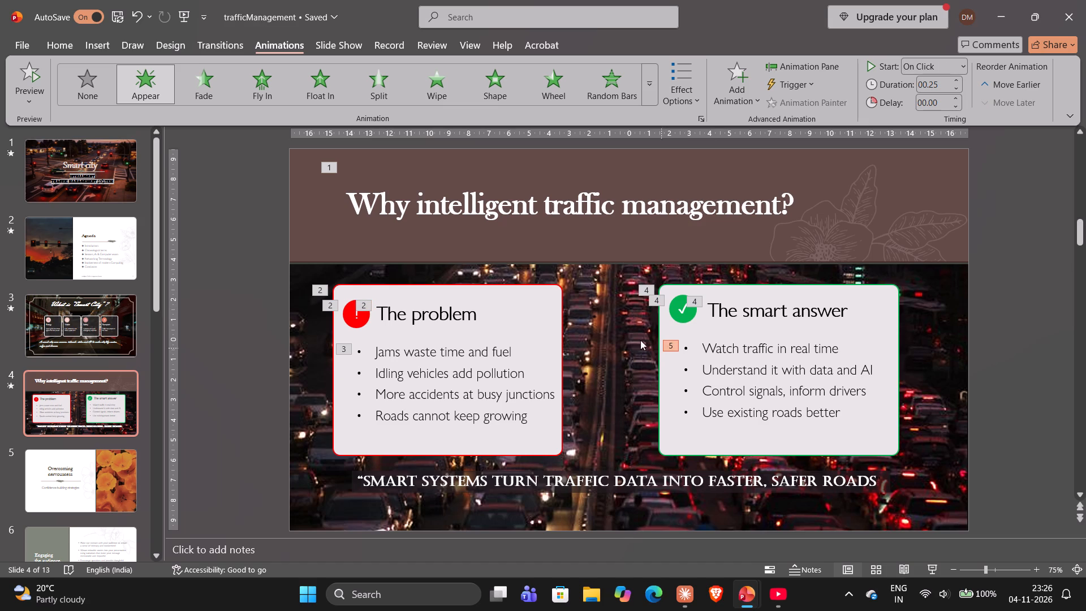
{"action": "left_click", "coordinate": [228, 86]}
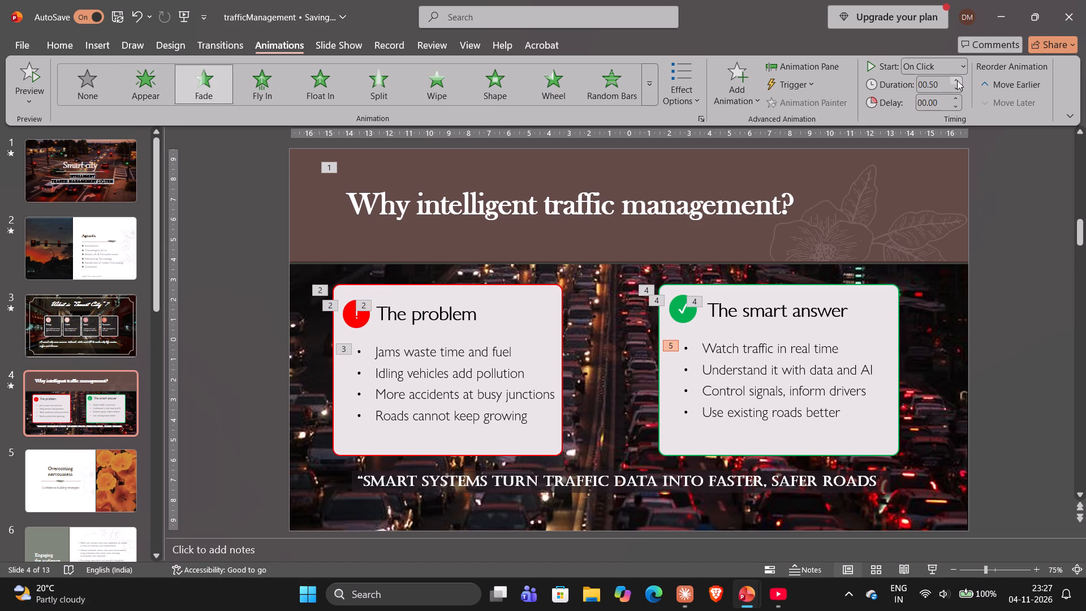
{"action": "left_click", "coordinate": [348, 350]}
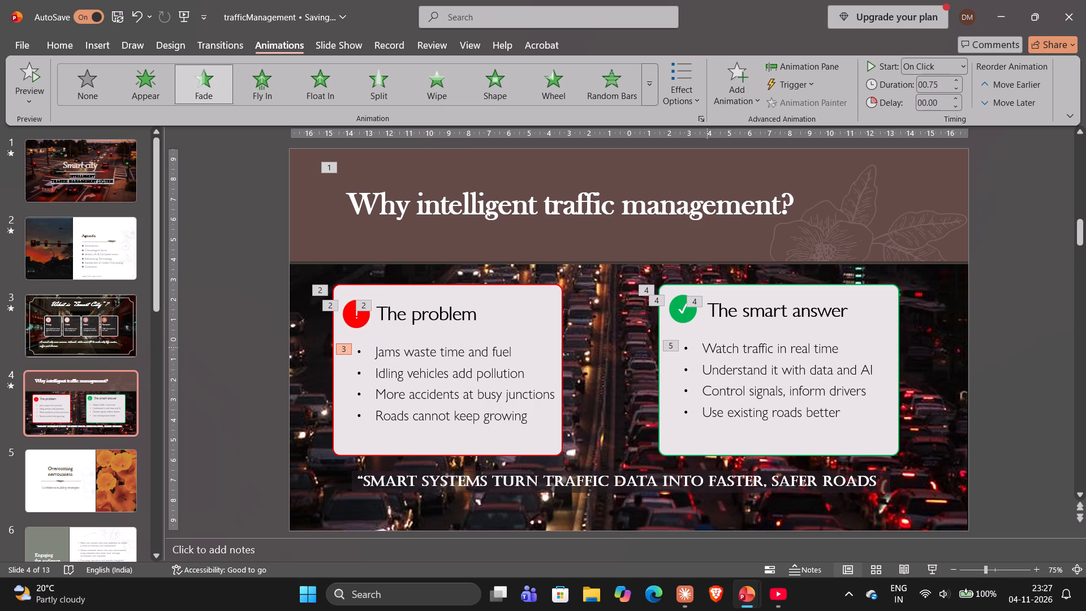
{"action": "left_click", "coordinate": [666, 352]}
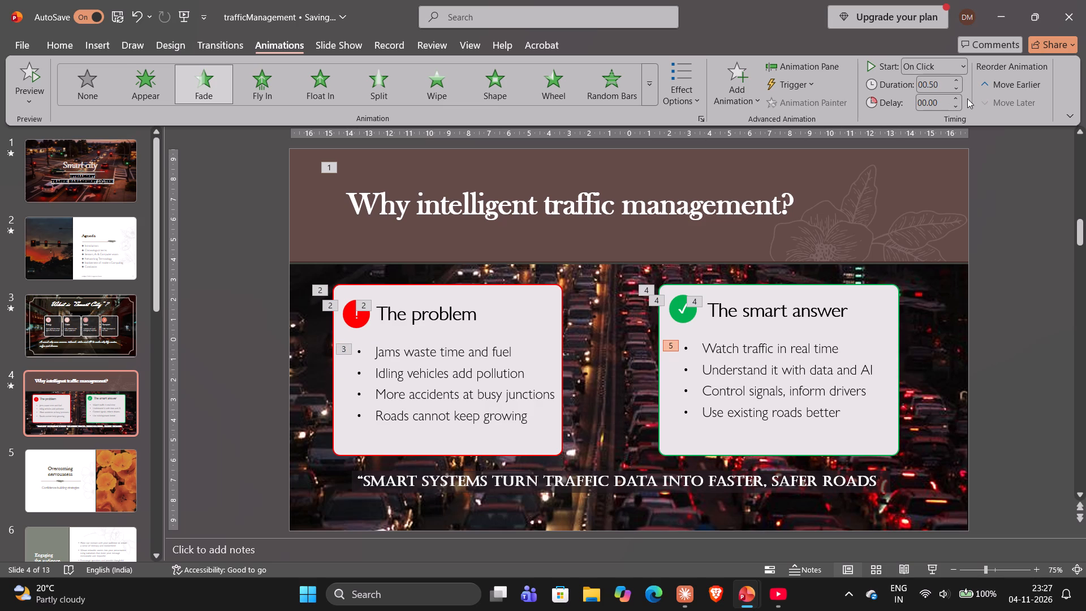
{"action": "left_click", "coordinate": [958, 81]}
{"action": "left_click", "coordinate": [983, 213]}
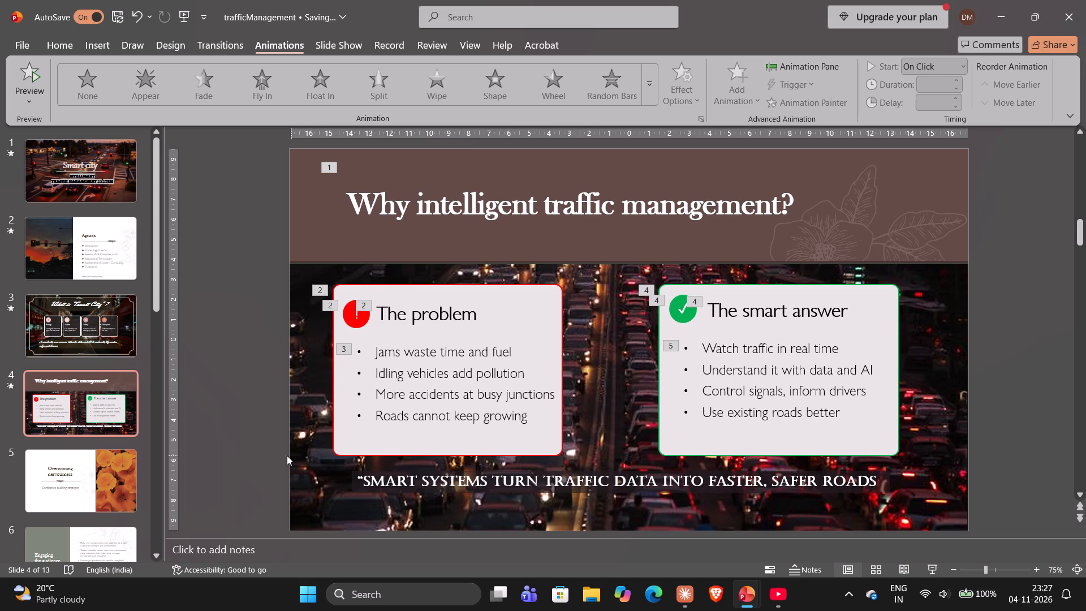
Apply a Split animation to the quote line "Smart systems turn traffic data into faster, safer roads" beneath the two cards.
{"action": "left_click", "coordinate": [368, 480], "text": "ctrl"}
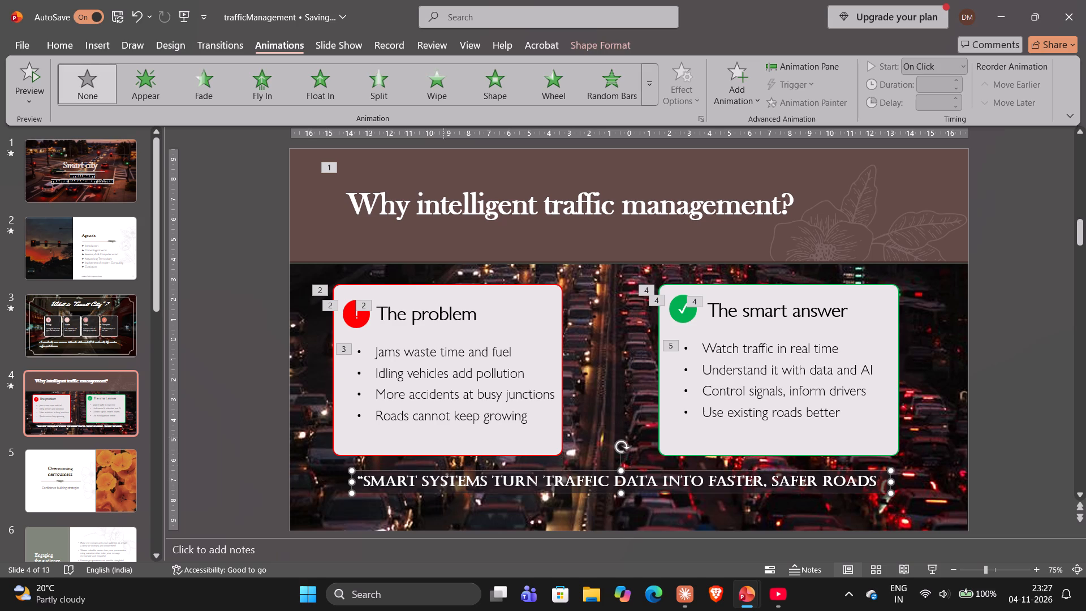
{"action": "left_click", "coordinate": [374, 479], "text": "ctrl"}
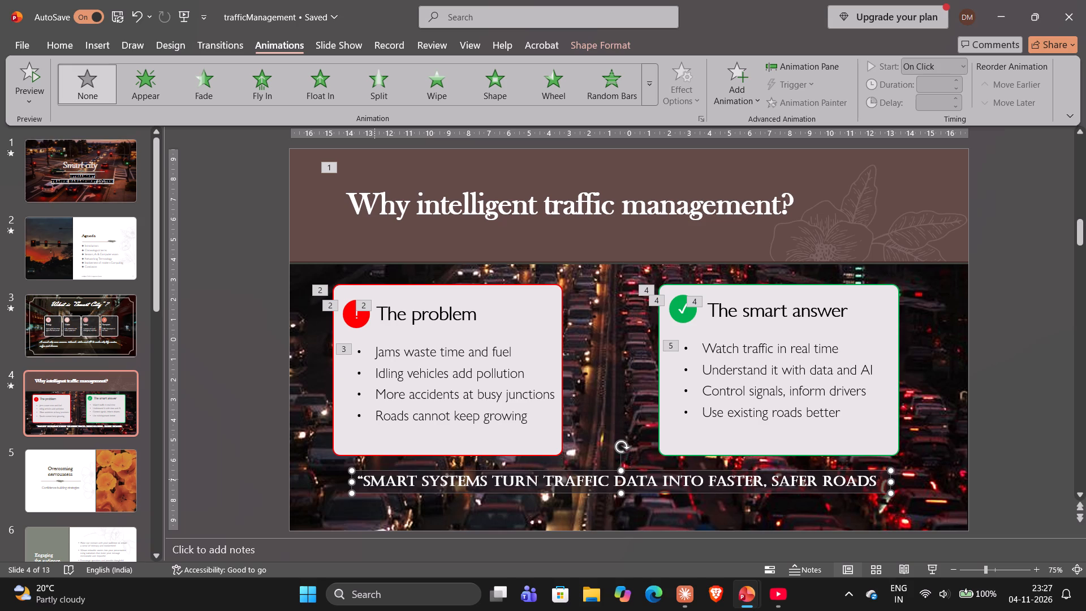
{"action": "left_click", "coordinate": [364, 485], "text": "ctrl"}
{"action": "left_click", "coordinate": [395, 85]}
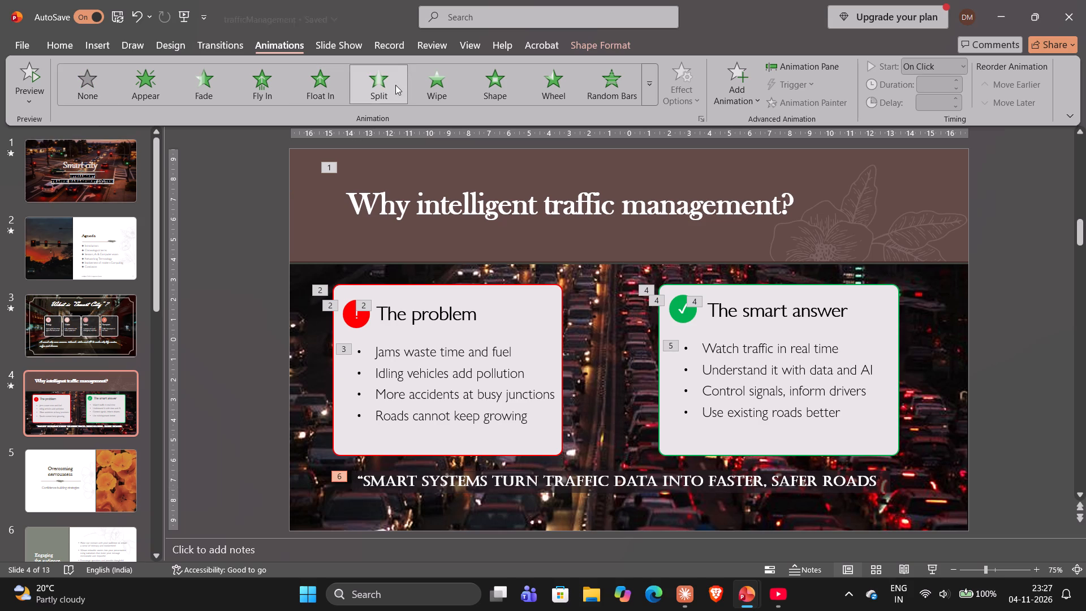
{"action": "left_click", "coordinate": [1005, 154]}
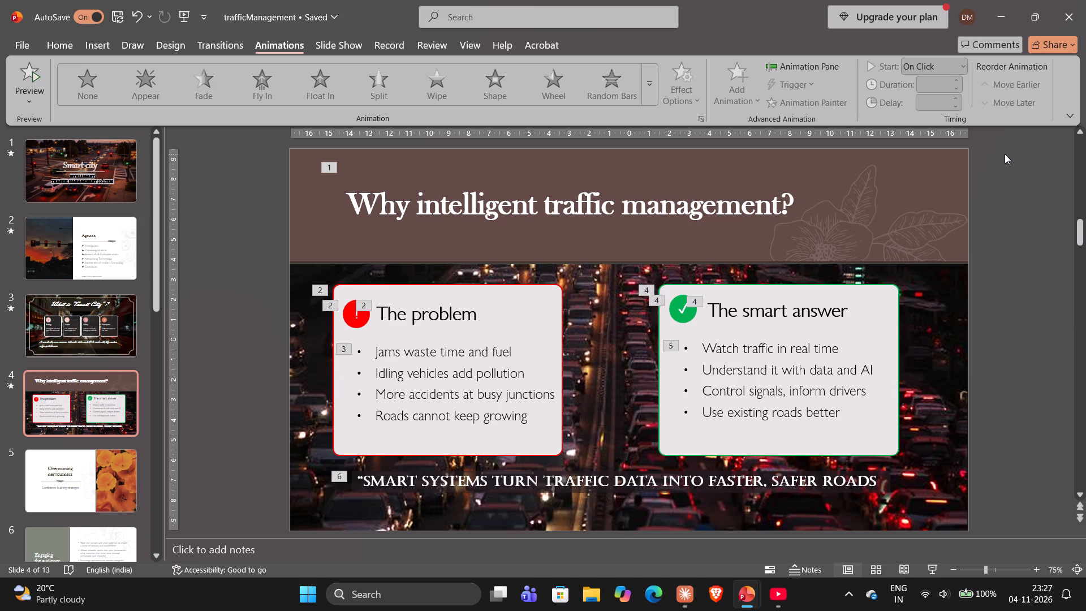
Play the slide show from the beginning through all of slide 4's animations, then return to editing.
{"action": "key", "text": "F5"}
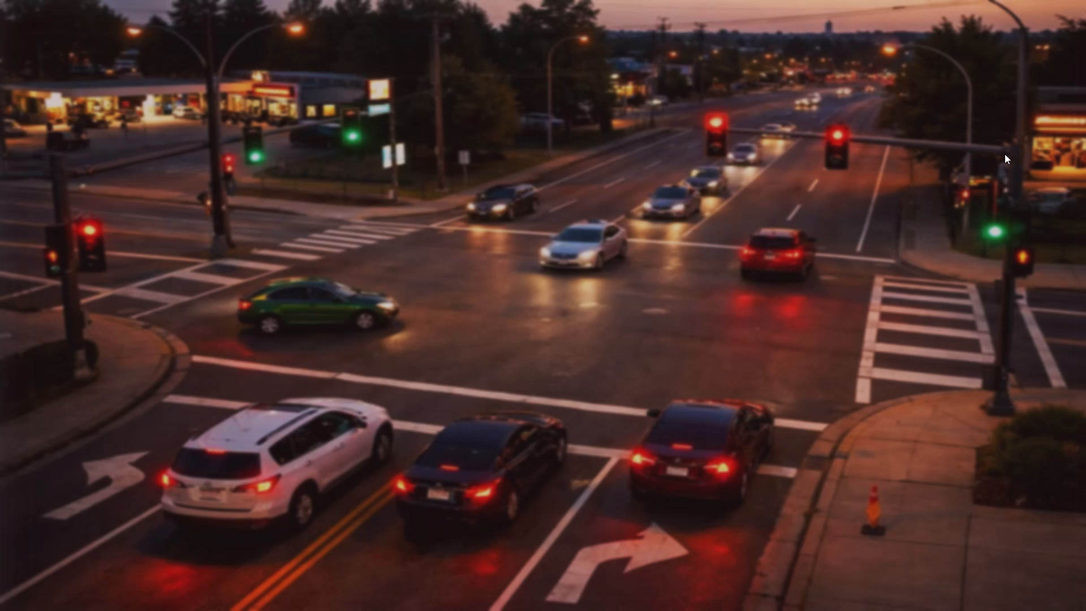
{"action": "key", "text": "Return"}
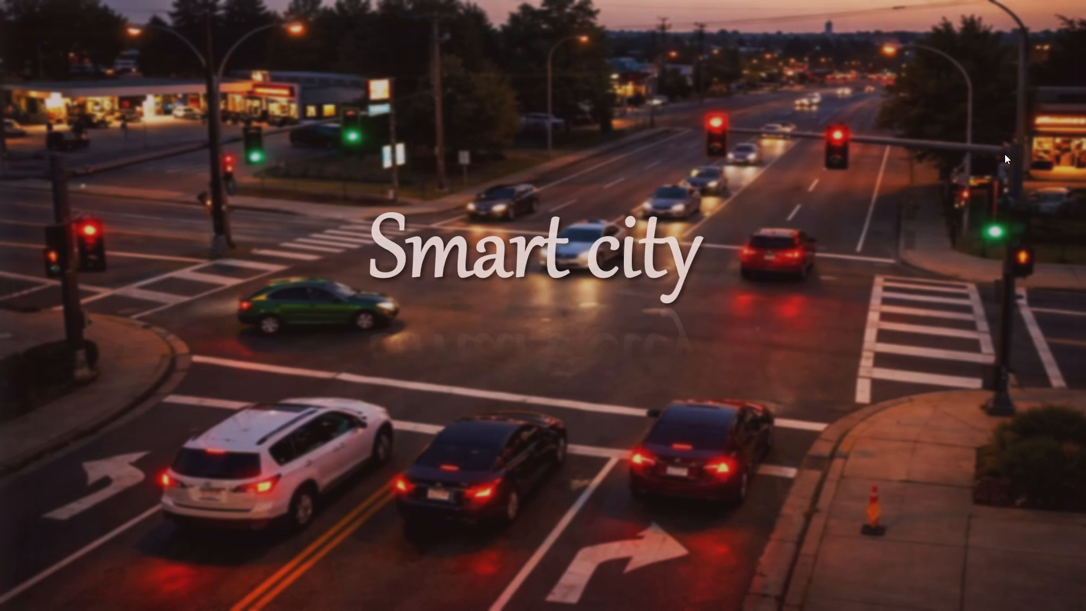
{"action": "key", "text": "Return"}
{"action": "key", "text": "Return"}
{"action": "key", "text": "Return"}
{"action": "key", "text": "Return"}
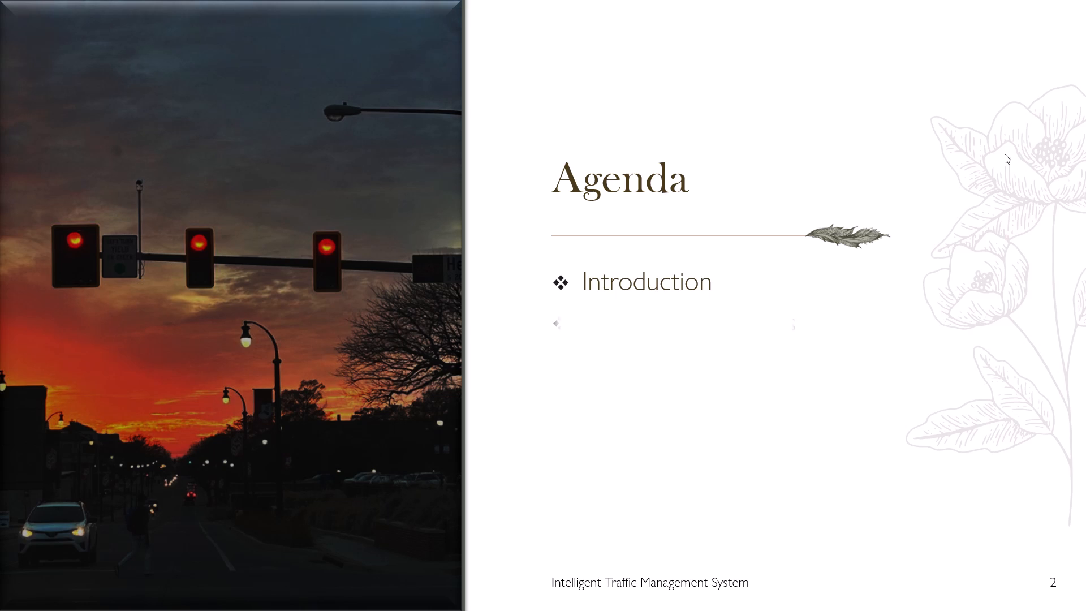
{"action": "key", "text": "Return"}
{"action": "key", "text": "Return"}
{"action": "key", "text": "Return"}
{"action": "key", "text": "Return"}
{"action": "key", "text": "Return"}
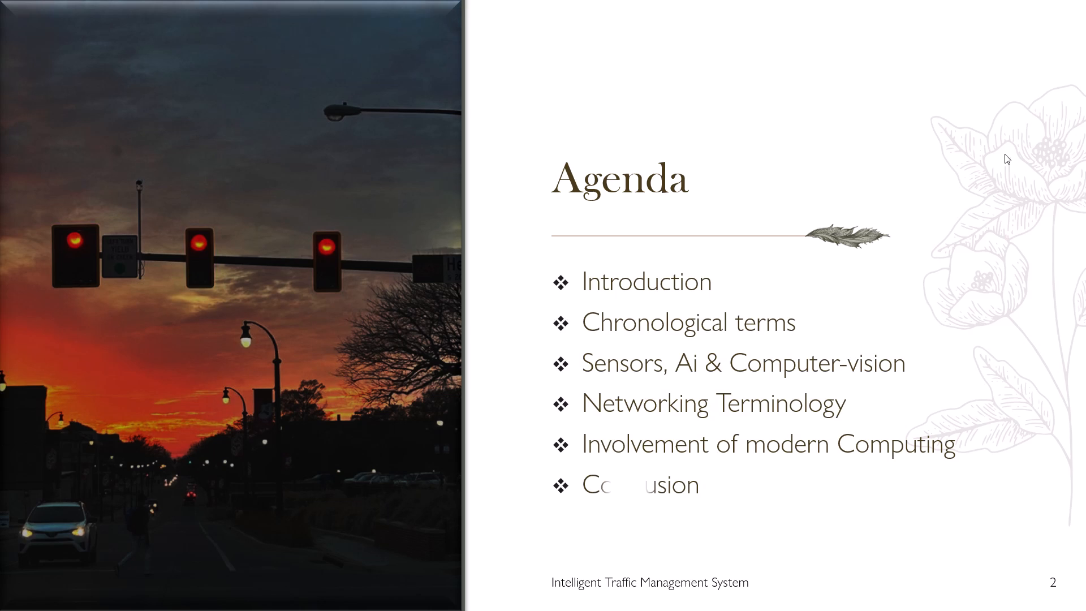
{"action": "key", "text": "Return"}
{"action": "key", "text": "Return"}
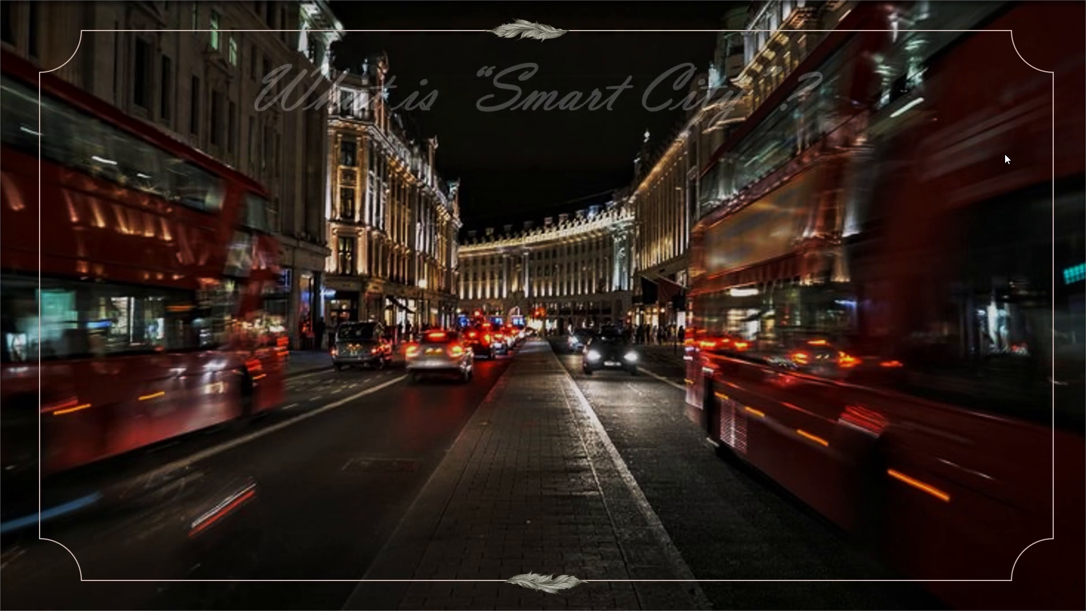
{"action": "key", "text": "Return"}
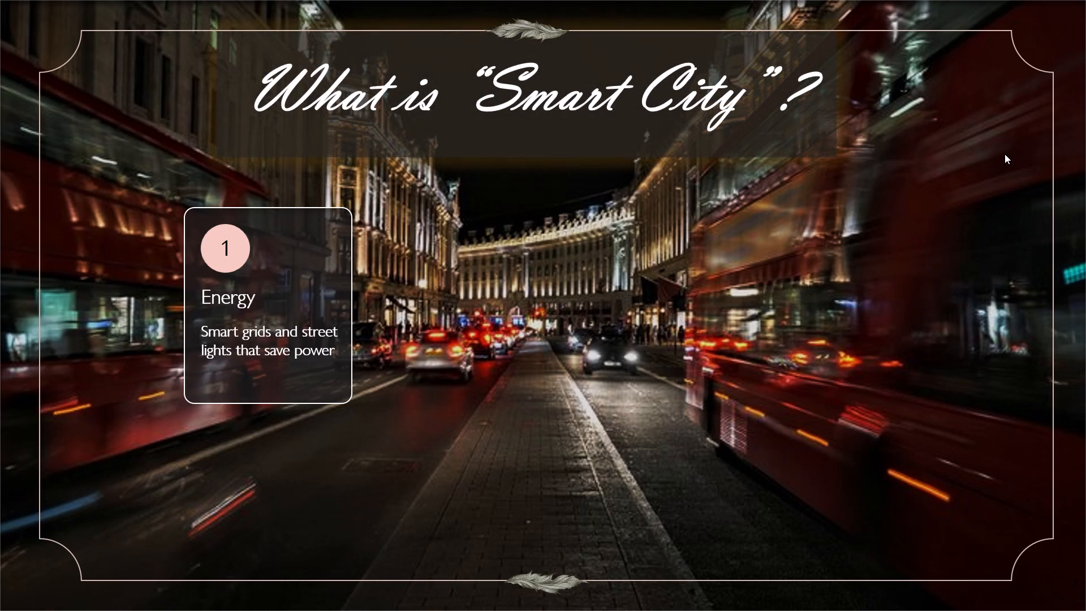
{"action": "key", "text": "Return"}
{"action": "key", "text": "Return"}
{"action": "key", "text": "Return"}
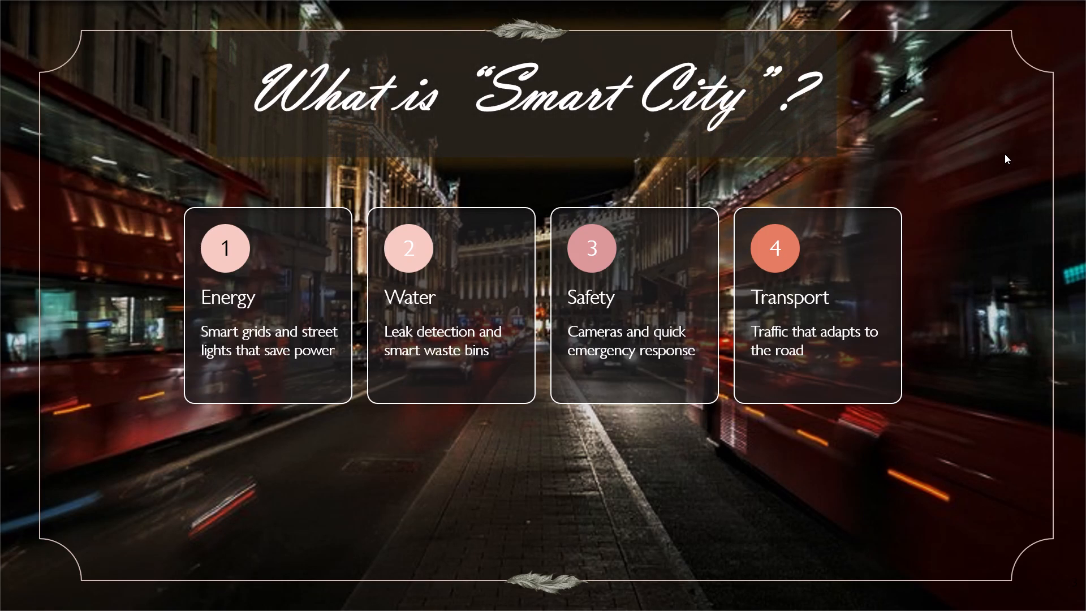
{"action": "key", "text": "Return"}
{"action": "key", "text": "Return"}
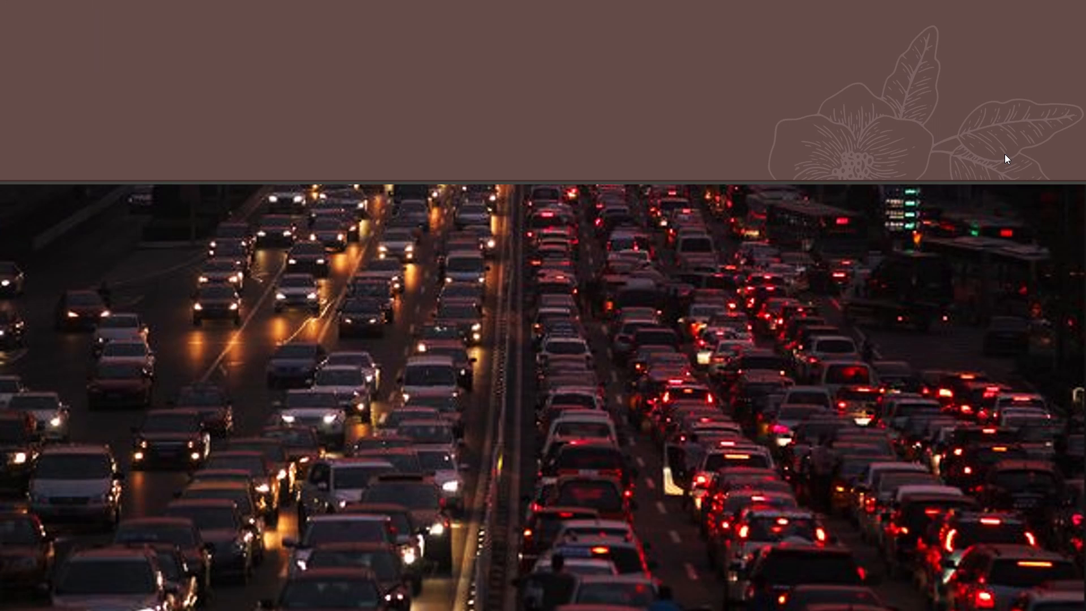
{"action": "key", "text": "Return"}
{"action": "key", "text": "Return"}
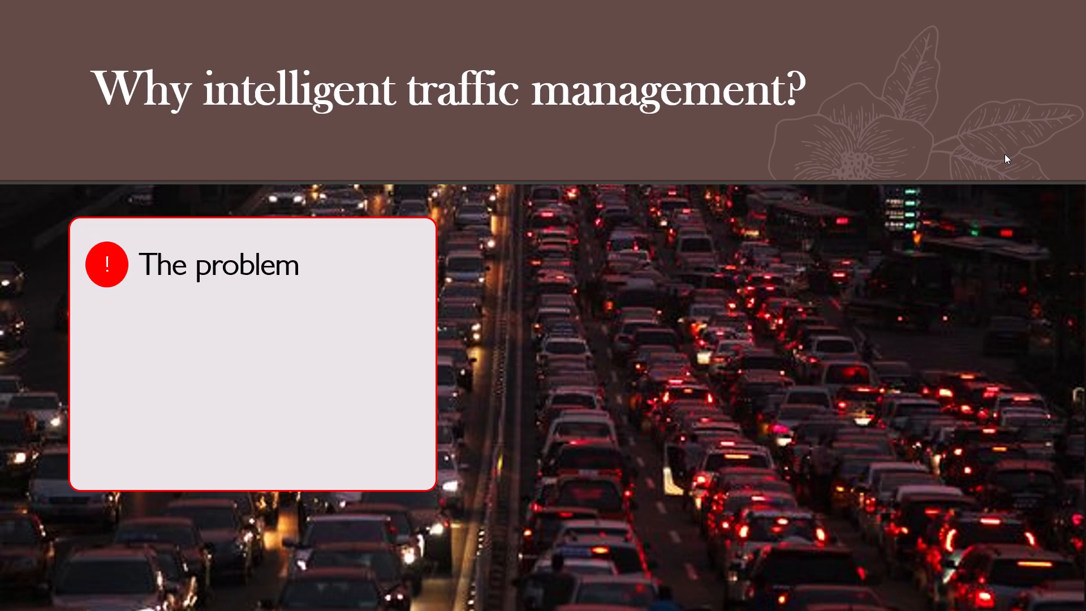
{"action": "key", "text": "Return"}
{"action": "key", "text": "Return"}
{"action": "key", "text": "Return"}
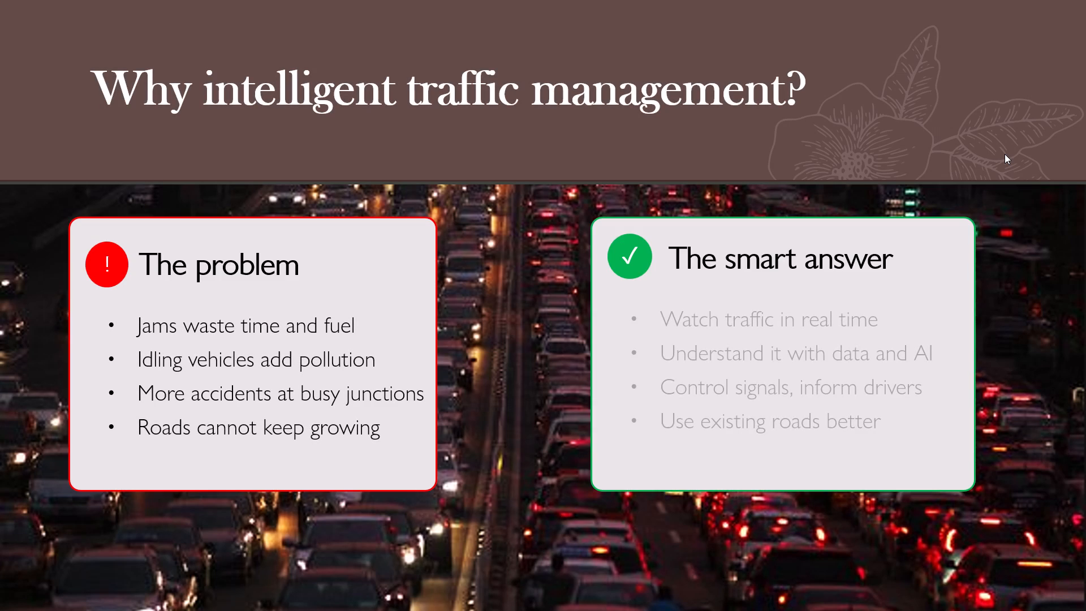
{"action": "key", "text": "Return"}
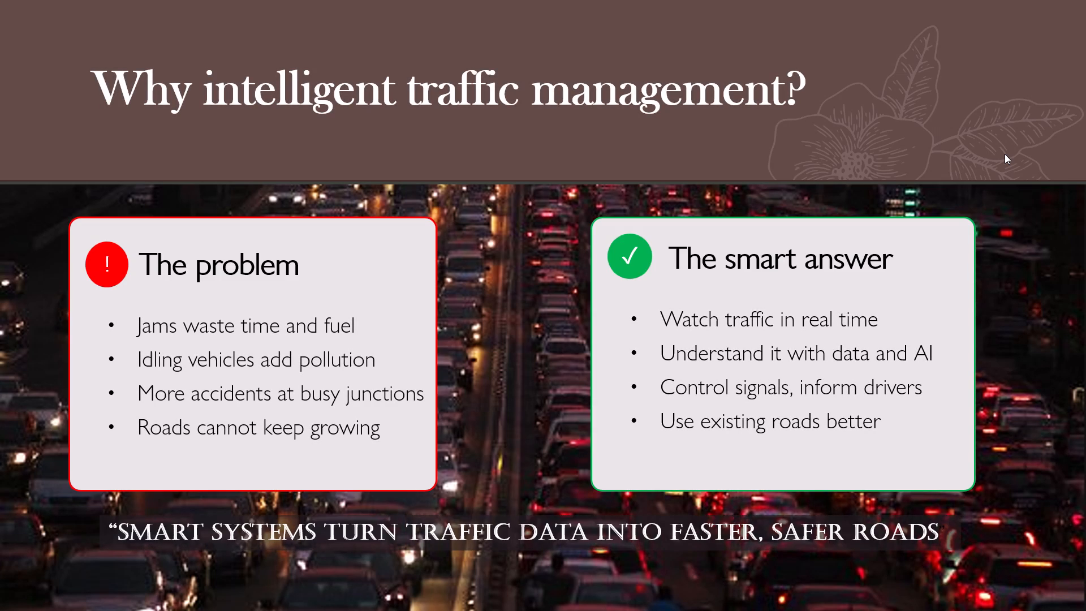
{"action": "key", "text": "Escape"}
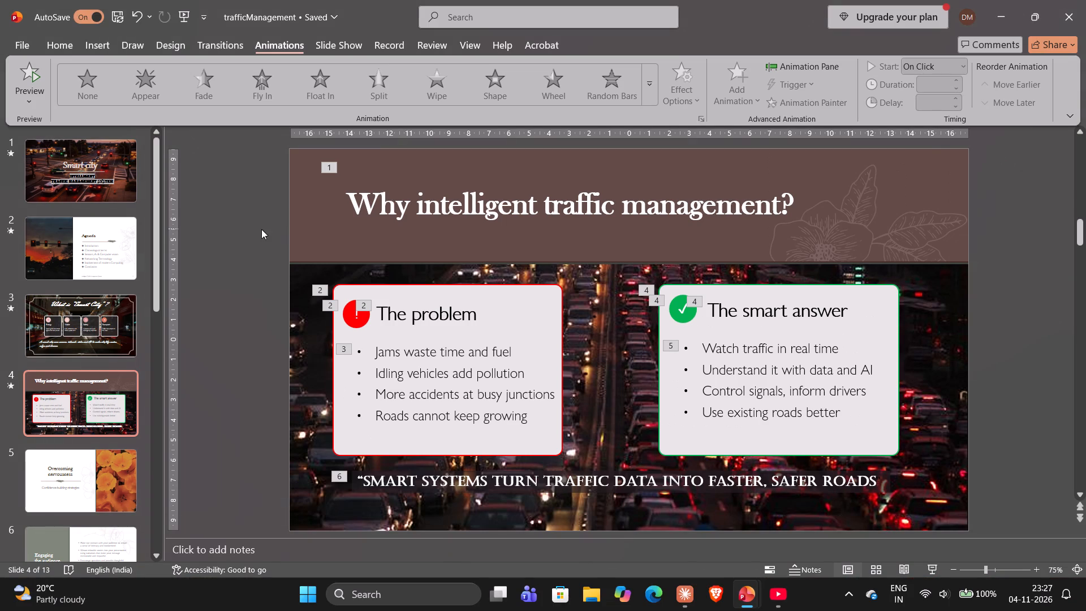
Remove the outline from the Energy card on slide 3, "What is 'Smart City'?".
{"action": "left_click", "coordinate": [88, 335]}
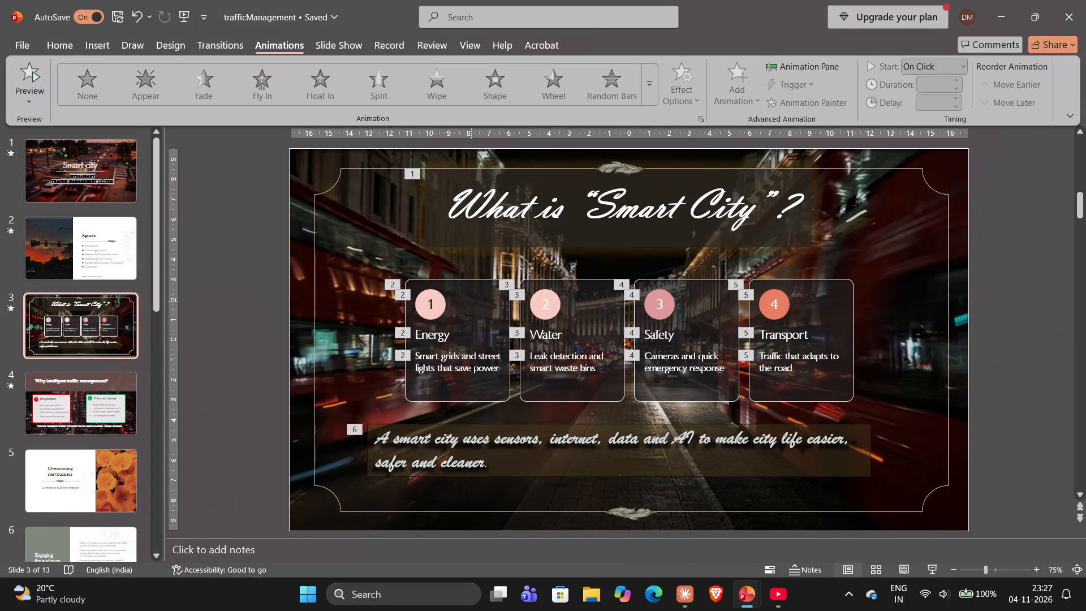
{"action": "left_click", "coordinate": [468, 282]}
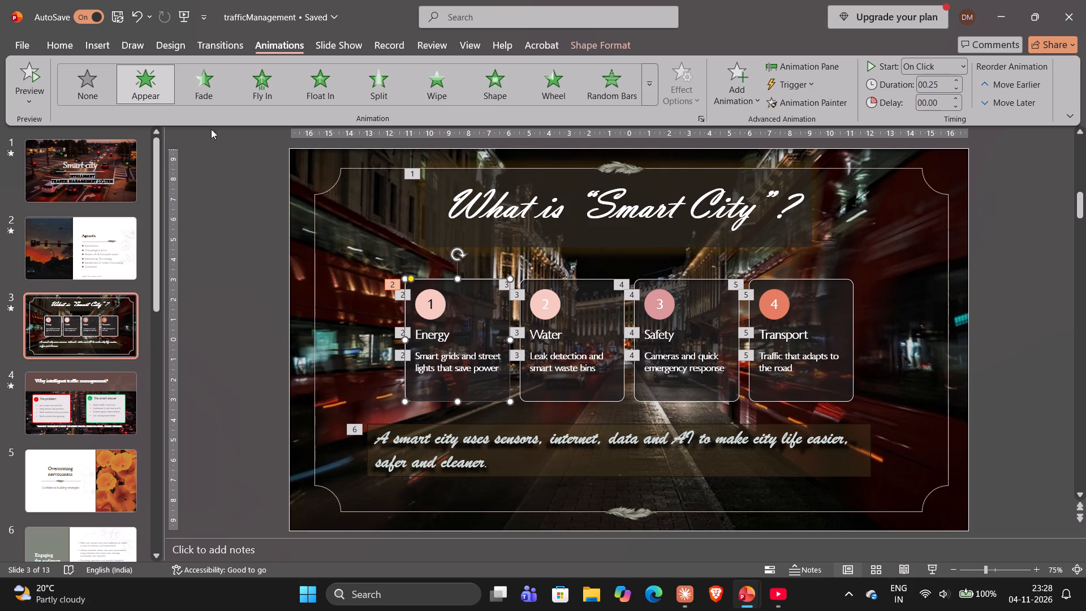
{"action": "left_click", "coordinate": [242, 234]}
{"action": "left_click", "coordinate": [242, 234]}
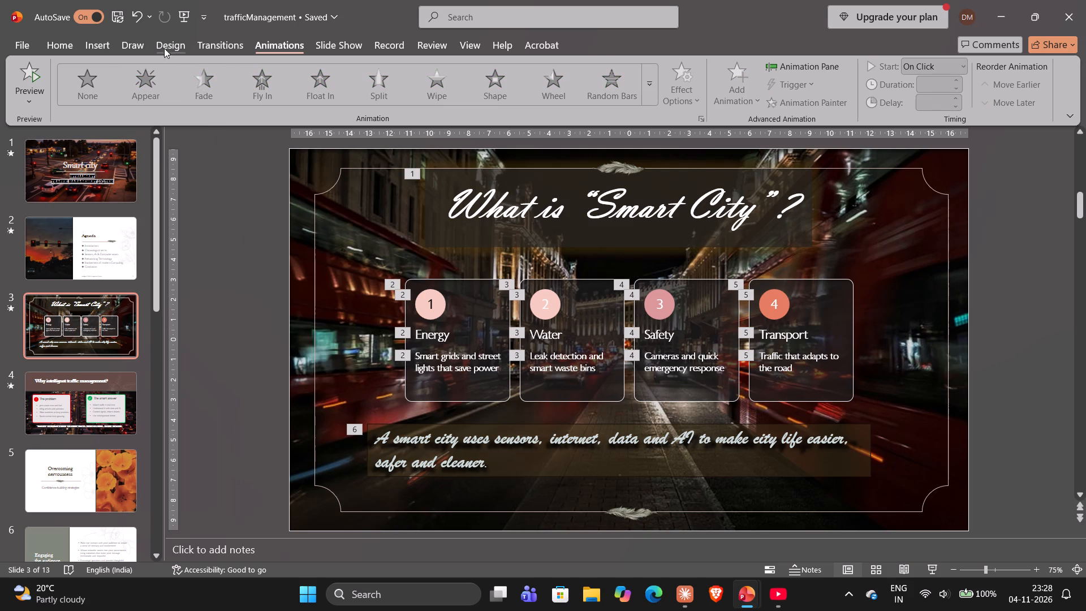
{"action": "left_click", "coordinate": [143, 39]}
{"action": "left_click", "coordinate": [98, 40]}
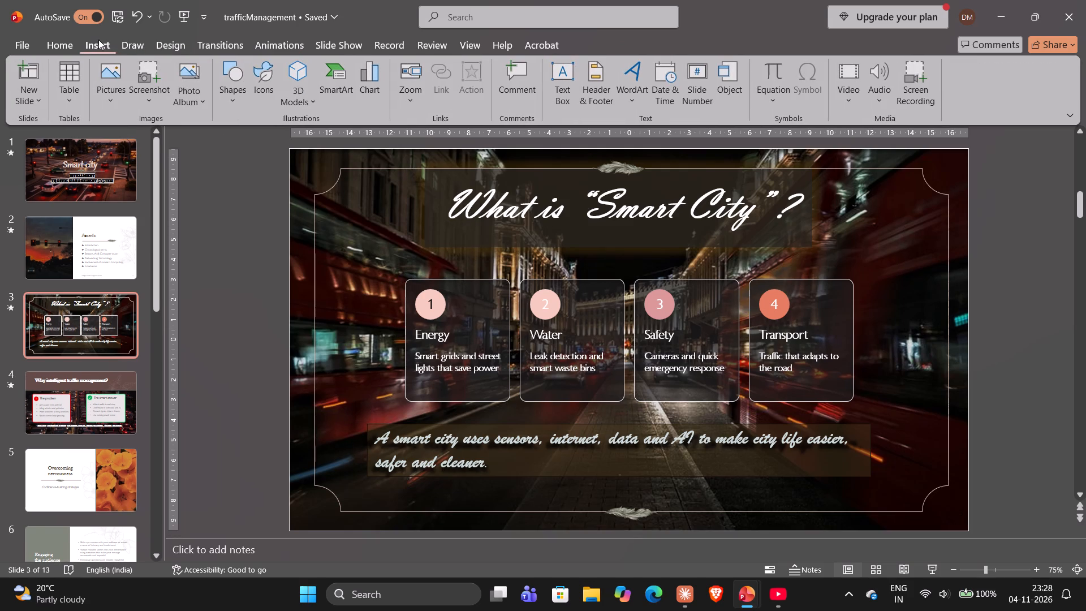
{"action": "left_click", "coordinate": [71, 41]}
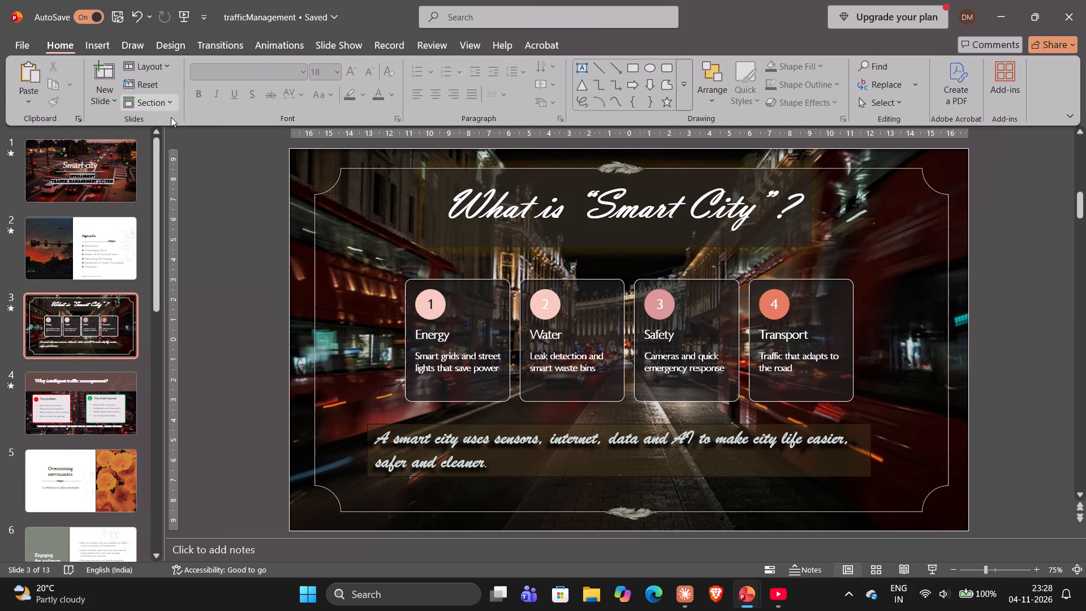
{"action": "left_click", "coordinate": [466, 296]}
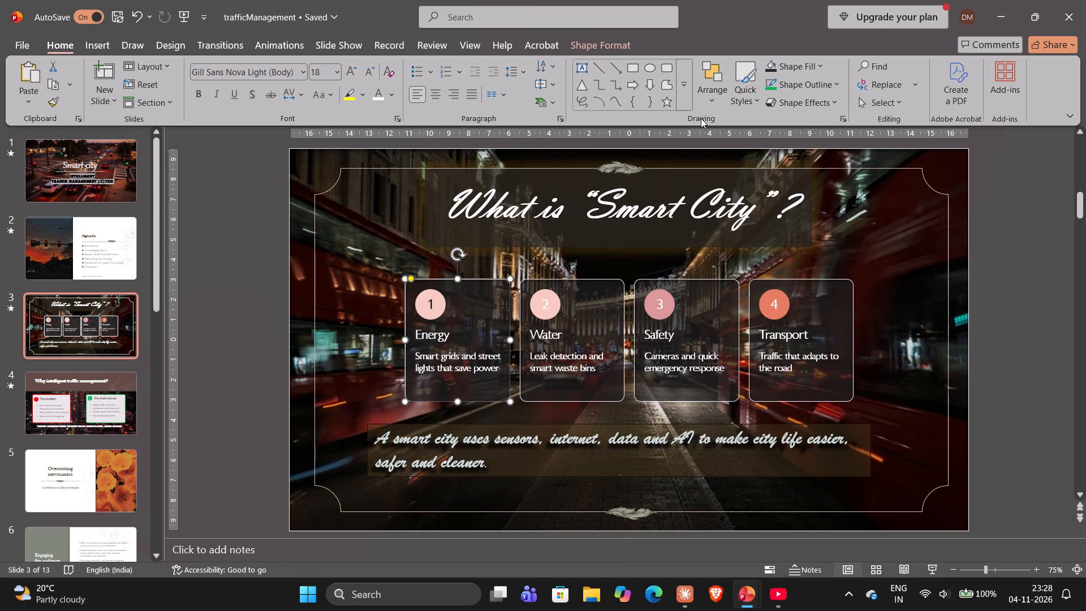
{"action": "left_click", "coordinate": [791, 84]}
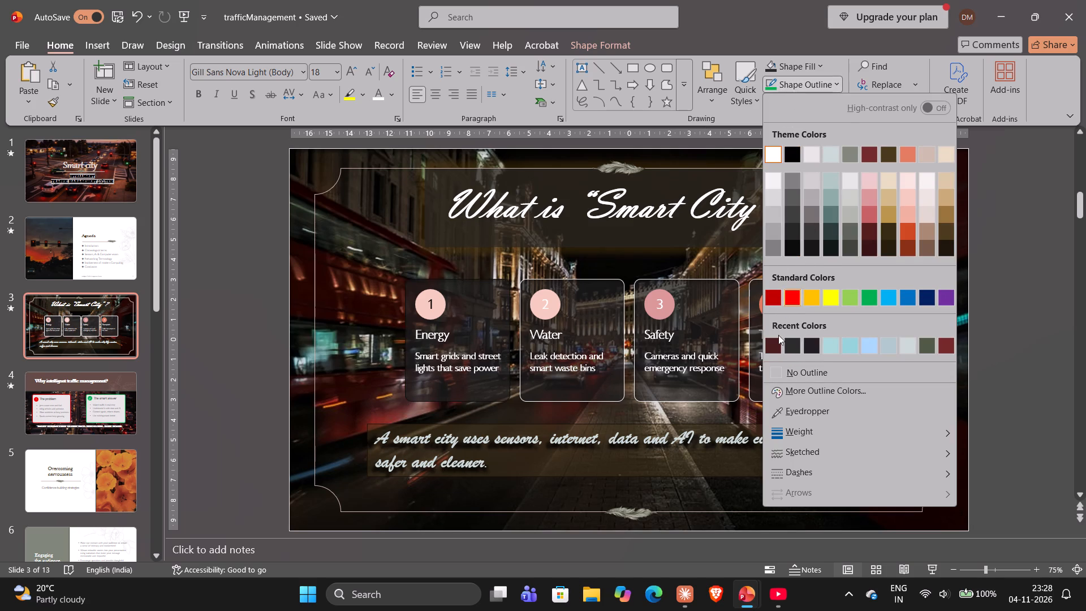
{"action": "left_click", "coordinate": [797, 367]}
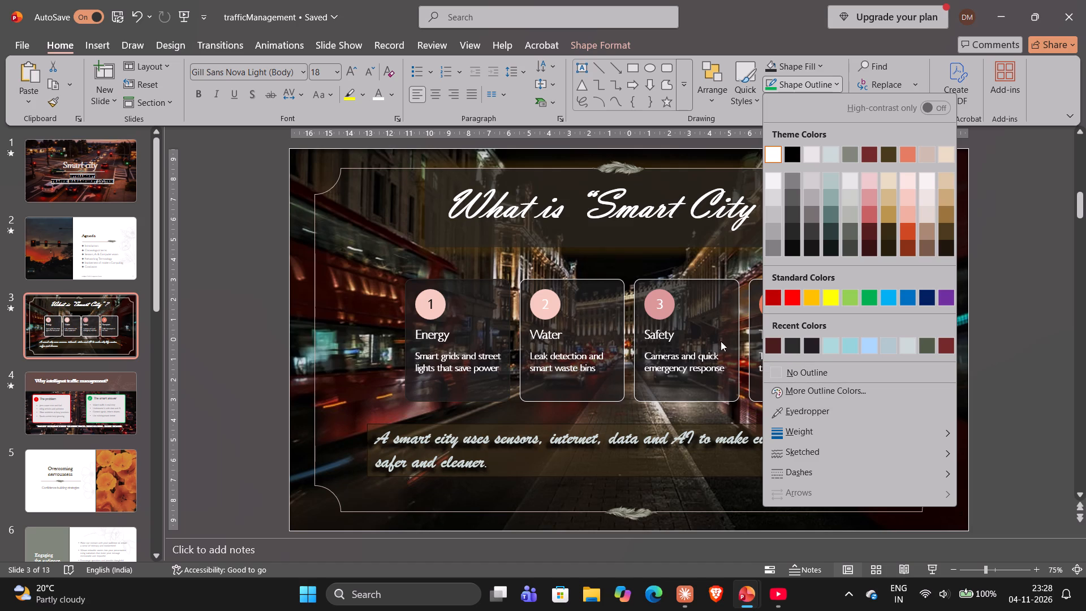
{"action": "left_click", "coordinate": [789, 373]}
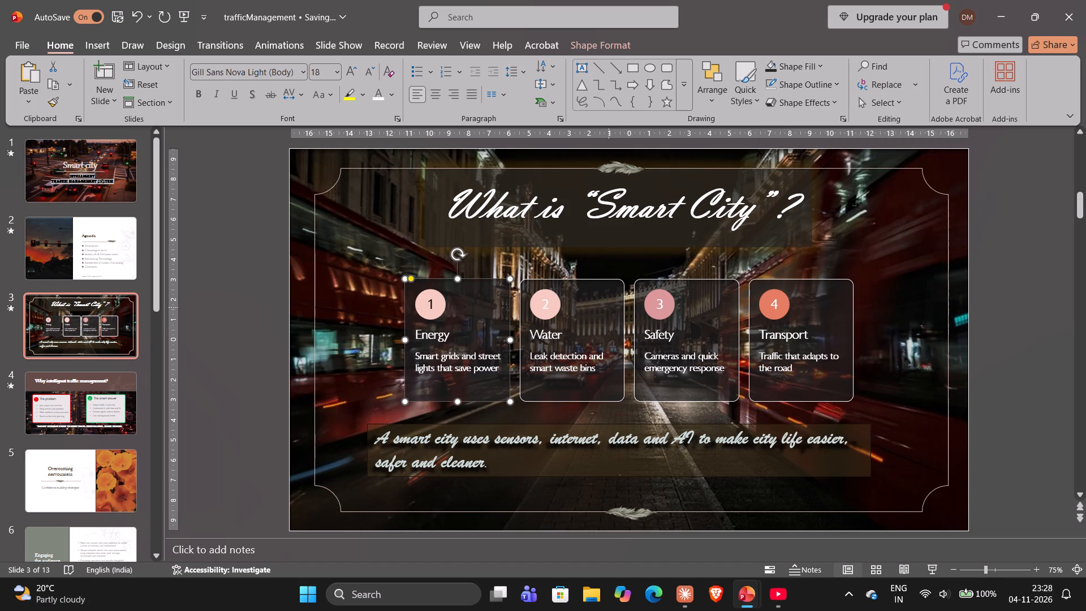
Remove the outlines from the Water, Safety and Transport cards so they match the Energy card.
{"action": "left_click", "coordinate": [608, 307]}
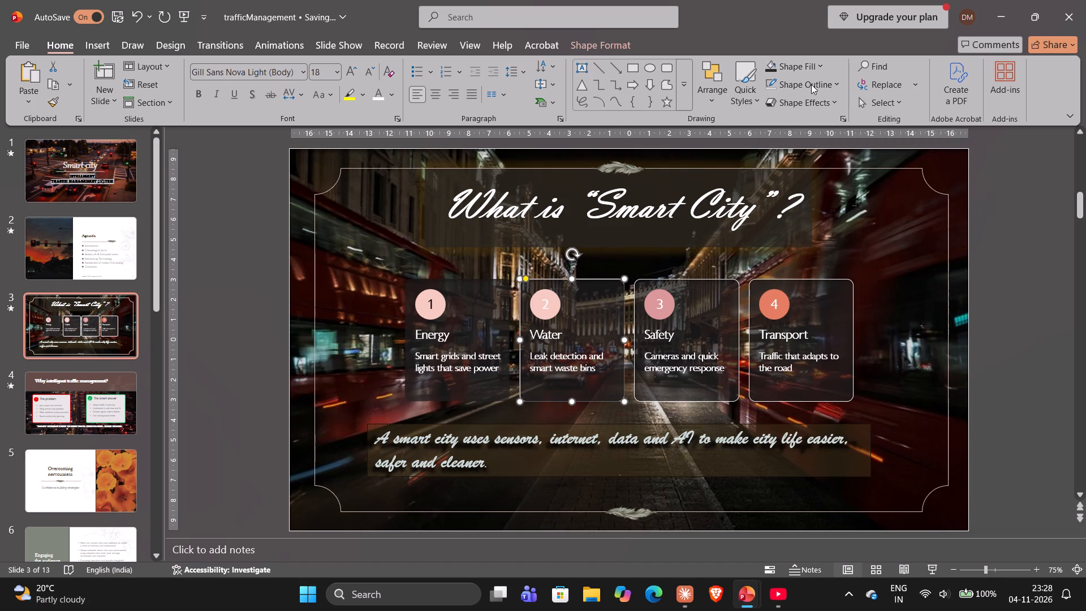
{"action": "left_click", "coordinate": [811, 84]}
{"action": "left_click", "coordinate": [818, 373]}
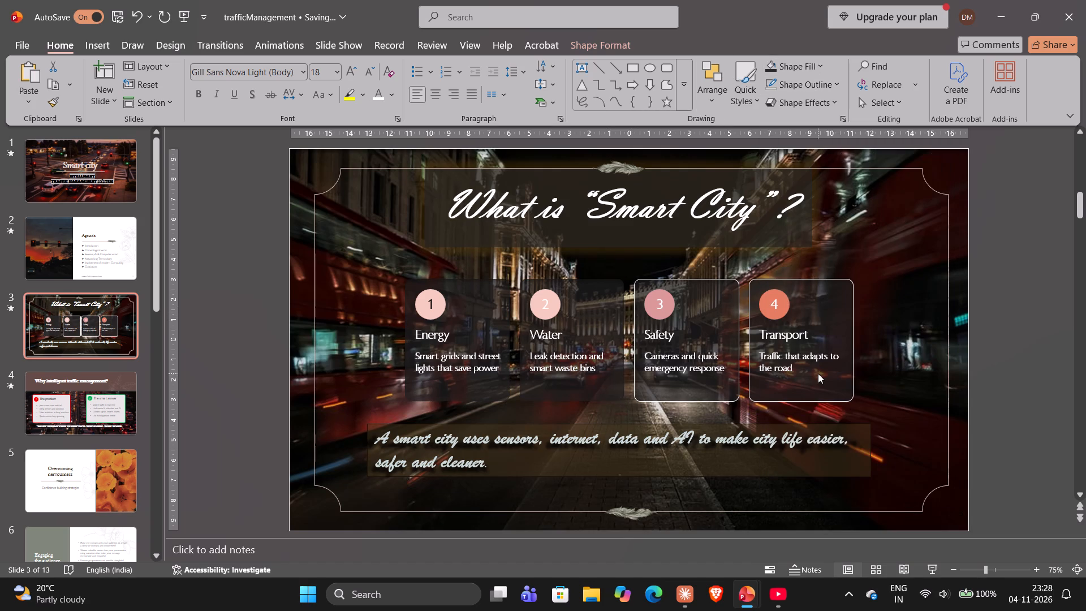
{"action": "left_click", "coordinate": [723, 321]}
{"action": "left_click", "coordinate": [801, 89]}
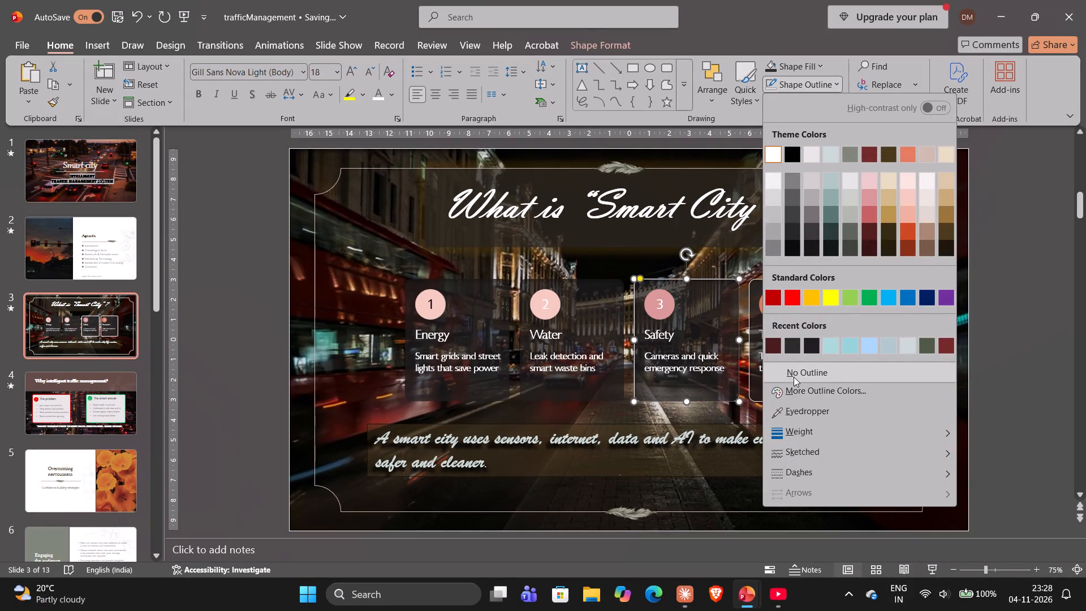
{"action": "left_click", "coordinate": [794, 377]}
{"action": "left_click", "coordinate": [799, 313]}
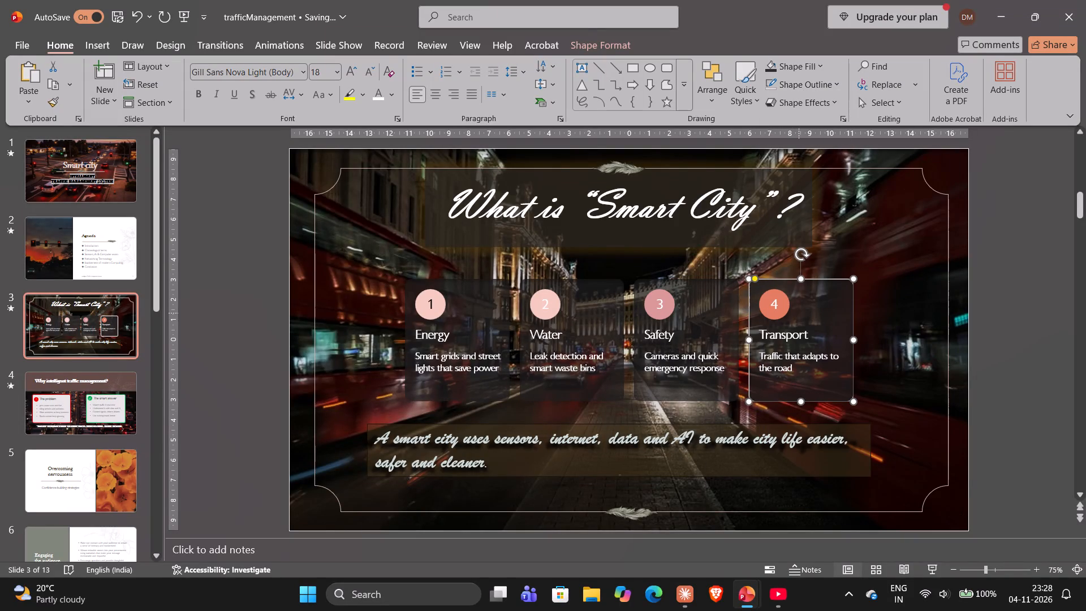
{"action": "left_click", "coordinate": [796, 87]}
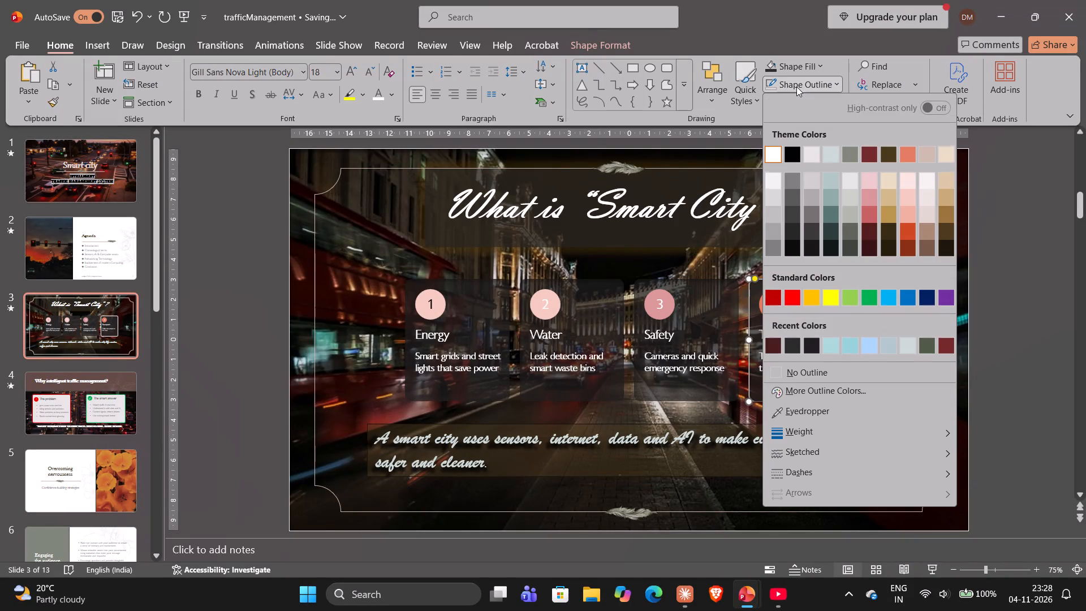
{"action": "left_click", "coordinate": [792, 375]}
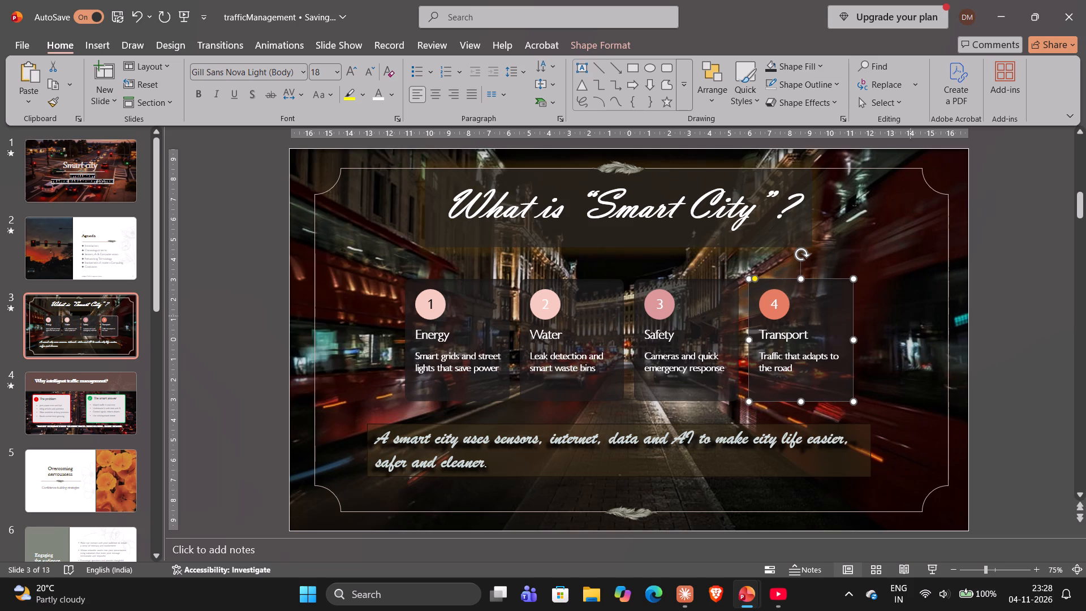
{"action": "left_click", "coordinate": [977, 293]}
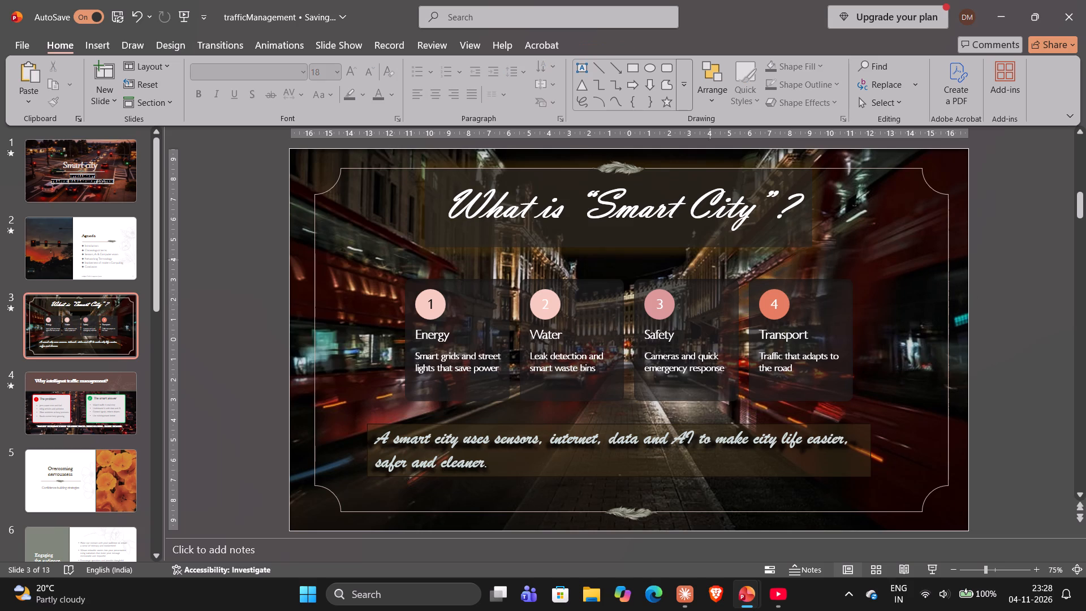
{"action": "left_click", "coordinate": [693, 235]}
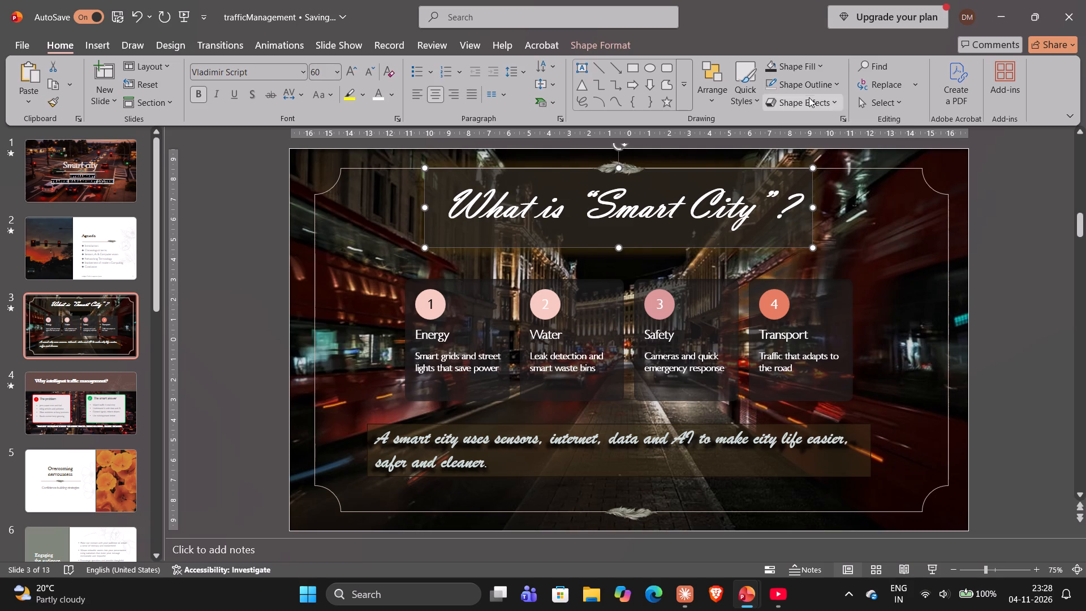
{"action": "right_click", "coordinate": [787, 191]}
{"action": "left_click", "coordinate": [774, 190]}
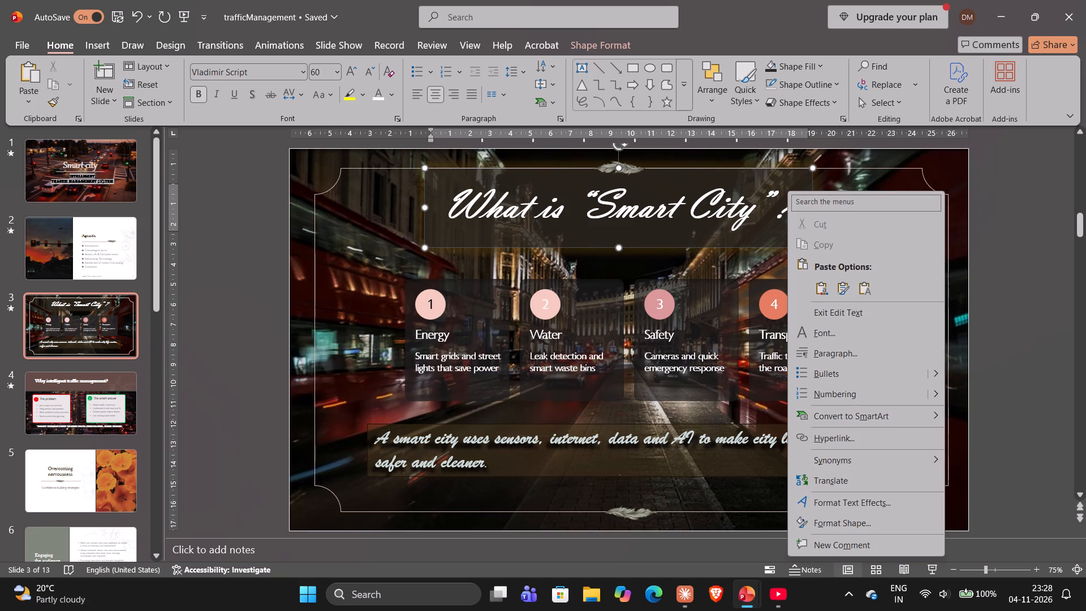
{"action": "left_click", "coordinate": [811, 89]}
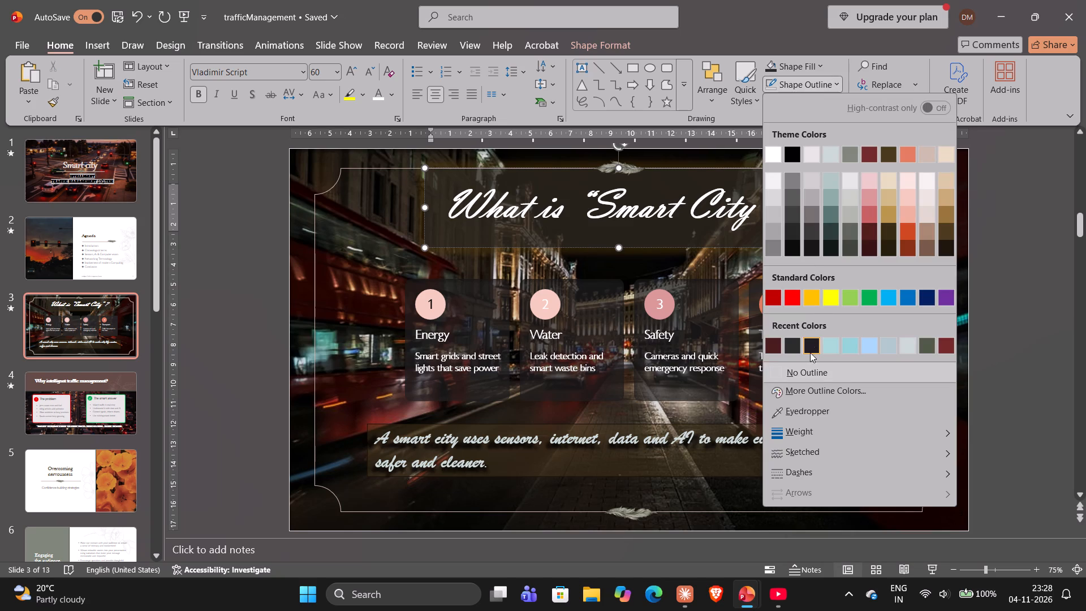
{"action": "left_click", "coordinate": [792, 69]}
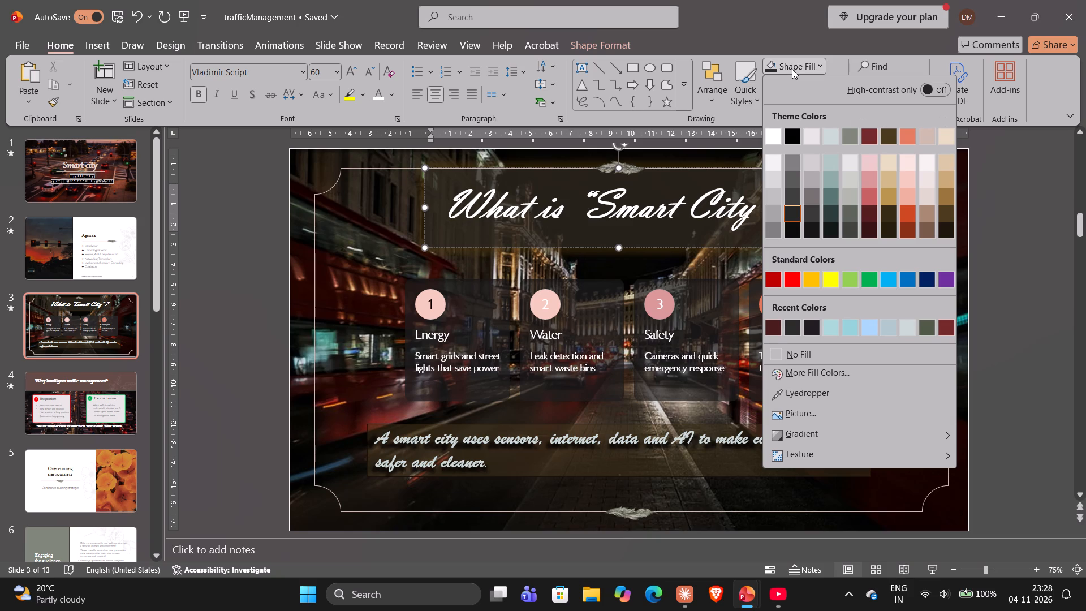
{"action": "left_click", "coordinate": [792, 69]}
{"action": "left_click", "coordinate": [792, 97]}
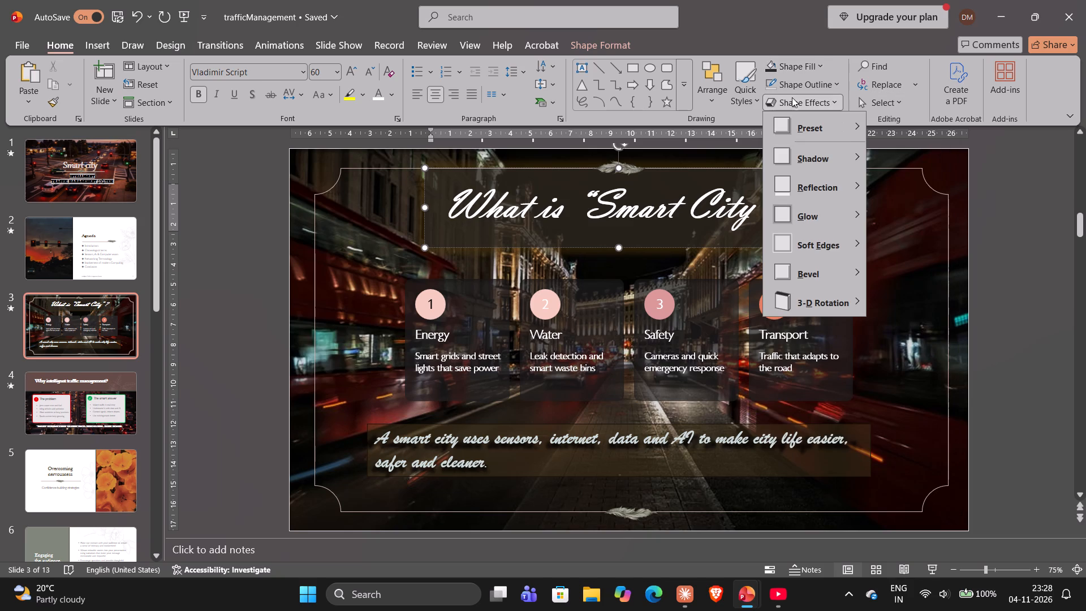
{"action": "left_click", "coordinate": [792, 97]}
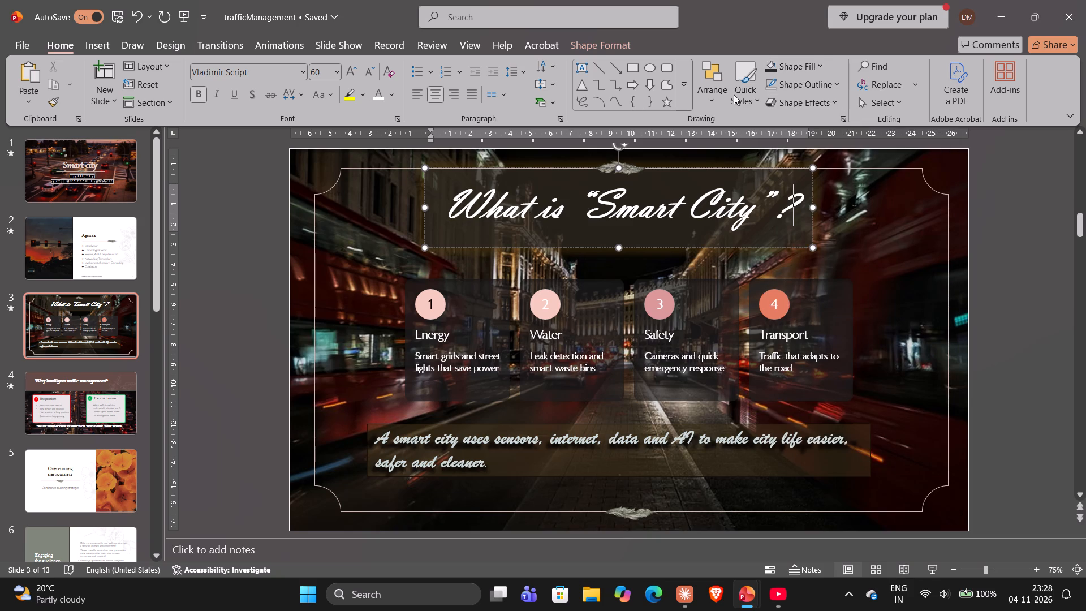
Open the shape effects formatting options for slide 3's title box.
{"action": "right_click", "coordinate": [804, 224]}
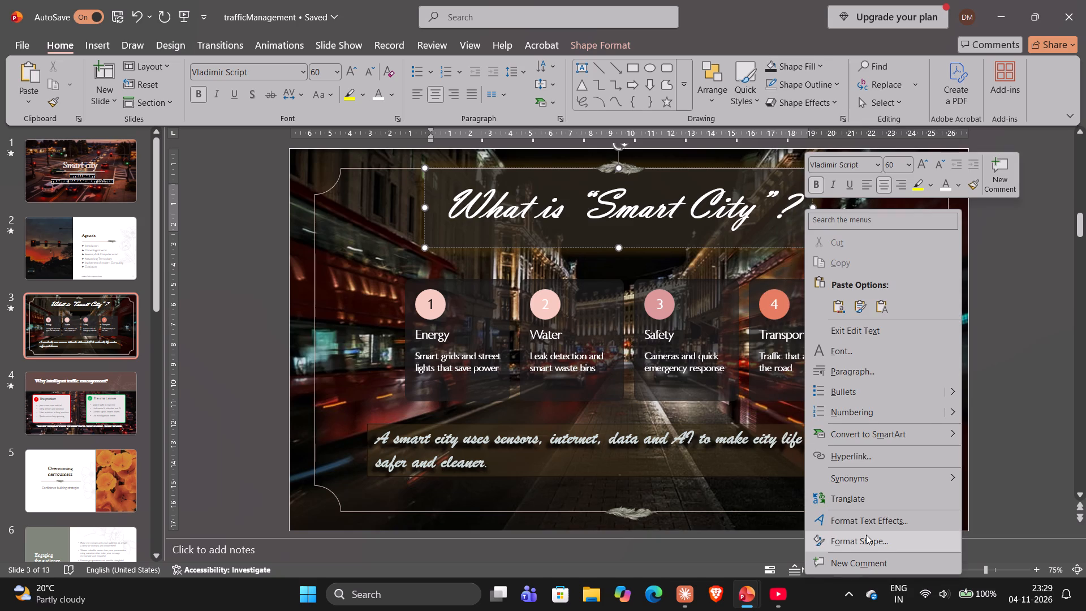
{"action": "left_click", "coordinate": [866, 535]}
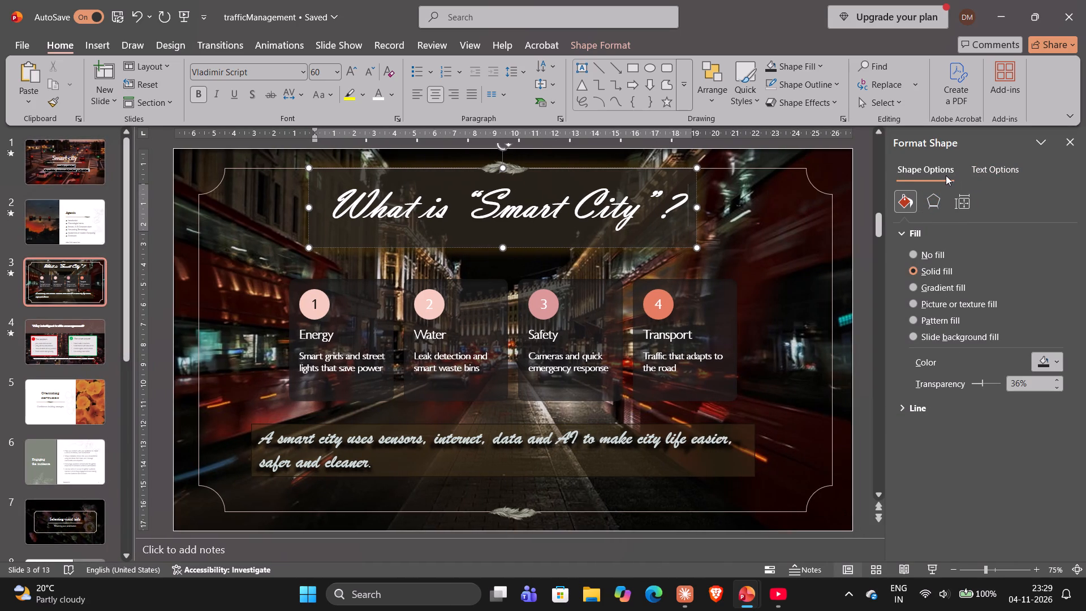
{"action": "left_click_drag", "start_coordinate": [946, 175], "coordinate": [937, 197]}
{"action": "left_click", "coordinate": [937, 197]}
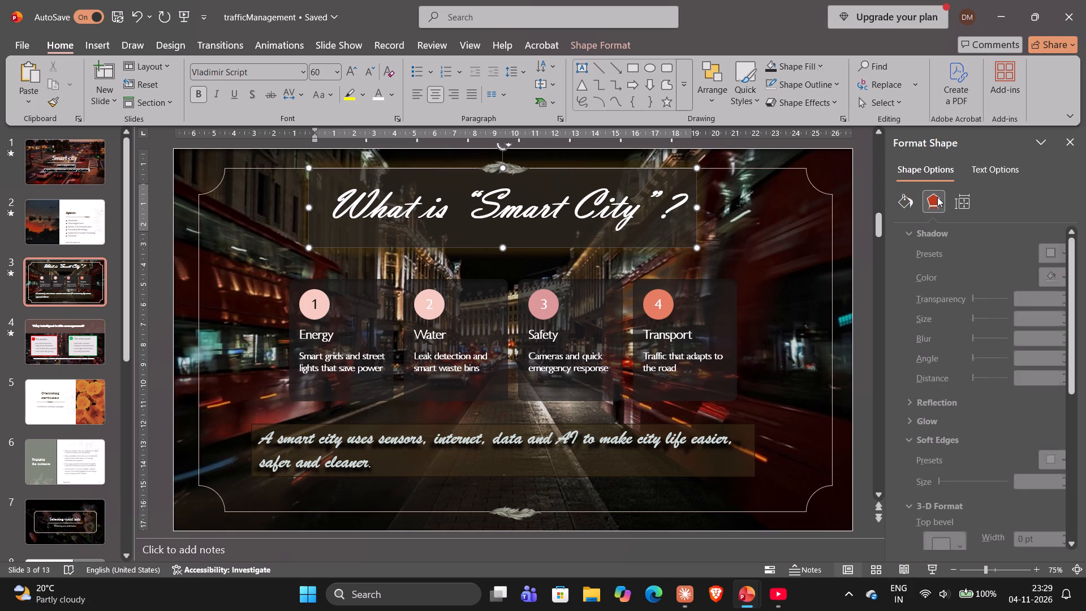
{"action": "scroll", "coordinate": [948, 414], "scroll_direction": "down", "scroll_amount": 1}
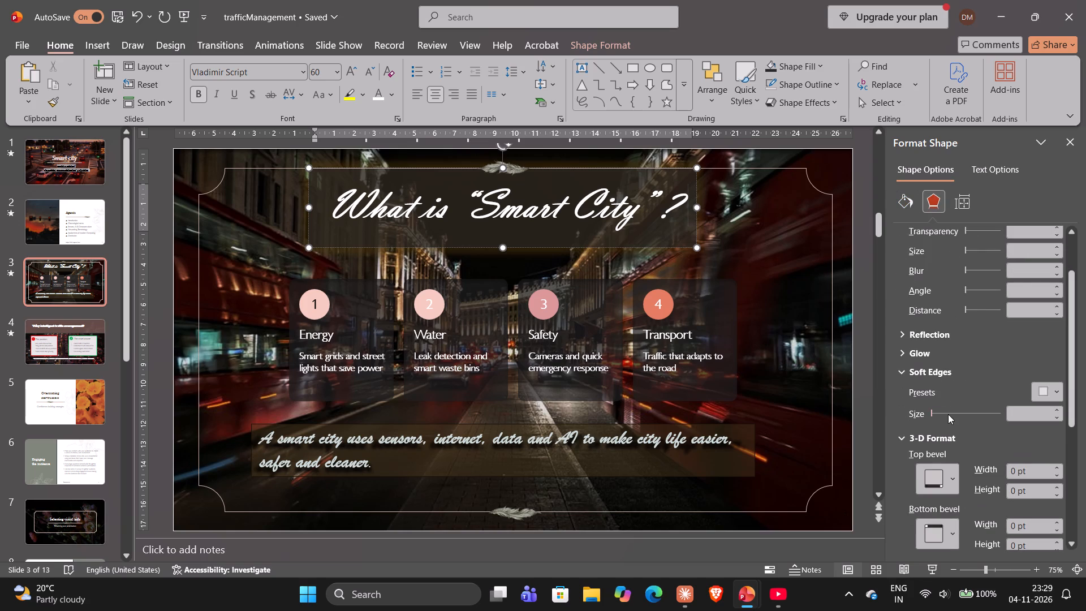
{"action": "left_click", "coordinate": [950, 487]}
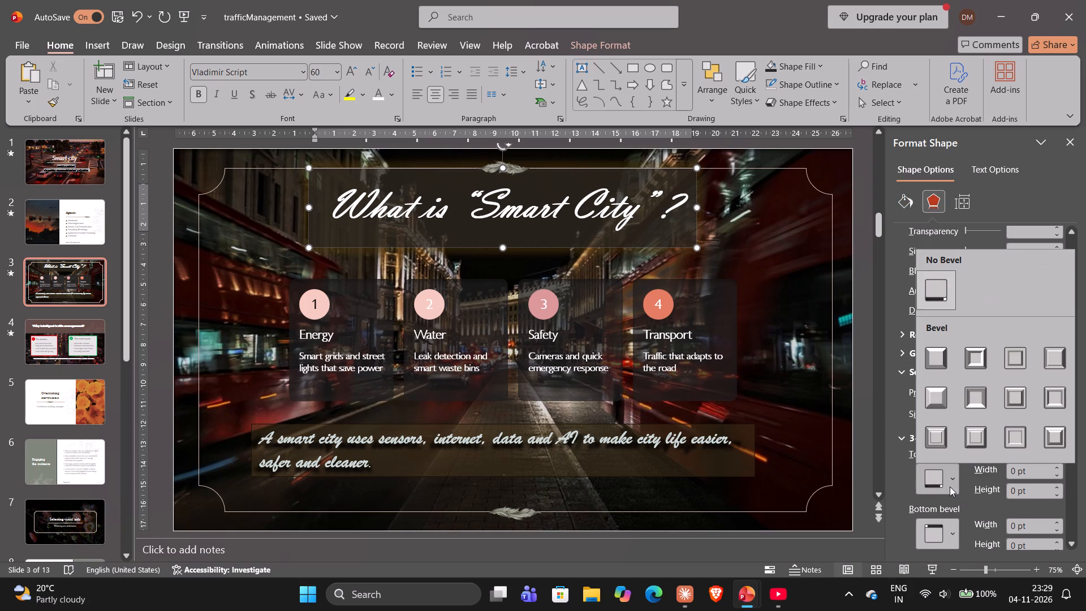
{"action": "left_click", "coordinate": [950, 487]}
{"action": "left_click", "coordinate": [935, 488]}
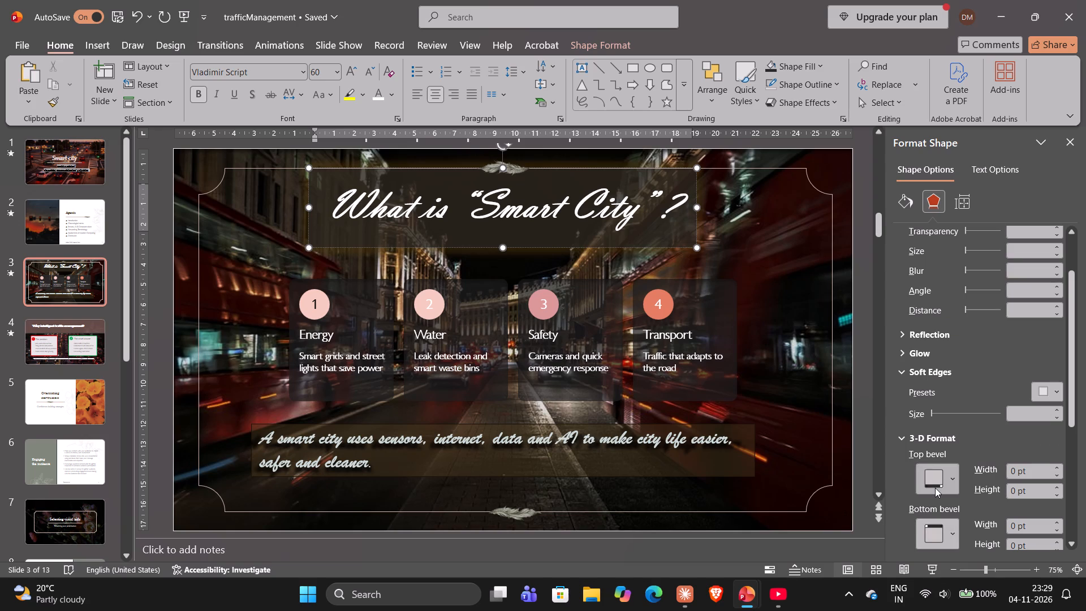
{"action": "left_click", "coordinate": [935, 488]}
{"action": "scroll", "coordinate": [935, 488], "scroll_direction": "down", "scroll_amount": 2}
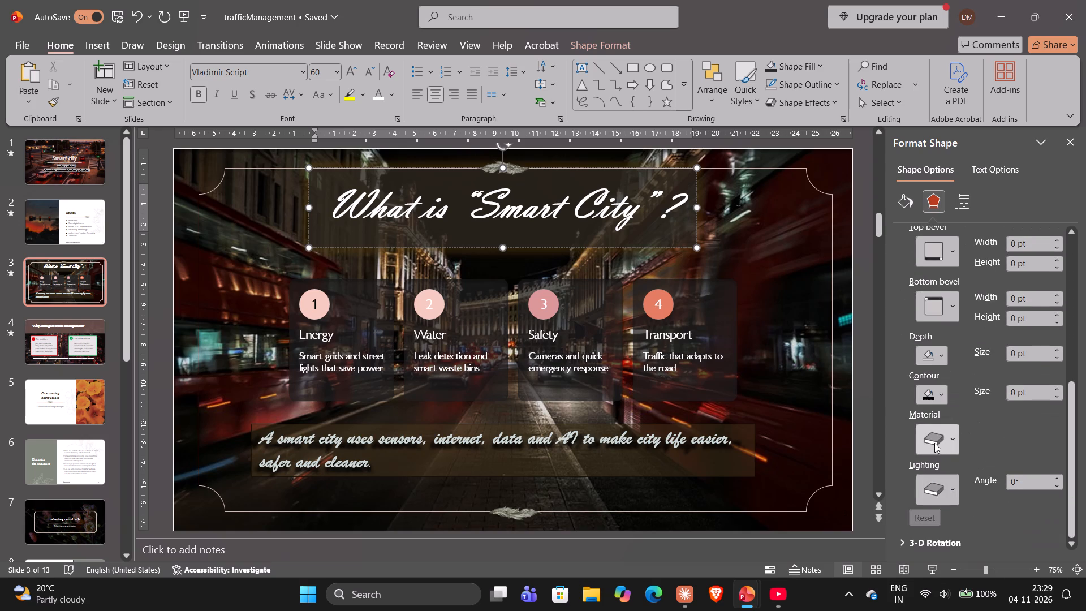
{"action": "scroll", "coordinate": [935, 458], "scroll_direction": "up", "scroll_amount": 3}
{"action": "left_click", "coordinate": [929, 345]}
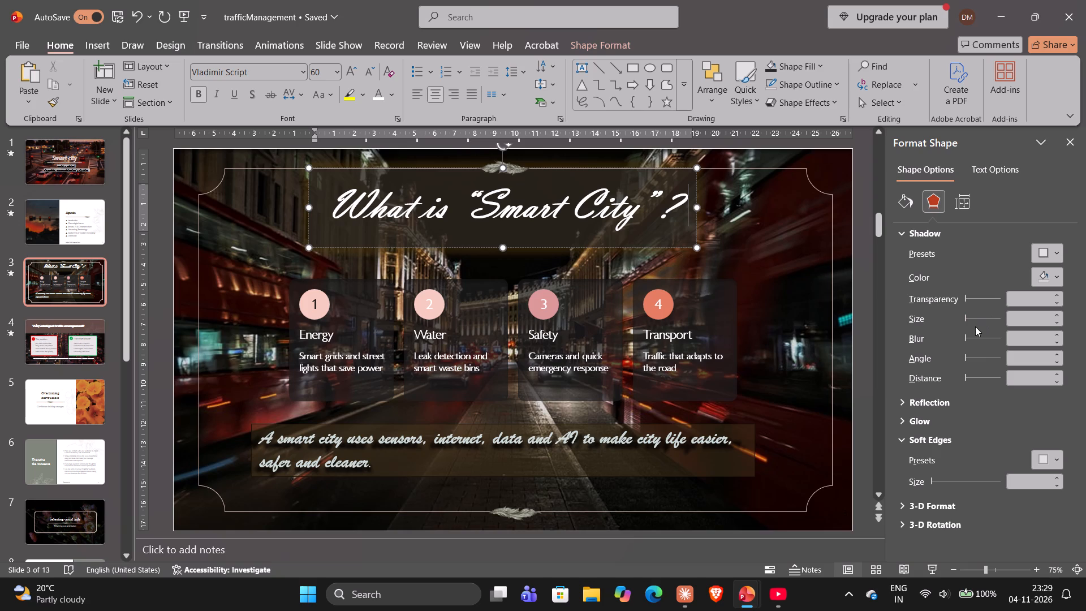
Set the soft edges size of the "What is 'Smart City'?" title box to 30 pt.
{"action": "left_click", "coordinate": [1057, 476]}
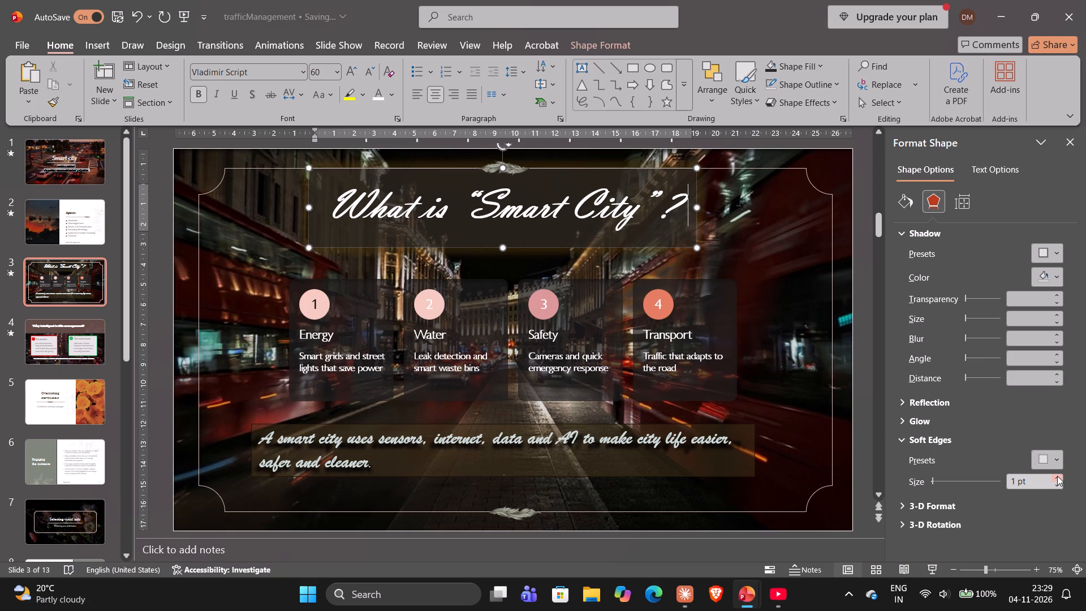
{"action": "triple_click", "coordinate": [1057, 476]}
{"action": "triple_click", "coordinate": [1057, 476]}
{"action": "triple_click", "coordinate": [1057, 476]}
{"action": "triple_click", "coordinate": [1057, 476]}
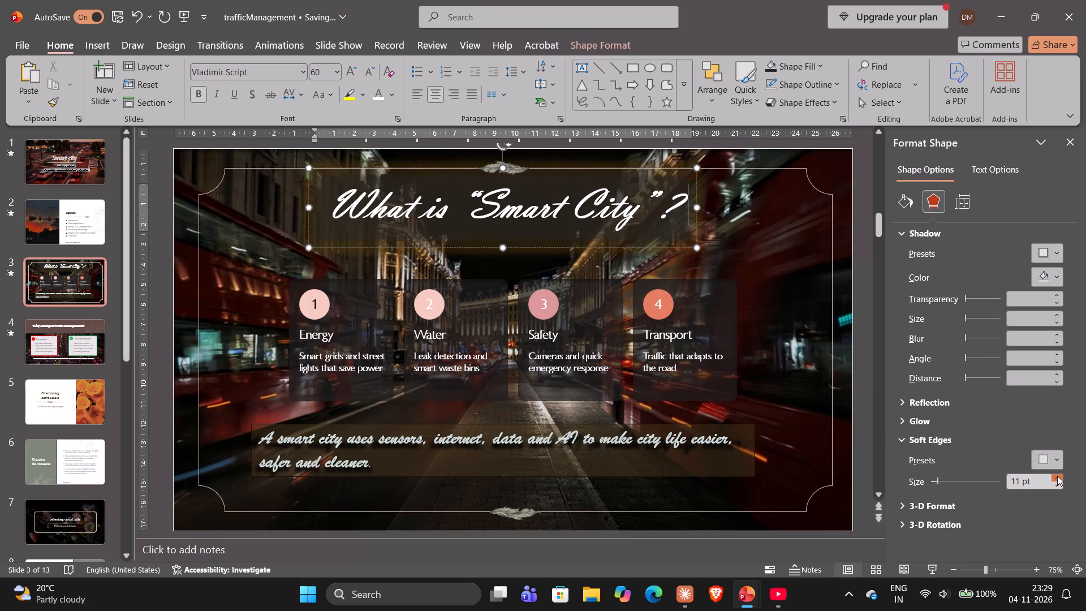
{"action": "triple_click", "coordinate": [1057, 476]}
{"action": "triple_click", "coordinate": [1057, 476]}
{"action": "triple_click", "coordinate": [1057, 476]}
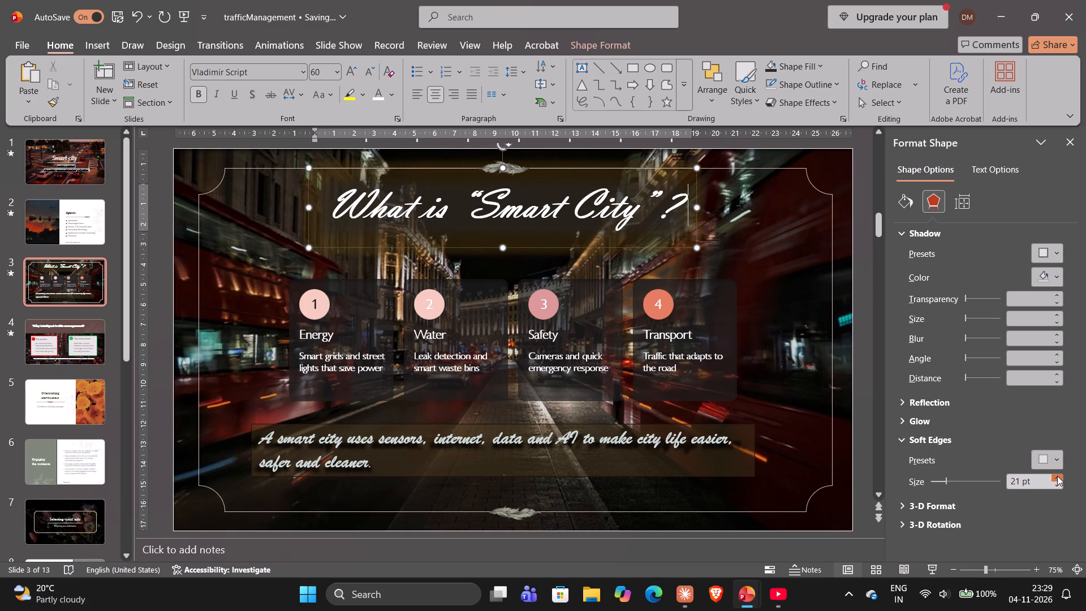
{"action": "triple_click", "coordinate": [1057, 476]}
{"action": "triple_click", "coordinate": [1057, 476]}
{"action": "double_click", "coordinate": [1057, 476]}
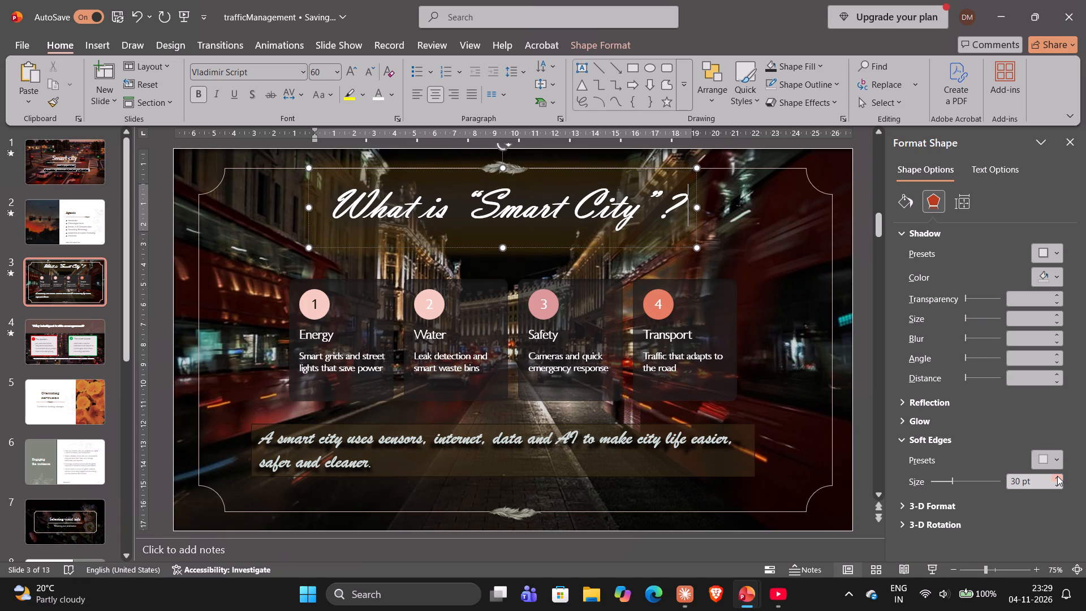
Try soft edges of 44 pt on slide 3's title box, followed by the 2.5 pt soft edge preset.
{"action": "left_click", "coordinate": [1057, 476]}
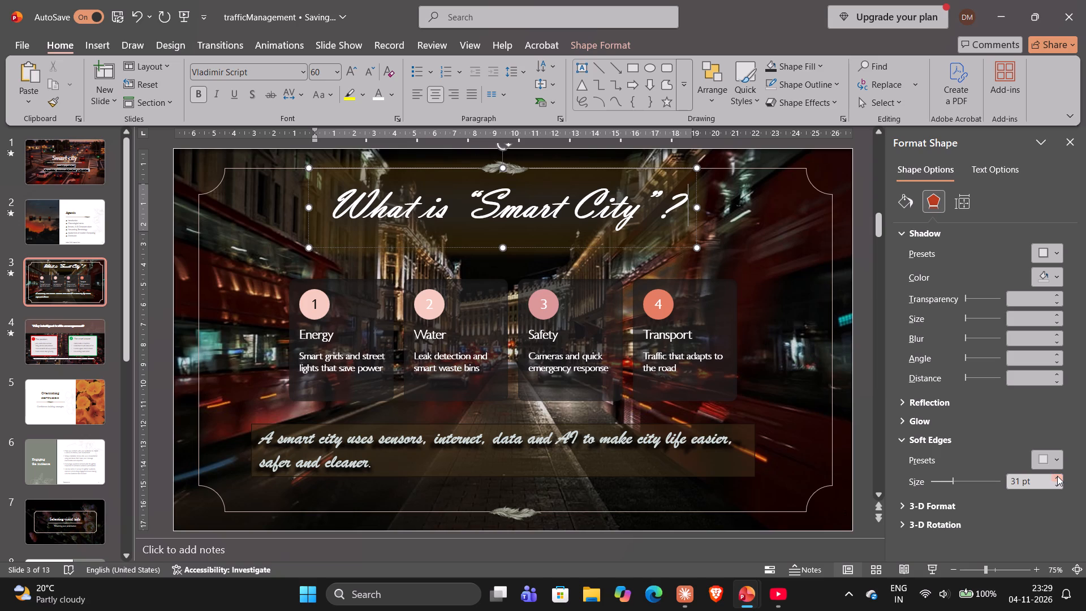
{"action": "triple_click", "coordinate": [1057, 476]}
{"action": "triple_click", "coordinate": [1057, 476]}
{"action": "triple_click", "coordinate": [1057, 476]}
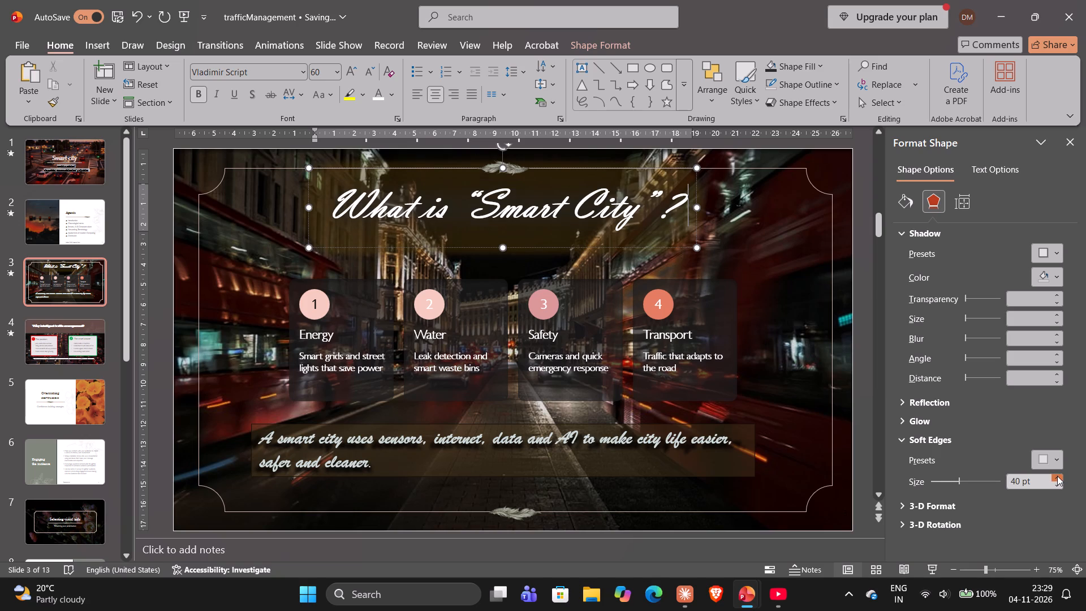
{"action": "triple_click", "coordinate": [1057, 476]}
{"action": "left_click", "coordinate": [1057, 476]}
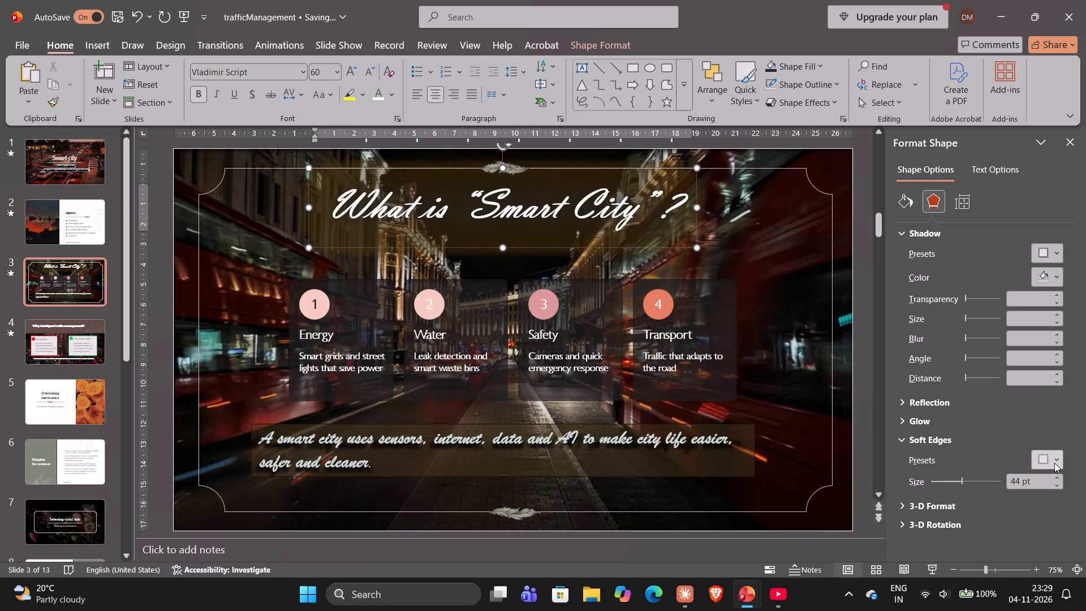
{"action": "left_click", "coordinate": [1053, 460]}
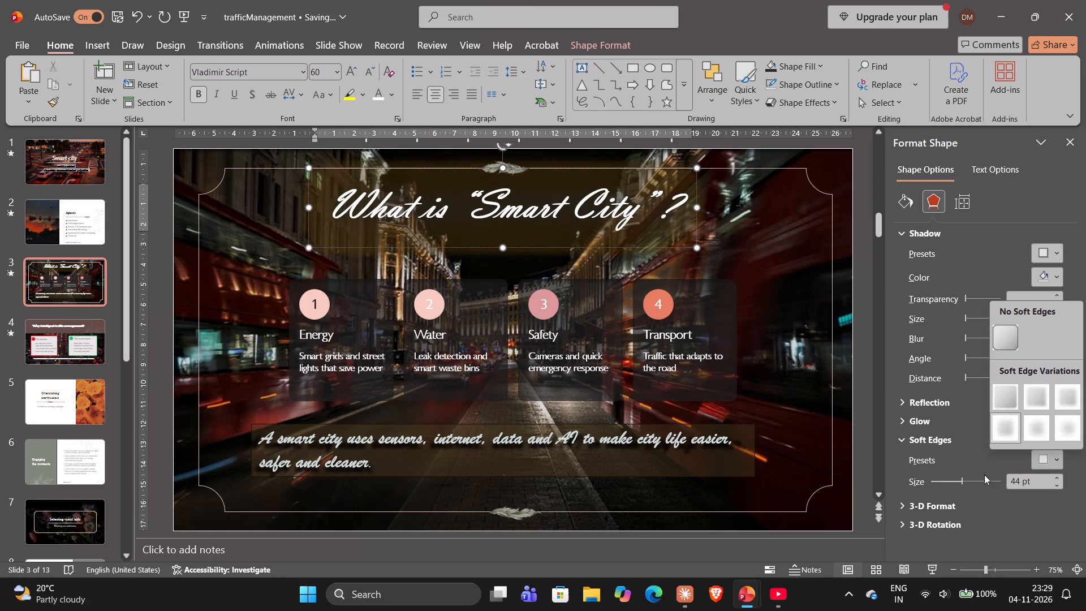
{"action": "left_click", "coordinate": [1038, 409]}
Apply the 10 pt soft edge preset to slide 3's title box, raise its size to 25 pt, and close the shape formatting options.
{"action": "left_click", "coordinate": [1057, 459]}
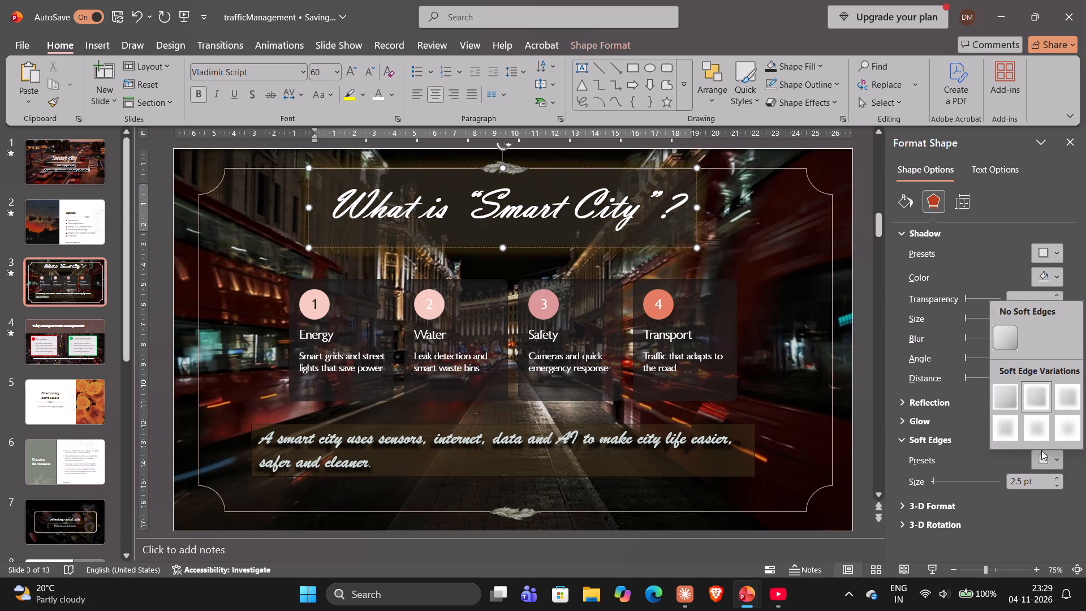
{"action": "left_click", "coordinate": [1009, 437]}
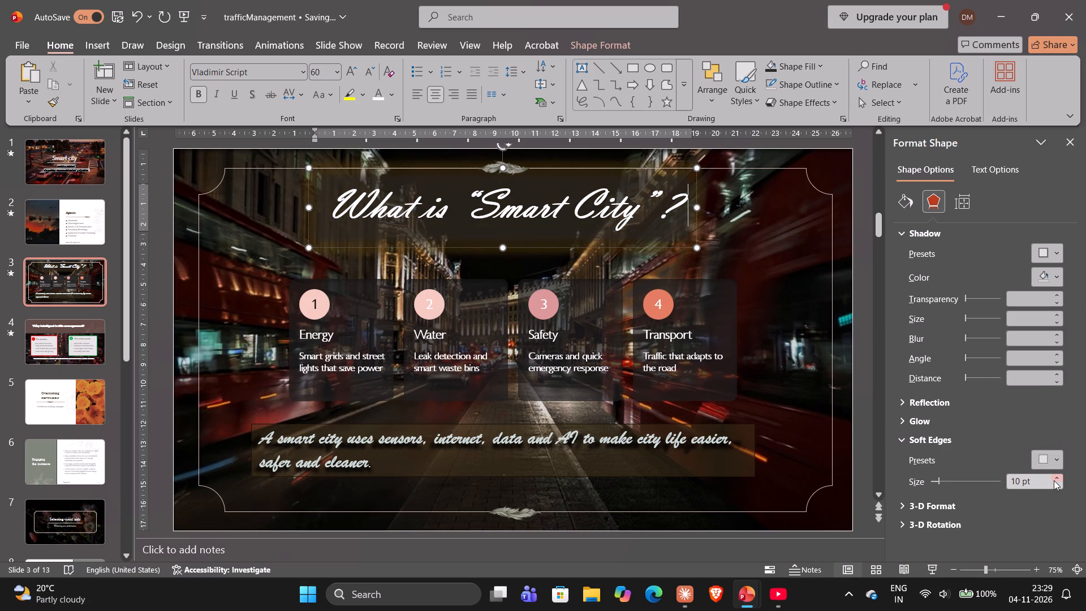
{"action": "triple_click", "coordinate": [1054, 480]}
{"action": "triple_click", "coordinate": [1054, 480]}
{"action": "triple_click", "coordinate": [1054, 480]}
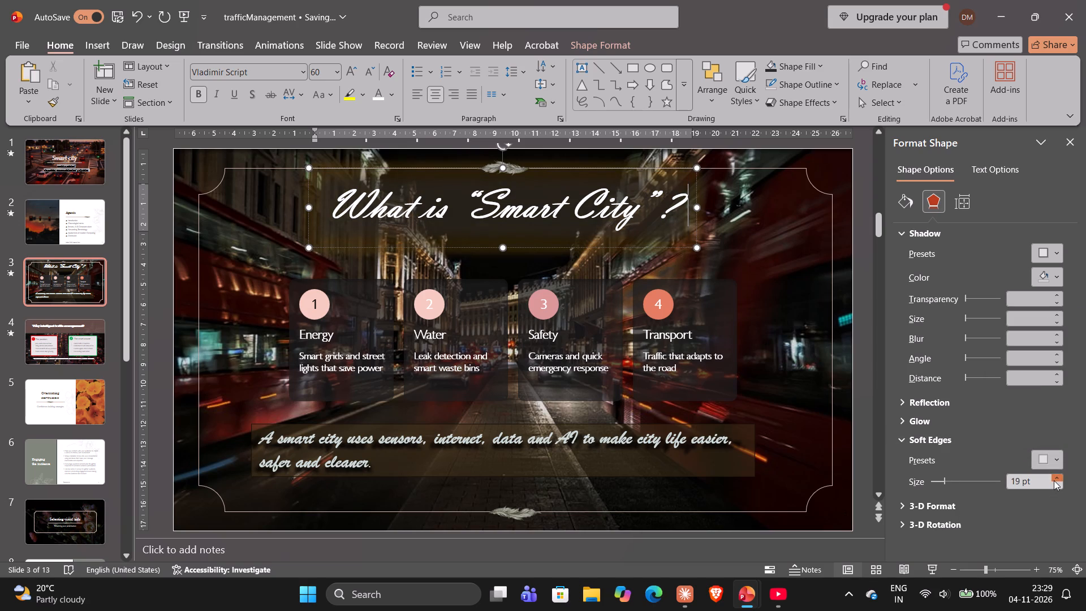
{"action": "triple_click", "coordinate": [1054, 480]}
{"action": "triple_click", "coordinate": [1054, 480]}
{"action": "left_click", "coordinate": [1071, 143]}
Play the slide show from the beginning and check the animations on the "Smart city" title slide and the Agenda slide.
{"action": "key", "text": "F5"}
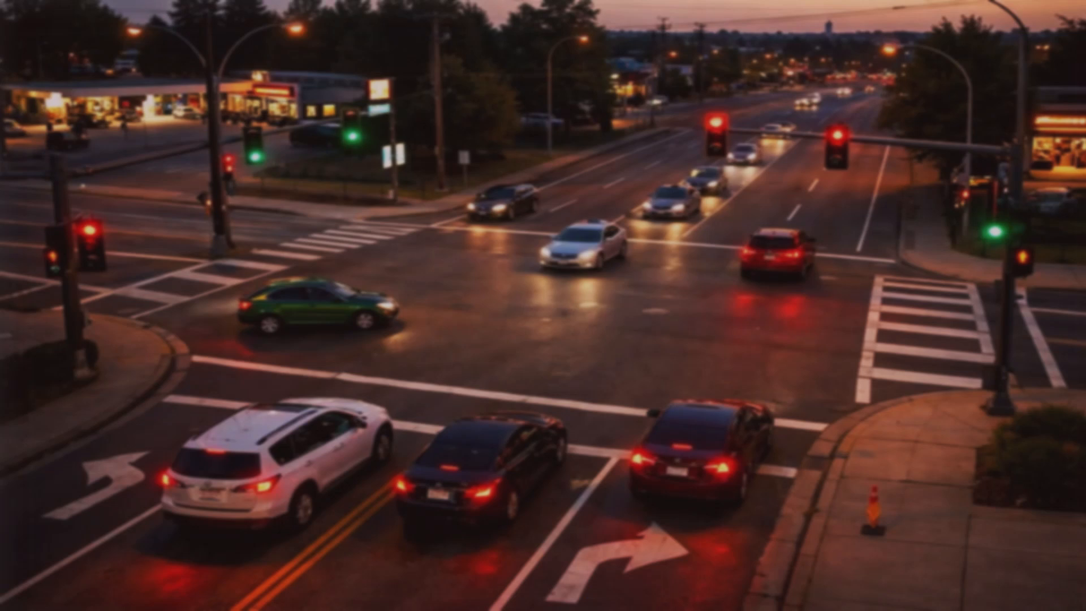
{"action": "key", "text": "Return"}
{"action": "key", "text": "Return"}
{"action": "key", "text": "Return"}
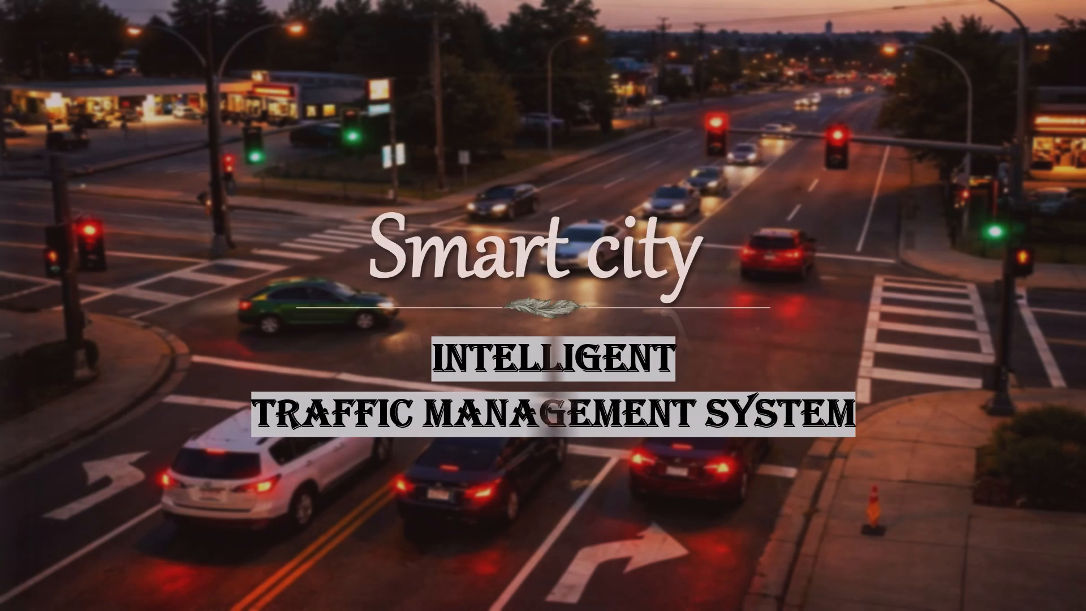
{"action": "key", "text": "Return"}
{"action": "key", "text": "Return"}
{"action": "key", "text": "Return"}
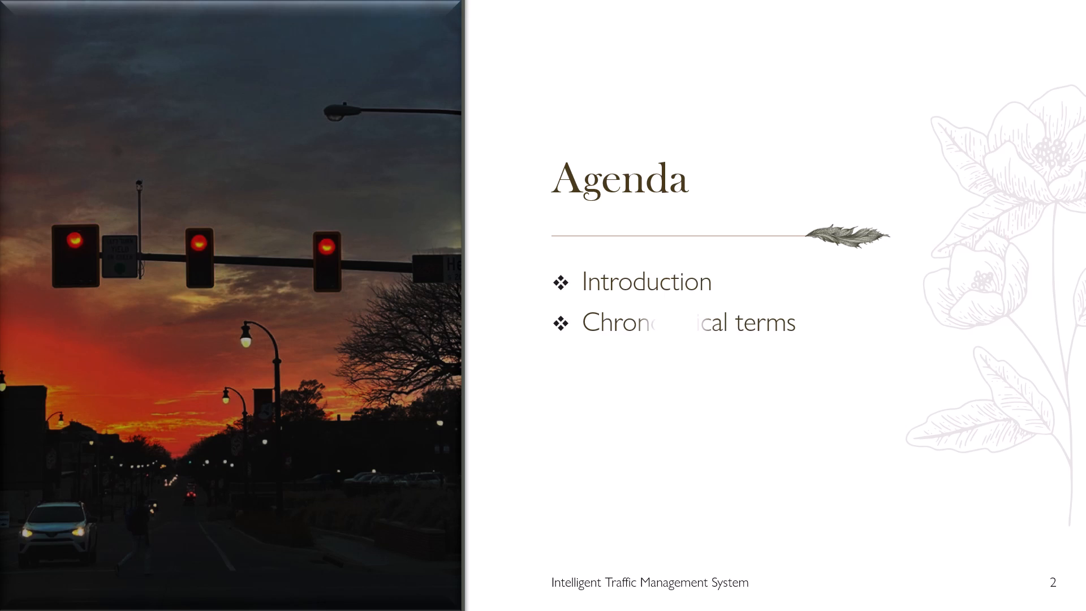
{"action": "key", "text": "Return"}
{"action": "key", "text": "Return"}
{"action": "key", "text": "Return"}
{"action": "key", "text": "Return"}
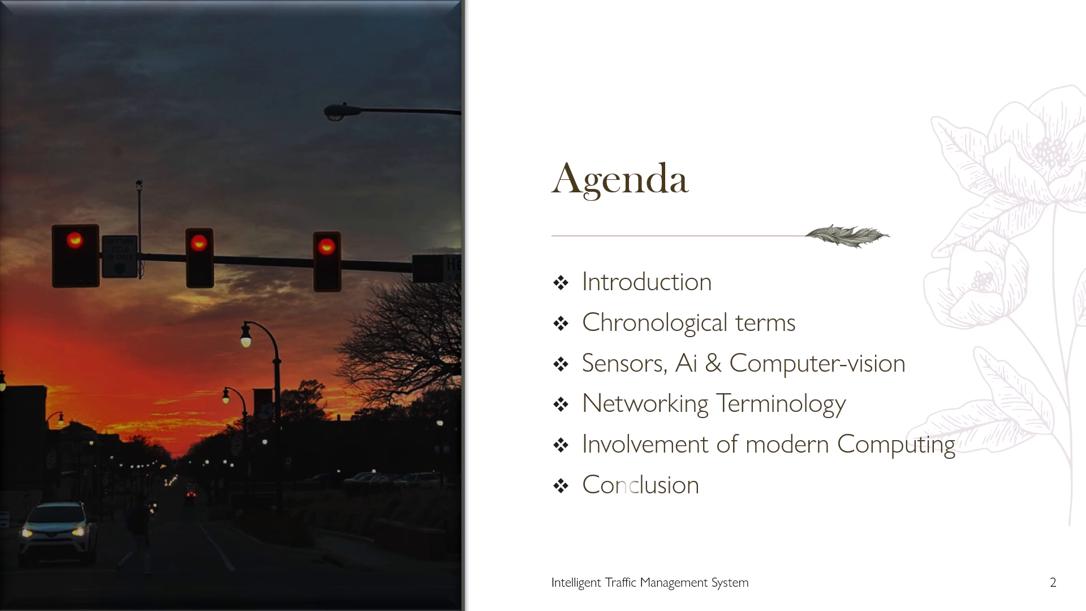
Continue the slide show through slide 3, checking the softened title box, the four cards and the closing sentence.
{"action": "key", "text": "Return"}
{"action": "key", "text": "Return"}
{"action": "key", "text": "Return"}
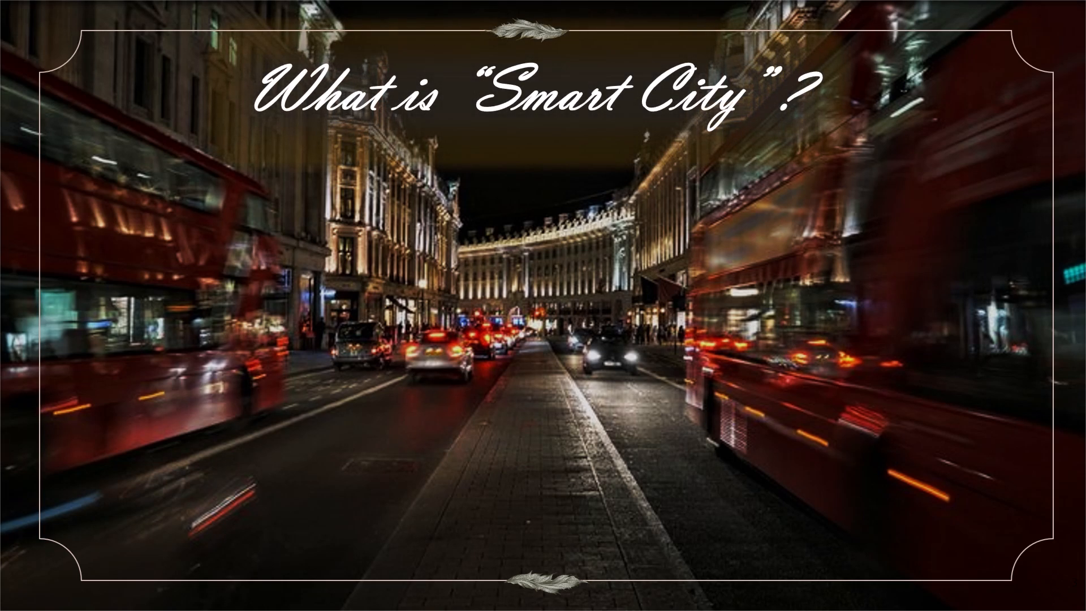
{"action": "key", "text": "Return"}
{"action": "key", "text": "Return"}
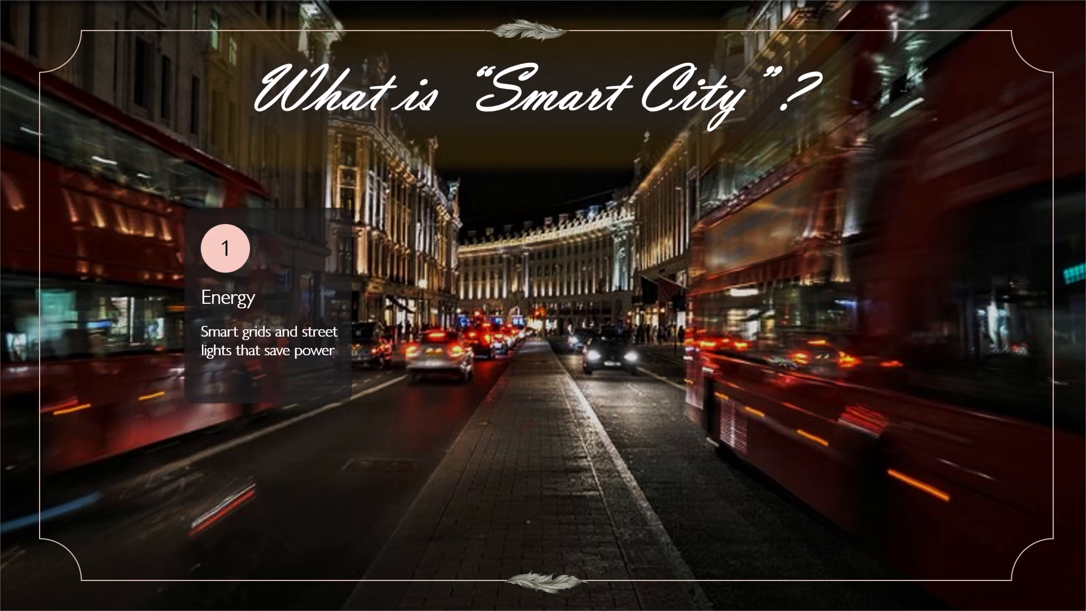
{"action": "key", "text": "Return"}
{"action": "key", "text": "Return"}
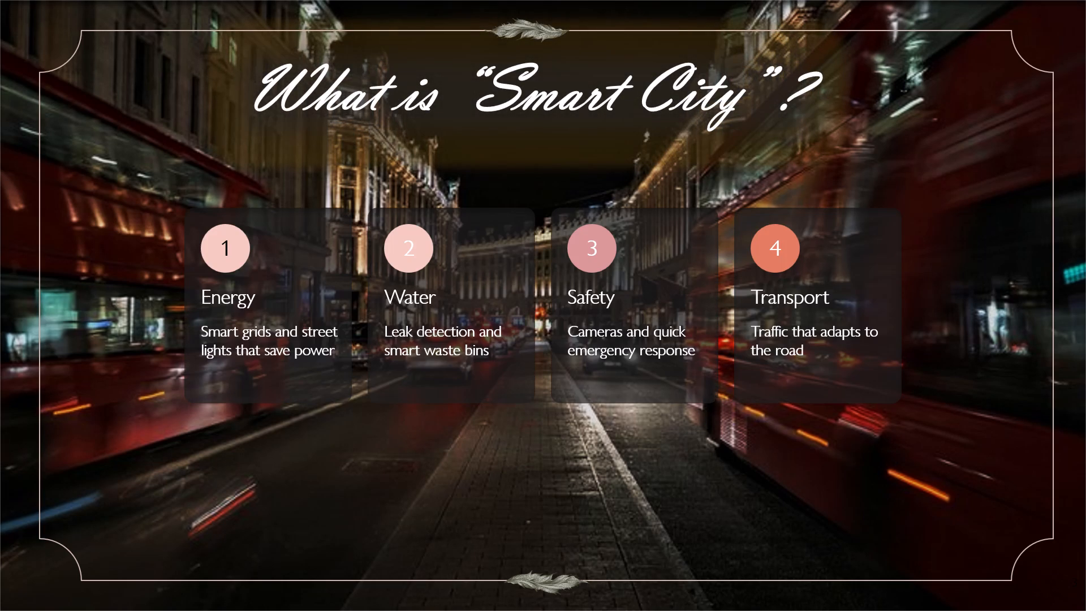
{"action": "key", "text": "Return"}
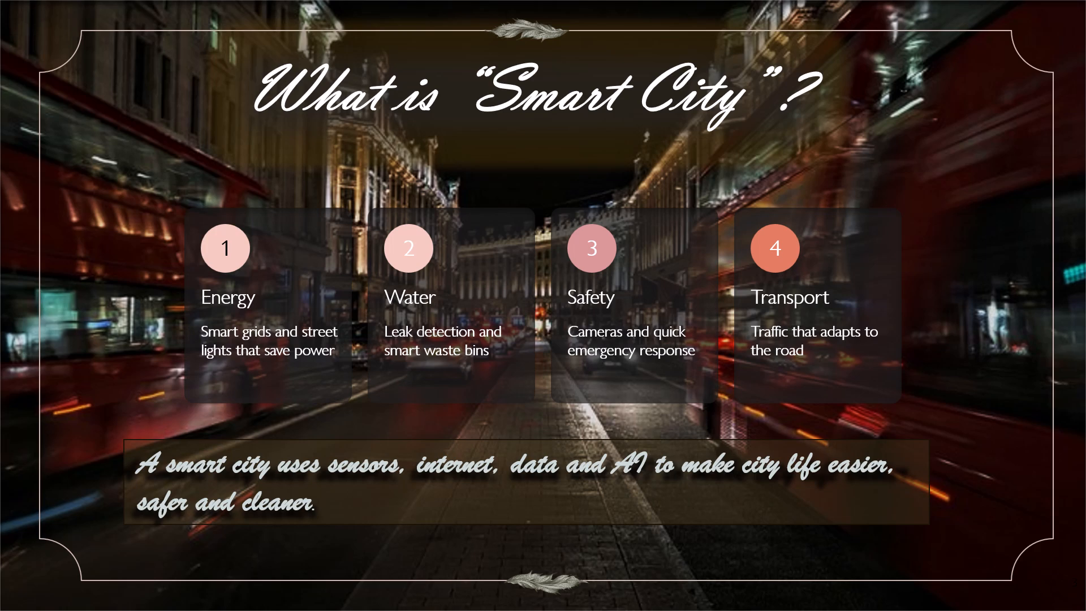
Play through slide 4, "Why intelligent traffic management?", checking its card and caption animations, and end the show at slide 5.
{"action": "key", "text": "Return"}
{"action": "key", "text": "Return"}
{"action": "key", "text": "Return"}
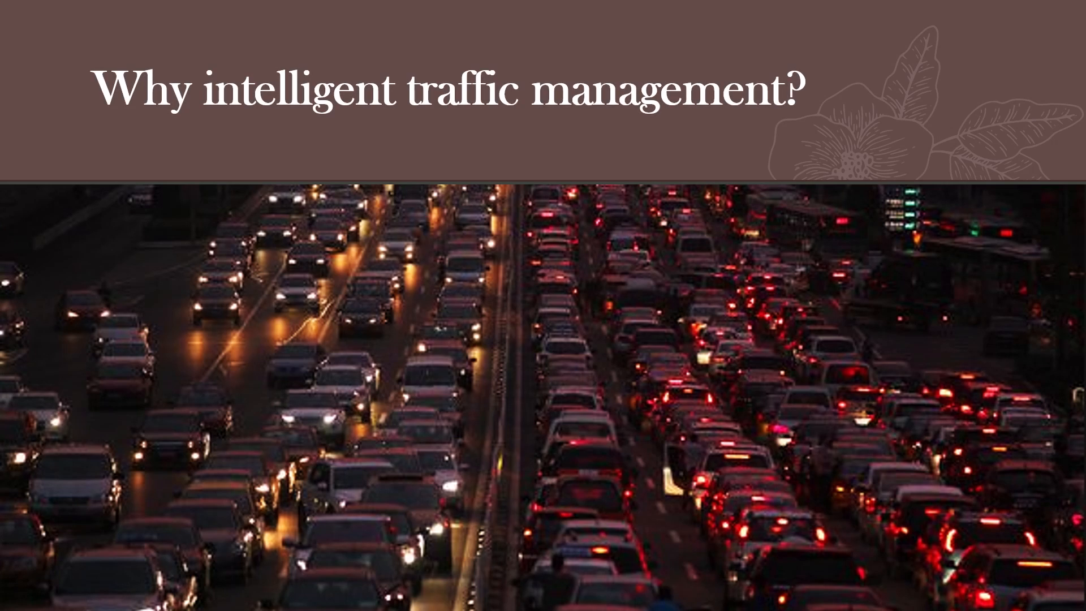
{"action": "key", "text": "Return"}
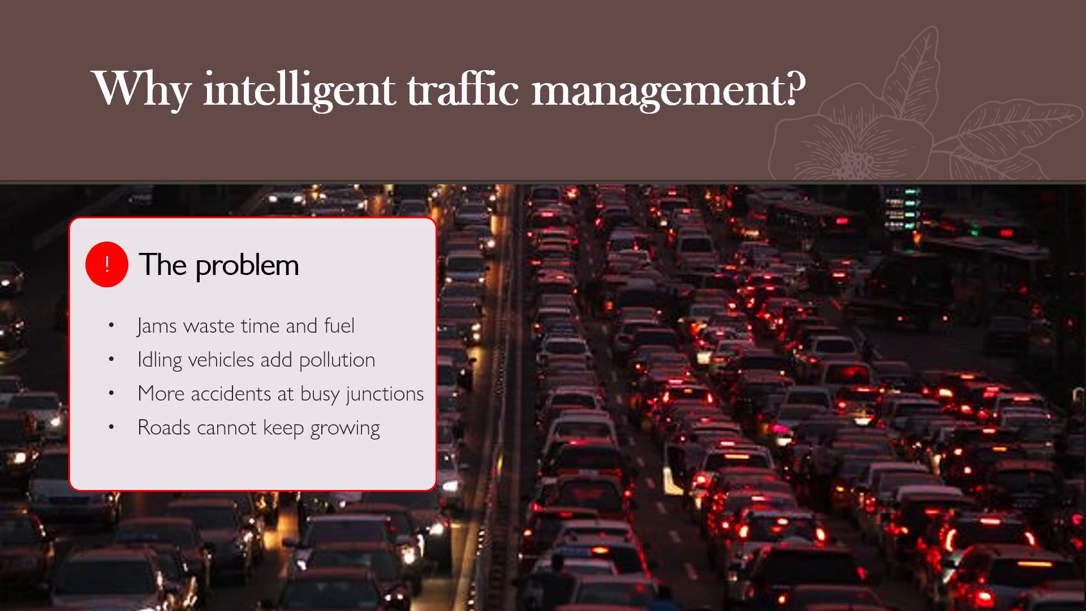
{"action": "key", "text": "Return"}
{"action": "key", "text": "Return"}
{"action": "key", "text": "Return"}
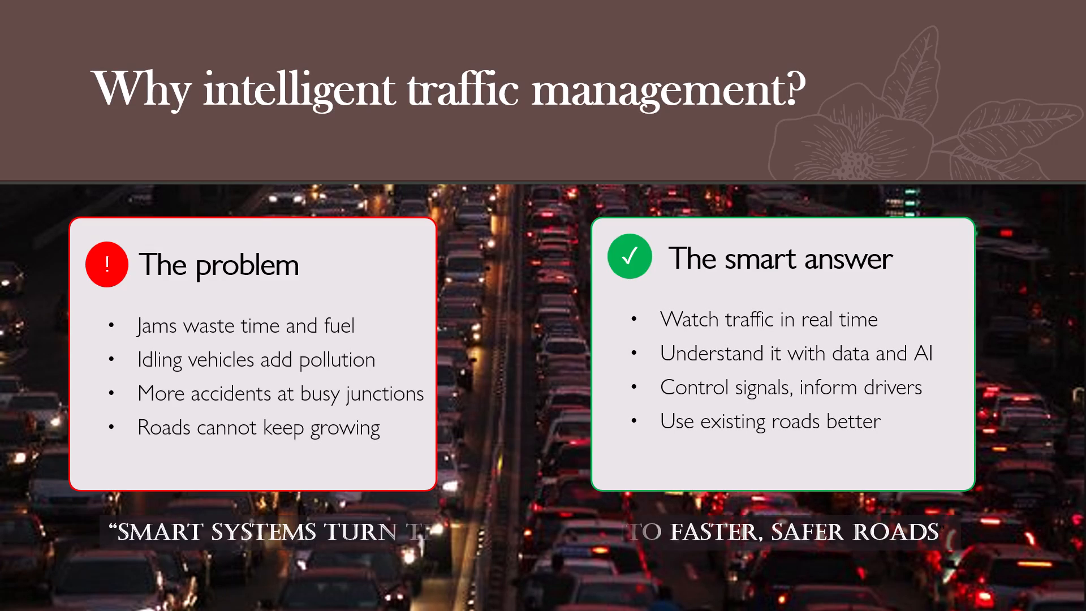
{"action": "key", "text": "Return"}
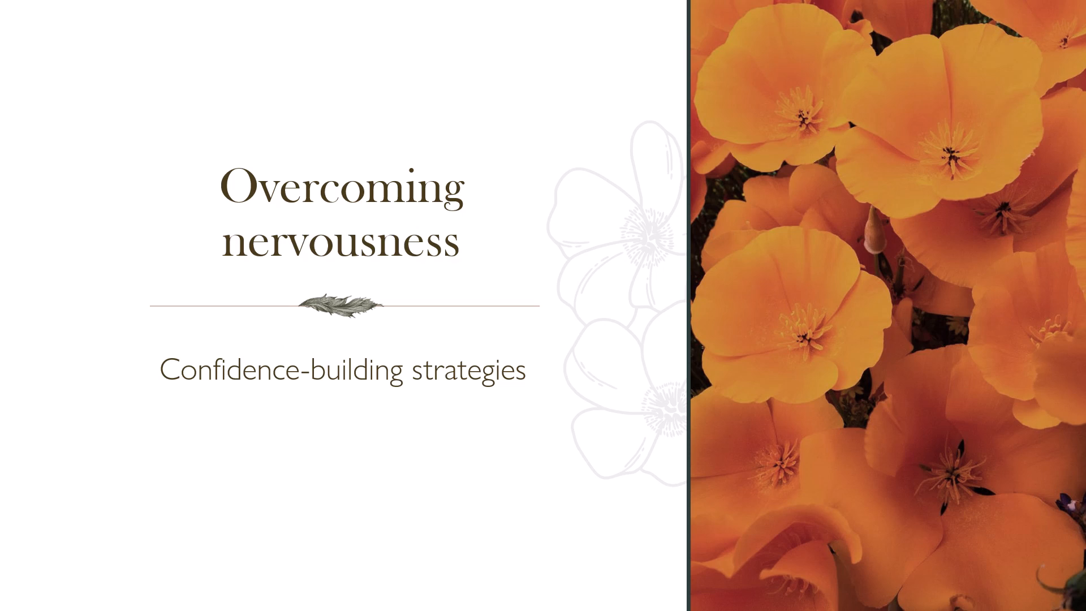
{"action": "key", "text": "Escape"}
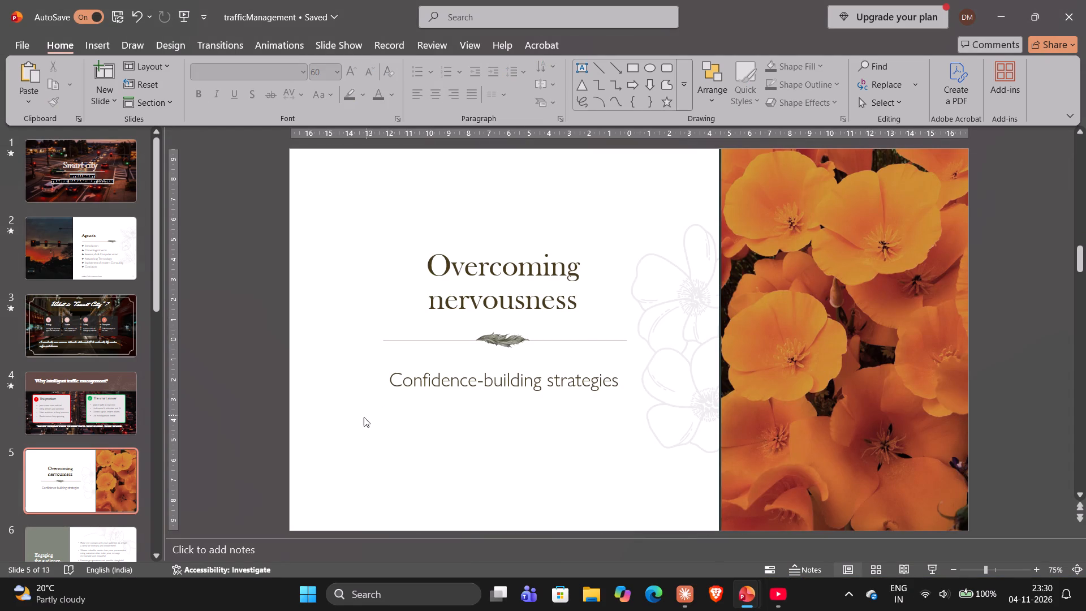
Compare slide 5 of trafficManagement with slide 4, "The big idea: Sense, Think, Act", in the smart-city-traffic-management presentation.
{"action": "left_click", "coordinate": [126, 468]}
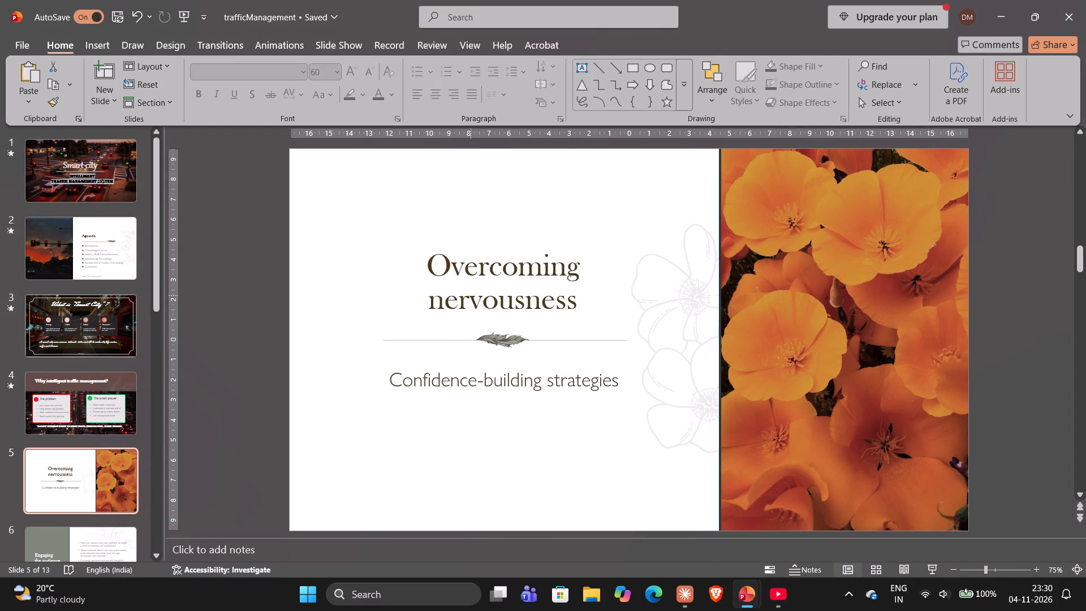
{"action": "key", "text": "alt+Tab"}
{"action": "key", "text": "alt+Tab"}
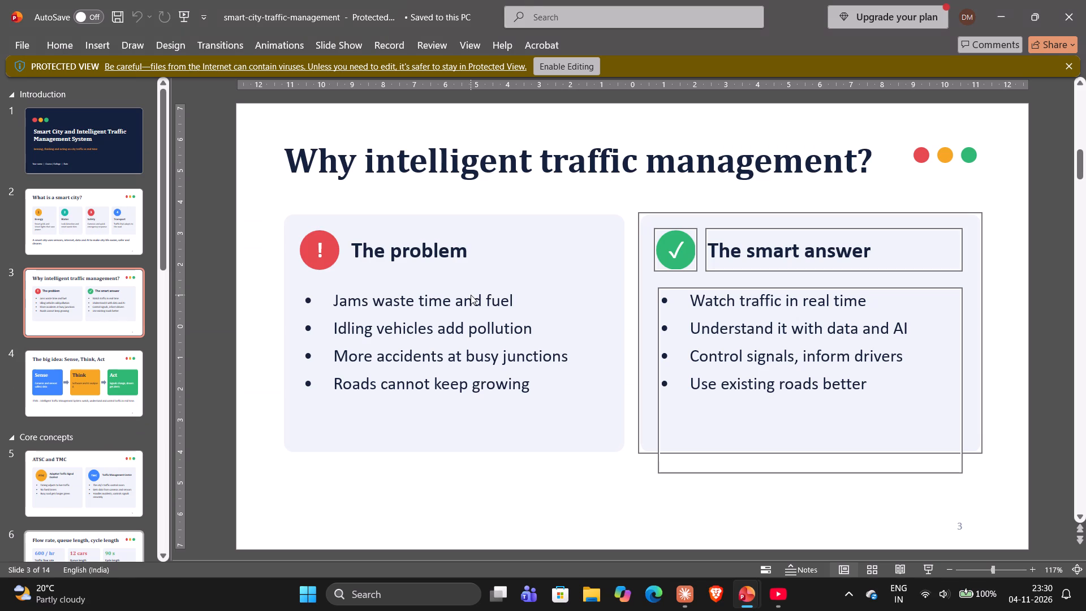
{"action": "key", "text": "alt+Tab"}
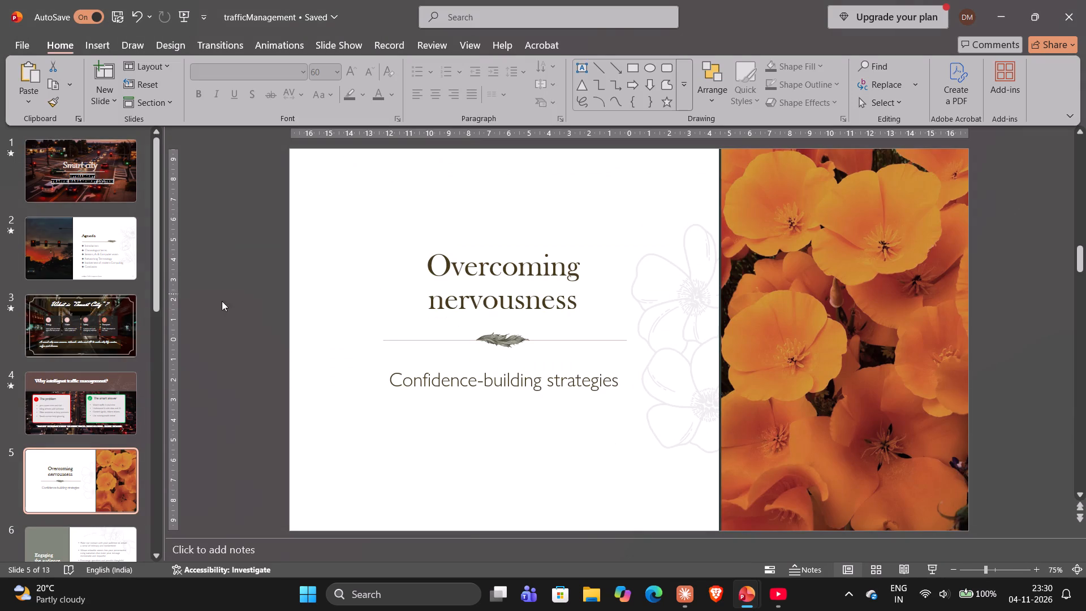
{"action": "key", "text": "alt+Tab"}
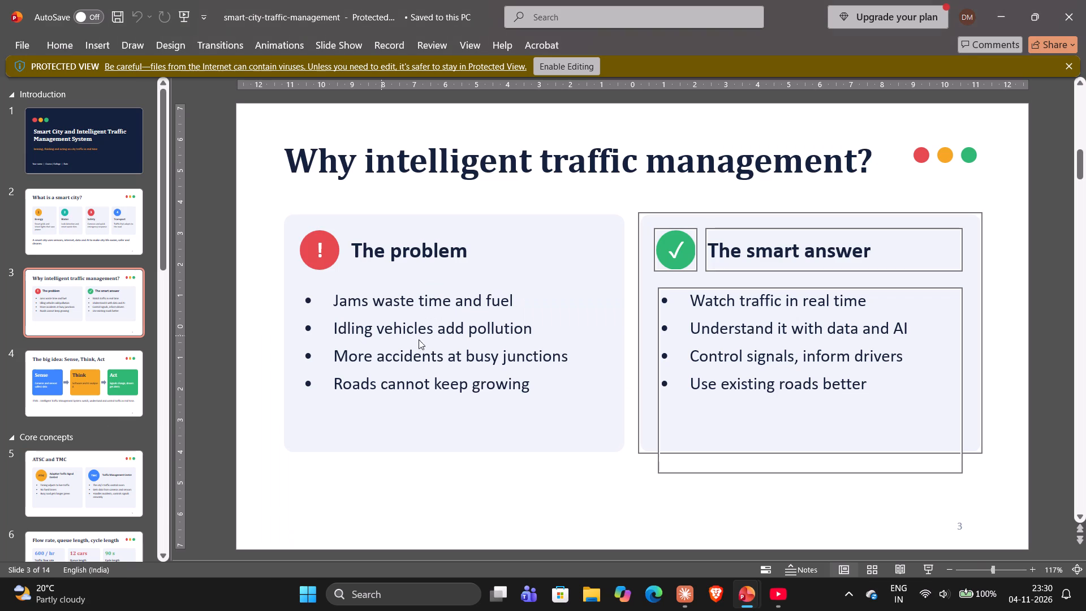
{"action": "left_click", "coordinate": [119, 377]}
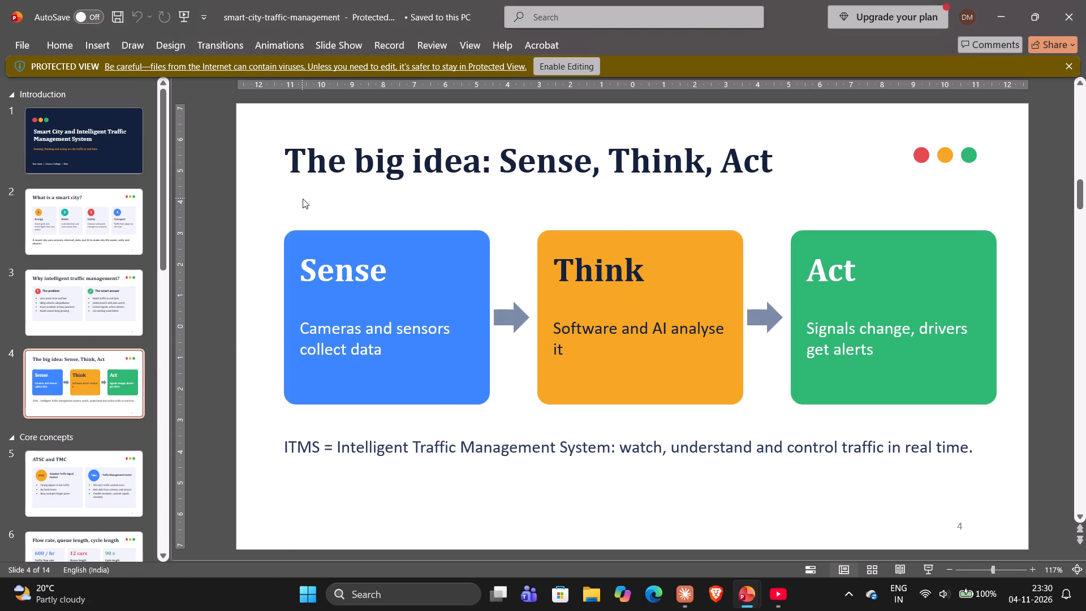
{"action": "key", "text": "alt+Tab"}
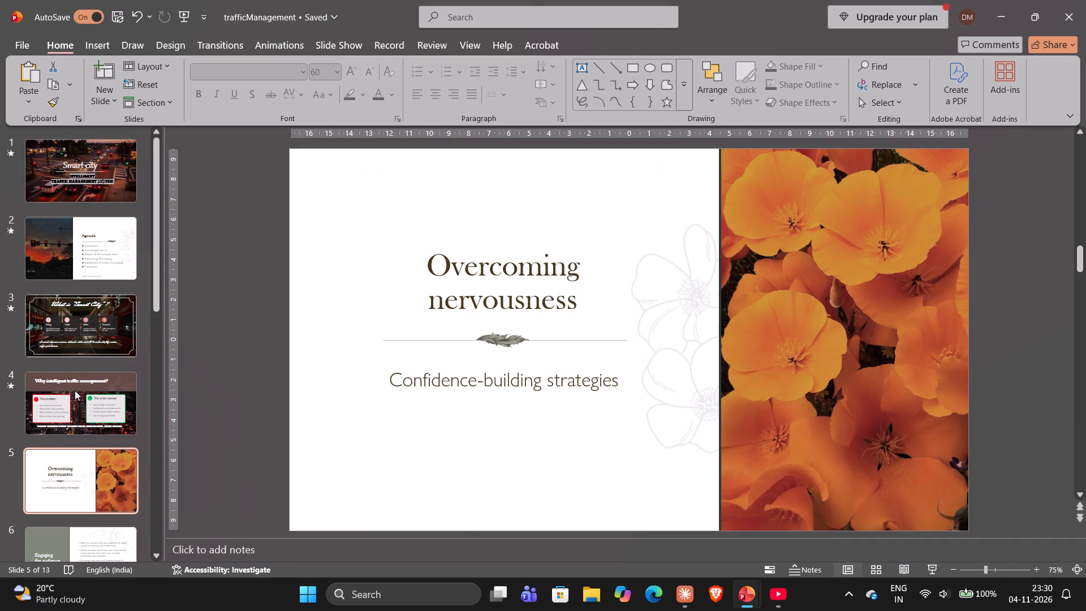
{"action": "key", "text": "alt+Tab"}
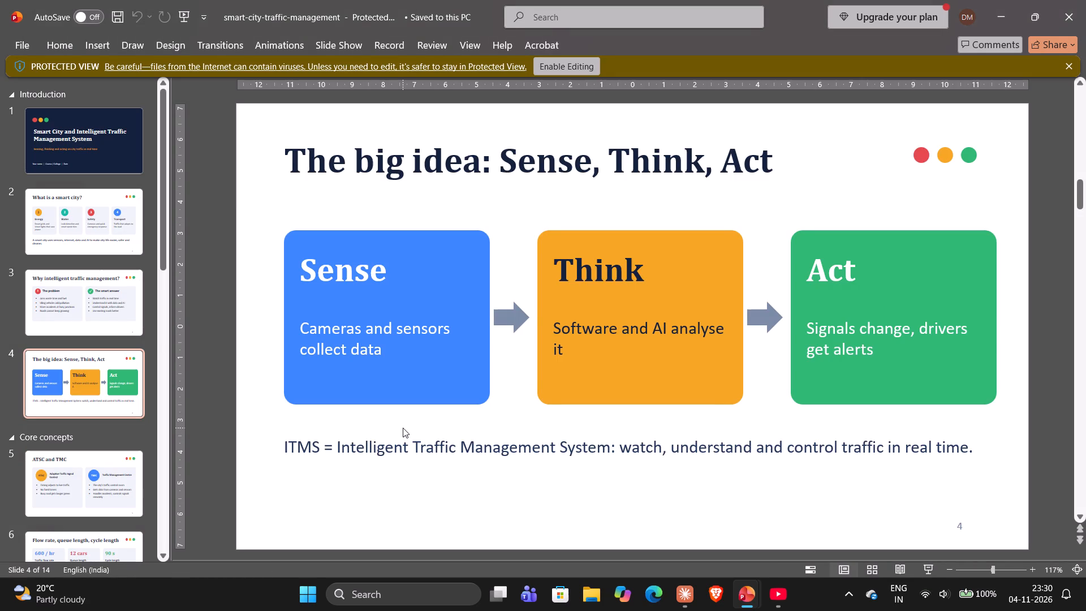
Look through trafficManagement's remaining template slides and compare them with the content of the reference slide "The big idea: Sense, Think, Act".
{"action": "key", "text": "alt+Tab"}
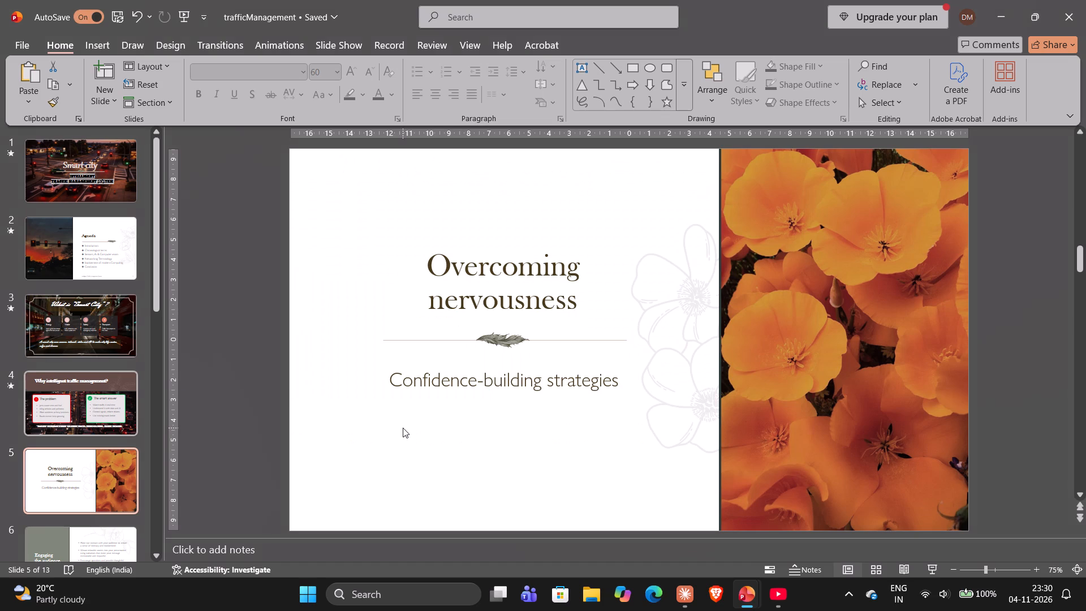
{"action": "scroll", "coordinate": [105, 436], "scroll_direction": "down", "scroll_amount": 1}
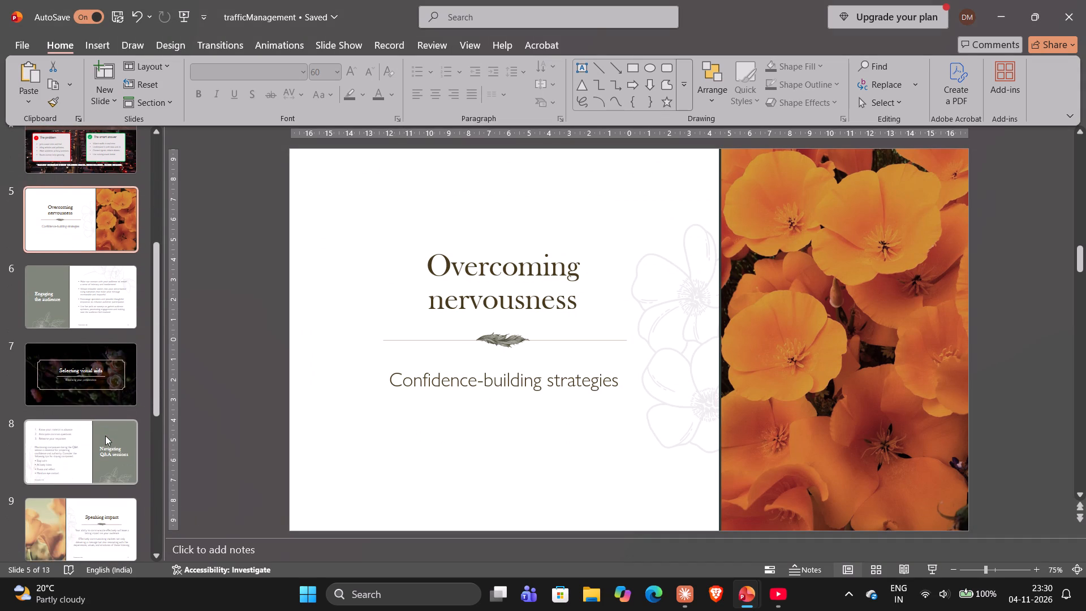
{"action": "scroll", "coordinate": [105, 436], "scroll_direction": "down", "scroll_amount": 3}
{"action": "key", "text": "alt+Tab"}
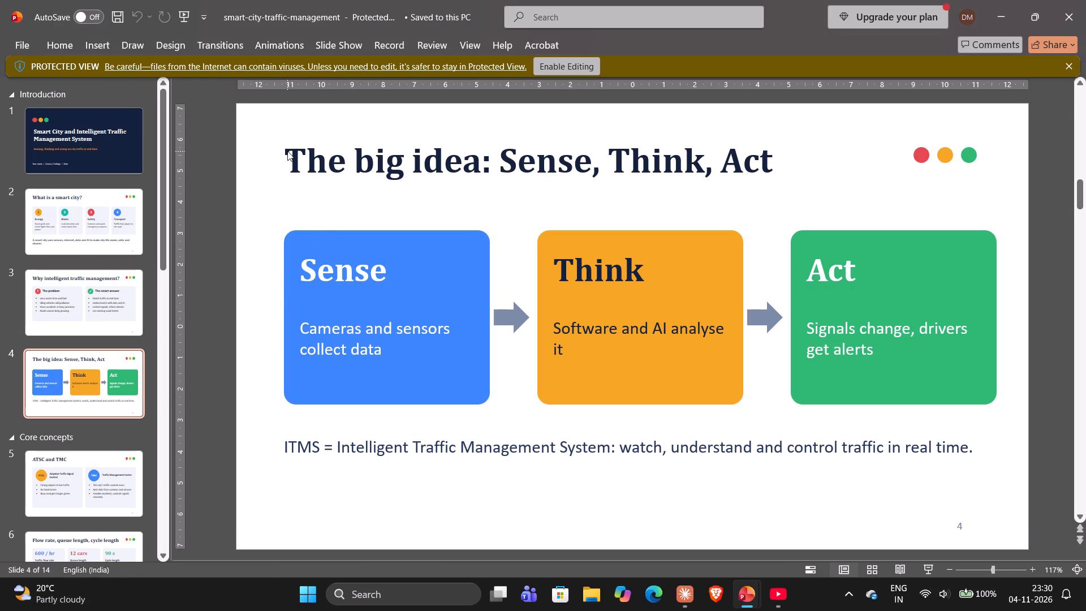
{"action": "left_click_drag", "start_coordinate": [284, 148], "coordinate": [431, 366]}
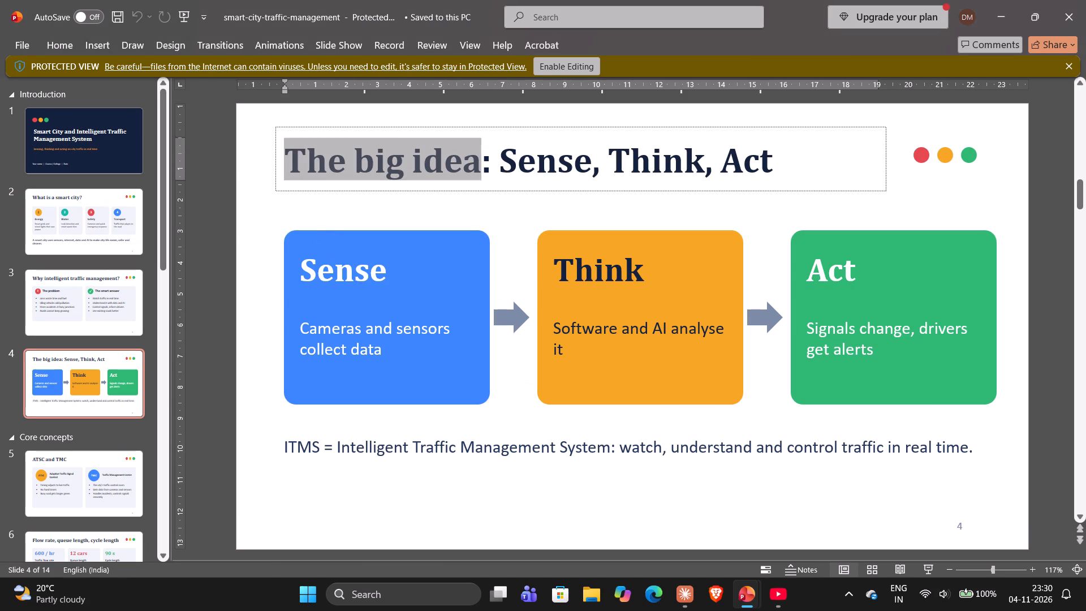
{"action": "left_click_drag", "start_coordinate": [431, 366], "coordinate": [699, 356]}
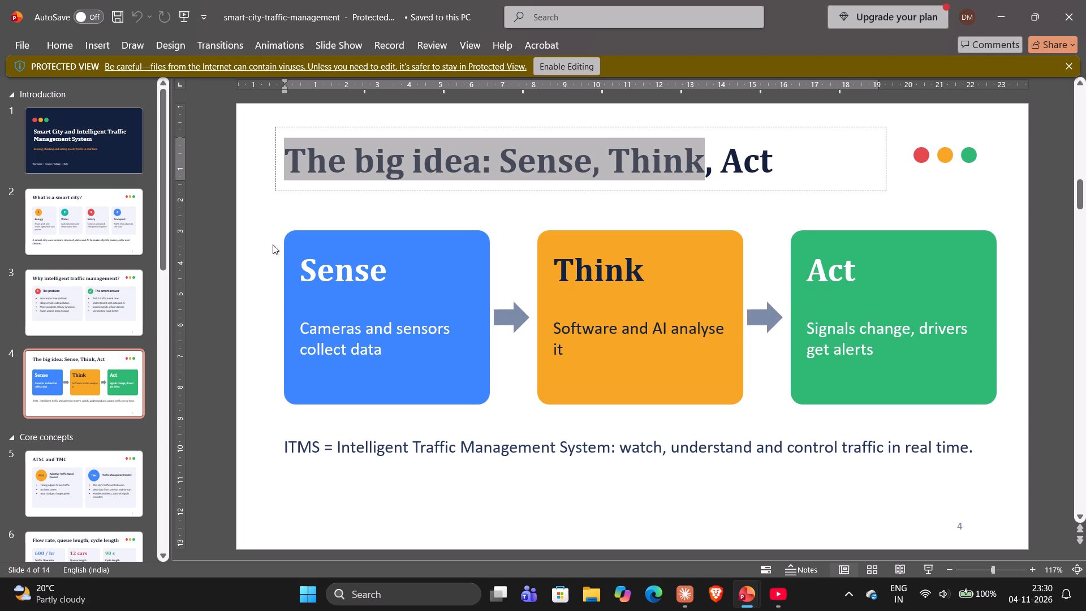
{"action": "left_click", "coordinate": [204, 221]}
{"action": "key", "text": "alt+Tab"}
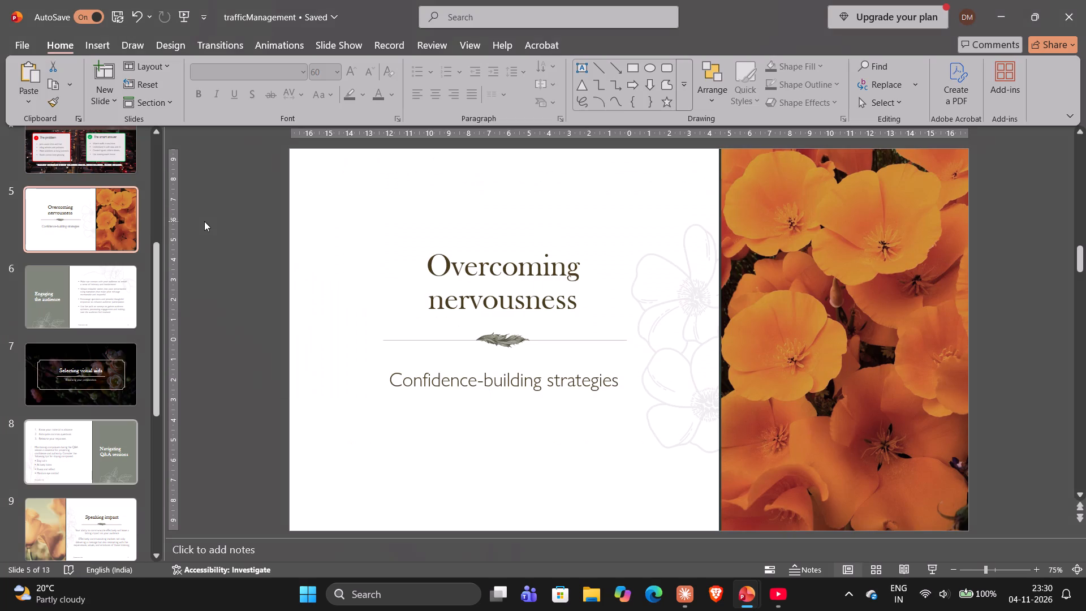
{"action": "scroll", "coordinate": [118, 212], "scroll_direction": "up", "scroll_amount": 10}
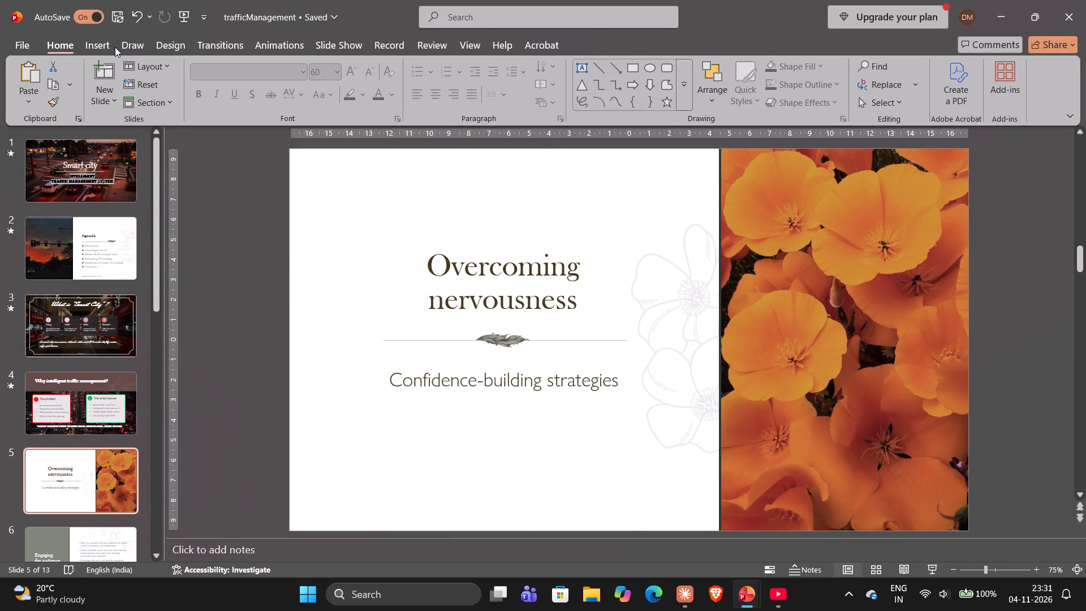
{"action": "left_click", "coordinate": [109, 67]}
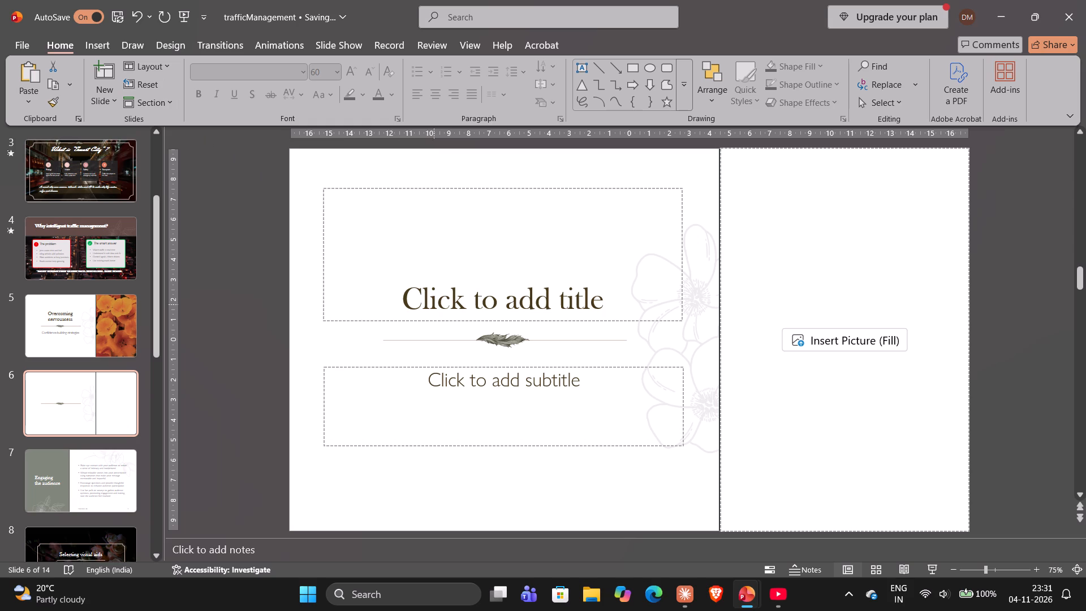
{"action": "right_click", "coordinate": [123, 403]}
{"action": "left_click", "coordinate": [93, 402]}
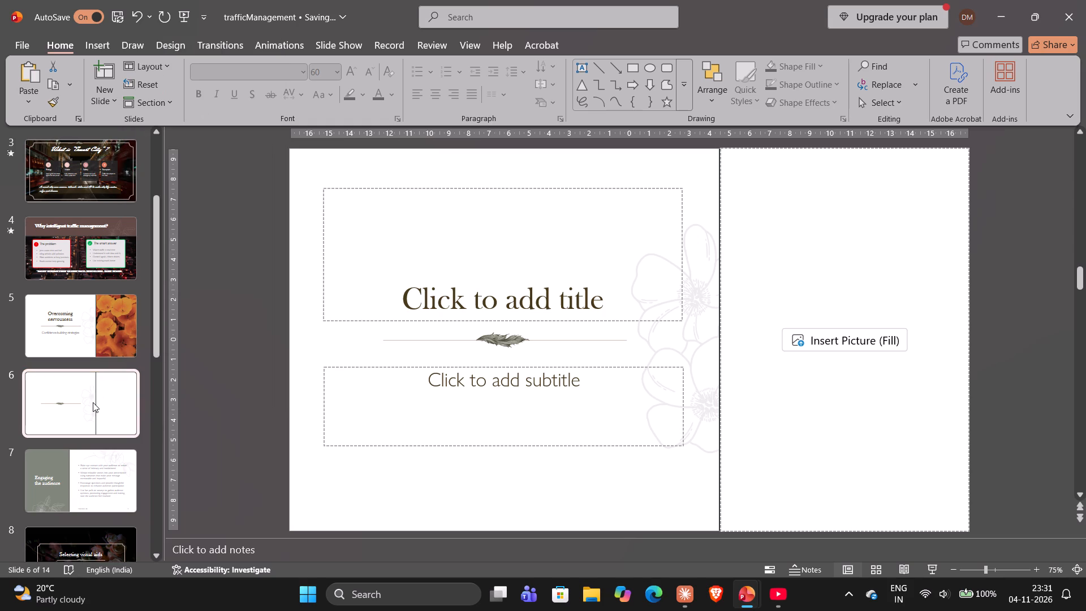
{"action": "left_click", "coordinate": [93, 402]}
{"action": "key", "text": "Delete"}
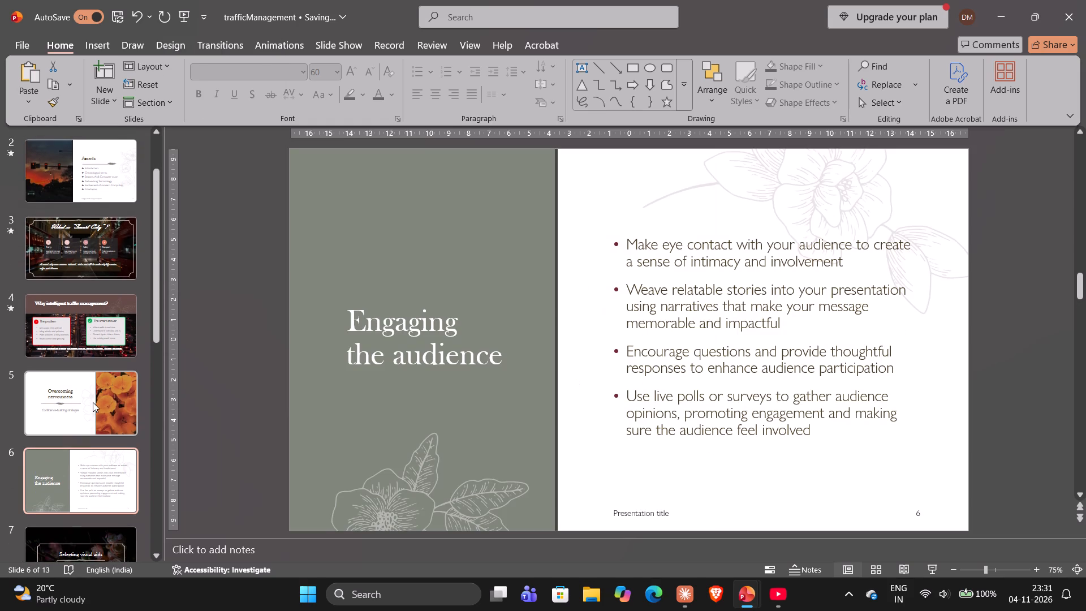
Add a new slide with the Section Header layout directly after slide 4, "Why intelligent traffic management?".
{"action": "left_click", "coordinate": [89, 333]}
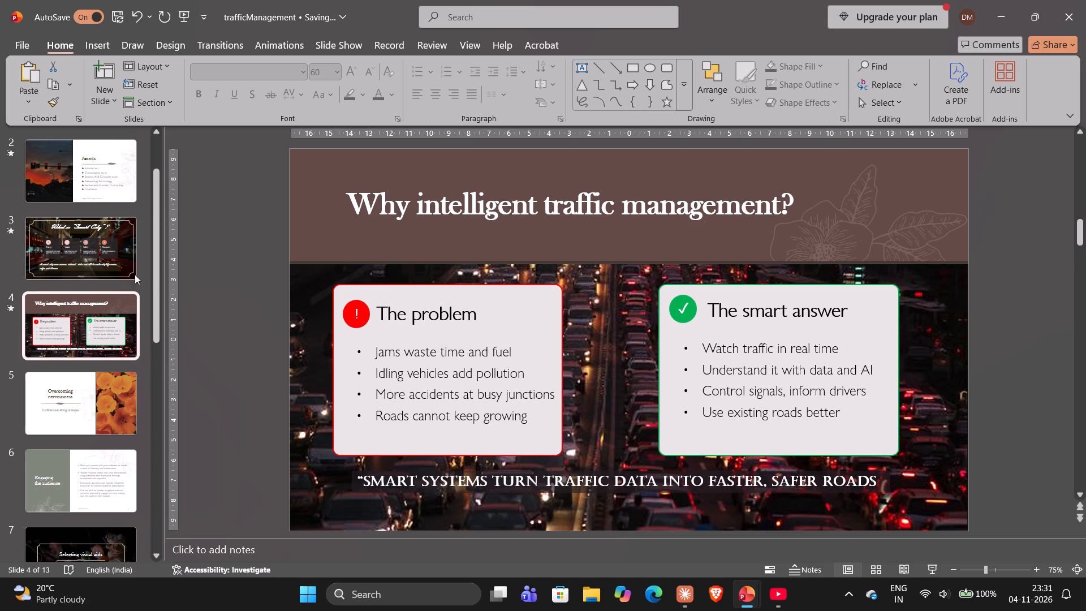
{"action": "left_click", "coordinate": [107, 88]}
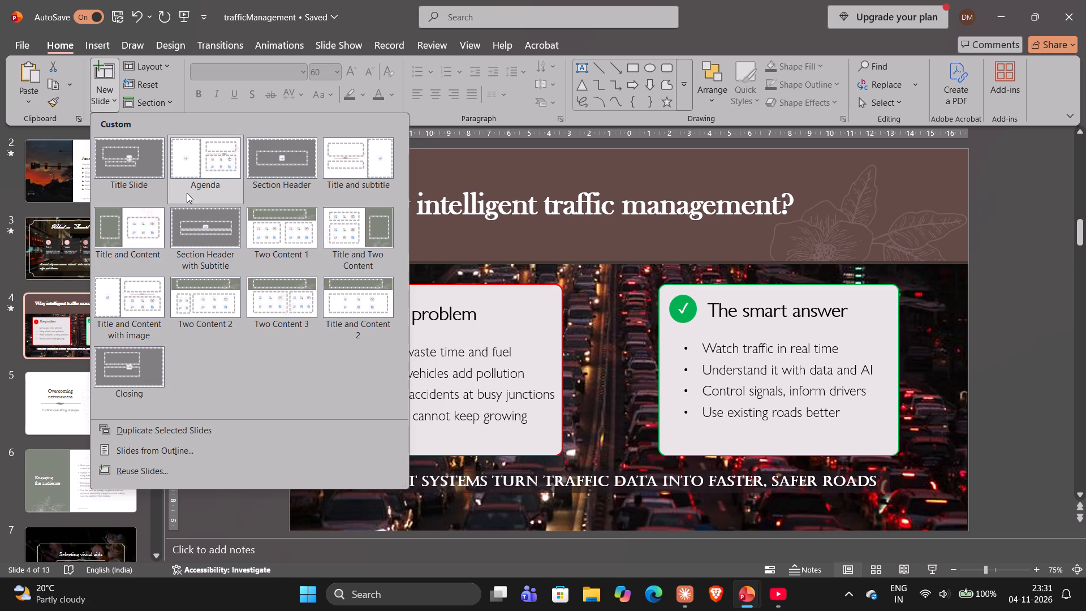
{"action": "left_click", "coordinate": [290, 157]}
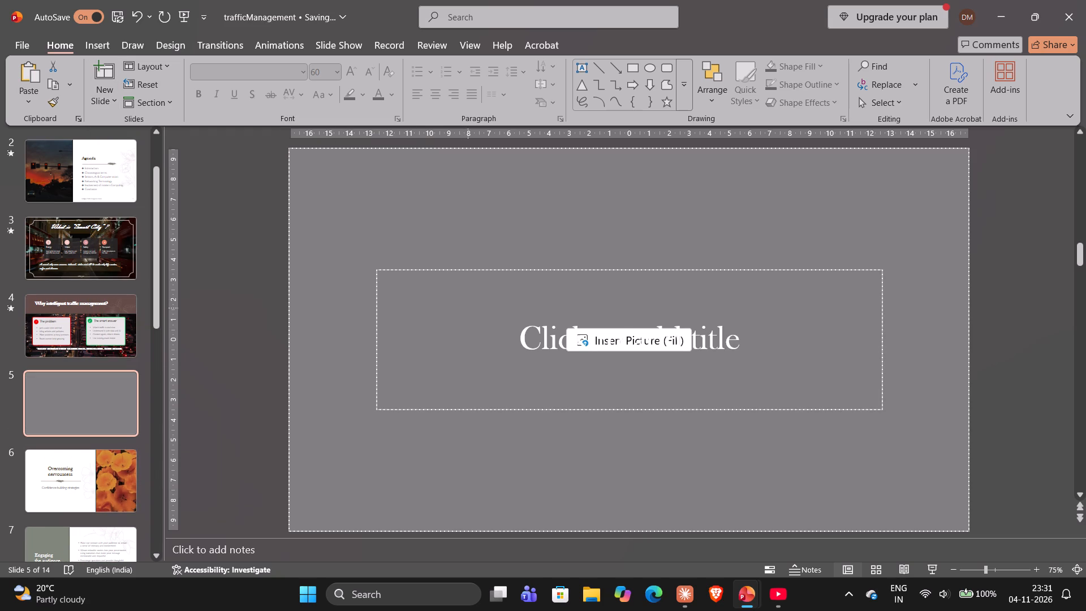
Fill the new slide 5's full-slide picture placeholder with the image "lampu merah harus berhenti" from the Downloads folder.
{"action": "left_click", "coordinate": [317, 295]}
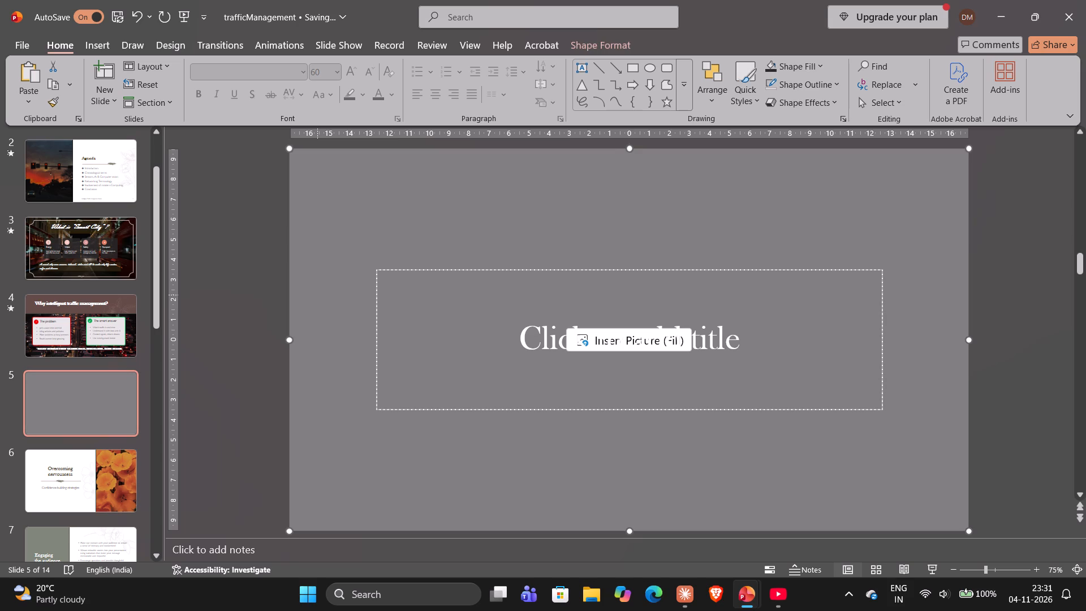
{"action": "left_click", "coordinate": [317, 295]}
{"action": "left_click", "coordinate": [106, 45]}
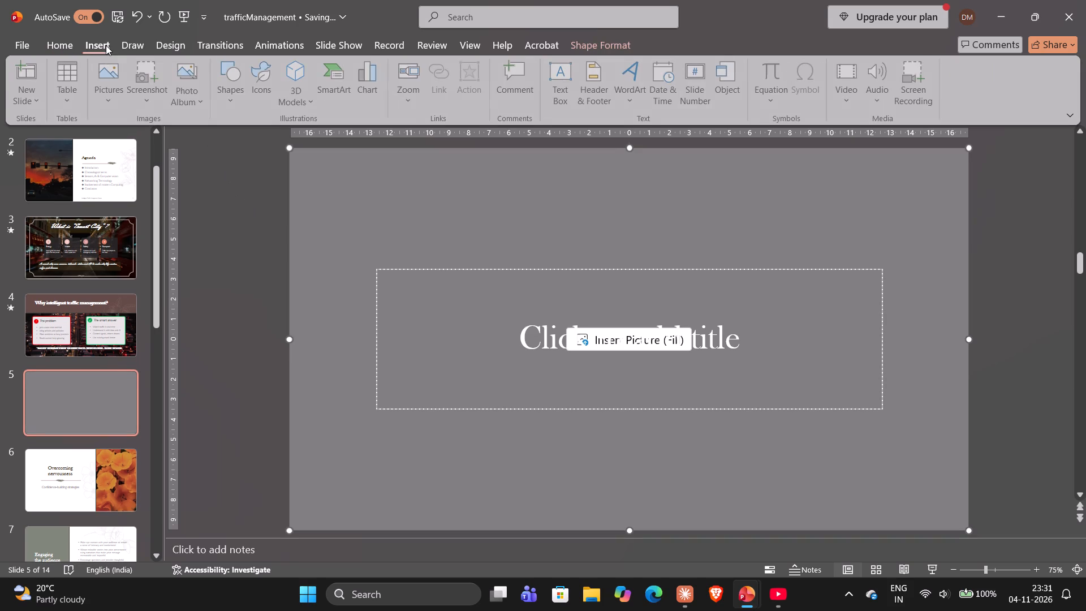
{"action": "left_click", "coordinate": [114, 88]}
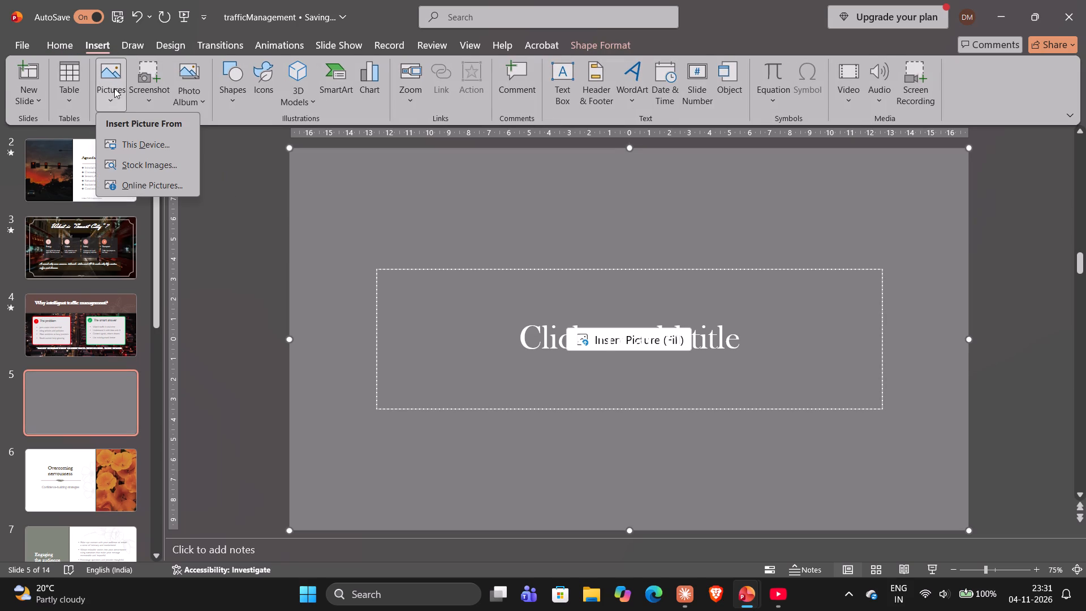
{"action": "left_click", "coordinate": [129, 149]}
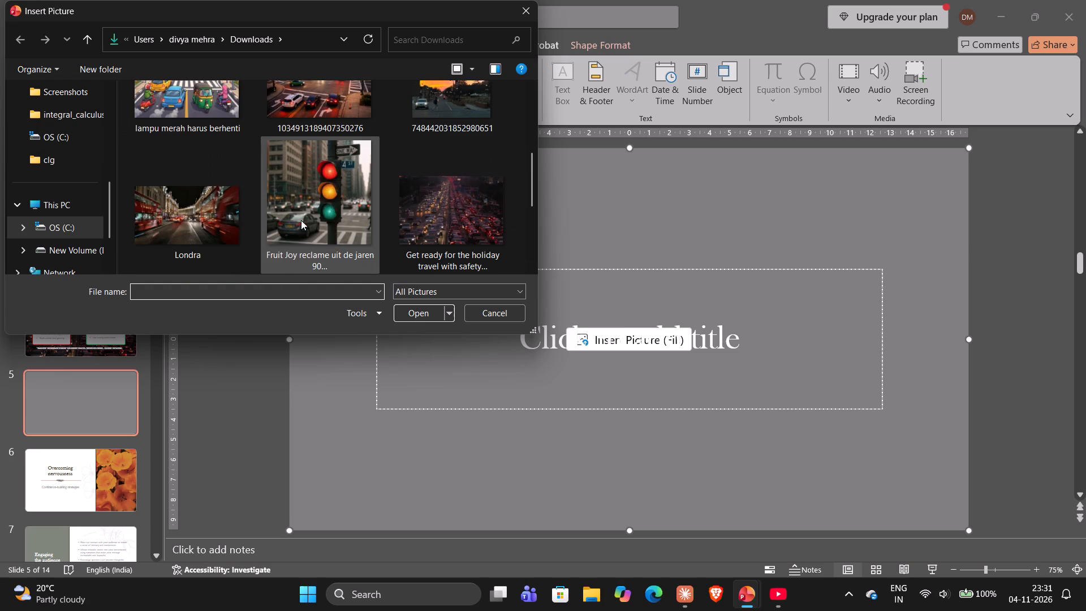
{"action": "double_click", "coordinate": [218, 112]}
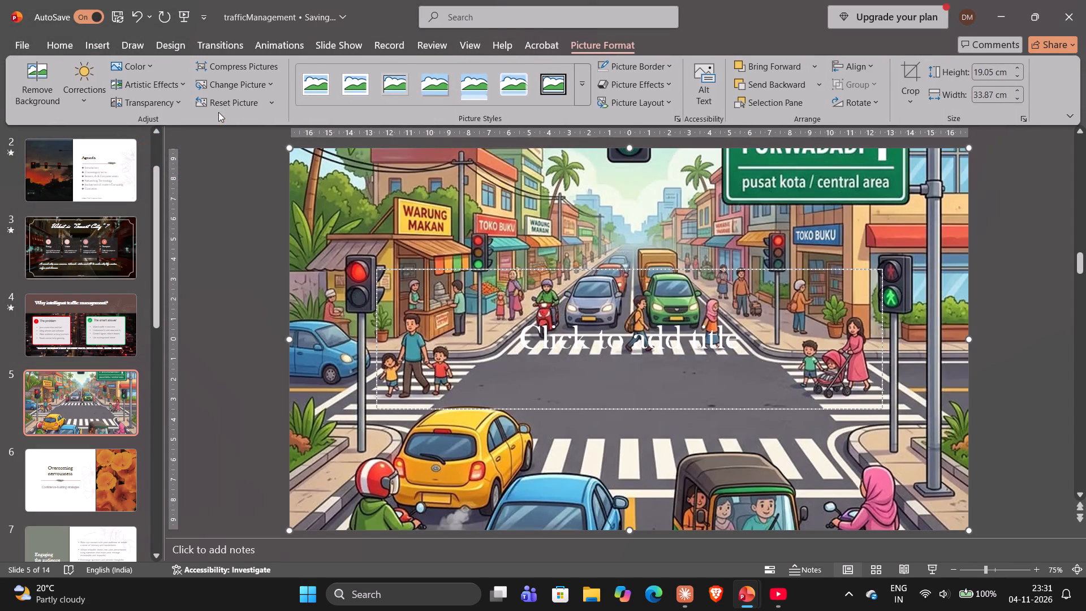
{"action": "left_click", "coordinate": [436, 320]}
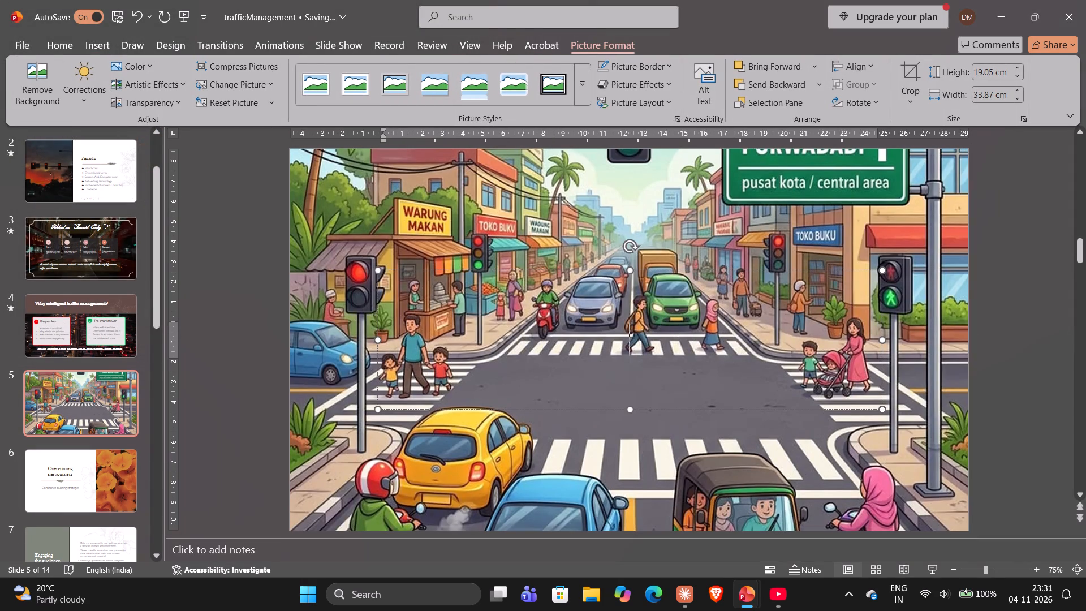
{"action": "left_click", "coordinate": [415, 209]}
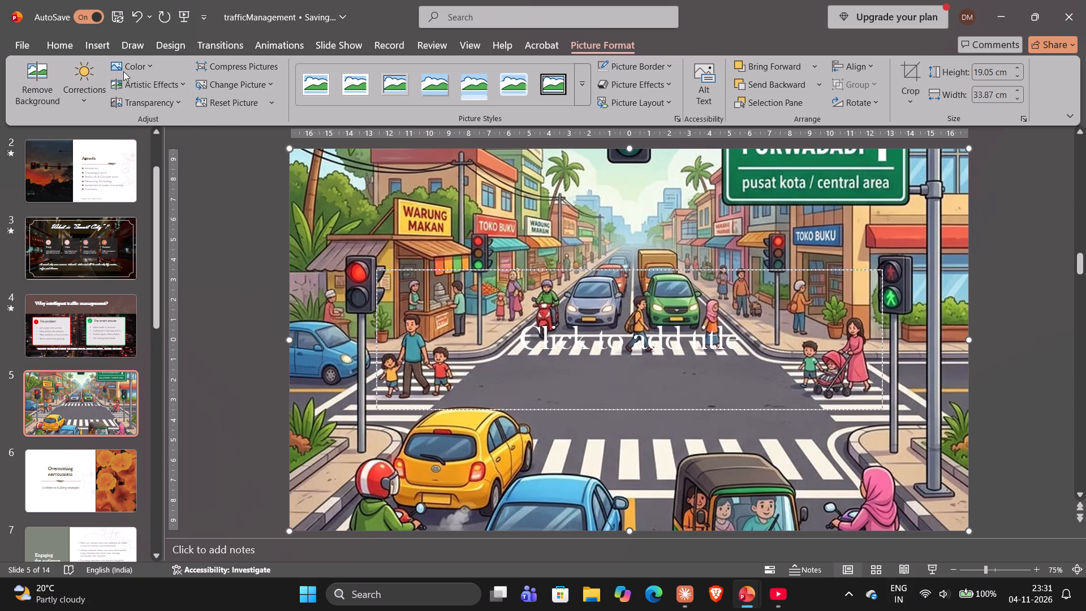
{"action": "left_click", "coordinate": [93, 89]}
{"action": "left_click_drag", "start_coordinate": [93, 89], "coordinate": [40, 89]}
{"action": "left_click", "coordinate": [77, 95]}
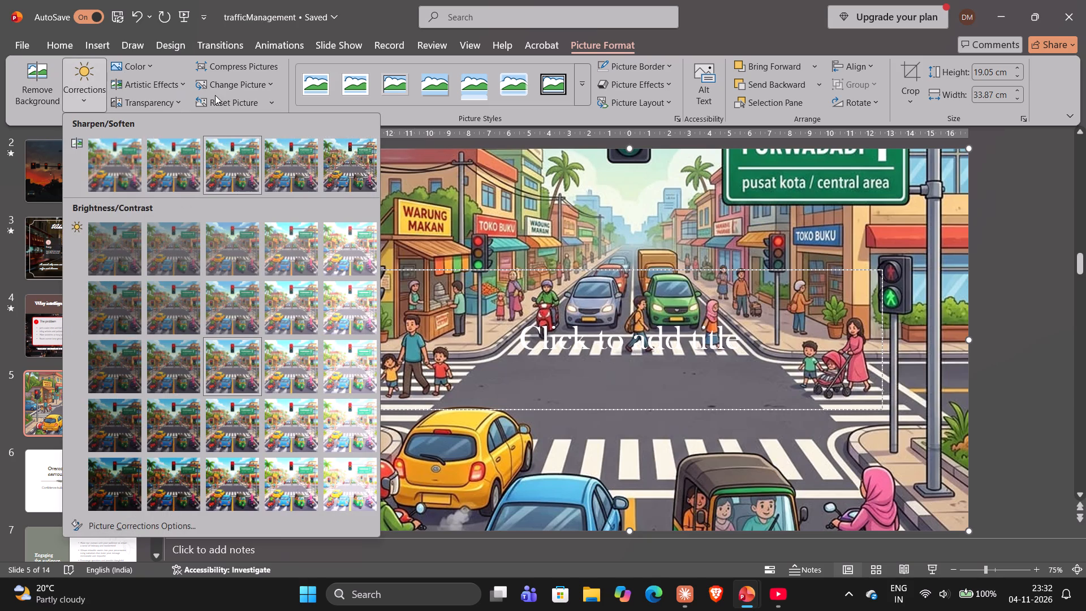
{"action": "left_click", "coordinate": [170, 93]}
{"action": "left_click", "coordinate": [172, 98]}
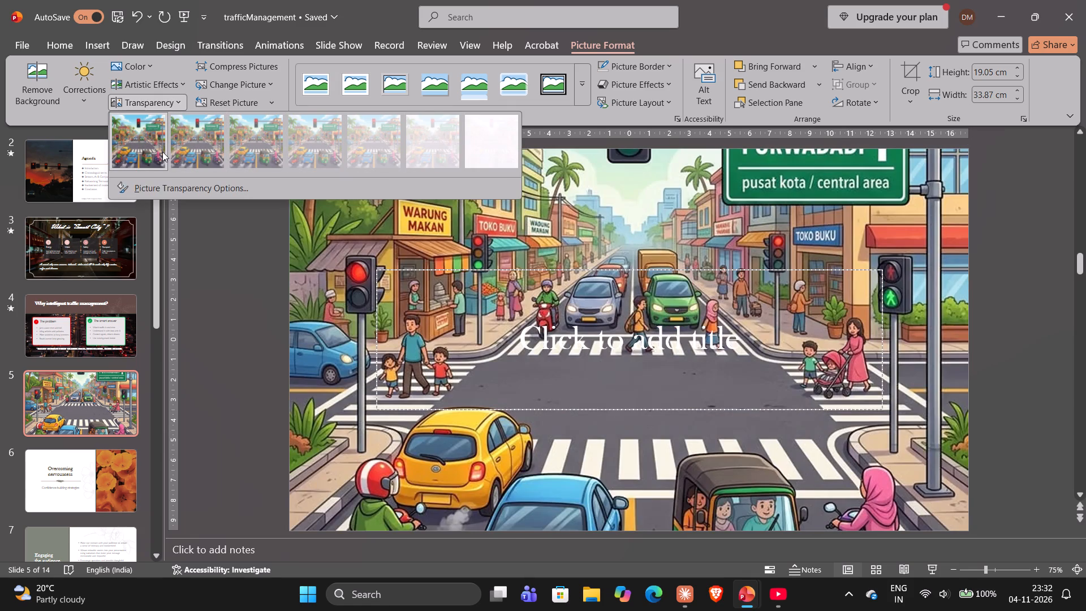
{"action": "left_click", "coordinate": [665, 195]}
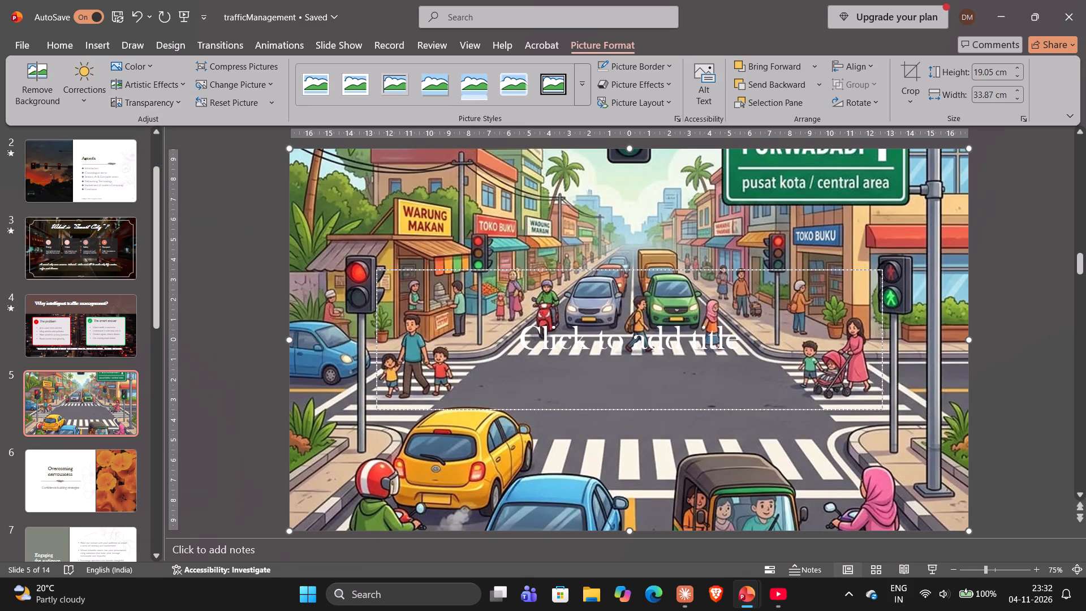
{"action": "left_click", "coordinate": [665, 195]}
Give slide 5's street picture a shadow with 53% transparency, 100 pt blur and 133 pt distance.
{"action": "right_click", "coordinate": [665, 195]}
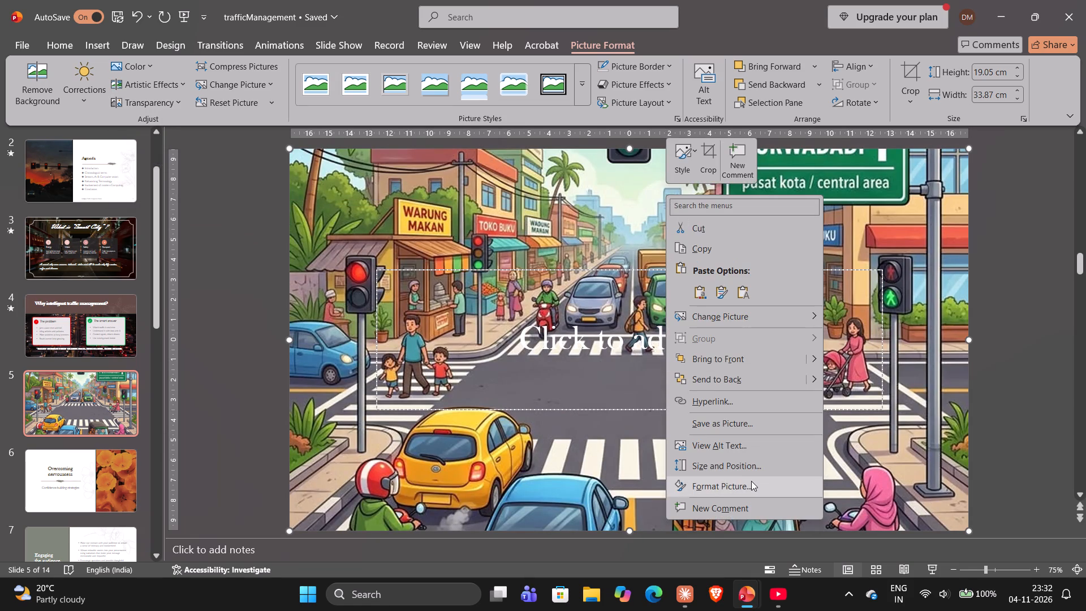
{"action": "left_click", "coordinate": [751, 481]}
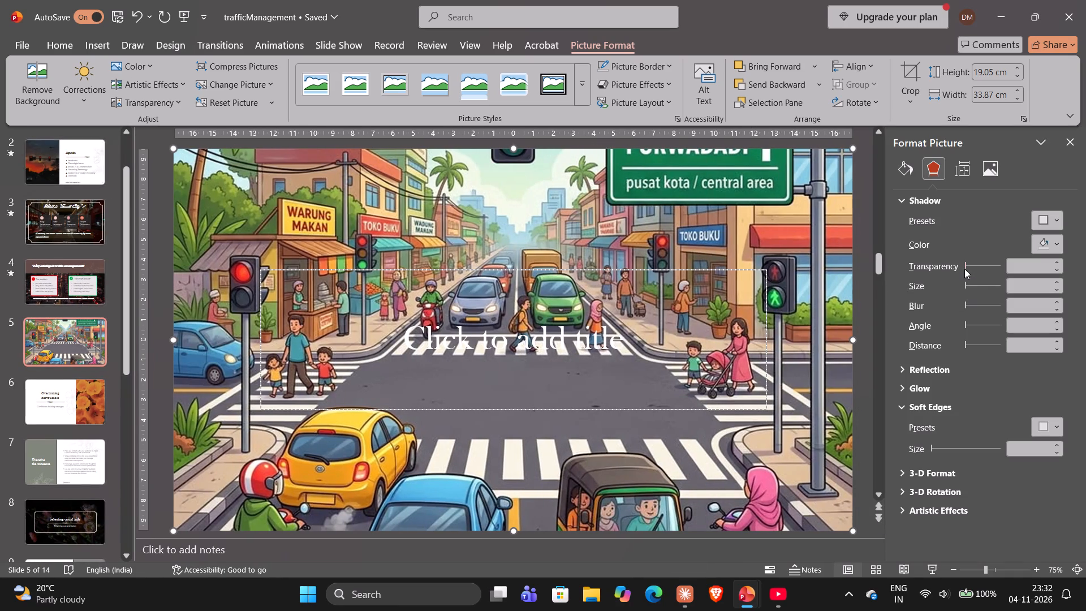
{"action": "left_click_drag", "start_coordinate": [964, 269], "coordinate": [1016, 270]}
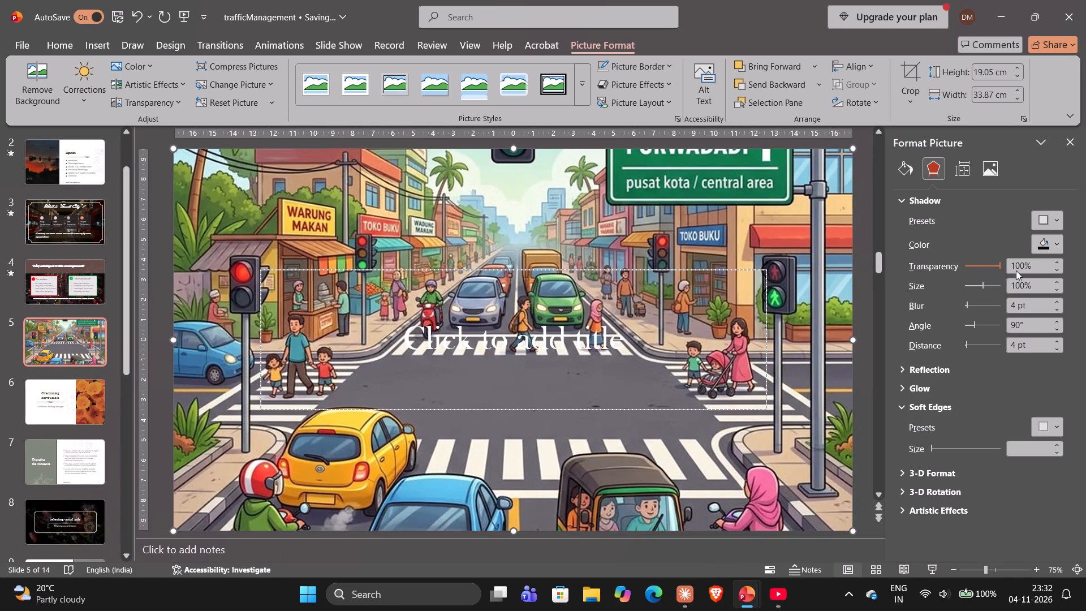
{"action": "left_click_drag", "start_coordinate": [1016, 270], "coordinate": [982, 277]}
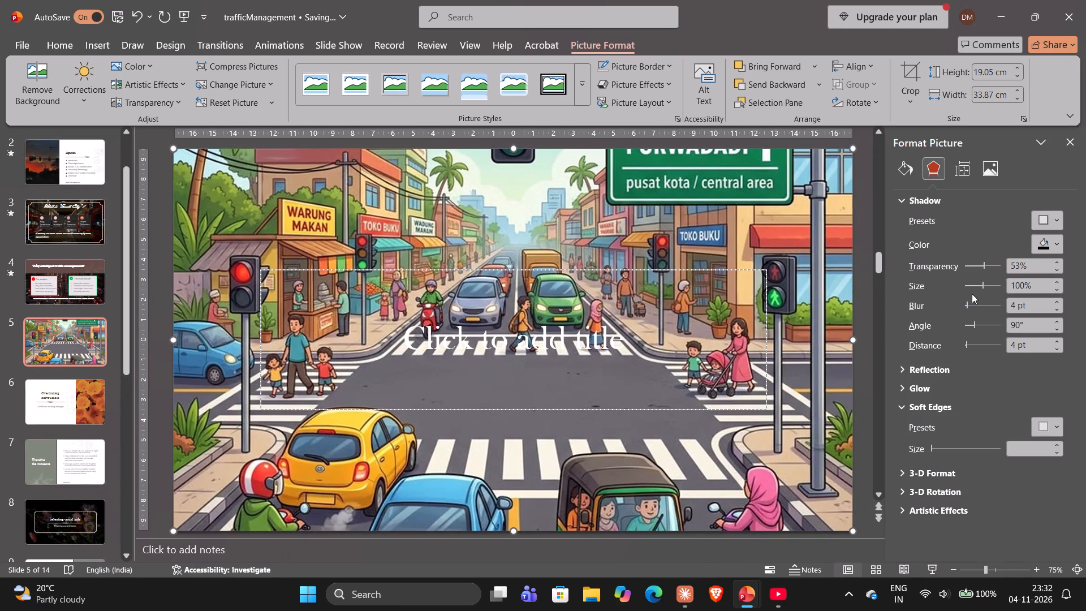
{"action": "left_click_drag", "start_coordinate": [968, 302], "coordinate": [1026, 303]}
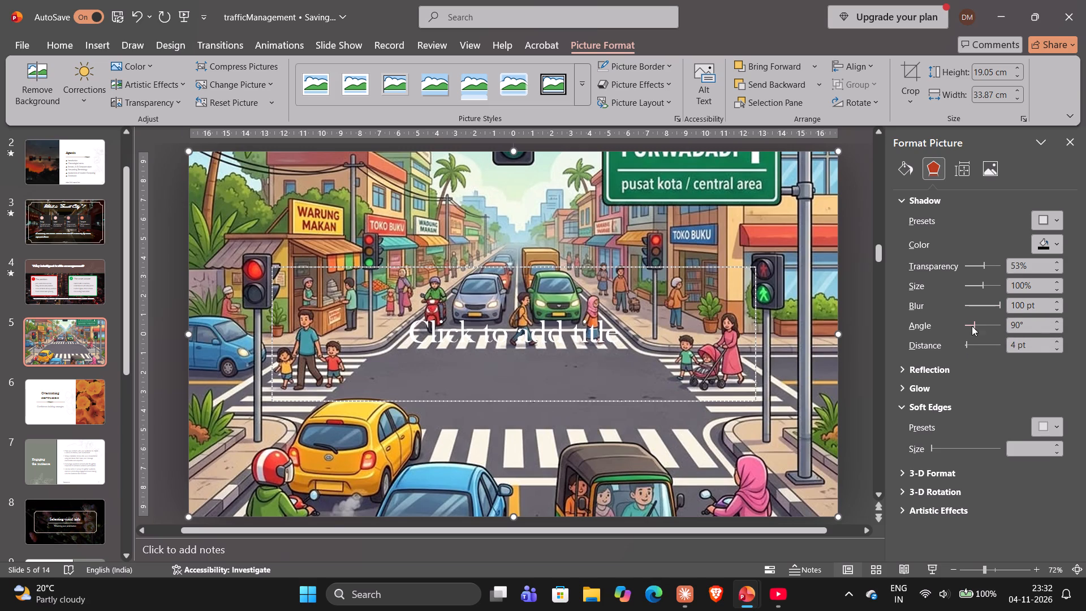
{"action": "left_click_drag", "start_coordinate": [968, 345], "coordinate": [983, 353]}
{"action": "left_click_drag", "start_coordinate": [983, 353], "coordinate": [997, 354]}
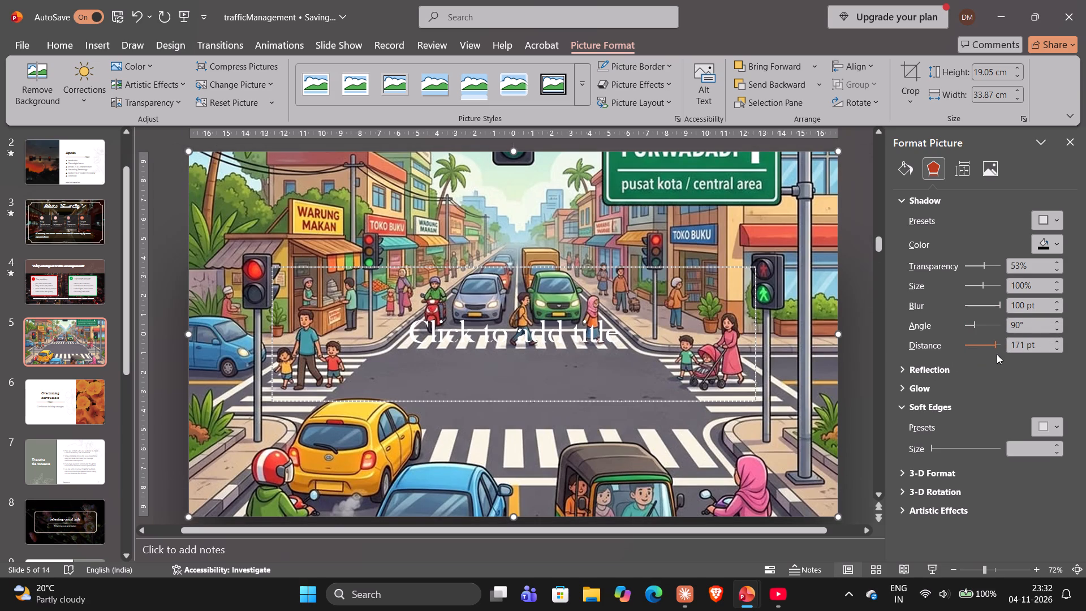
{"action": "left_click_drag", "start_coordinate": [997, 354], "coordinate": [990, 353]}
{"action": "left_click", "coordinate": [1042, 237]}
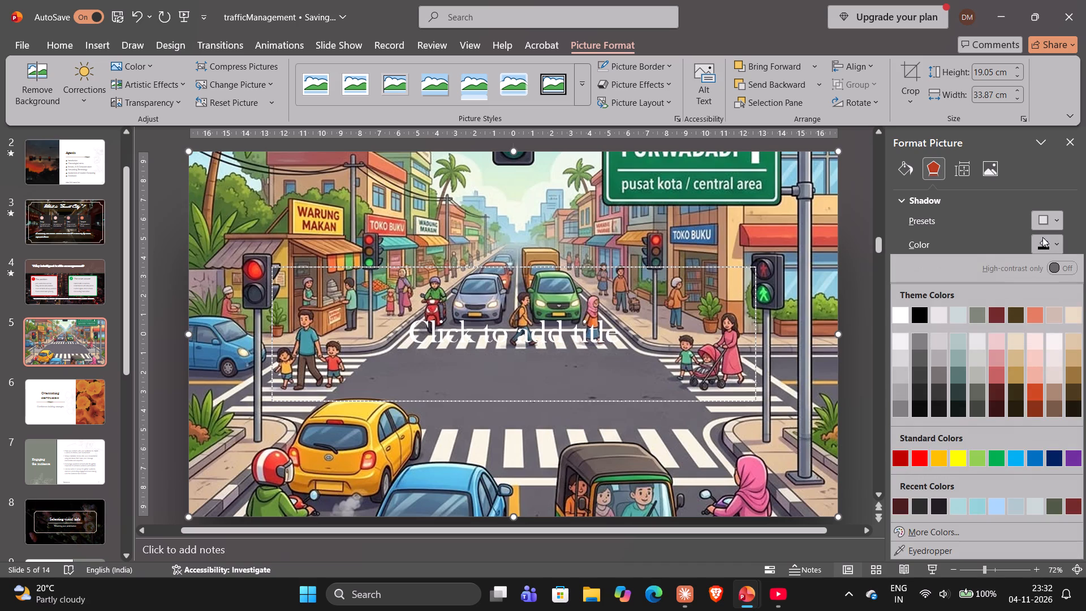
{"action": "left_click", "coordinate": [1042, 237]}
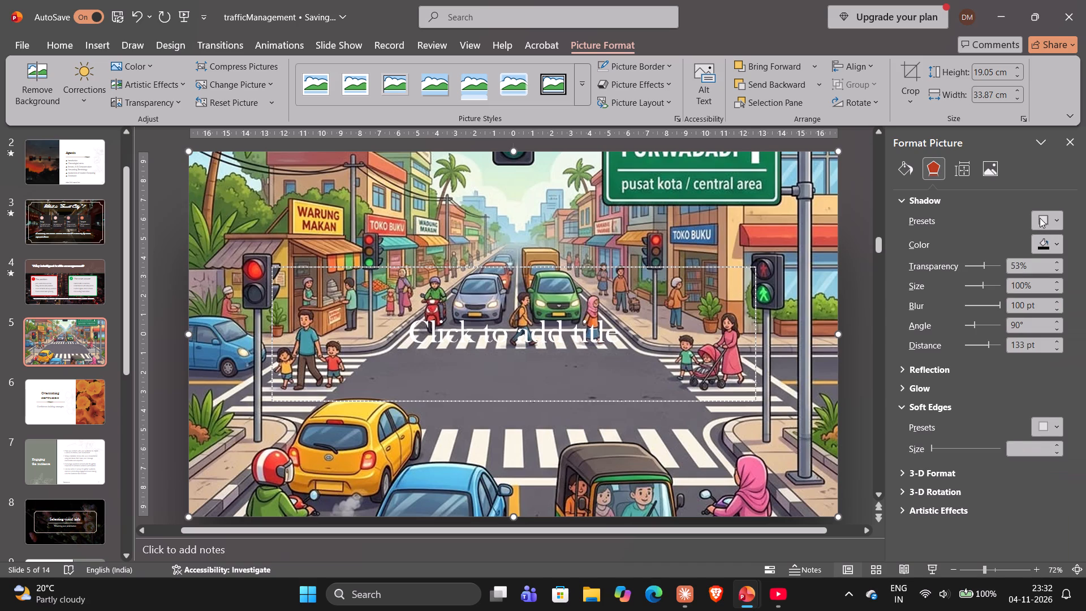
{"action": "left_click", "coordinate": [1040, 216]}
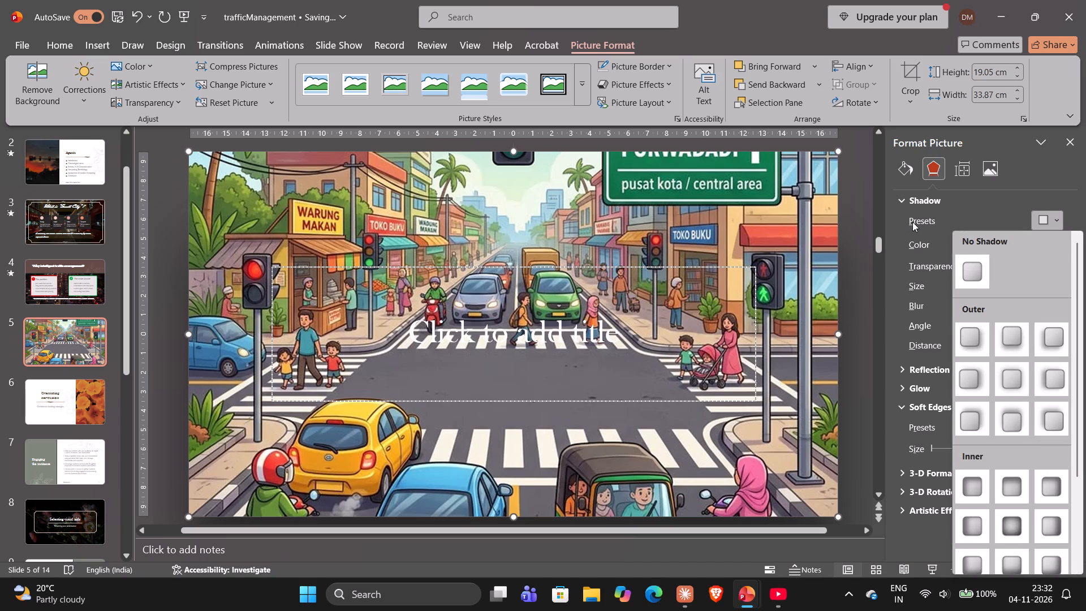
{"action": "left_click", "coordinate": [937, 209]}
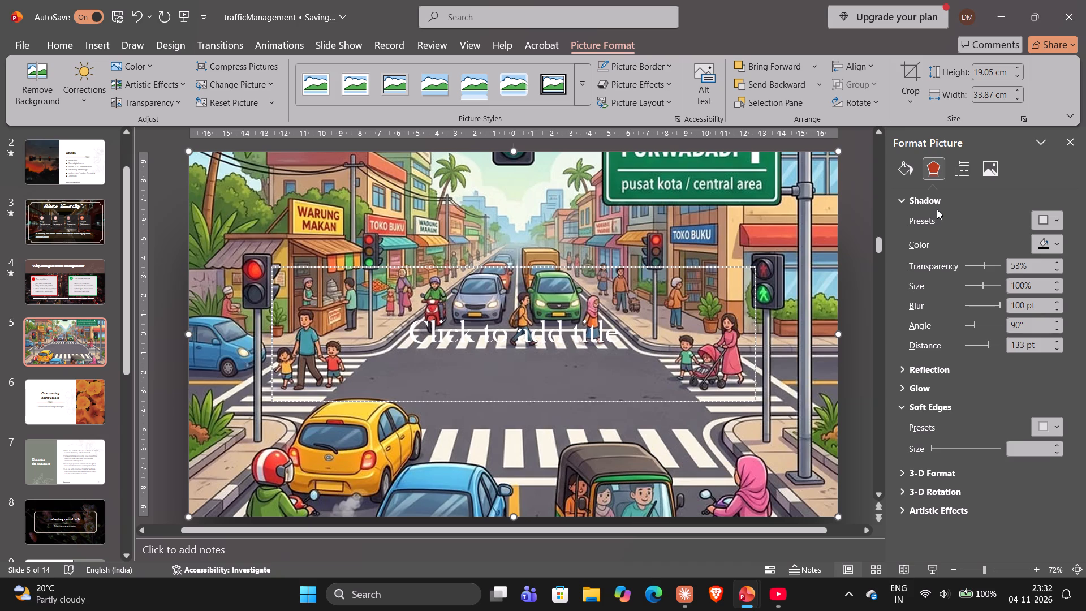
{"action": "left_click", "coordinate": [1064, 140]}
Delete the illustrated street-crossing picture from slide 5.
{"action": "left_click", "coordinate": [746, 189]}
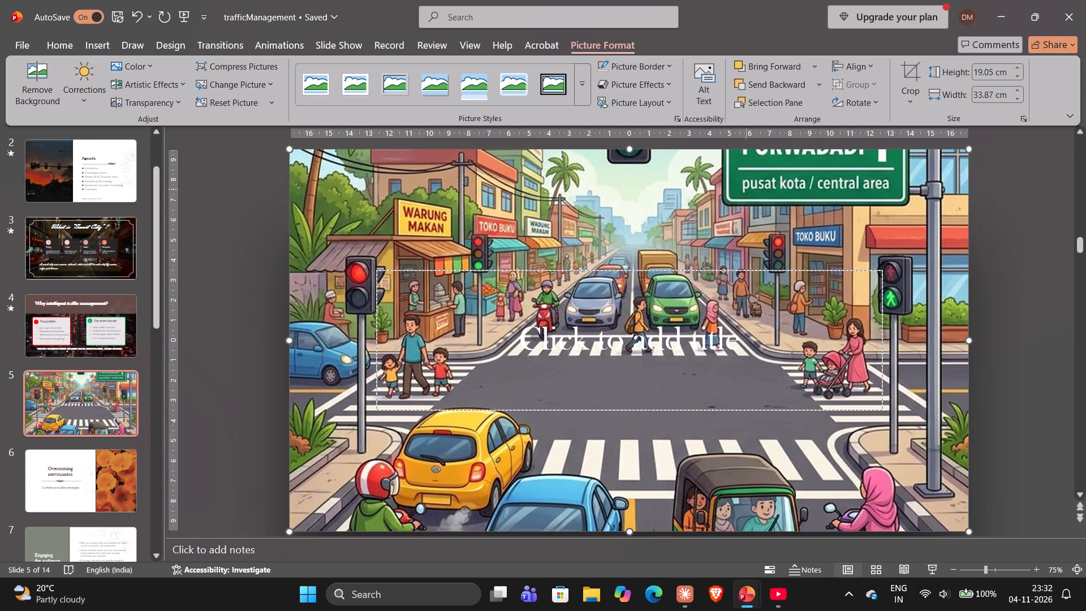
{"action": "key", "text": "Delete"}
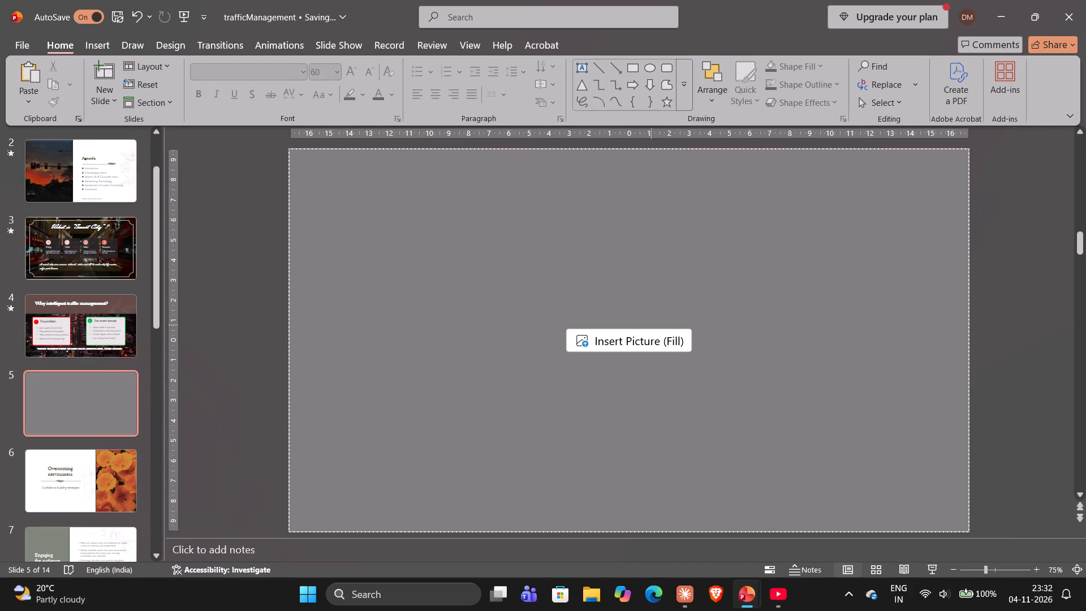
Fill slide 5's empty full-slide picture placeholder with the dusk traffic-jam photo from the Downloads folder.
{"action": "left_click", "coordinate": [657, 340]}
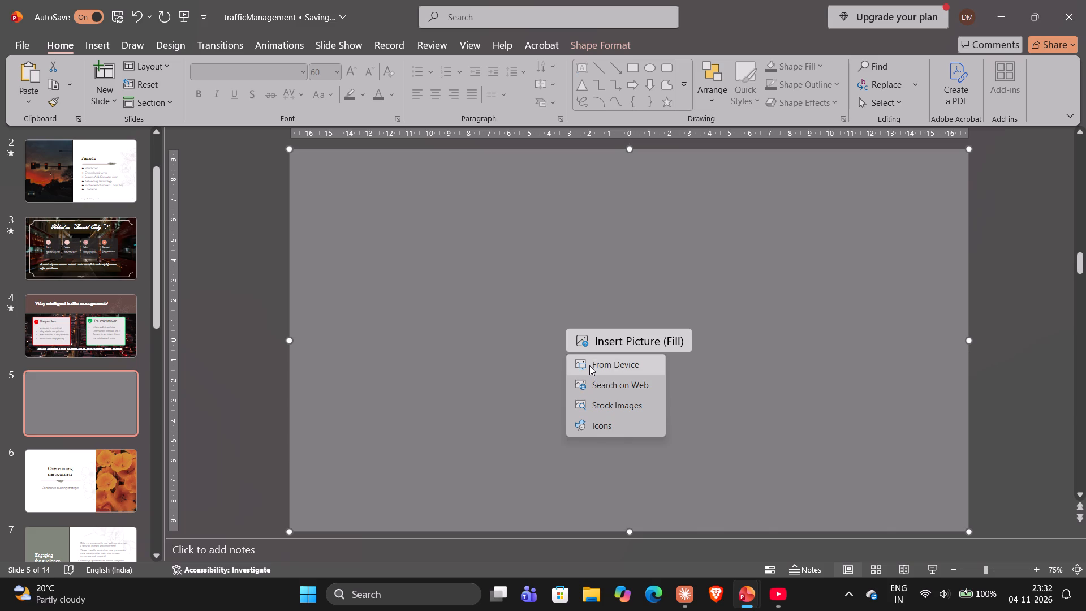
{"action": "left_click", "coordinate": [589, 365]}
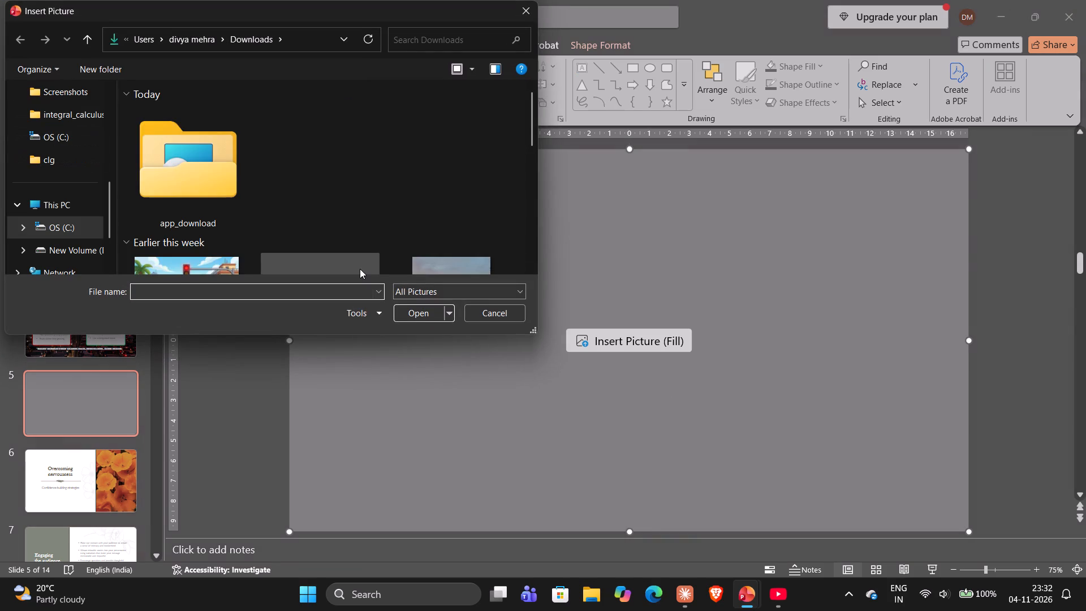
{"action": "scroll", "coordinate": [360, 269], "scroll_direction": "down", "scroll_amount": 2}
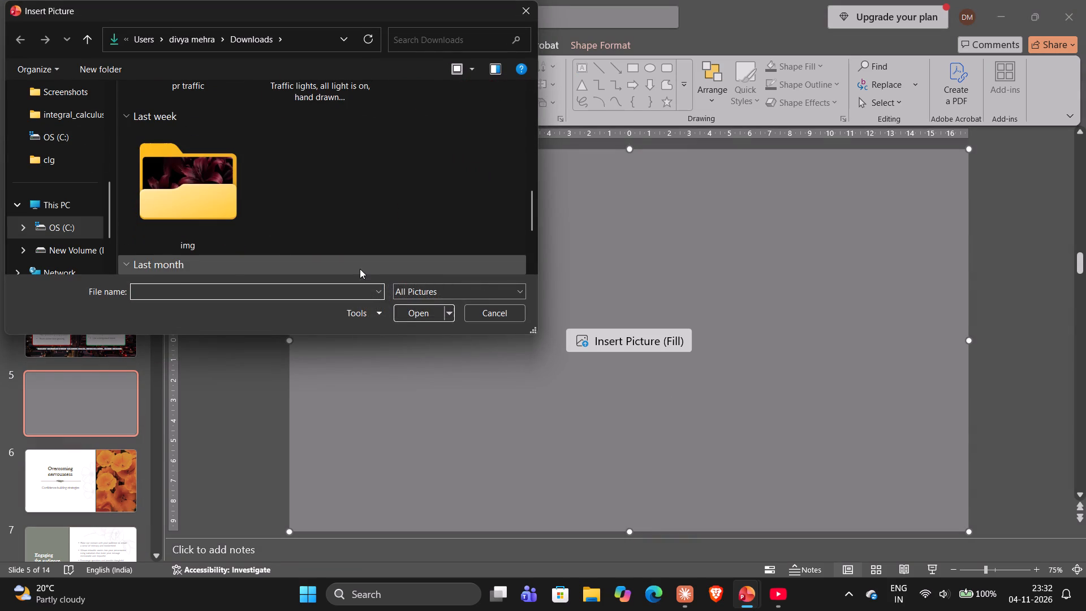
{"action": "scroll", "coordinate": [360, 269], "scroll_direction": "down", "scroll_amount": 2}
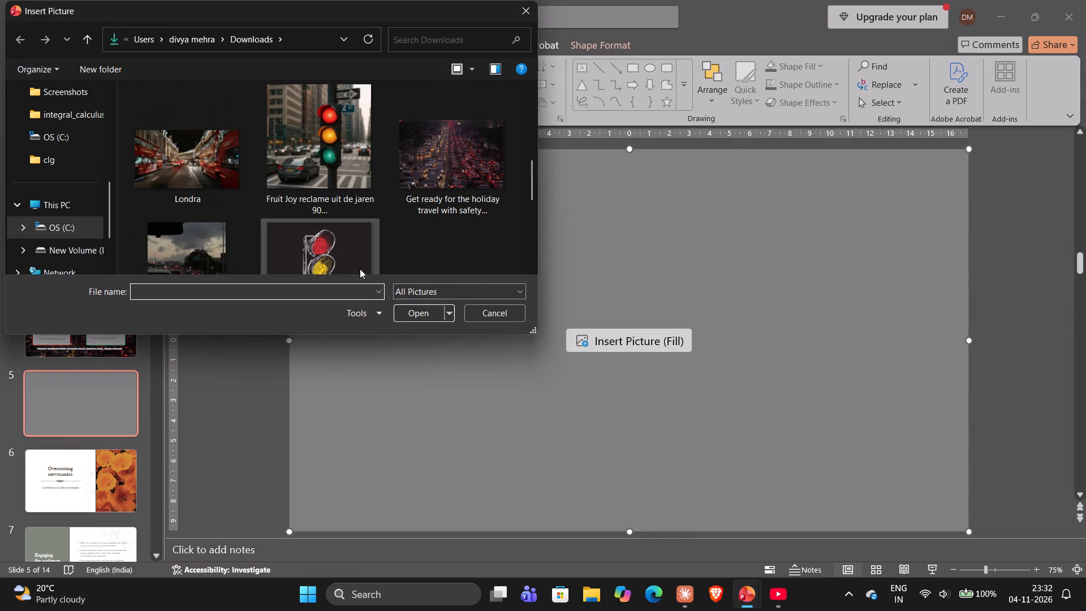
{"action": "scroll", "coordinate": [360, 269], "scroll_direction": "down", "scroll_amount": 1}
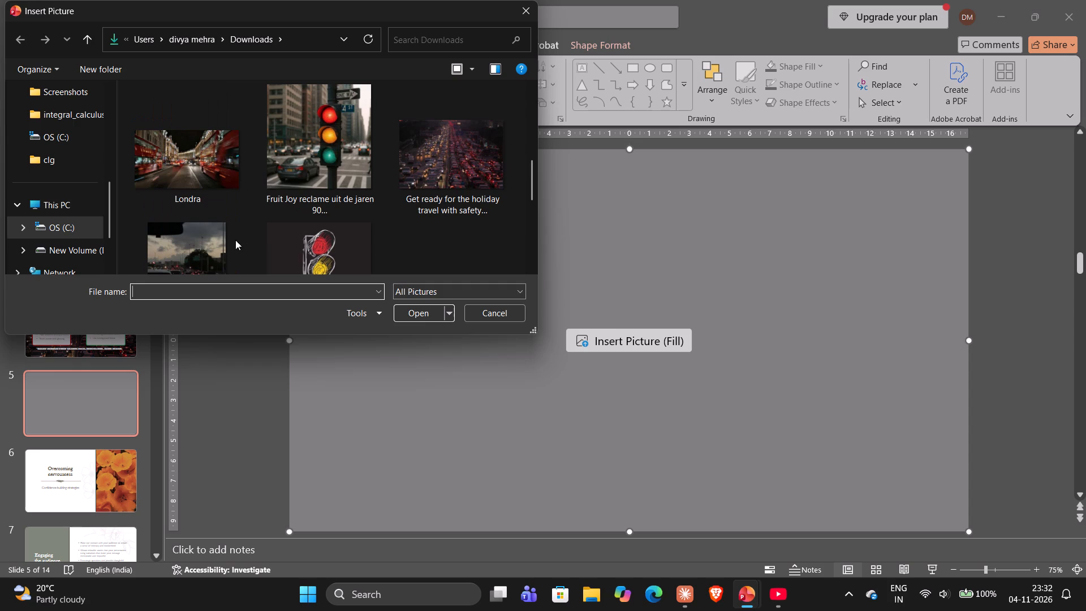
{"action": "double_click", "coordinate": [224, 239]}
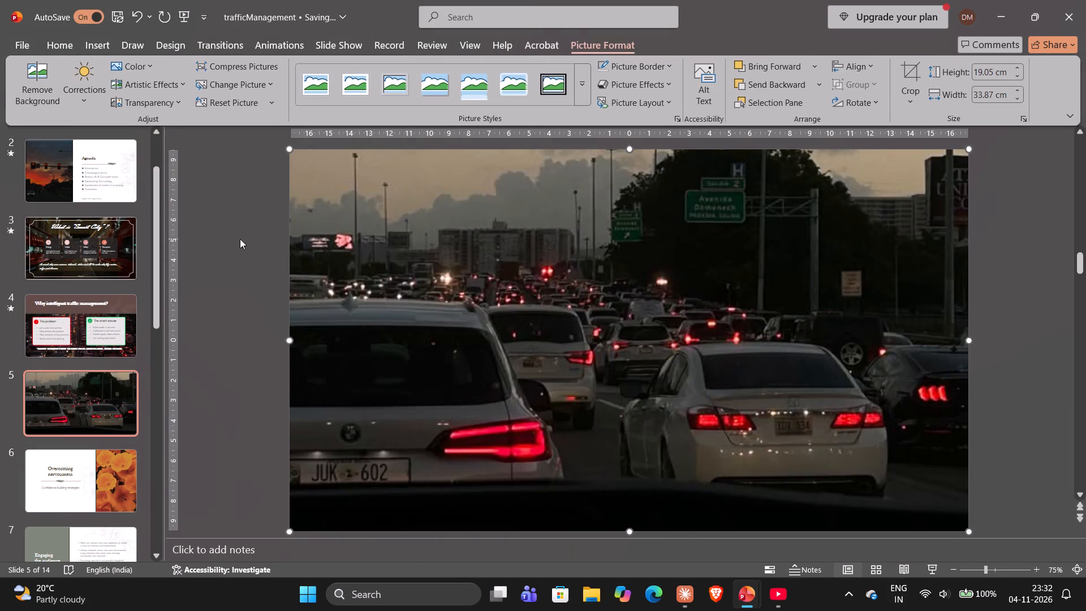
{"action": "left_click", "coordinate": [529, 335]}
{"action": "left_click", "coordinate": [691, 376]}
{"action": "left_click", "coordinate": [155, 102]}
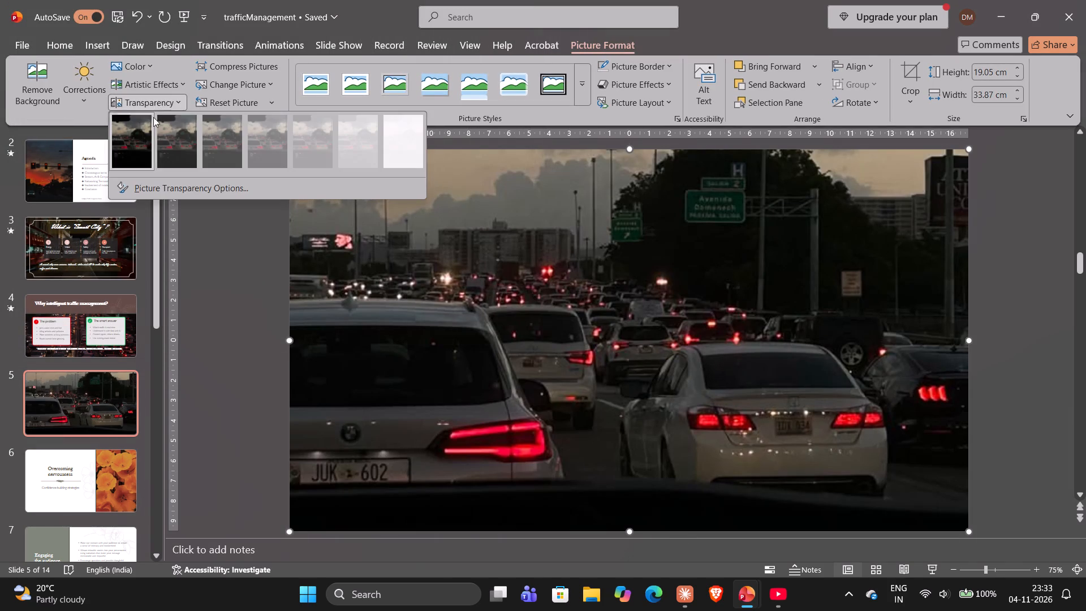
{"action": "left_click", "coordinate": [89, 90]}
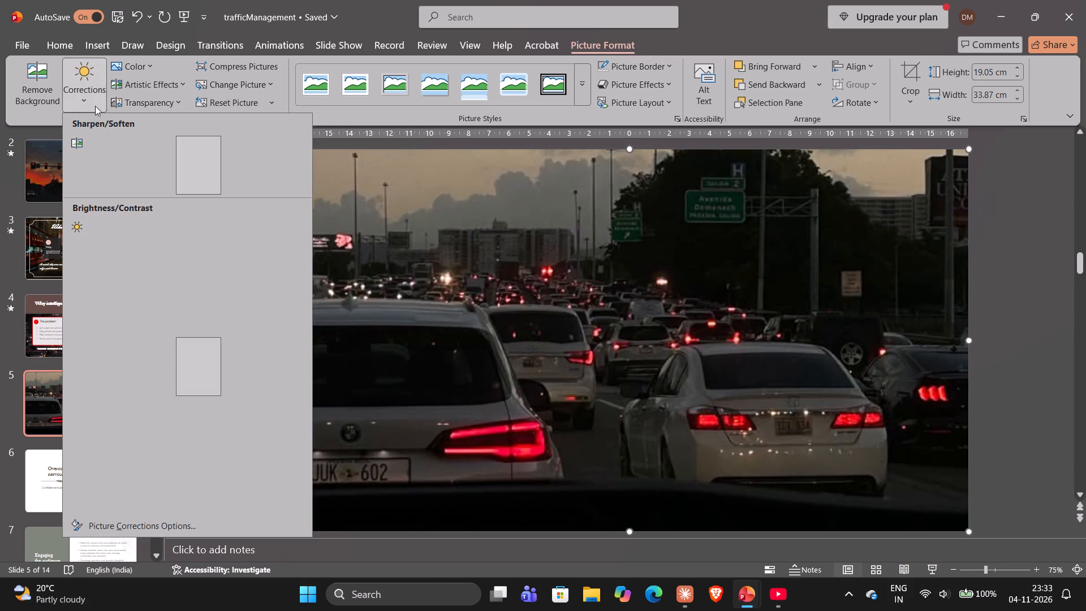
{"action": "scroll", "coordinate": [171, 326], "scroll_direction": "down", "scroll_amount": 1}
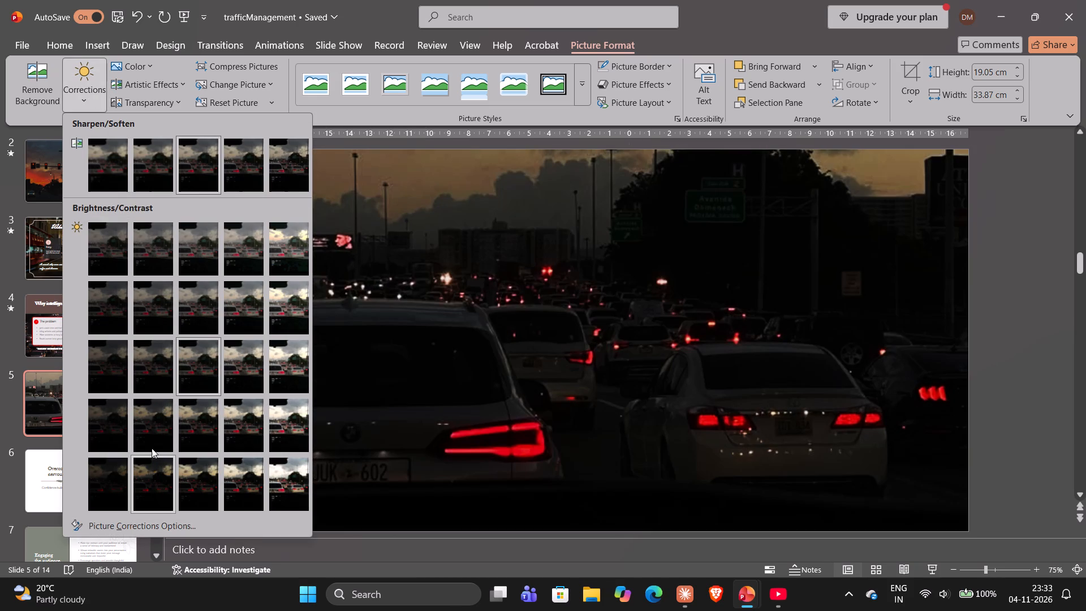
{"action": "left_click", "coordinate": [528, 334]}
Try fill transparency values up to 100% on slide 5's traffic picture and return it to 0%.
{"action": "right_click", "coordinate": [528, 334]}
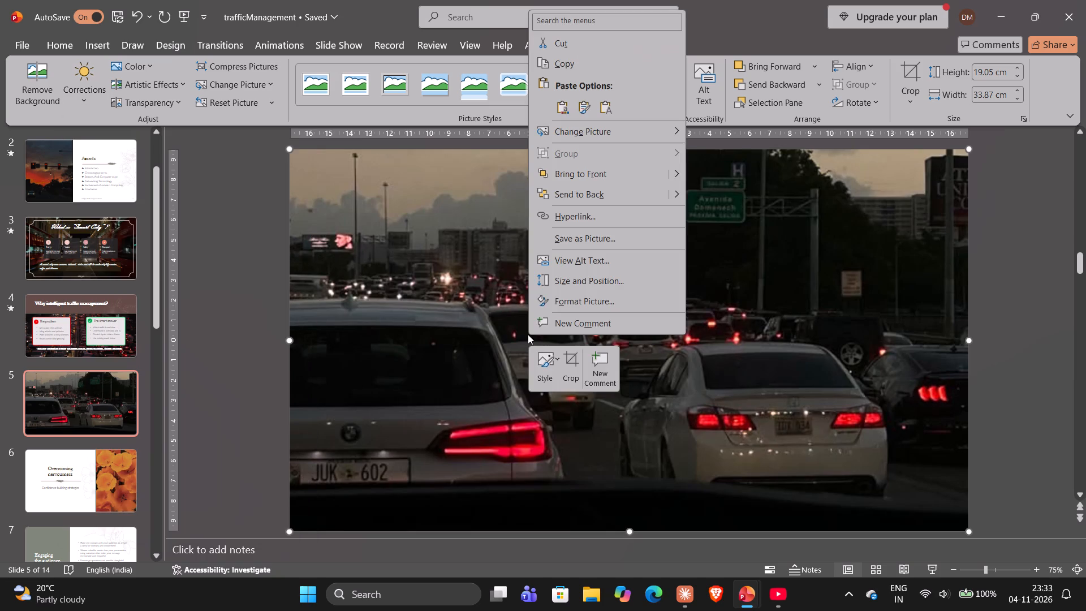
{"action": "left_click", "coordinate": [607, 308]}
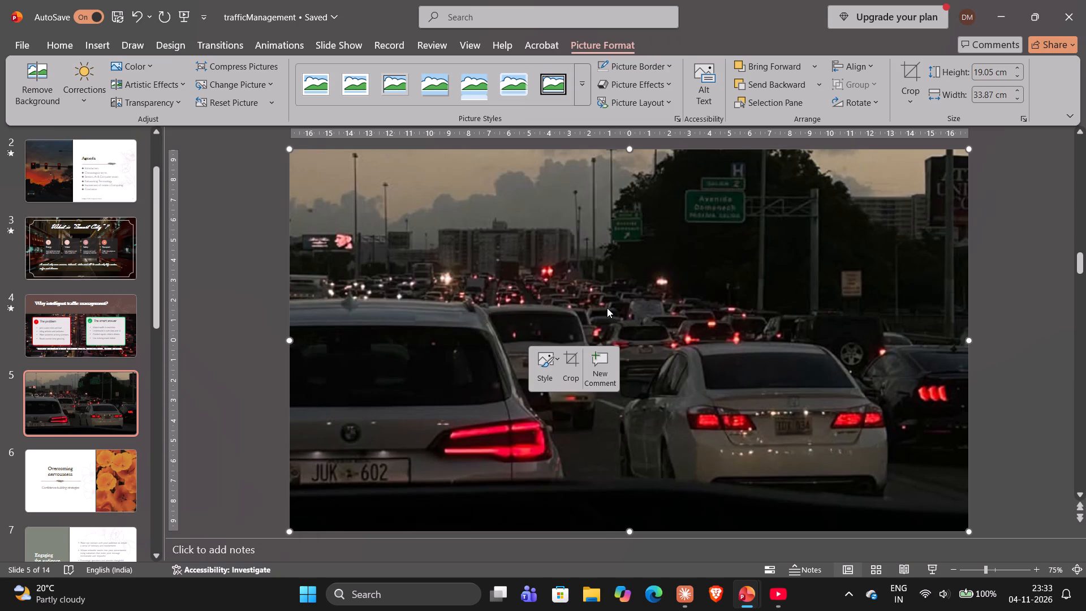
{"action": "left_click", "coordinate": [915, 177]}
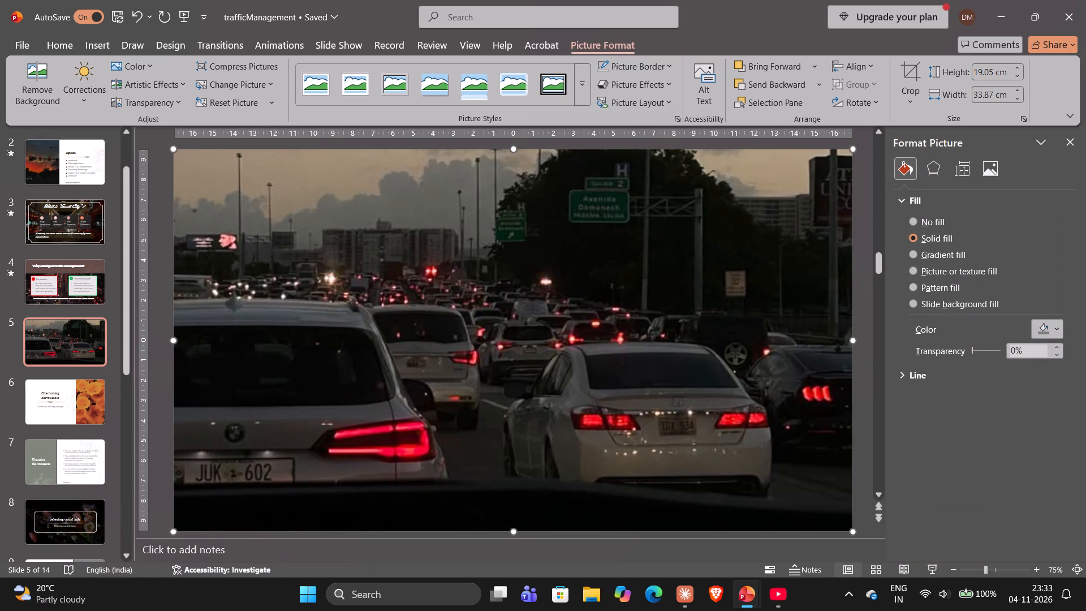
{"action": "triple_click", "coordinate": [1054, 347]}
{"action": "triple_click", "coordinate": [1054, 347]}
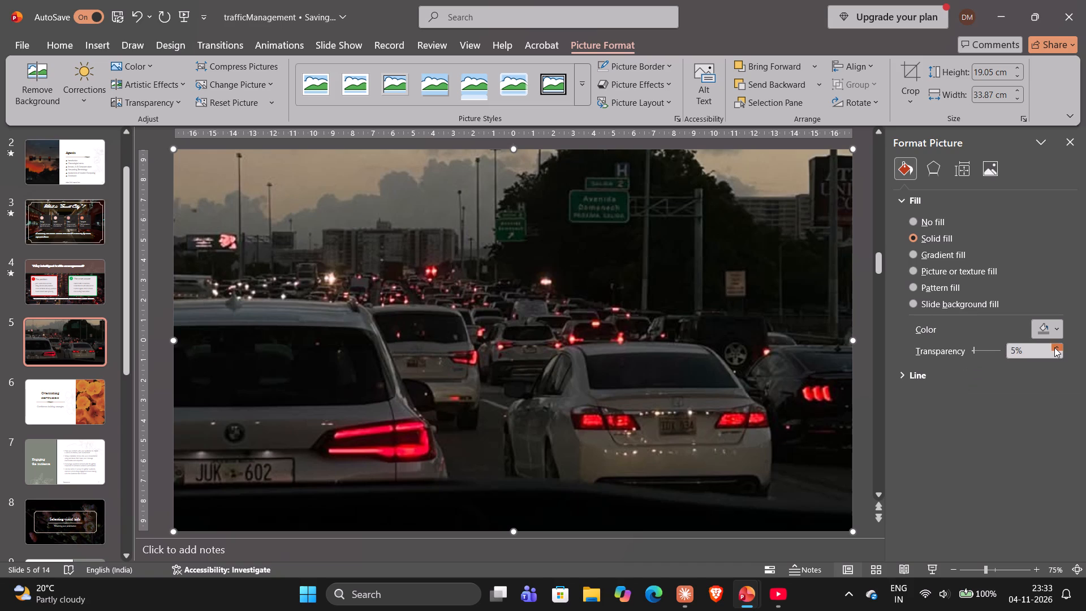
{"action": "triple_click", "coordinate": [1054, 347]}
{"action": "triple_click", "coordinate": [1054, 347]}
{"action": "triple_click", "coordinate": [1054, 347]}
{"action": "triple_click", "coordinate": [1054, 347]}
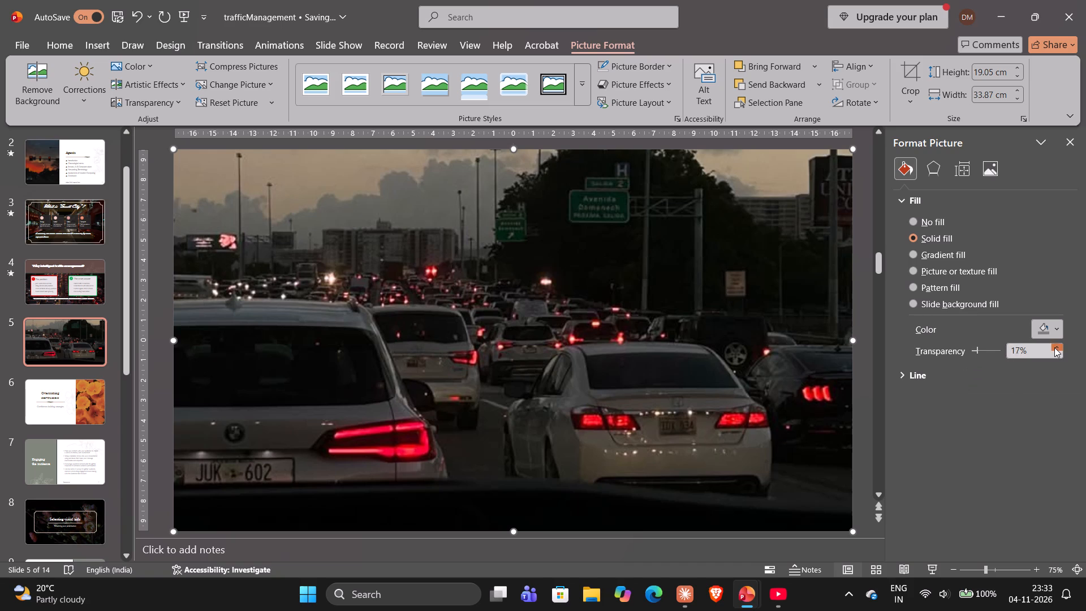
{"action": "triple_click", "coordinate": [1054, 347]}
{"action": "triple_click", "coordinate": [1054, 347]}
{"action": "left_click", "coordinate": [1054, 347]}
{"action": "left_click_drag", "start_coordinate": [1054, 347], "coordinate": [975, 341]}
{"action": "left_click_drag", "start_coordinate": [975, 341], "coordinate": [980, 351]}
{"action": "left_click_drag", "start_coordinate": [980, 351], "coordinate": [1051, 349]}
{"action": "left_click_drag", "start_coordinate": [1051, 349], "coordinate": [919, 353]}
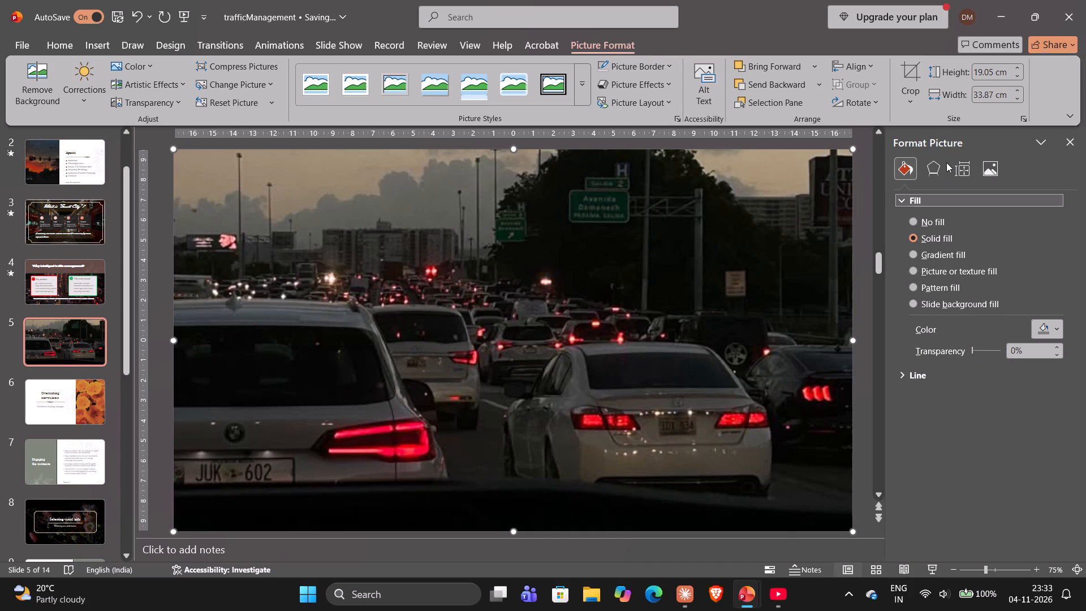
Give slide 5's traffic picture a shadow, trying a 100 pt blur and settling on 0 pt.
{"action": "left_click", "coordinate": [932, 162]}
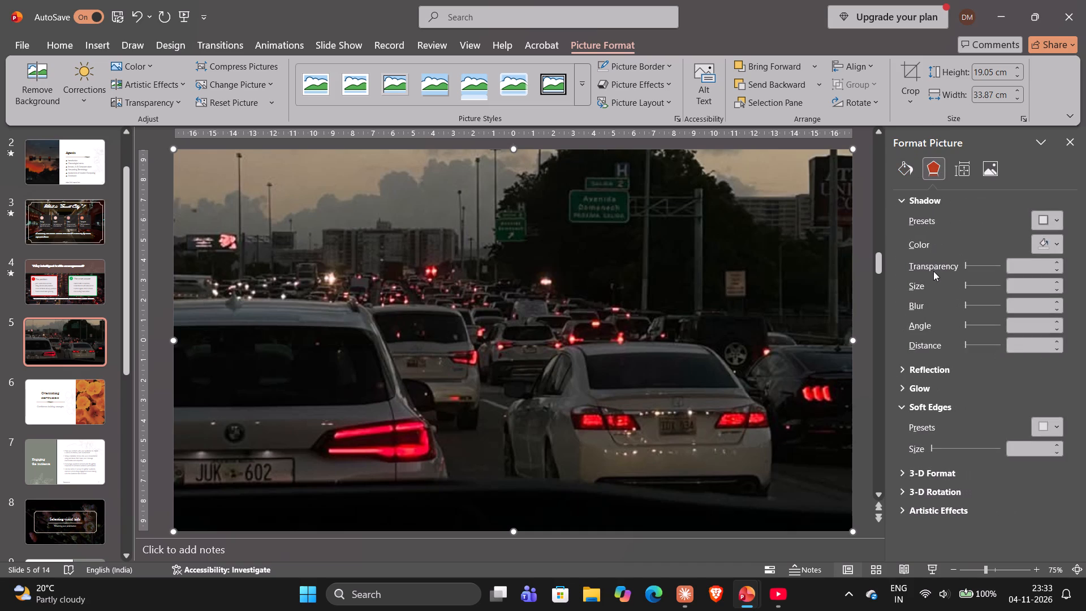
{"action": "left_click_drag", "start_coordinate": [965, 306], "coordinate": [1020, 301]}
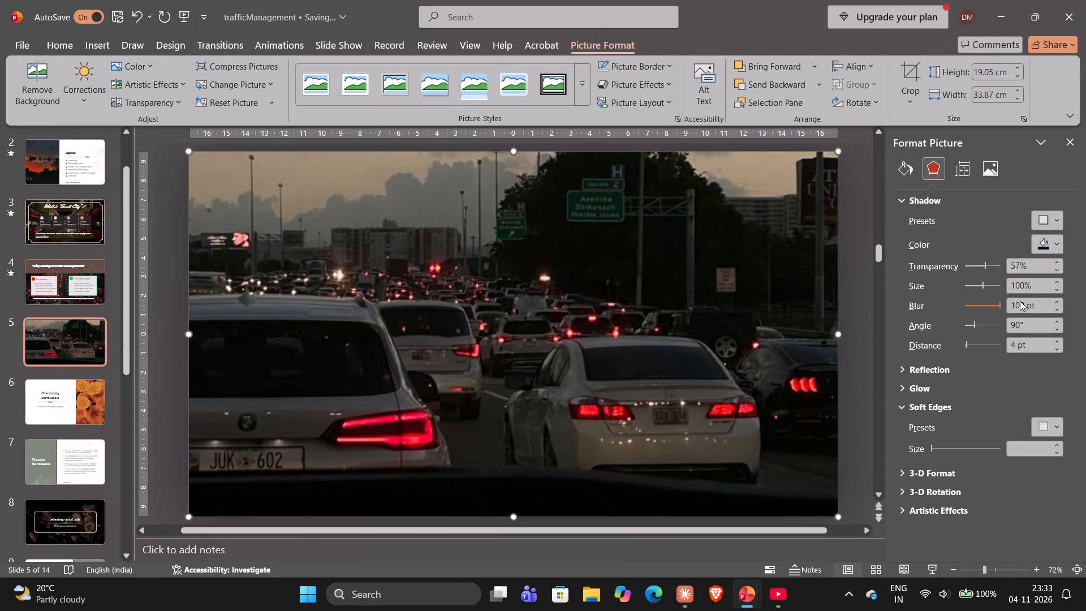
{"action": "left_click_drag", "start_coordinate": [1020, 301], "coordinate": [1036, 302]}
{"action": "left_click_drag", "start_coordinate": [1036, 302], "coordinate": [930, 312]}
{"action": "left_click", "coordinate": [1069, 143]}
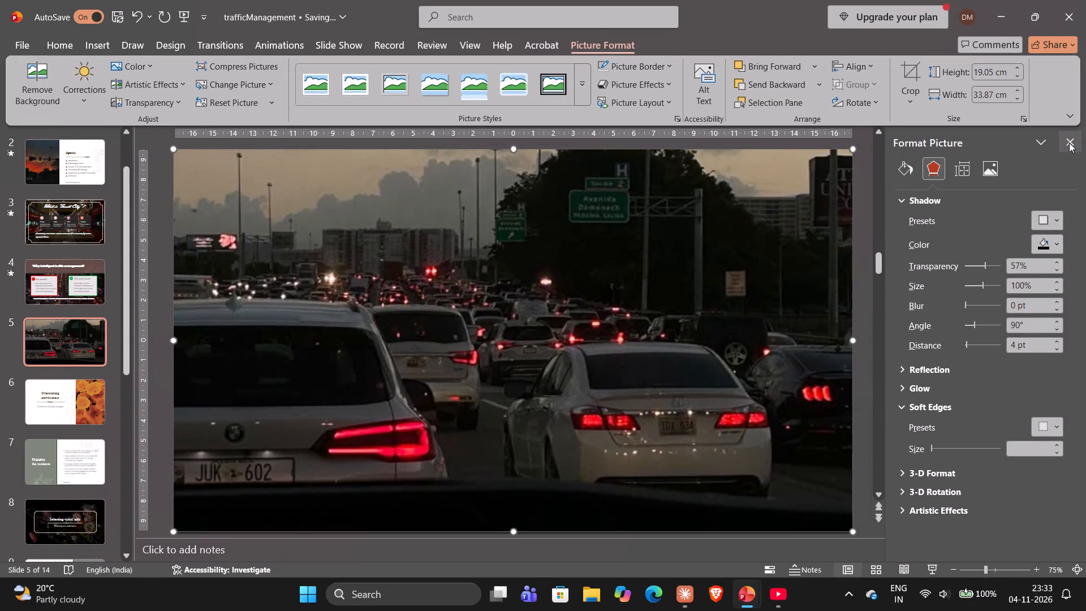
Send slide 5's traffic picture backward, behind the title placeholder.
{"action": "left_click", "coordinate": [778, 91]}
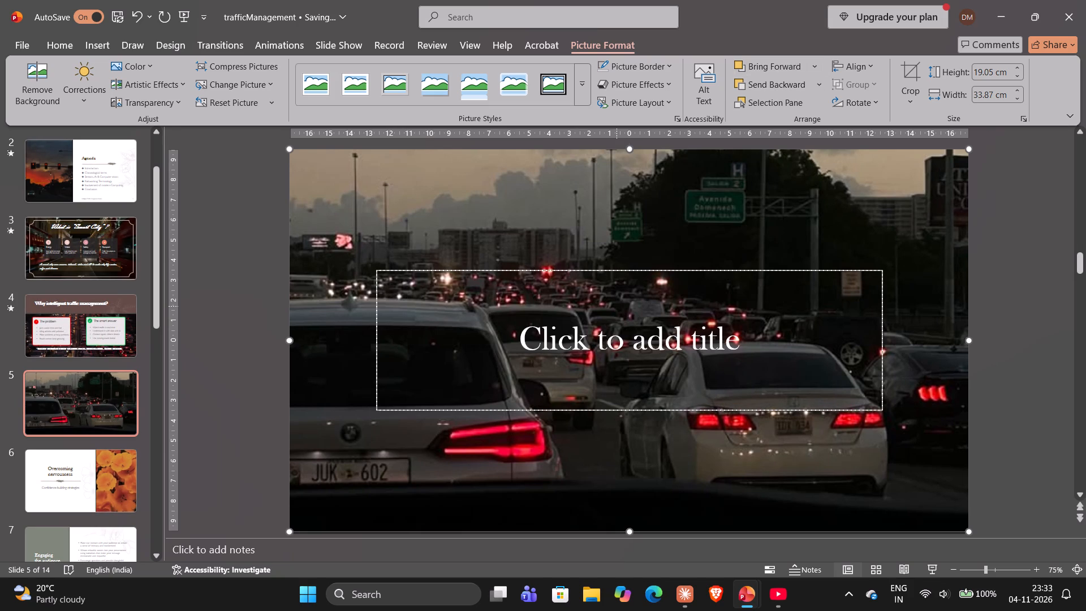
Copy the title "The big idea: Sense, Think, Act" from slide 4 of smart-city-traffic-management into slide 5's title placeholder.
{"action": "left_click", "coordinate": [617, 306]}
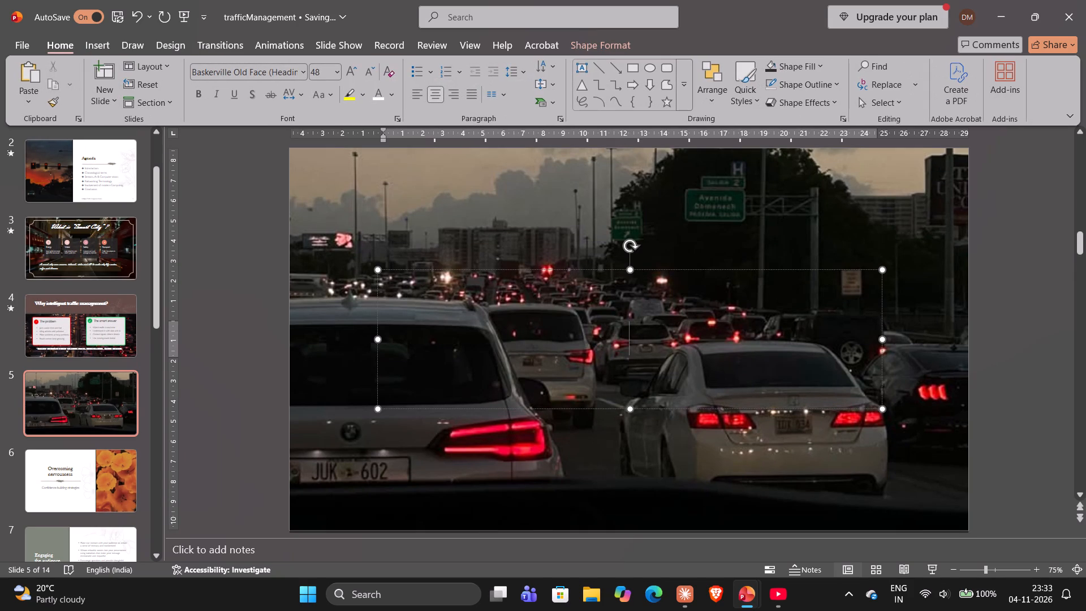
{"action": "key", "text": "alt+Tab"}
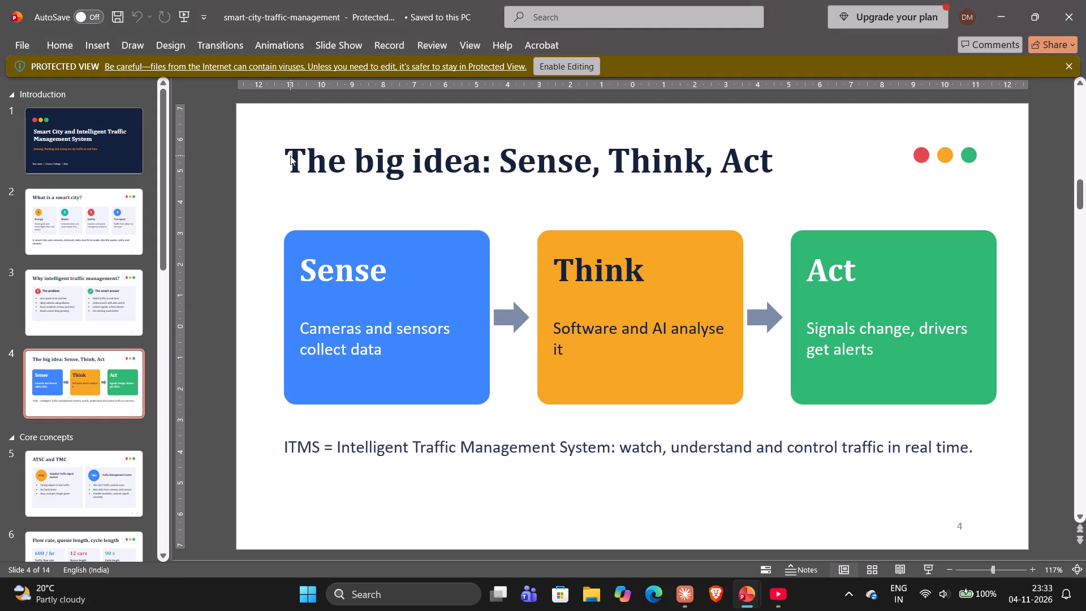
{"action": "left_click_drag", "start_coordinate": [290, 156], "coordinate": [766, 182]}
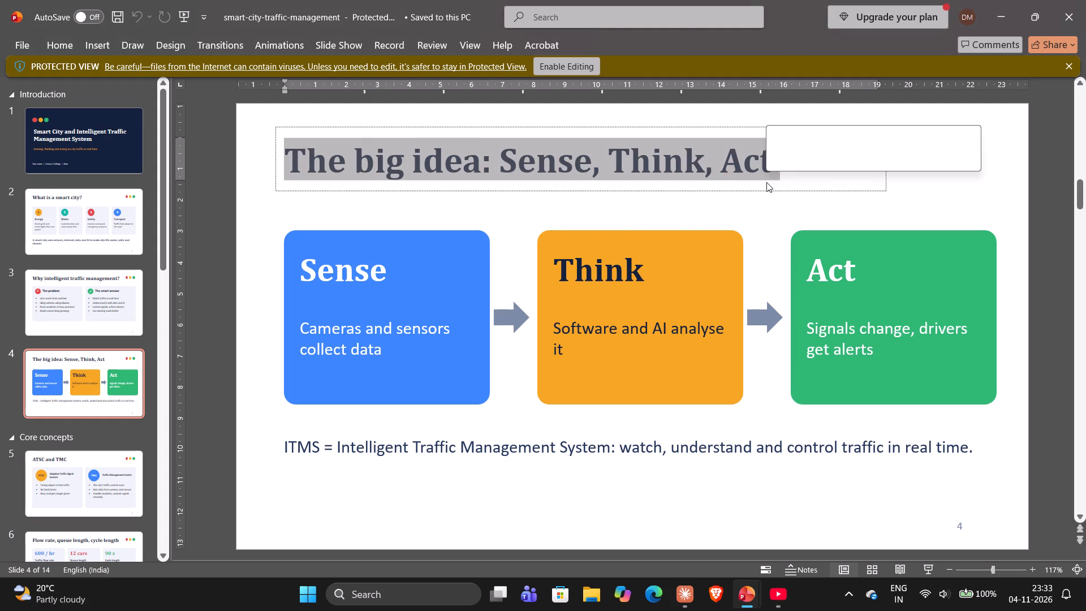
{"action": "key", "text": "ctrl+c"}
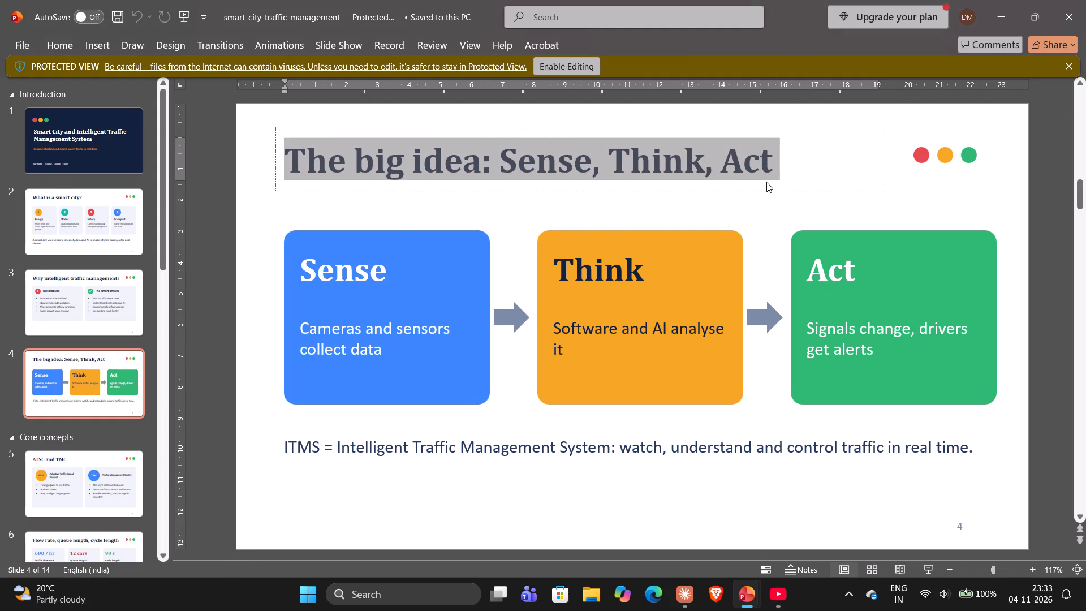
{"action": "key", "text": "alt+Tab"}
{"action": "left_click", "coordinate": [679, 334]}
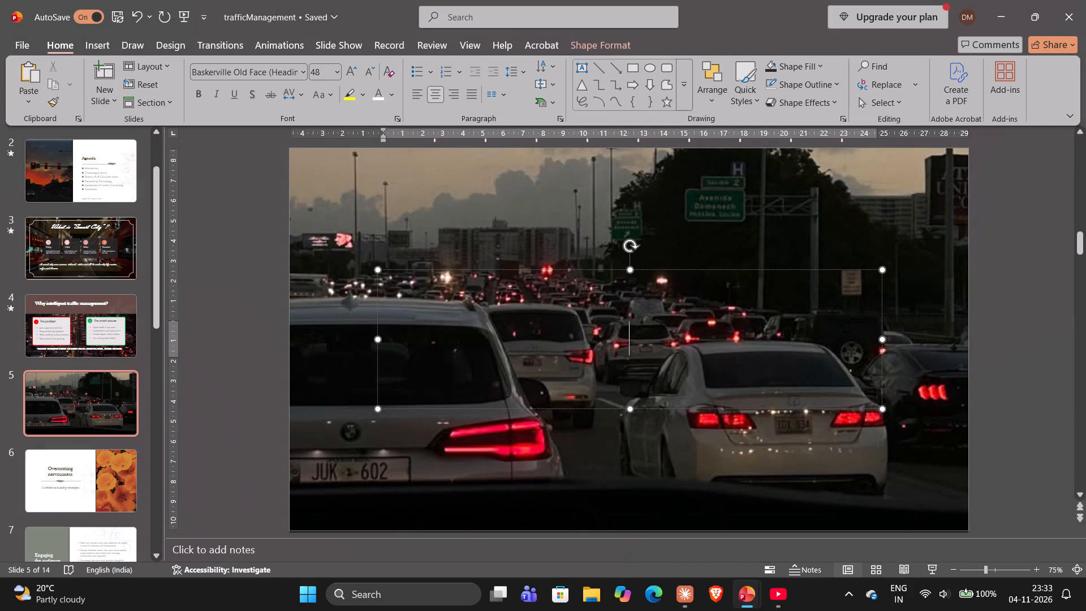
{"action": "key", "text": "ctrl+v"}
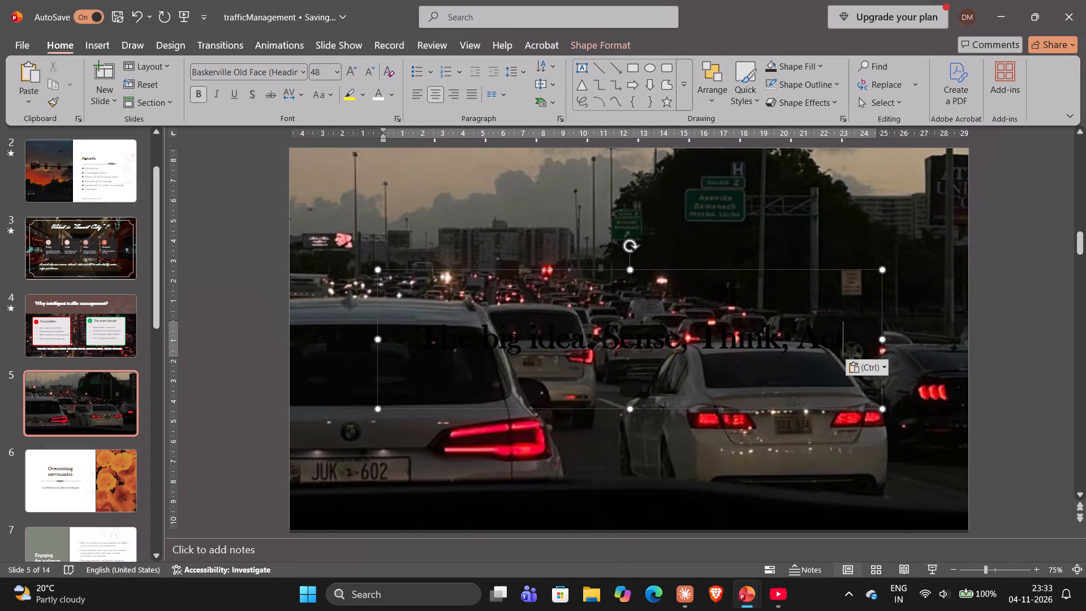
Color slide 5's title text "The big idea: Sense, Think, Act" white.
{"action": "left_click_drag", "start_coordinate": [398, 337], "coordinate": [679, 347]}
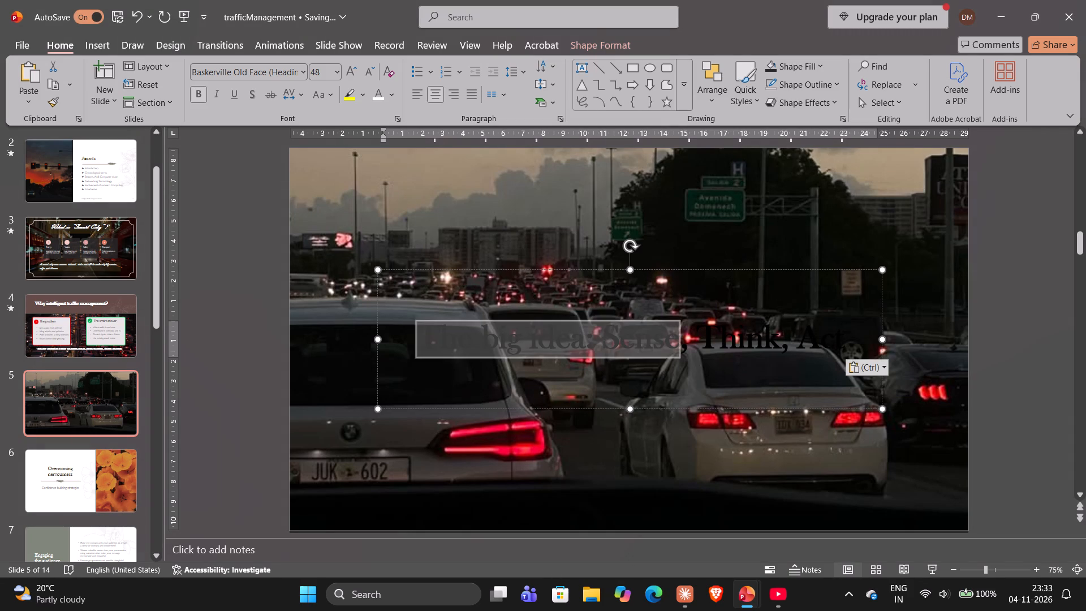
{"action": "left_click_drag", "start_coordinate": [679, 347], "coordinate": [823, 339]}
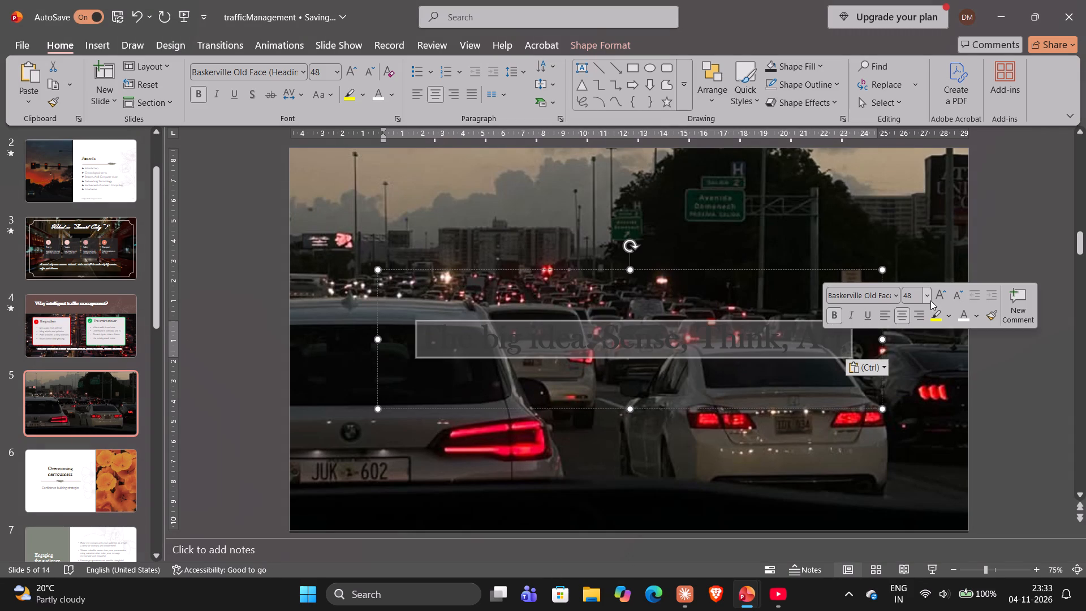
{"action": "left_click", "coordinate": [959, 320]}
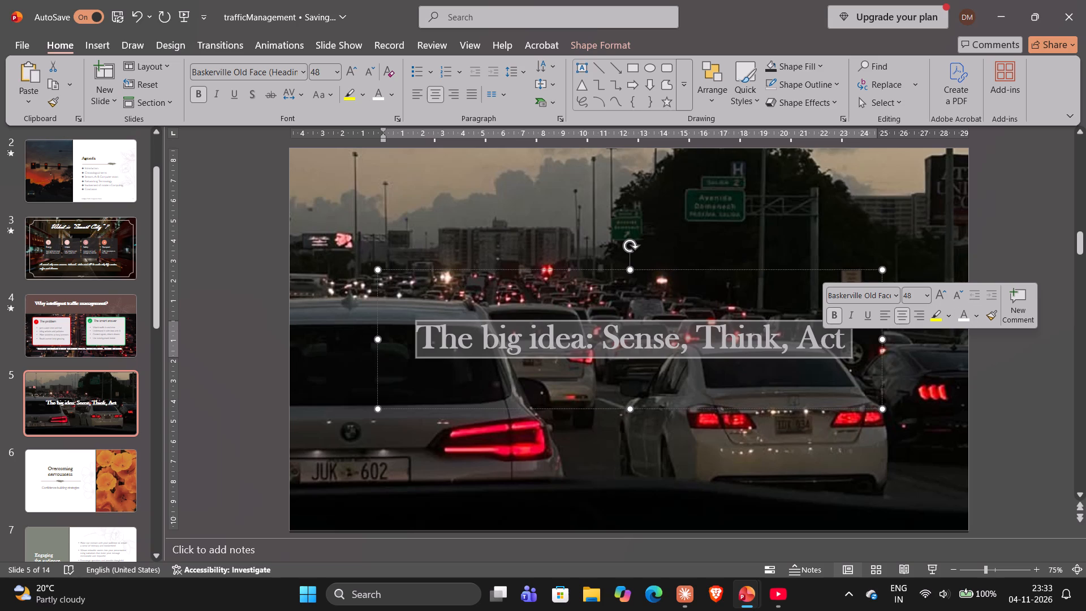
Reduce the height of slide 5's title box and move it up to the top of the traffic picture.
{"action": "left_click", "coordinate": [746, 399]}
{"action": "left_click_drag", "start_coordinate": [886, 411], "coordinate": [886, 384]}
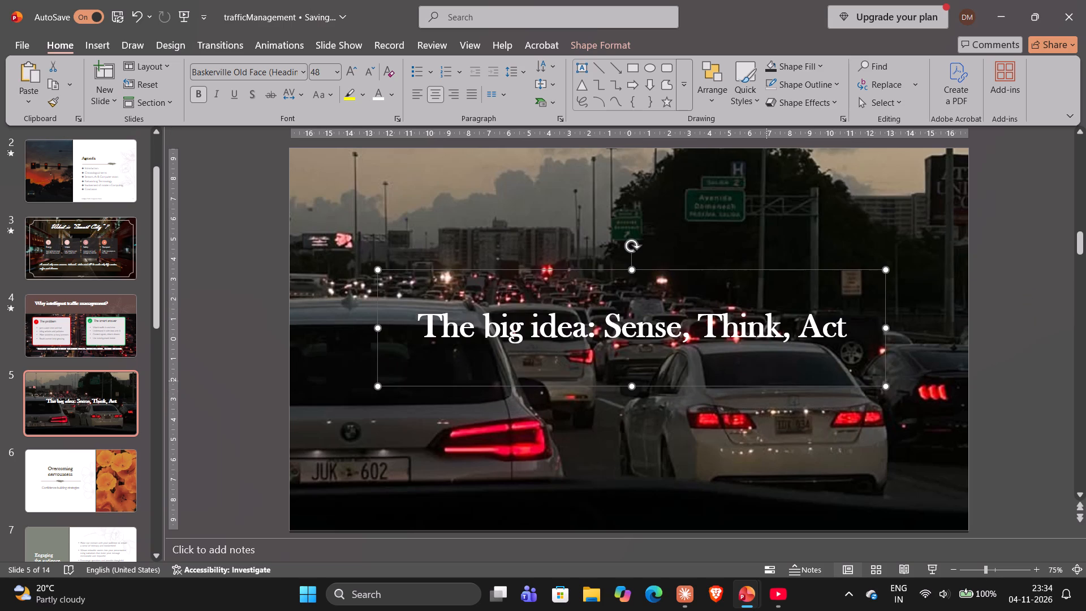
{"action": "left_click_drag", "start_coordinate": [768, 381], "coordinate": [768, 369]}
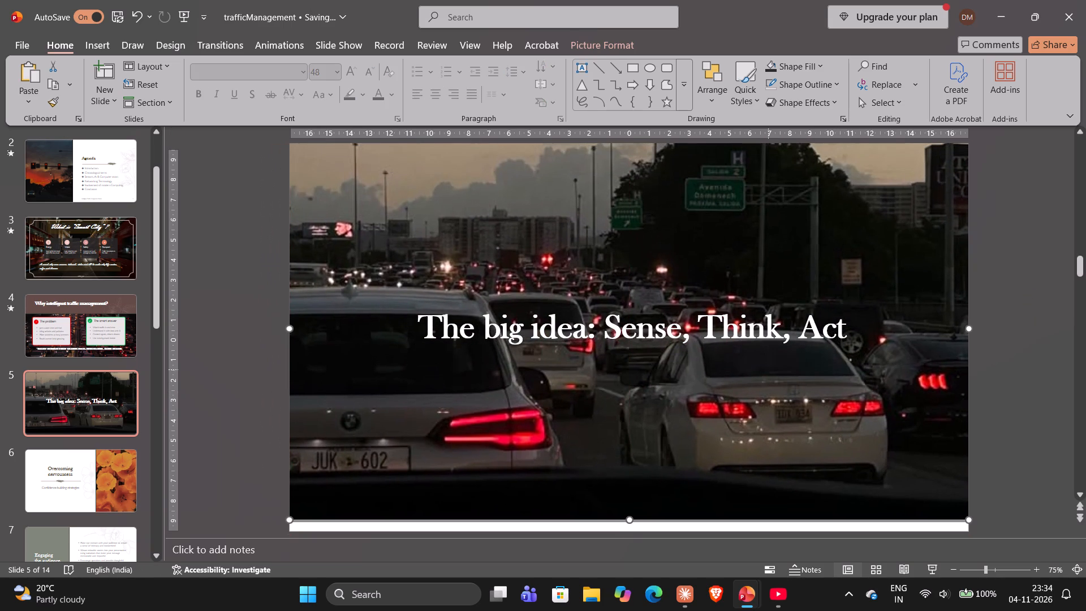
{"action": "key", "text": "ctrl+z"}
{"action": "left_click", "coordinate": [778, 377]}
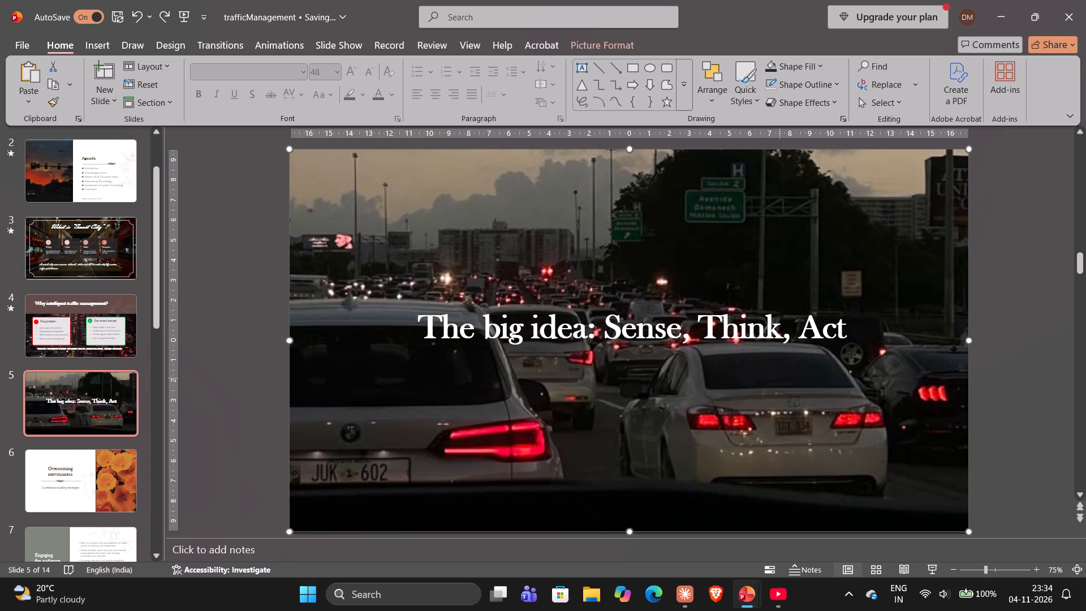
{"action": "left_click", "coordinate": [833, 341]}
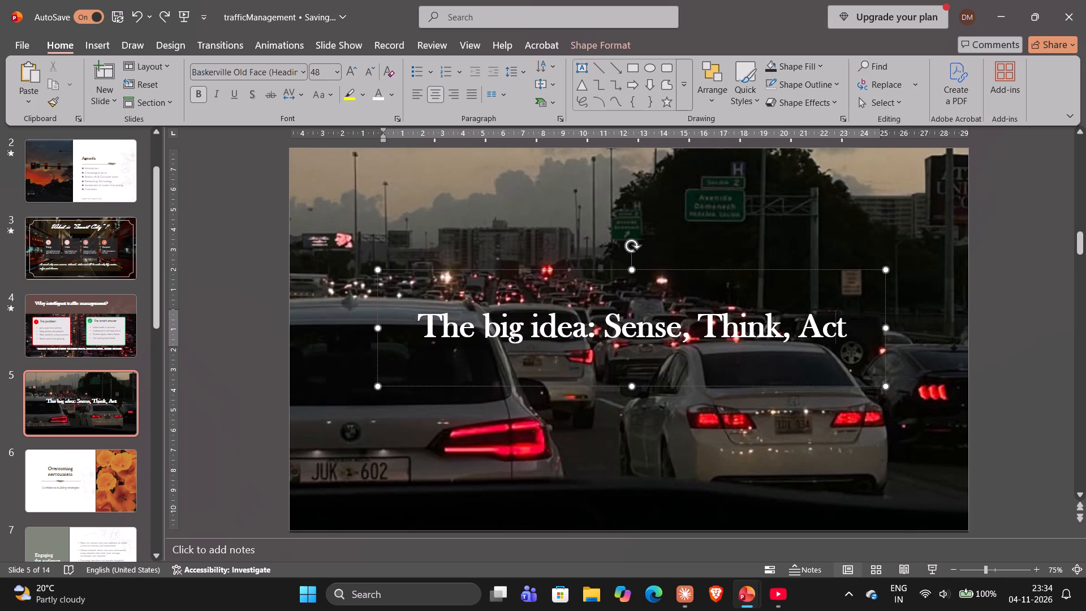
{"action": "left_click", "coordinate": [837, 382]}
{"action": "left_click_drag", "start_coordinate": [838, 385], "coordinate": [825, 371]}
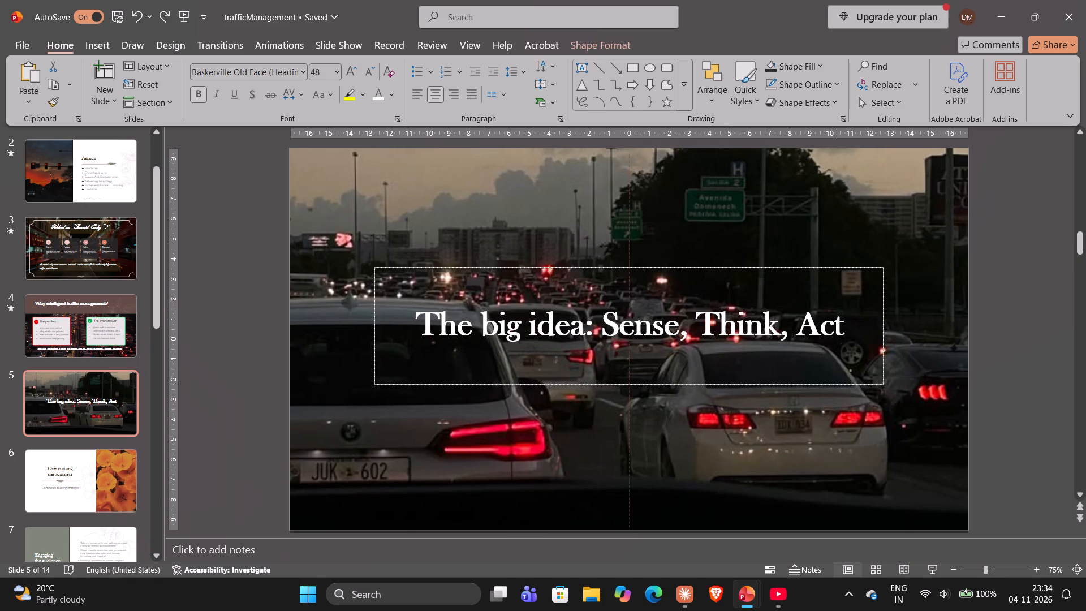
{"action": "left_click_drag", "start_coordinate": [825, 371], "coordinate": [811, 251]}
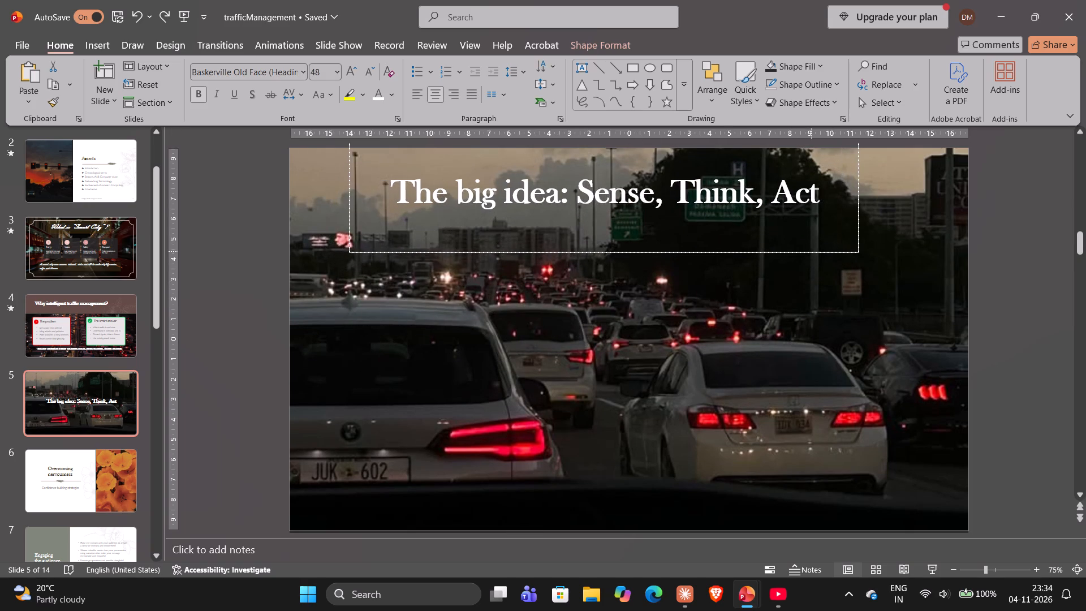
{"action": "left_click_drag", "start_coordinate": [811, 251], "coordinate": [752, 259]}
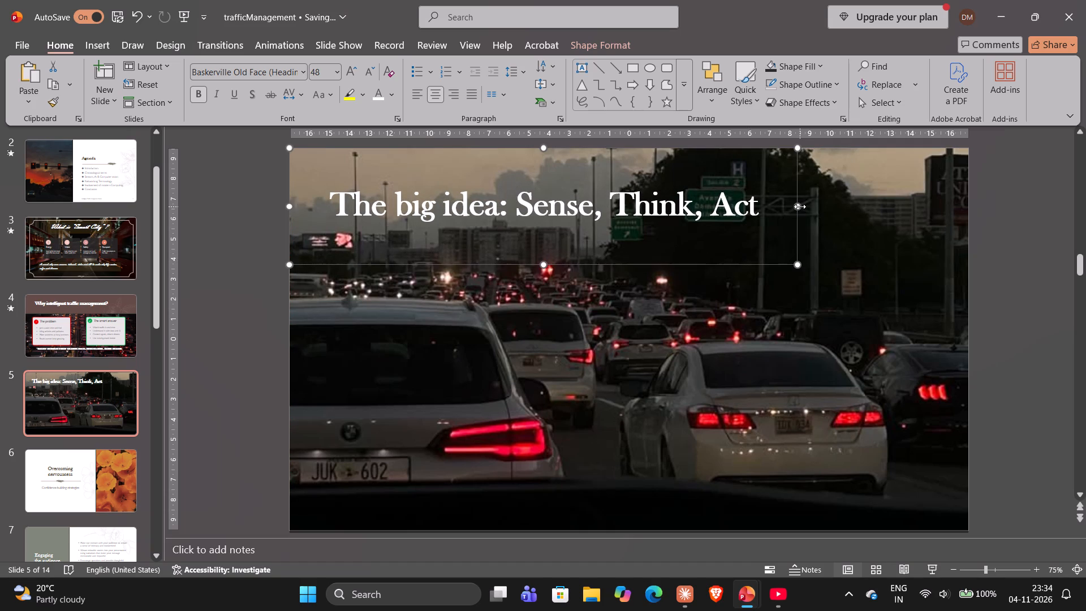
Make slide 5's title box slightly wider and shorter, roughly centered horizontally near the slide's top edge.
{"action": "left_click_drag", "start_coordinate": [797, 206], "coordinate": [932, 197]}
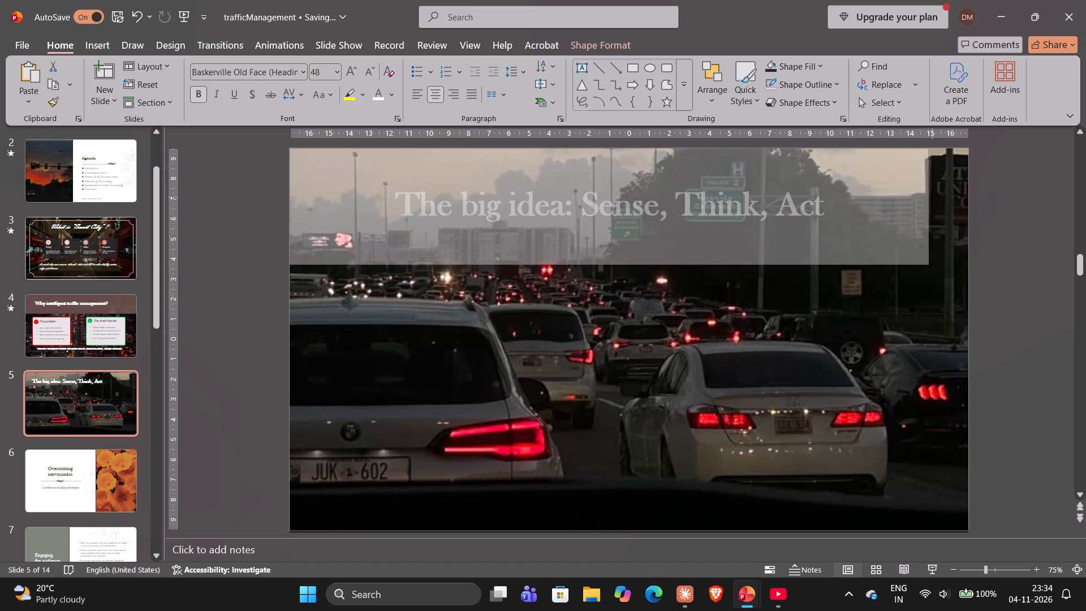
{"action": "left_click_drag", "start_coordinate": [932, 197], "coordinate": [906, 233]}
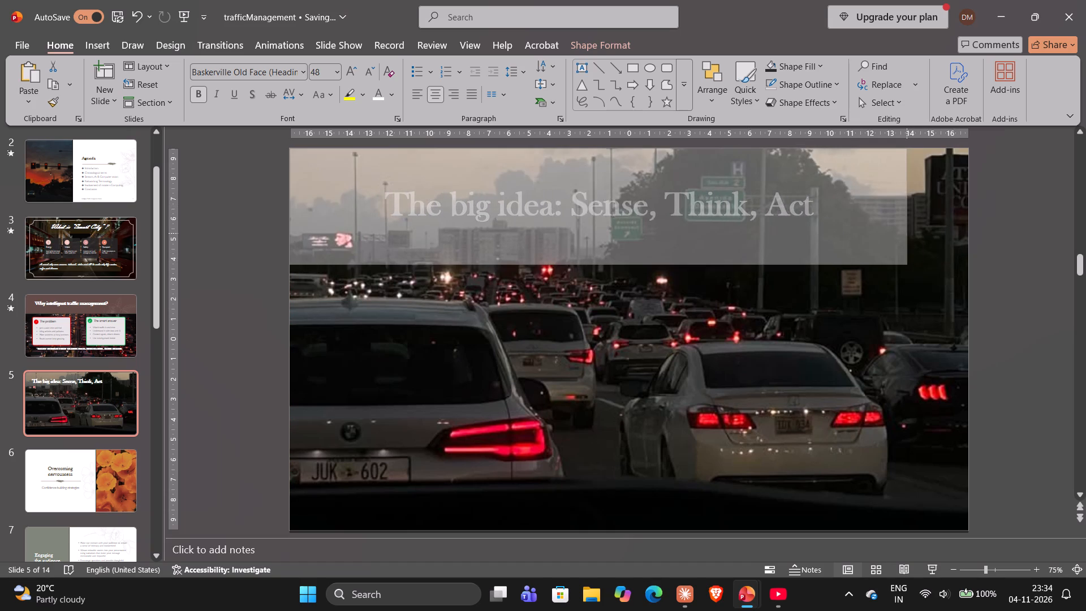
{"action": "left_click_drag", "start_coordinate": [906, 233], "coordinate": [831, 272]}
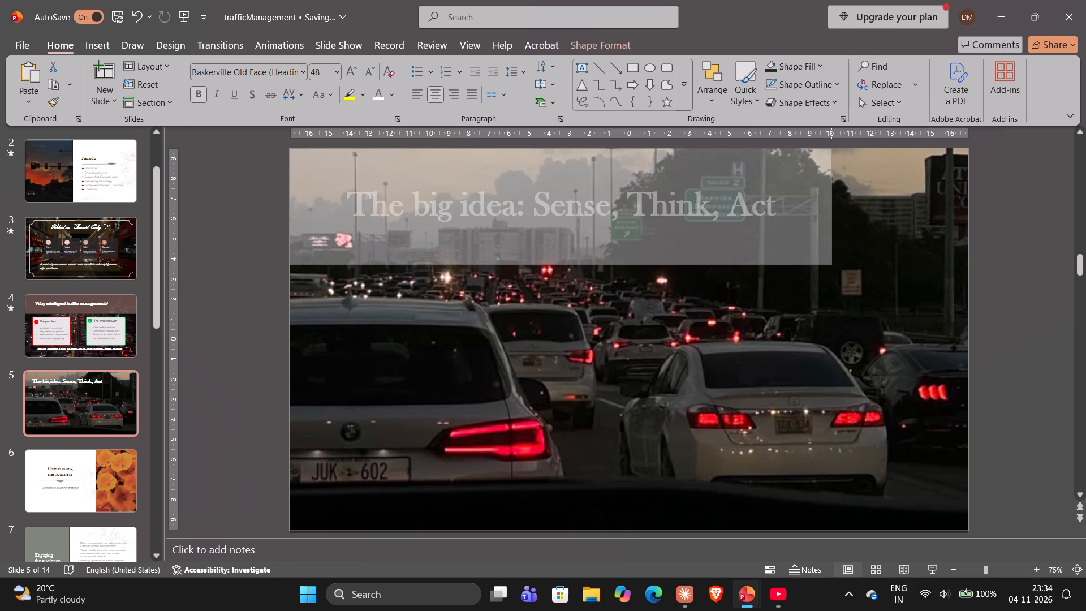
{"action": "left_click_drag", "start_coordinate": [831, 272], "coordinate": [812, 260]}
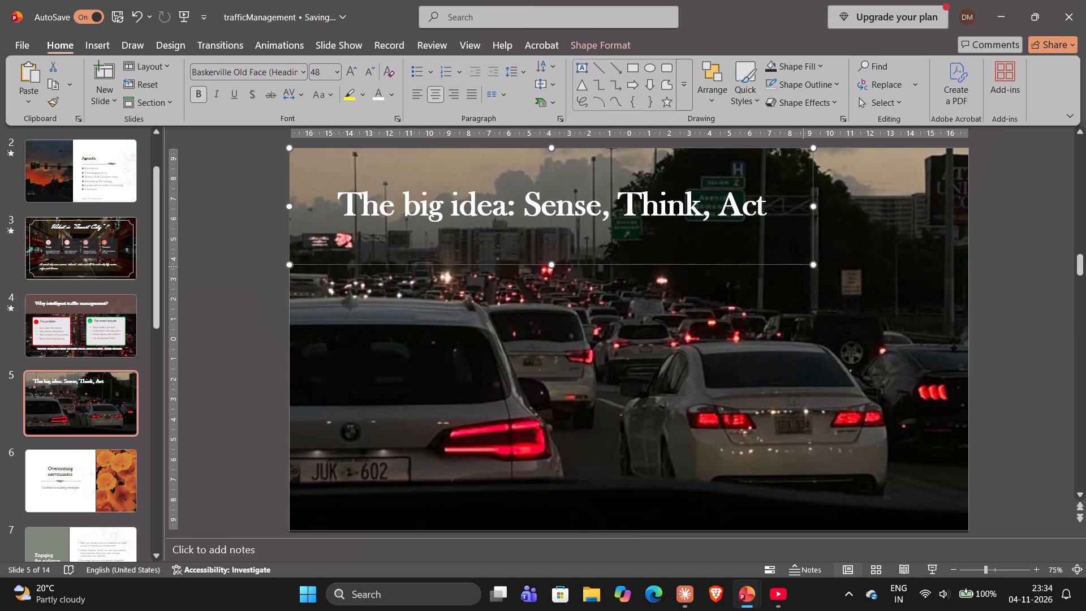
{"action": "left_click_drag", "start_coordinate": [799, 263], "coordinate": [867, 267]}
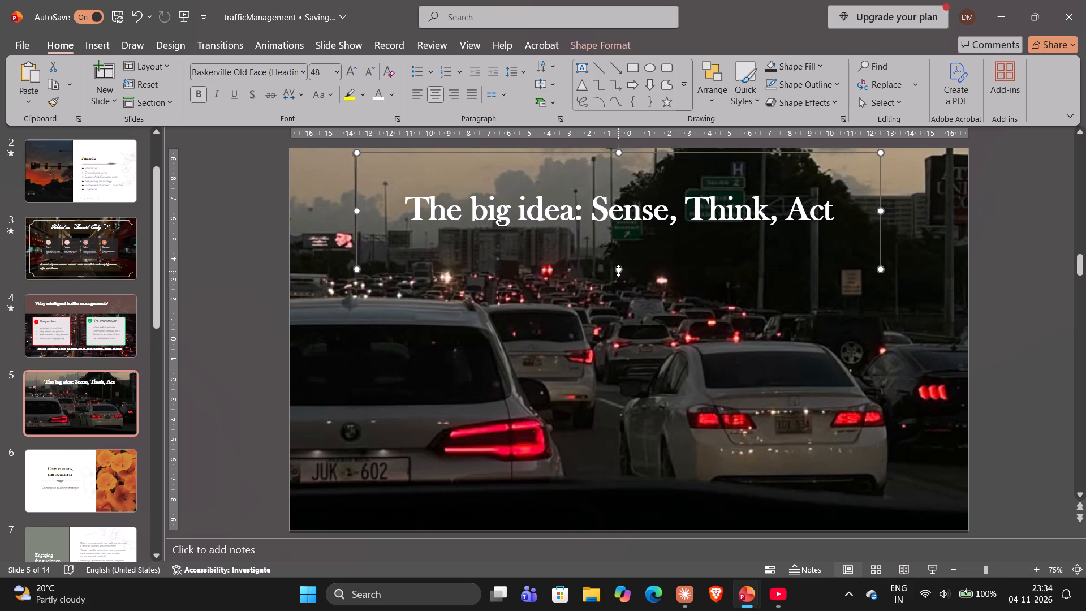
{"action": "left_click_drag", "start_coordinate": [618, 270], "coordinate": [616, 251]}
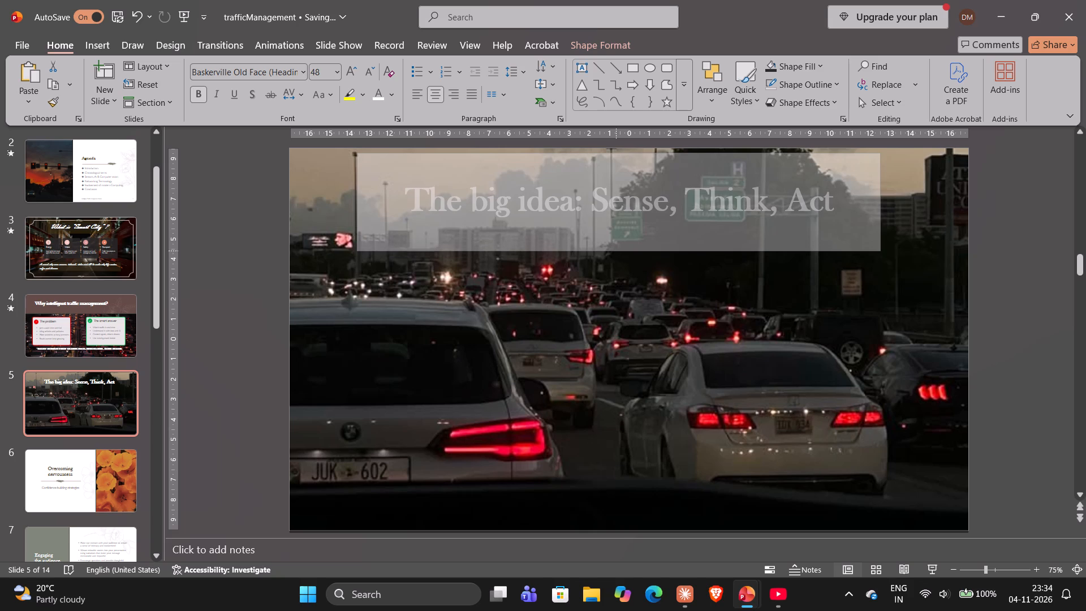
{"action": "left_click_drag", "start_coordinate": [616, 251], "coordinate": [616, 245]}
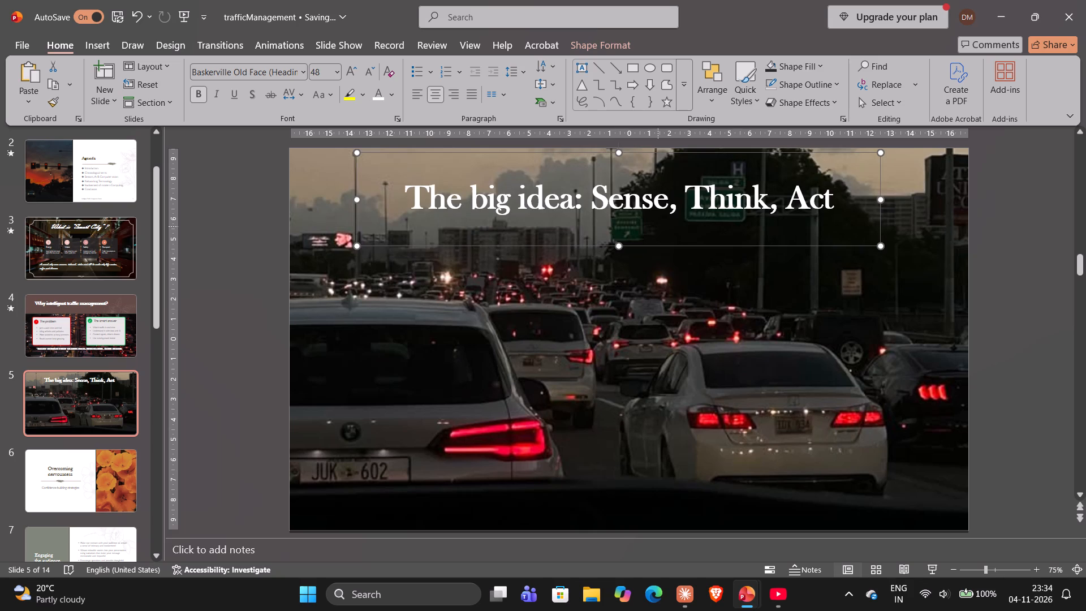
Fill slide 5's title box with the dark gray theme color.
{"action": "left_click", "coordinate": [658, 226]}
{"action": "left_click", "coordinate": [658, 226]}
{"action": "left_click", "coordinate": [658, 226]}
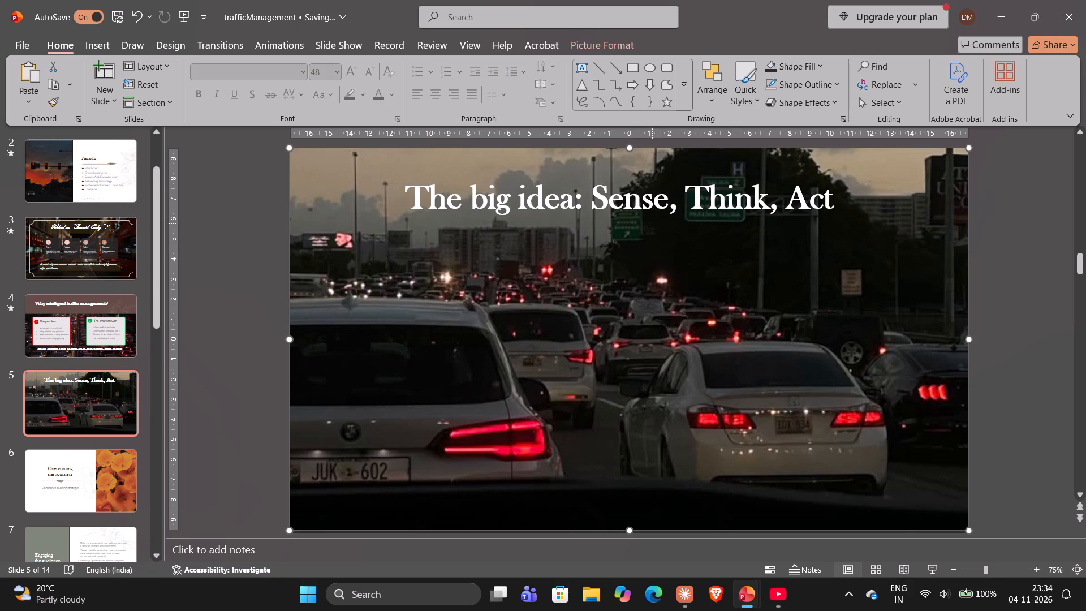
{"action": "left_click", "coordinate": [422, 205]}
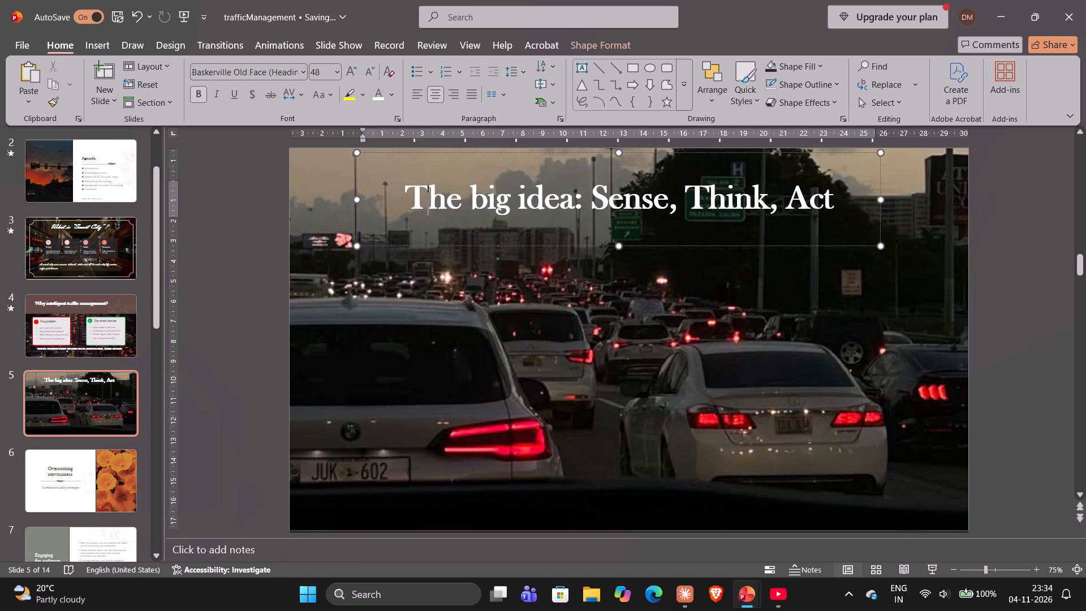
{"action": "left_click", "coordinate": [671, 222]}
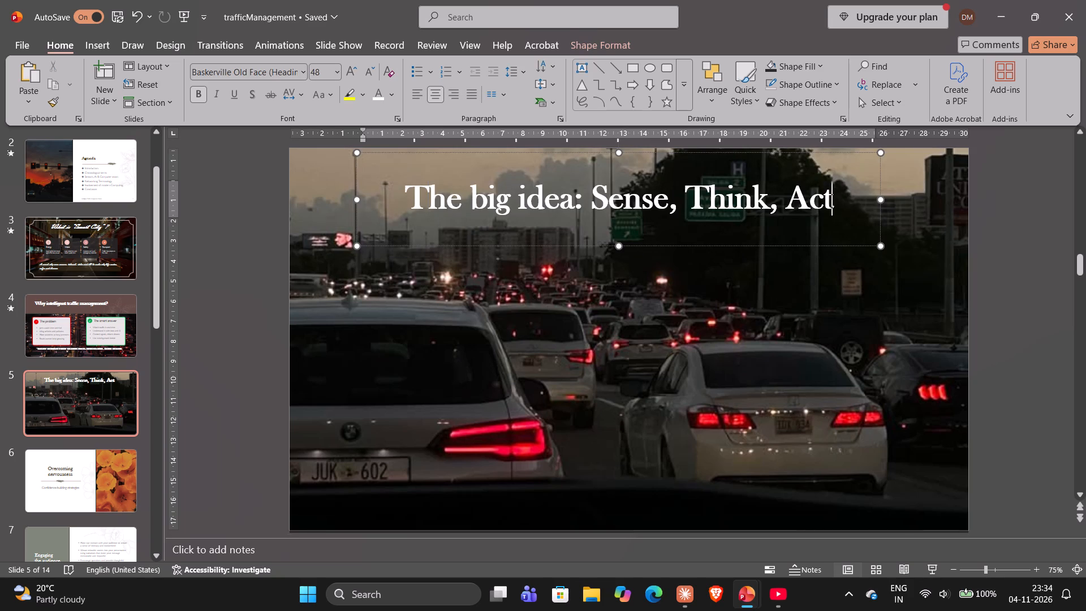
{"action": "left_click", "coordinate": [686, 247]}
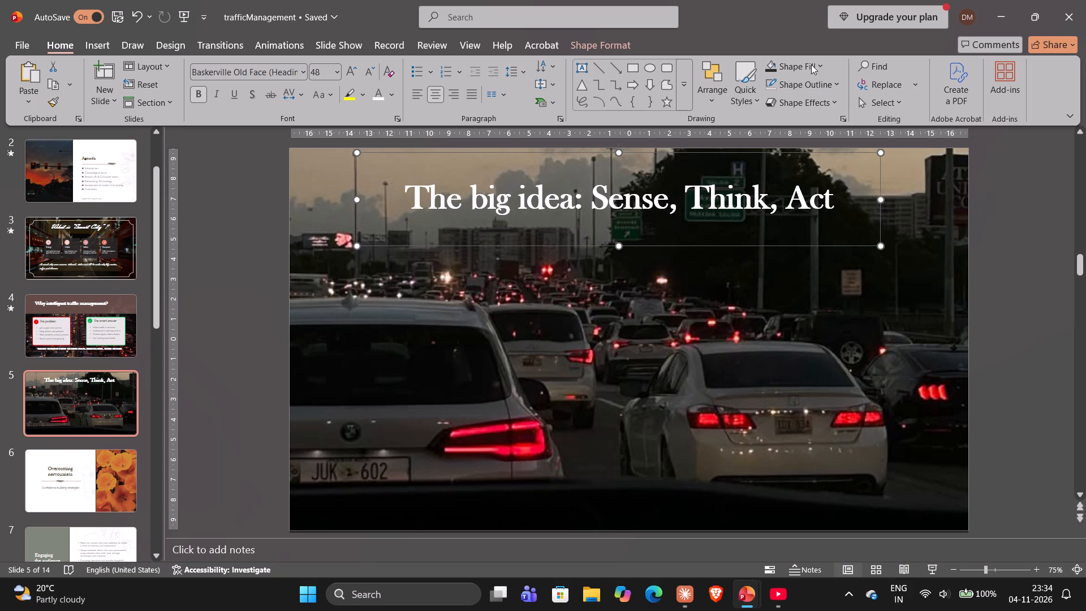
{"action": "left_click", "coordinate": [811, 64]}
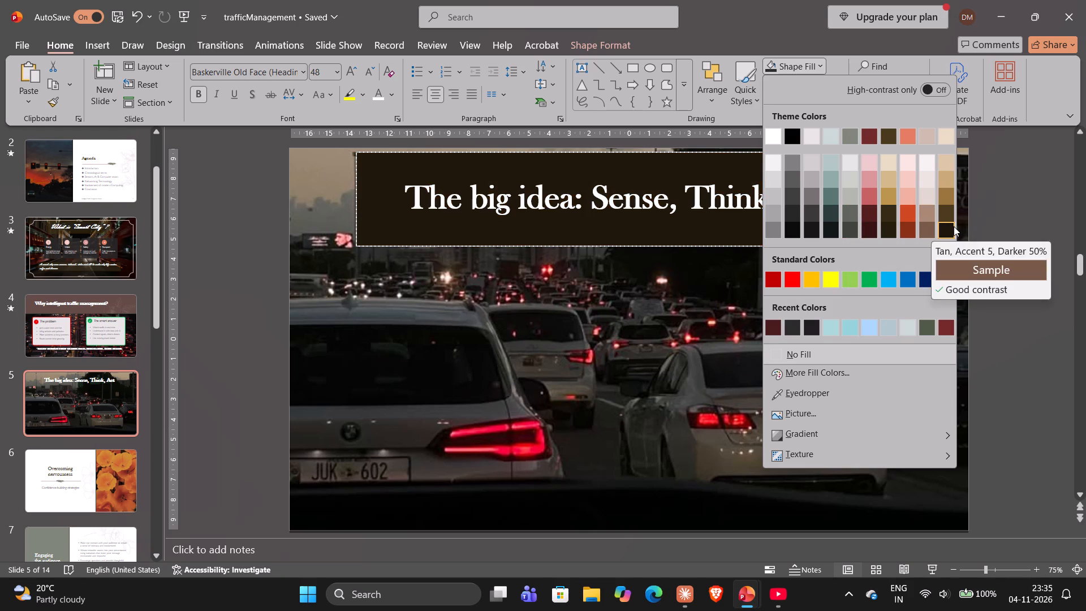
{"action": "left_click", "coordinate": [810, 214]}
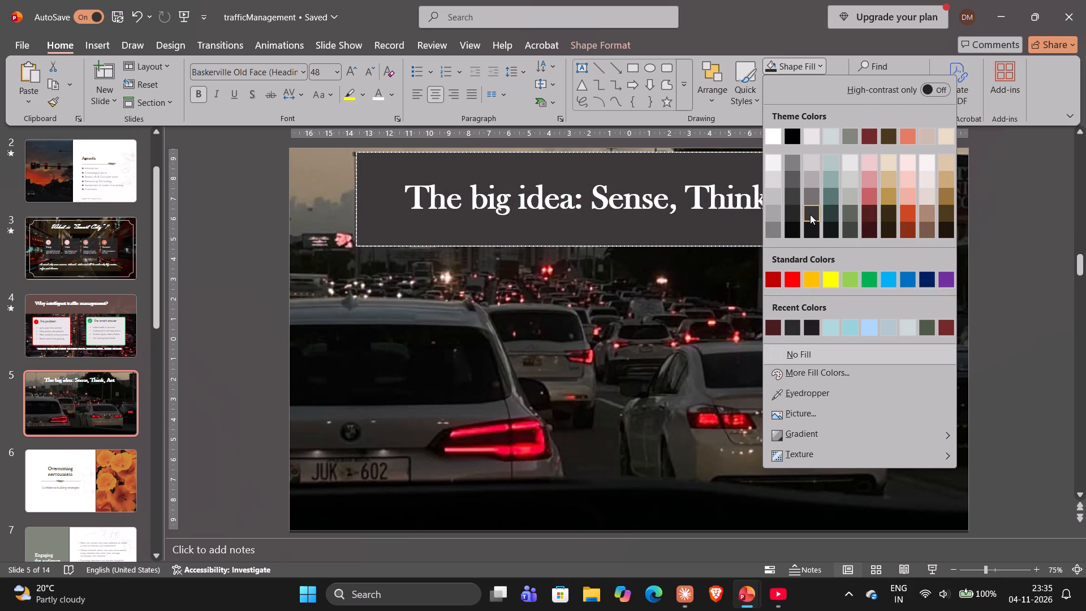
{"action": "left_click", "coordinate": [810, 214]}
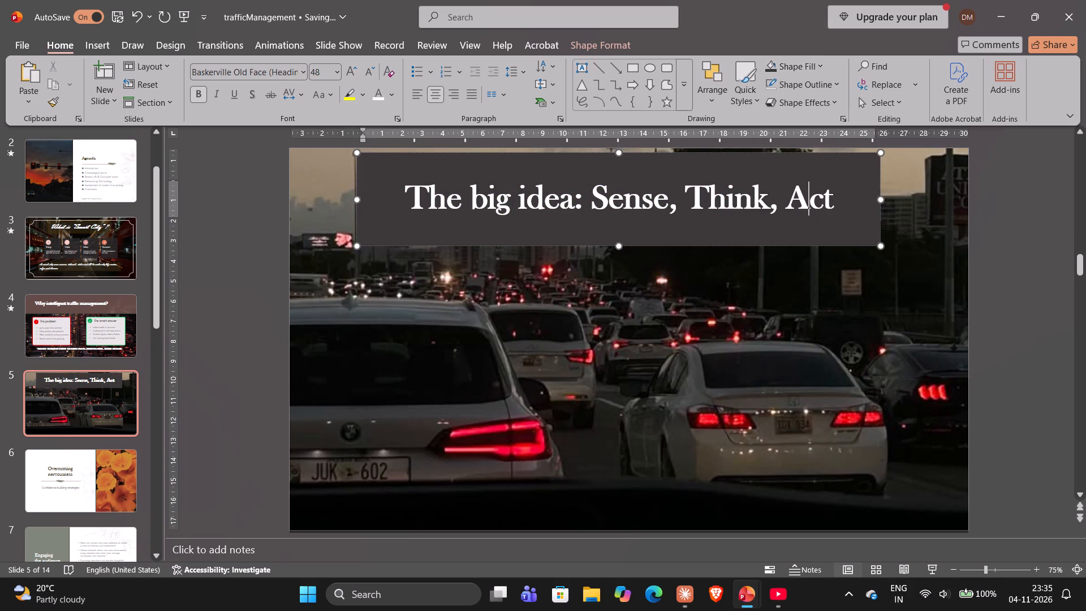
Set the transparency of the title box's solid fill to 80%.
{"action": "left_click", "coordinate": [817, 226]}
{"action": "left_click", "coordinate": [822, 246]}
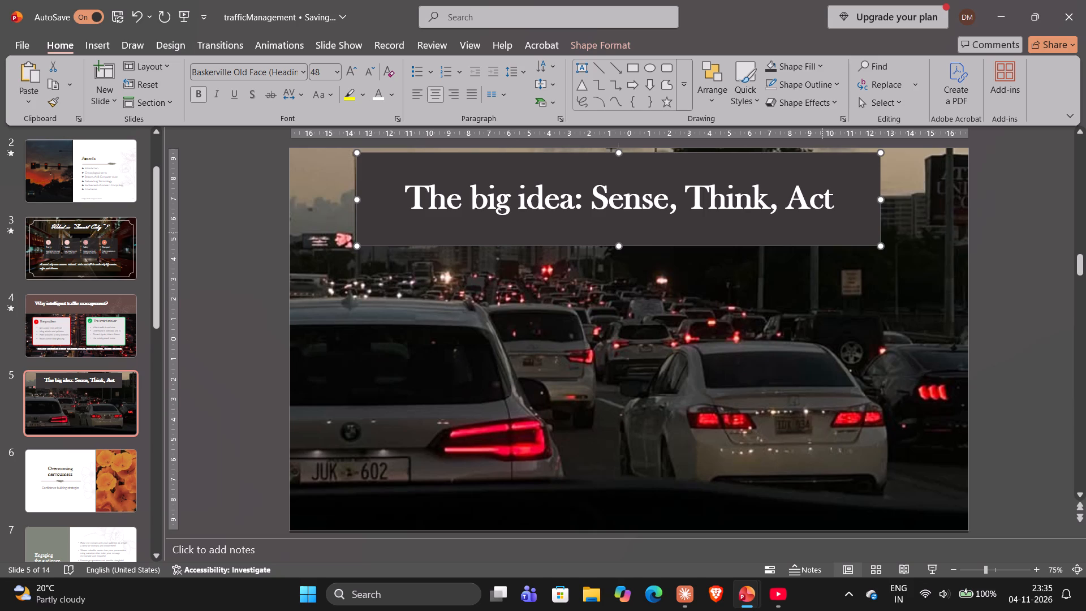
{"action": "right_click", "coordinate": [822, 232]}
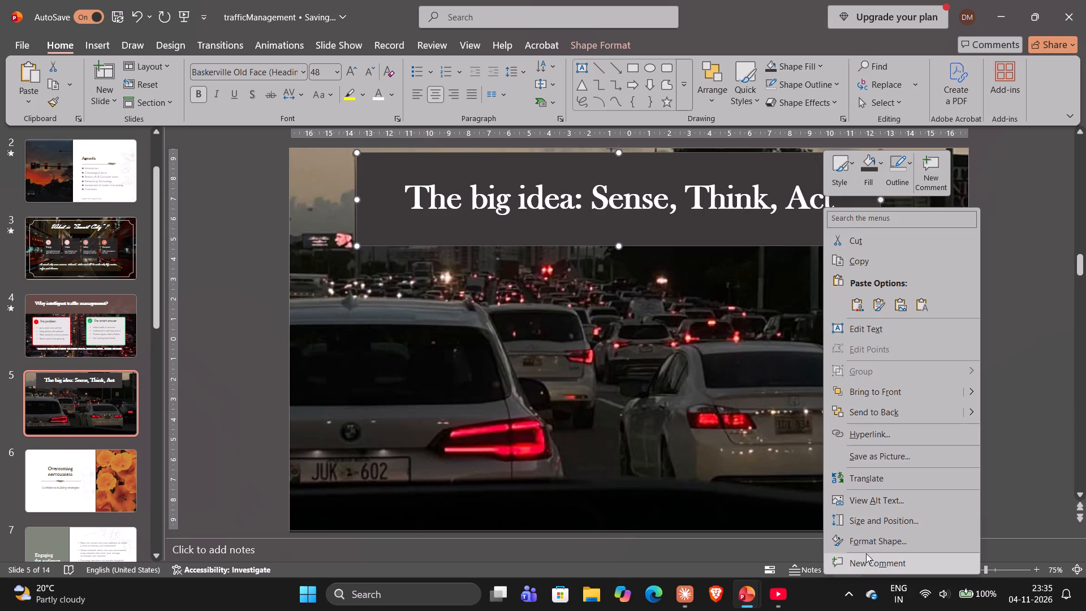
{"action": "left_click", "coordinate": [866, 534]}
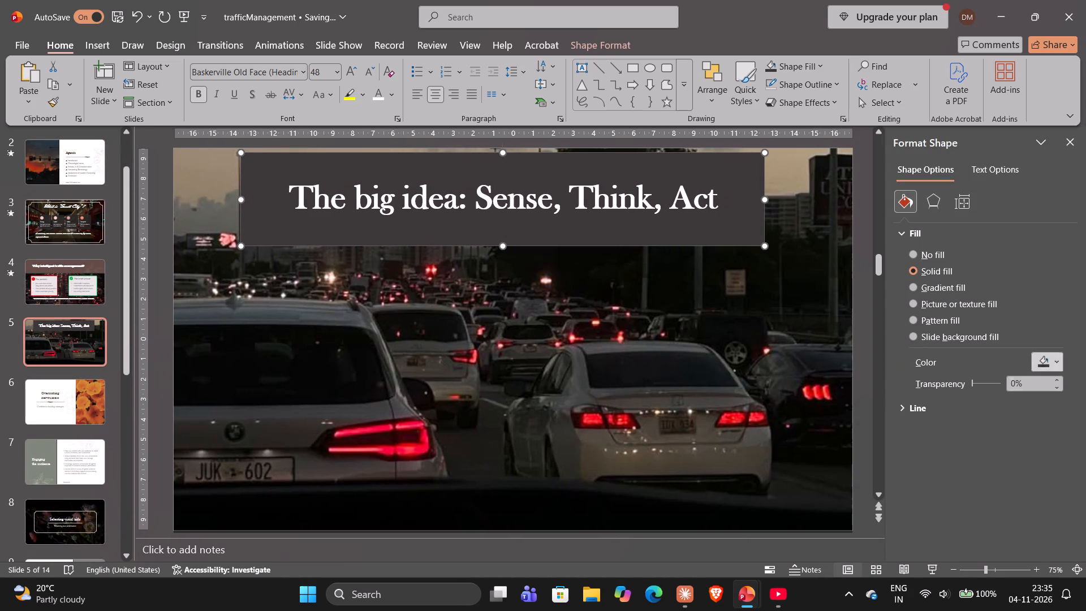
{"action": "triple_click", "coordinate": [1058, 378]}
{"action": "triple_click", "coordinate": [1058, 378]}
{"action": "triple_click", "coordinate": [1058, 378]}
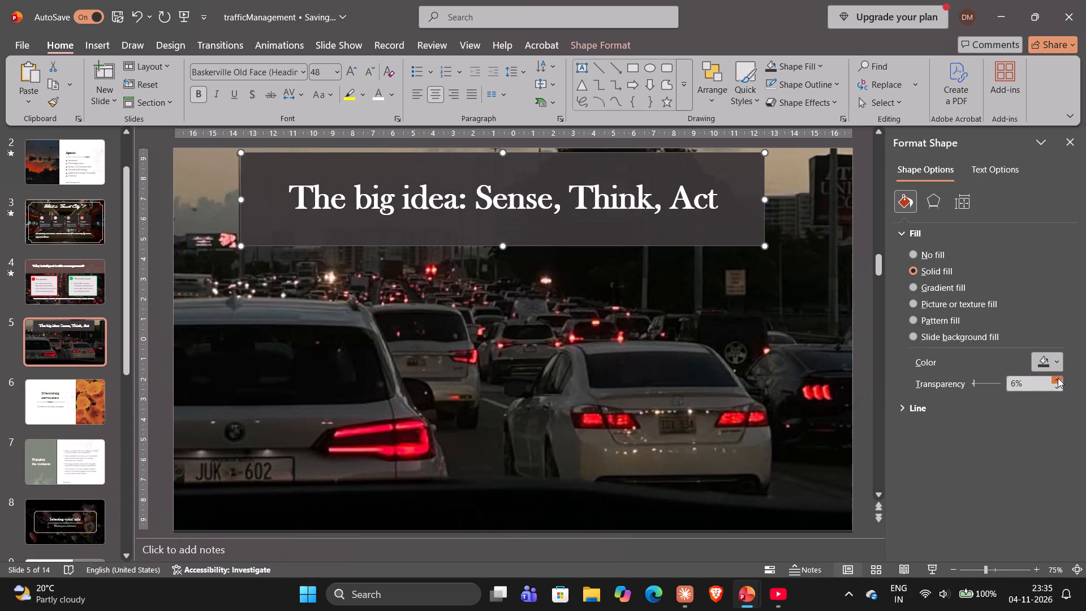
{"action": "triple_click", "coordinate": [1058, 378]}
{"action": "triple_click", "coordinate": [1058, 378]}
{"action": "triple_click", "coordinate": [1058, 378]}
{"action": "triple_click", "coordinate": [1058, 378]}
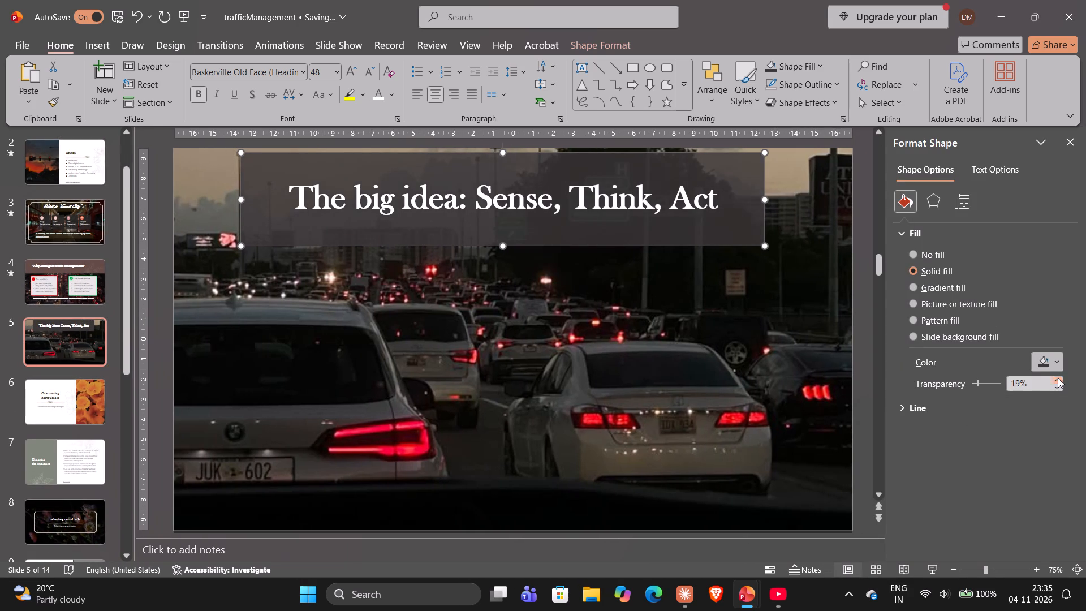
{"action": "triple_click", "coordinate": [1058, 378]}
{"action": "triple_click", "coordinate": [1058, 378]}
{"action": "triple_click", "coordinate": [1058, 378]}
{"action": "triple_click", "coordinate": [1058, 378]}
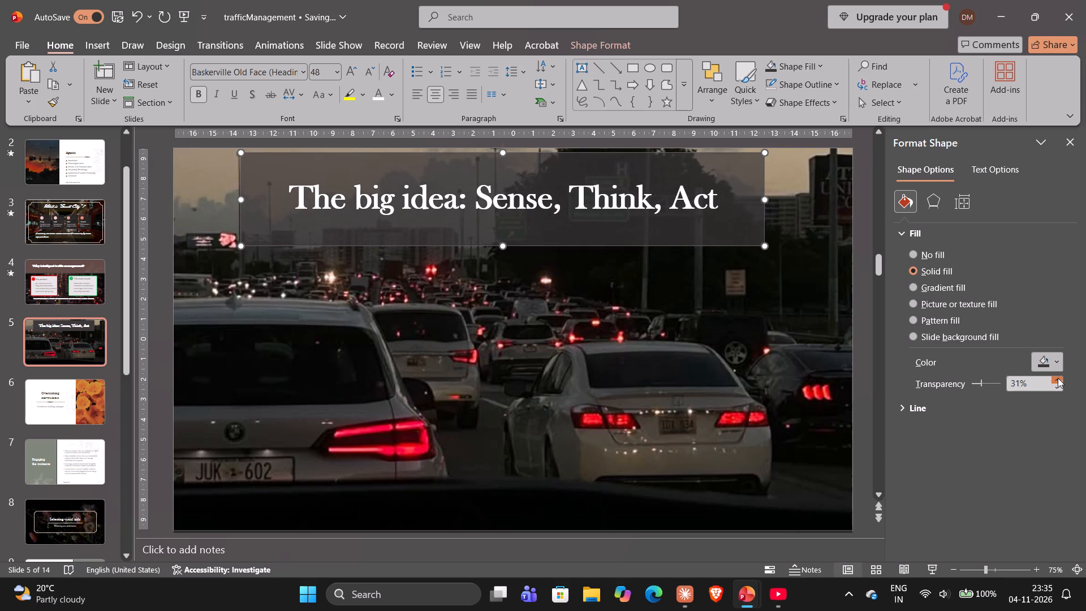
{"action": "triple_click", "coordinate": [1058, 378]}
{"action": "triple_click", "coordinate": [1058, 378]}
{"action": "triple_click", "coordinate": [1058, 378]}
{"action": "triple_click", "coordinate": [1058, 378]}
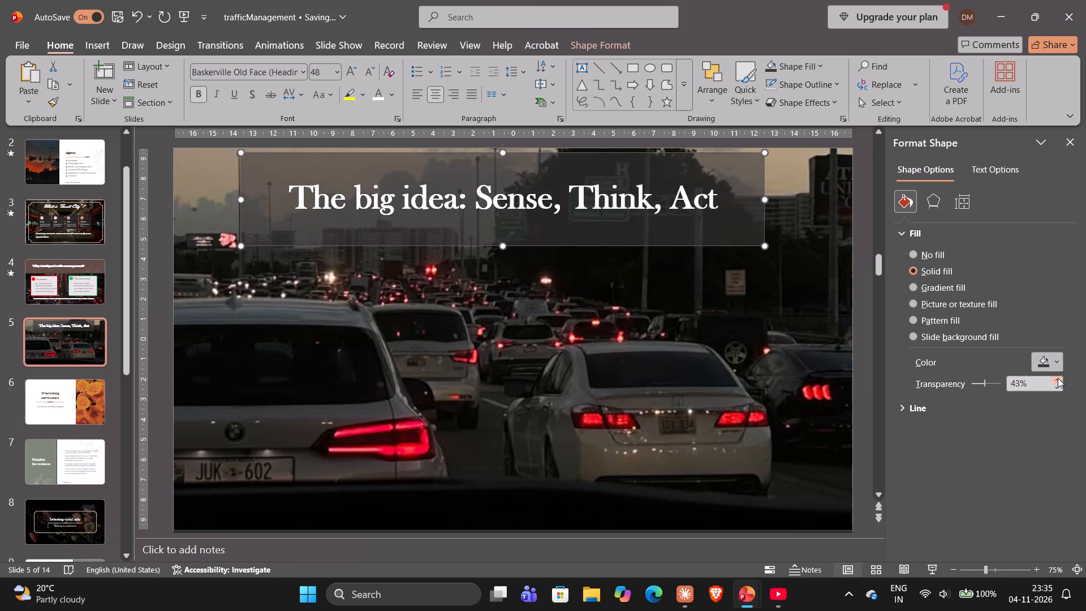
{"action": "triple_click", "coordinate": [1058, 378]}
{"action": "triple_click", "coordinate": [1058, 378]}
{"action": "triple_click", "coordinate": [1058, 378]}
{"action": "triple_click", "coordinate": [1058, 378]}
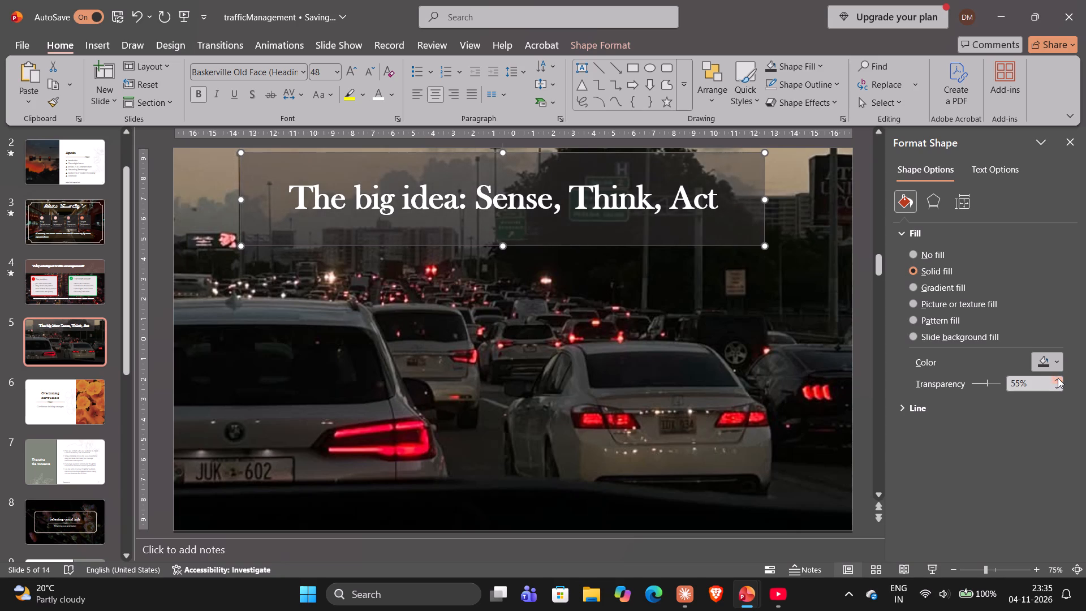
{"action": "triple_click", "coordinate": [1058, 378]}
{"action": "triple_click", "coordinate": [1058, 378]}
{"action": "triple_click", "coordinate": [1058, 378]}
{"action": "triple_click", "coordinate": [1058, 378]}
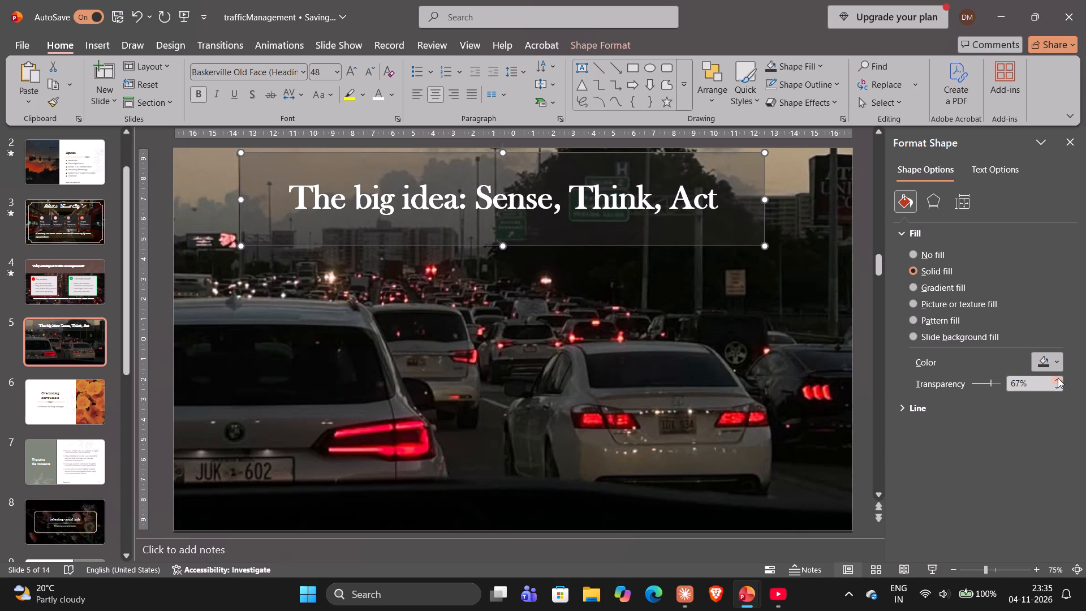
{"action": "triple_click", "coordinate": [1058, 378]}
{"action": "triple_click", "coordinate": [1058, 378]}
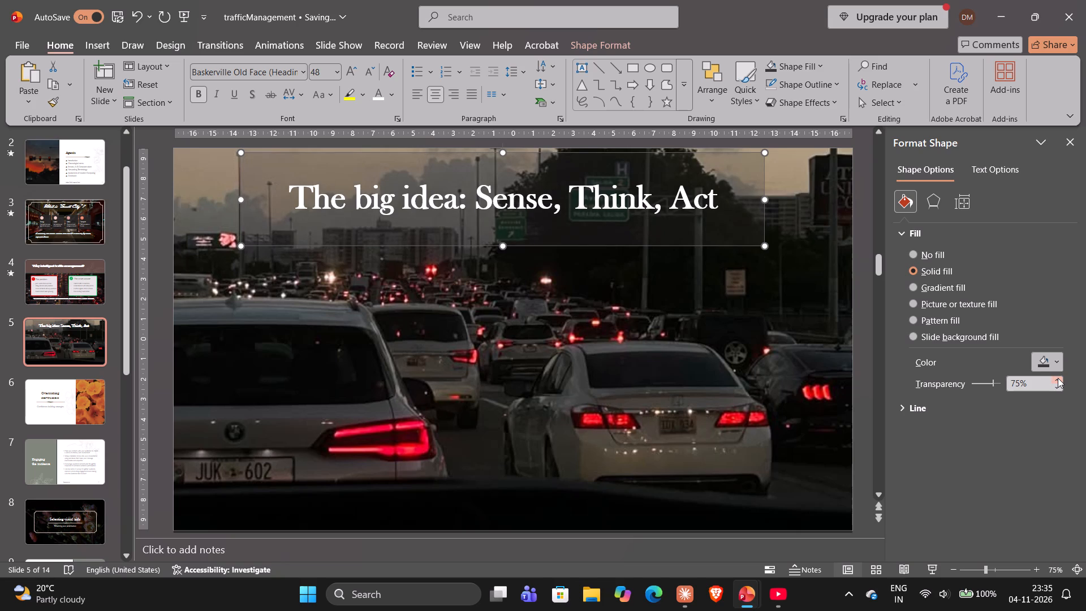
{"action": "double_click", "coordinate": [1058, 378]}
{"action": "triple_click", "coordinate": [1058, 378]}
Reduce the title box's height so it closely fits its single line of text.
{"action": "left_click", "coordinate": [502, 247]}
{"action": "left_click_drag", "start_coordinate": [502, 247], "coordinate": [501, 230]}
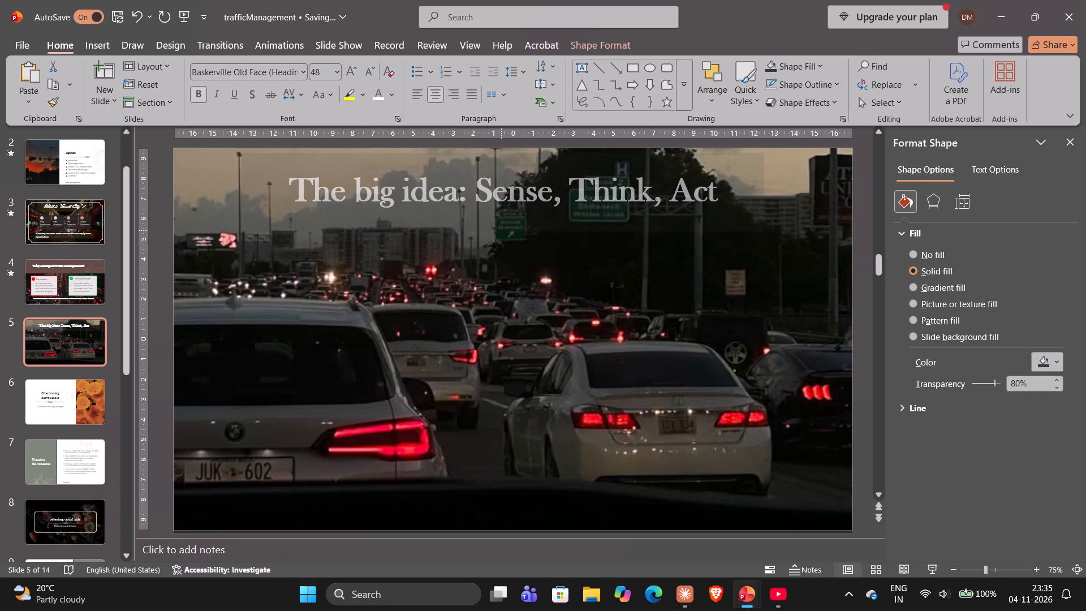
{"action": "left_click_drag", "start_coordinate": [501, 230], "coordinate": [490, 204]}
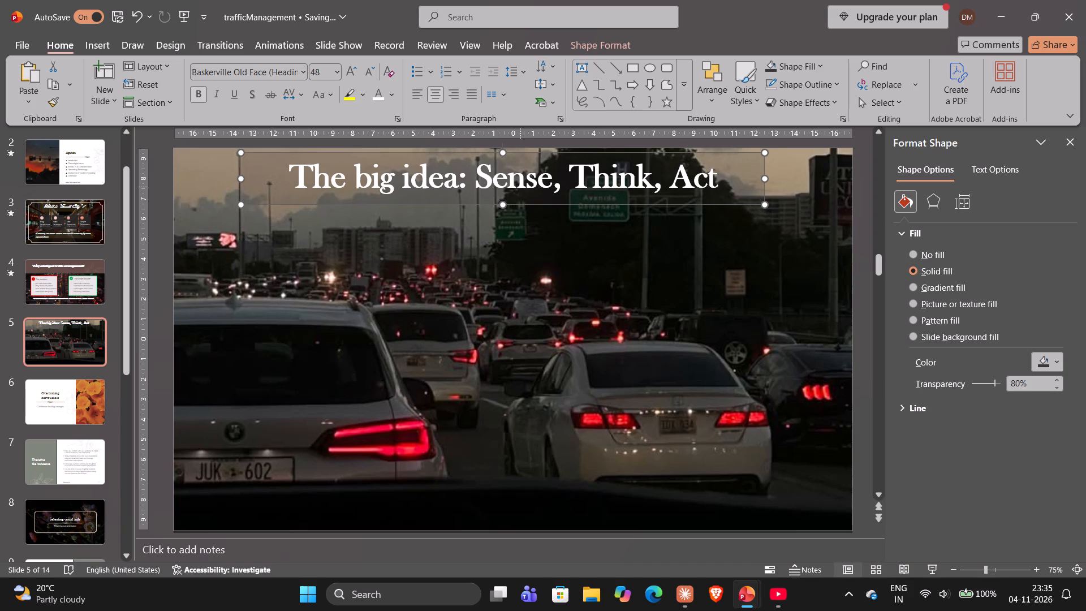
Reposition slide 5's title box slightly lower, keeping it roughly centered horizontally near the slide's top edge.
{"action": "left_click_drag", "start_coordinate": [528, 204], "coordinate": [501, 216]}
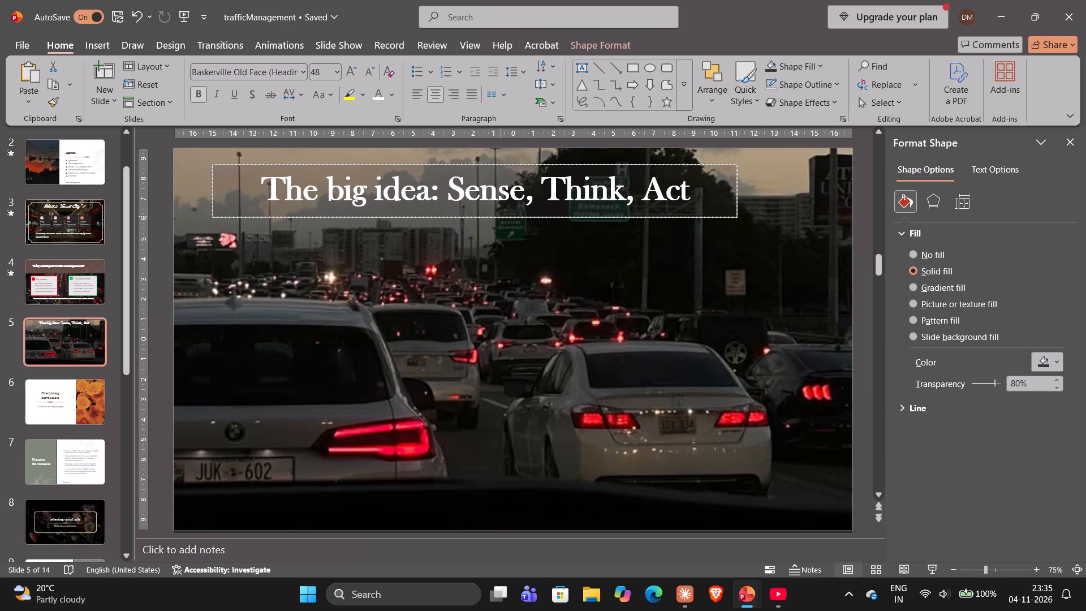
{"action": "left_click_drag", "start_coordinate": [501, 216], "coordinate": [519, 212]}
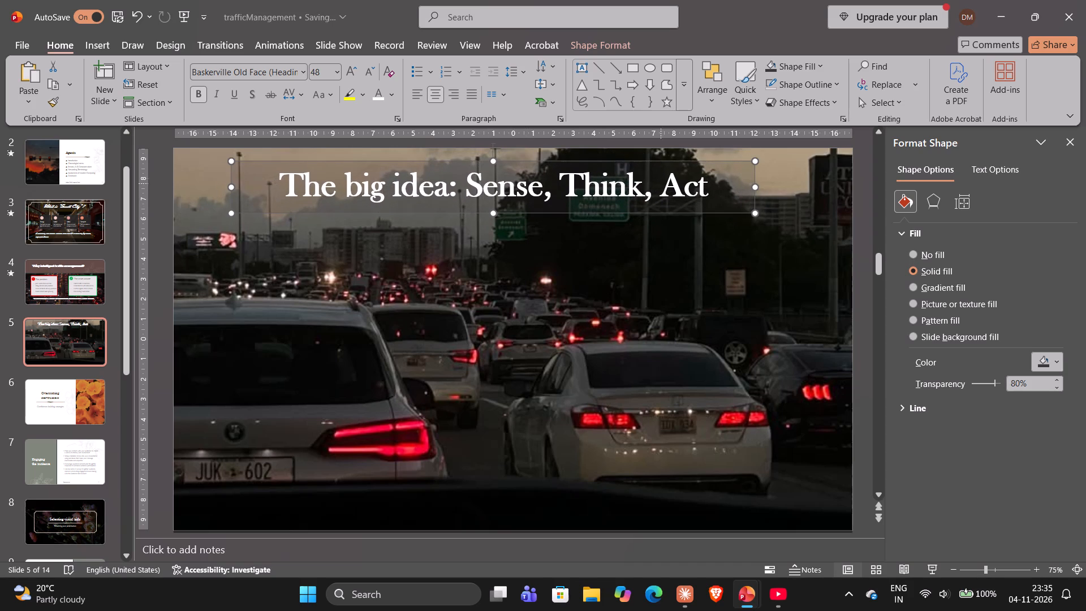
{"action": "left_click", "coordinate": [1065, 146]}
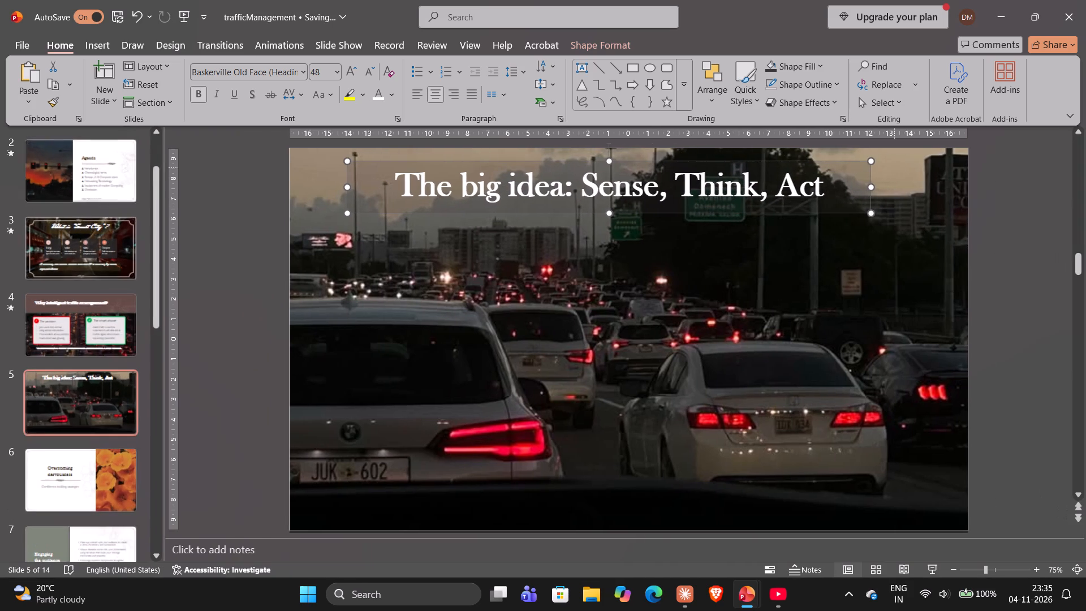
{"action": "left_click_drag", "start_coordinate": [704, 214], "coordinate": [717, 214]}
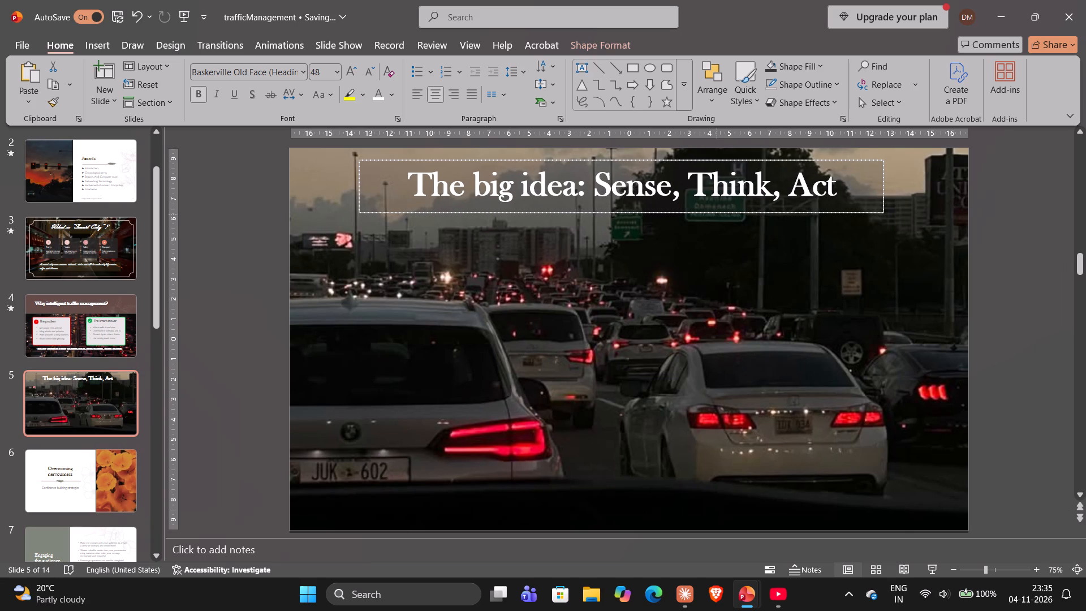
{"action": "left_click_drag", "start_coordinate": [717, 214], "coordinate": [719, 217]}
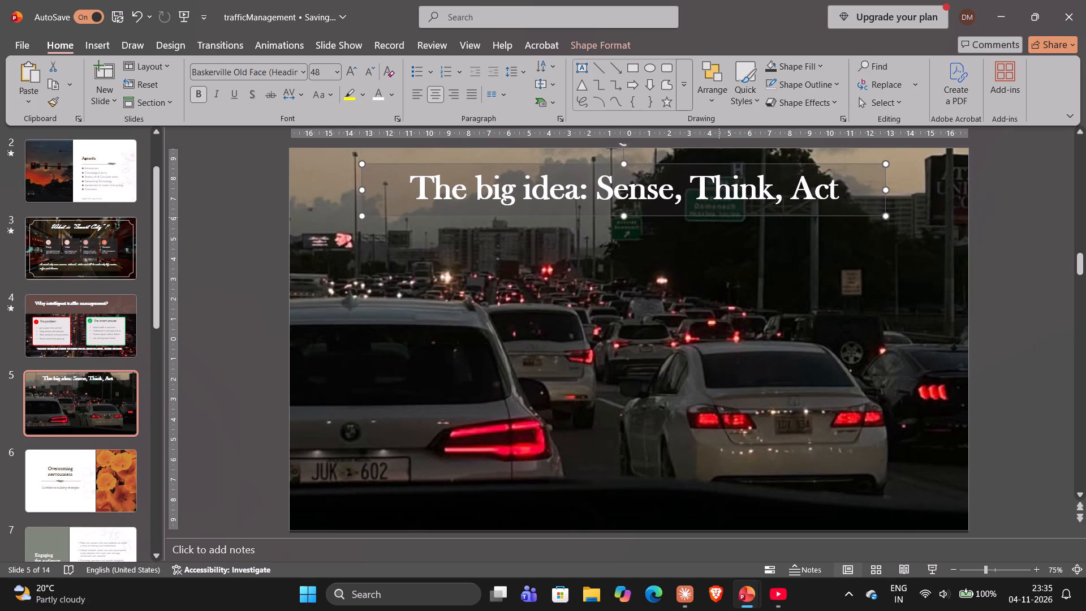
{"action": "left_click", "coordinate": [851, 187]}
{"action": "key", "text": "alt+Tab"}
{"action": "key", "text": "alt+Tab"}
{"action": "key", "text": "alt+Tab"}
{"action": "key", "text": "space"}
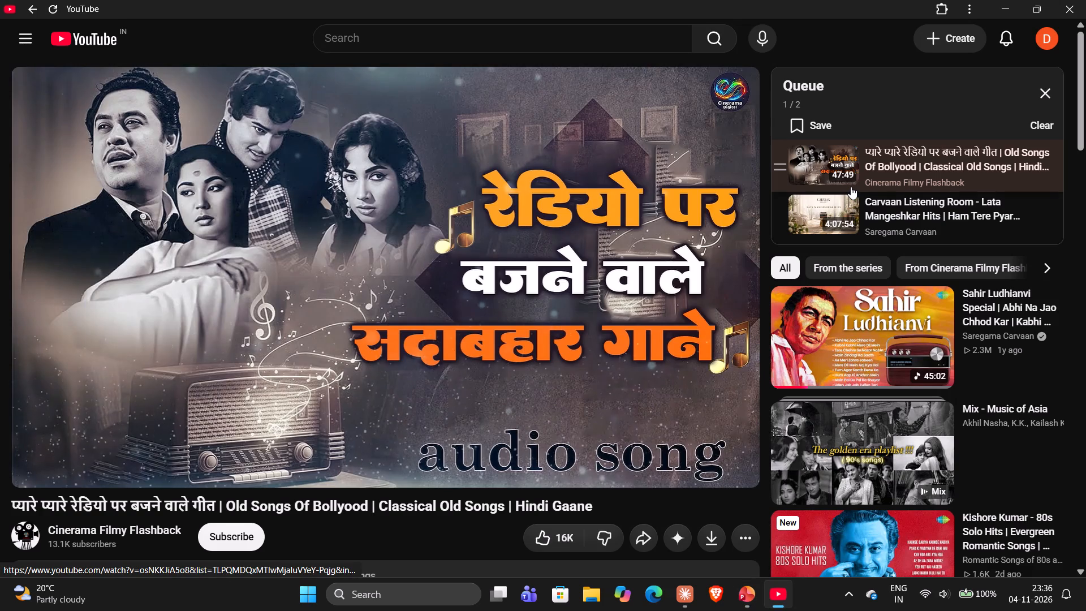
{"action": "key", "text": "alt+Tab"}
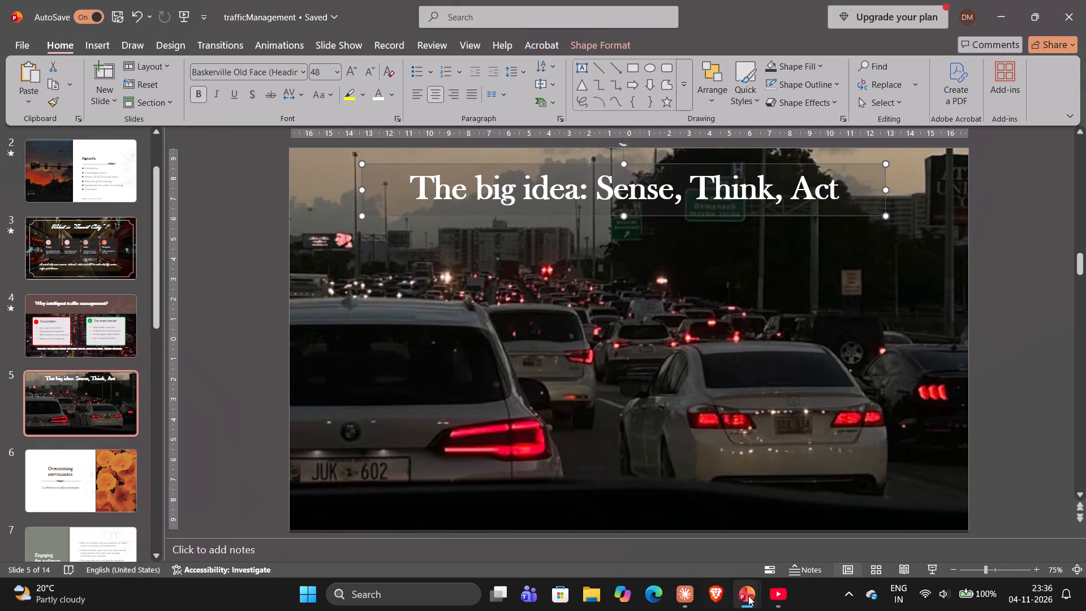
Copy the Sense card with its heading and description from slide 4 of smart-city-traffic-management and paste it onto slide 5 of trafficManagement.
{"action": "left_click", "coordinate": [779, 543]}
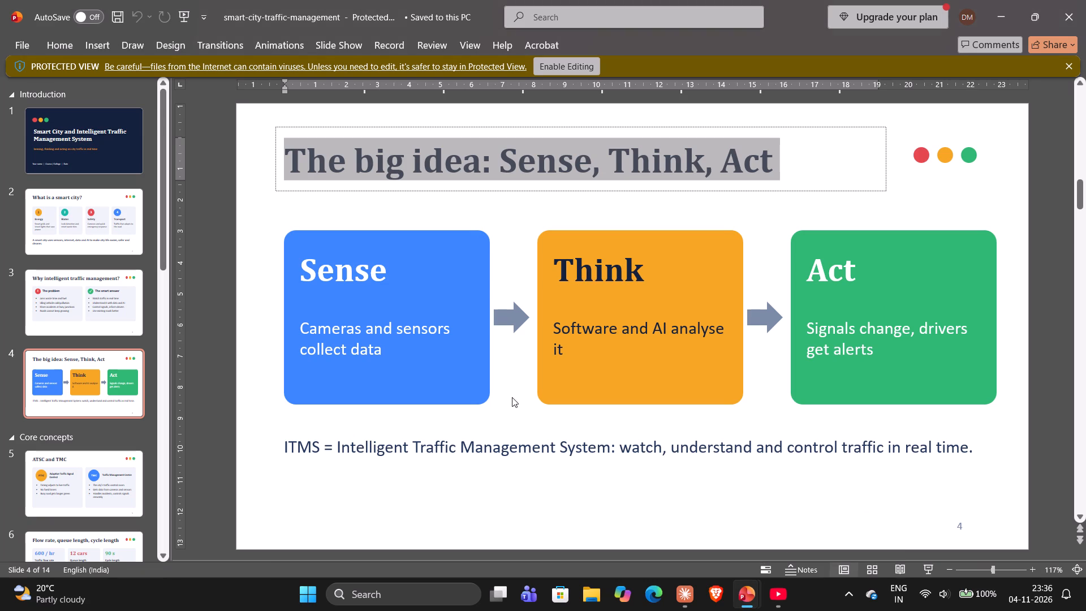
{"action": "left_click", "coordinate": [455, 371]}
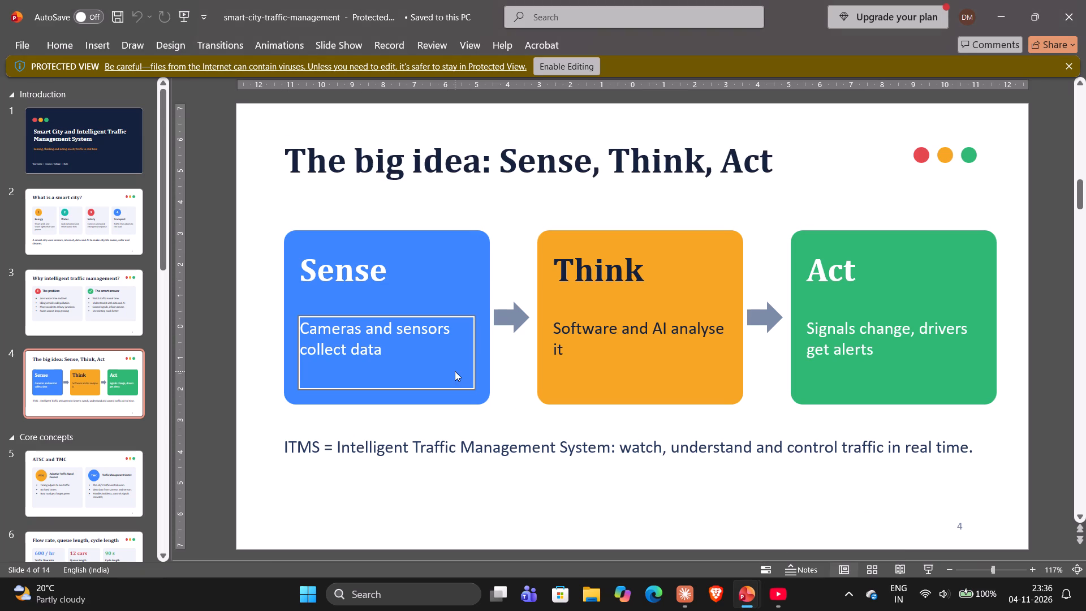
{"action": "left_click", "coordinate": [455, 371]}
{"action": "left_click", "coordinate": [208, 283]}
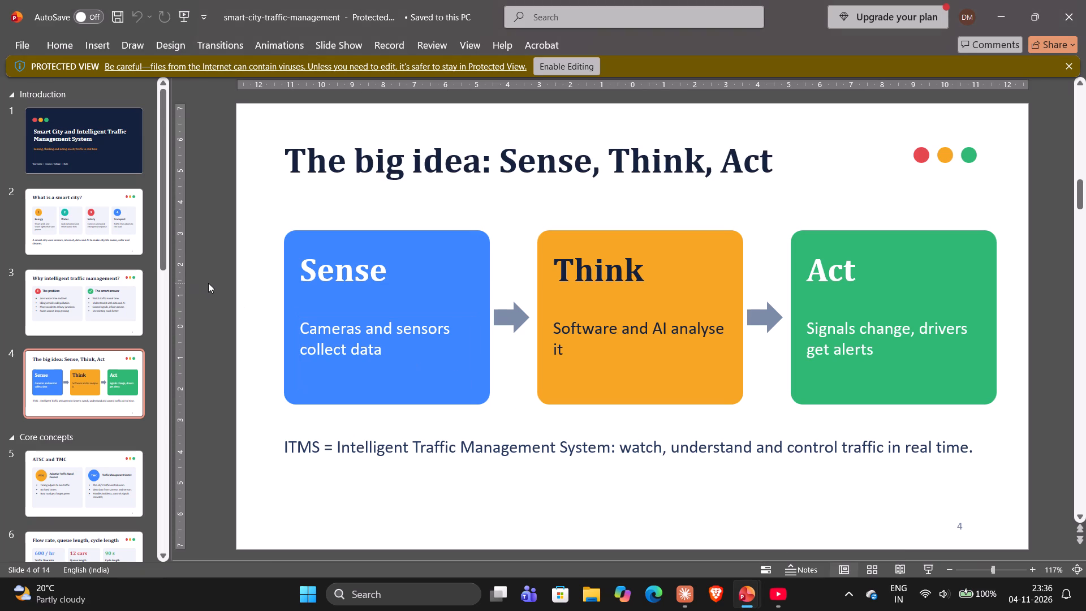
{"action": "left_click", "coordinate": [306, 290], "text": "ctrl"}
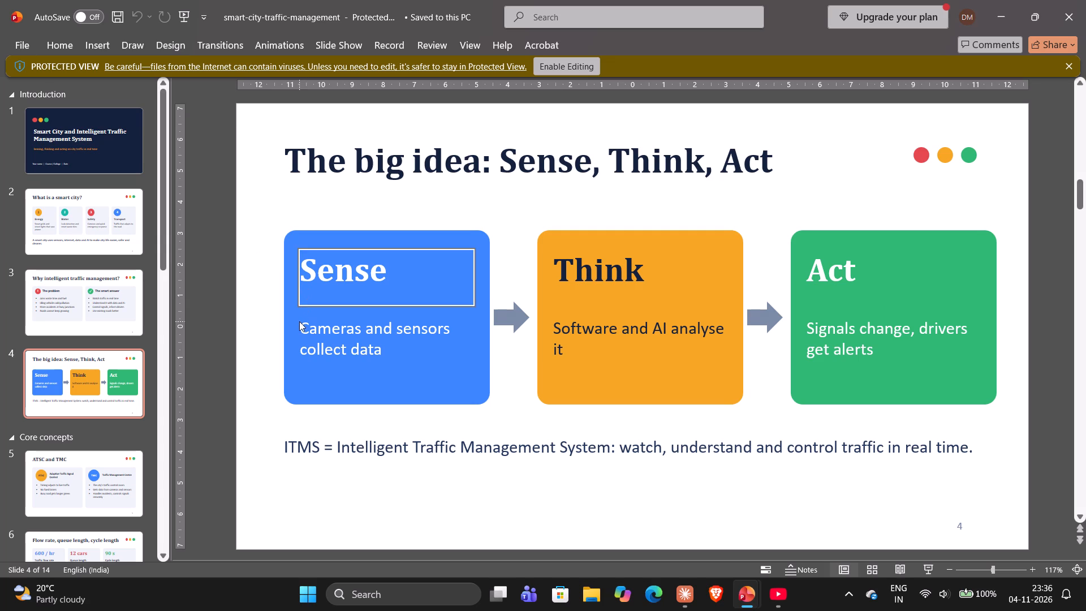
{"action": "left_click", "coordinate": [304, 325], "text": "ctrl"}
{"action": "left_click", "coordinate": [285, 334], "text": "ctrl"}
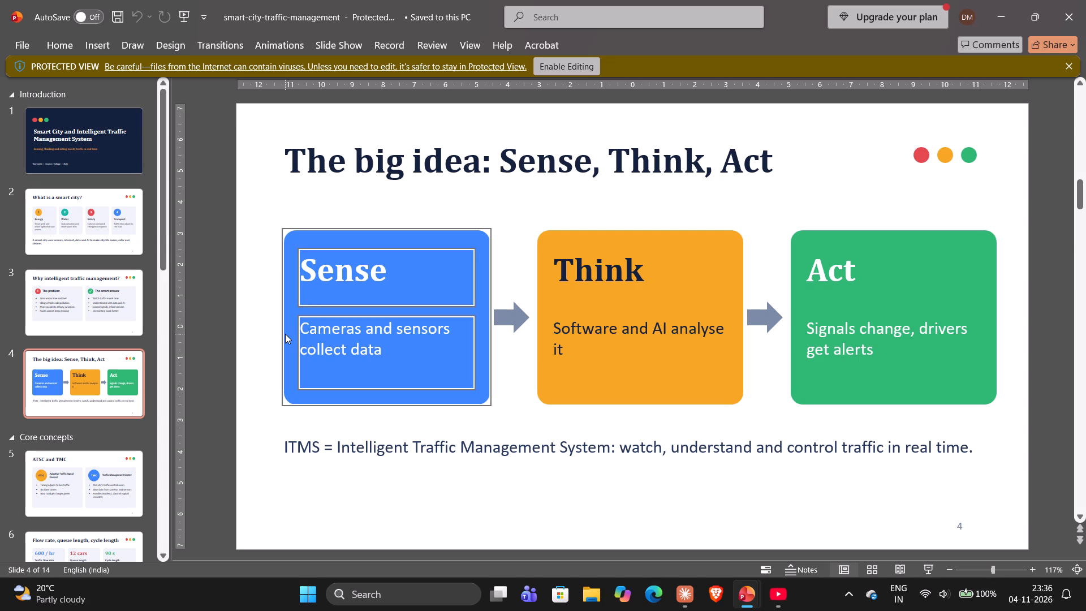
{"action": "key", "text": "ctrl+c"}
{"action": "key", "text": "alt+Tab"}
{"action": "left_click", "coordinate": [402, 422]}
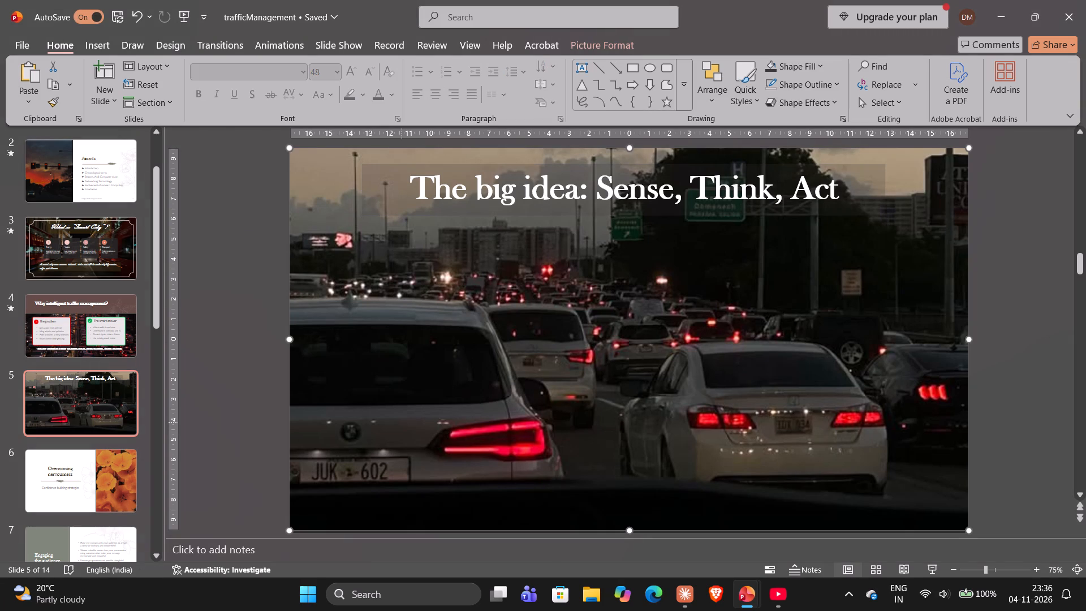
{"action": "key", "text": "ctrl+v"}
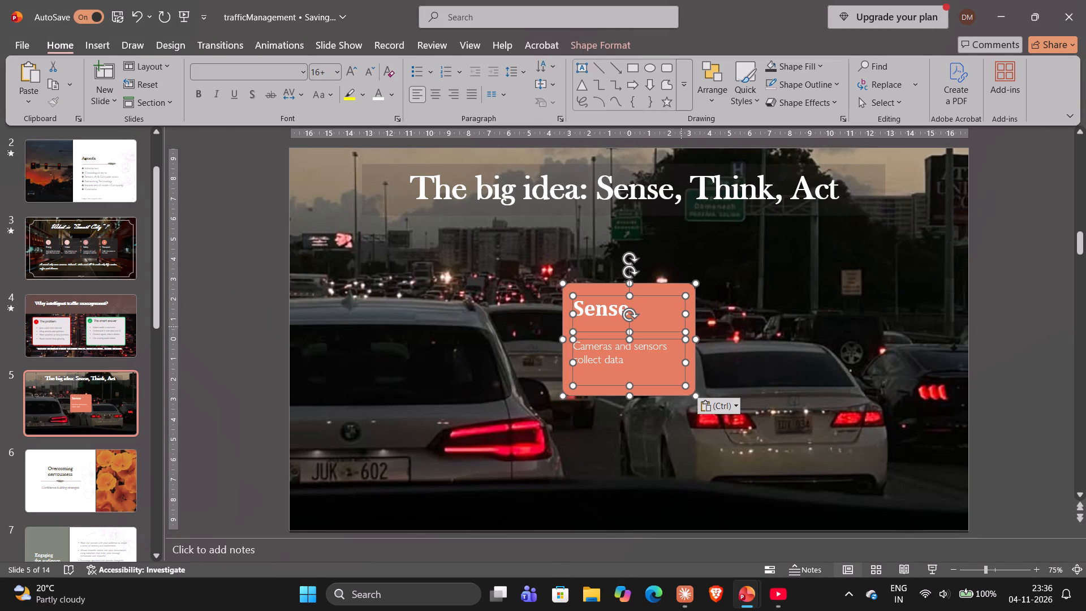
Move the pasted Sense card to the slide's left side, below the title and close to the left edge.
{"action": "left_click_drag", "start_coordinate": [693, 325], "coordinate": [473, 309]}
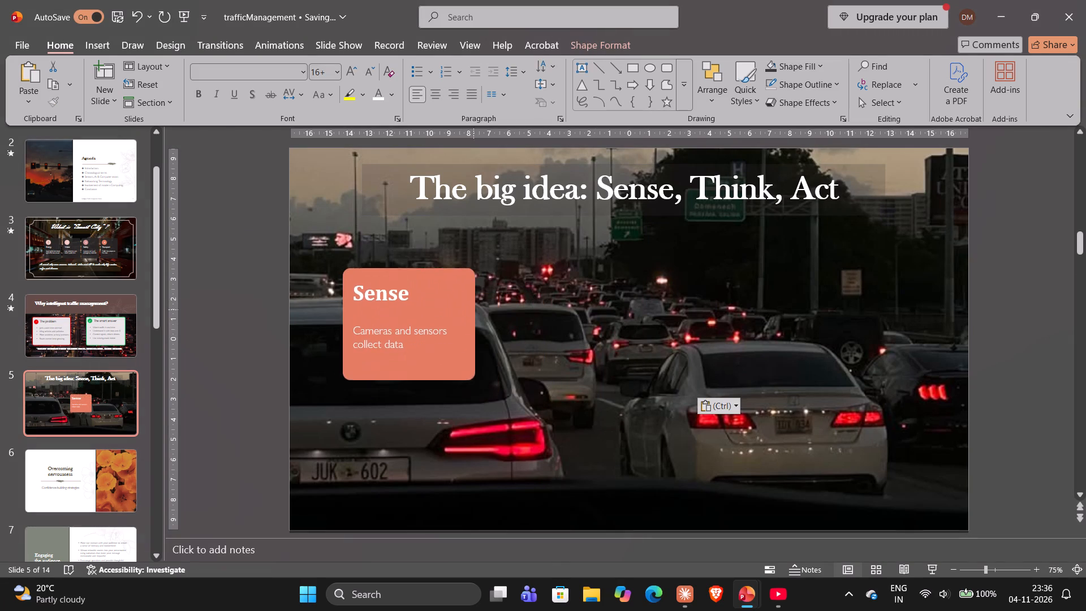
{"action": "left_click_drag", "start_coordinate": [473, 309], "coordinate": [436, 302]}
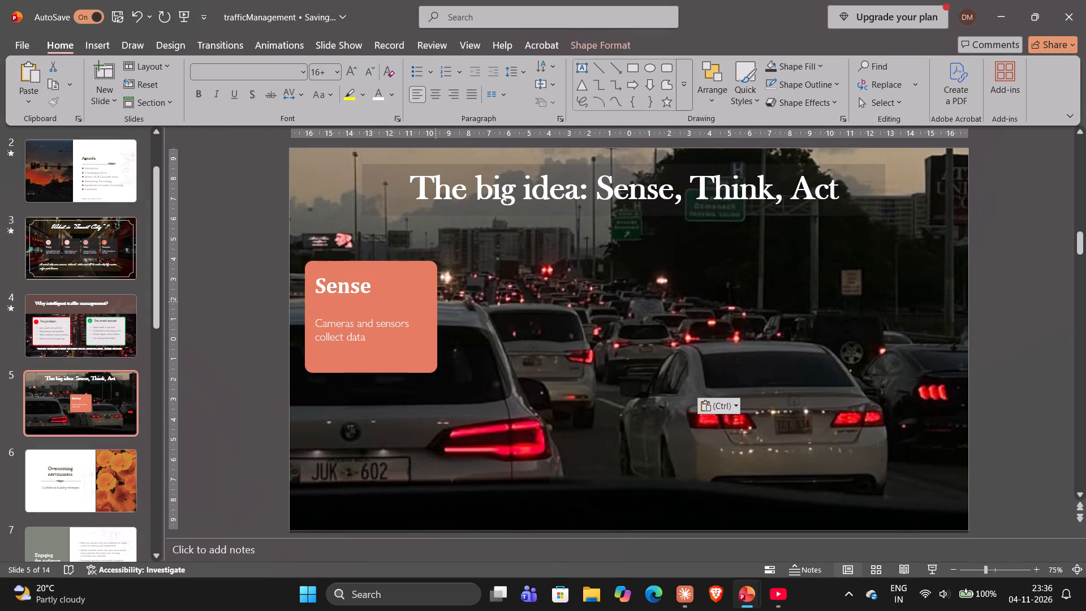
{"action": "left_click_drag", "start_coordinate": [436, 302], "coordinate": [434, 295]}
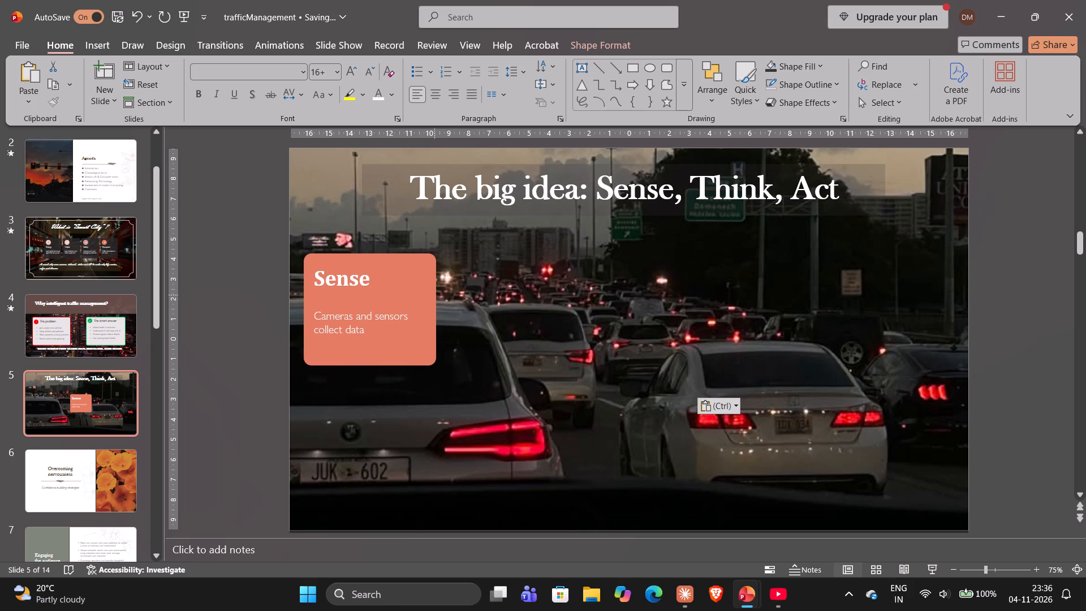
{"action": "left_click_drag", "start_coordinate": [434, 295], "coordinate": [433, 299]}
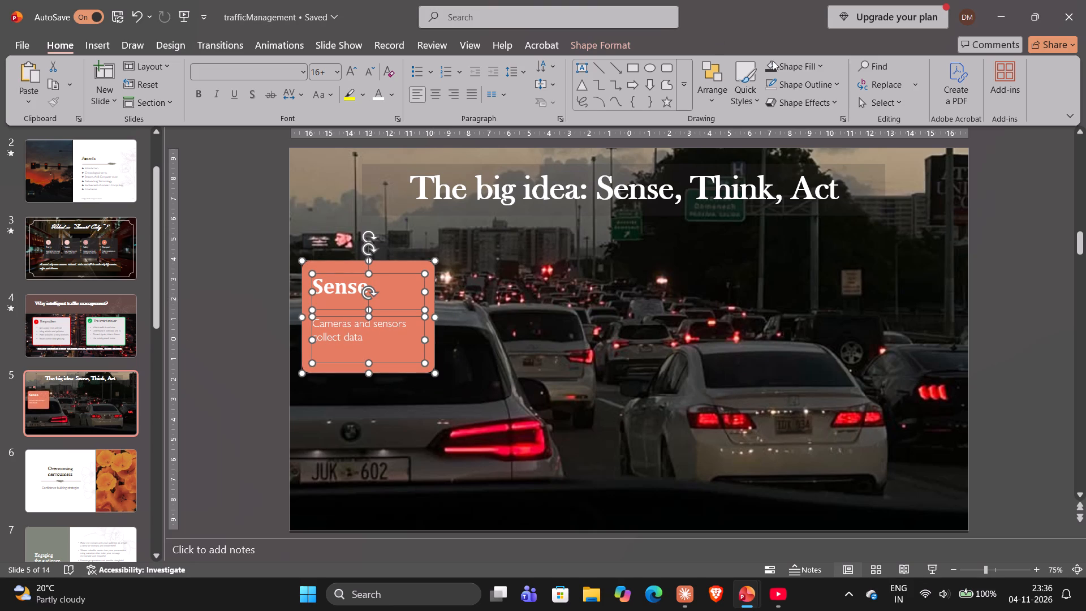
Fill the Sense card and its two text boxes with a dark gray shade of the Black, Text 1 theme color.
{"action": "left_click", "coordinate": [794, 69]}
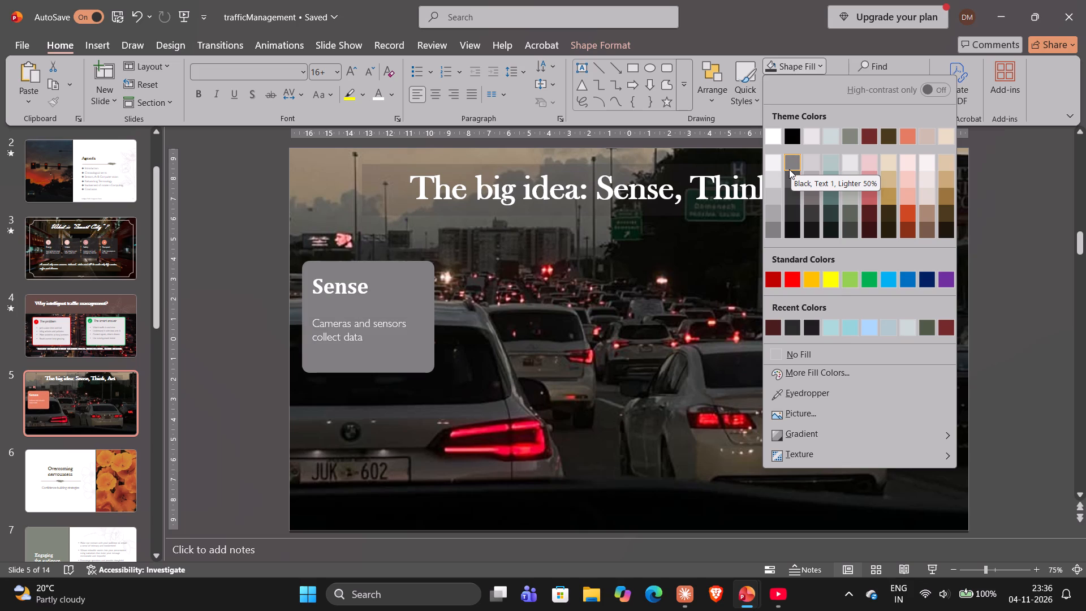
{"action": "left_click", "coordinate": [790, 177]}
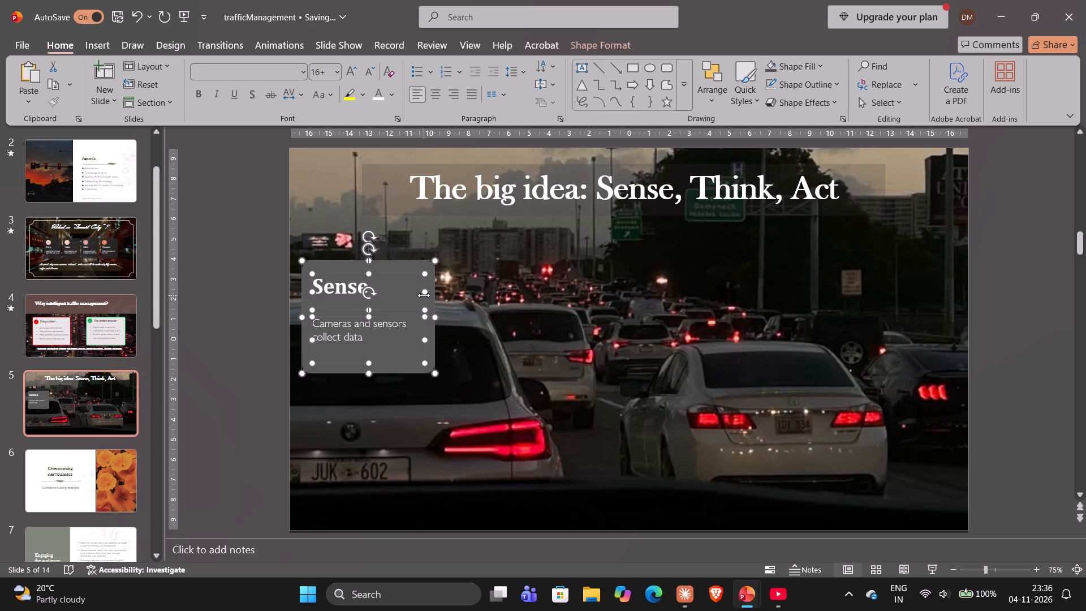
Set the solid fill transparency of the Sense card and its text boxes to 45%.
{"action": "right_click", "coordinate": [406, 270]}
{"action": "left_click", "coordinate": [494, 535]}
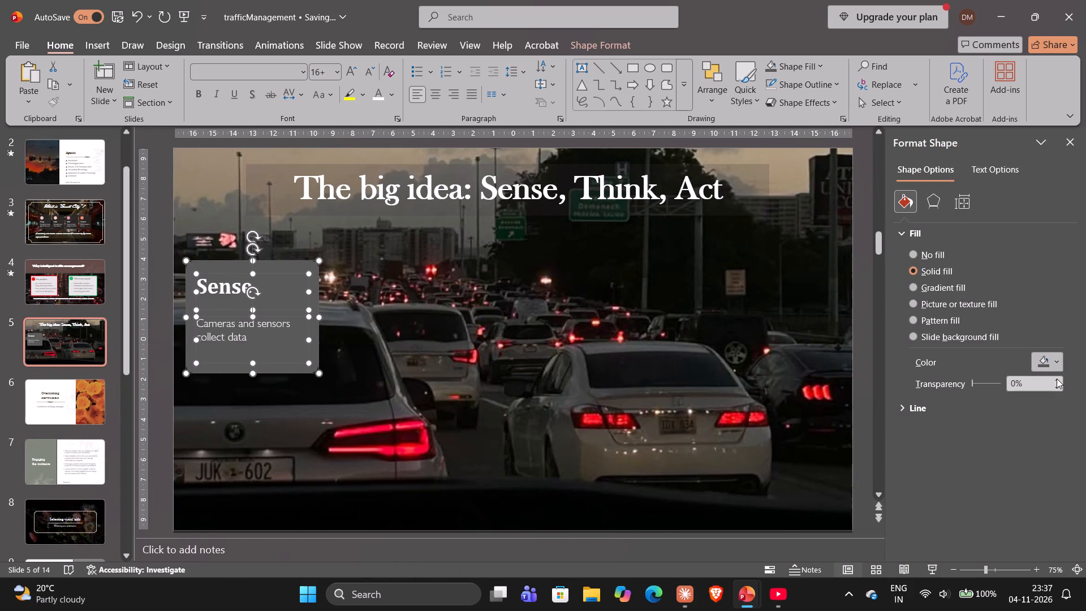
{"action": "triple_click", "coordinate": [1059, 381]}
{"action": "triple_click", "coordinate": [1059, 381]}
{"action": "triple_click", "coordinate": [1059, 381]}
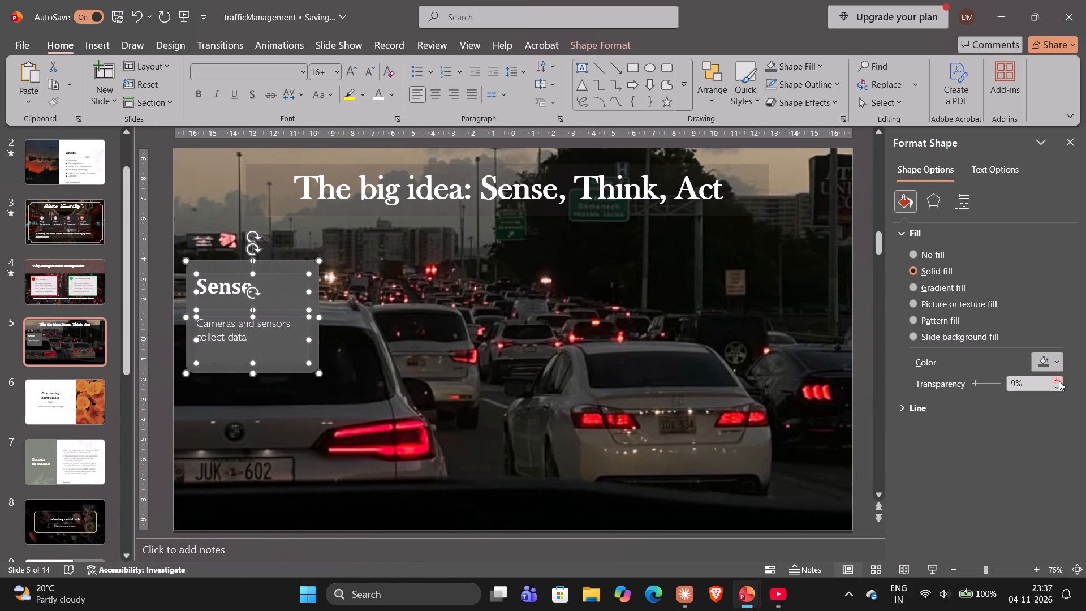
{"action": "triple_click", "coordinate": [1059, 381]}
{"action": "triple_click", "coordinate": [1059, 381]}
{"action": "triple_click", "coordinate": [1059, 381]}
{"action": "triple_click", "coordinate": [1059, 381]}
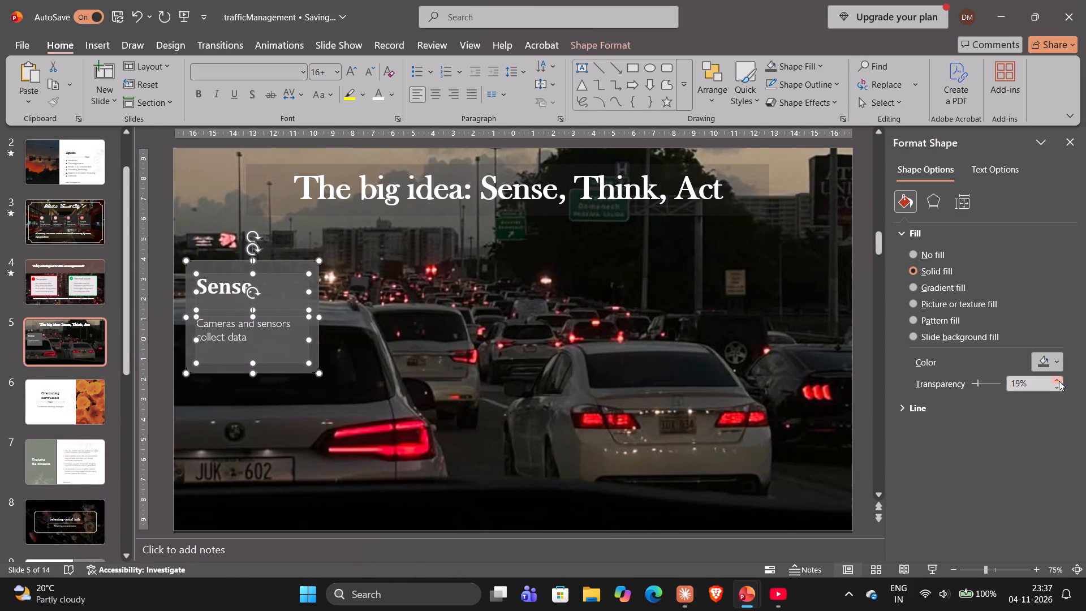
{"action": "triple_click", "coordinate": [1059, 381]}
{"action": "triple_click", "coordinate": [1059, 381]}
{"action": "triple_click", "coordinate": [1059, 381]}
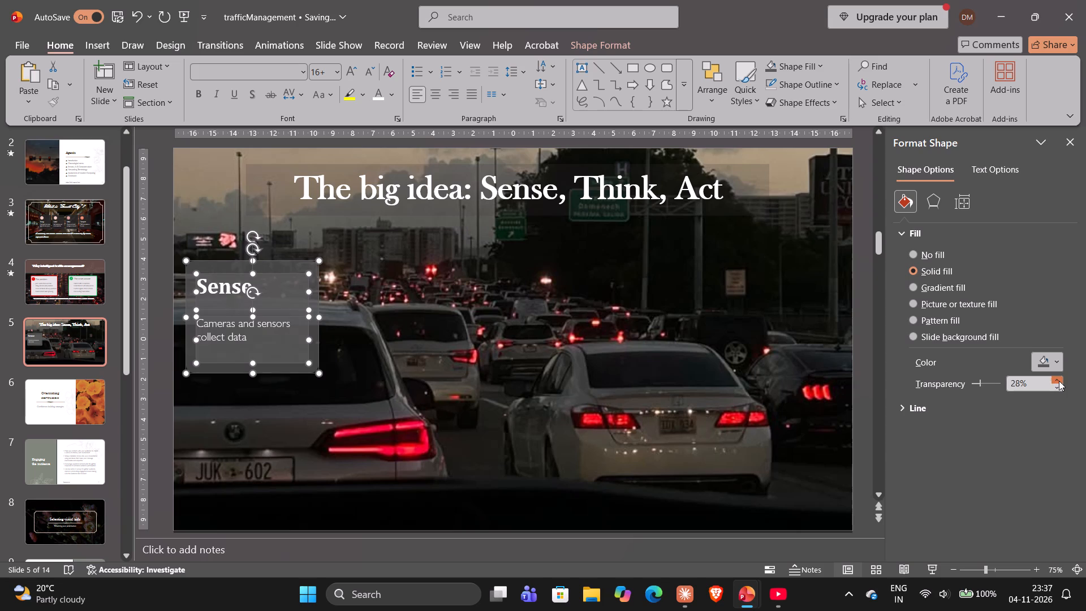
{"action": "triple_click", "coordinate": [1059, 381]}
{"action": "triple_click", "coordinate": [1059, 381]}
{"action": "left_click", "coordinate": [1059, 381]}
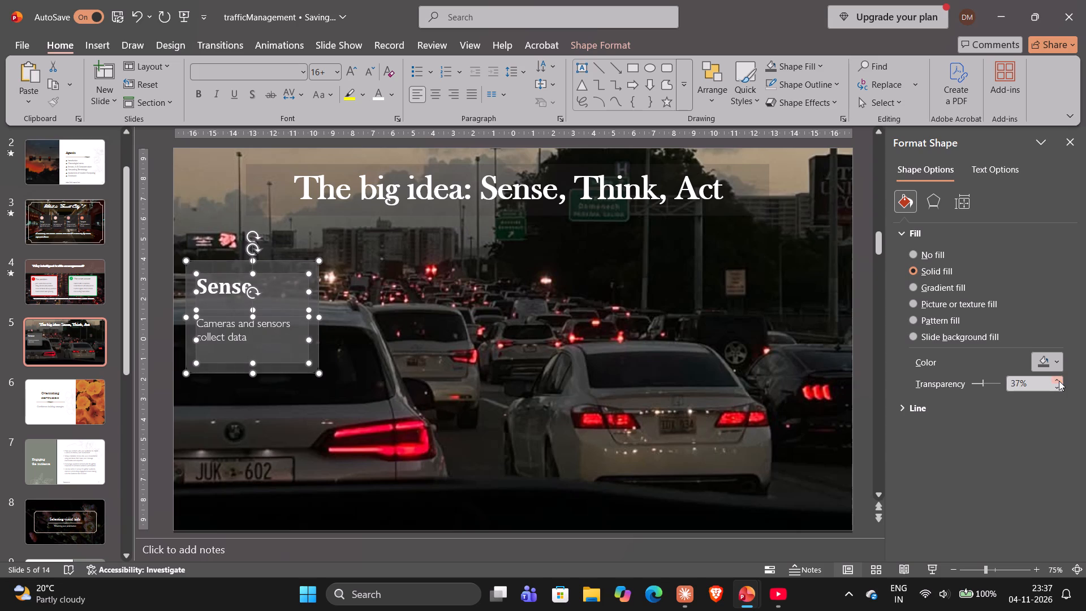
{"action": "double_click", "coordinate": [1059, 381]}
{"action": "left_click", "coordinate": [1059, 381]}
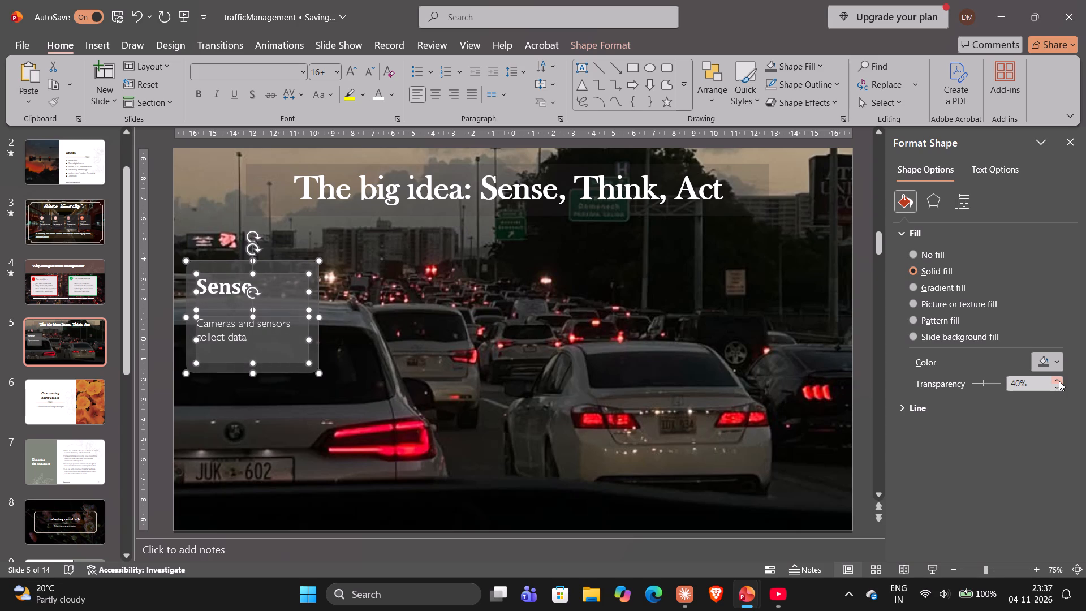
{"action": "triple_click", "coordinate": [1059, 381]}
{"action": "triple_click", "coordinate": [1059, 381]}
{"action": "triple_click", "coordinate": [1059, 381]}
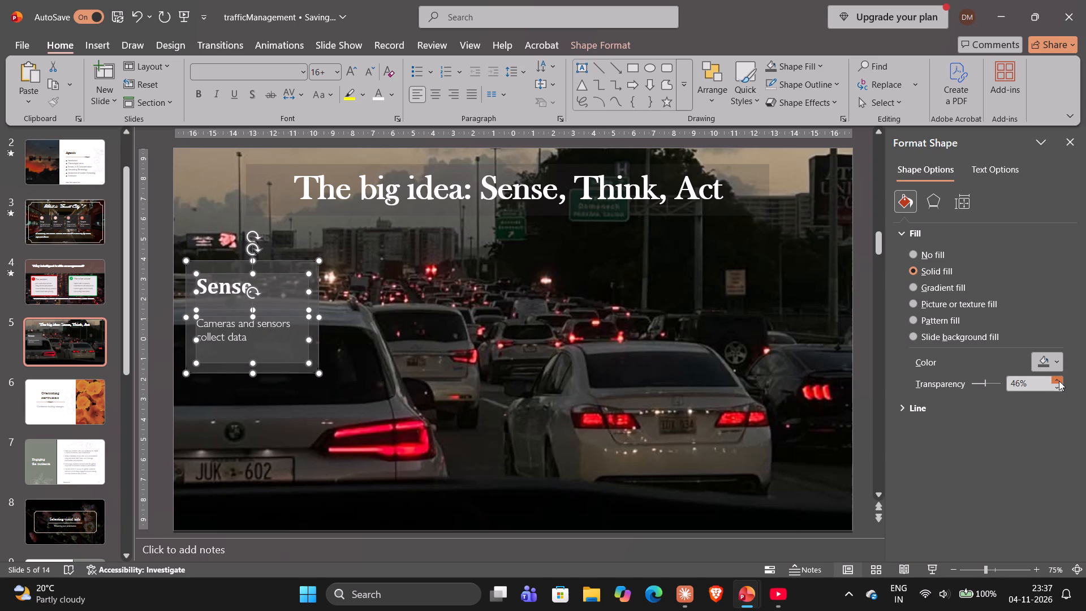
{"action": "left_click", "coordinate": [1059, 381]}
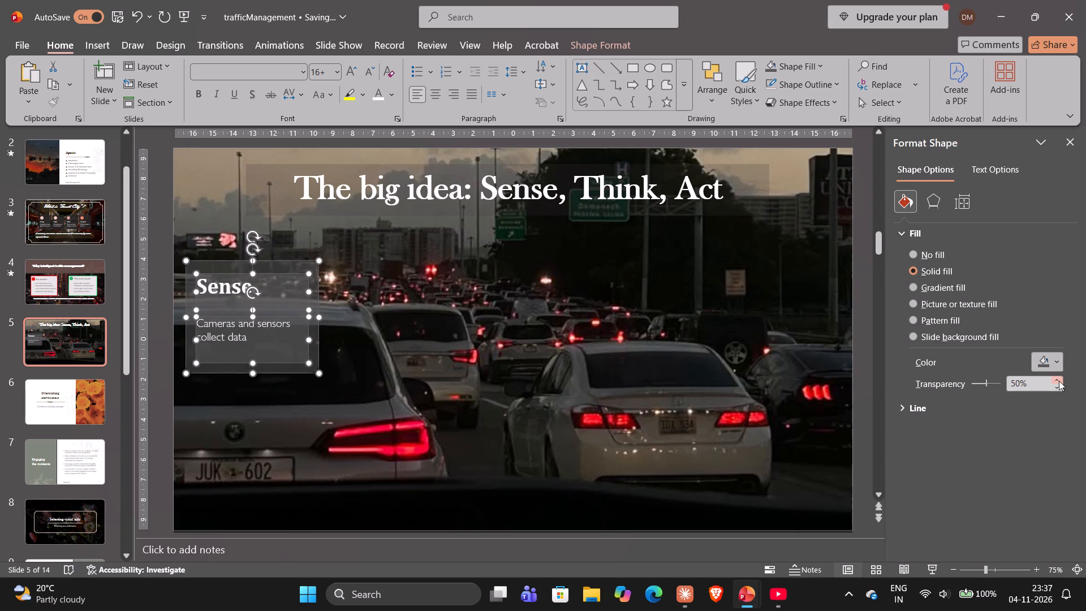
{"action": "triple_click", "coordinate": [1059, 385]}
{"action": "left_click", "coordinate": [1059, 385]}
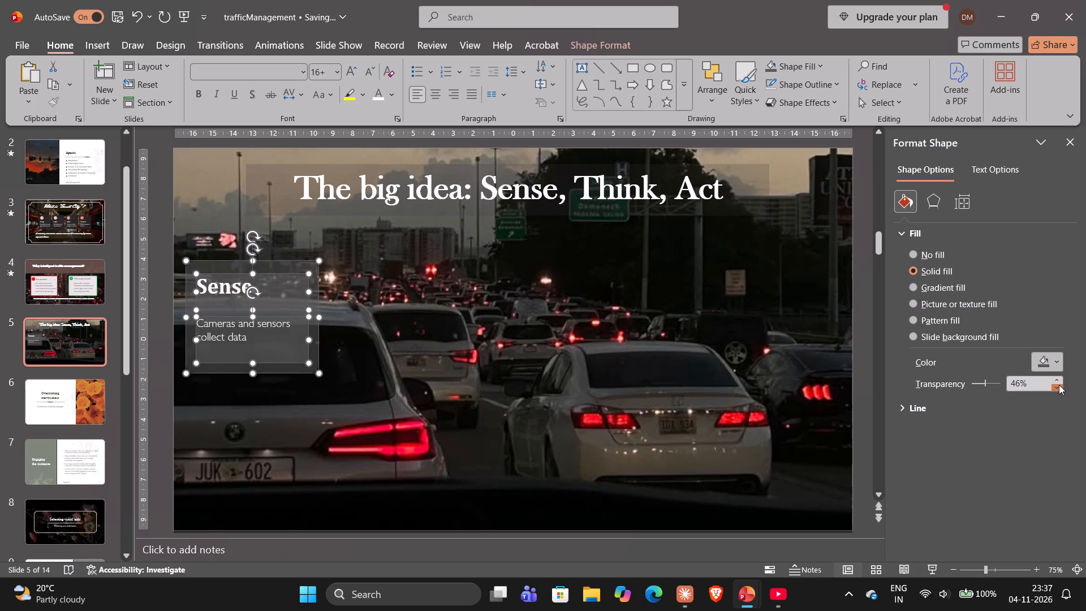
{"action": "left_click", "coordinate": [1059, 385]}
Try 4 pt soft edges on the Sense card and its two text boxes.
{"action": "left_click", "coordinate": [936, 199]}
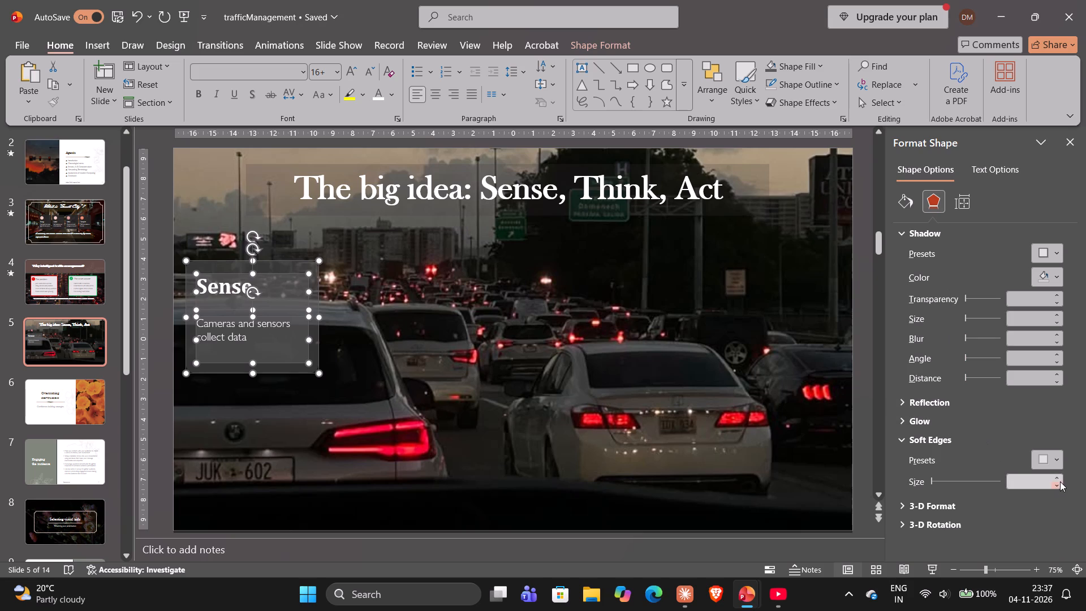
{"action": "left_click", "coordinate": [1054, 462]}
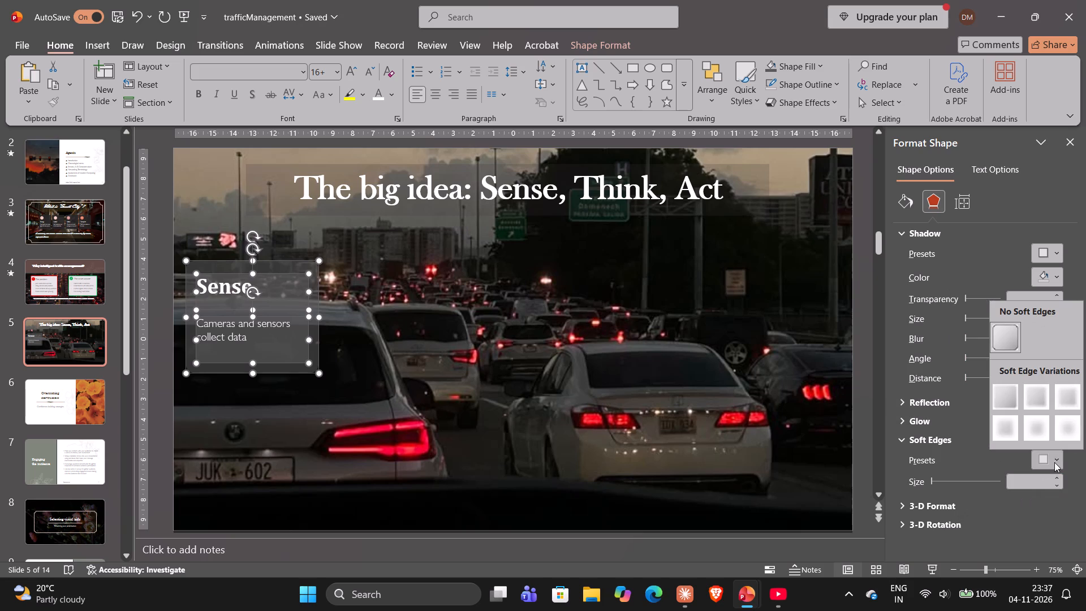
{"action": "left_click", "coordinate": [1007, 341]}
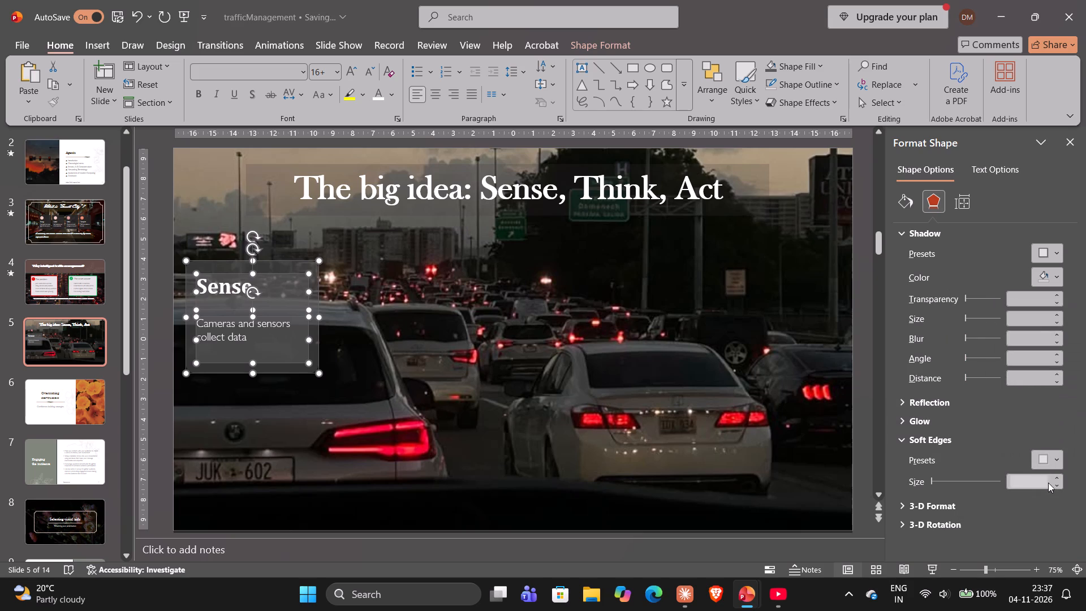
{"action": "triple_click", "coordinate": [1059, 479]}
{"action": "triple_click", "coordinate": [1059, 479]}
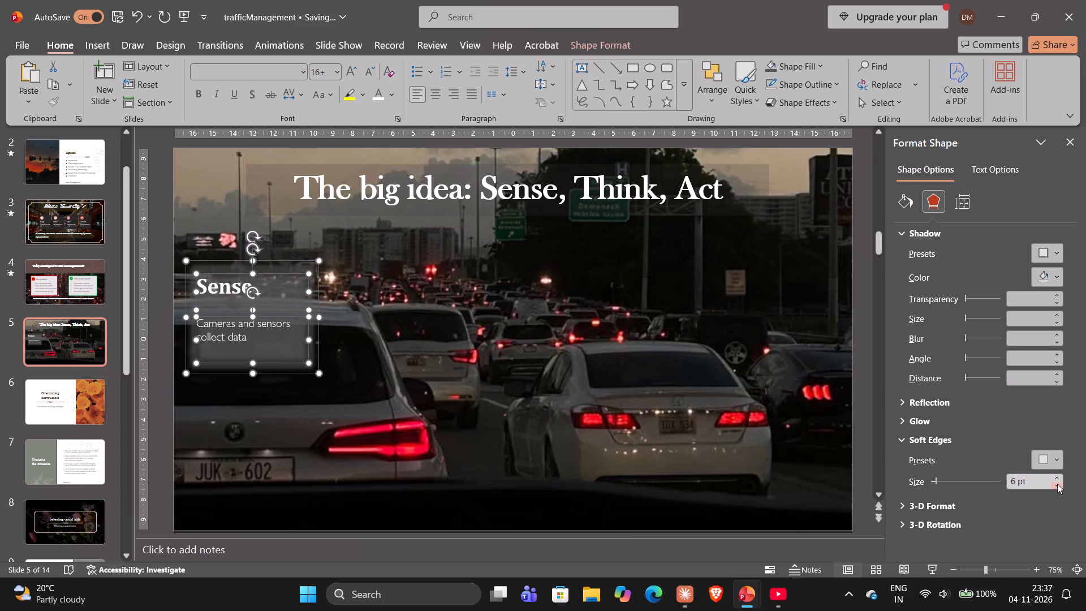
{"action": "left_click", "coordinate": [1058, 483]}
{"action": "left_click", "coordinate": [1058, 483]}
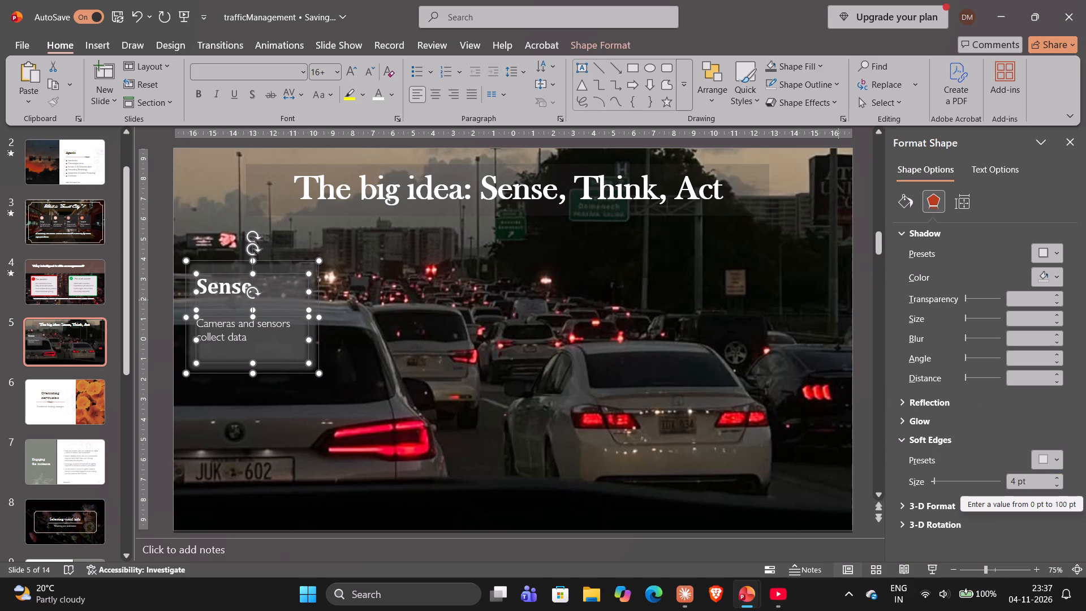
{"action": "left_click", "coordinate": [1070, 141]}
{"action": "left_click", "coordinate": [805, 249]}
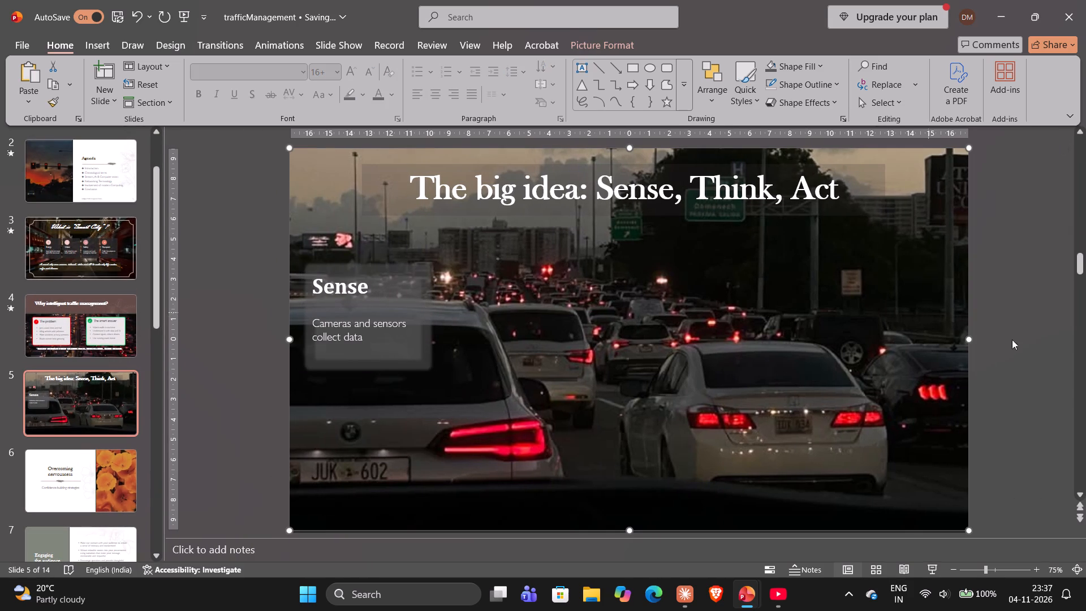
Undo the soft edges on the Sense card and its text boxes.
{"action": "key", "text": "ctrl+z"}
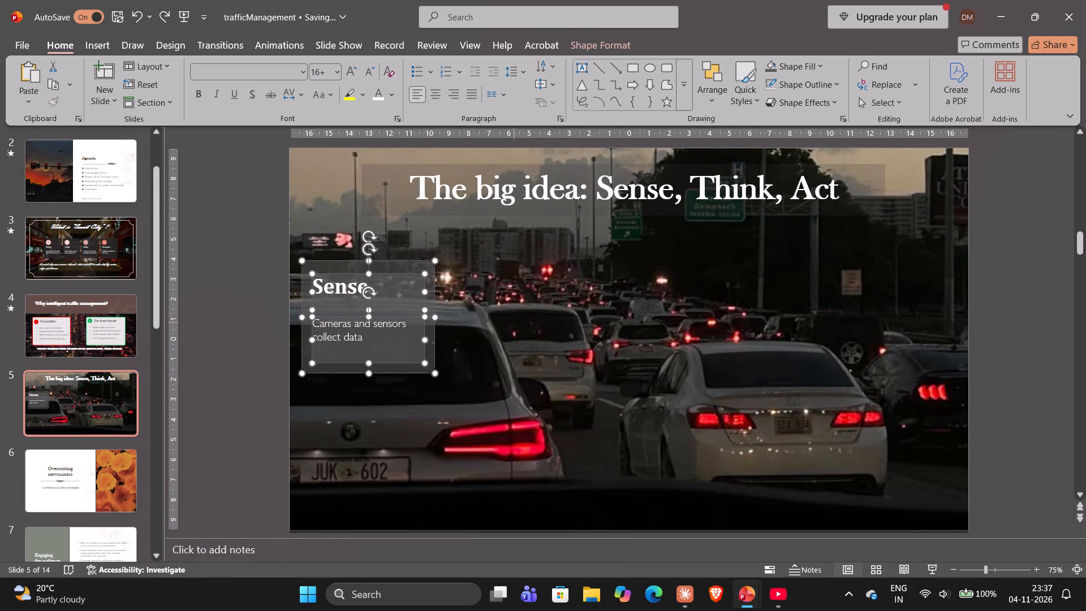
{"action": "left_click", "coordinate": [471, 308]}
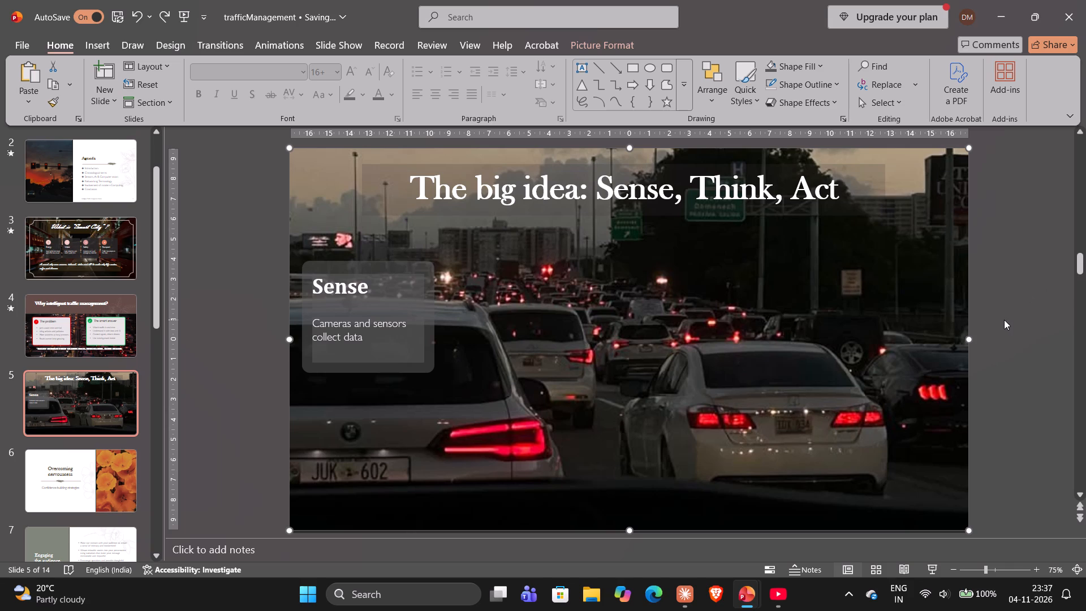
Copy the Sense and Think cards with their texts from slide 4 of smart-city-traffic-management and paste them onto slide 5 of trafficManagement.
{"action": "key", "text": "alt+Tab"}
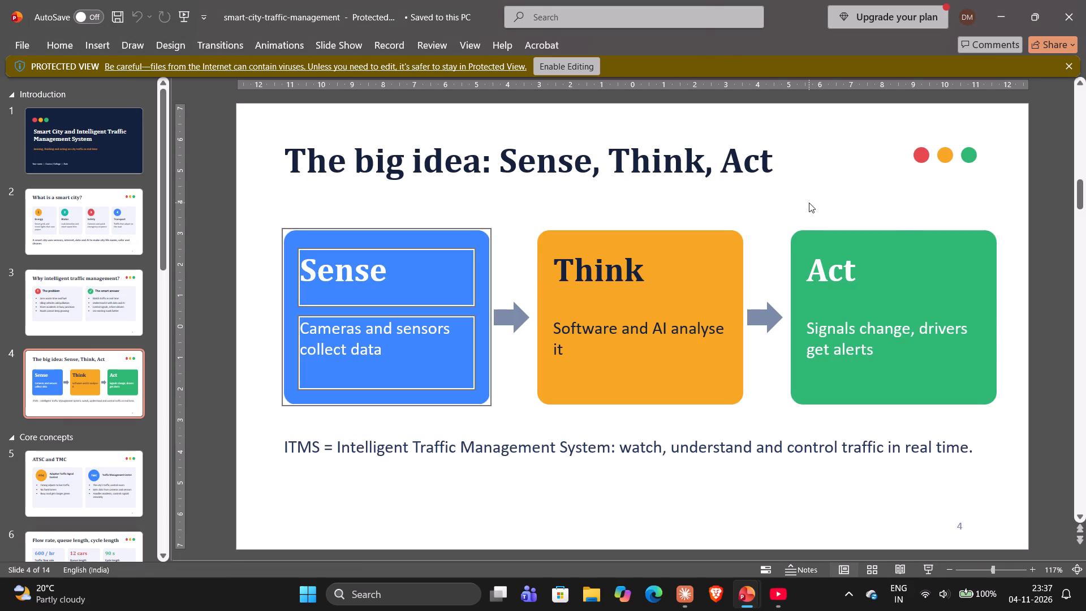
{"action": "left_click", "coordinate": [717, 253], "text": "ctrl"}
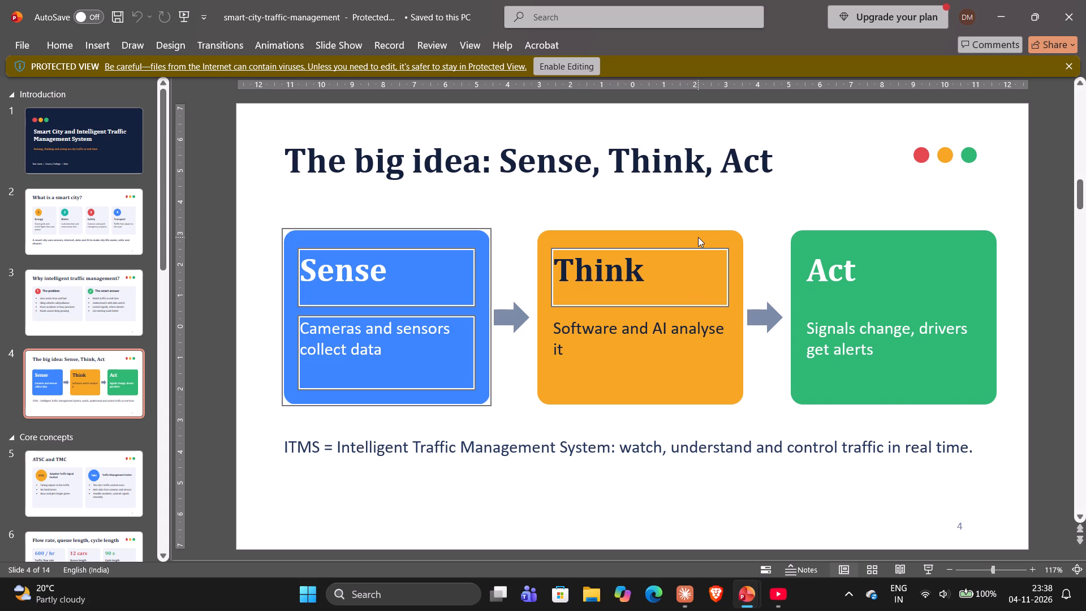
{"action": "left_click", "coordinate": [698, 237], "text": "ctrl"}
{"action": "left_click", "coordinate": [668, 335], "text": "ctrl"}
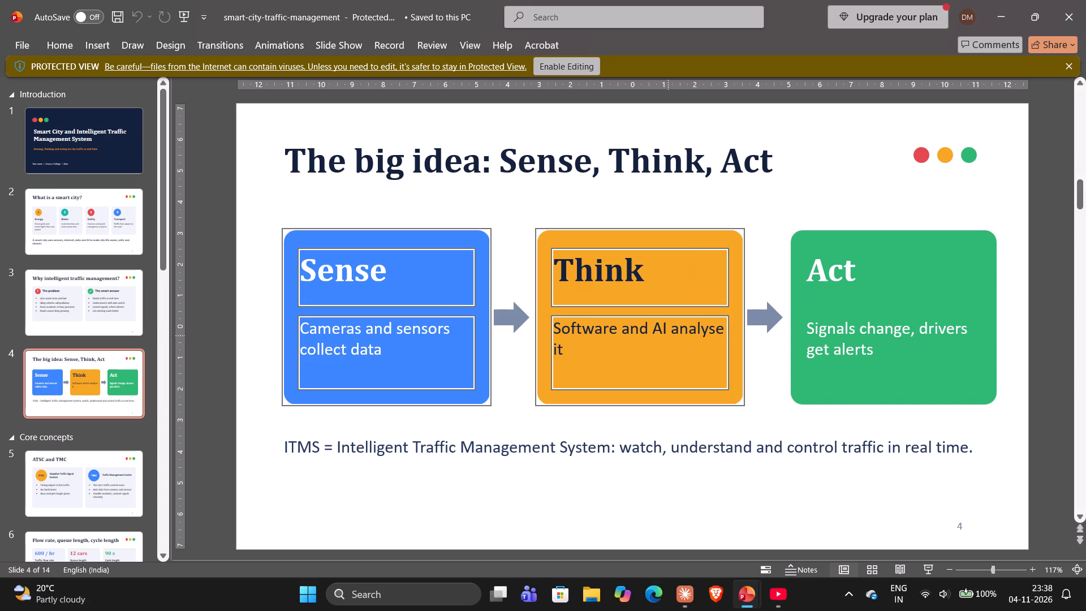
{"action": "key", "text": "ctrl+c"}
{"action": "key", "text": "alt+Tab"}
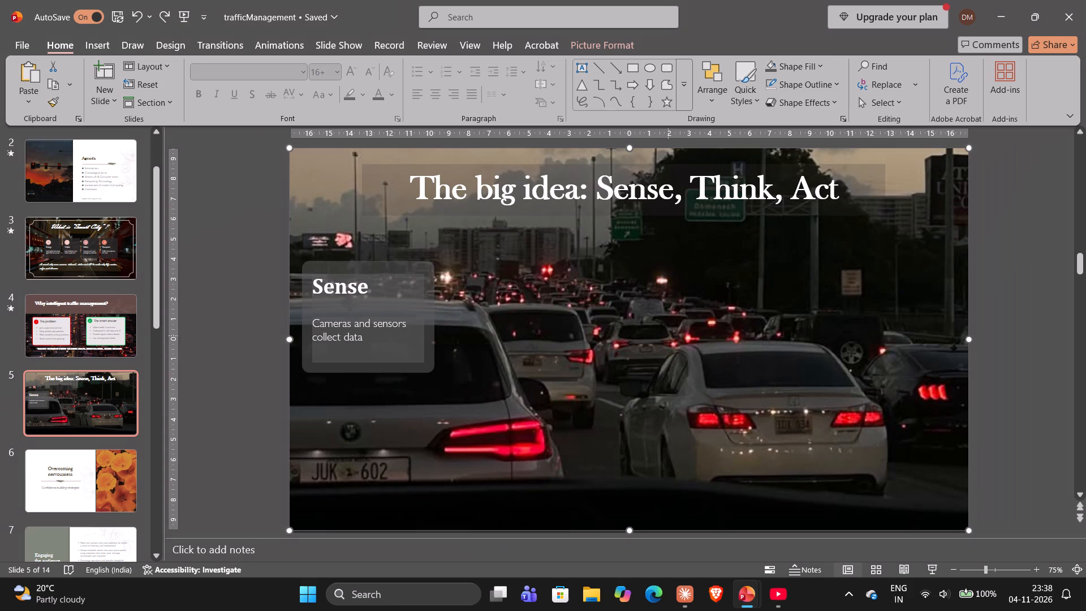
{"action": "left_click", "coordinate": [598, 326]}
{"action": "key", "text": "ctrl+v"}
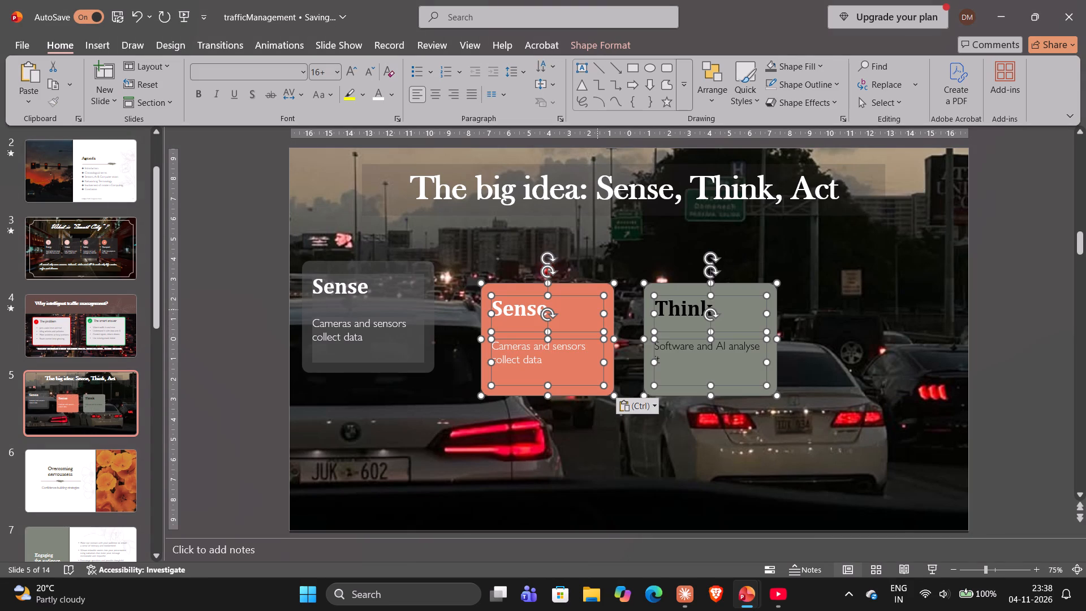
Move the pasted Sense and Think cards together up and left, beside the existing semi-transparent Sense card.
{"action": "left_click", "coordinate": [597, 309]}
{"action": "left_click_drag", "start_coordinate": [583, 289], "coordinate": [521, 274]}
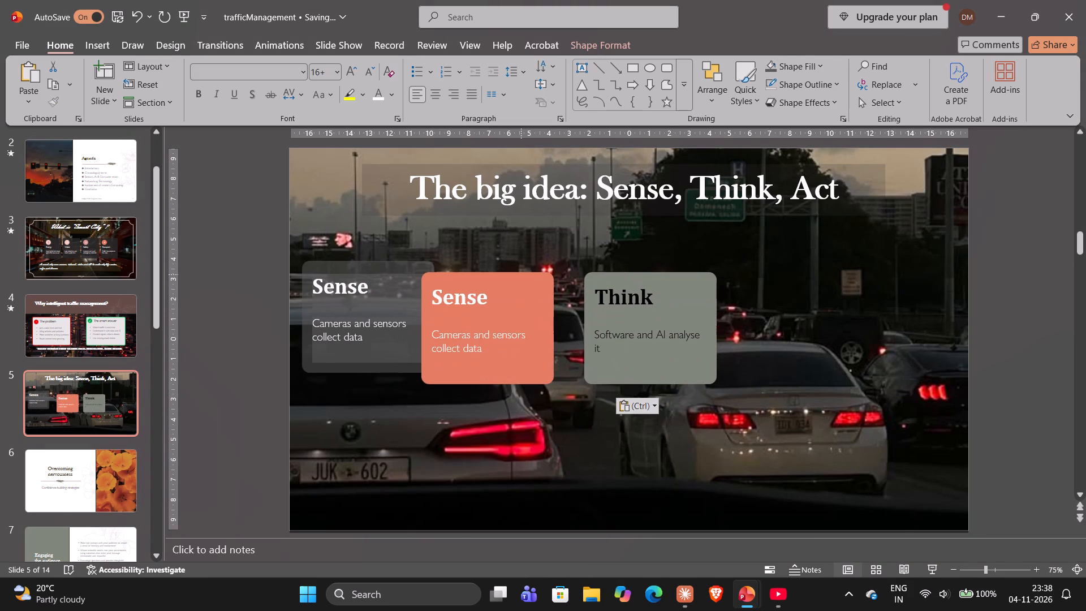
{"action": "left_click_drag", "start_coordinate": [521, 274], "coordinate": [540, 264]}
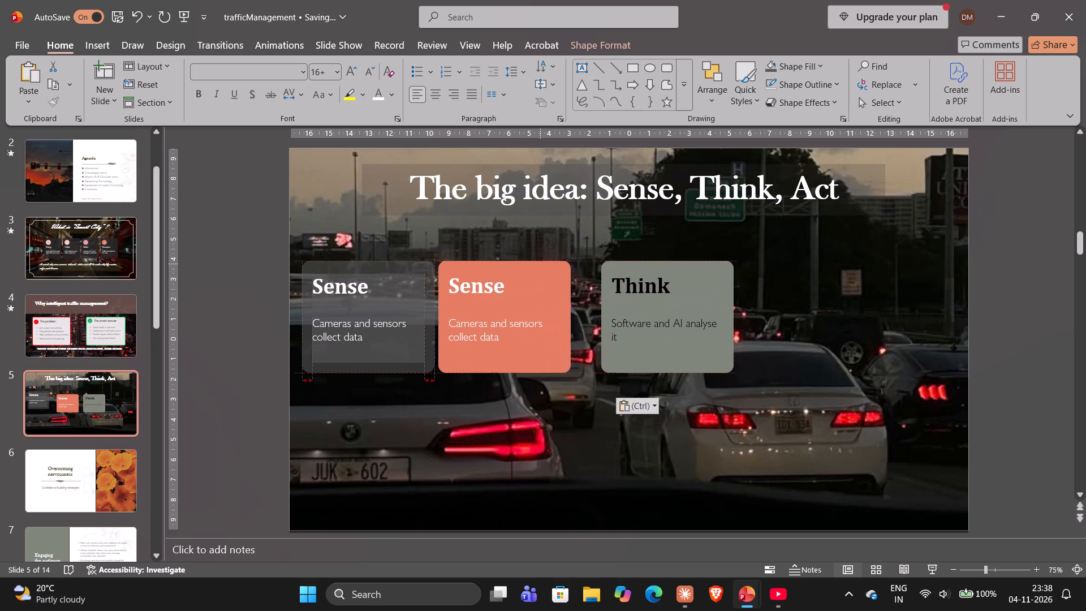
{"action": "left_click_drag", "start_coordinate": [540, 264], "coordinate": [536, 256]}
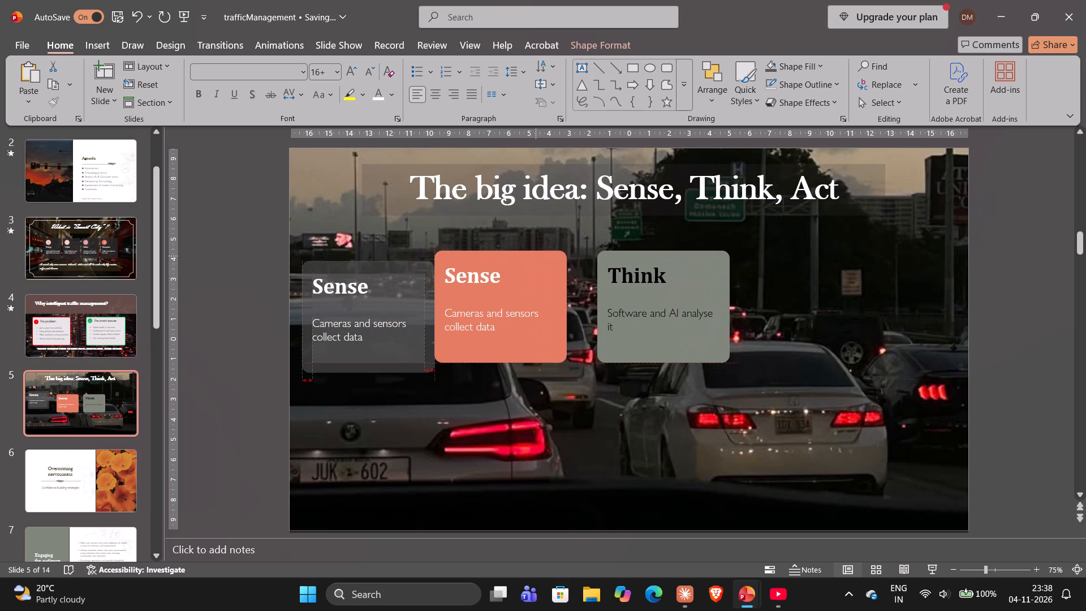
Delete the duplicate orange Sense card together with its heading and description text boxes.
{"action": "left_click", "coordinate": [618, 276]}
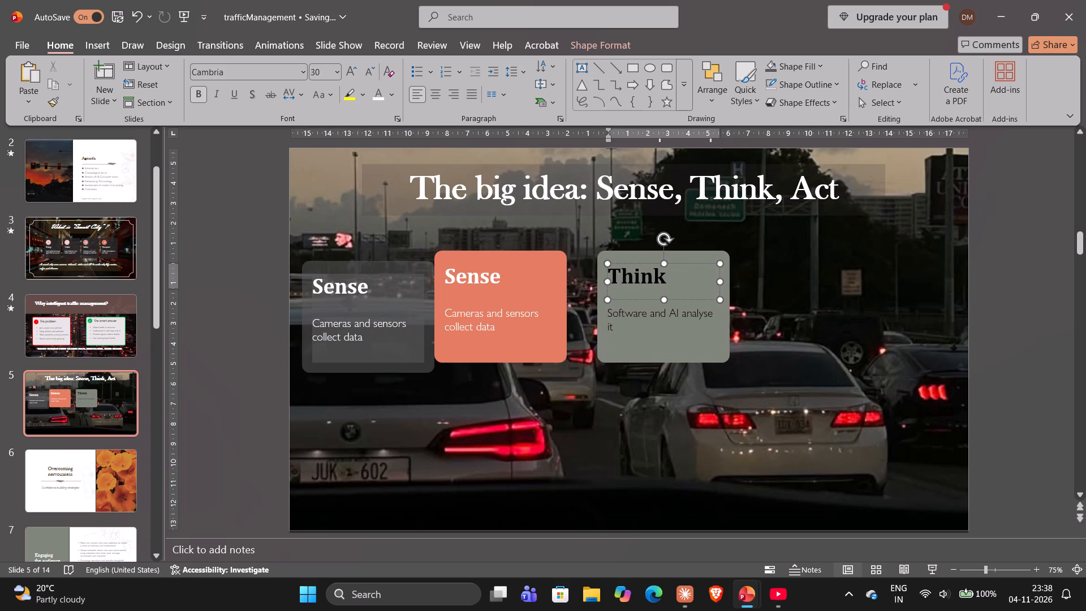
{"action": "left_click", "coordinate": [559, 277]}
{"action": "key", "text": "Delete"}
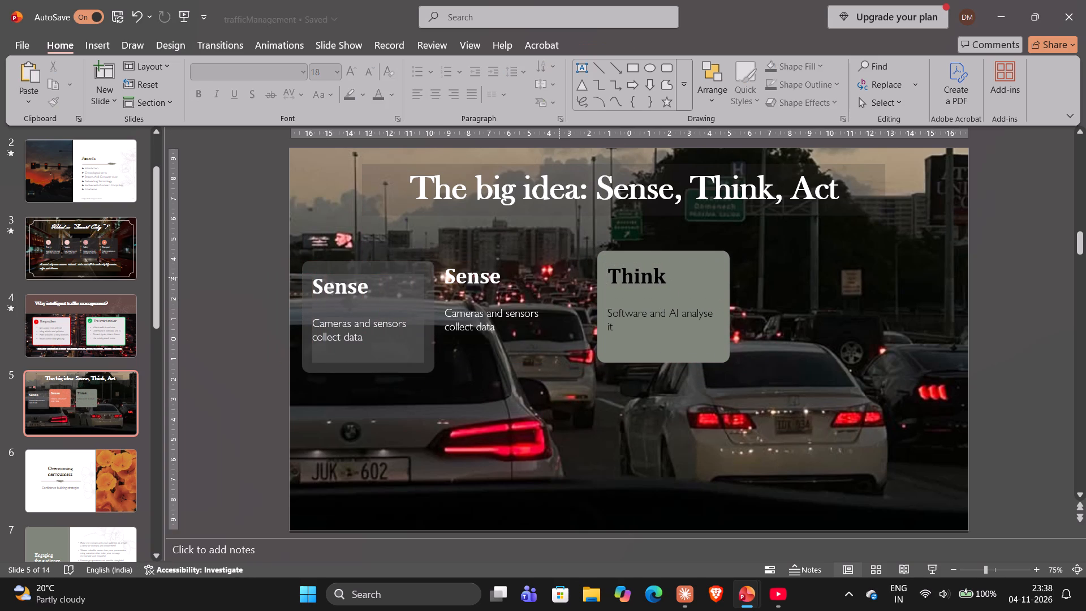
{"action": "left_click", "coordinate": [468, 279]}
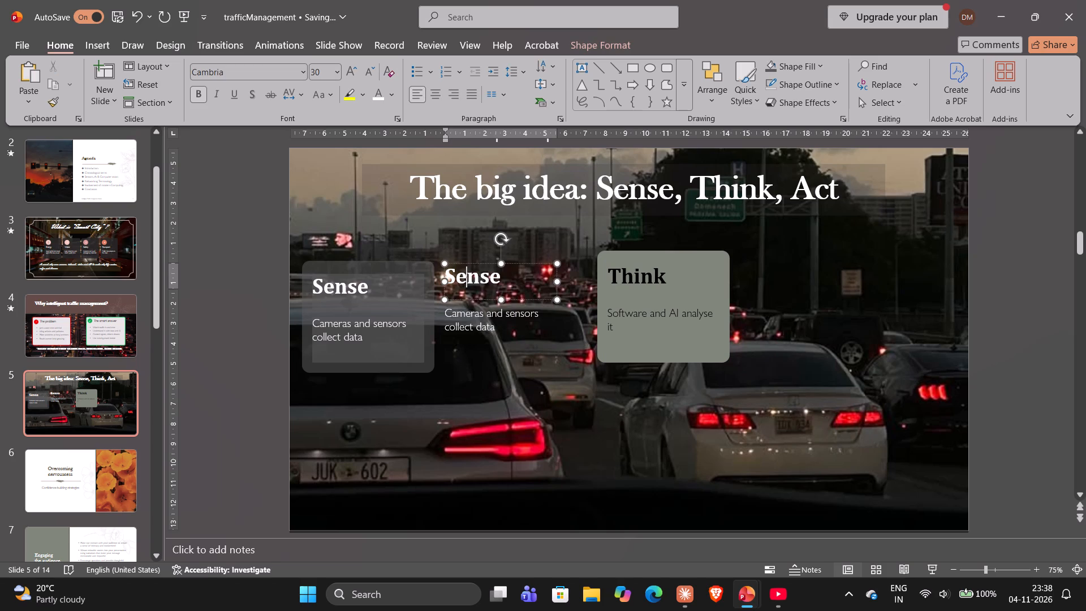
{"action": "key", "text": "Delete"}
{"action": "left_click", "coordinate": [488, 300]}
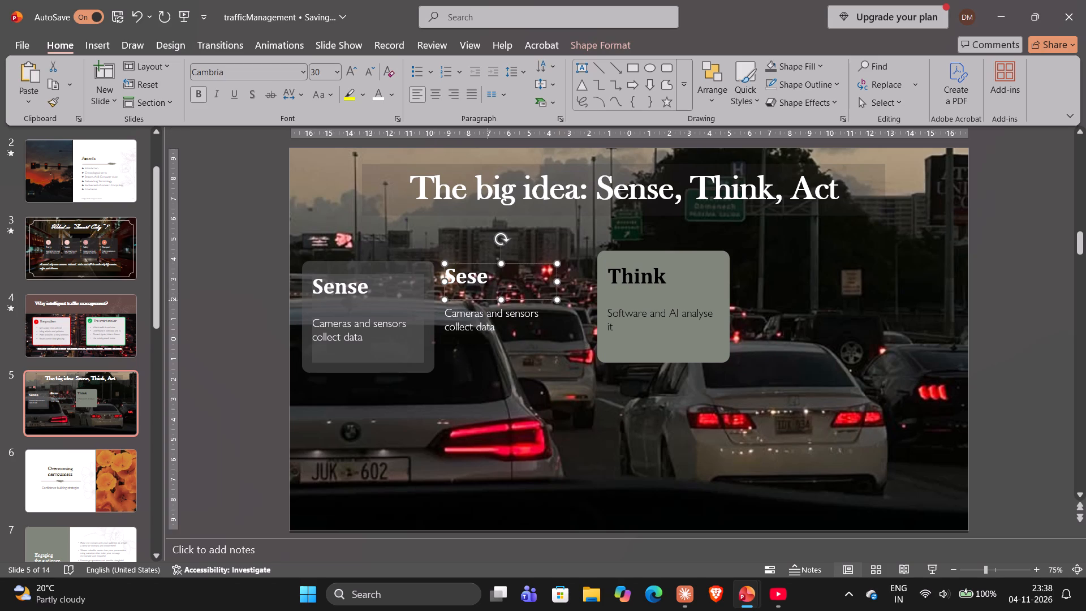
{"action": "key", "text": "Delete"}
{"action": "left_click", "coordinate": [480, 317]}
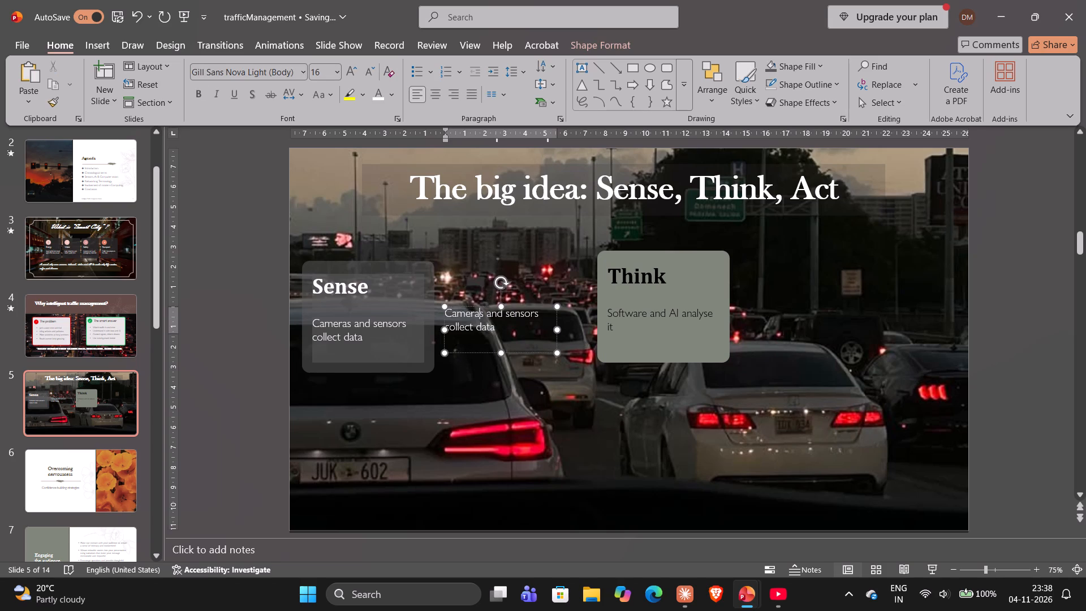
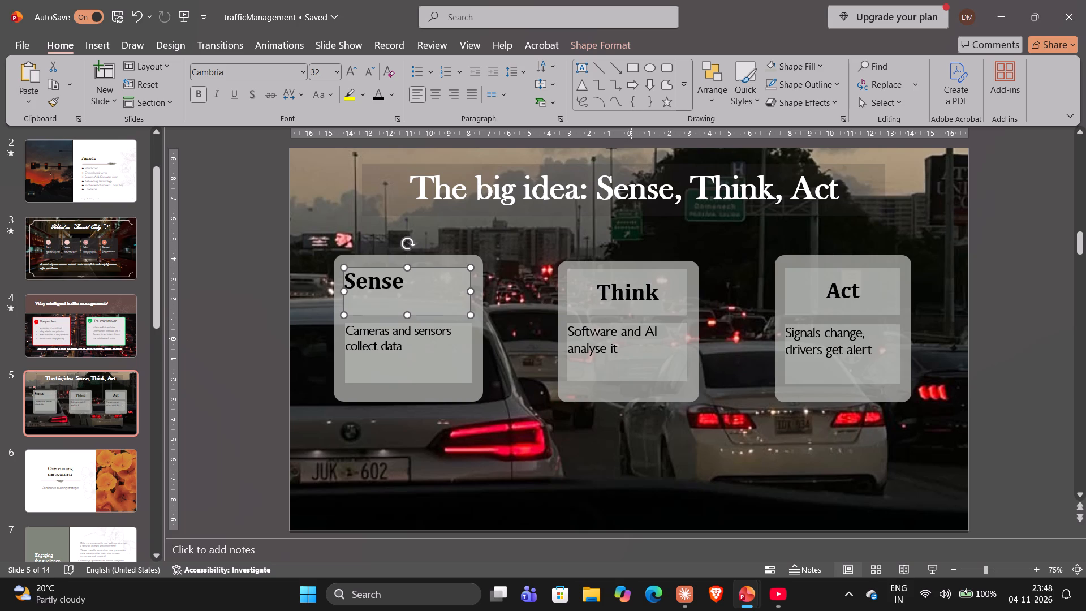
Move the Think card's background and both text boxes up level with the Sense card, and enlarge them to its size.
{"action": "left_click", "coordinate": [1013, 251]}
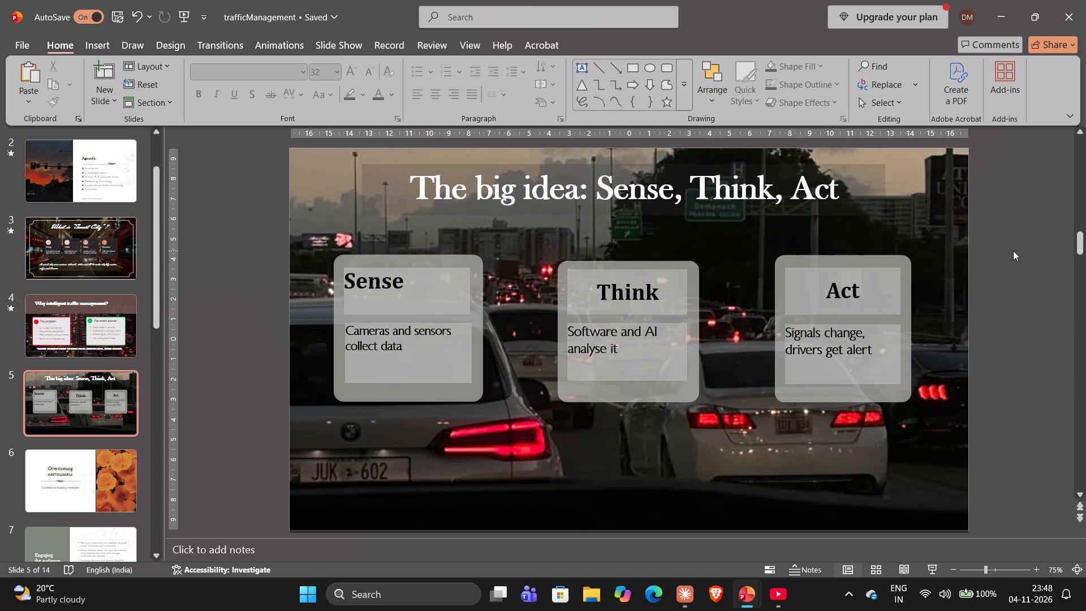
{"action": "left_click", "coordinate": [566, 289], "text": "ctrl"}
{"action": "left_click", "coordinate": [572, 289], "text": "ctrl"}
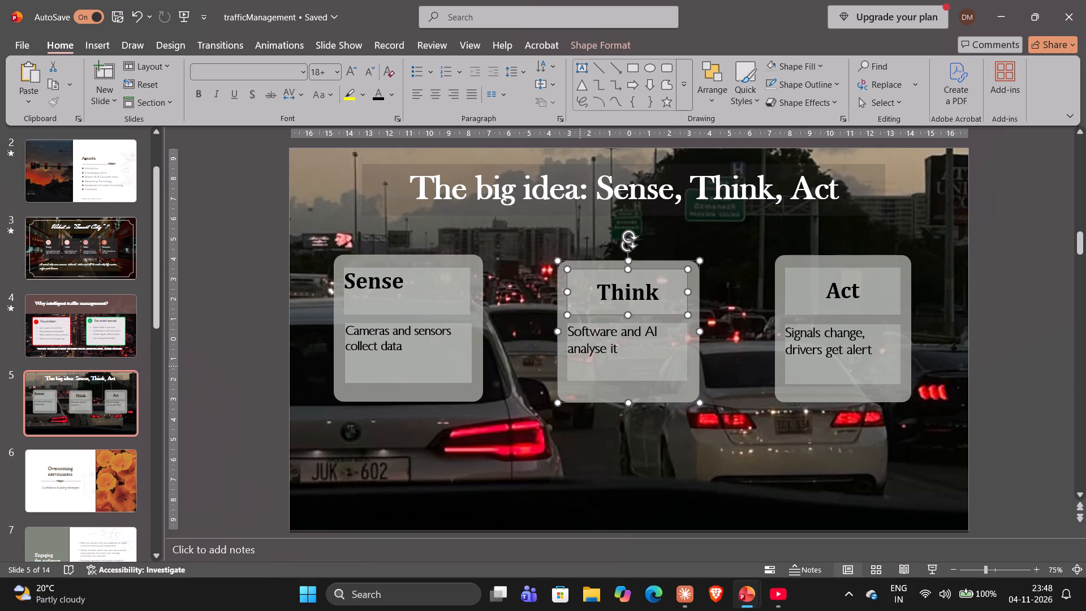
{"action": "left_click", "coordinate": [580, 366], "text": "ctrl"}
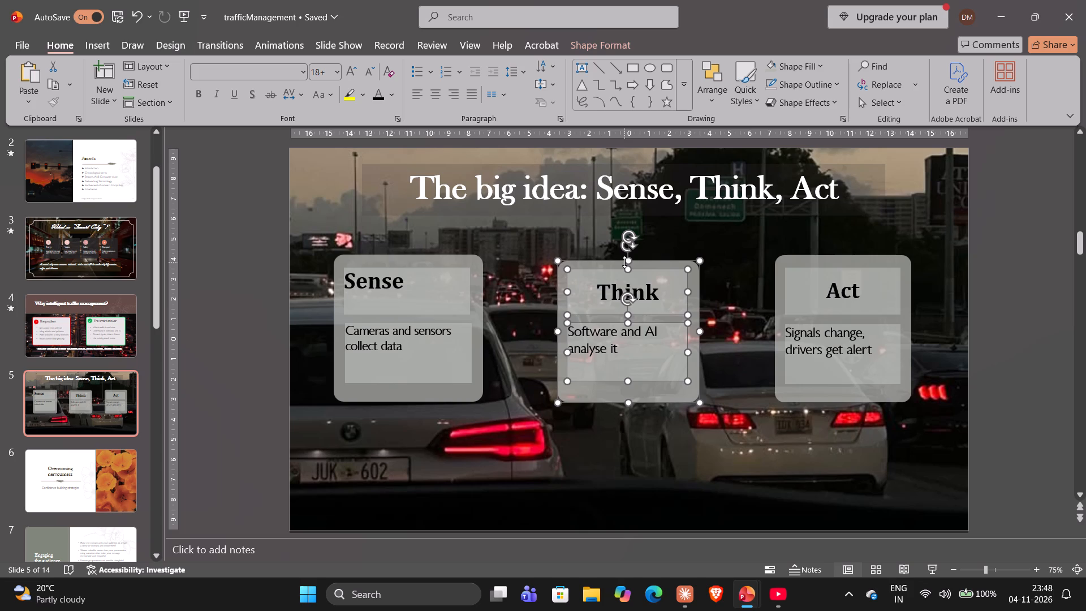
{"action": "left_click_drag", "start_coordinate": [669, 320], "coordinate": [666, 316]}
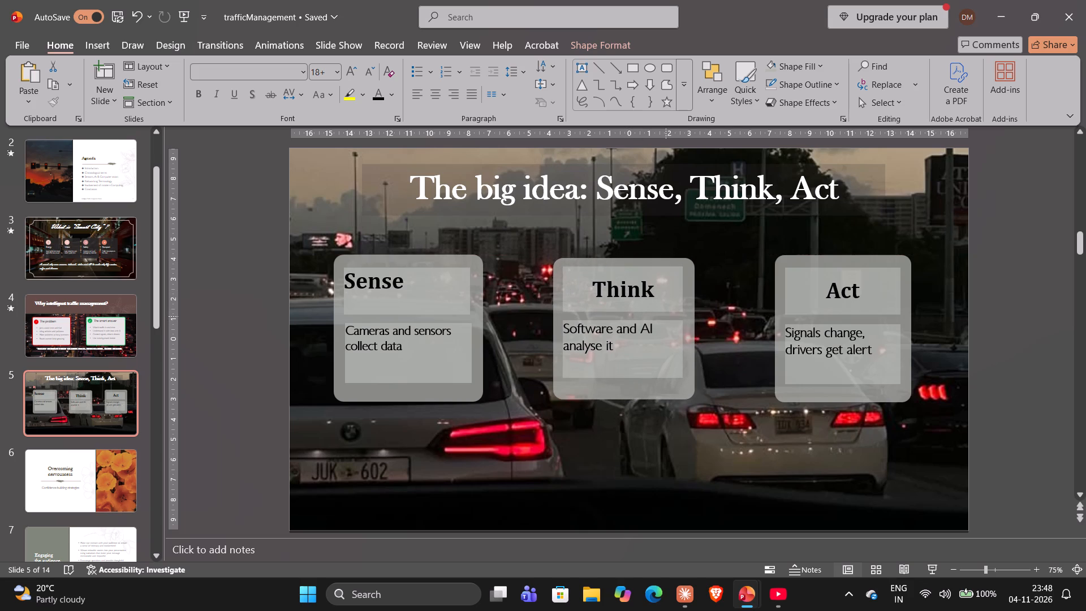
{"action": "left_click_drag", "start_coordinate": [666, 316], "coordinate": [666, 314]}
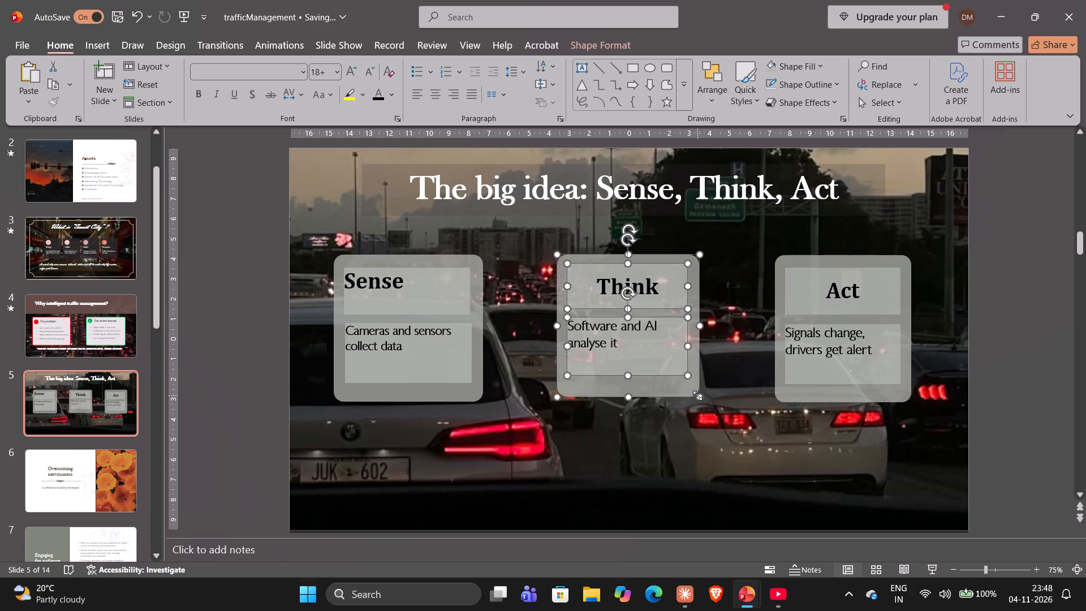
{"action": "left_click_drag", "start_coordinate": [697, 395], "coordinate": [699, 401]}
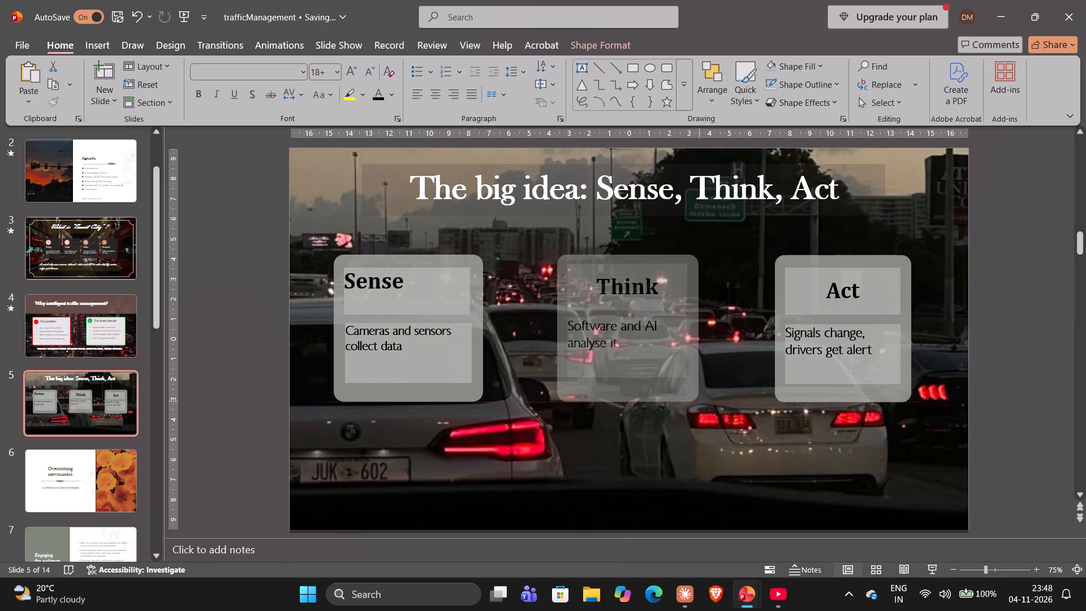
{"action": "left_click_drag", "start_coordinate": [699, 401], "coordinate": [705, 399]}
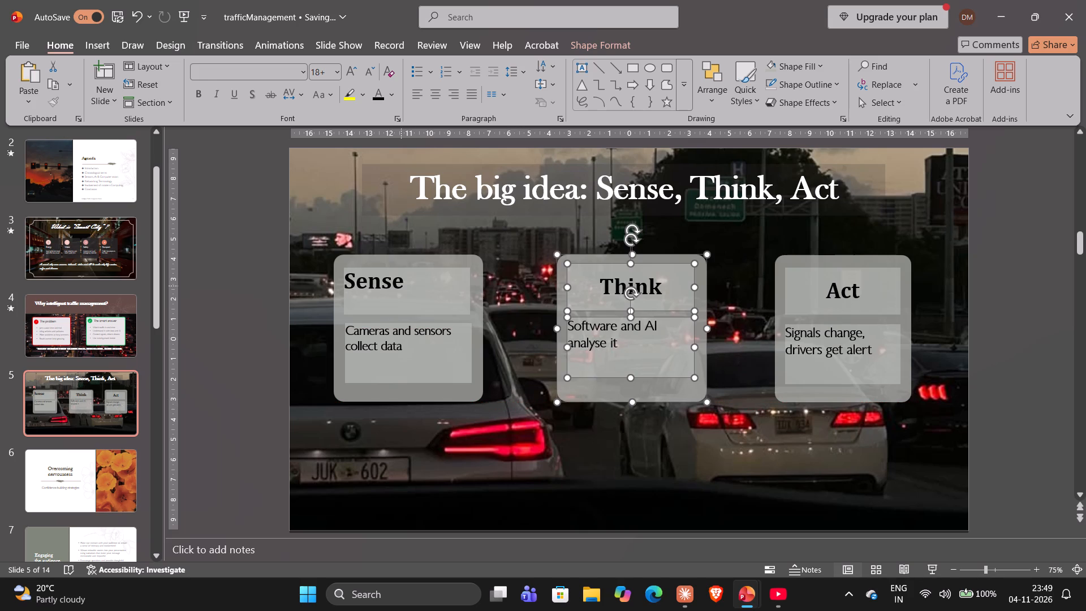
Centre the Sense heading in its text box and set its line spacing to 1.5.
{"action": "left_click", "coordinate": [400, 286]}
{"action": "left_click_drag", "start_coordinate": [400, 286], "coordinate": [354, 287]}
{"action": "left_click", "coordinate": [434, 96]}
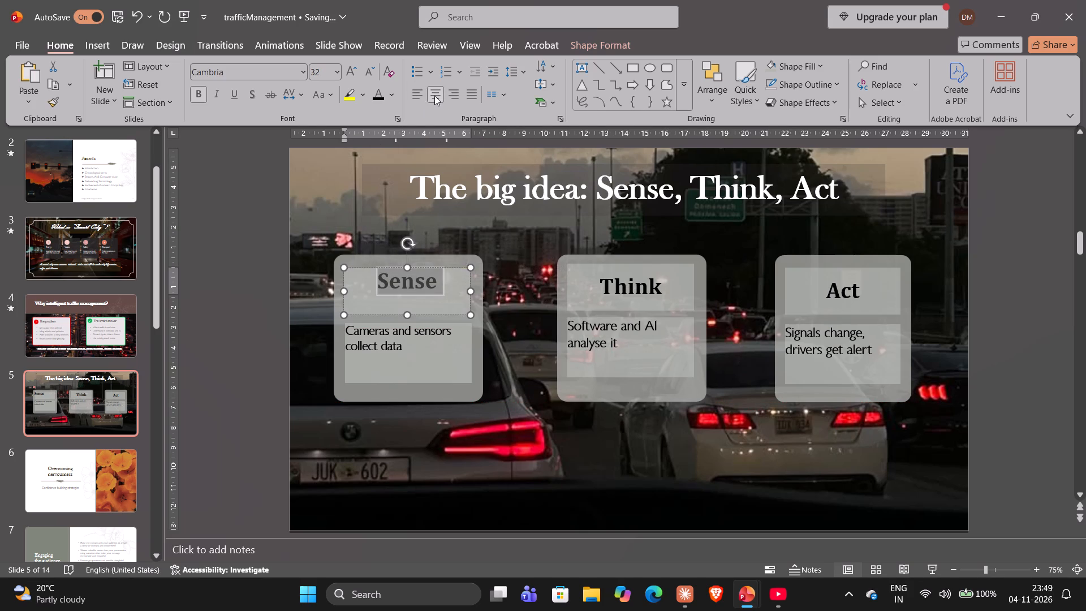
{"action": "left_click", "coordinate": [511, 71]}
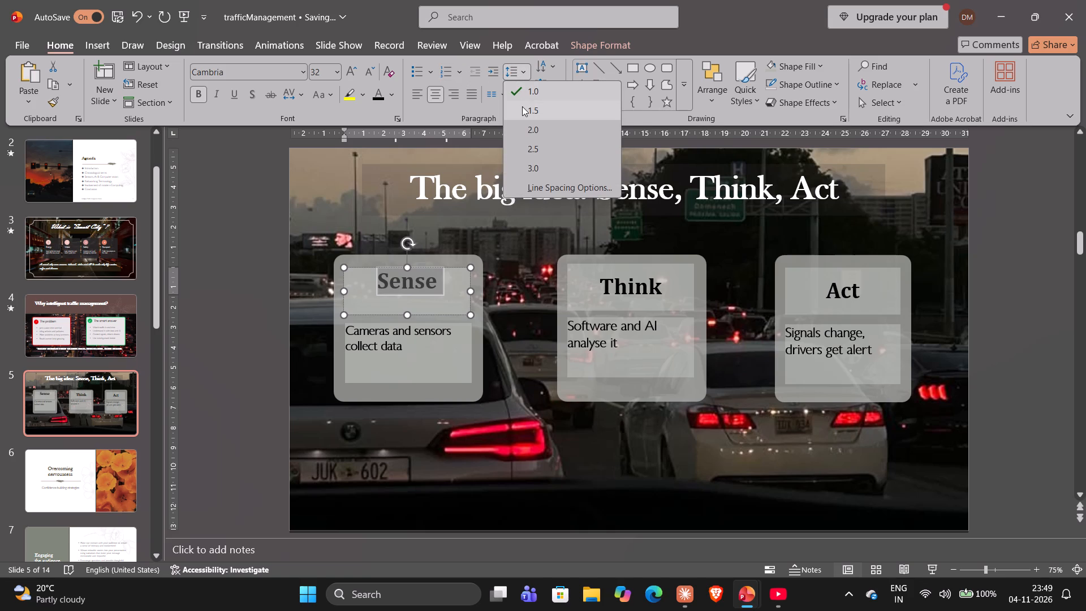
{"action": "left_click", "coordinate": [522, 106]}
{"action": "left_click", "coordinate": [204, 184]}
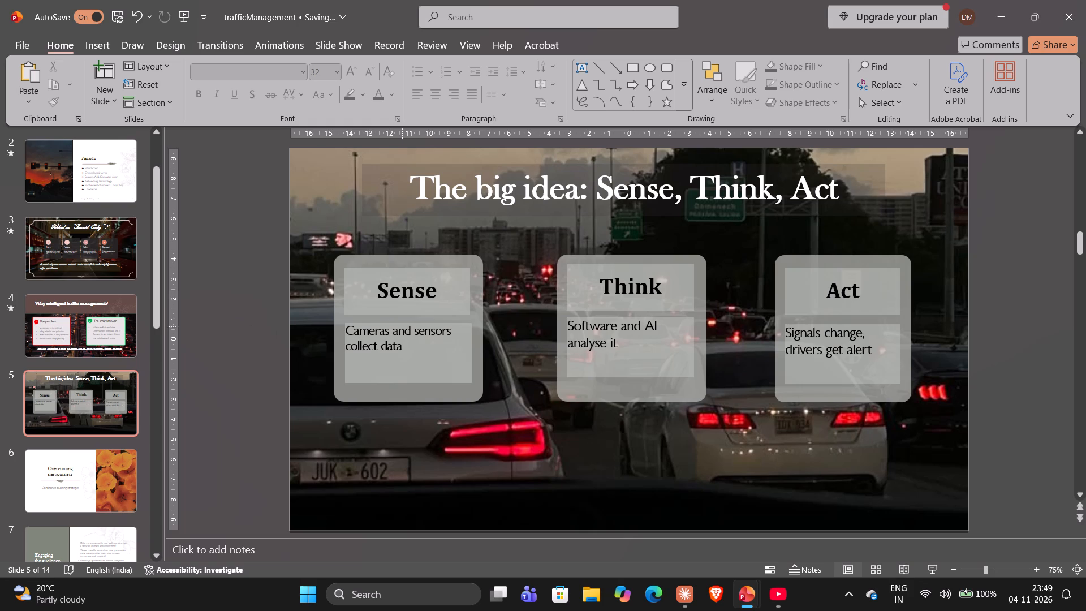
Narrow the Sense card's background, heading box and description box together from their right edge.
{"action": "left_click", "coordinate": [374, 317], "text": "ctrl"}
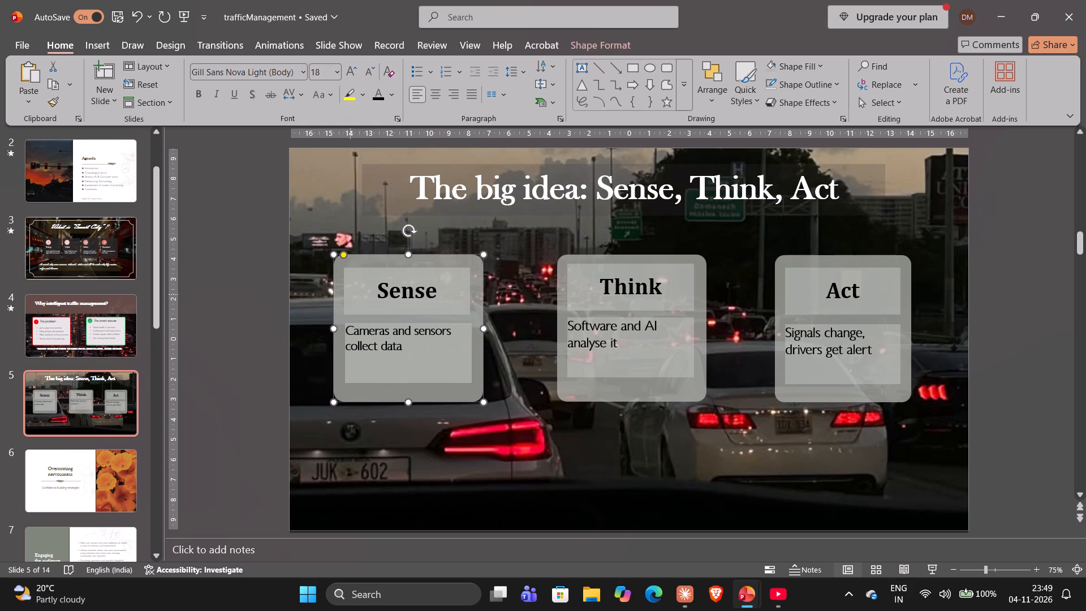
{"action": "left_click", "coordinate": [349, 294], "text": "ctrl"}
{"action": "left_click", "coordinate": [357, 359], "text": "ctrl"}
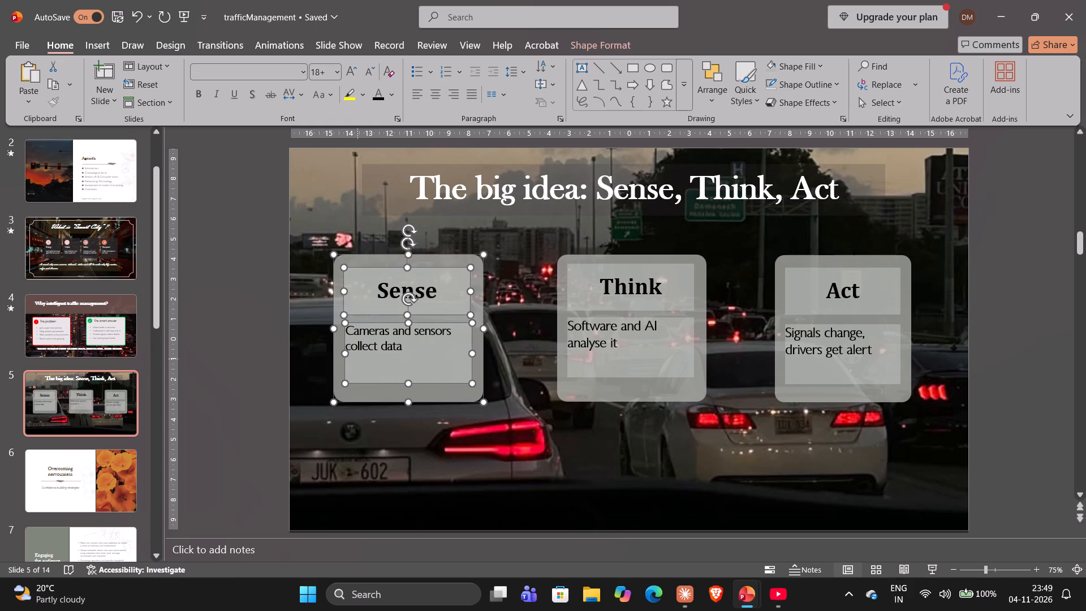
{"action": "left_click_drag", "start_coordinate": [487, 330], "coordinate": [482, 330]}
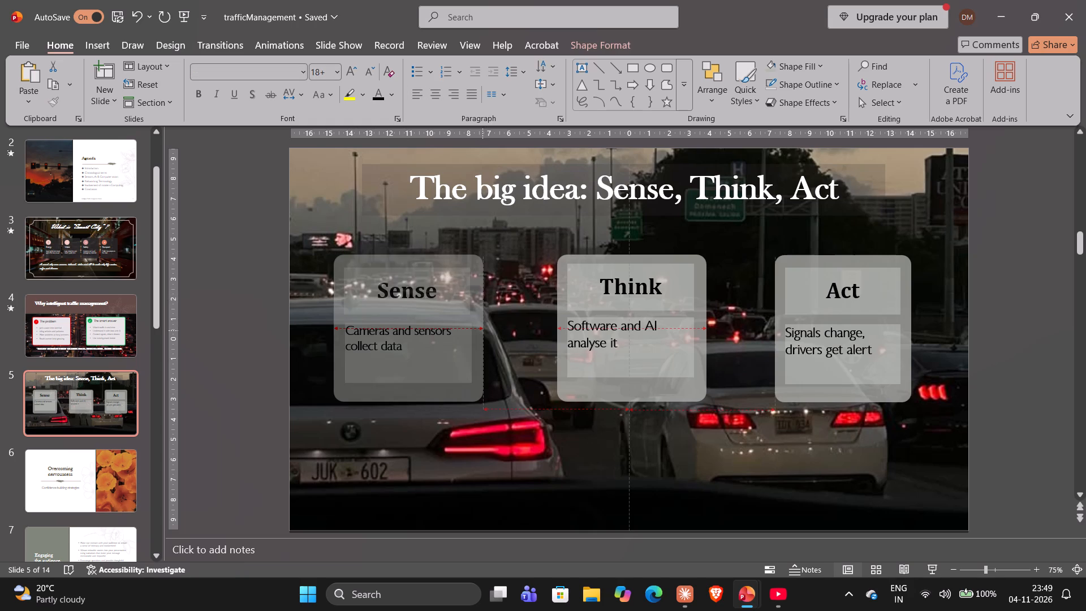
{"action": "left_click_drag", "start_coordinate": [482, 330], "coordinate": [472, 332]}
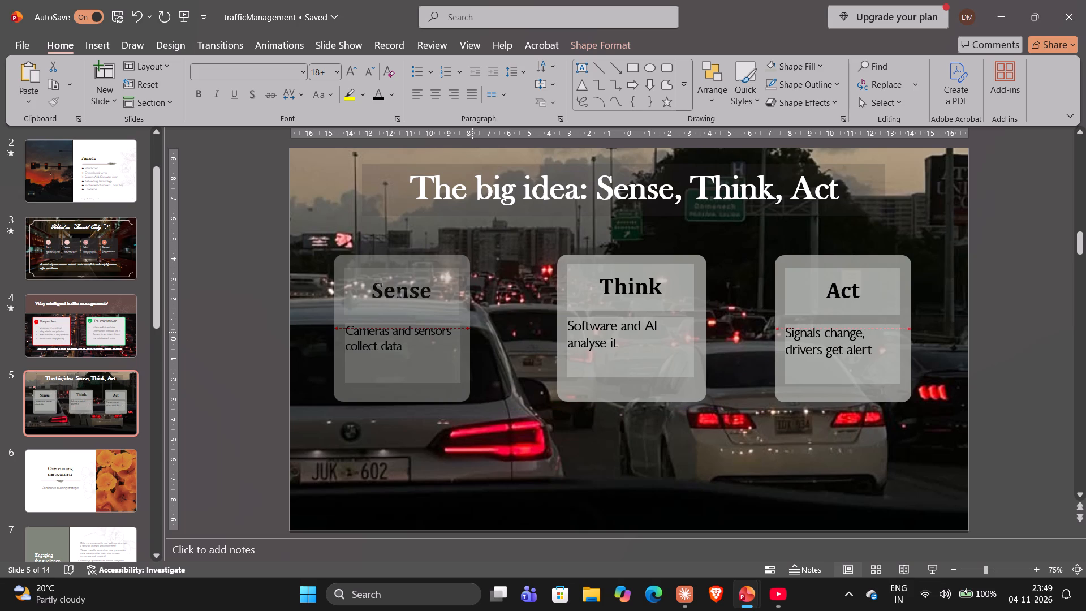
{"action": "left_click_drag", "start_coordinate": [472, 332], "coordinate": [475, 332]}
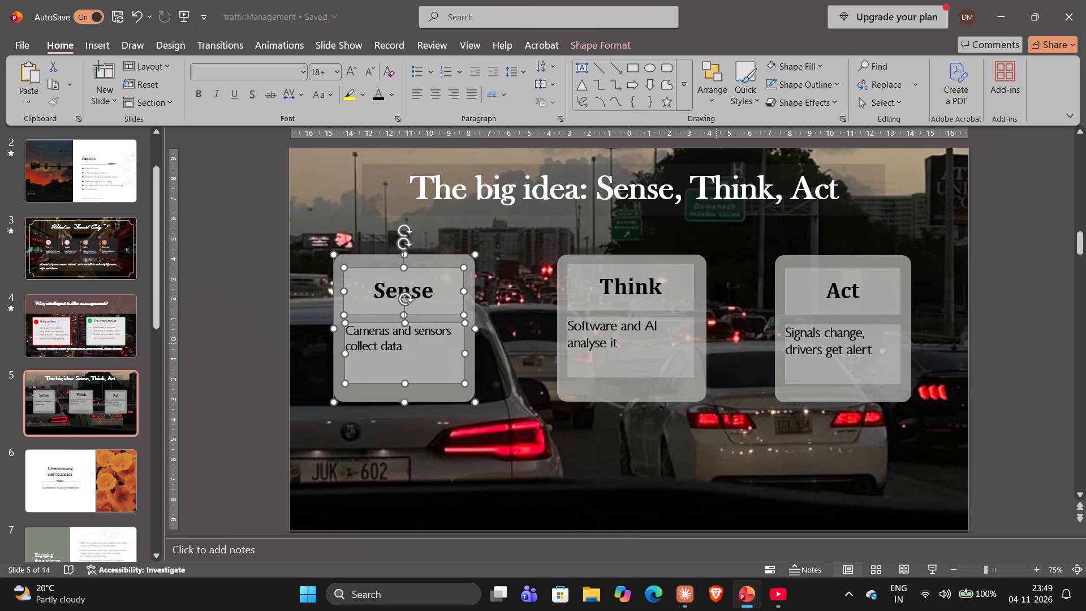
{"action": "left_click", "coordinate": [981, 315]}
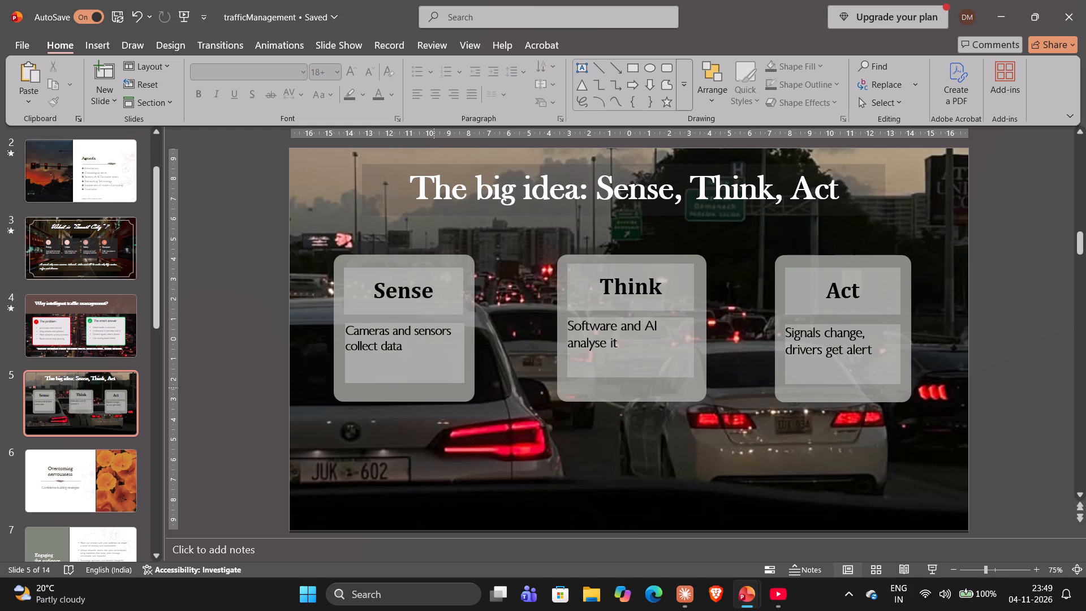
Delete the complete Sense and Think cards from the slide, including their backgrounds, heading boxes and description boxes.
{"action": "left_click_drag", "start_coordinate": [431, 391], "coordinate": [440, 372], "text": "ctrl"}
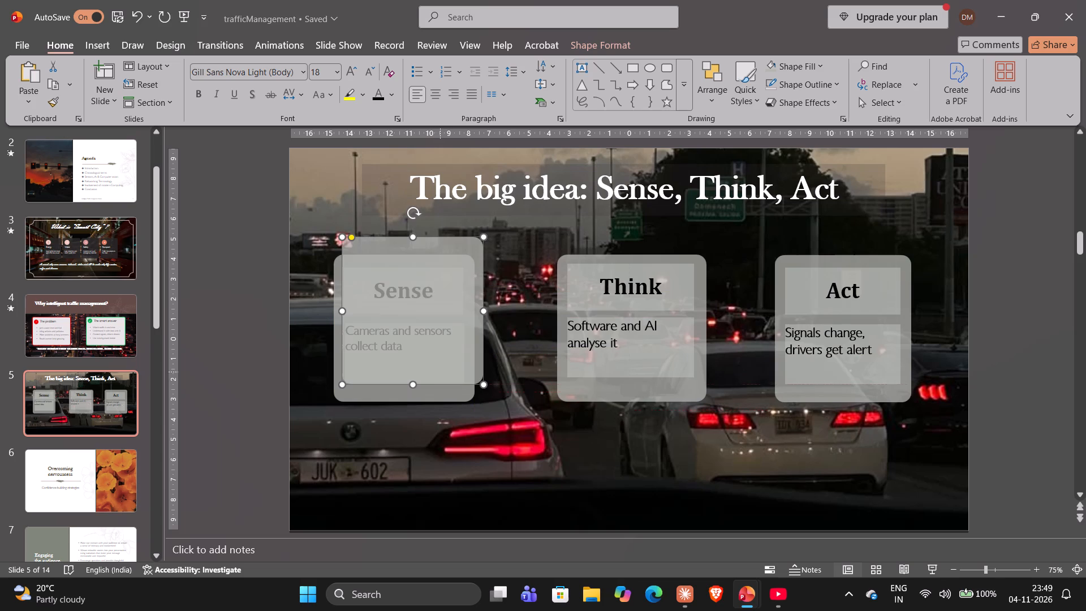
{"action": "key", "text": "ctrl+z"}
{"action": "left_click", "coordinate": [438, 386], "text": "ctrl"}
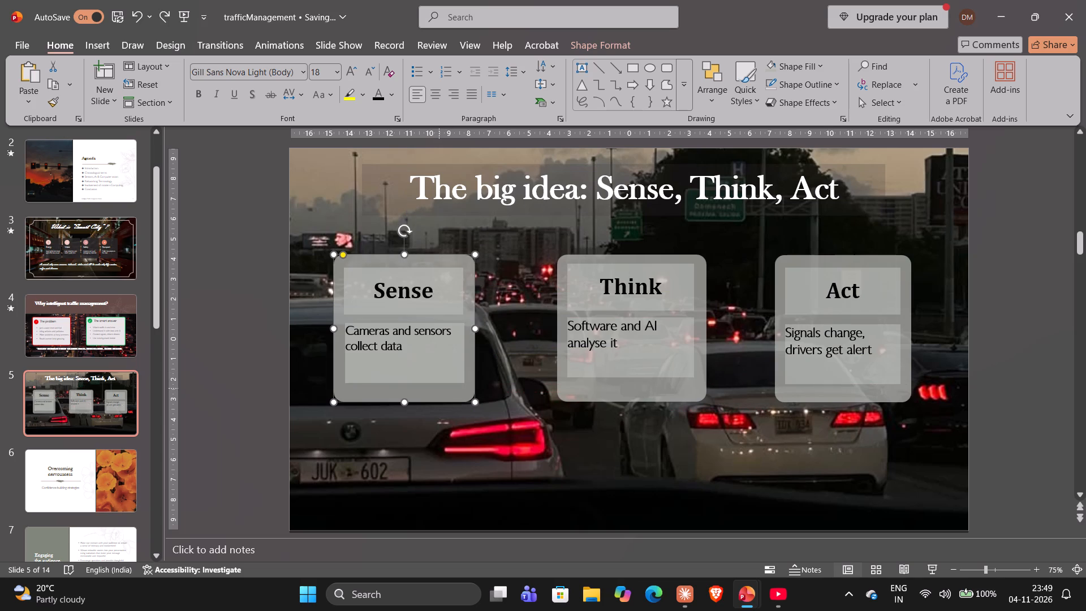
{"action": "left_click", "coordinate": [433, 368], "text": "ctrl"}
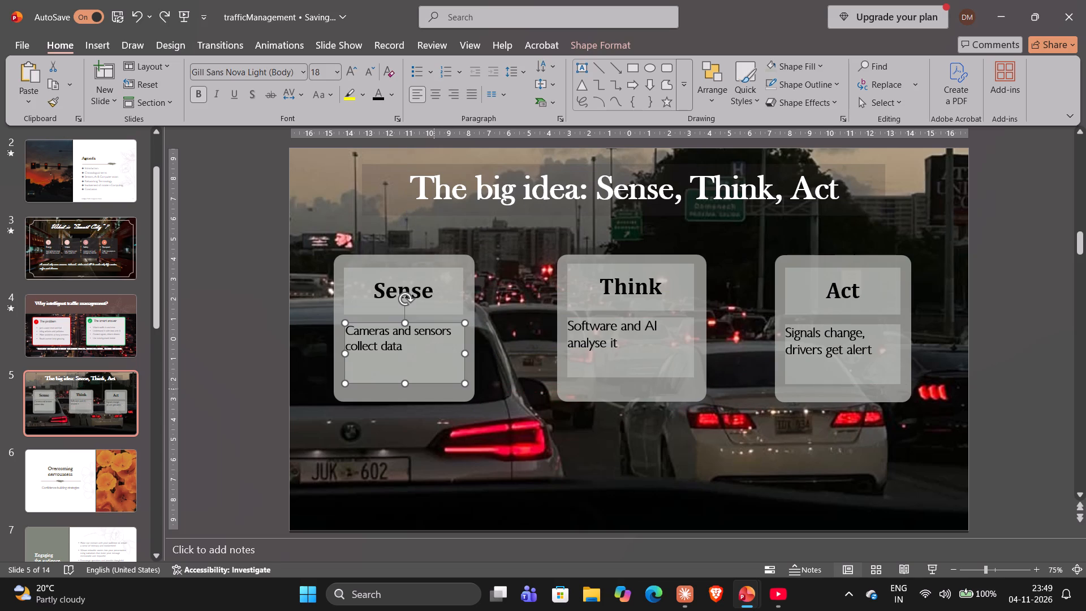
{"action": "left_click_drag", "start_coordinate": [434, 389], "coordinate": [430, 301], "text": "ctrl"}
{"action": "key", "text": "ctrl+z"}
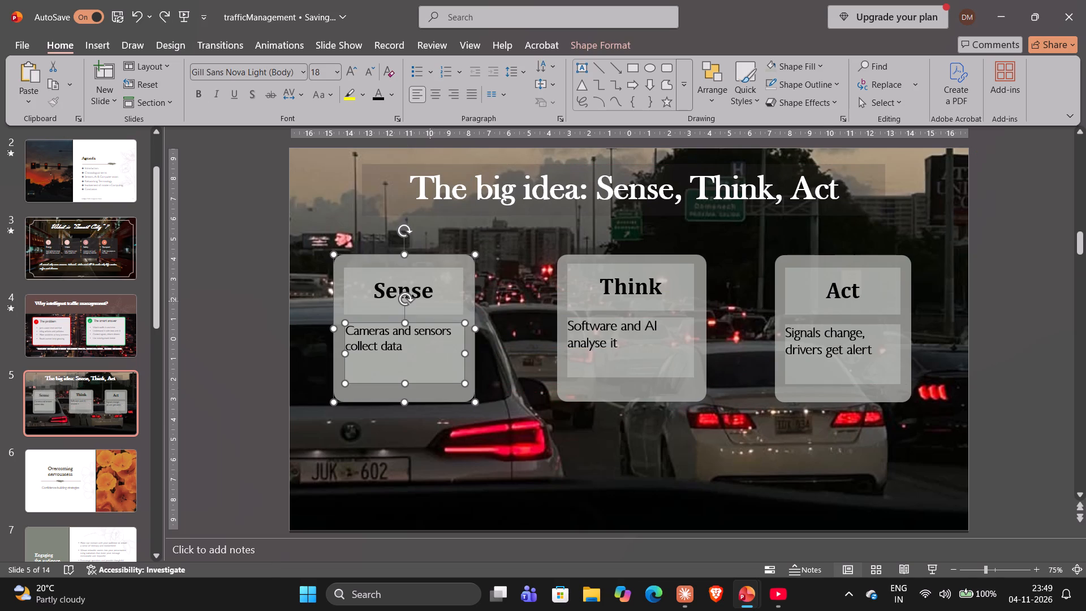
{"action": "left_click", "coordinate": [419, 304], "text": "ctrl"}
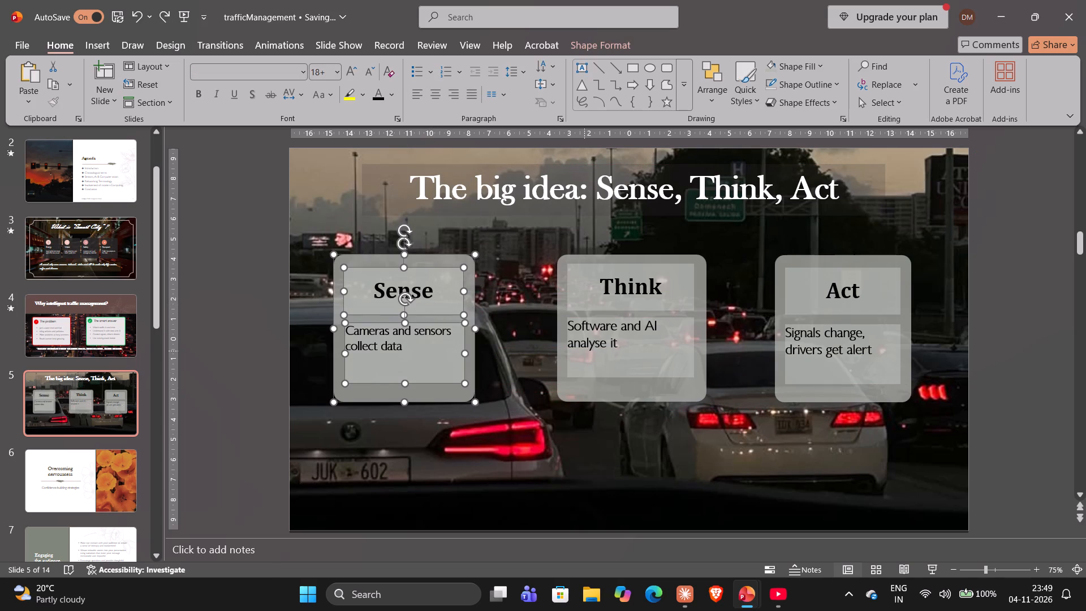
{"action": "left_click_drag", "start_coordinate": [584, 351], "coordinate": [589, 385], "text": "ctrl"}
{"action": "key", "text": "ctrl+z"}
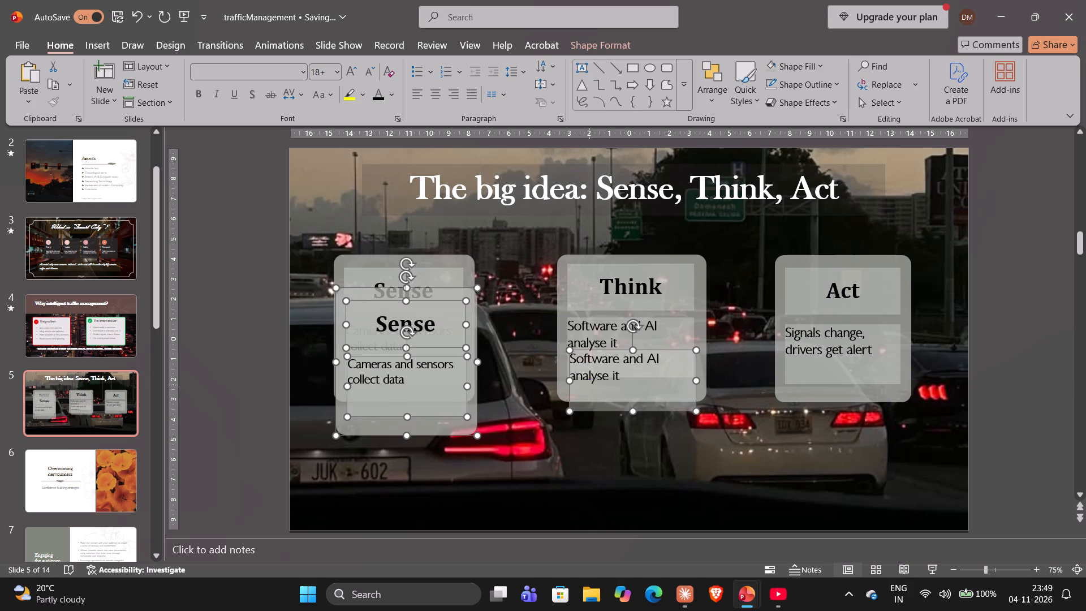
{"action": "left_click", "coordinate": [605, 289], "text": "ctrl"}
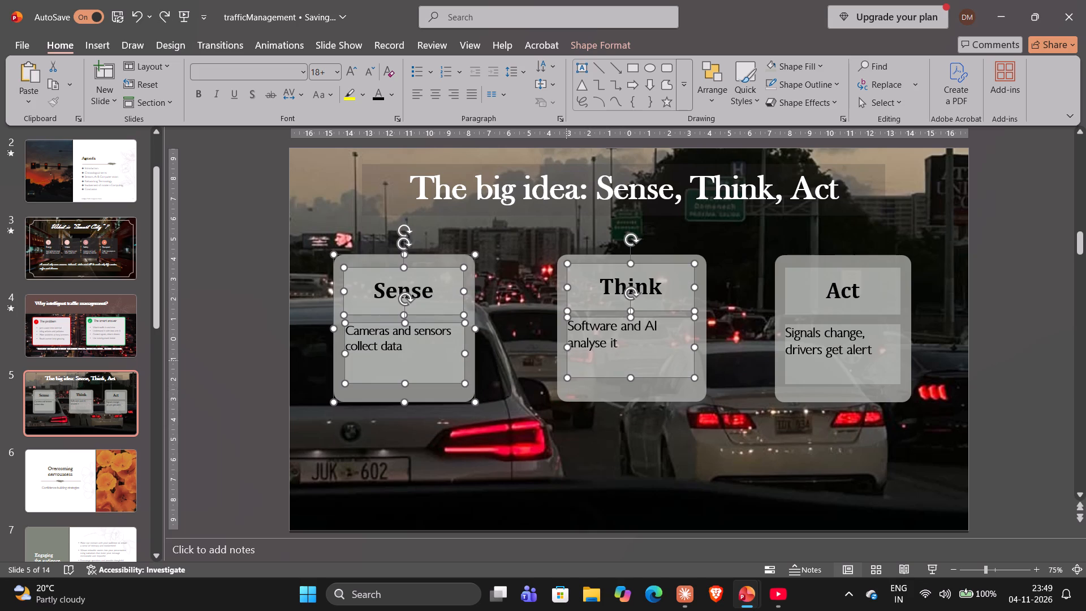
{"action": "left_click", "coordinate": [573, 392], "text": "ctrl"}
{"action": "key", "text": "Delete"}
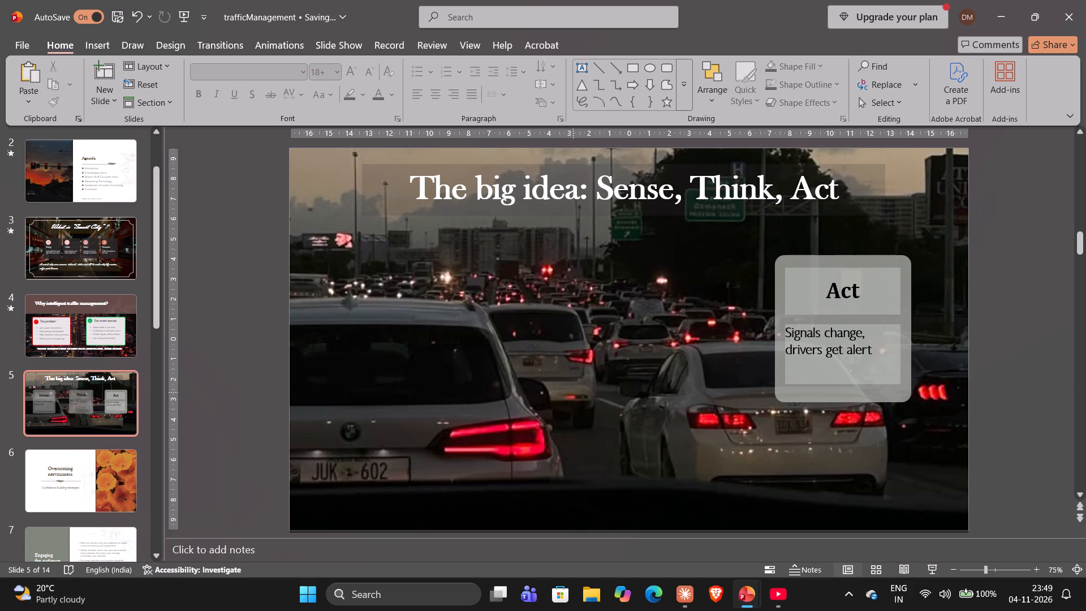
Copy the whole Act card and place the duplicate near the middle of the slide, level with the original.
{"action": "left_click", "coordinate": [863, 391], "text": "ctrl"}
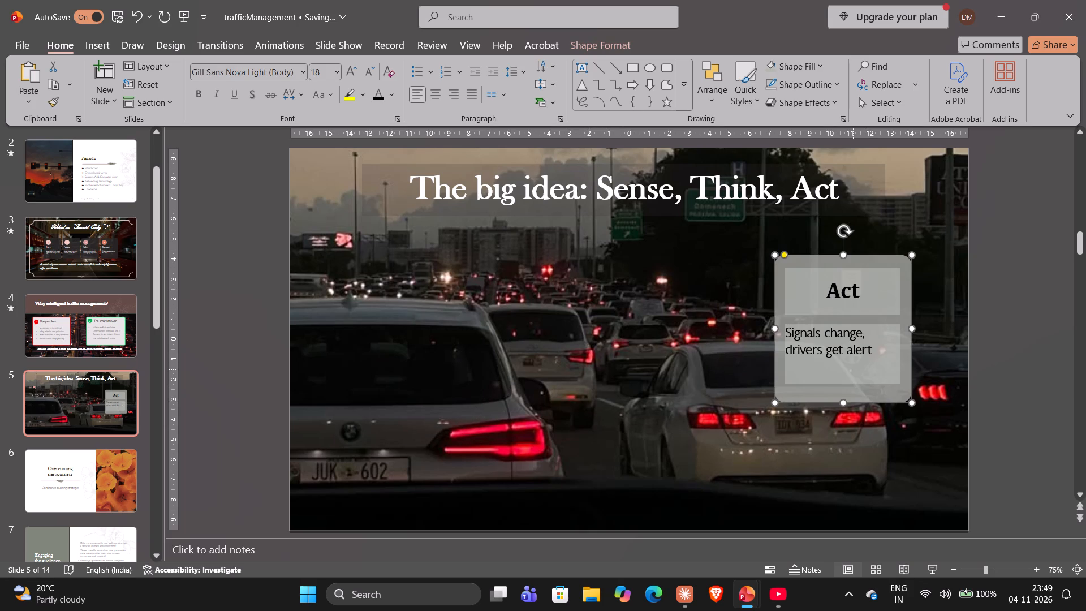
{"action": "left_click", "coordinate": [853, 368], "text": "ctrl"}
{"action": "left_click", "coordinate": [841, 289], "text": "ctrl"}
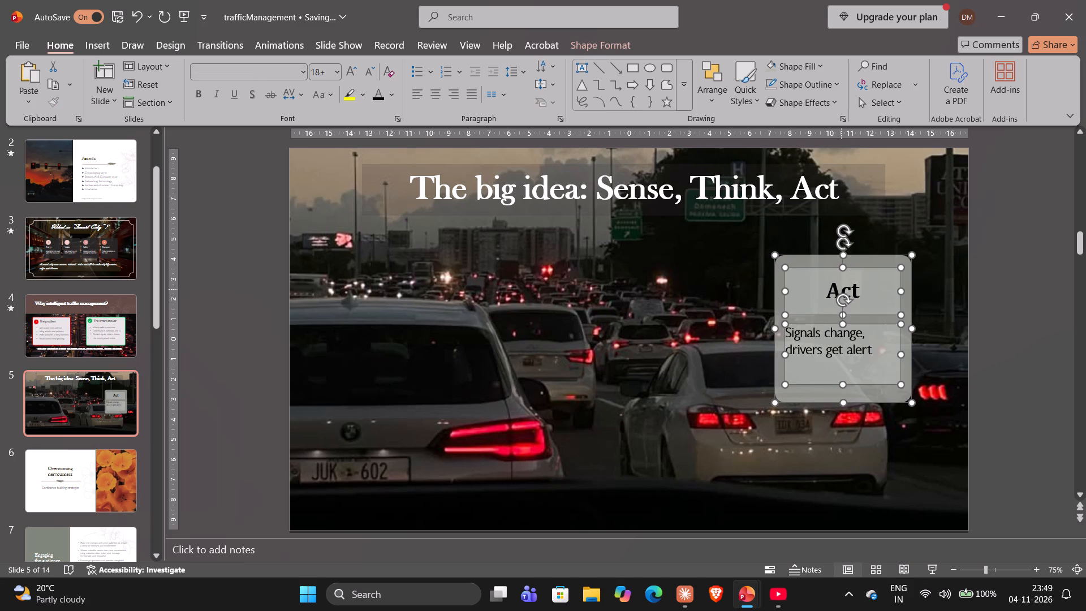
{"action": "key", "text": "ctrl+c"}
{"action": "left_click", "coordinate": [679, 319]}
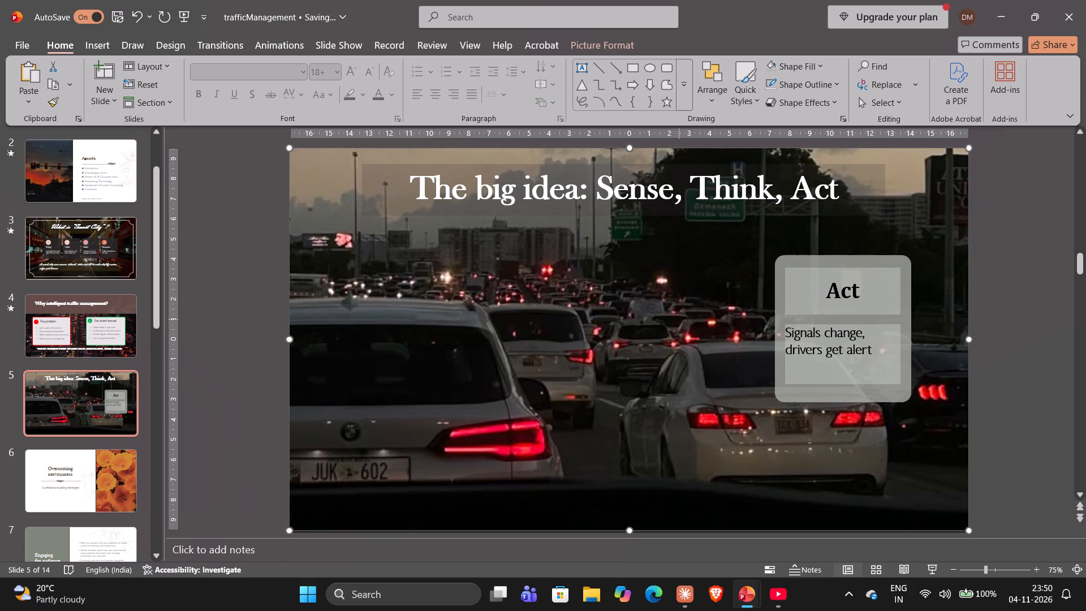
{"action": "key", "text": "ctrl+v"}
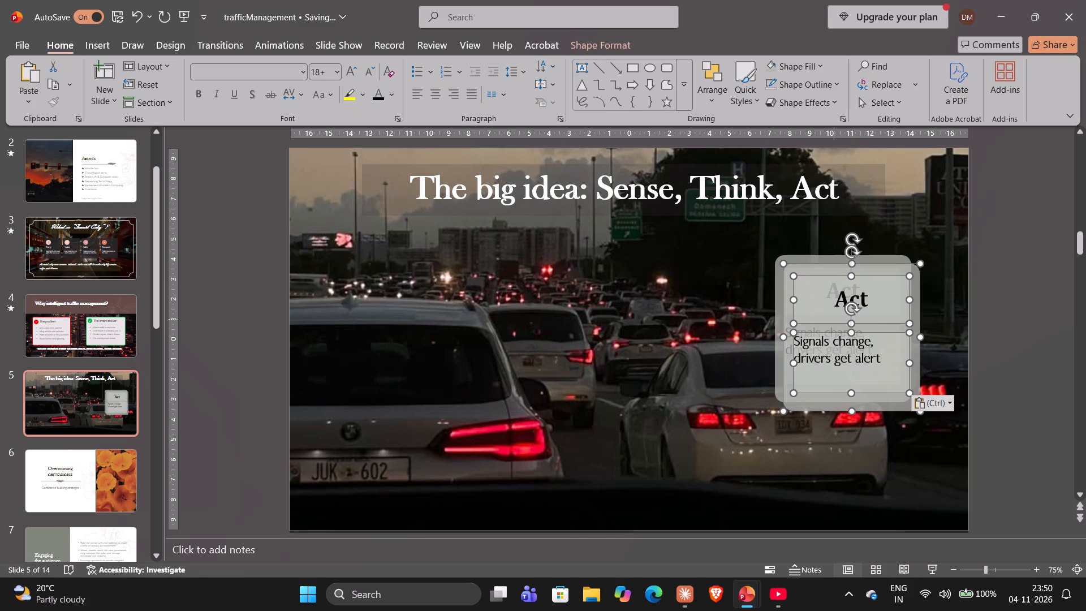
{"action": "left_click_drag", "start_coordinate": [834, 325], "coordinate": [620, 328]}
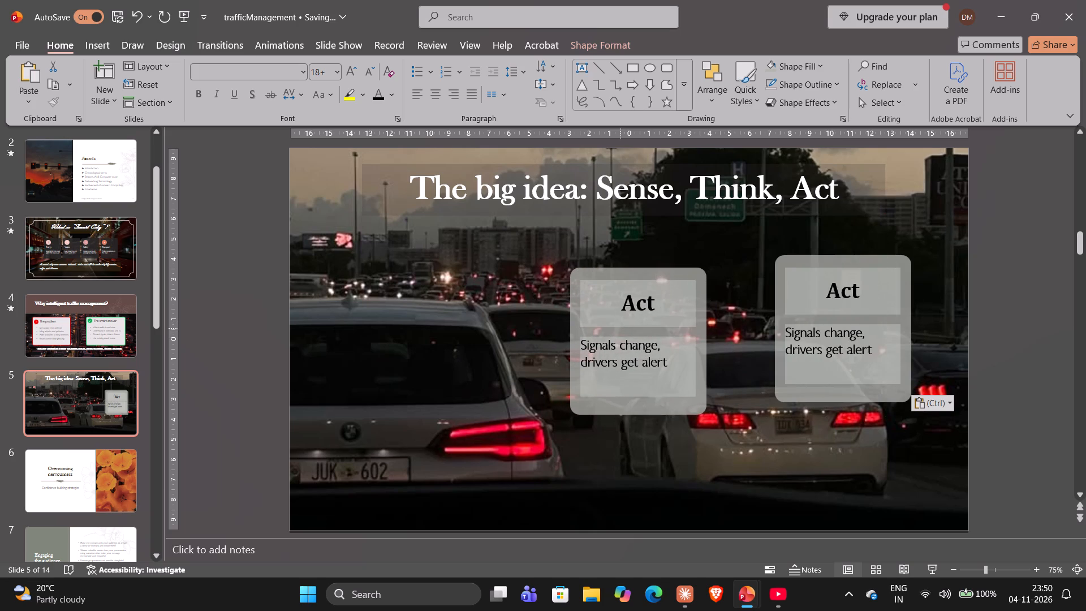
{"action": "left_click_drag", "start_coordinate": [620, 328], "coordinate": [618, 317]}
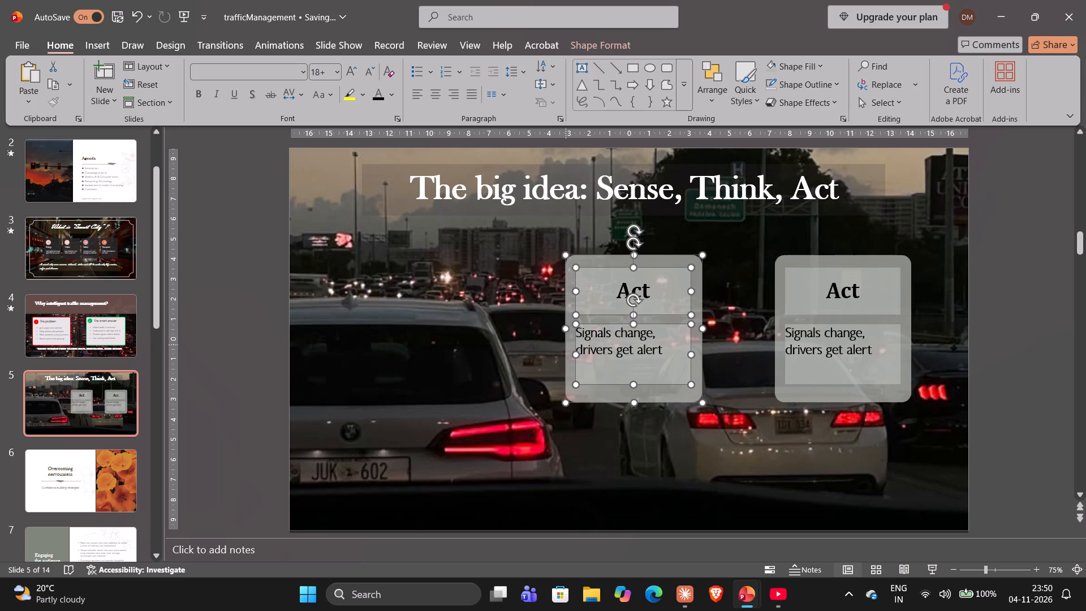
Duplicate the middle card and place the copy on the slide's left side, level with the other two cards.
{"action": "left_click", "coordinate": [566, 343]}
{"action": "key", "text": "ctrl+c"}
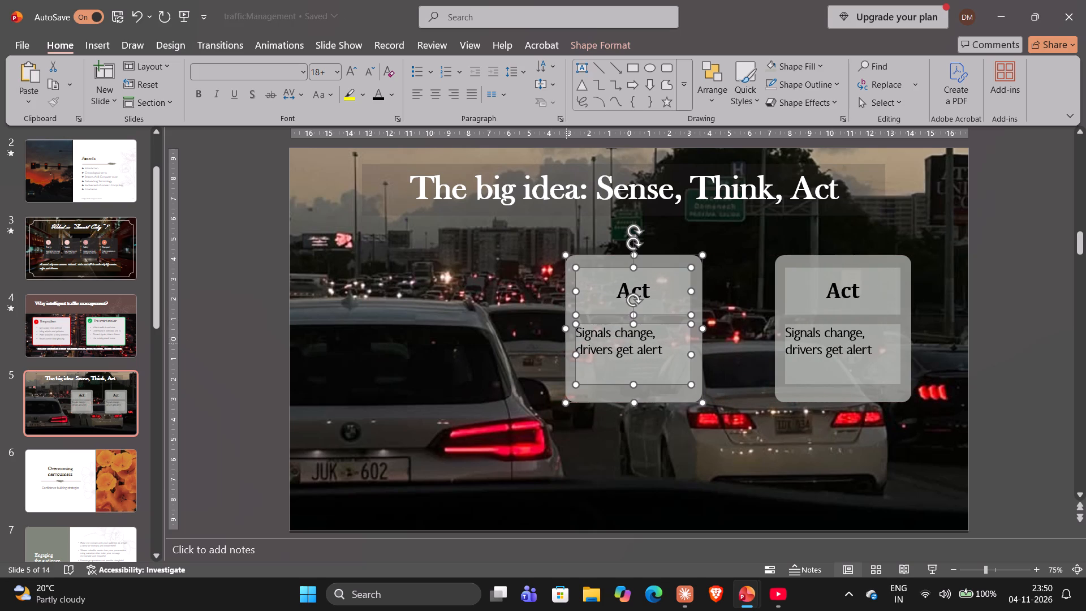
{"action": "left_click", "coordinate": [545, 344]}
{"action": "key", "text": "ctrl+v"}
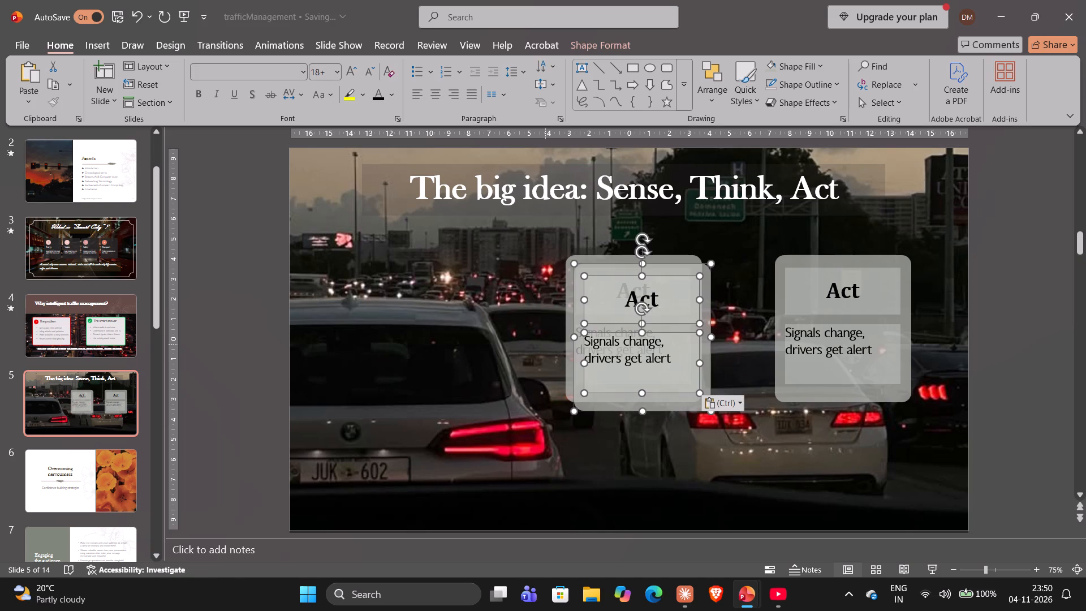
{"action": "left_click_drag", "start_coordinate": [620, 319], "coordinate": [441, 311]}
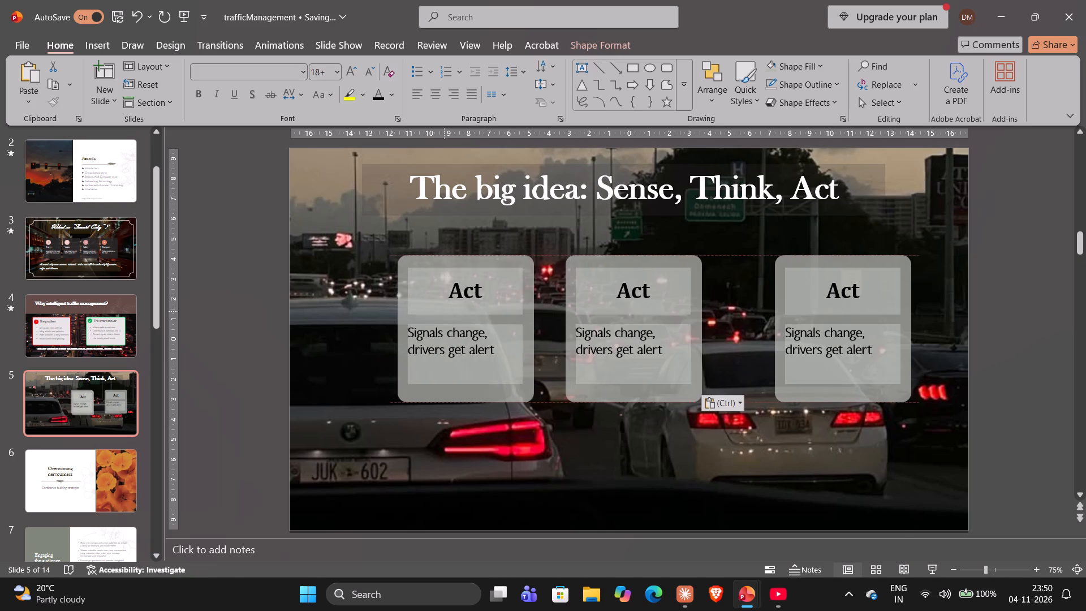
{"action": "left_click_drag", "start_coordinate": [441, 311], "coordinate": [392, 309]}
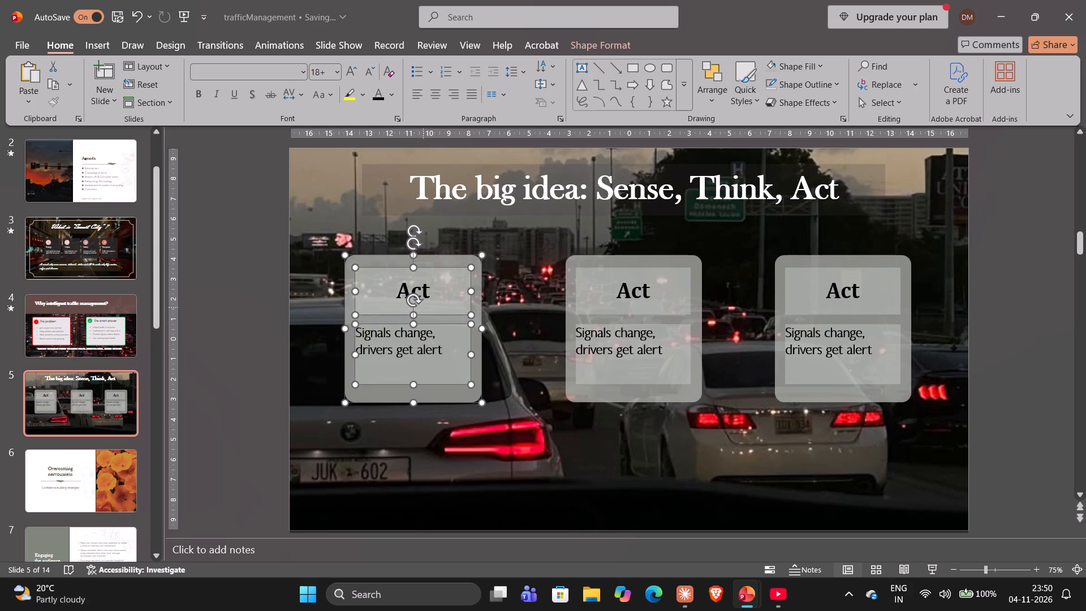
Replace the heading of the leftmost card with "Sense".
{"action": "left_click", "coordinate": [786, 305]}
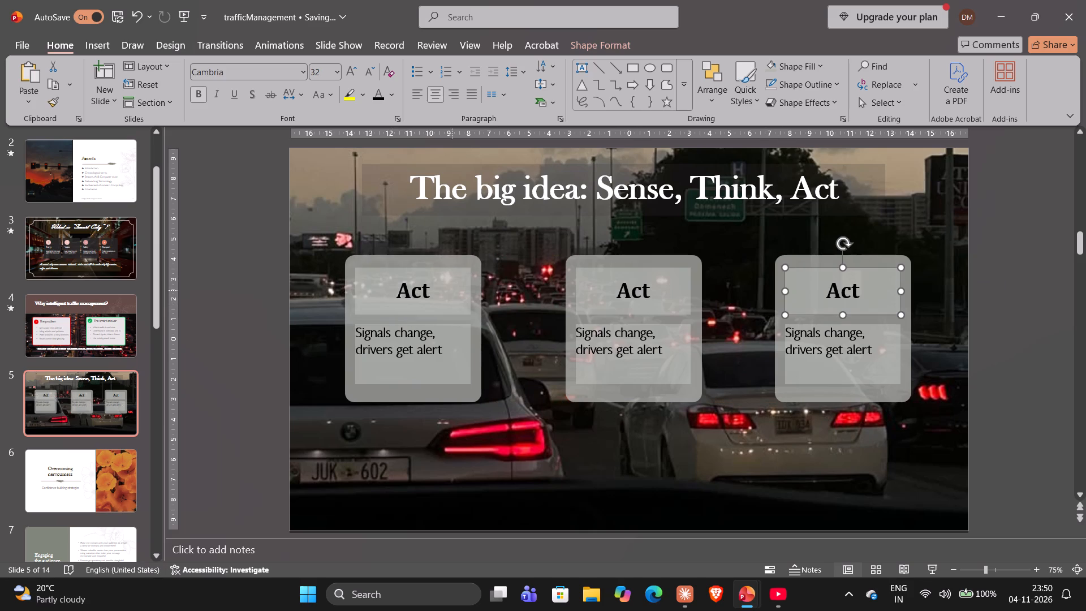
{"action": "left_click", "coordinate": [437, 291]}
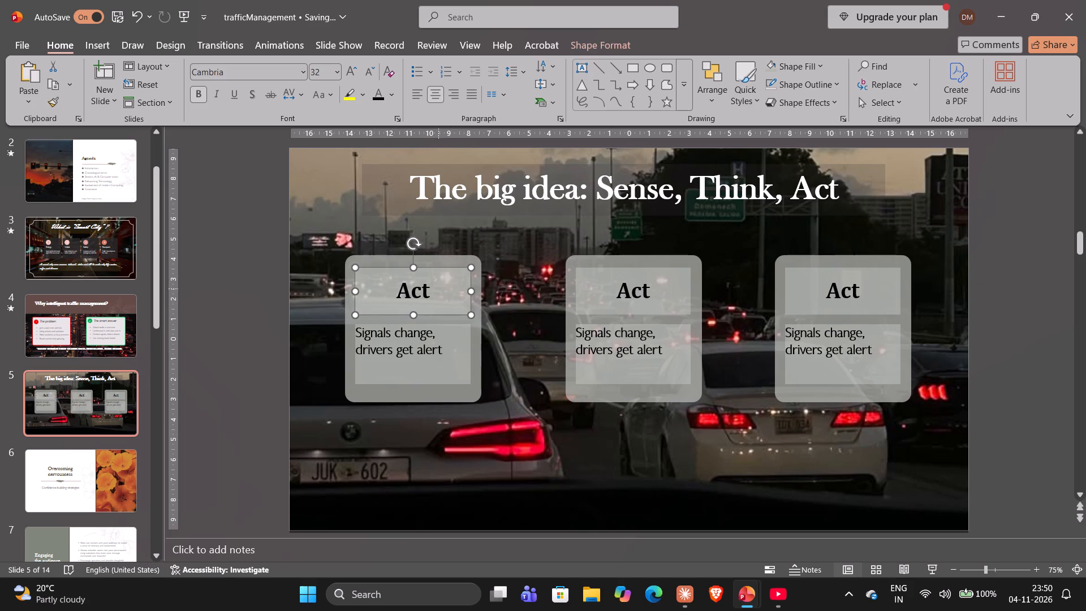
{"action": "left_click", "coordinate": [429, 296]}
{"action": "key", "text": "BackSpace"}
{"action": "key", "text": "BackSpace"}
{"action": "key", "text": "BackSpace"}
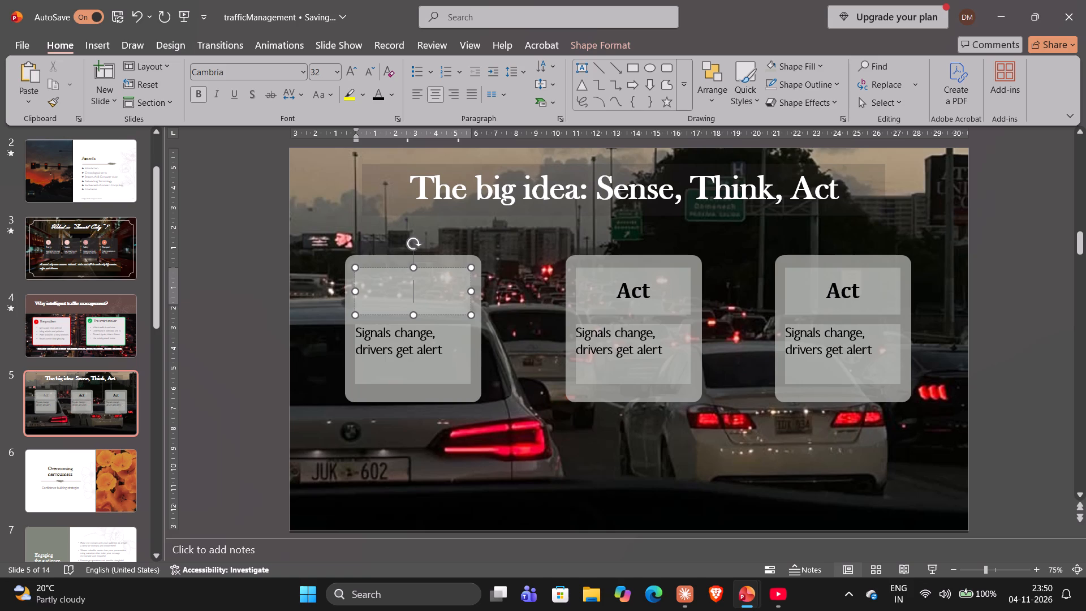
{"action": "type", "text": "Sense"}
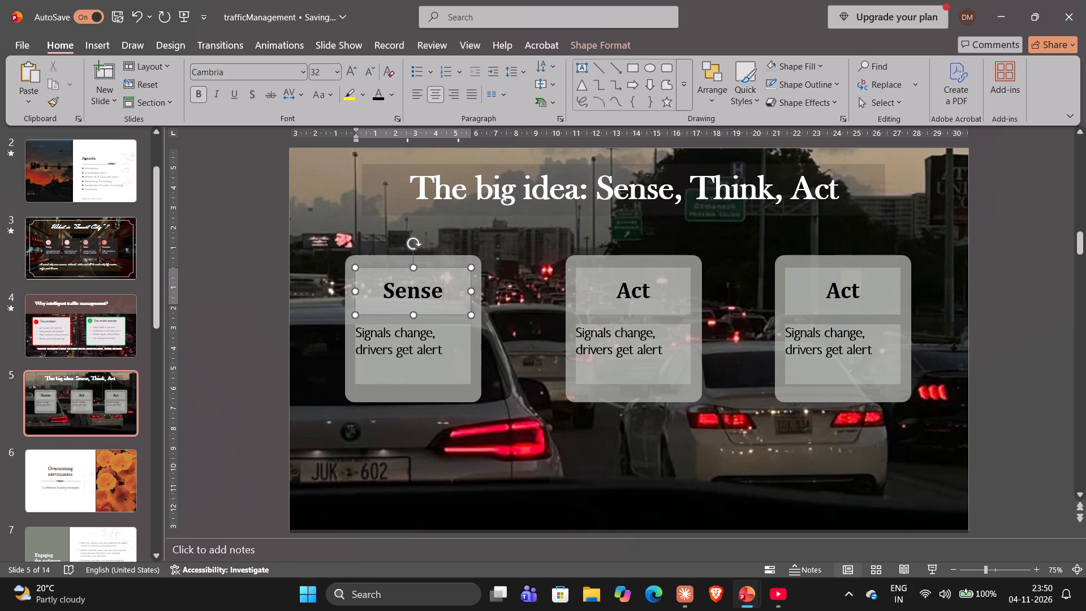
Clear the description text "Signals change, drivers get alert" from the Sense card.
{"action": "left_click", "coordinate": [440, 350]}
{"action": "key", "text": "BackSpace"}
{"action": "key", "text": "BackSpace"}
{"action": "key", "text": "BackSpace"}
{"action": "key", "text": "BackSpace"}
{"action": "key", "text": "BackSpace"}
{"action": "key", "text": "BackSpace"}
{"action": "key", "text": "BackSpace"}
{"action": "key", "text": "BackSpace"}
{"action": "key", "text": "BackSpace"}
{"action": "key", "text": "BackSpace"}
{"action": "key", "text": "BackSpace"}
{"action": "key", "text": "BackSpace"}
{"action": "key", "text": "BackSpace"}
{"action": "key", "text": "BackSpace"}
{"action": "key", "text": "BackSpace"}
{"action": "key", "text": "BackSpace"}
{"action": "key", "text": "BackSpace"}
{"action": "key", "text": "BackSpace"}
{"action": "key", "text": "BackSpace"}
{"action": "key", "text": "BackSpace"}
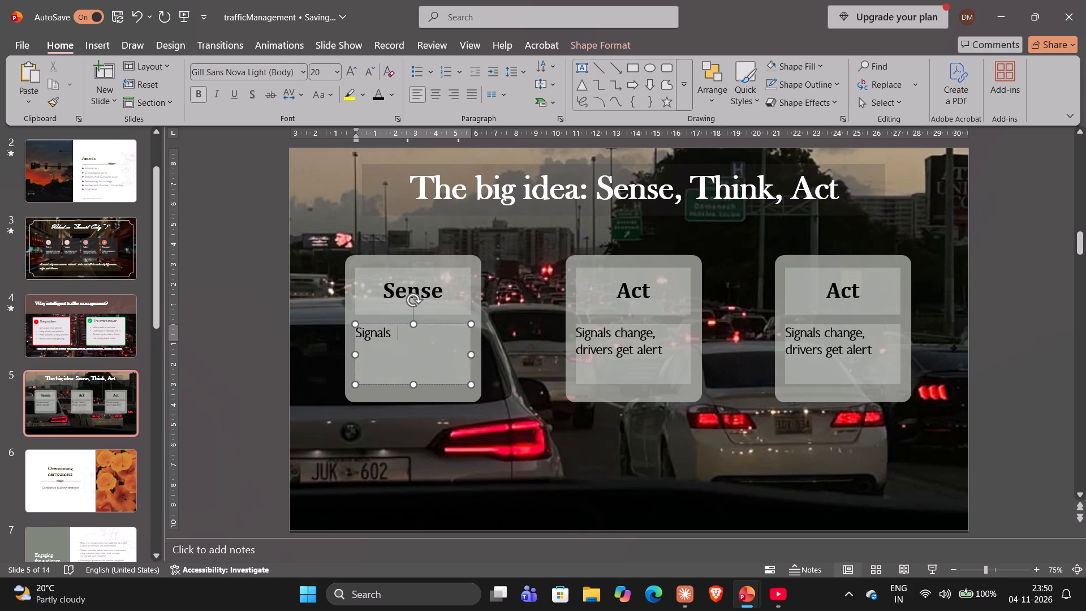
Copy "Cameras and sensors collect data" from the smart-city-traffic-management presentation into the Sense card's empty description box in trafficManagement.
{"action": "key", "text": "alt+Tab"}
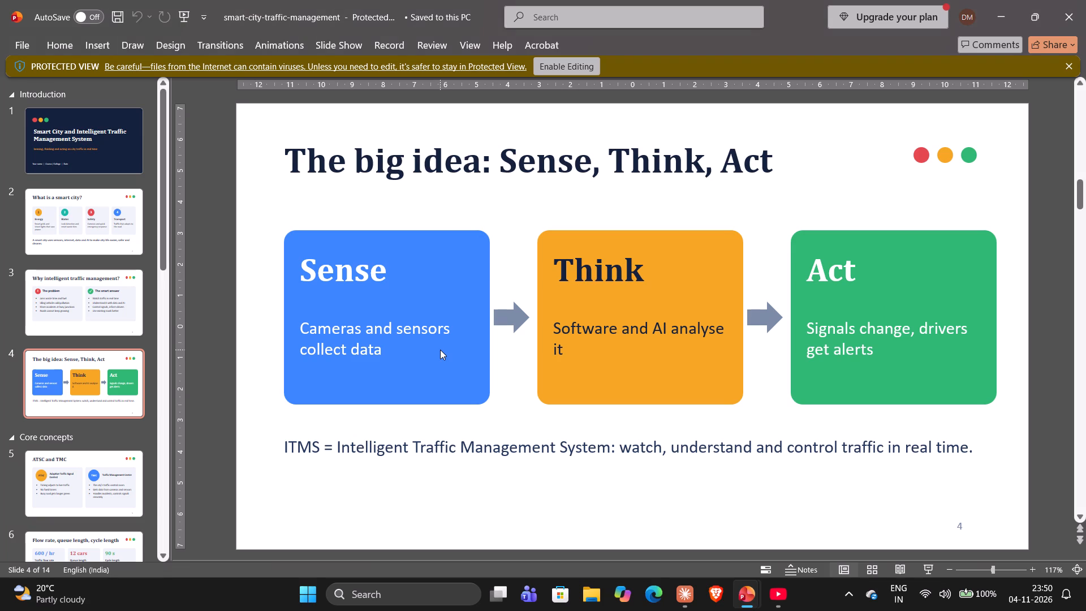
{"action": "left_click", "coordinate": [307, 326]}
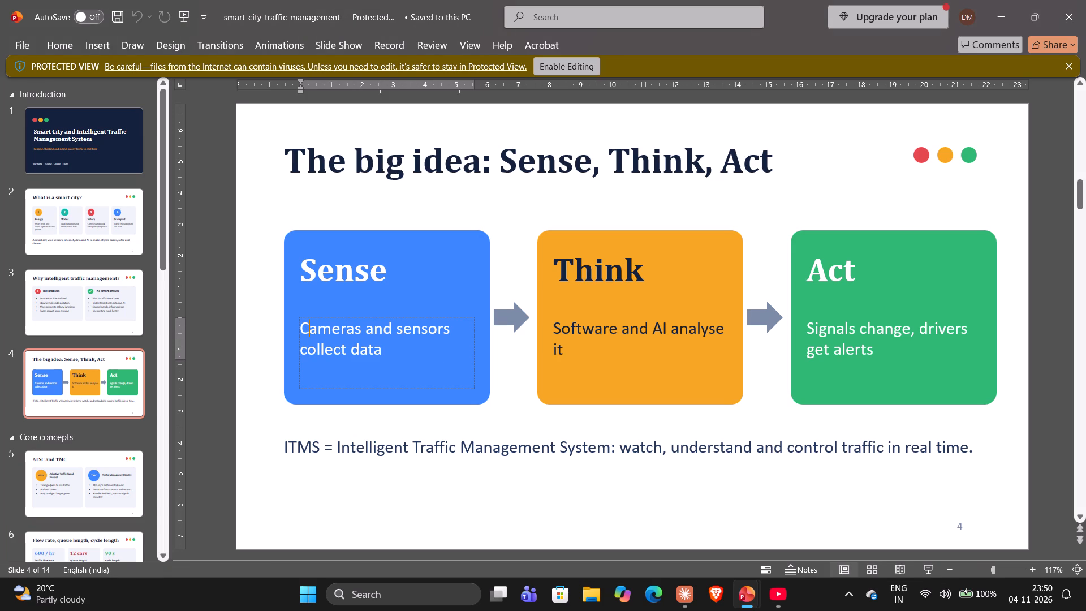
{"action": "left_click_drag", "start_coordinate": [301, 326], "coordinate": [382, 359]}
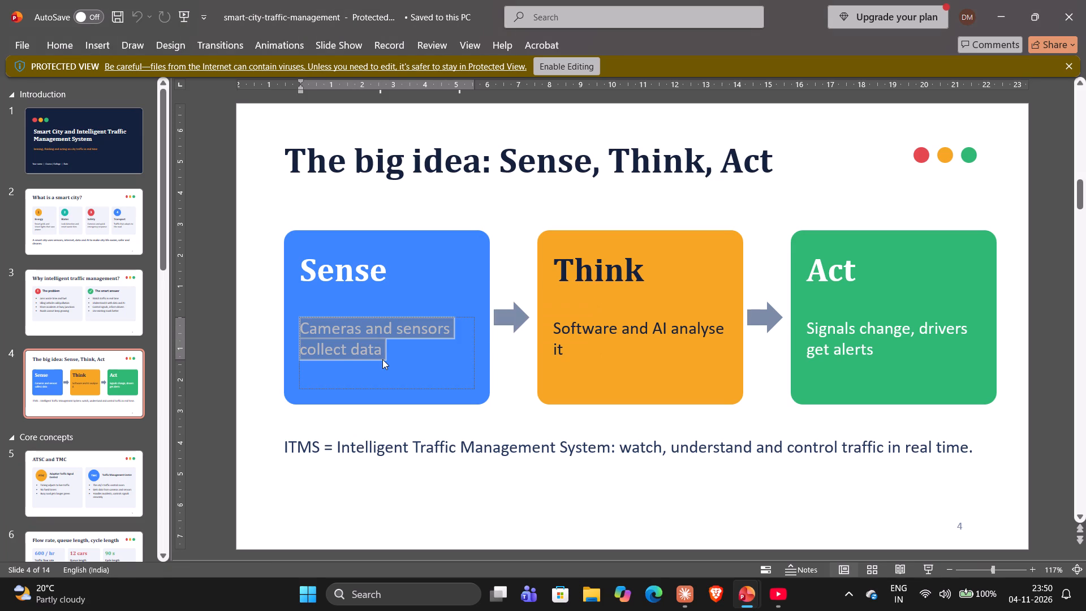
{"action": "key", "text": "ctrl+c"}
{"action": "key", "text": "alt+Tab"}
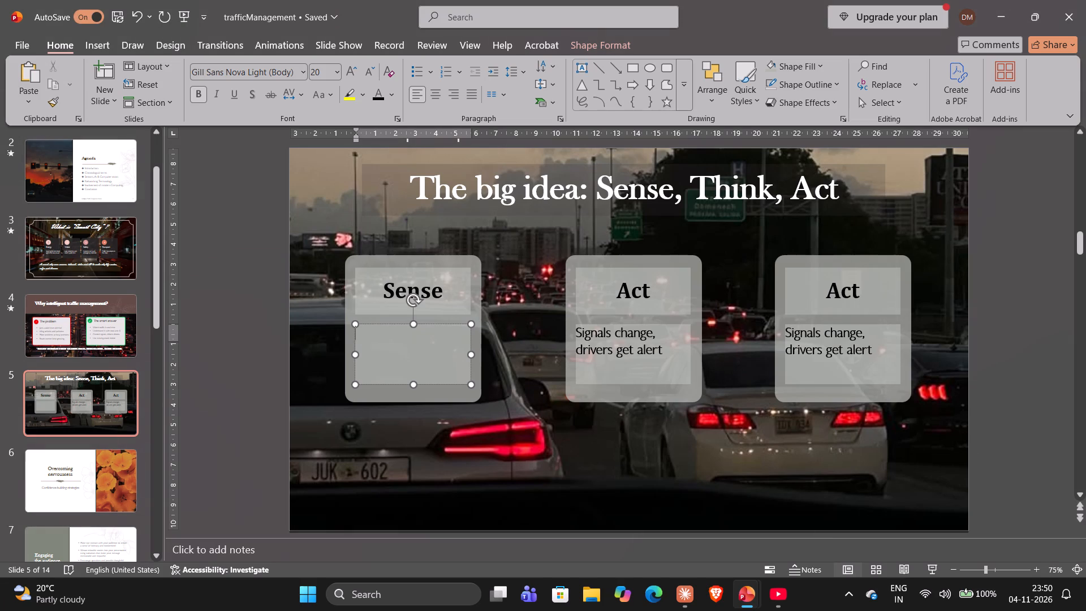
{"action": "left_click", "coordinate": [371, 336]}
{"action": "key", "text": "ctrl+c"}
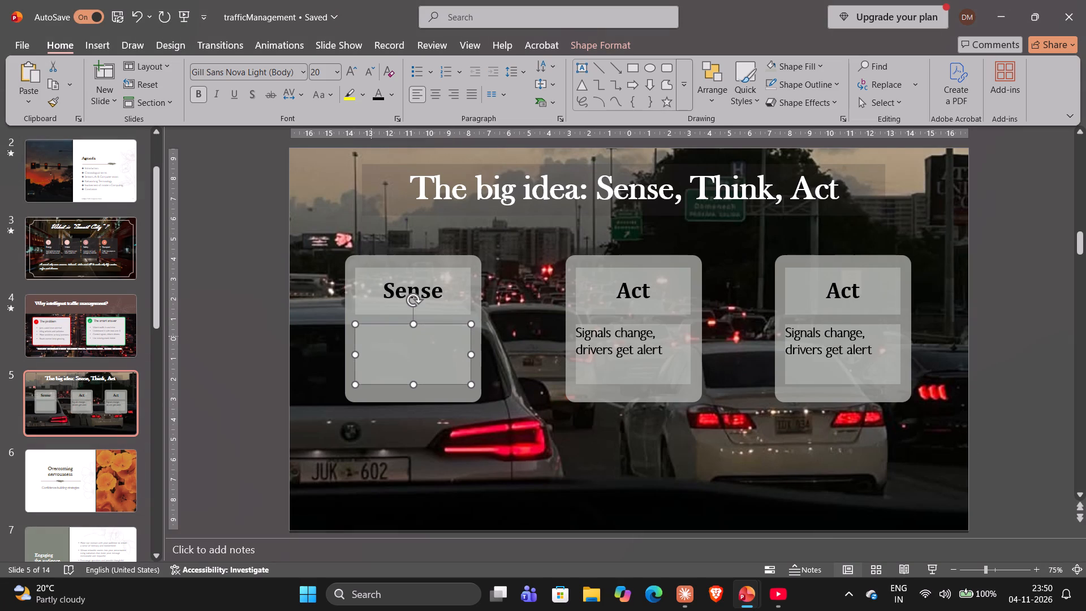
{"action": "key", "text": "alt+Tab"}
{"action": "key", "text": "ctrl+c"}
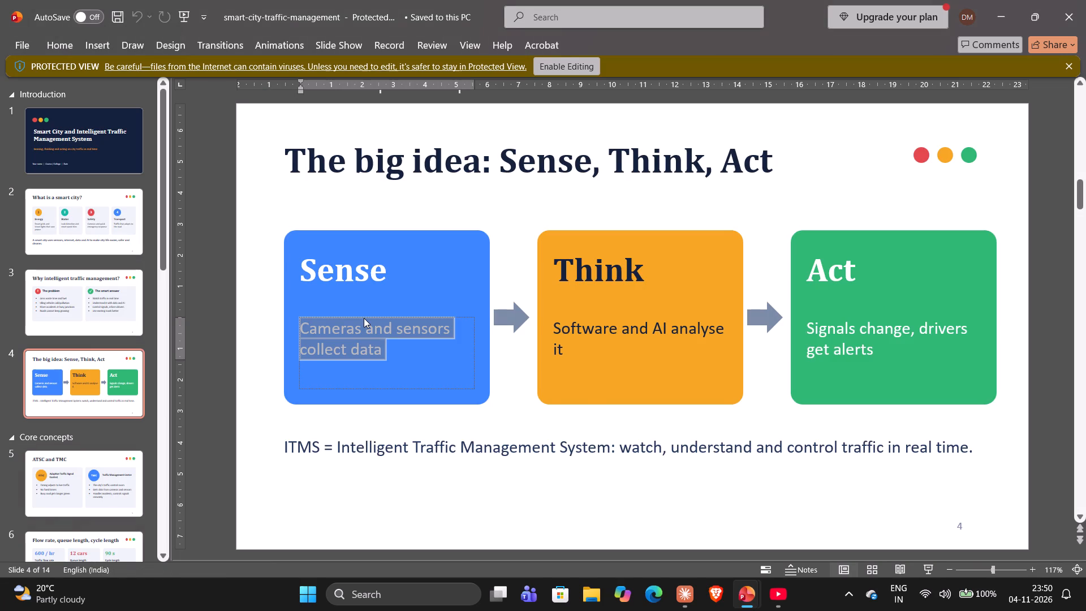
{"action": "key", "text": "alt+Tab"}
{"action": "left_click", "coordinate": [375, 341]}
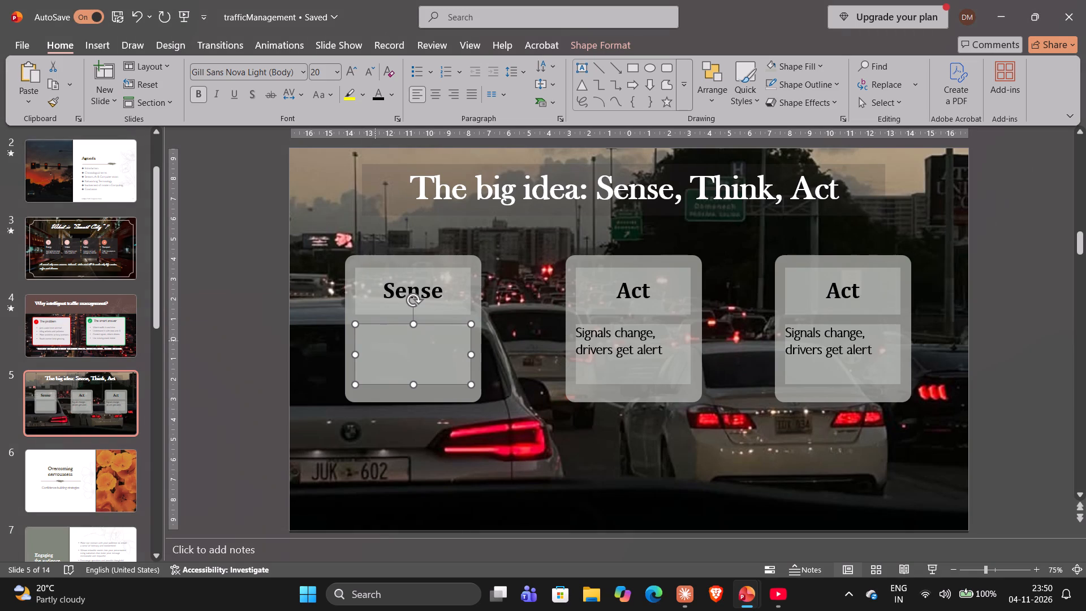
{"action": "double_click", "coordinate": [369, 332]}
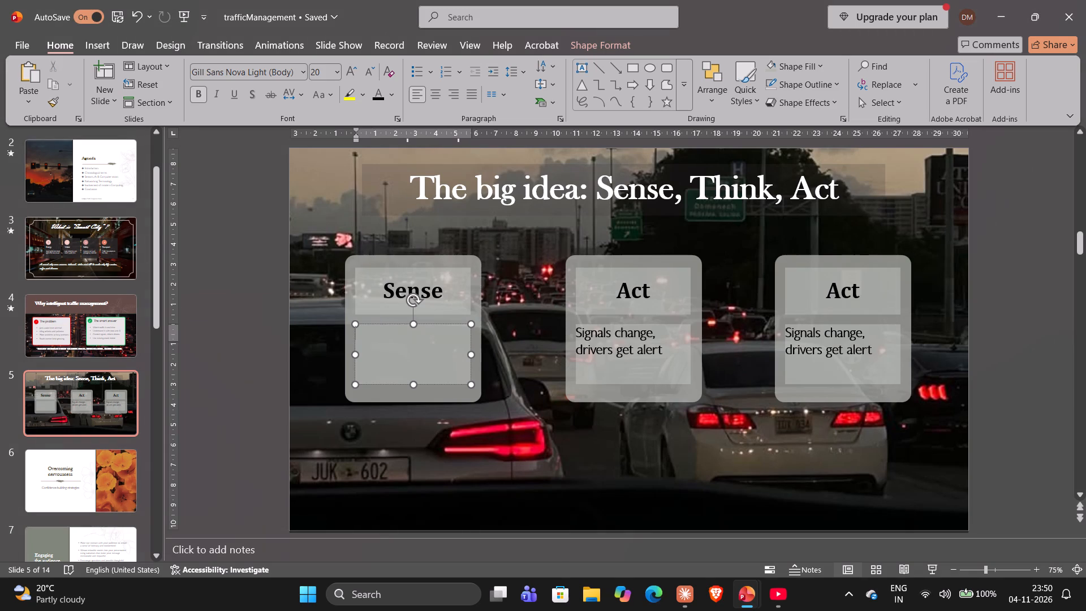
{"action": "key", "text": "ctrl+v"}
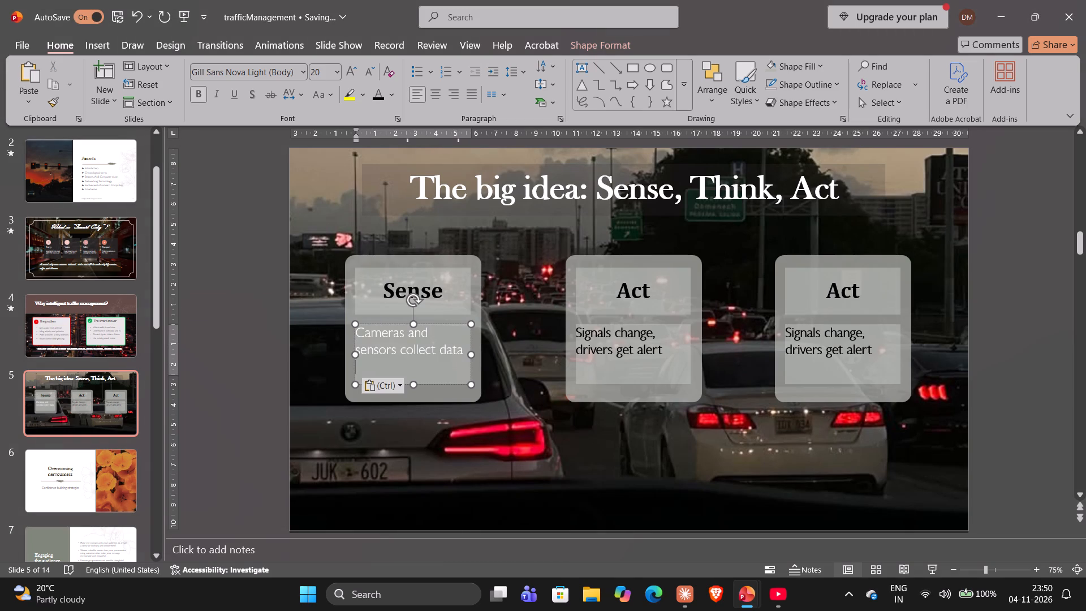
Format the Sense card's description text in black and bold.
{"action": "left_click_drag", "start_coordinate": [359, 333], "coordinate": [455, 352]}
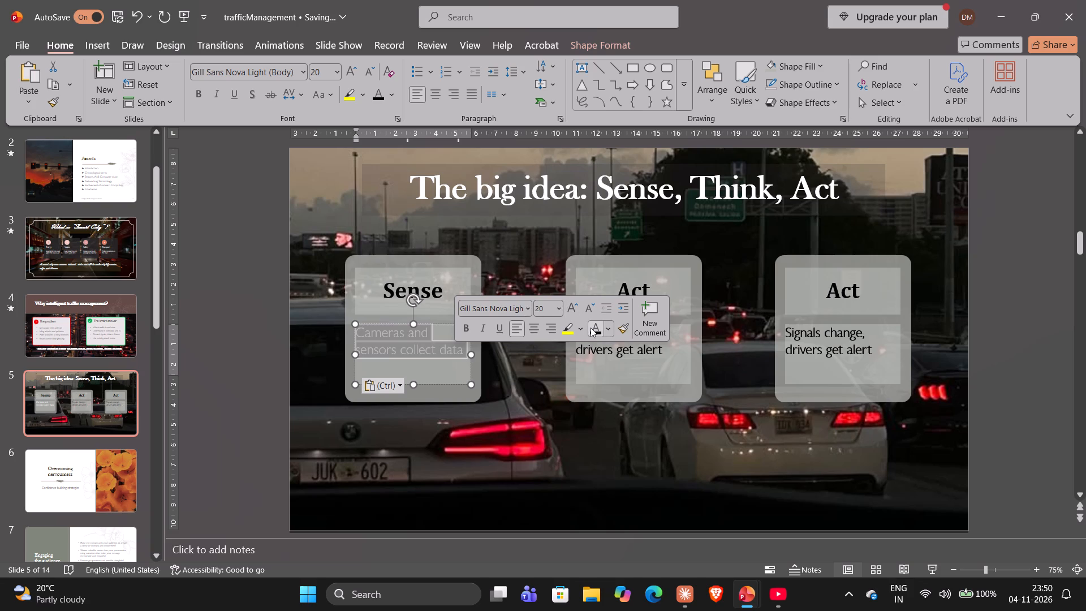
{"action": "left_click", "coordinate": [591, 328]}
{"action": "left_click", "coordinate": [464, 329]}
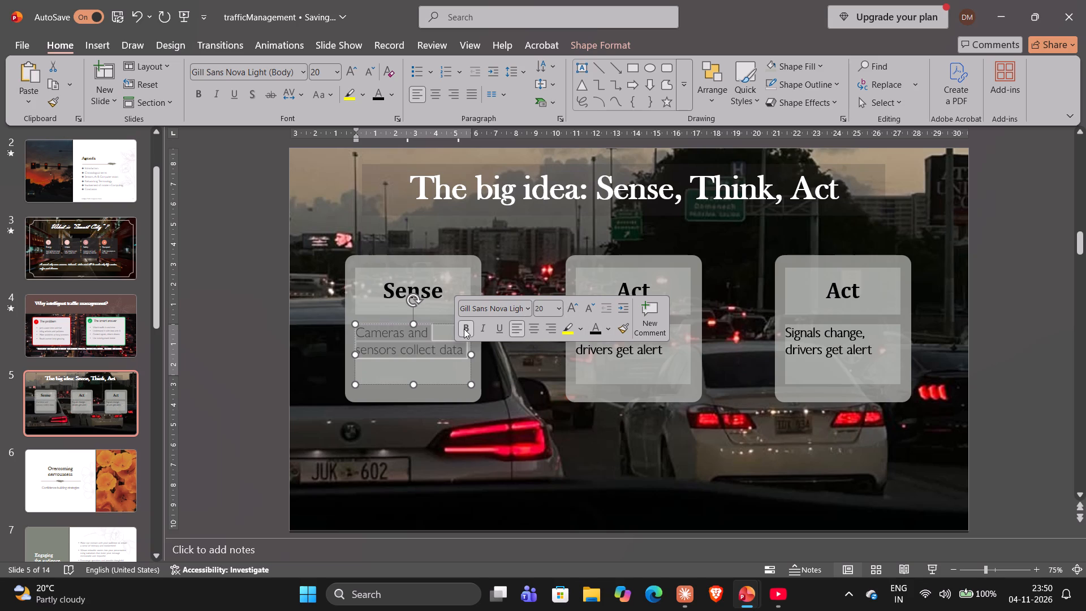
{"action": "left_click", "coordinate": [259, 362]}
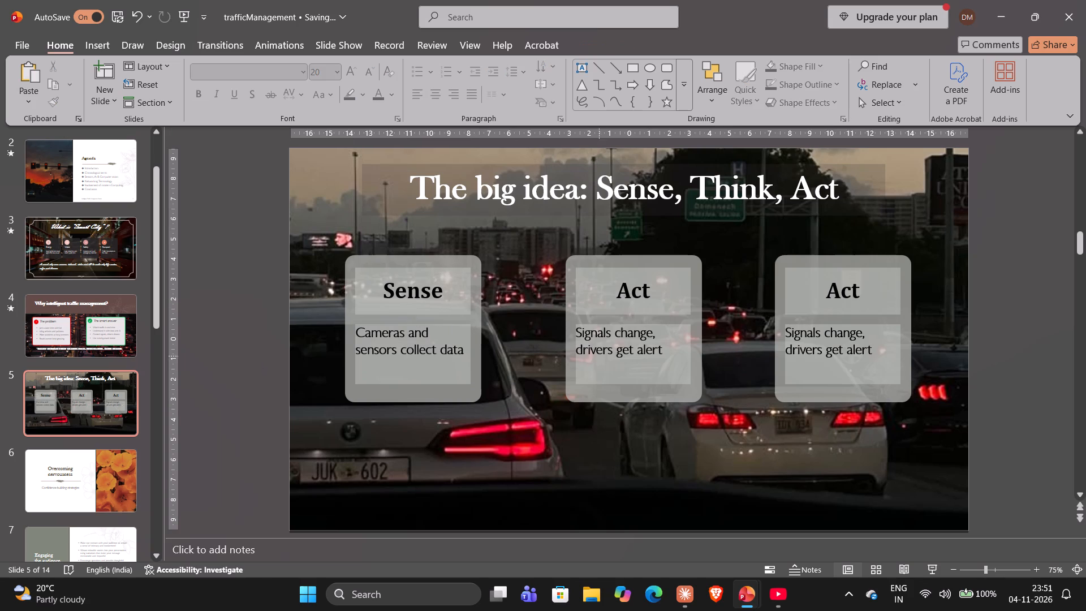
Replace the heading of the middle card with "Think".
{"action": "left_click", "coordinate": [645, 296]}
{"action": "key", "text": "Right"}
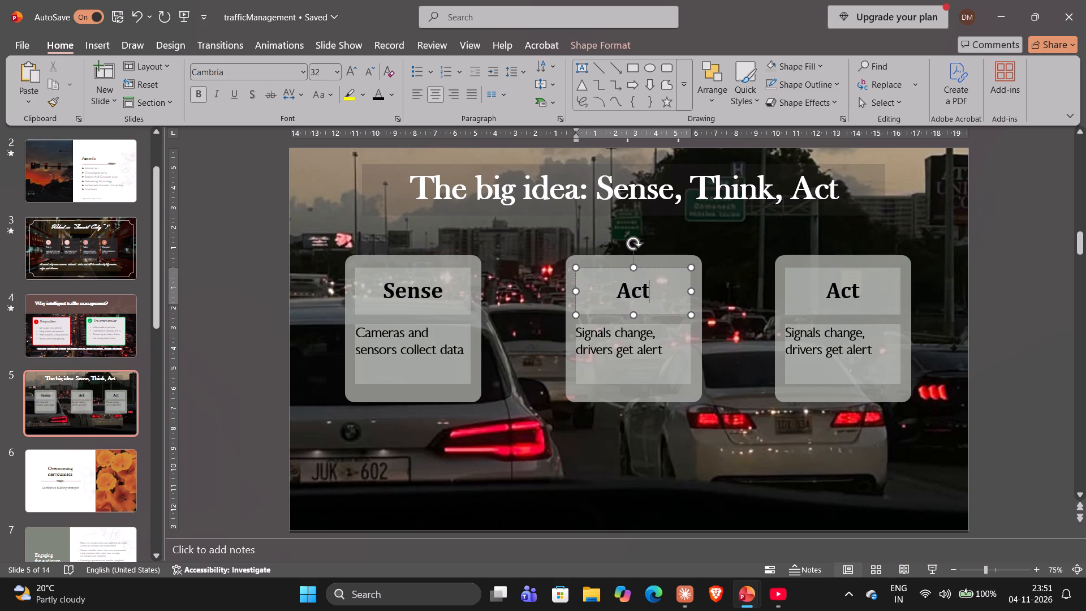
{"action": "key", "text": "BackSpace"}
{"action": "key", "text": "BackSpace"}
{"action": "key", "text": "BackSpace"}
{"action": "key", "text": "BackSpace"}
{"action": "type", "text": "Thinlk"}
{"action": "key", "text": "BackSpace"}
{"action": "key", "text": "BackSpace"}
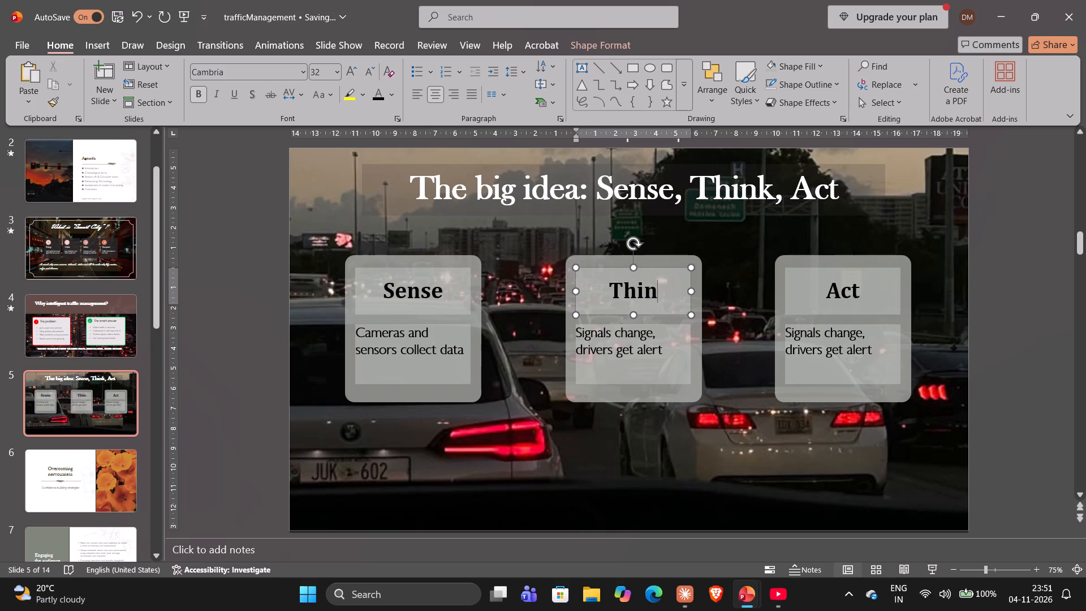
{"action": "key", "text": "k"}
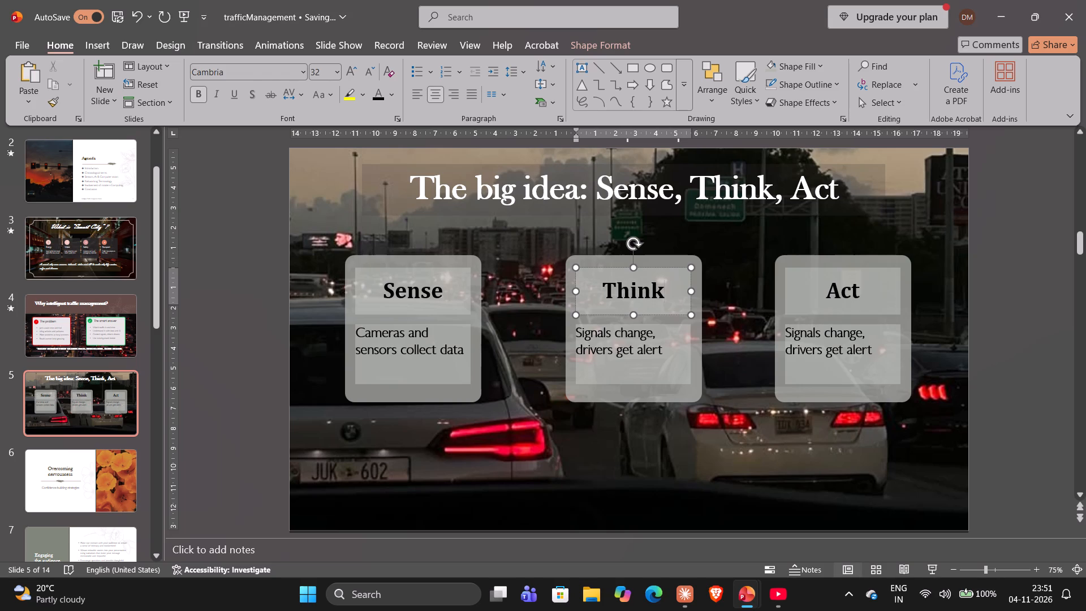
Replace the Think card's description with "Software and AI analyse it", copied from the smart-city-traffic-management presentation.
{"action": "left_click_drag", "start_coordinate": [578, 332], "coordinate": [666, 358]}
{"action": "key", "text": "BackSpace"}
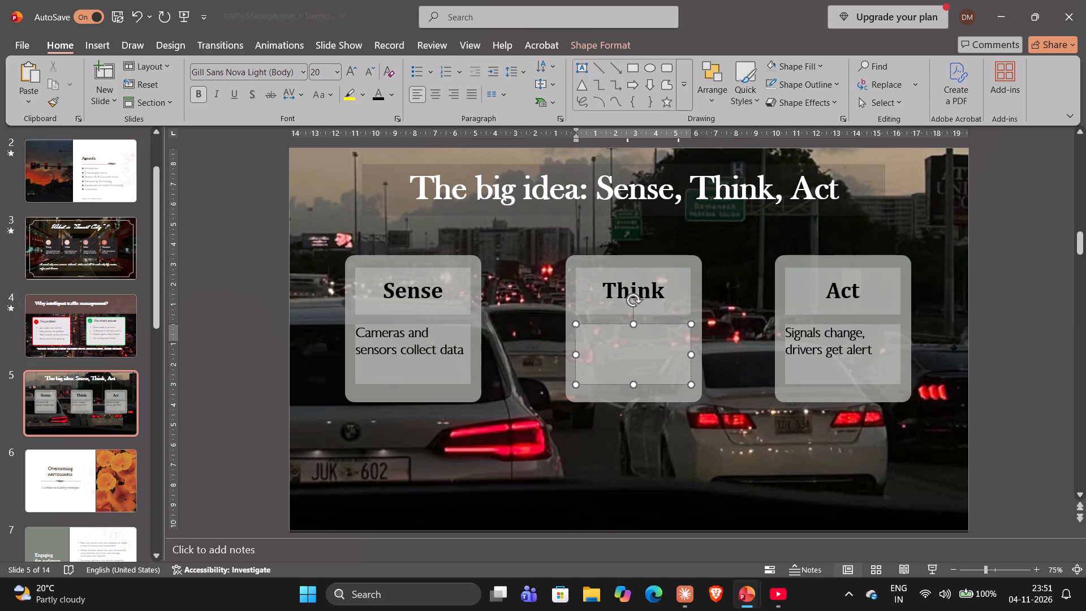
{"action": "key", "text": "alt+Tab"}
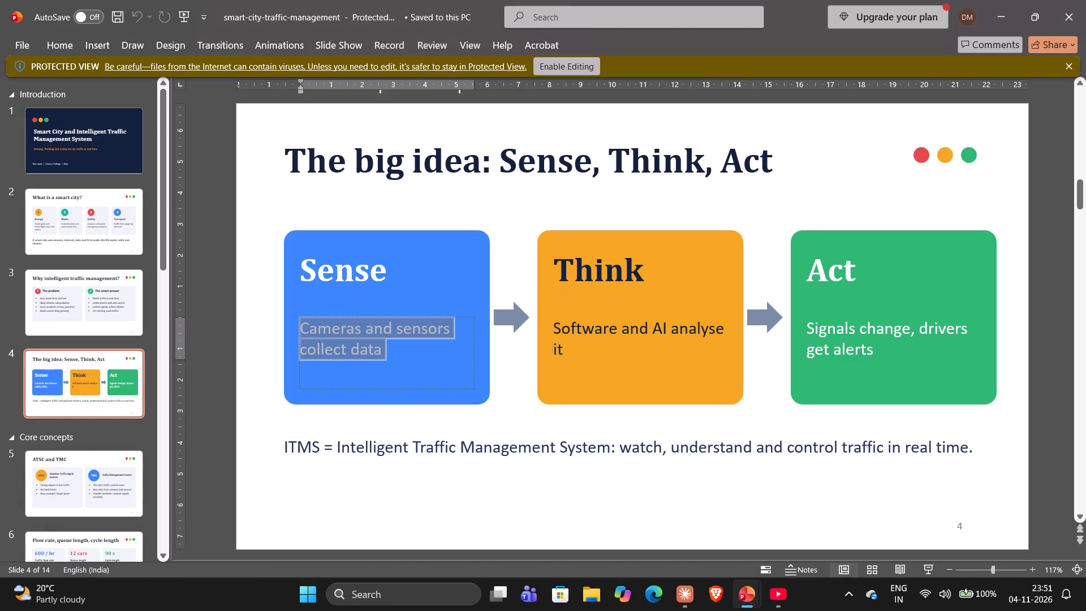
{"action": "left_click_drag", "start_coordinate": [556, 326], "coordinate": [569, 346]}
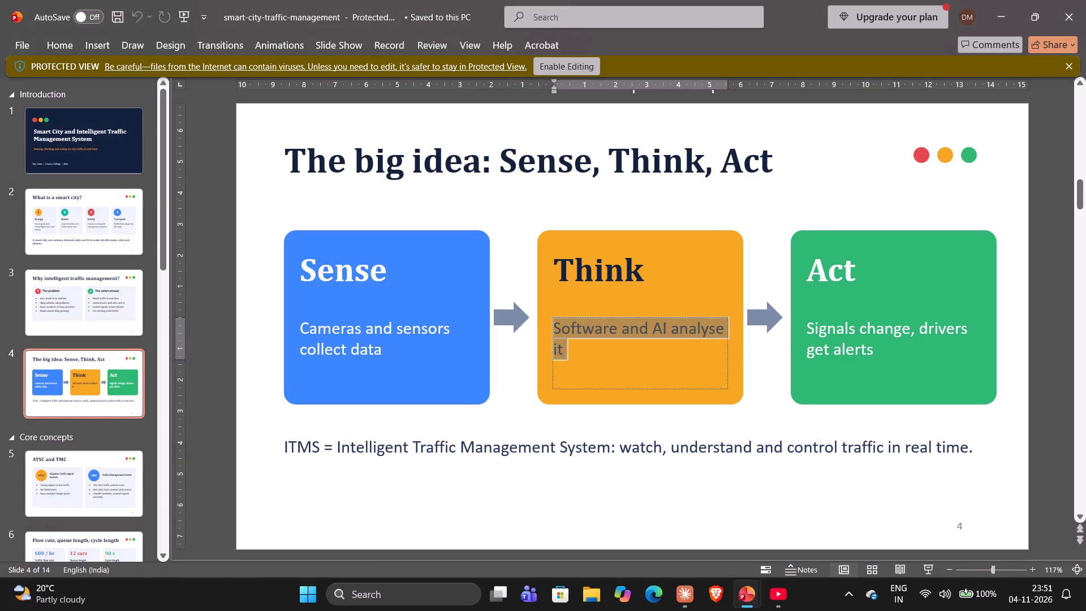
{"action": "key", "text": "ctrl+c"}
{"action": "key", "text": "alt+Tab"}
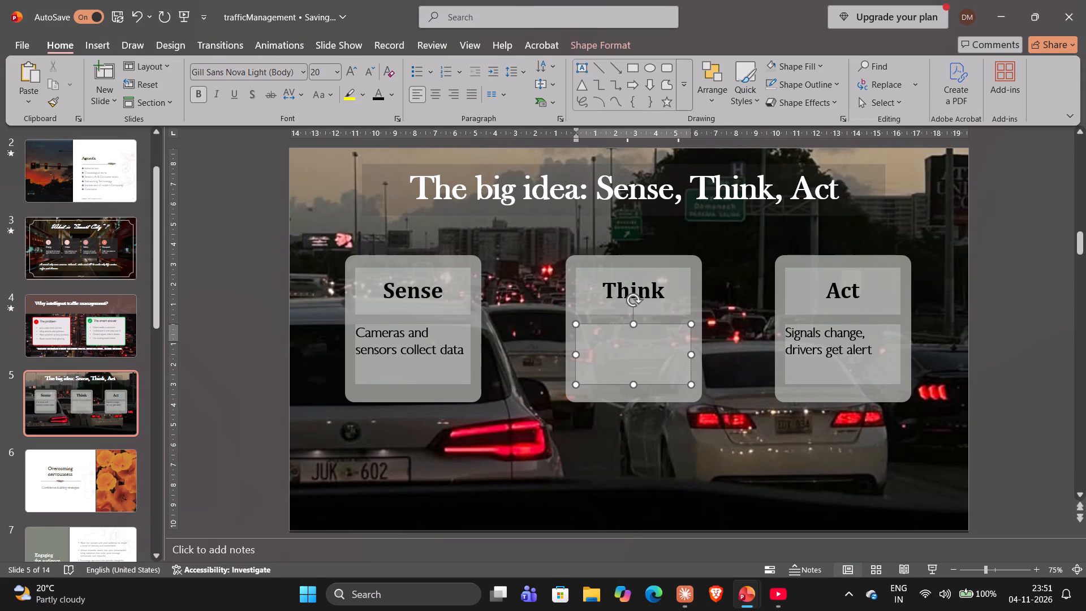
{"action": "left_click", "coordinate": [597, 334]}
{"action": "key", "text": "ctrl+v"}
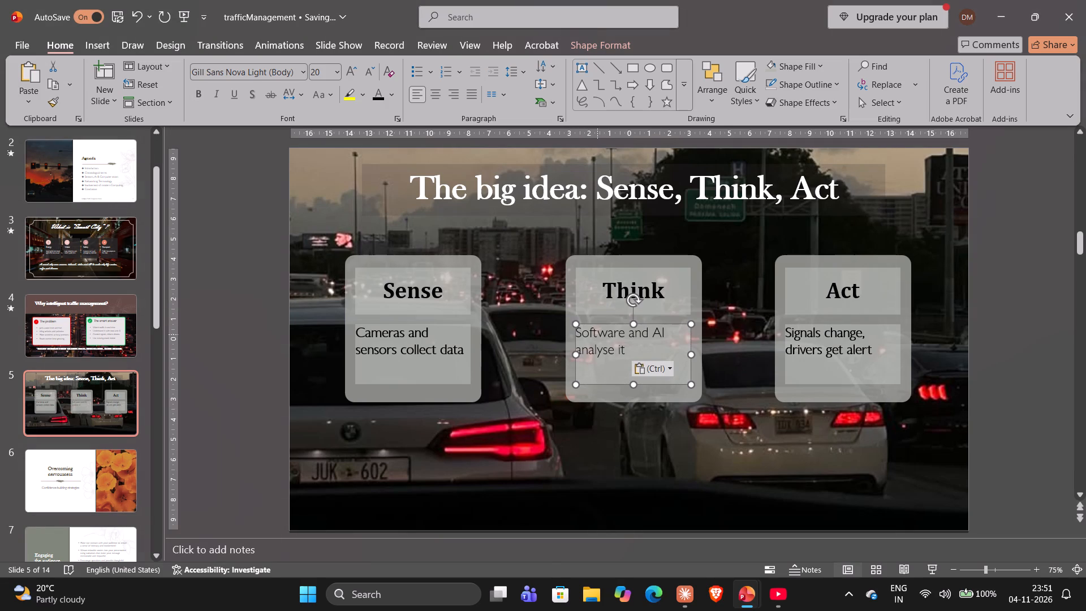
Make the Think card's description text black, bold and centred.
{"action": "left_click_drag", "start_coordinate": [580, 334], "coordinate": [626, 354]}
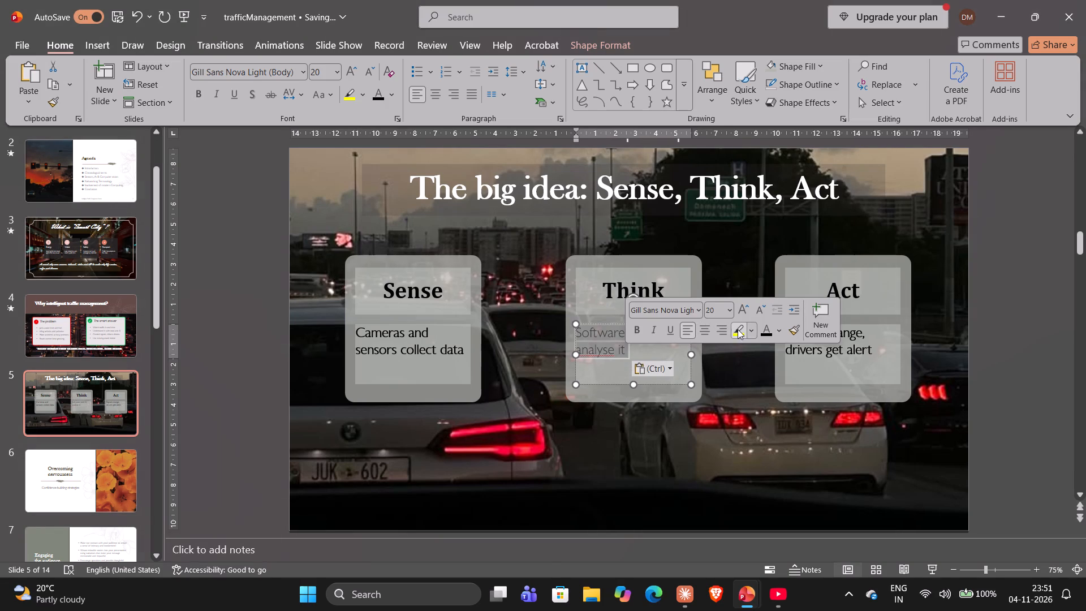
{"action": "left_click", "coordinate": [764, 328]}
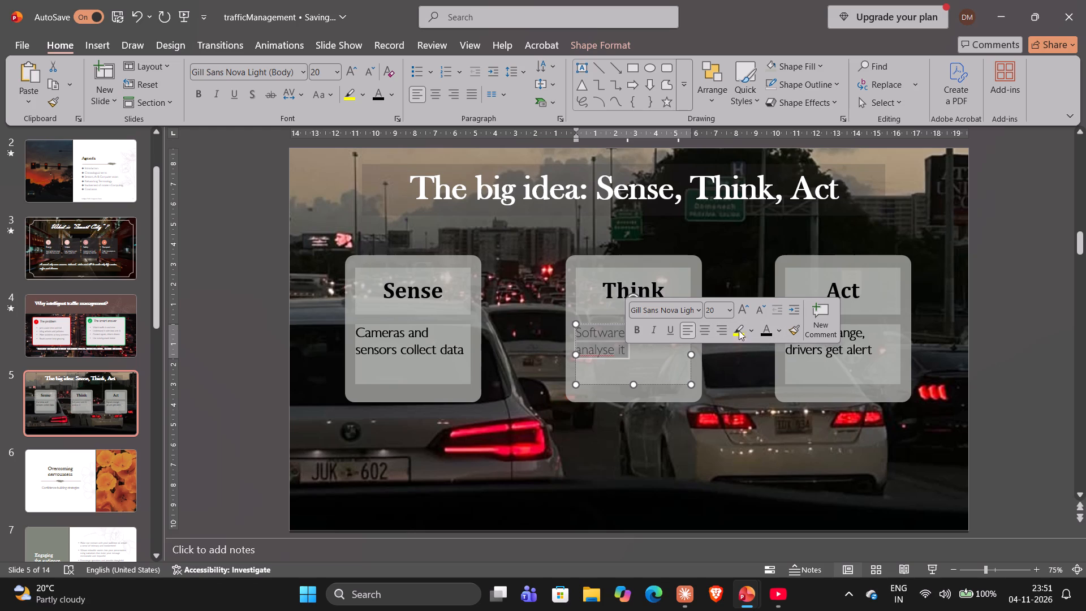
{"action": "left_click", "coordinate": [634, 330]}
{"action": "left_click", "coordinate": [706, 333]}
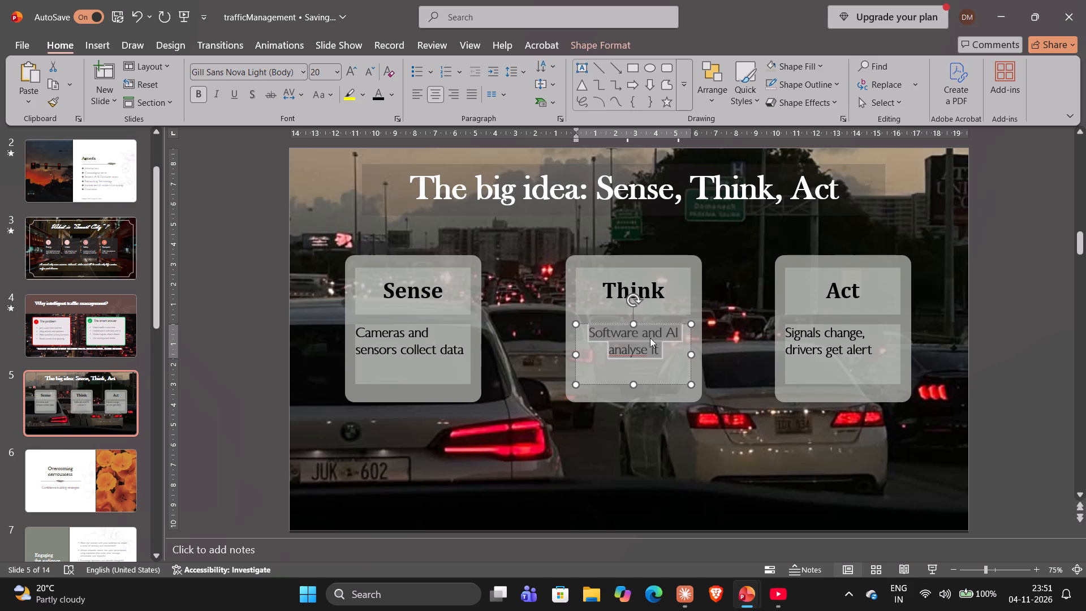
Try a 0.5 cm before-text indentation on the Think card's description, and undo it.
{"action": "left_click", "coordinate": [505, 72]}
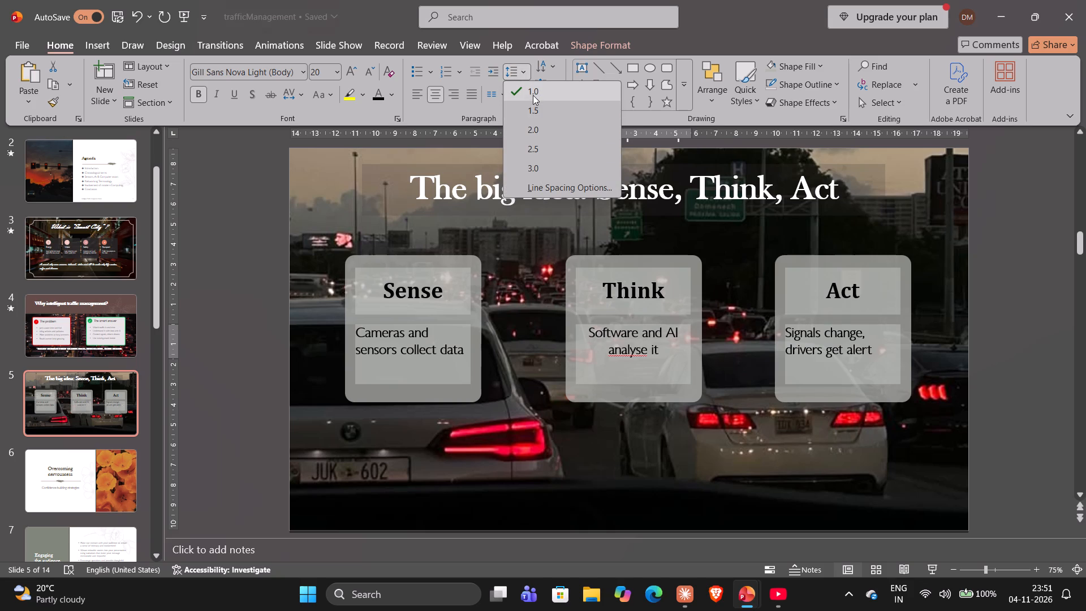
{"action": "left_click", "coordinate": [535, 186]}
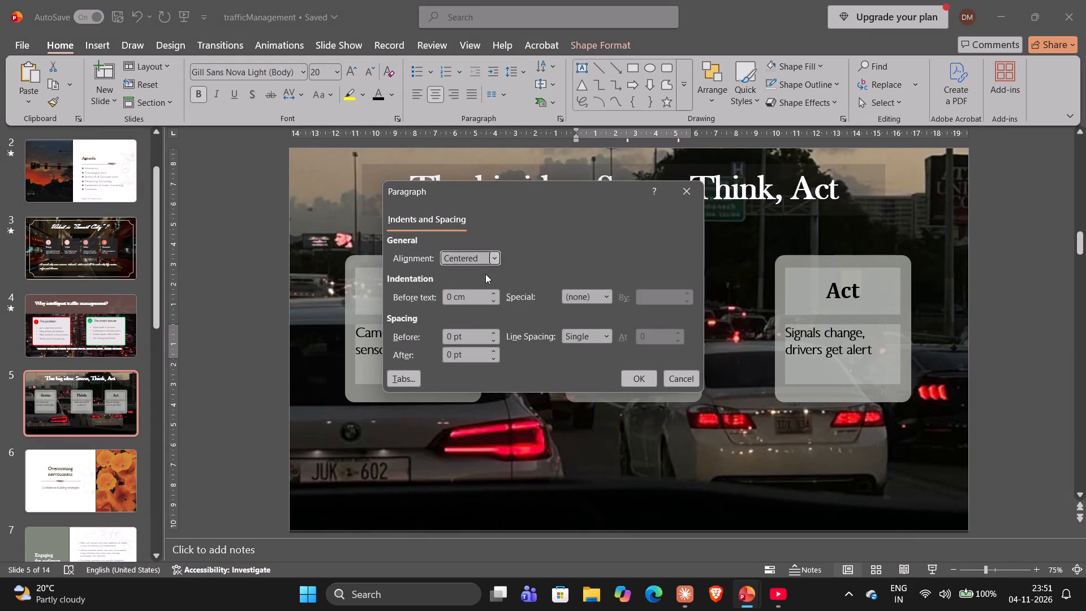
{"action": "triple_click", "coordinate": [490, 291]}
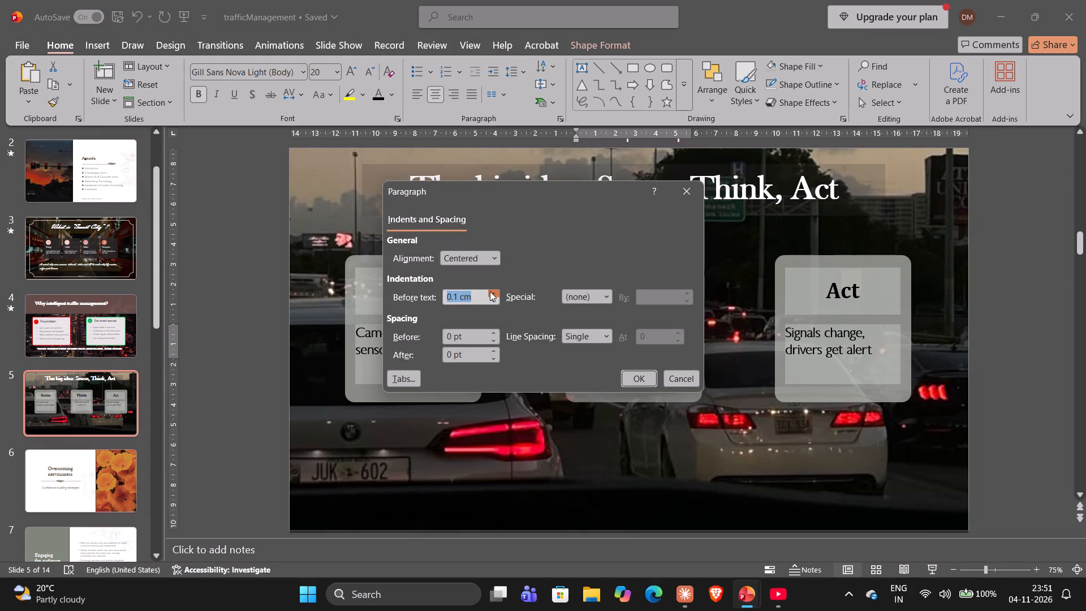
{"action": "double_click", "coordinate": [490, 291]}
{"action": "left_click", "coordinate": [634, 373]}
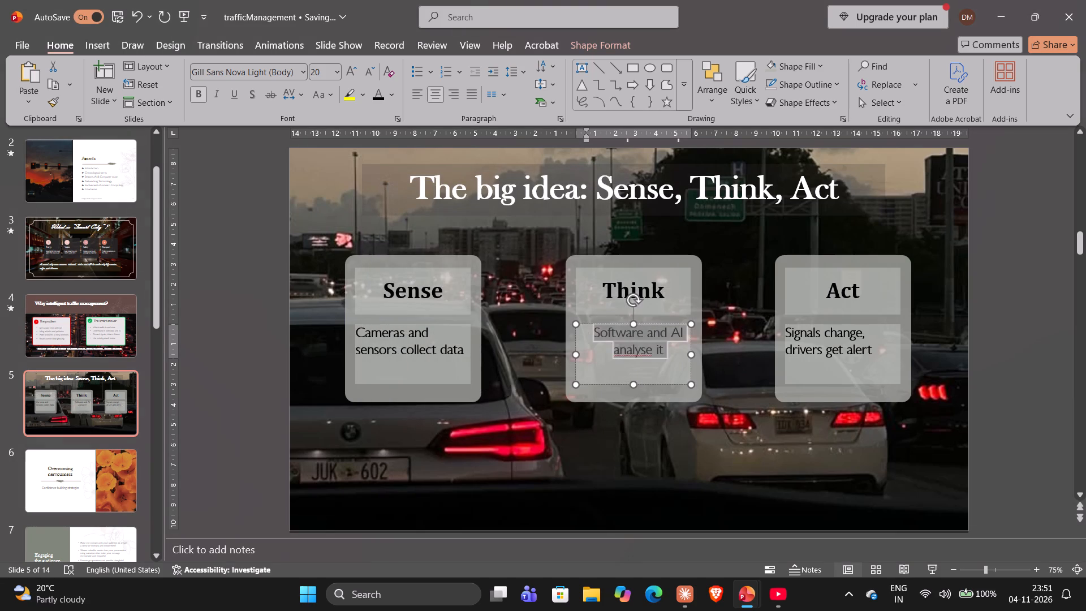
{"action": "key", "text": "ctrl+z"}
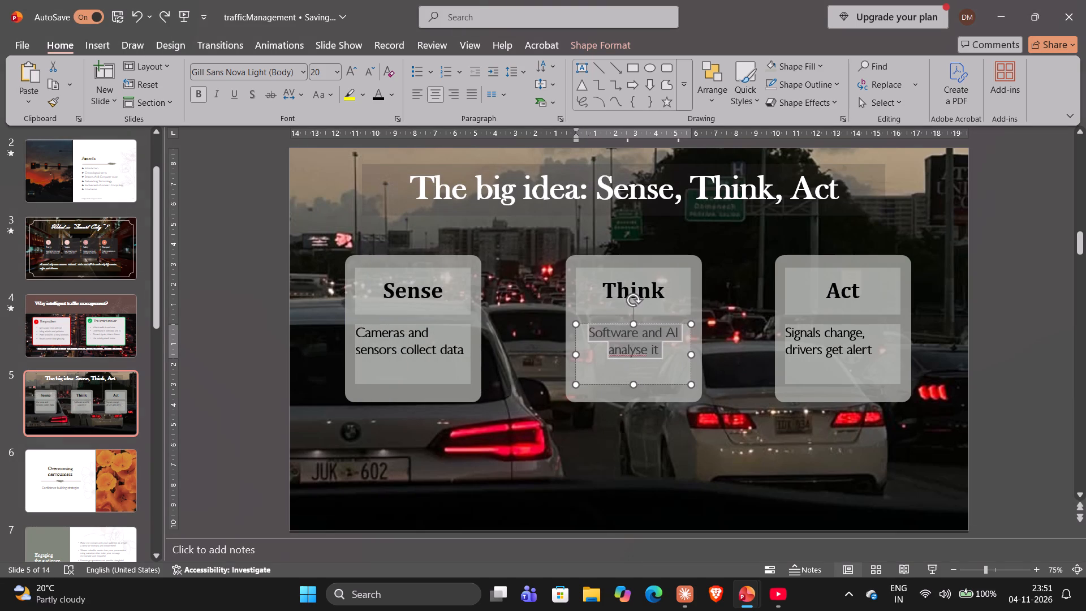
Set the line spacing of the Think card's description to 1.5.
{"action": "left_click", "coordinate": [512, 72]}
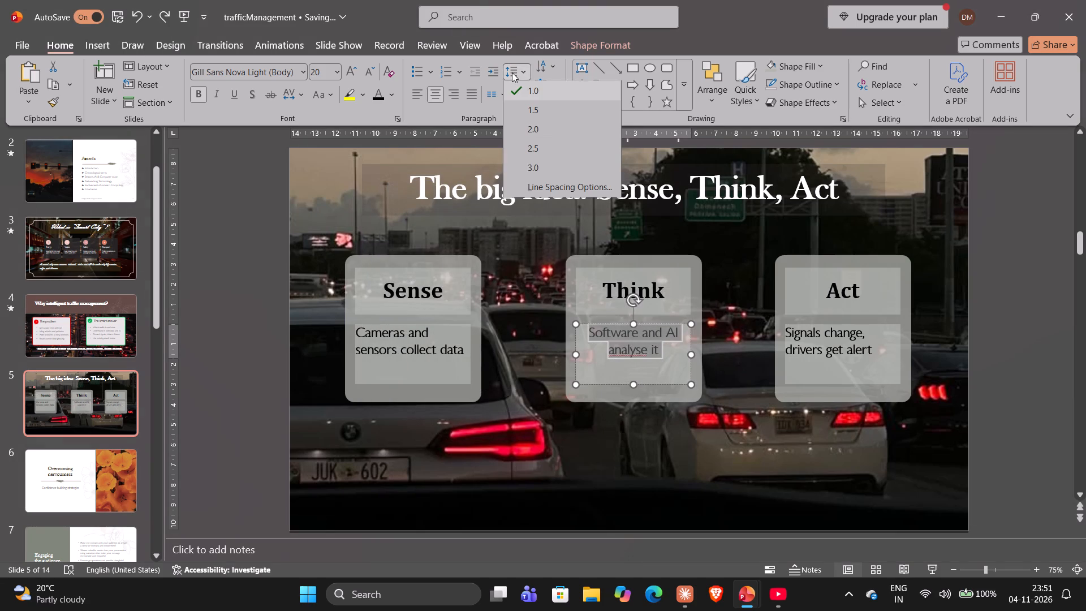
{"action": "left_click", "coordinate": [532, 113]}
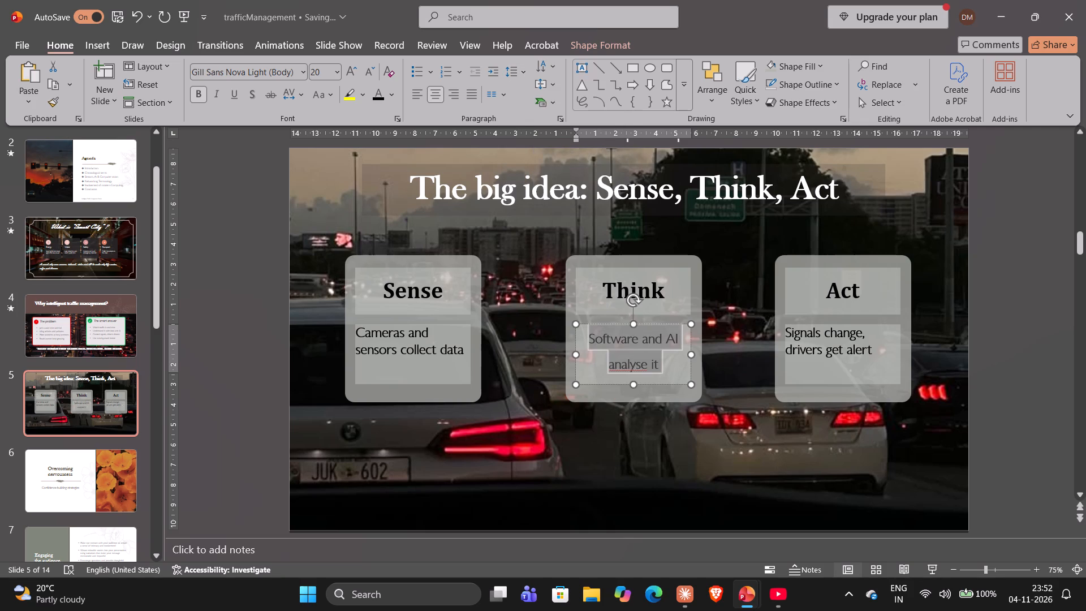
Correct the spelling of "analyse" to "analyze" in the Think card's description.
{"action": "left_click", "coordinate": [621, 359]}
{"action": "left_click", "coordinate": [621, 359]}
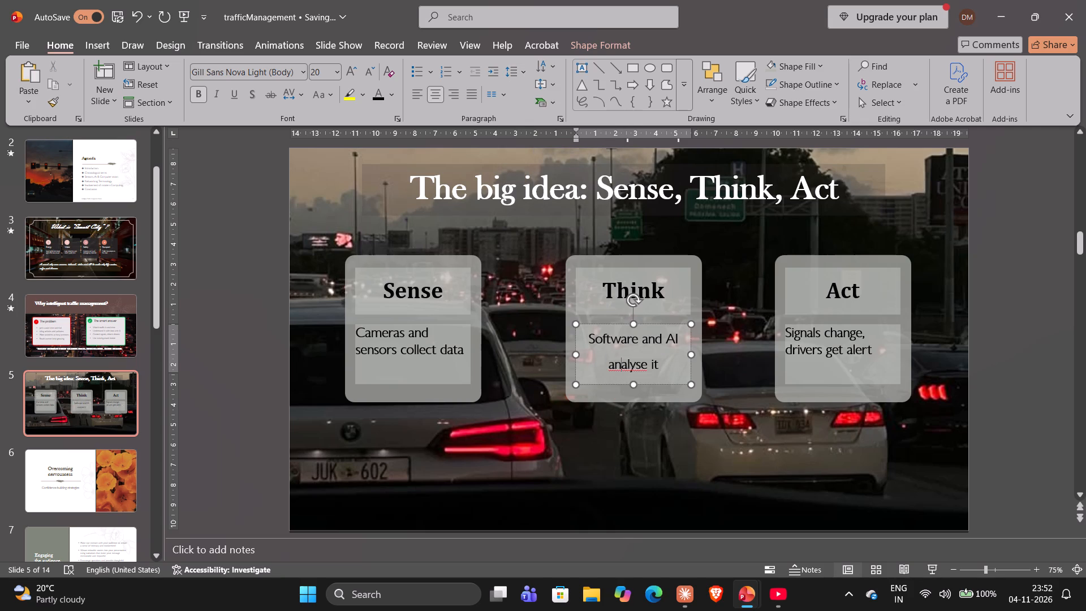
{"action": "right_click", "coordinate": [621, 359]}
{"action": "left_click", "coordinate": [636, 368]}
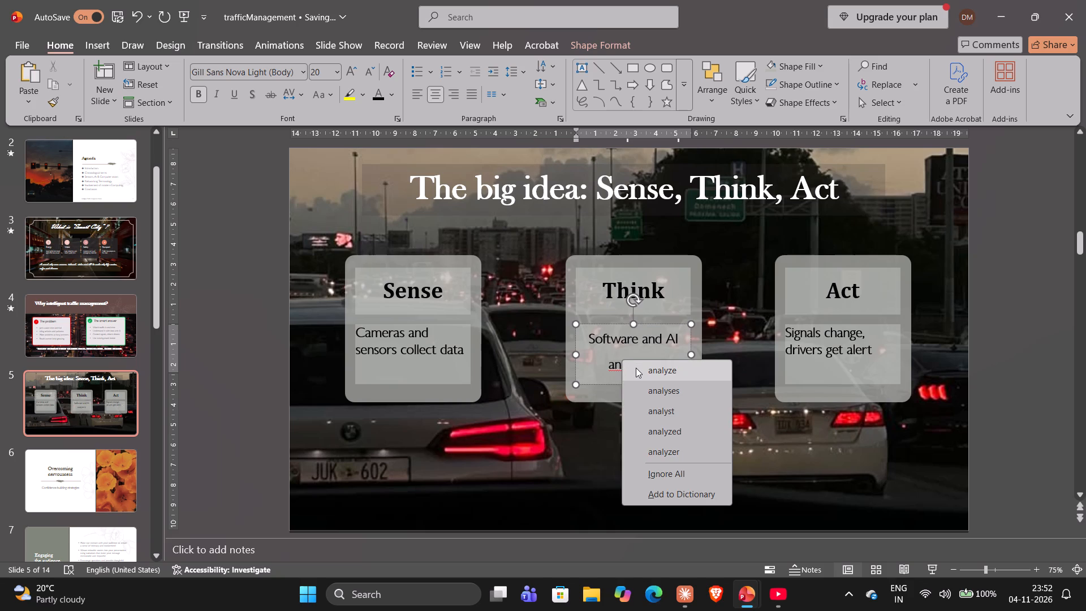
Centre the Sense card's description and set its line spacing to 1.5.
{"action": "left_click", "coordinate": [386, 335]}
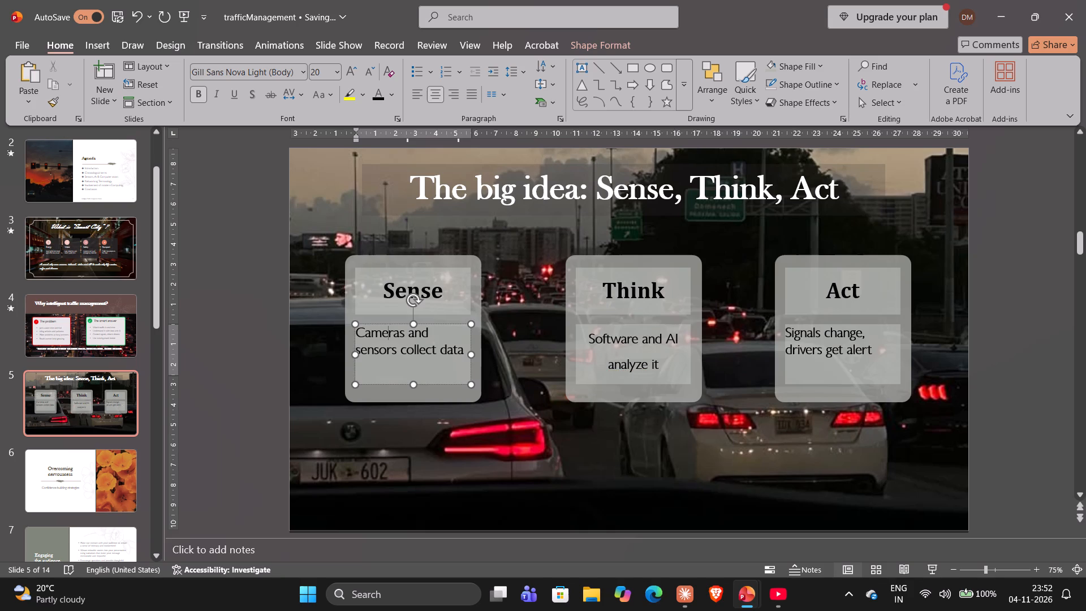
{"action": "left_click_drag", "start_coordinate": [360, 333], "coordinate": [467, 355]}
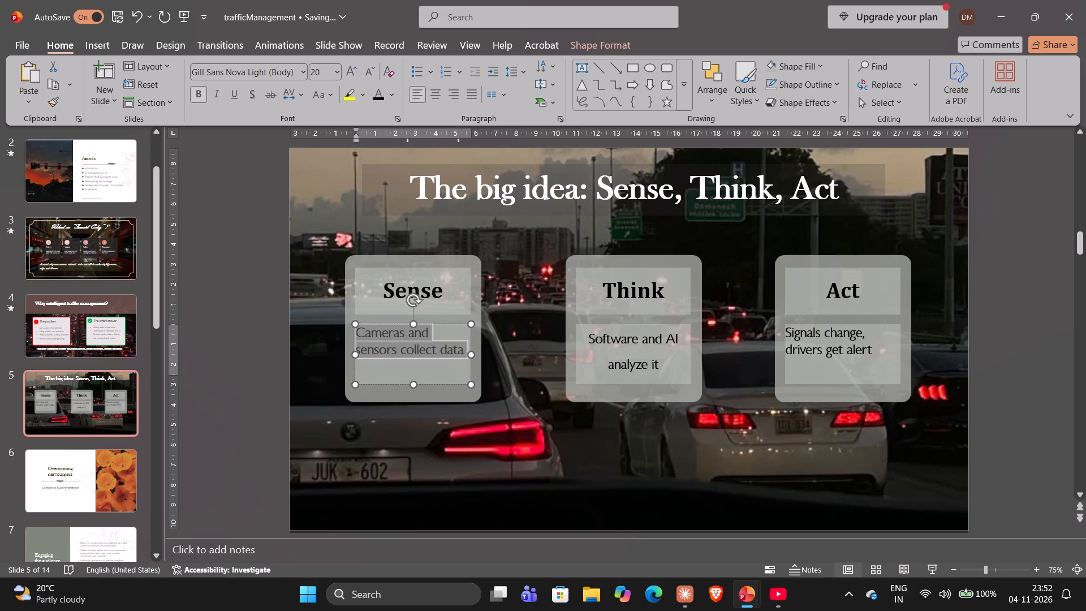
{"action": "left_click_drag", "start_coordinate": [467, 355], "coordinate": [467, 355]}
{"action": "left_click", "coordinate": [546, 328]}
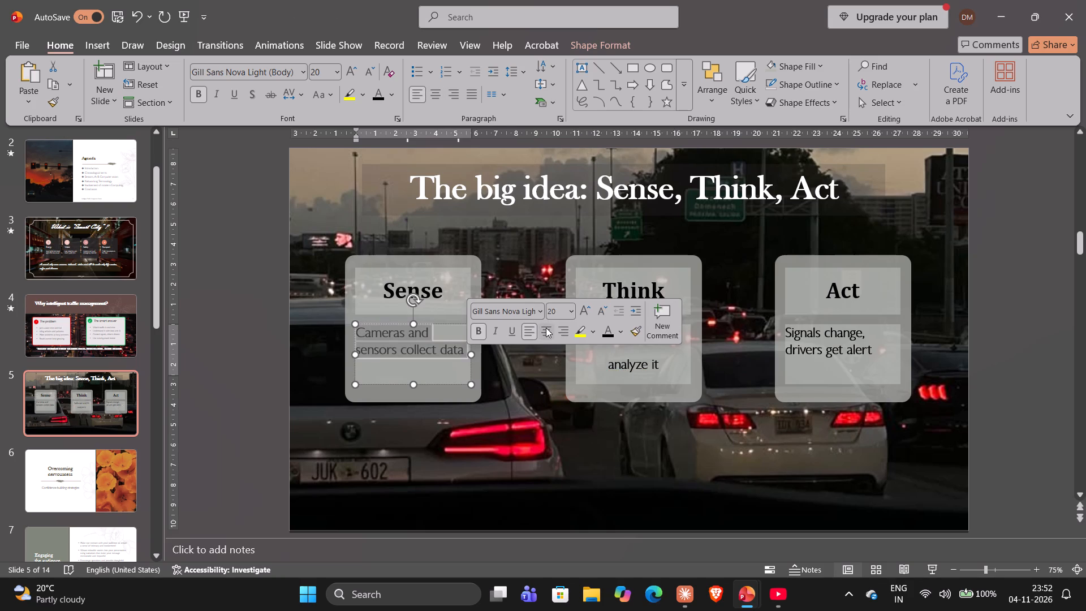
{"action": "left_click", "coordinate": [514, 70]}
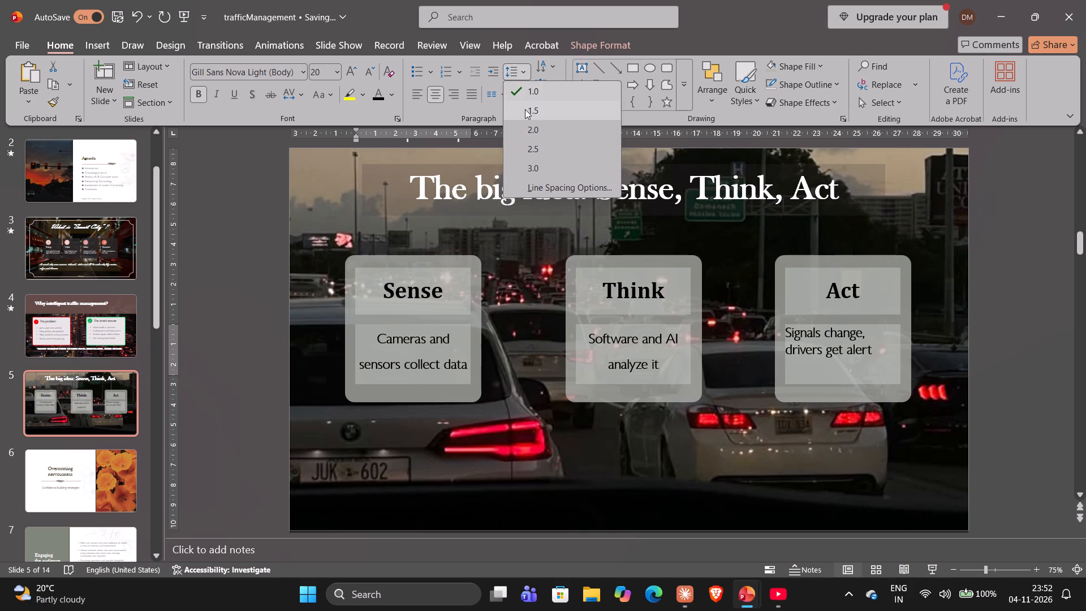
{"action": "left_click", "coordinate": [525, 109]}
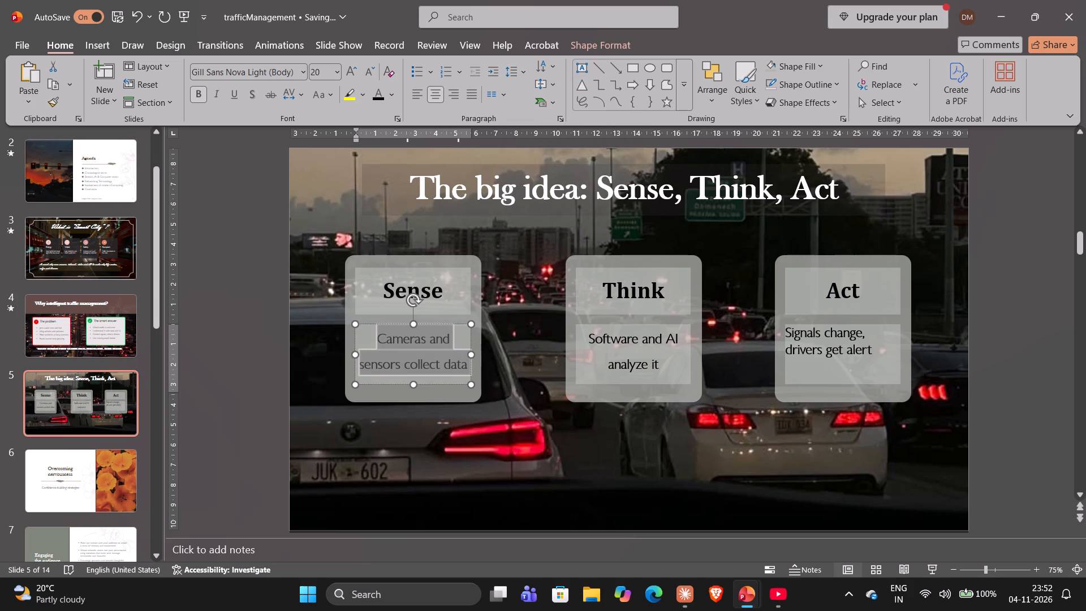
Centre the Act card's description and set its line spacing to 1.5.
{"action": "left_click_drag", "start_coordinate": [788, 333], "coordinate": [863, 355]}
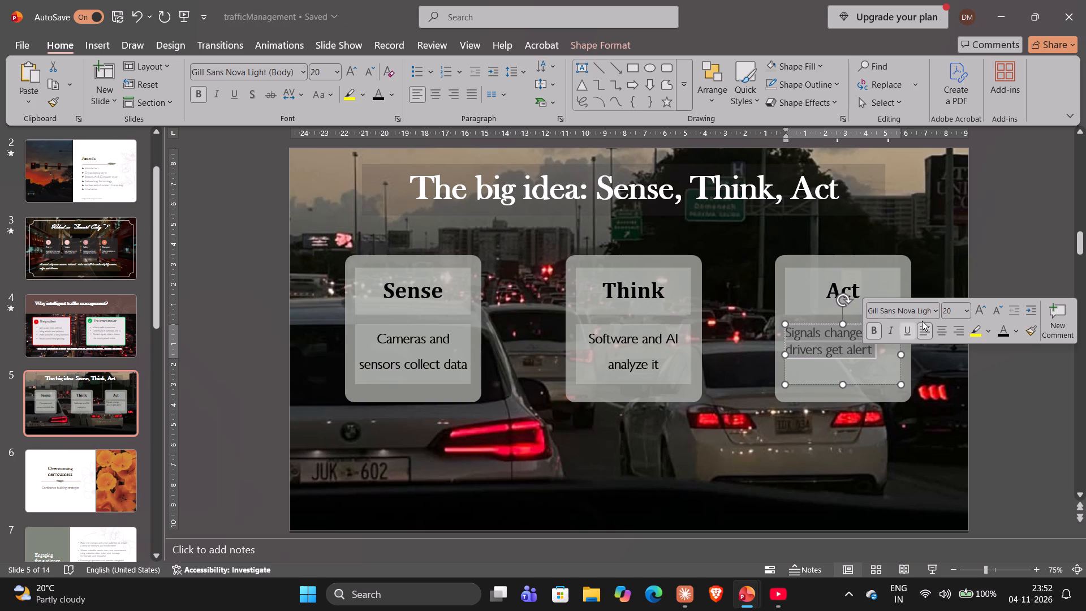
{"action": "left_click", "coordinate": [940, 337]}
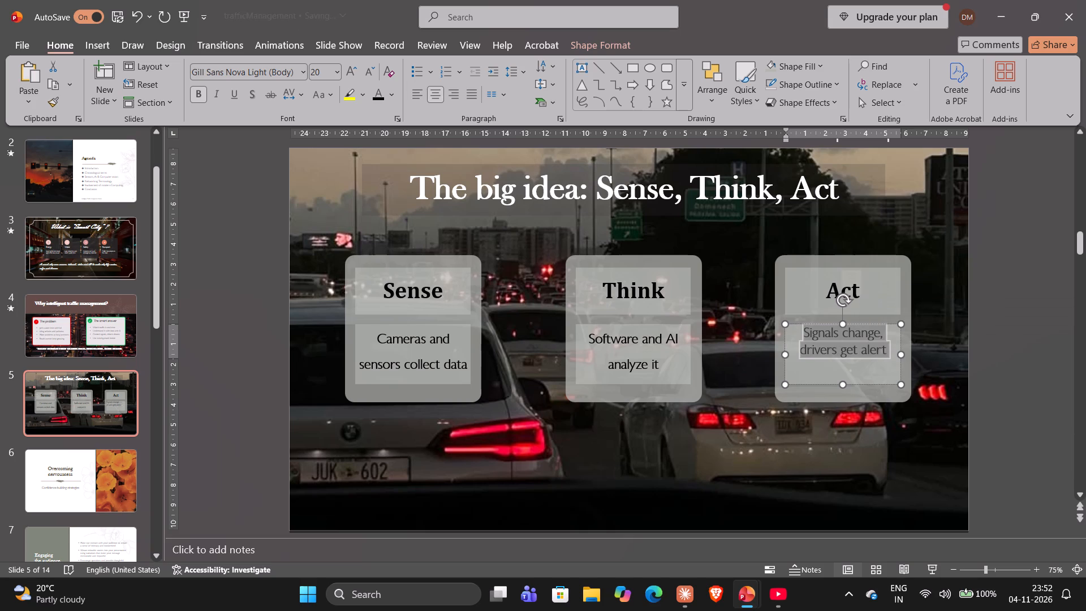
{"action": "left_click", "coordinate": [505, 68]}
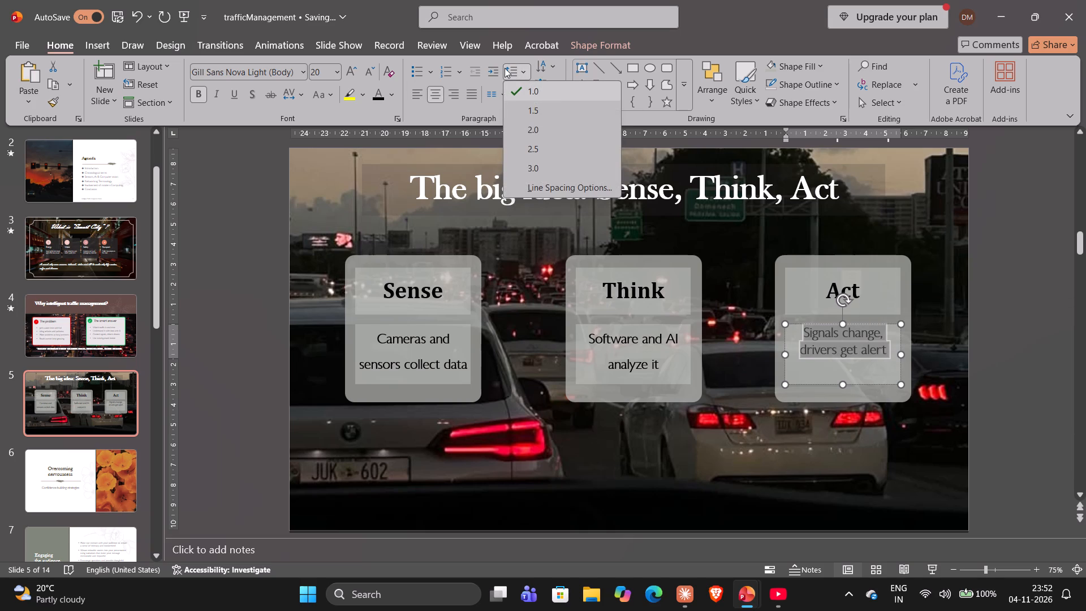
{"action": "left_click", "coordinate": [533, 119]}
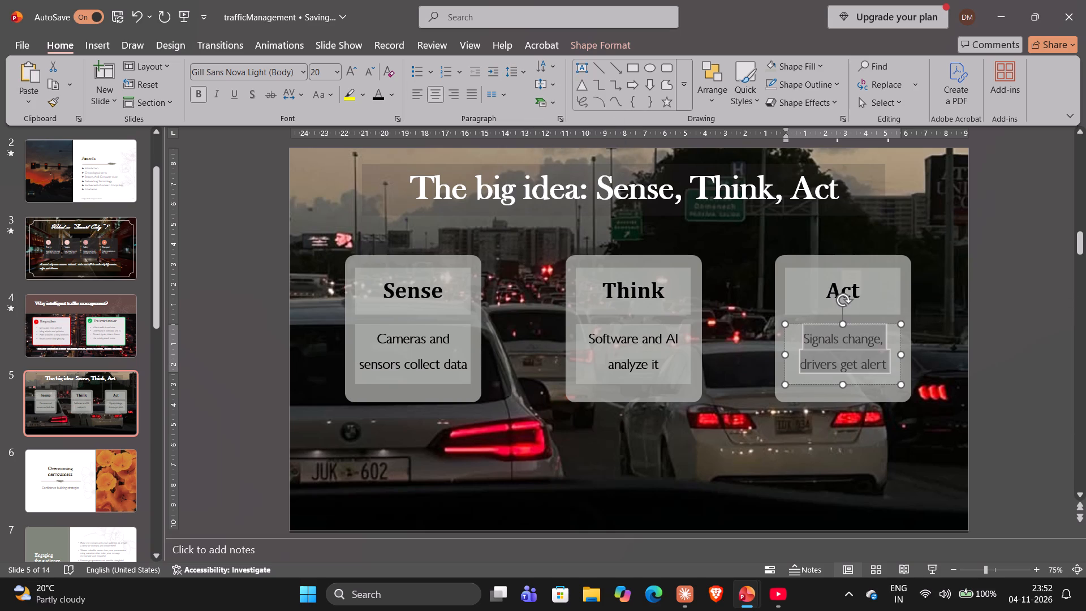
{"action": "left_click", "coordinate": [1038, 282]}
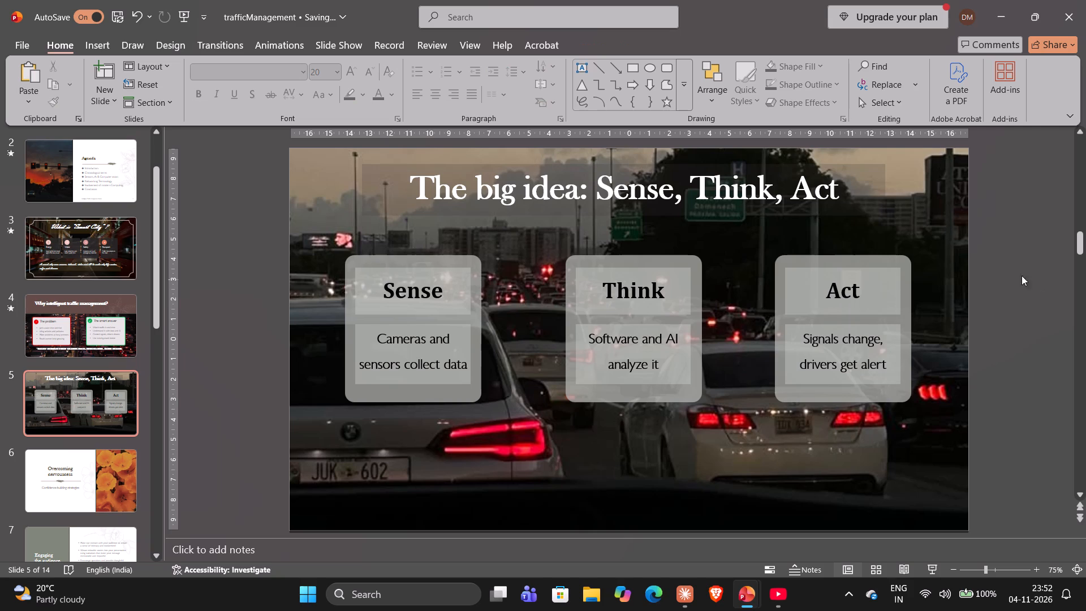
Set the fill transparency of the slide title's box to 70%.
{"action": "left_click", "coordinate": [526, 207]}
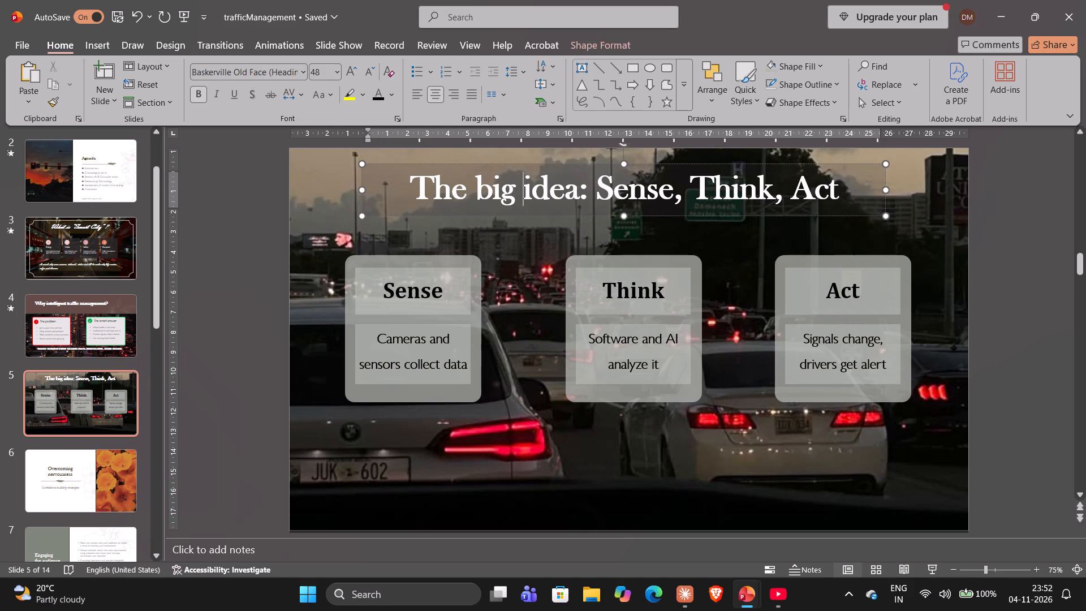
{"action": "left_click", "coordinate": [671, 210]}
{"action": "right_click", "coordinate": [881, 177]}
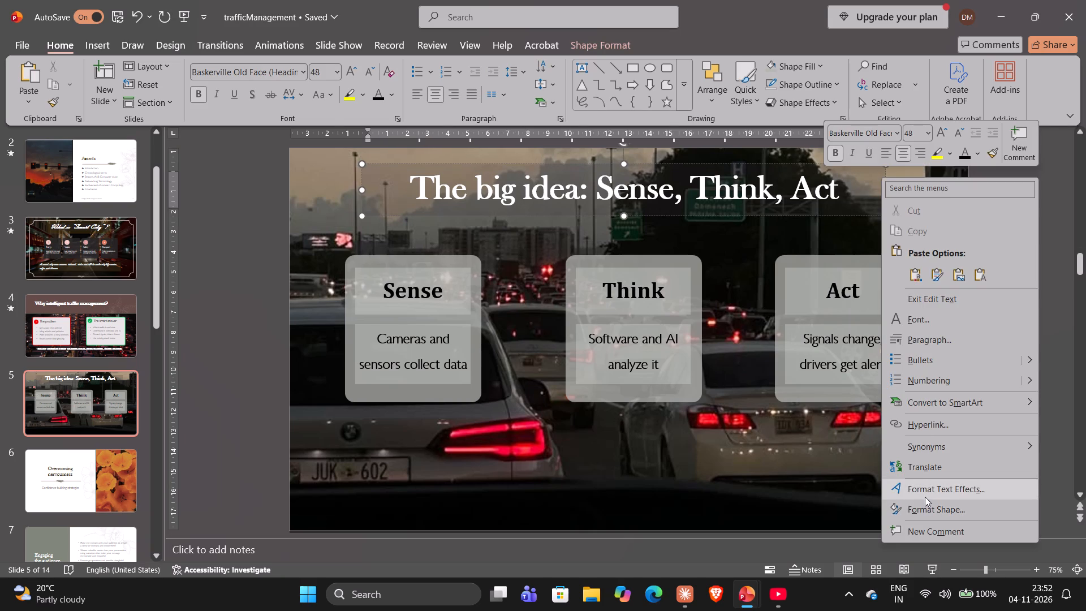
{"action": "left_click", "coordinate": [925, 506]}
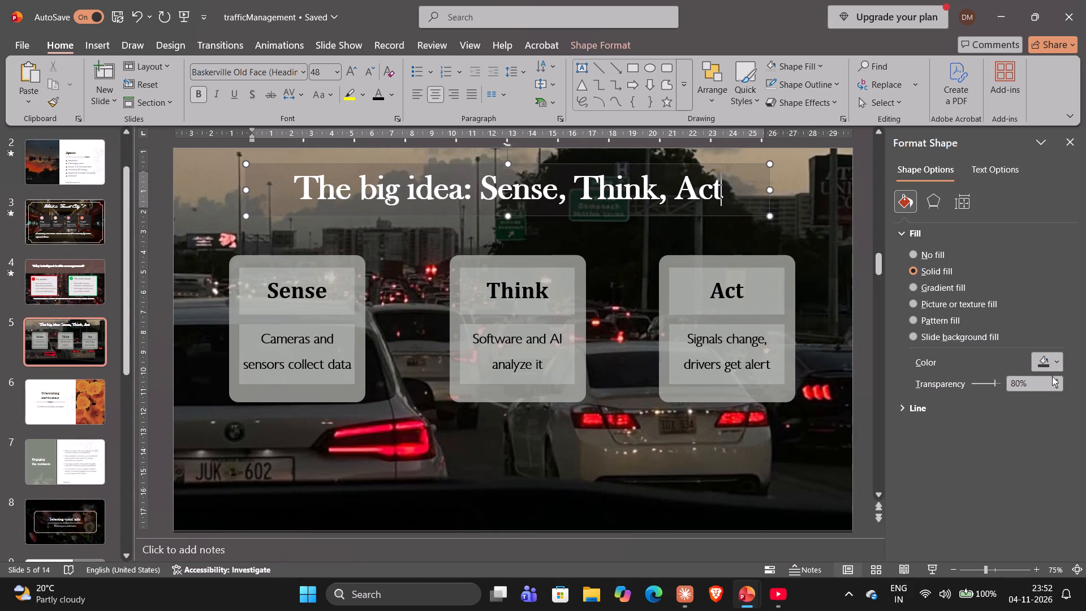
{"action": "triple_click", "coordinate": [1055, 385]}
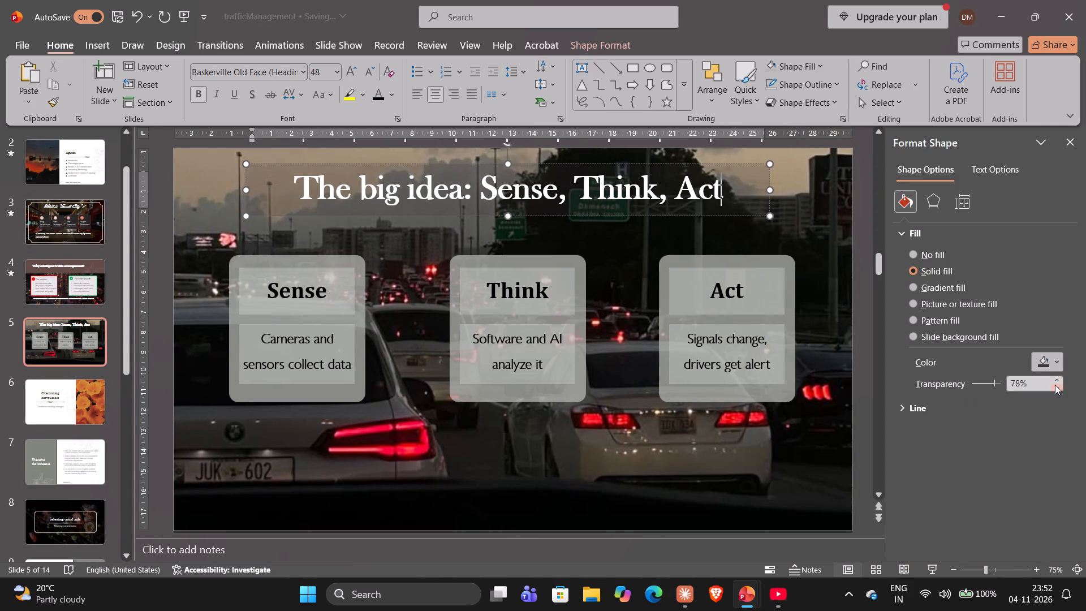
{"action": "triple_click", "coordinate": [1055, 385]}
{"action": "triple_click", "coordinate": [1055, 385]}
{"action": "left_click", "coordinate": [1055, 385]}
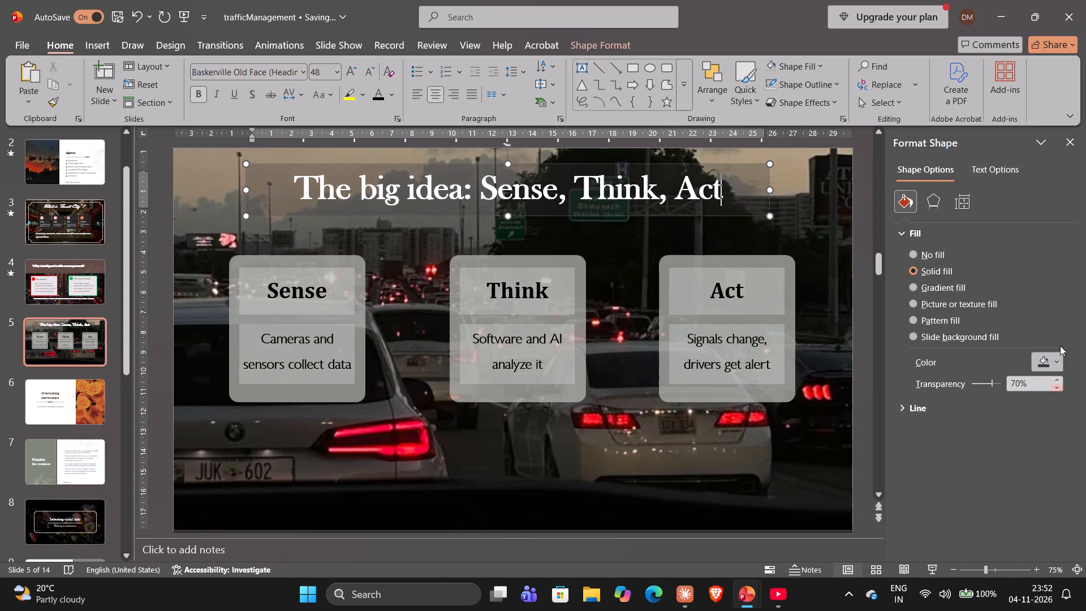
{"action": "left_click", "coordinate": [1070, 144]}
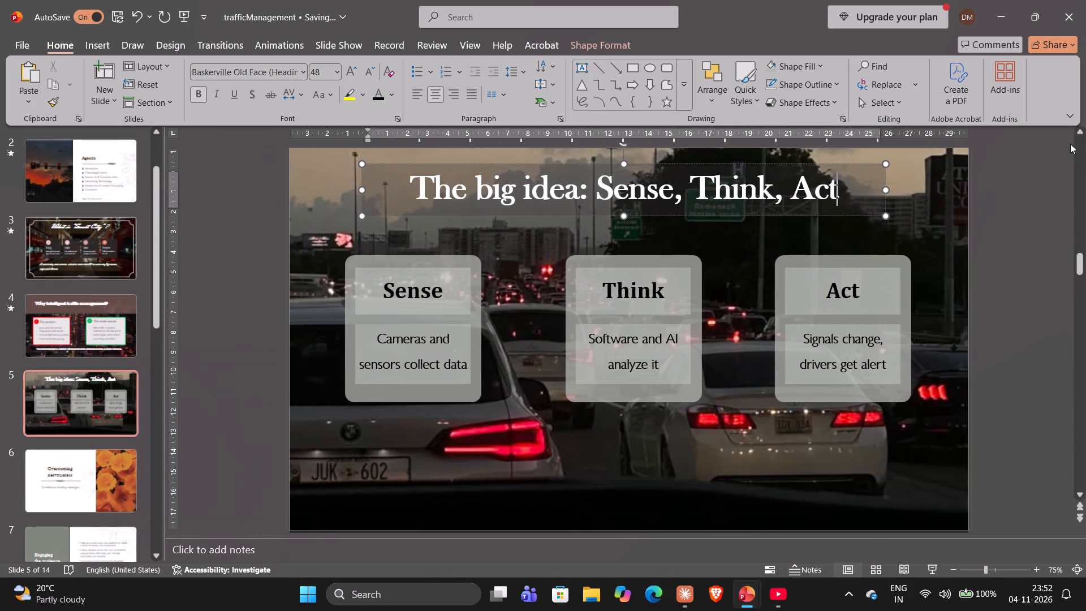
{"action": "left_click", "coordinate": [1063, 206]}
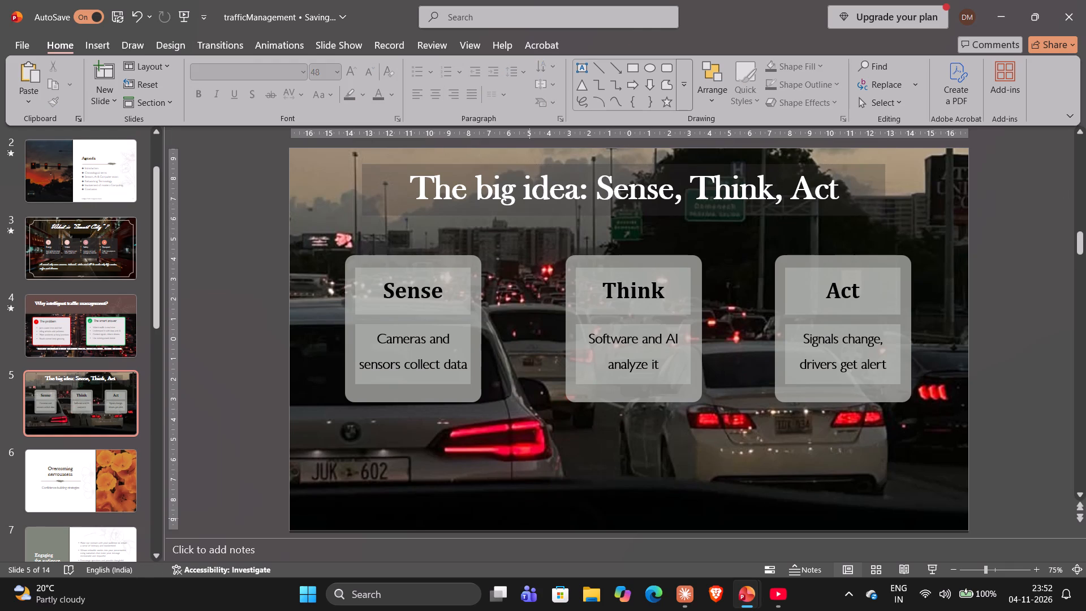
Add a white-text box below the cards containing the "ITMS = Intelligent Traffic Management System" sentence copied from the smart-city-traffic-management presentation, without the trailing blank line.
{"action": "key", "text": "alt+Tab"}
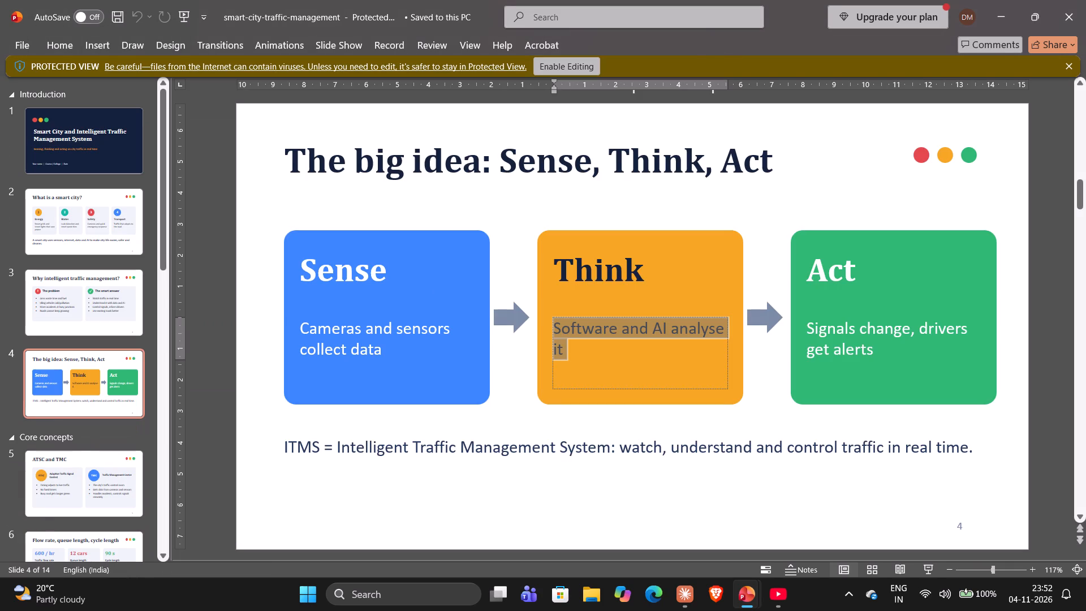
{"action": "left_click_drag", "start_coordinate": [285, 445], "coordinate": [741, 468]}
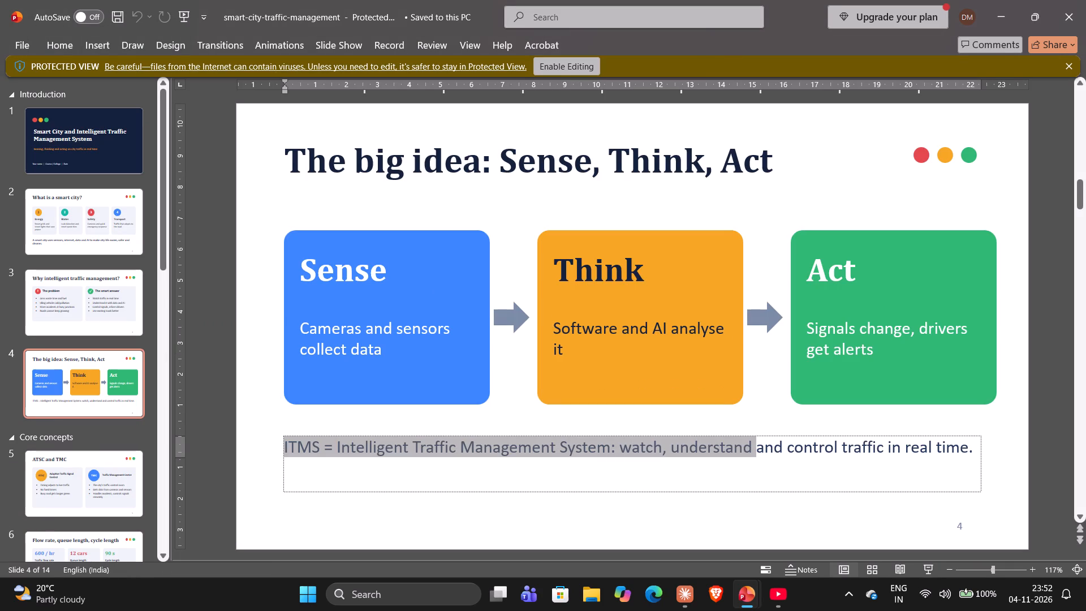
{"action": "left_click_drag", "start_coordinate": [741, 468], "coordinate": [996, 474]}
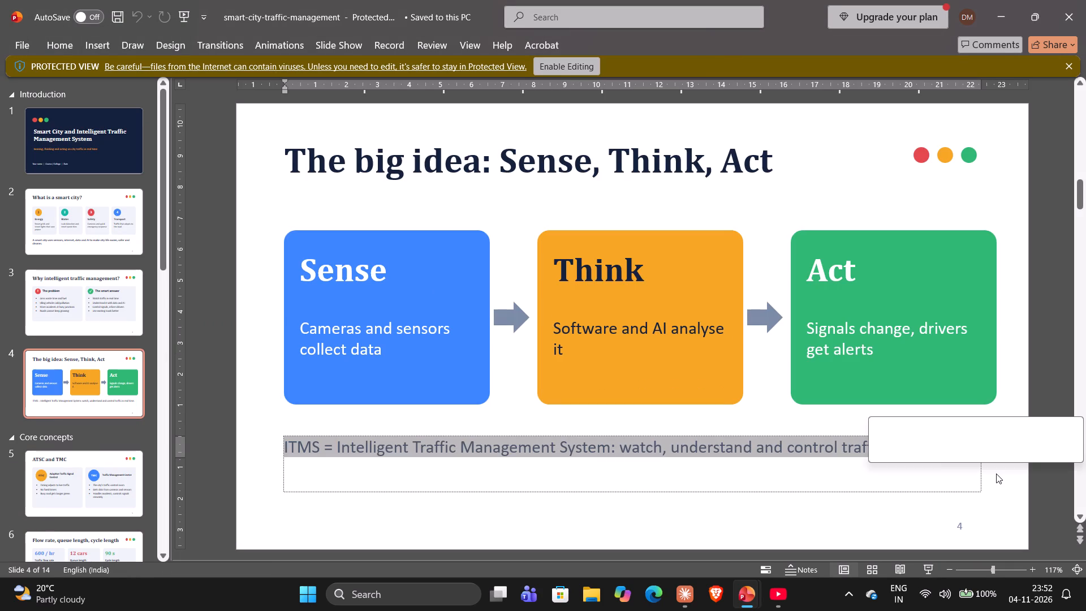
{"action": "key", "text": "ctrl+c"}
{"action": "key", "text": "alt+Tab"}
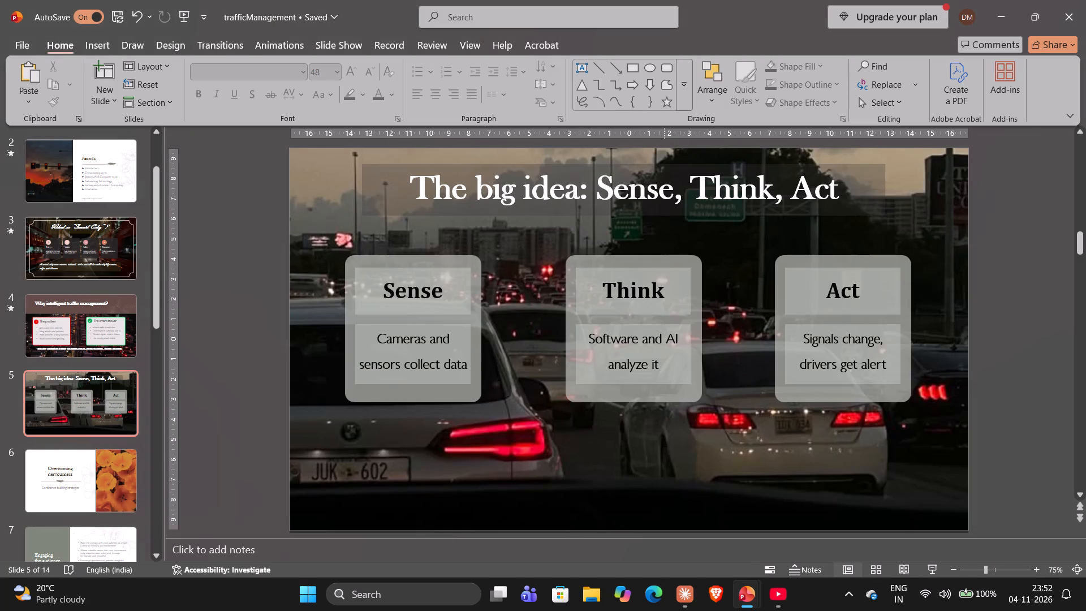
{"action": "left_click", "coordinate": [548, 436]}
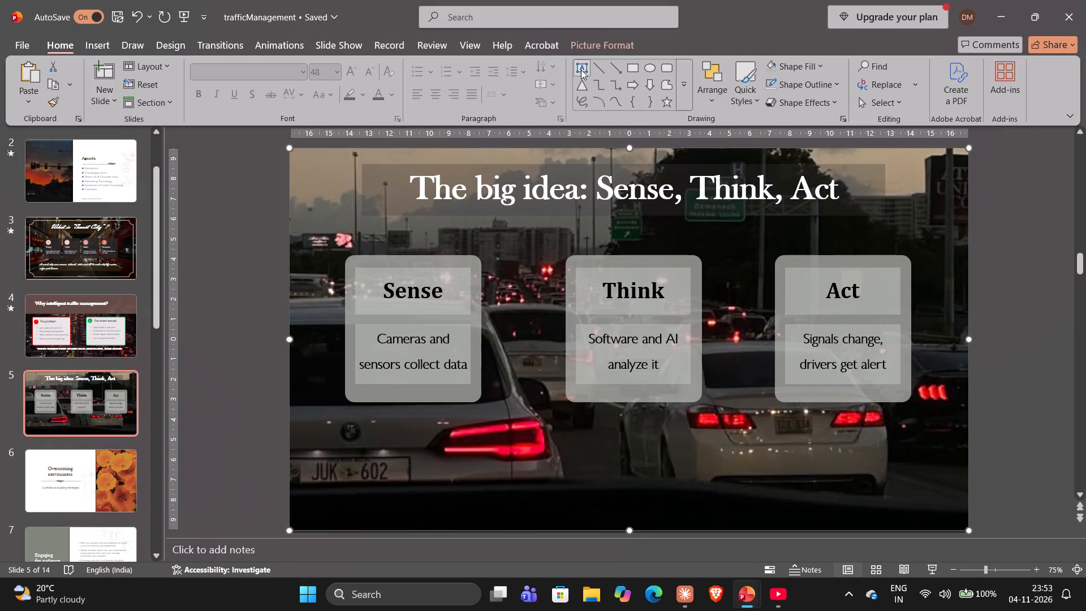
{"action": "left_click", "coordinate": [579, 69]}
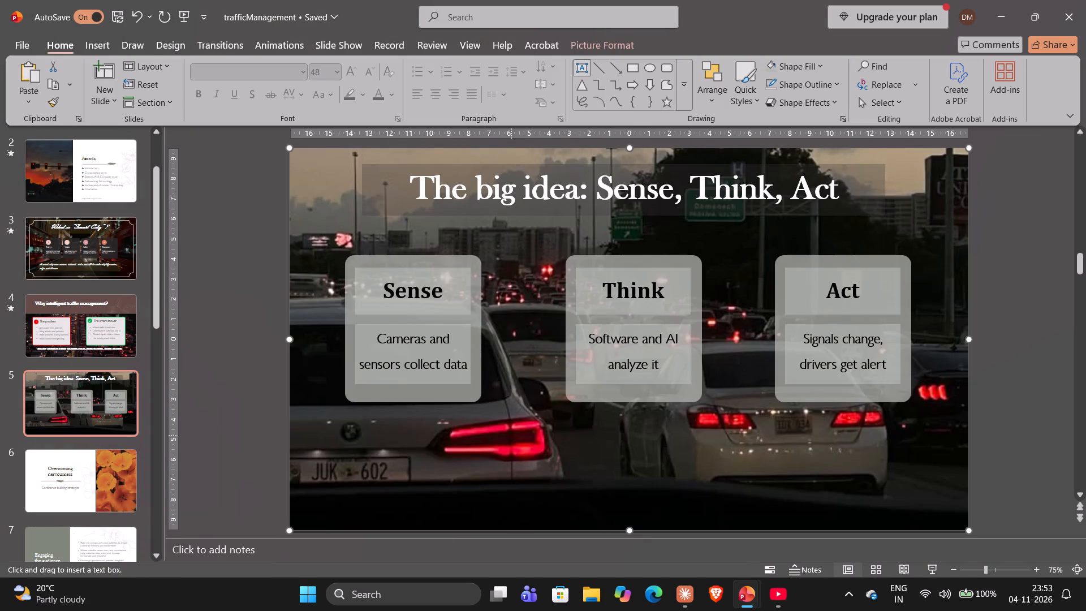
{"action": "left_click", "coordinate": [407, 445]}
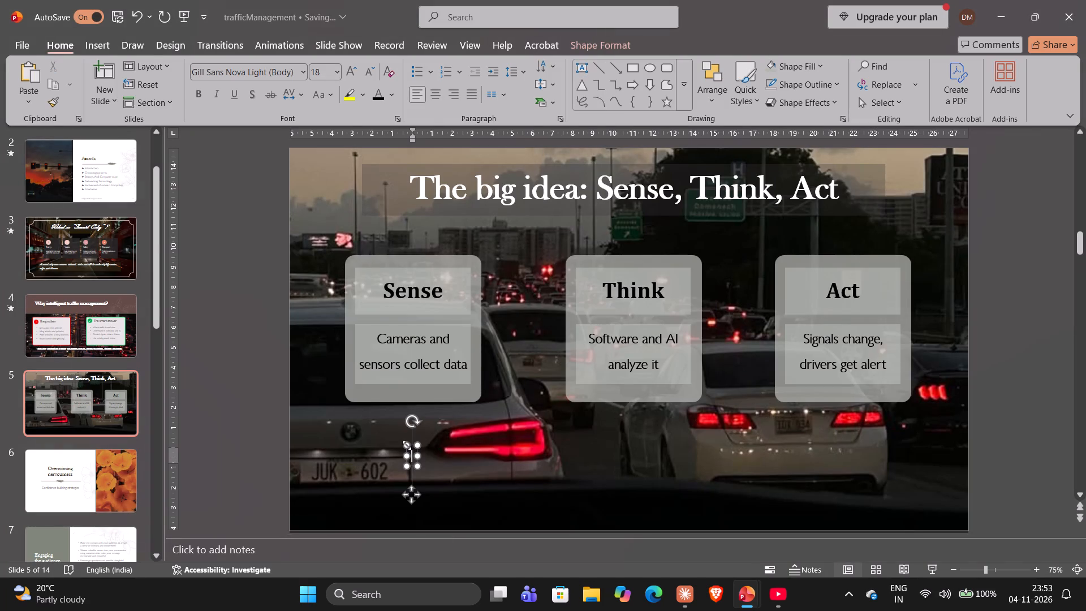
{"action": "left_click", "coordinate": [390, 92]}
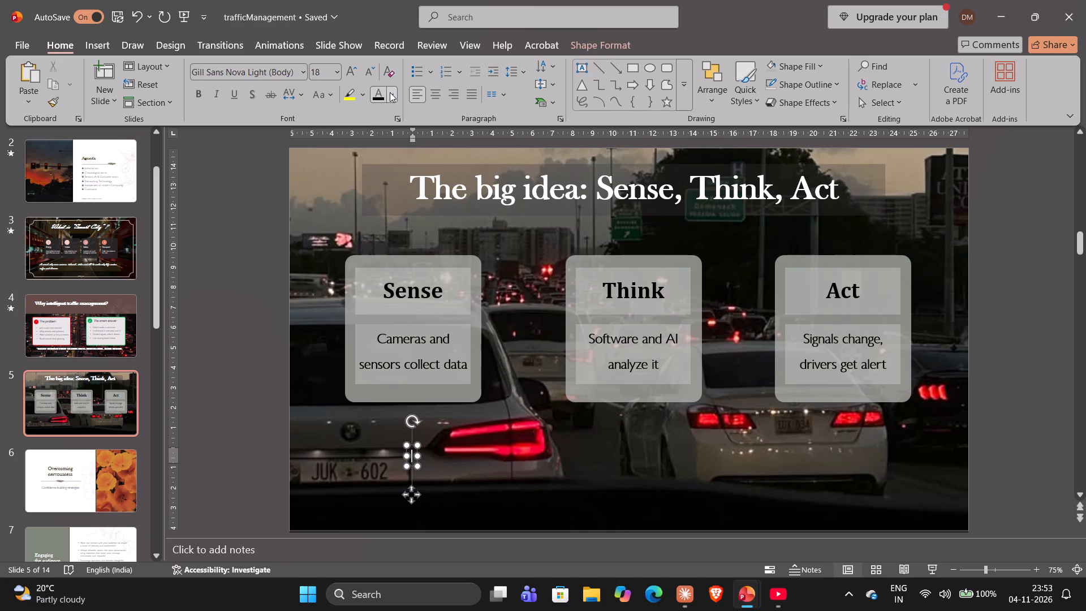
{"action": "left_click", "coordinate": [379, 156]}
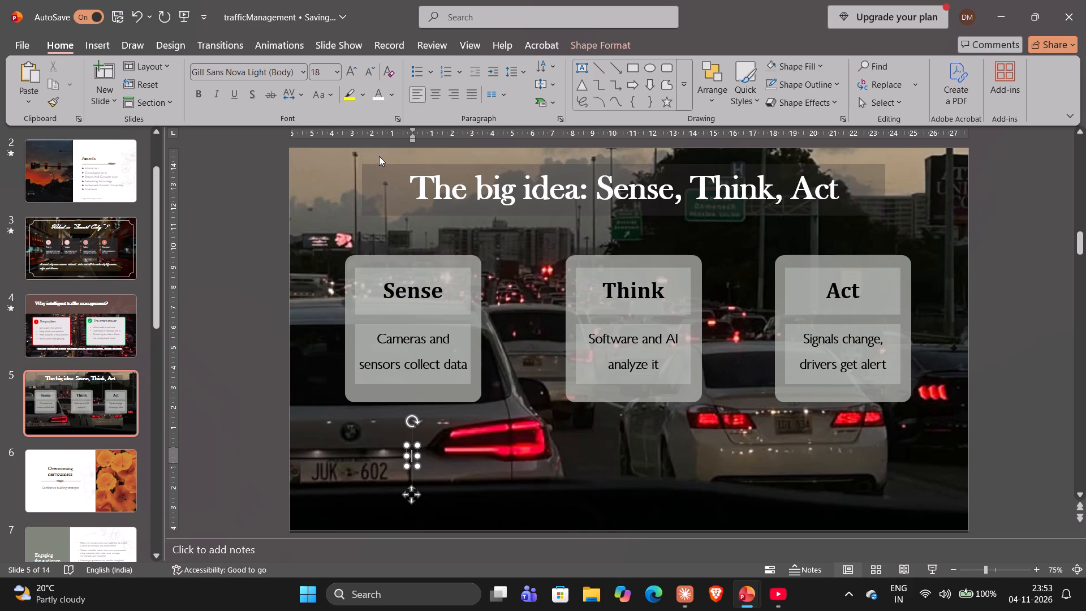
{"action": "key", "text": "ctrl+v"}
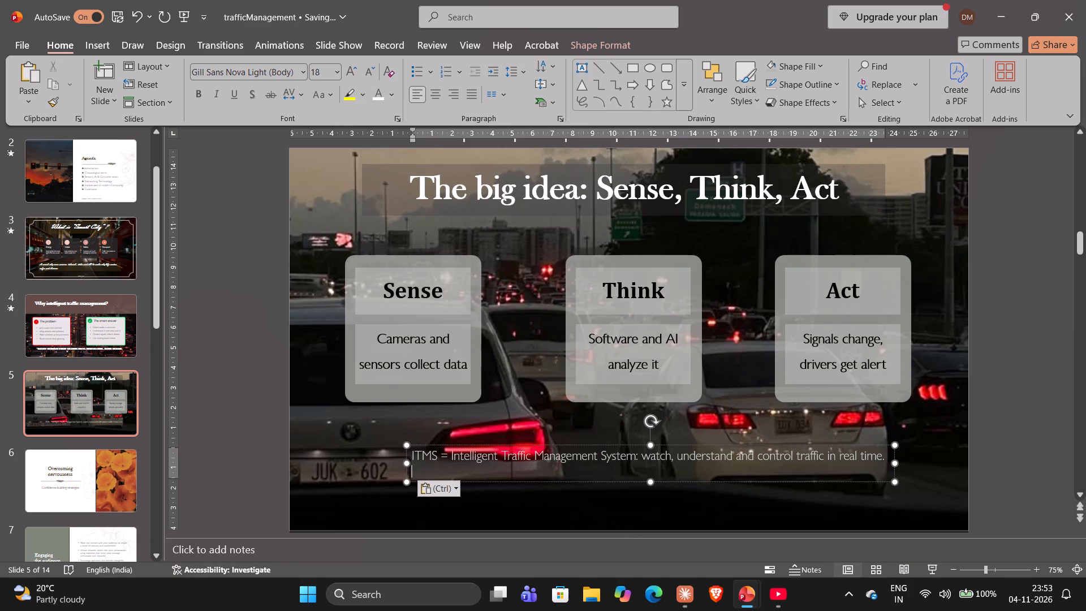
{"action": "key", "text": "BackSpace"}
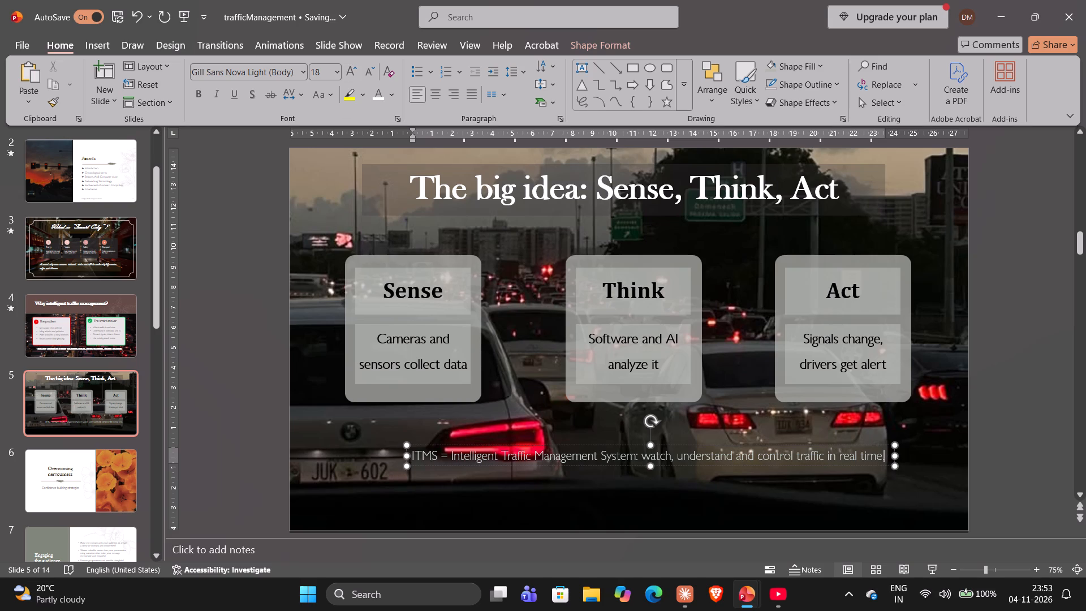
Set the font size of the whole ITMS sentence below the cards to 20.
{"action": "key", "text": "shift+Left"}
{"action": "key", "text": "shift+Left"}
{"action": "key", "text": "shift+Left"}
{"action": "key", "text": "shift+Left"}
{"action": "key", "text": "shift+Left"}
{"action": "key", "text": "shift+Left"}
{"action": "key", "text": "shift+Left"}
{"action": "key", "text": "shift+Left"}
{"action": "key", "text": "shift+Left"}
{"action": "key", "text": "shift+Left"}
{"action": "key", "text": "shift+Left"}
{"action": "key", "text": "shift+Left"}
{"action": "key", "text": "shift+Left"}
{"action": "key", "text": "shift+Left"}
{"action": "key", "text": "shift+Left"}
{"action": "key", "text": "shift+Left"}
{"action": "key", "text": "shift+Left"}
{"action": "key", "text": "shift+Left"}
{"action": "key", "text": "shift+Left"}
{"action": "key", "text": "shift+Left"}
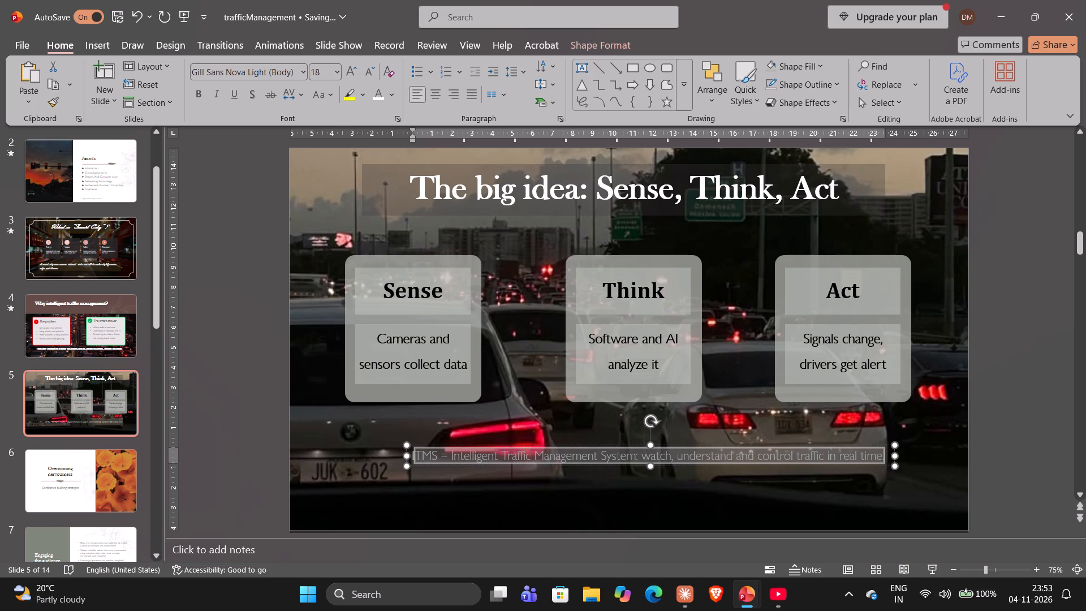
{"action": "left_click", "coordinate": [334, 71]}
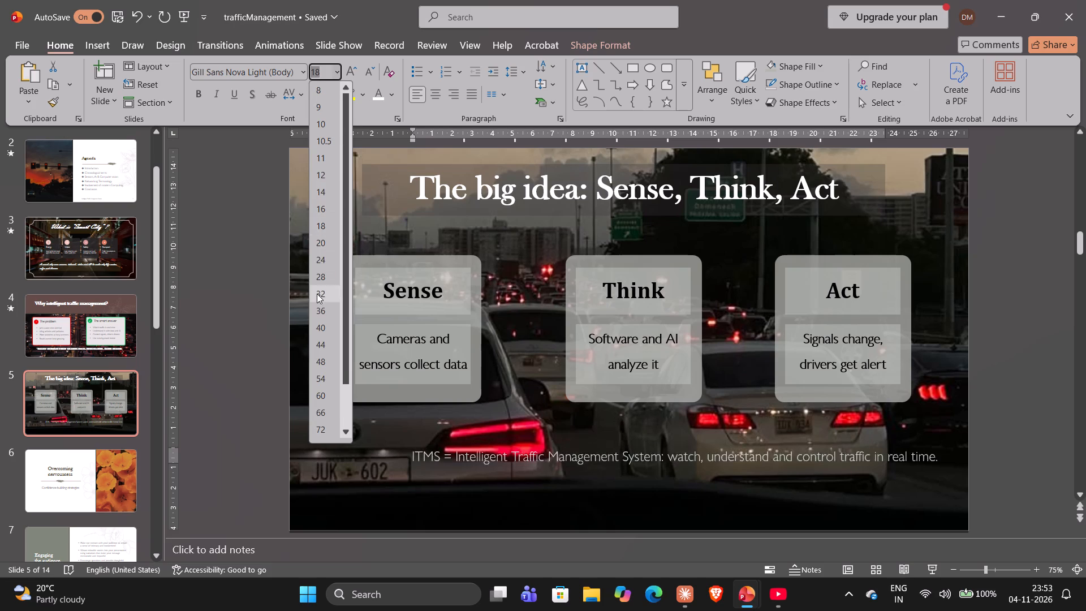
{"action": "left_click", "coordinate": [320, 244]}
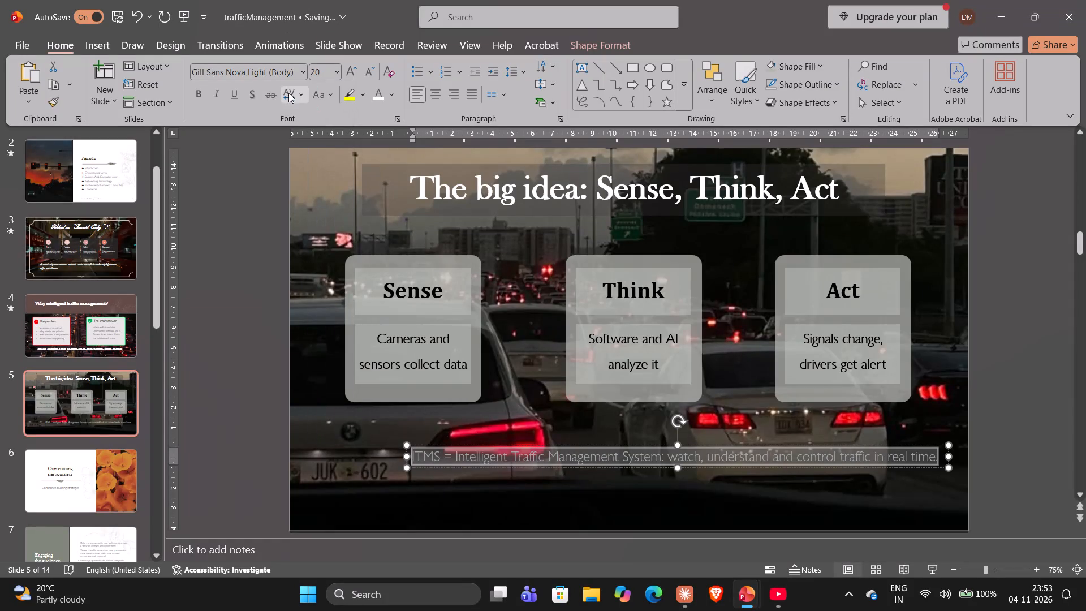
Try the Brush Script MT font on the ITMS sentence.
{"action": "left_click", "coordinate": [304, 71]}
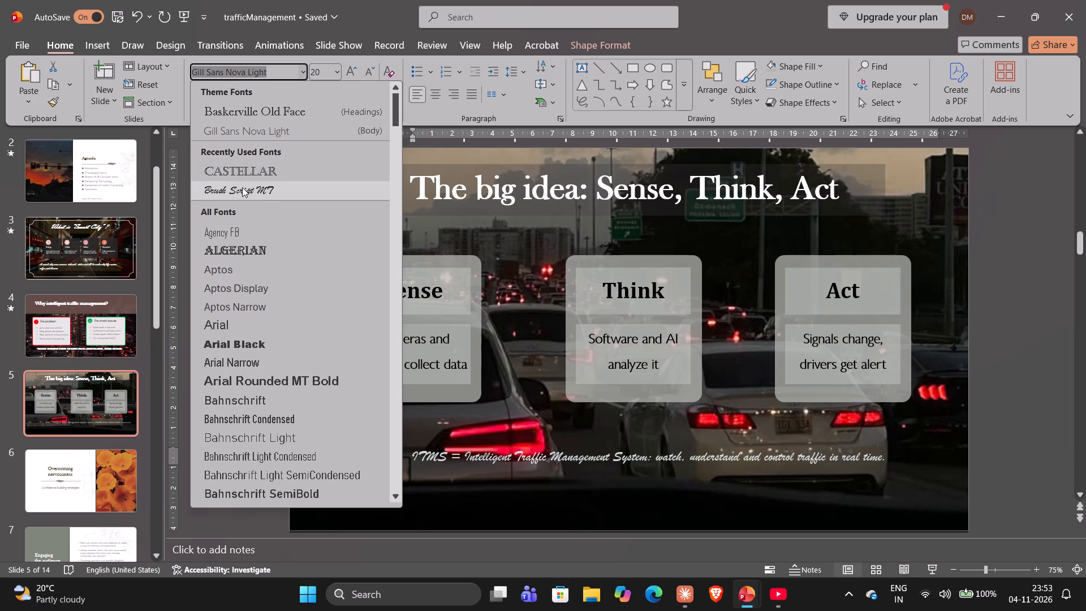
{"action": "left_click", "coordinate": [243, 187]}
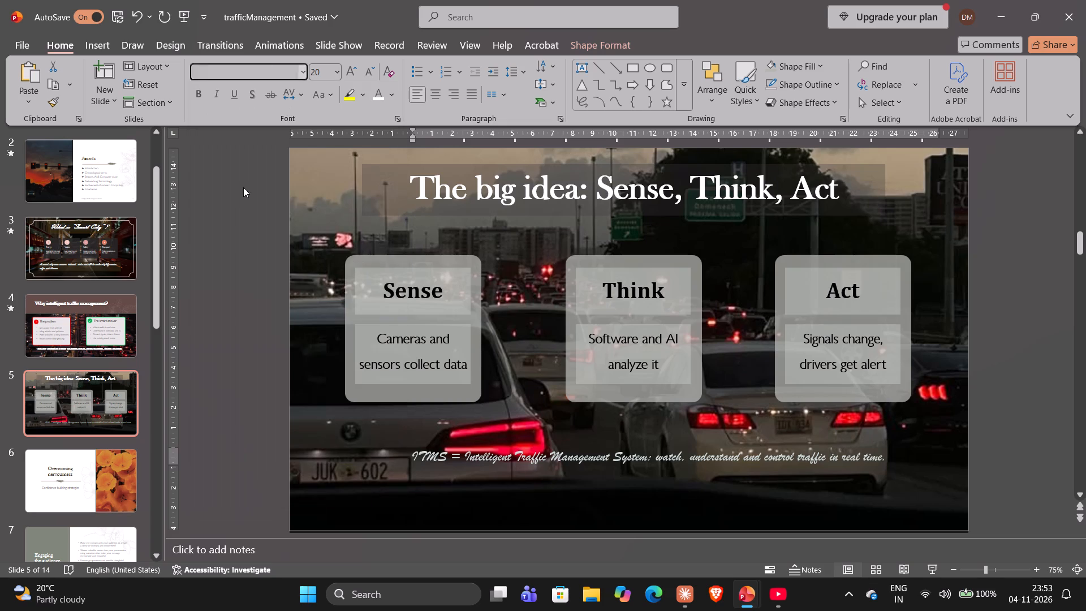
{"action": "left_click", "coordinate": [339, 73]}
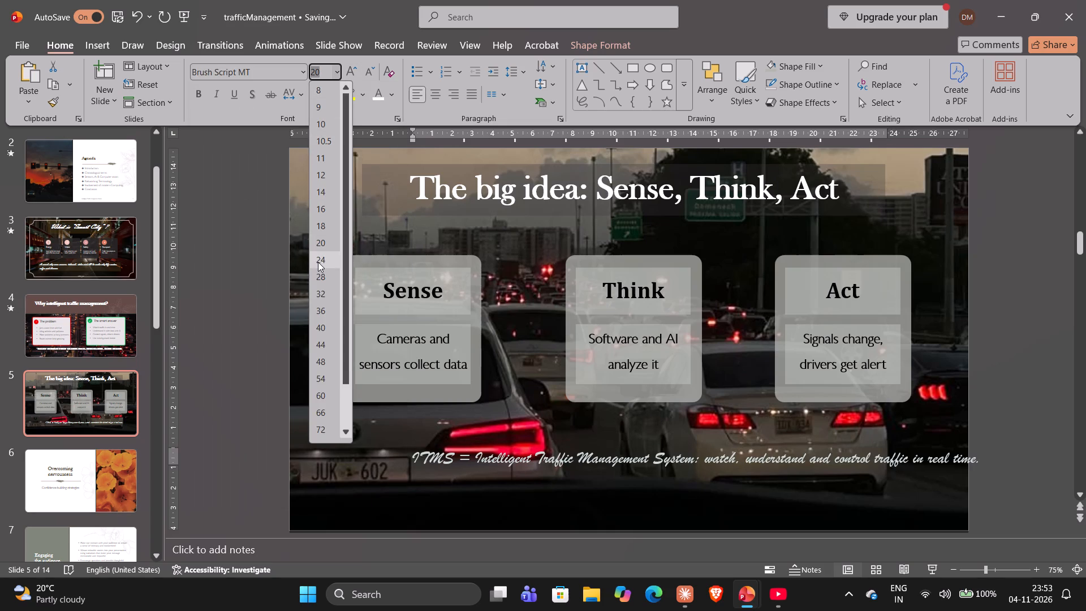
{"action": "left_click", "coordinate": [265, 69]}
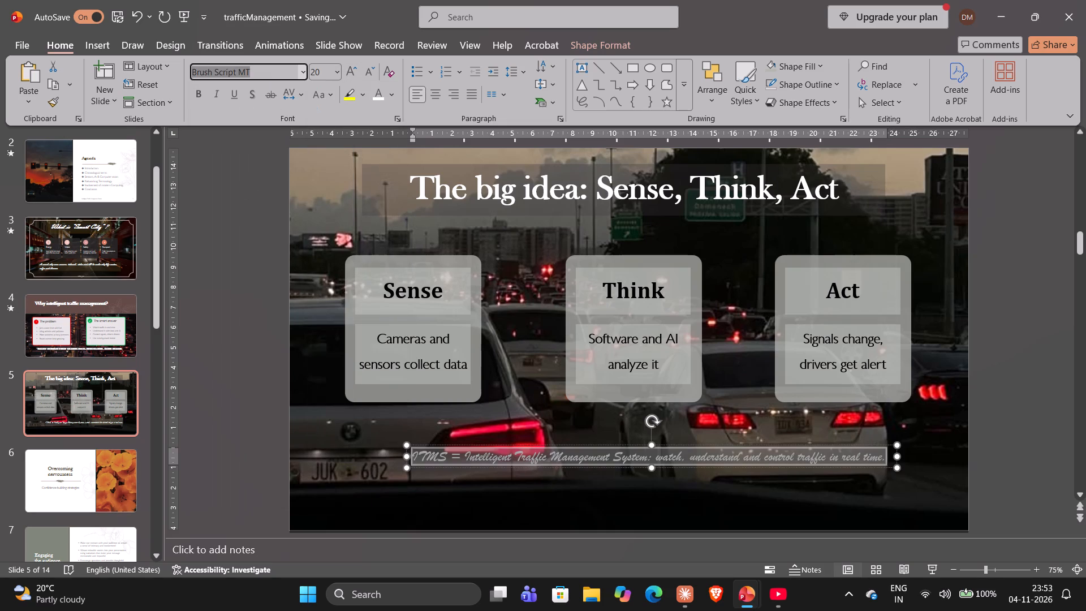
Format the ITMS sentence in bold Castellar at size 20.
{"action": "left_click", "coordinate": [300, 69]}
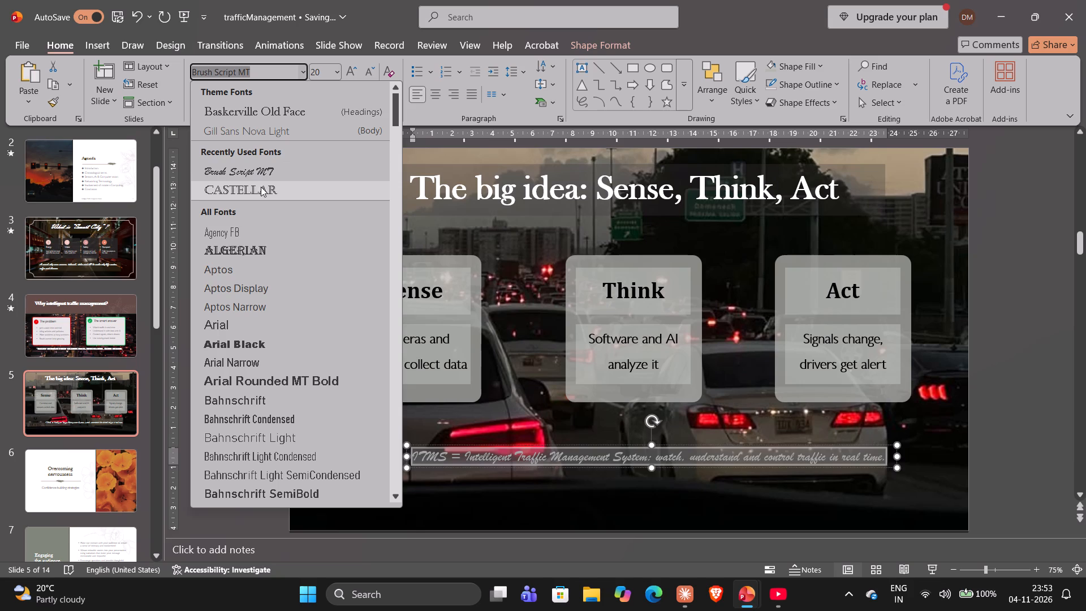
{"action": "left_click", "coordinate": [261, 183]}
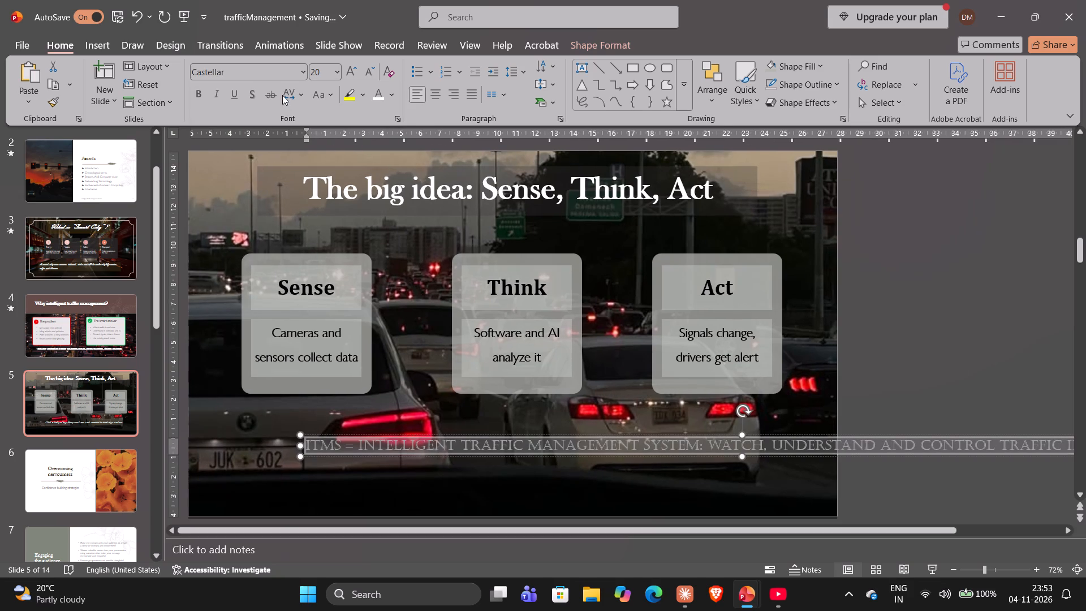
{"action": "left_click", "coordinate": [339, 74]}
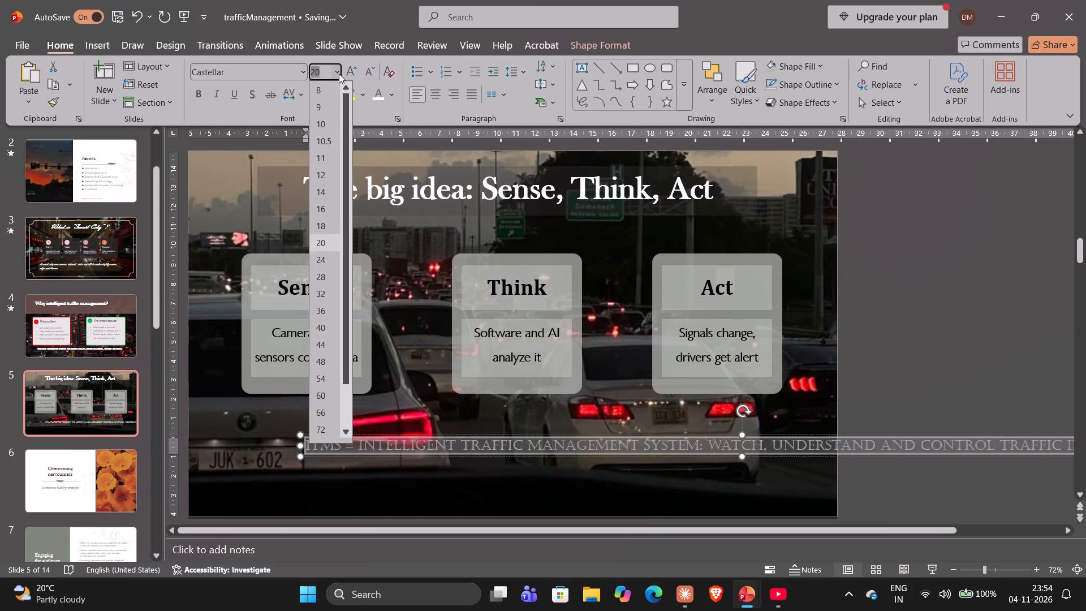
{"action": "left_click", "coordinate": [318, 246]}
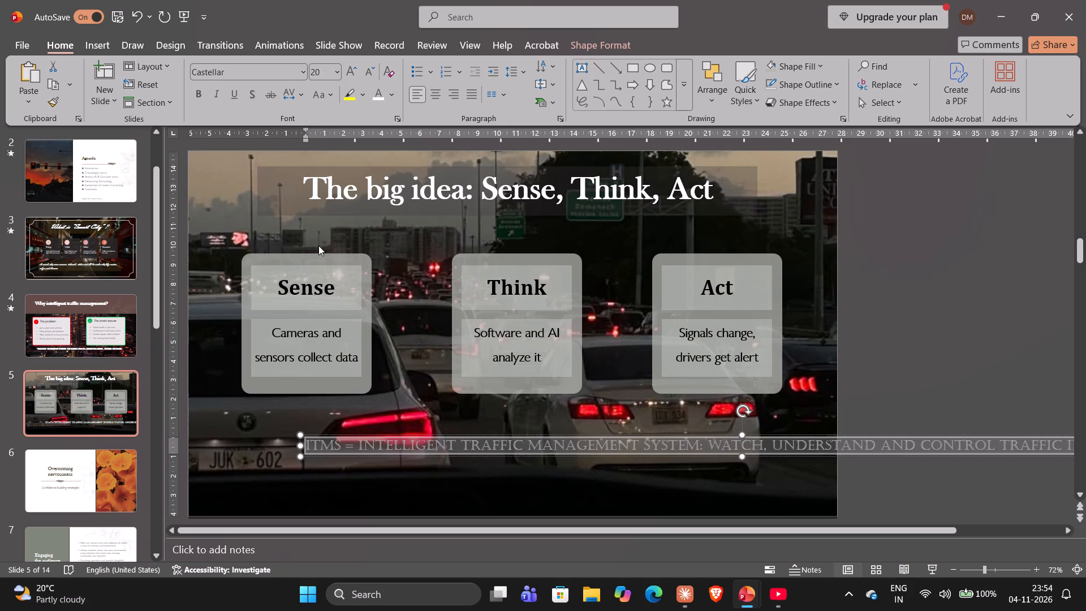
{"action": "left_click", "coordinate": [199, 97]}
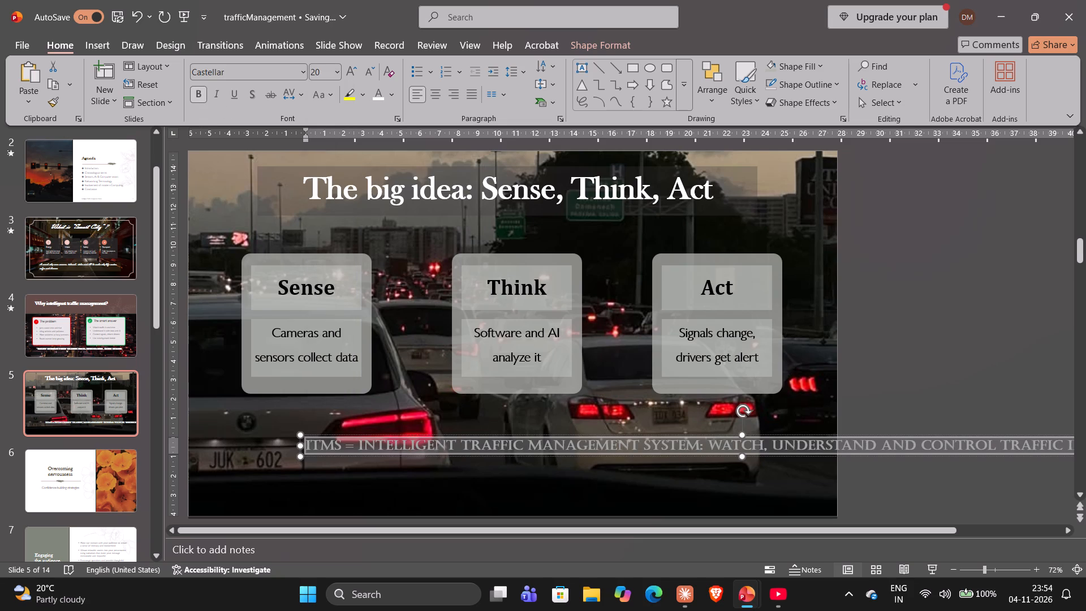
Break the ITMS sentence into two lines after "System:".
{"action": "left_click", "coordinate": [706, 449]}
{"action": "key", "text": "Return"}
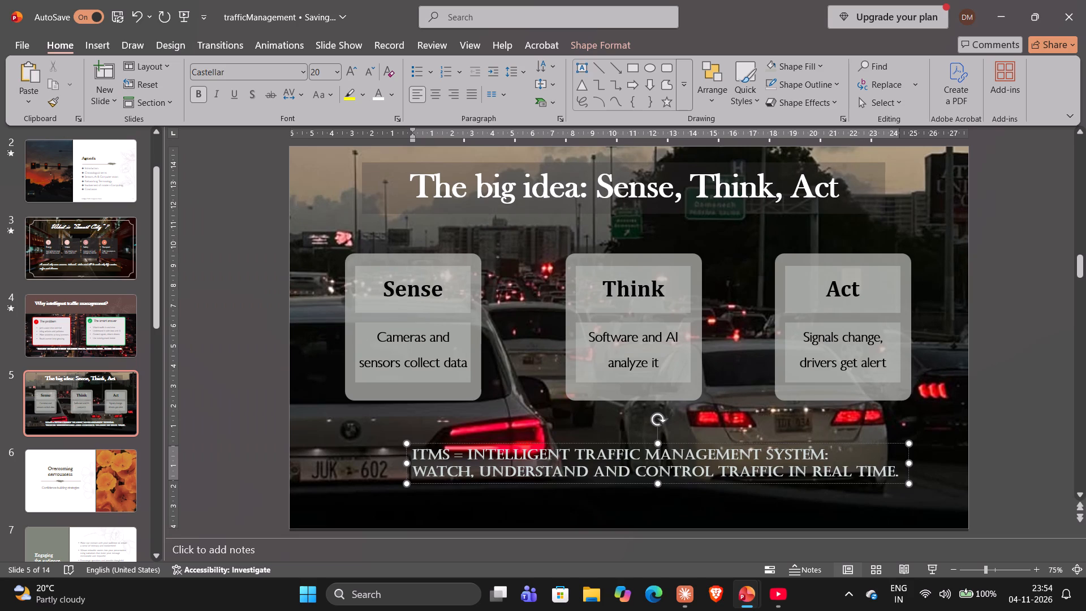
Delete "ITMS =" from the start of the sentence's first line.
{"action": "left_click", "coordinate": [462, 454]}
{"action": "key", "text": "BackSpace"}
{"action": "key", "text": "BackSpace"}
{"action": "key", "text": "BackSpace"}
{"action": "key", "text": "BackSpace"}
{"action": "key", "text": "BackSpace"}
{"action": "key", "text": "BackSpace"}
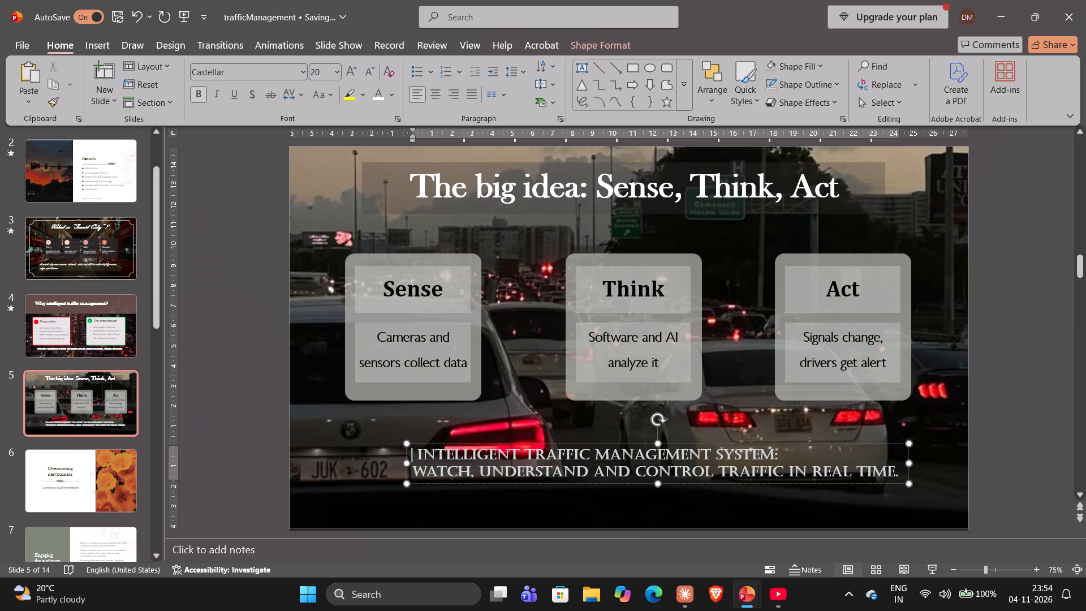
Indent the "Intelligent Traffic Management System:" line with nine extra spaces to centre it above the second line.
{"action": "key", "text": "Right"}
{"action": "key", "text": "space"}
{"action": "key", "text": "space"}
{"action": "key", "text": "space"}
{"action": "key", "text": "space"}
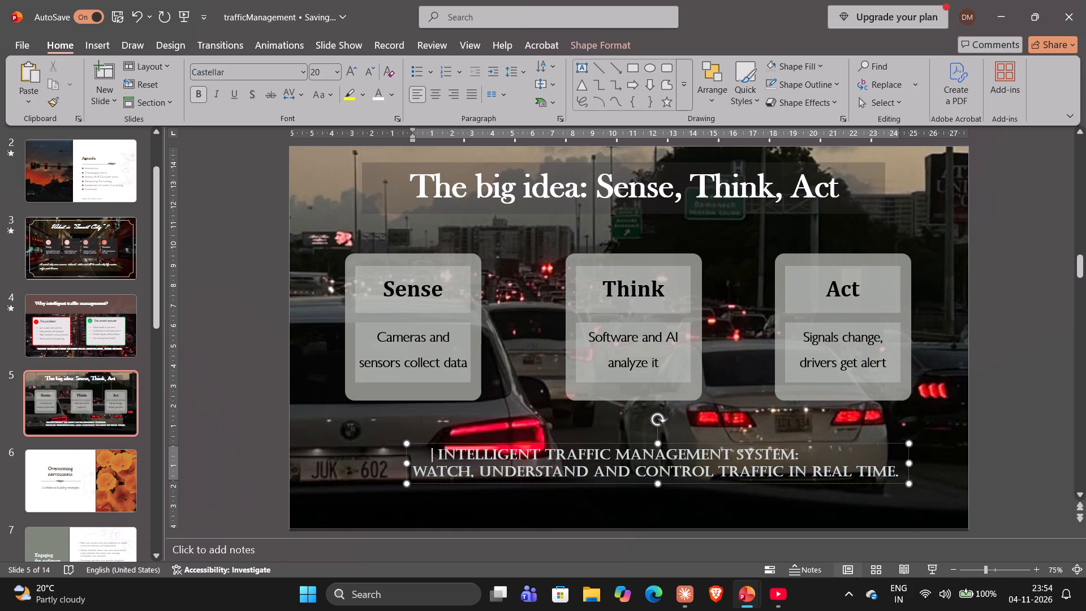
{"action": "key", "text": "space"}
{"action": "key", "text": "space"}
{"action": "key", "text": "space"}
{"action": "key", "text": "space"}
{"action": "key", "text": "space"}
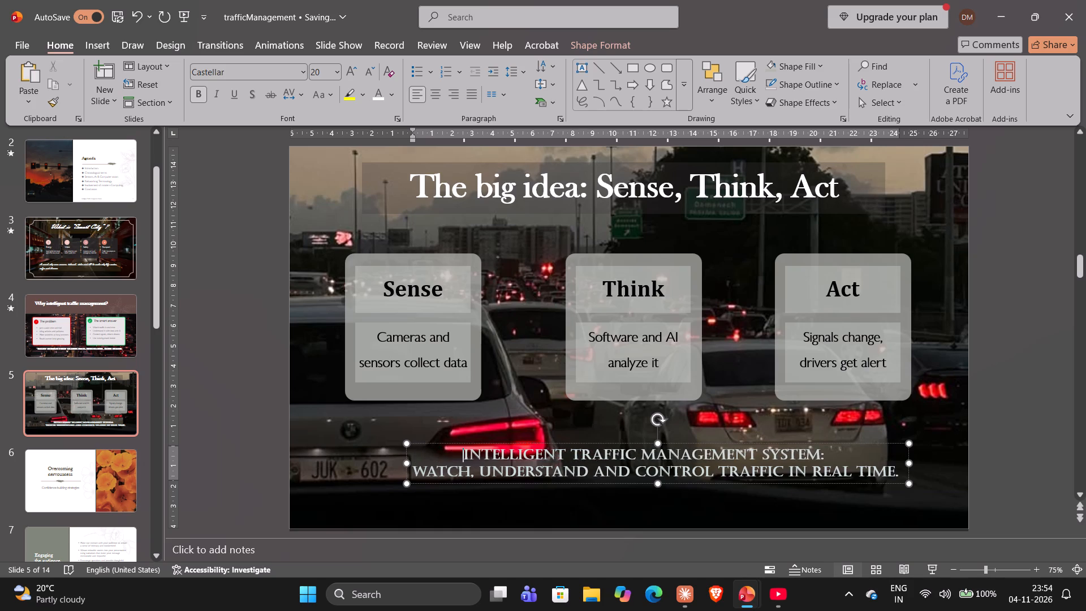
{"action": "key", "text": "space"}
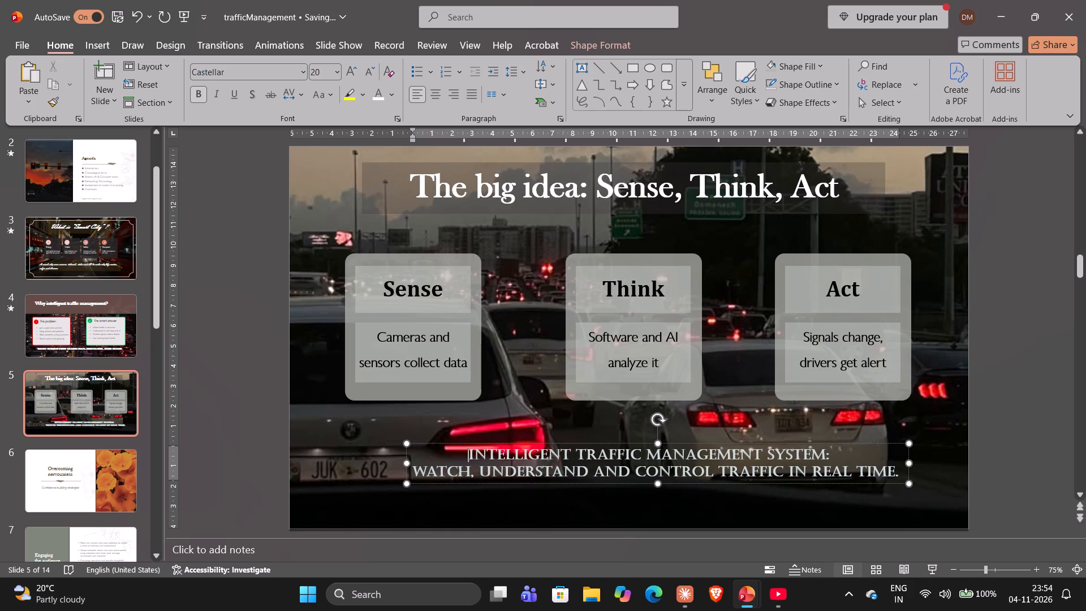
{"action": "key", "text": "BackSpace"}
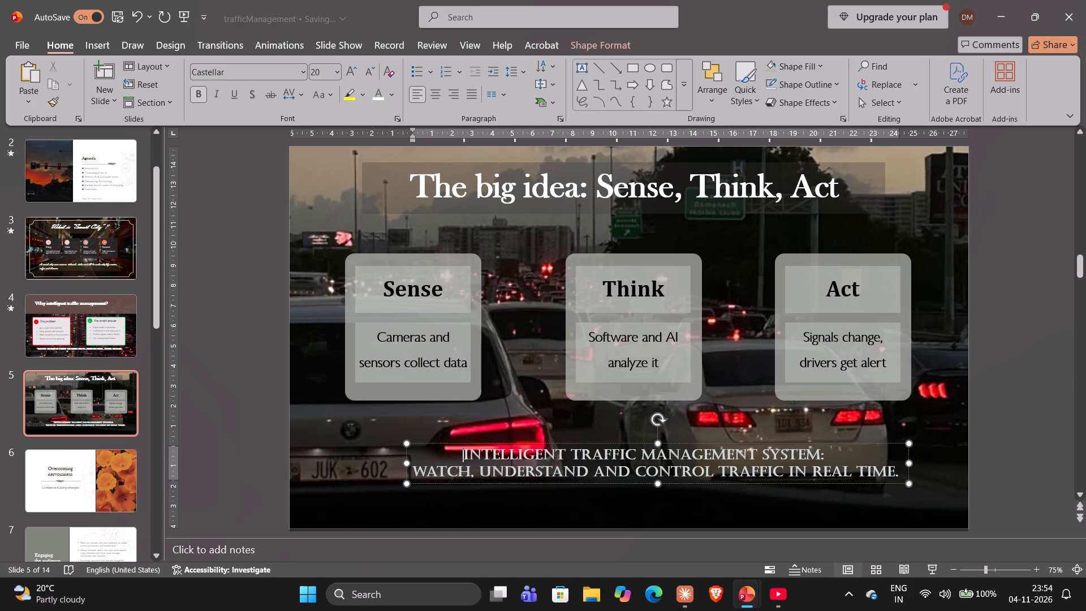
Shift the two-line sentence's text box about 2 cm leftward on the slide, beneath the three cards.
{"action": "left_click_drag", "start_coordinate": [412, 481], "coordinate": [369, 484]}
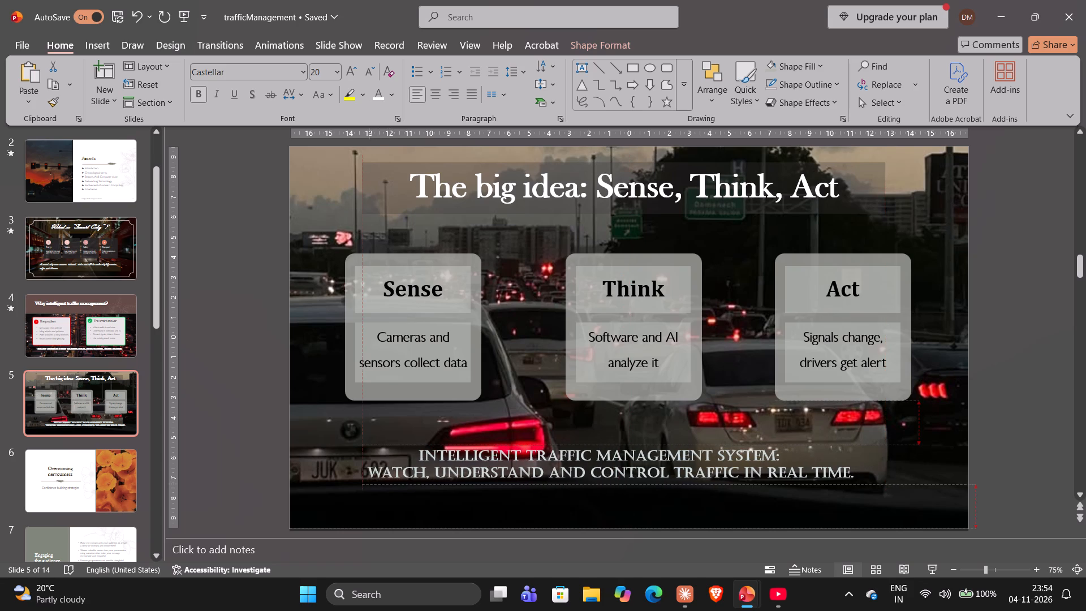
{"action": "left_click_drag", "start_coordinate": [369, 484], "coordinate": [368, 484]}
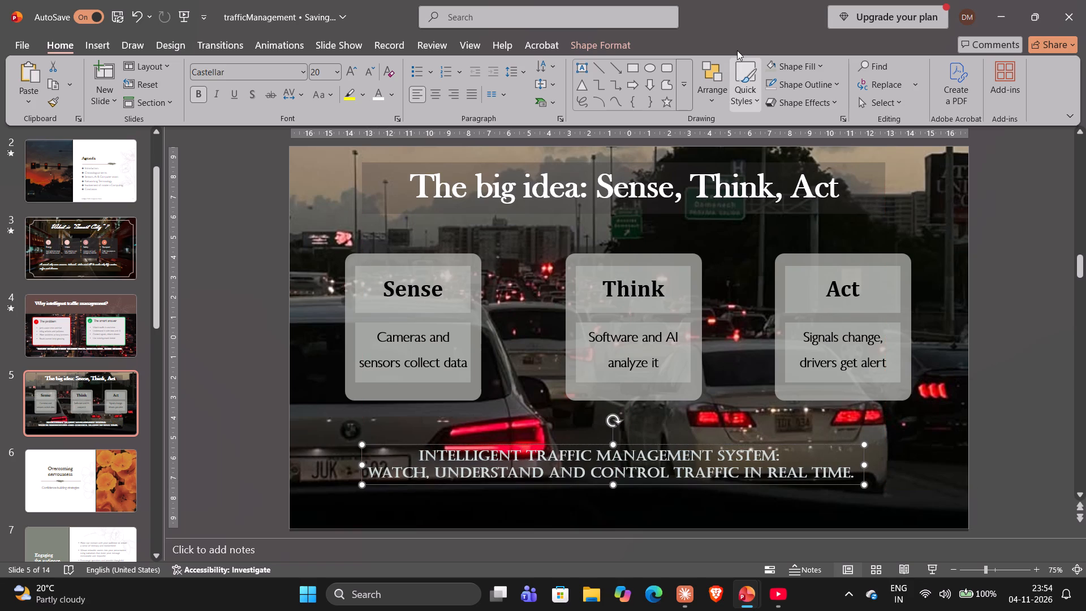
Fill the two-line sentence's text box with the second-darkest shade of the black theme colour.
{"action": "left_click", "coordinate": [98, 42]}
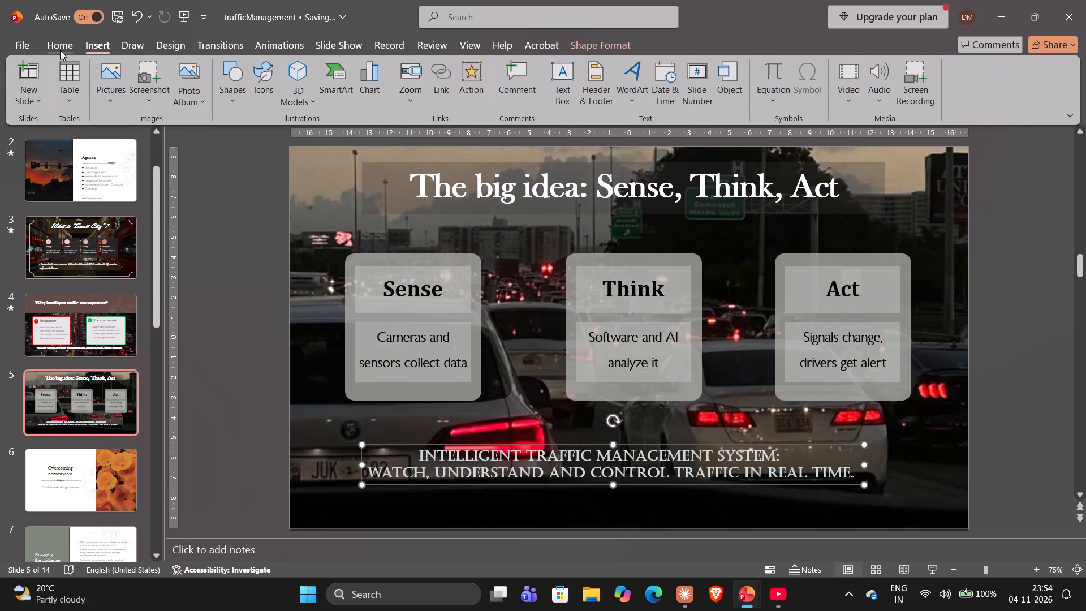
{"action": "left_click", "coordinate": [60, 50]}
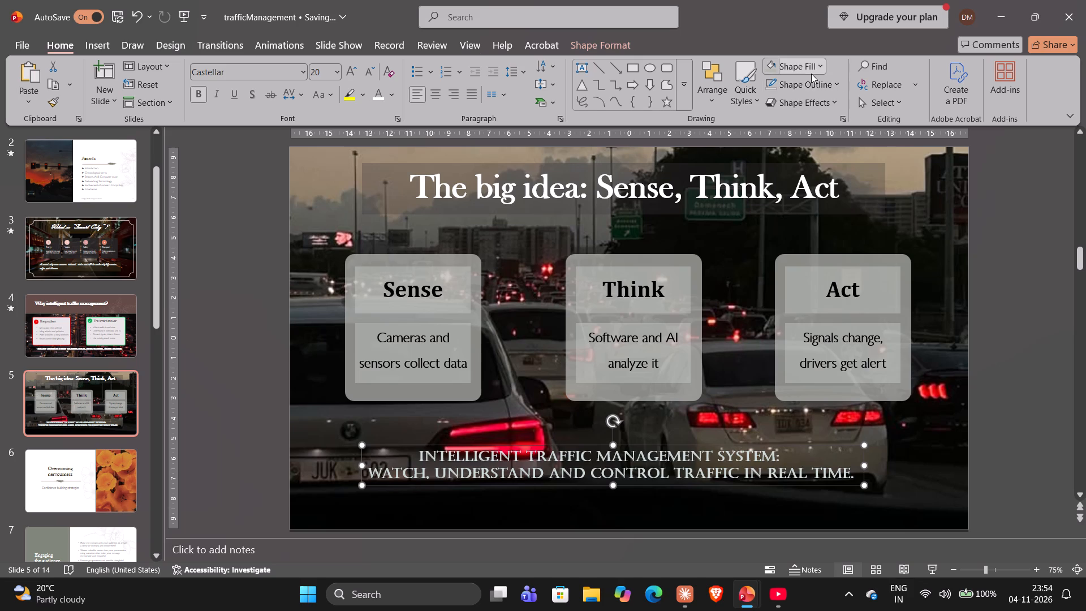
{"action": "left_click", "coordinate": [811, 74]}
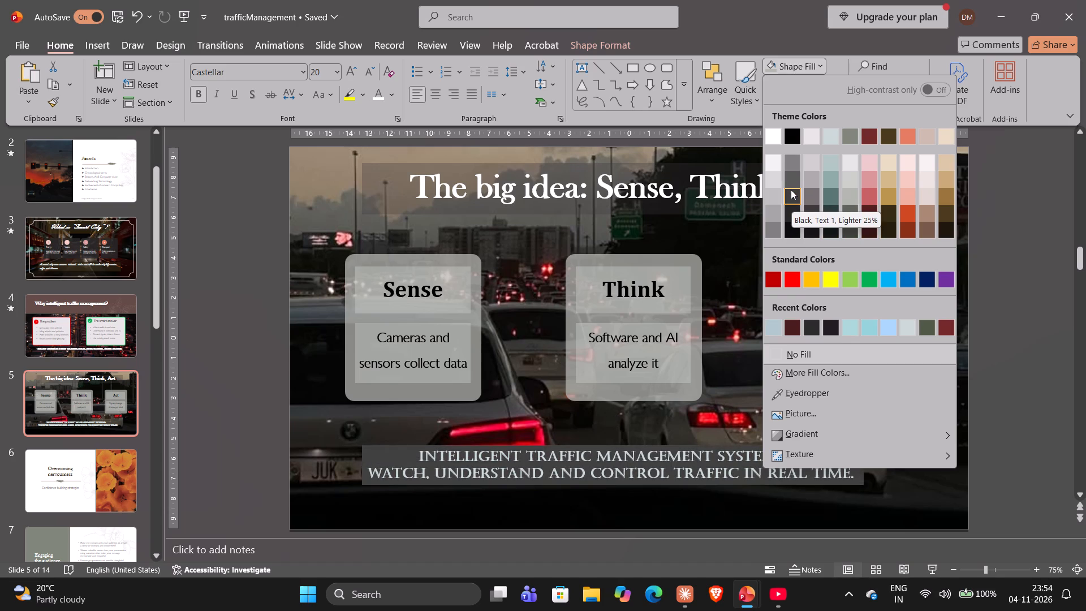
{"action": "left_click", "coordinate": [786, 218]}
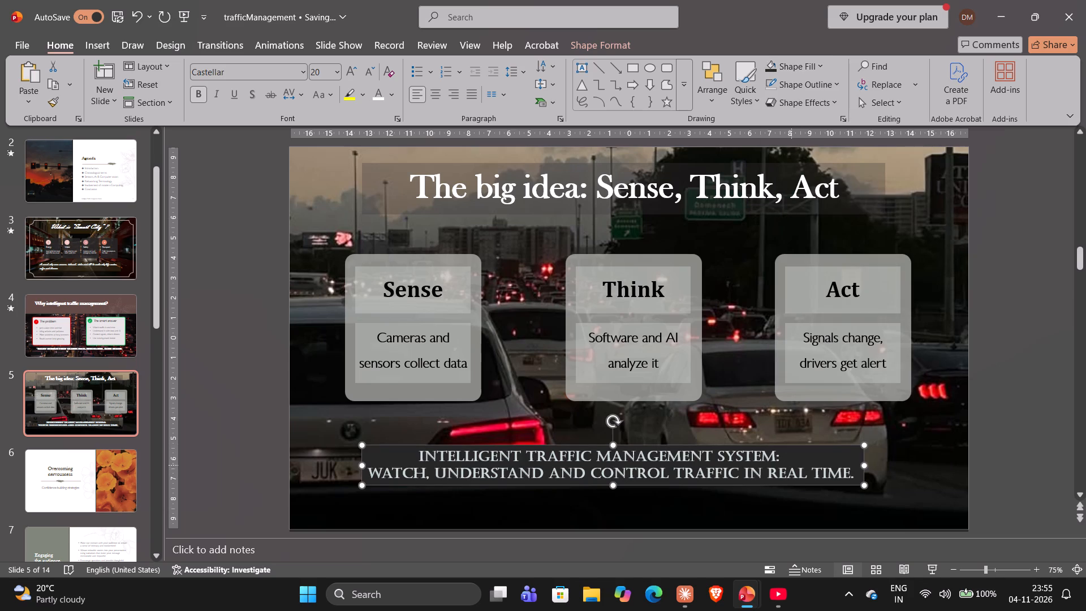
Set the fill transparency of the two-line sentence's text box to 40%.
{"action": "right_click", "coordinate": [791, 463]}
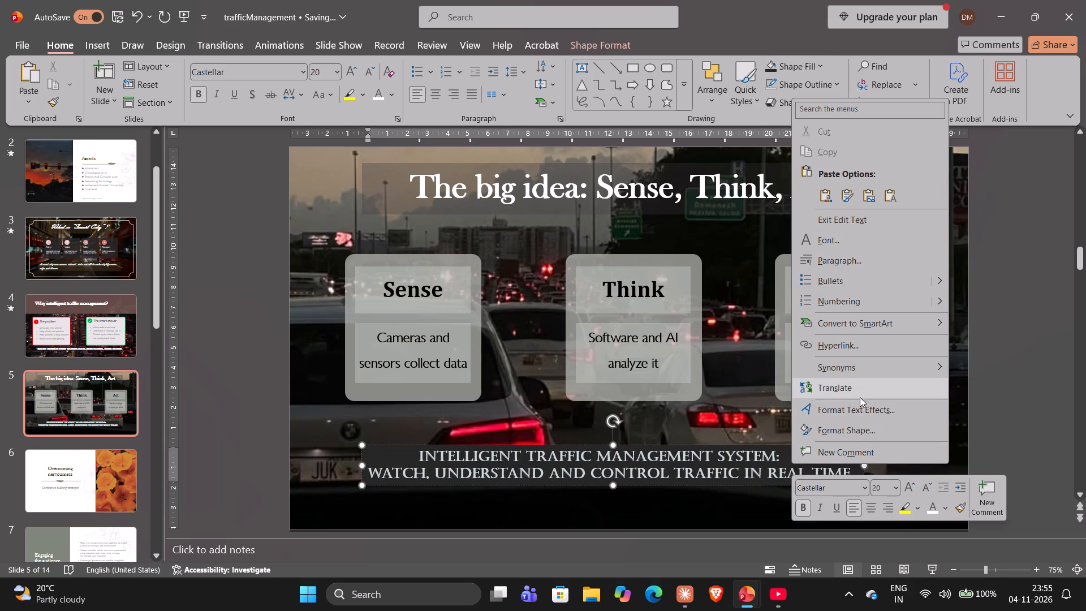
{"action": "left_click", "coordinate": [870, 426]}
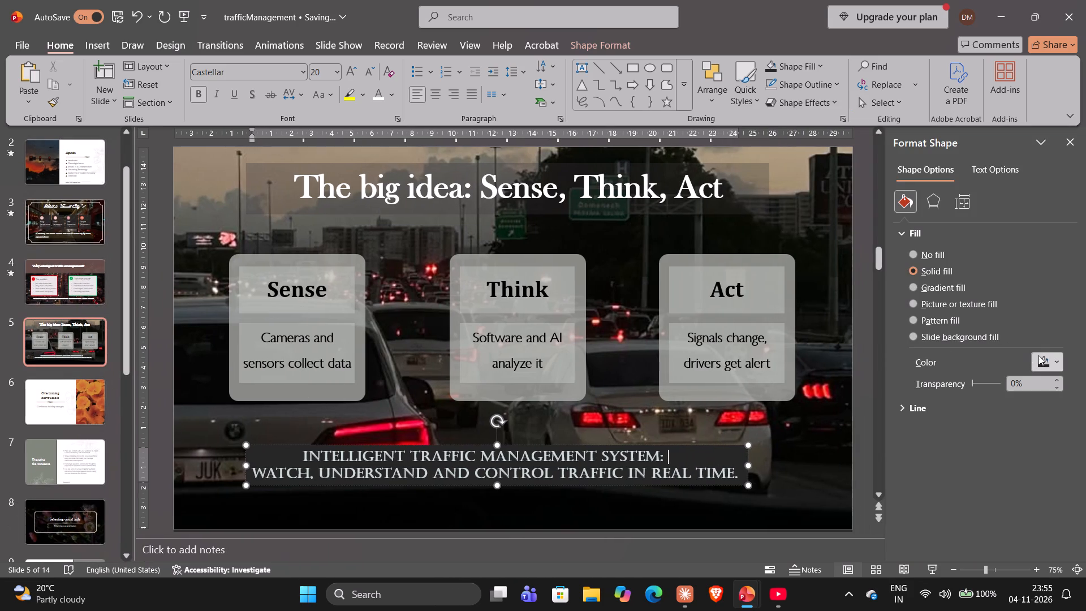
{"action": "triple_click", "coordinate": [1061, 378]}
{"action": "triple_click", "coordinate": [1061, 378]}
{"action": "triple_click", "coordinate": [1061, 378]}
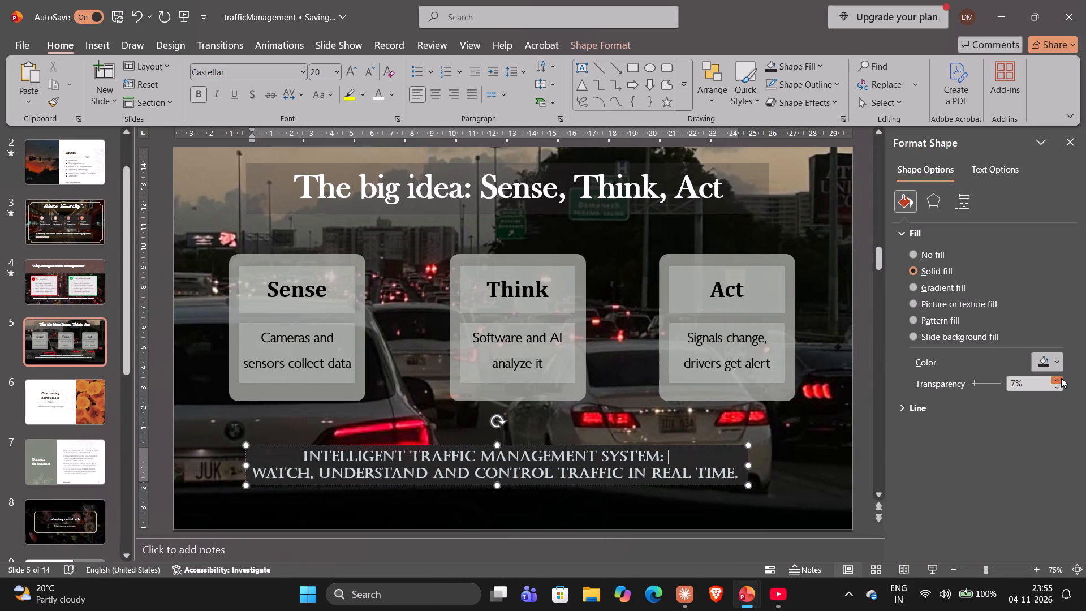
{"action": "triple_click", "coordinate": [1061, 378]}
{"action": "triple_click", "coordinate": [1061, 378]}
{"action": "triple_click", "coordinate": [1061, 378]}
{"action": "triple_click", "coordinate": [1061, 378]}
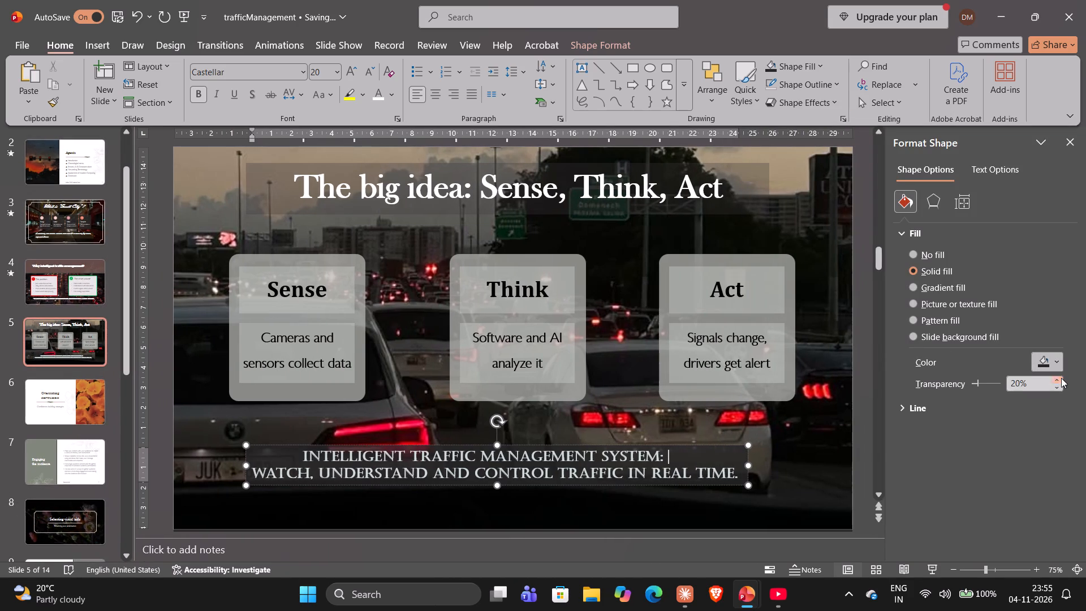
{"action": "triple_click", "coordinate": [1061, 378]}
{"action": "triple_click", "coordinate": [1061, 378]}
{"action": "triple_click", "coordinate": [1061, 378]}
{"action": "triple_click", "coordinate": [1061, 378]}
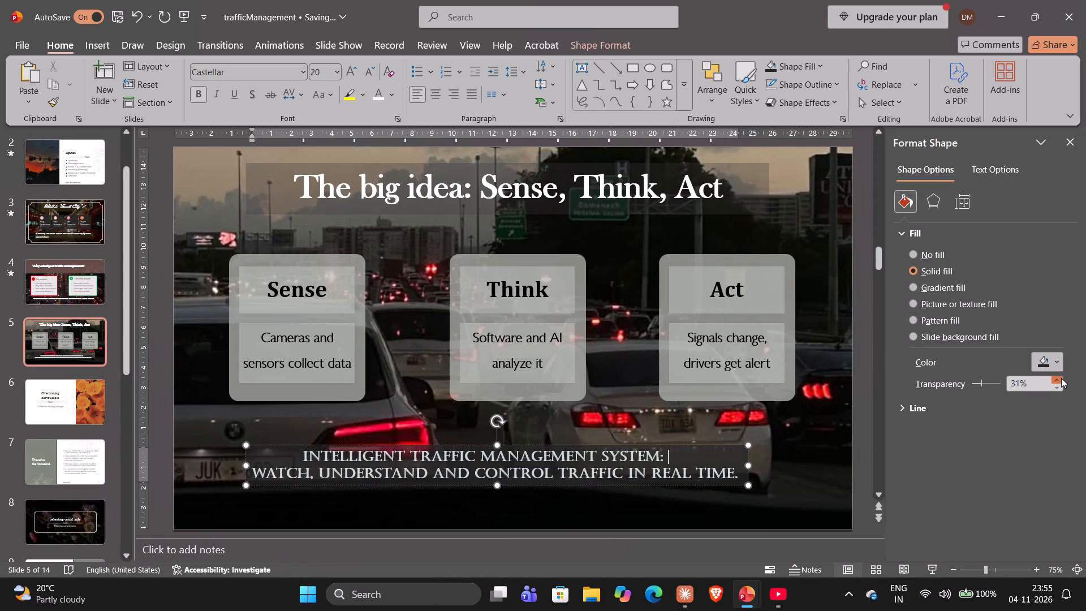
{"action": "triple_click", "coordinate": [1061, 378]}
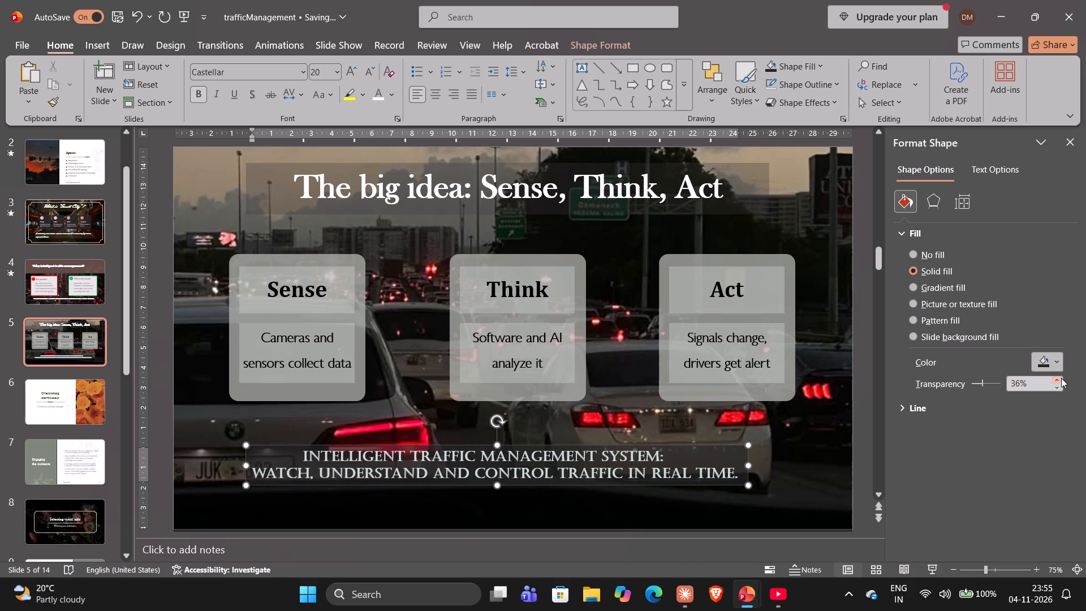
{"action": "double_click", "coordinate": [1061, 378]}
{"action": "double_click", "coordinate": [1061, 378]}
{"action": "left_click", "coordinate": [1067, 141]}
{"action": "left_click", "coordinate": [1053, 282]}
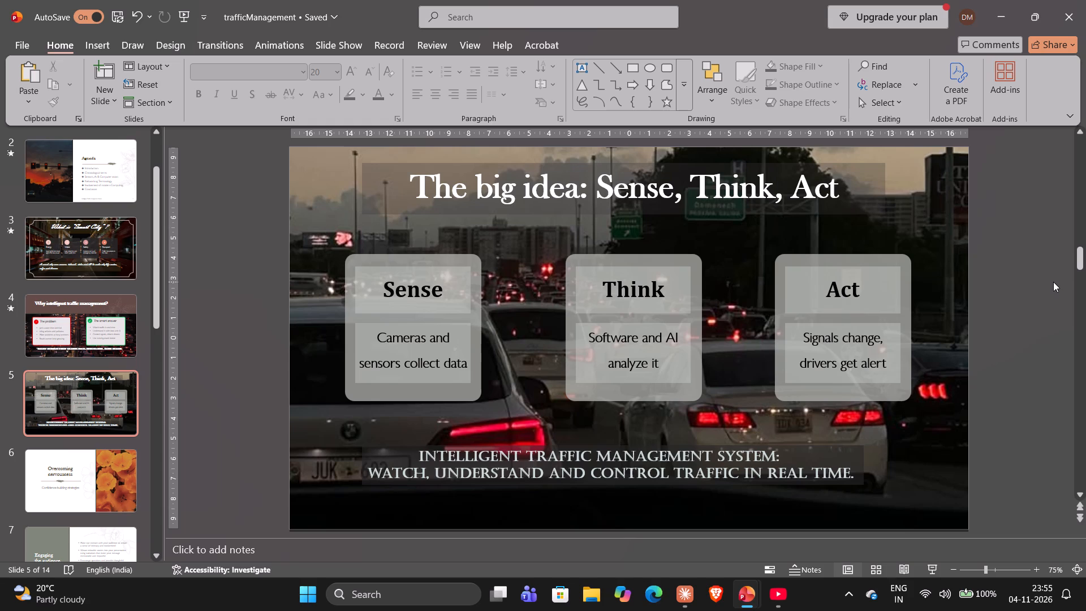
Draw a right block arrow between the Sense and Think cards, about 3.4 cm wide and 2 cm high.
{"action": "left_click", "coordinate": [630, 84]}
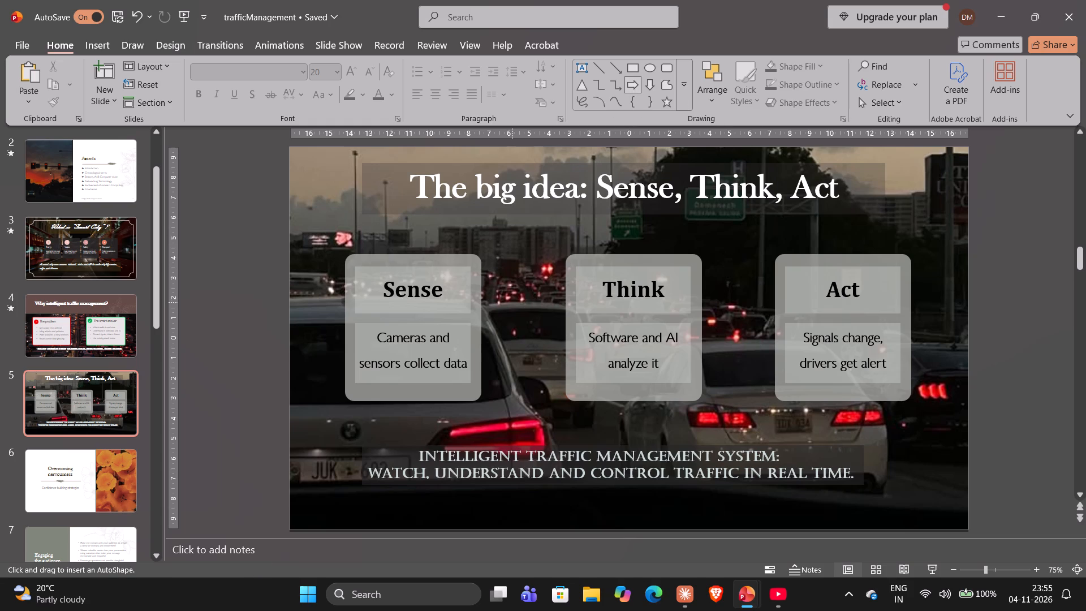
{"action": "left_click_drag", "start_coordinate": [485, 317], "coordinate": [525, 337]}
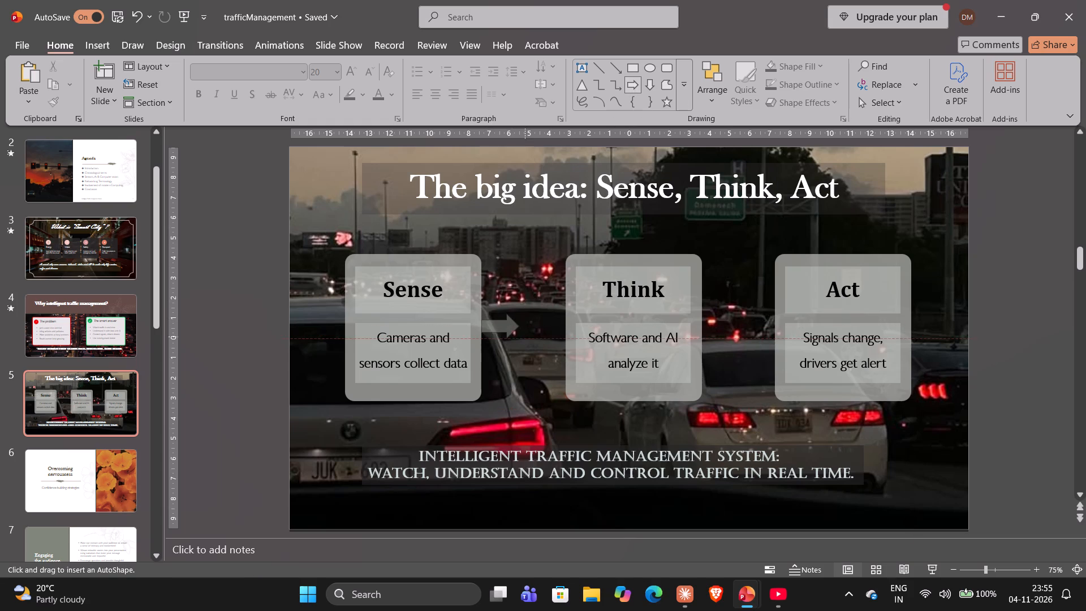
{"action": "left_click_drag", "start_coordinate": [525, 337], "coordinate": [564, 350]}
{"action": "left_click", "coordinate": [529, 339]}
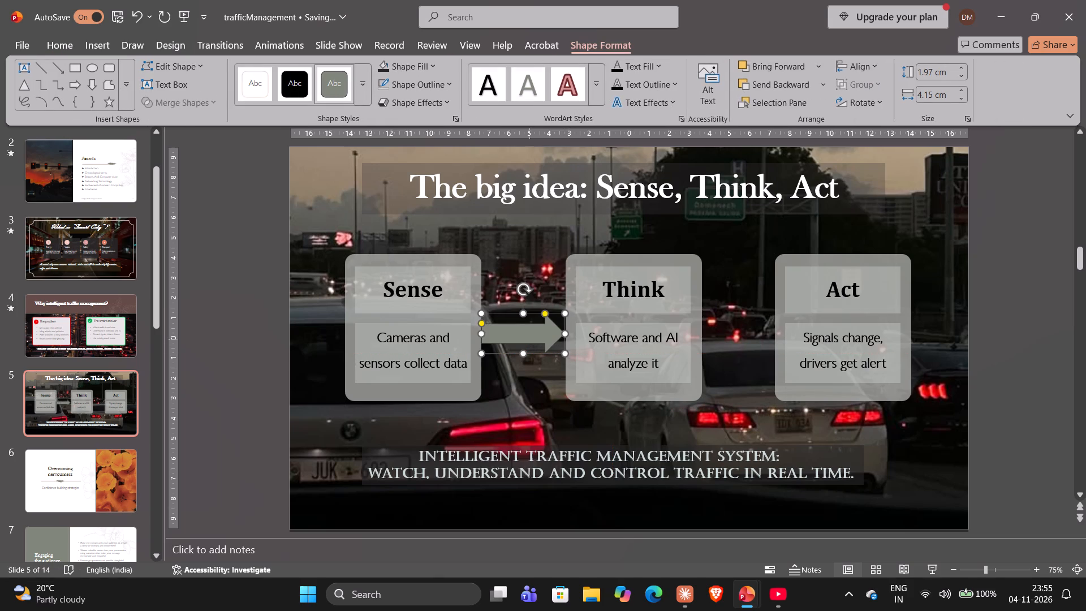
{"action": "left_click_drag", "start_coordinate": [481, 335], "coordinate": [490, 336]}
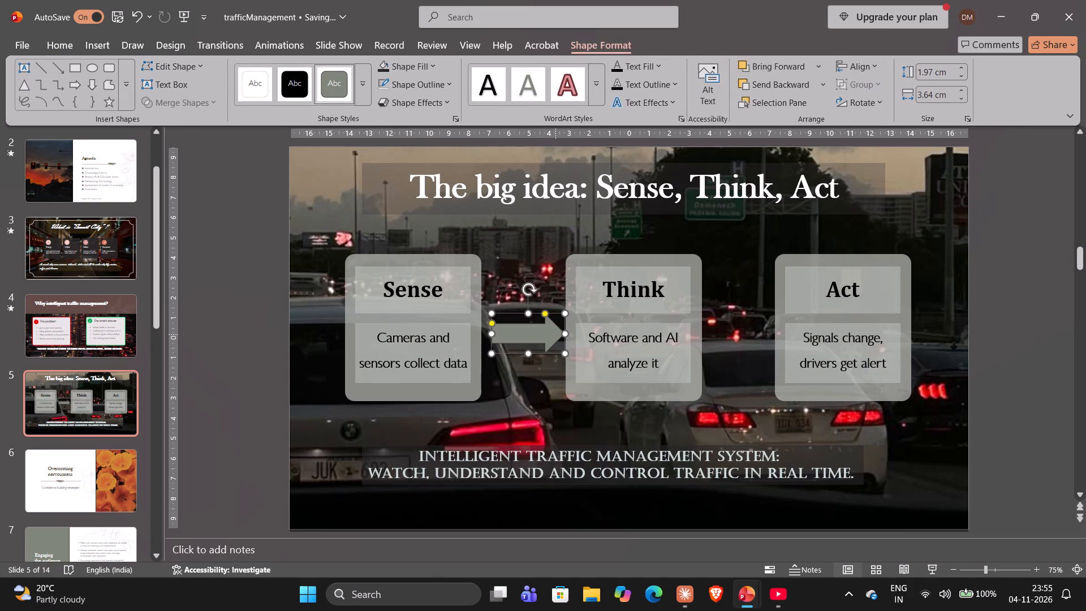
{"action": "left_click", "coordinate": [564, 334]}
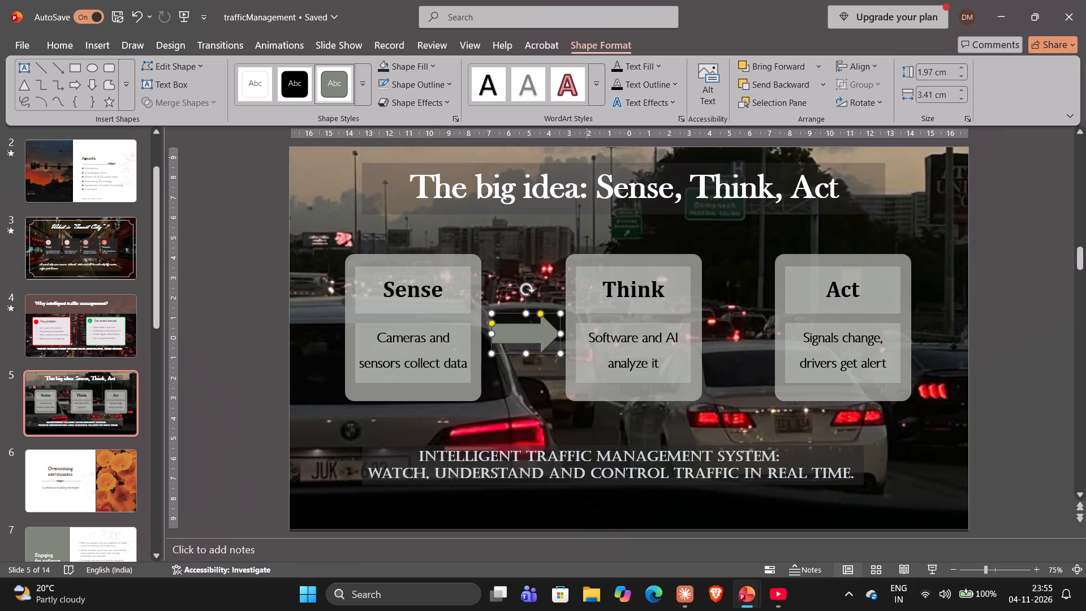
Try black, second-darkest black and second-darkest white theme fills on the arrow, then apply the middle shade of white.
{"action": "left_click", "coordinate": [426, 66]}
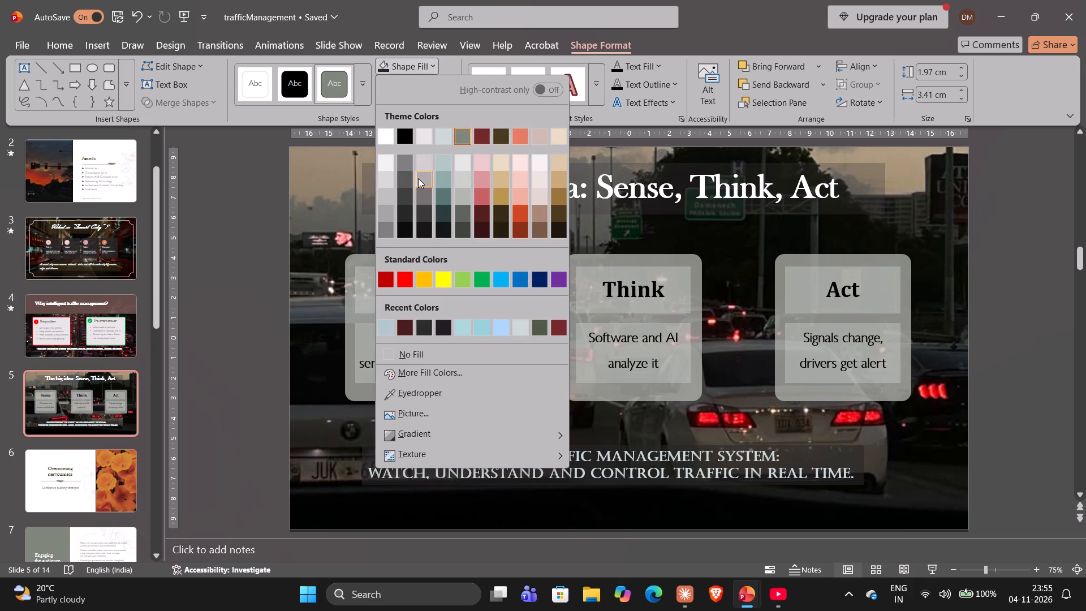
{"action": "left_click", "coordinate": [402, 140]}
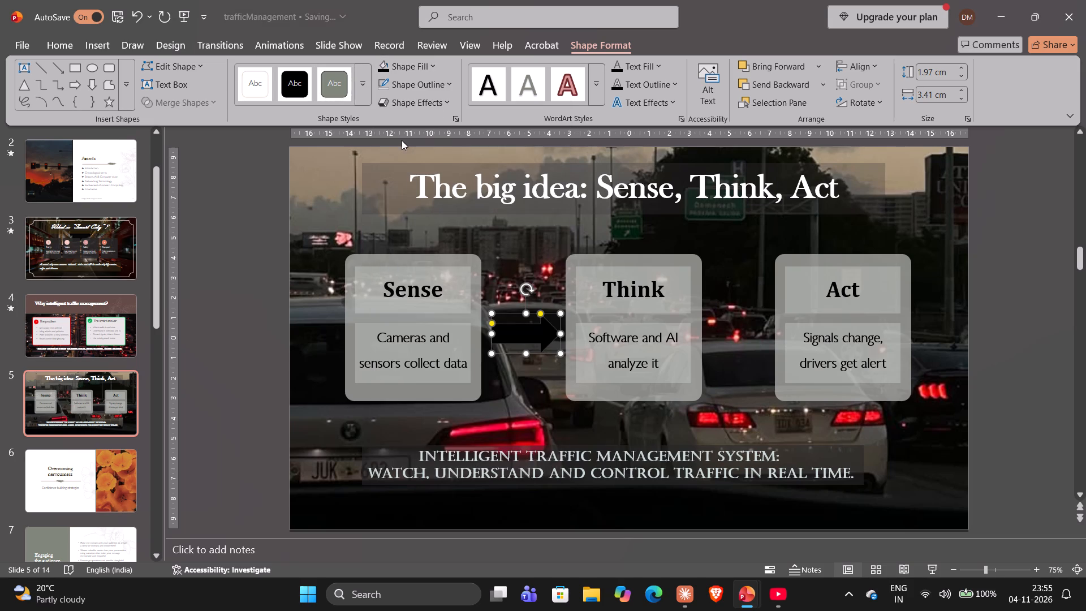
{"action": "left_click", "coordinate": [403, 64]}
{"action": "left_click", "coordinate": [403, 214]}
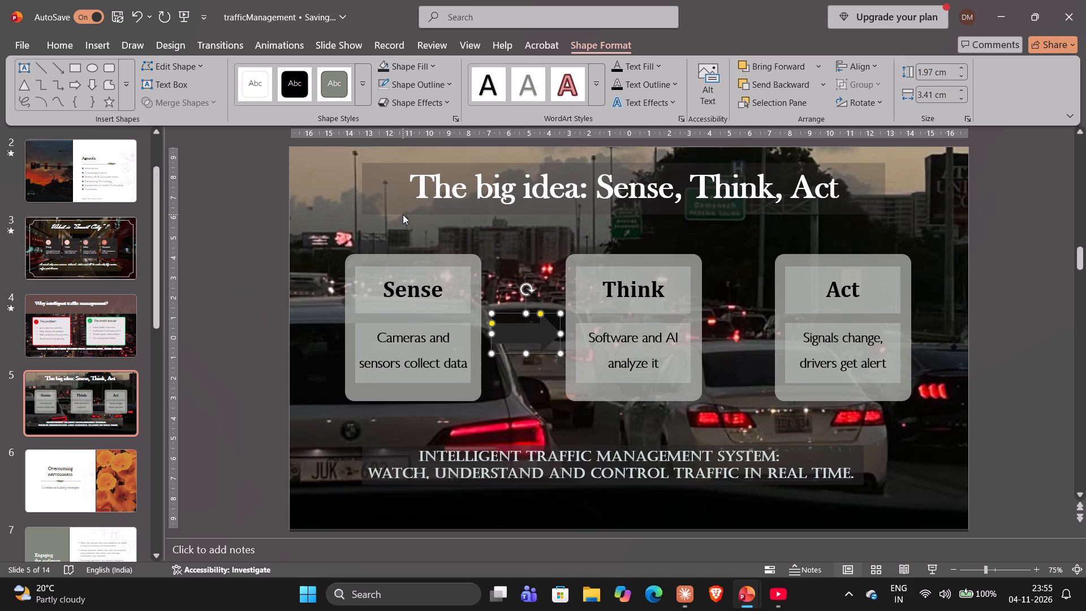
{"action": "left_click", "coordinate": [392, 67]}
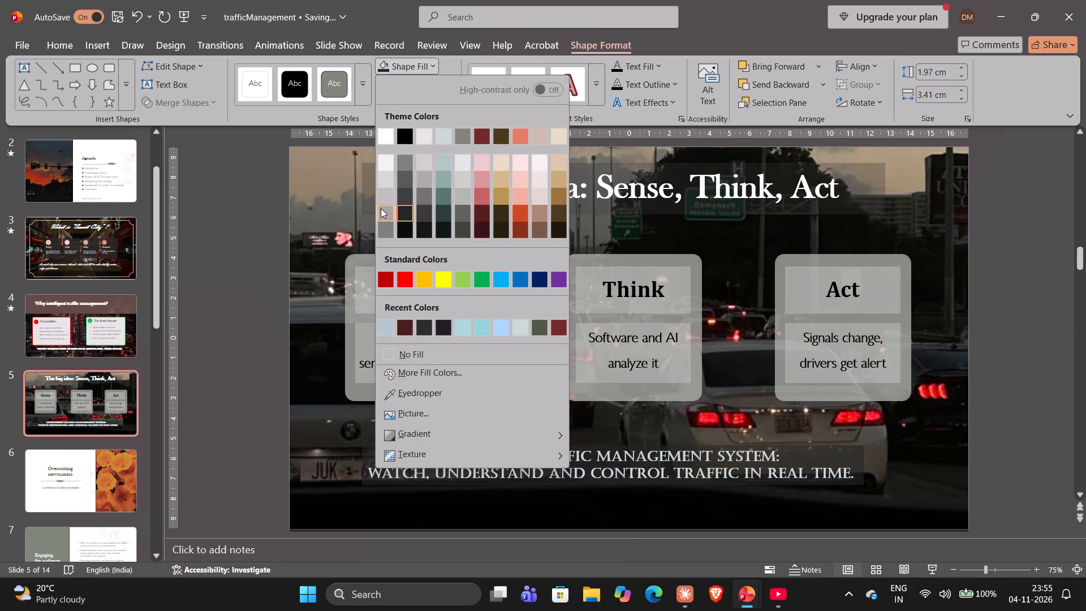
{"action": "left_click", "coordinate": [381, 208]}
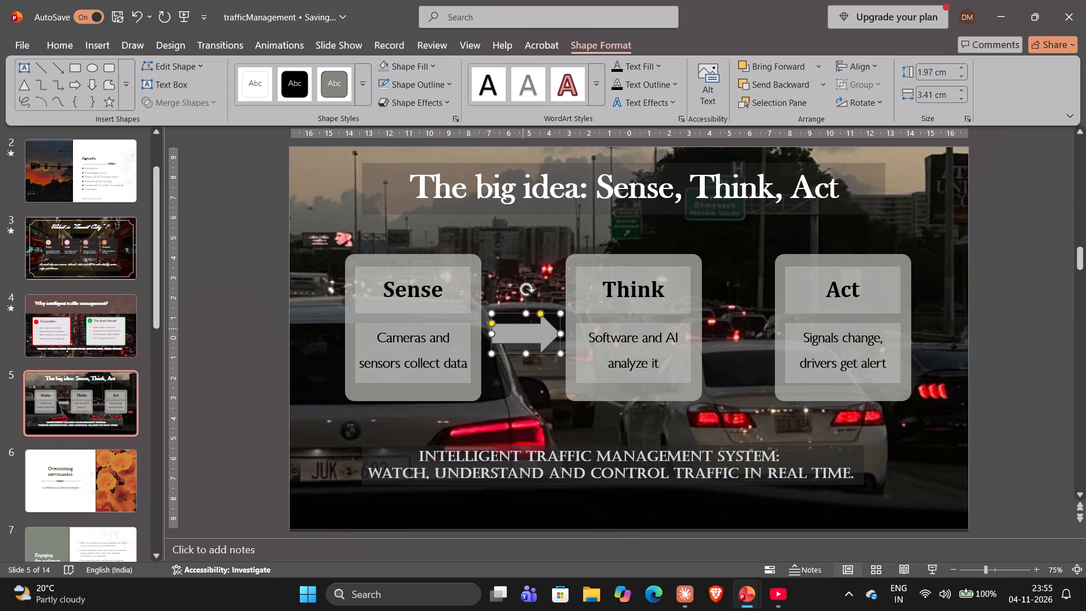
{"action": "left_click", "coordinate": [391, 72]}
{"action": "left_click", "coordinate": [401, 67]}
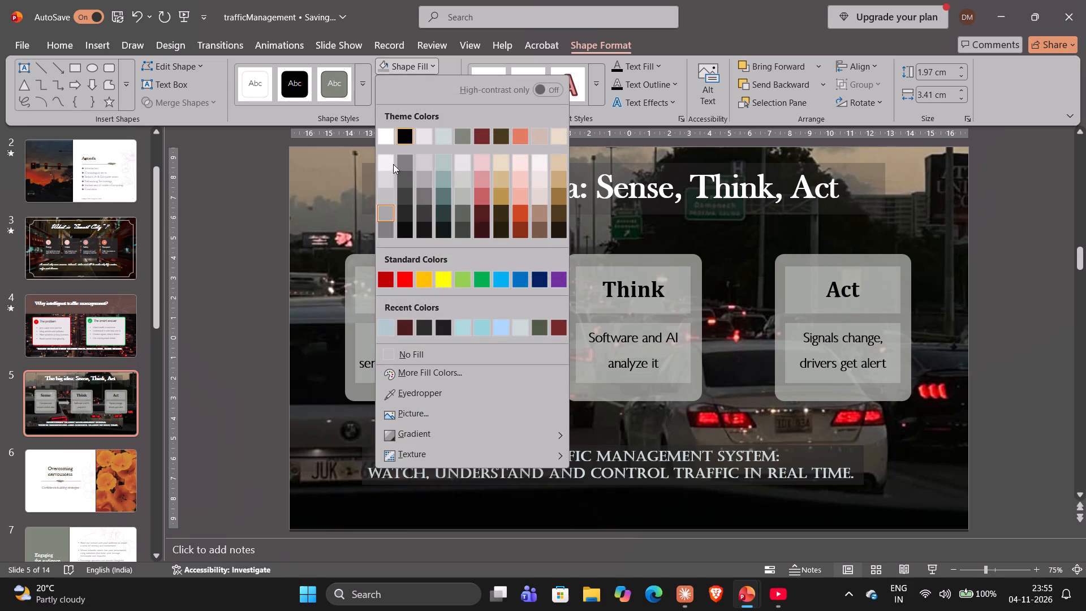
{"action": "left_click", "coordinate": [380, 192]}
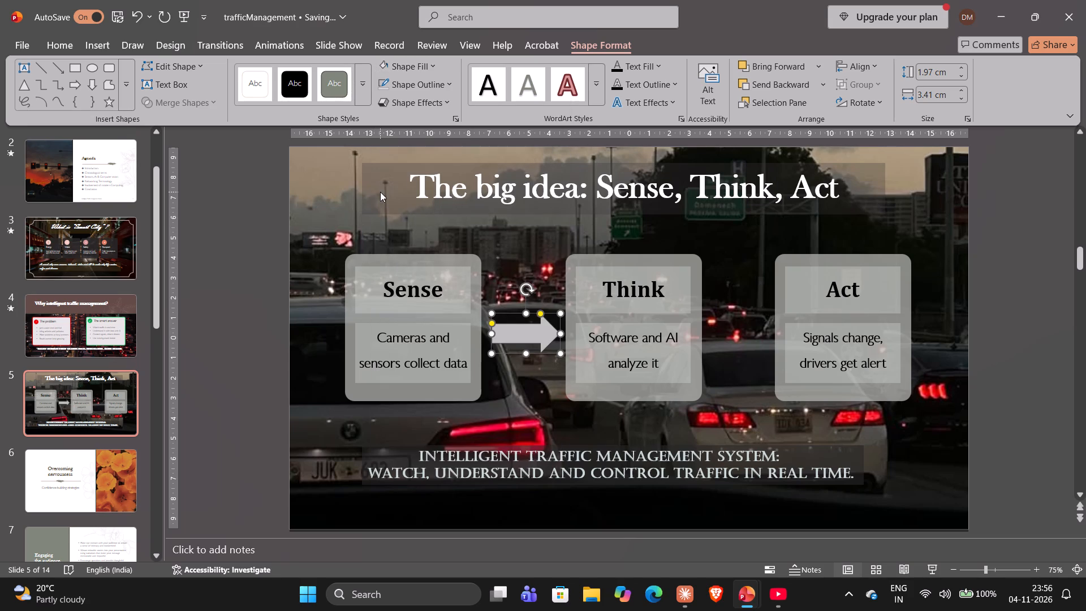
Set the fill transparency of the arrow between the Sense and Think cards to 30%.
{"action": "right_click", "coordinate": [513, 326]}
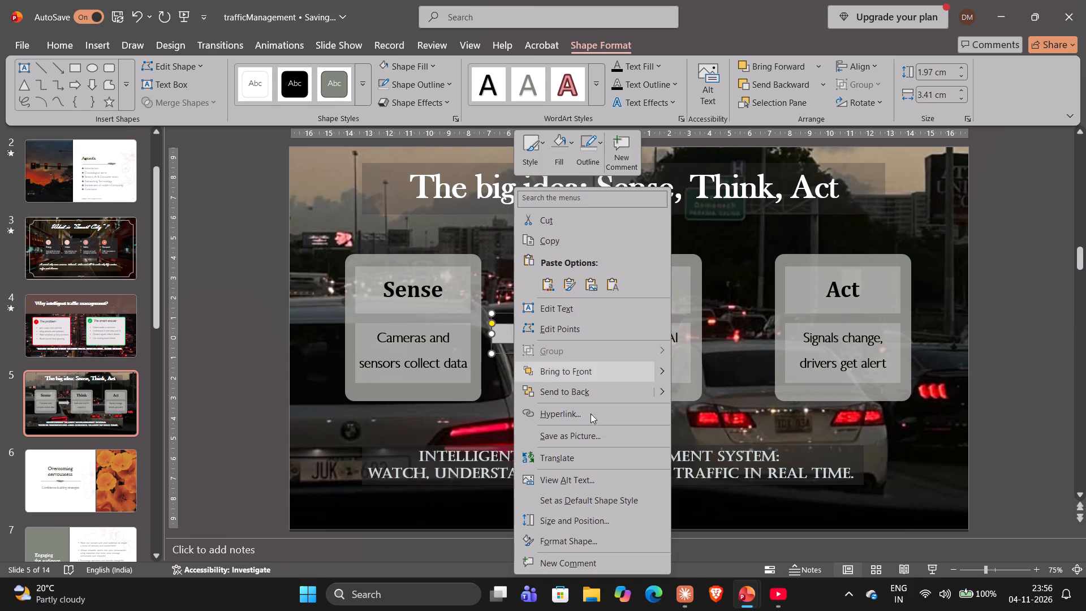
{"action": "left_click", "coordinate": [598, 540]}
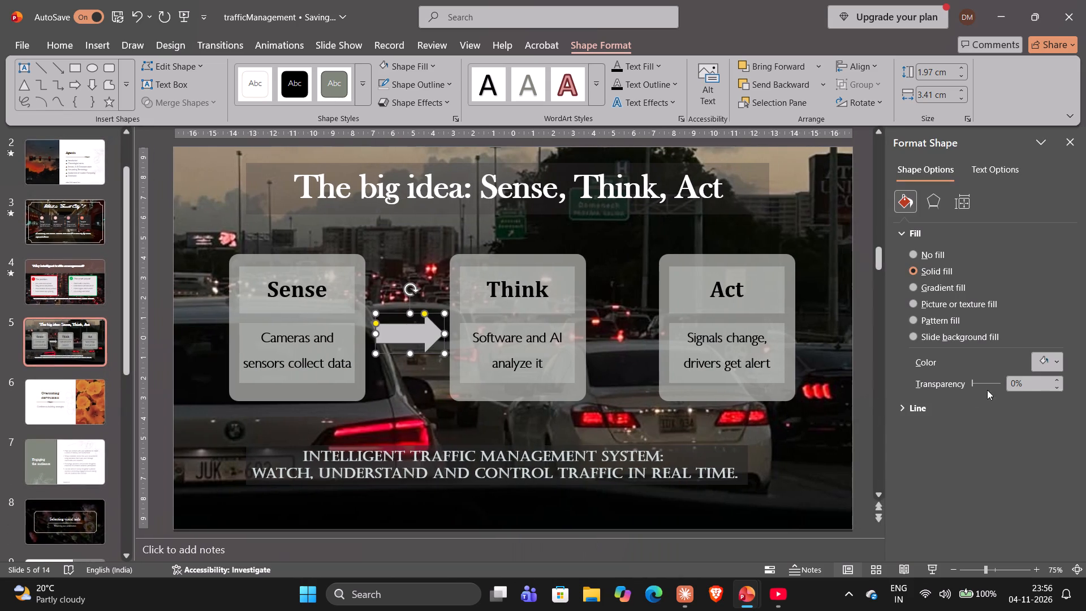
{"action": "triple_click", "coordinate": [1057, 377]}
{"action": "triple_click", "coordinate": [1057, 377]}
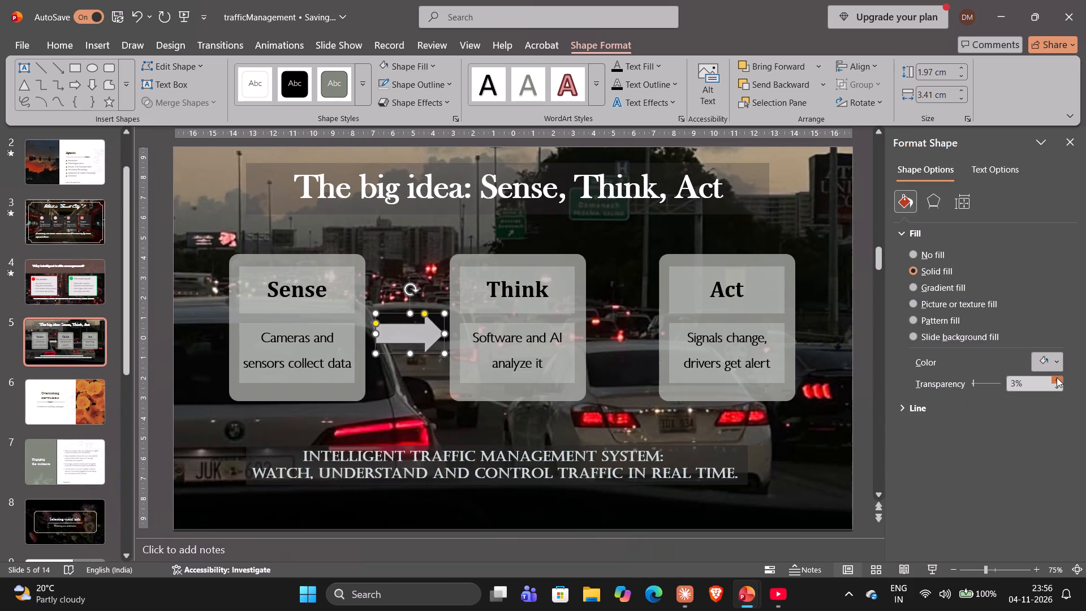
{"action": "triple_click", "coordinate": [1057, 377]}
{"action": "triple_click", "coordinate": [1057, 377]}
{"action": "triple_click", "coordinate": [1057, 377]}
{"action": "triple_click", "coordinate": [1057, 377]}
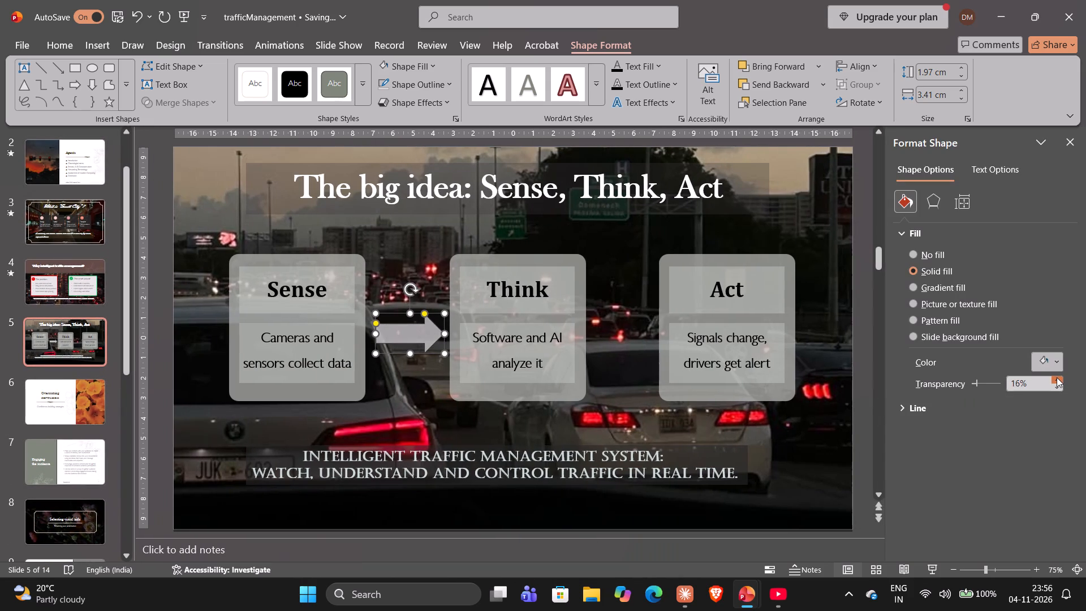
{"action": "triple_click", "coordinate": [1057, 377]}
{"action": "triple_click", "coordinate": [1057, 377]}
{"action": "triple_click", "coordinate": [1057, 377]}
{"action": "triple_click", "coordinate": [1057, 377]}
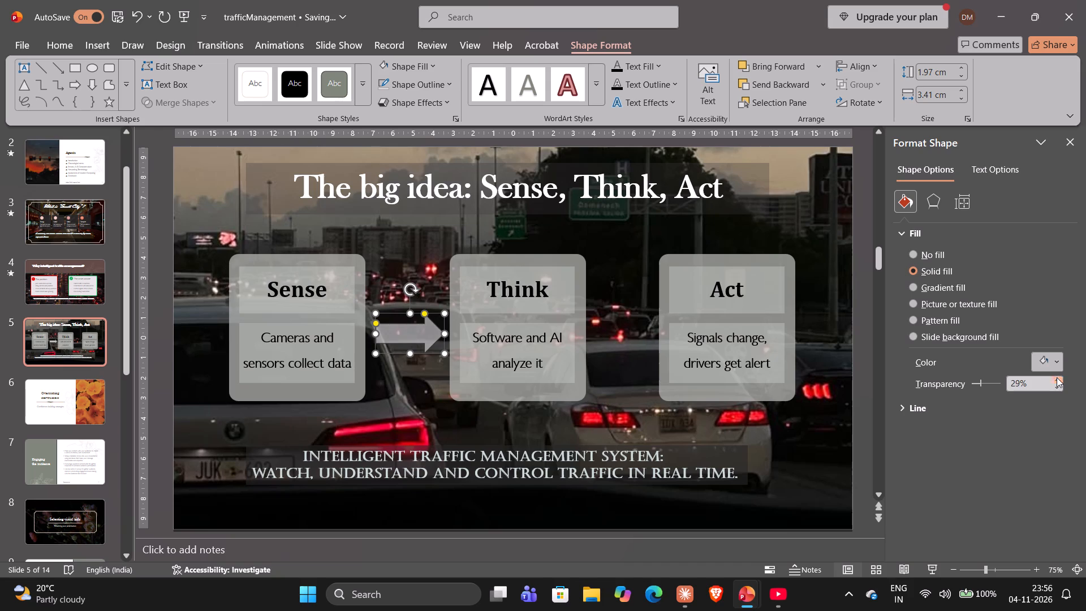
{"action": "double_click", "coordinate": [1057, 377]}
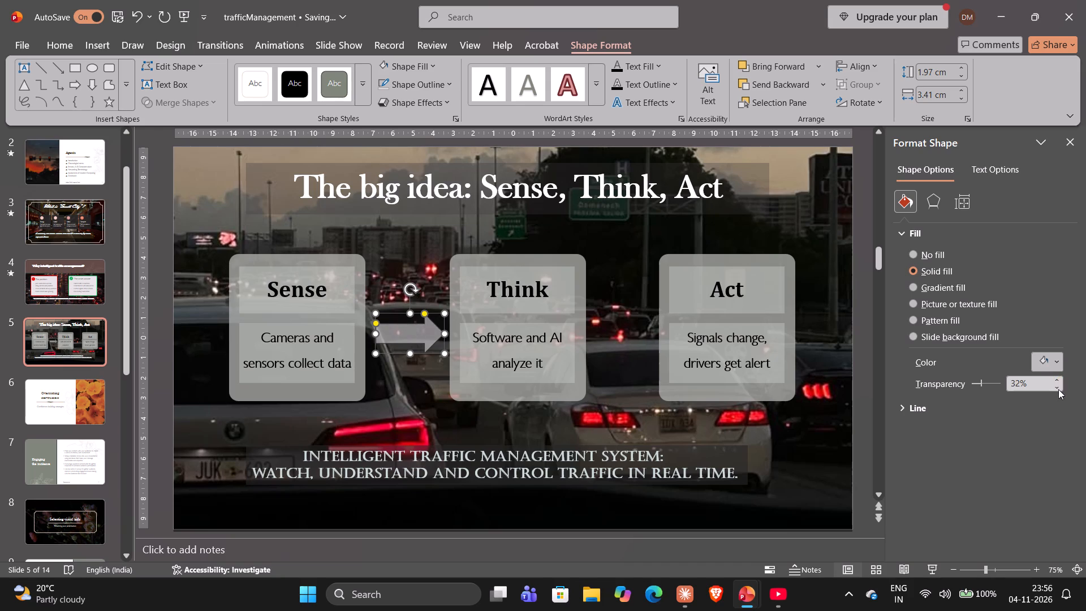
{"action": "double_click", "coordinate": [1058, 386]}
Try the darkest shade of the white theme colour on the arrow, then fill it with the second-darkest shade.
{"action": "left_click", "coordinate": [1054, 363]}
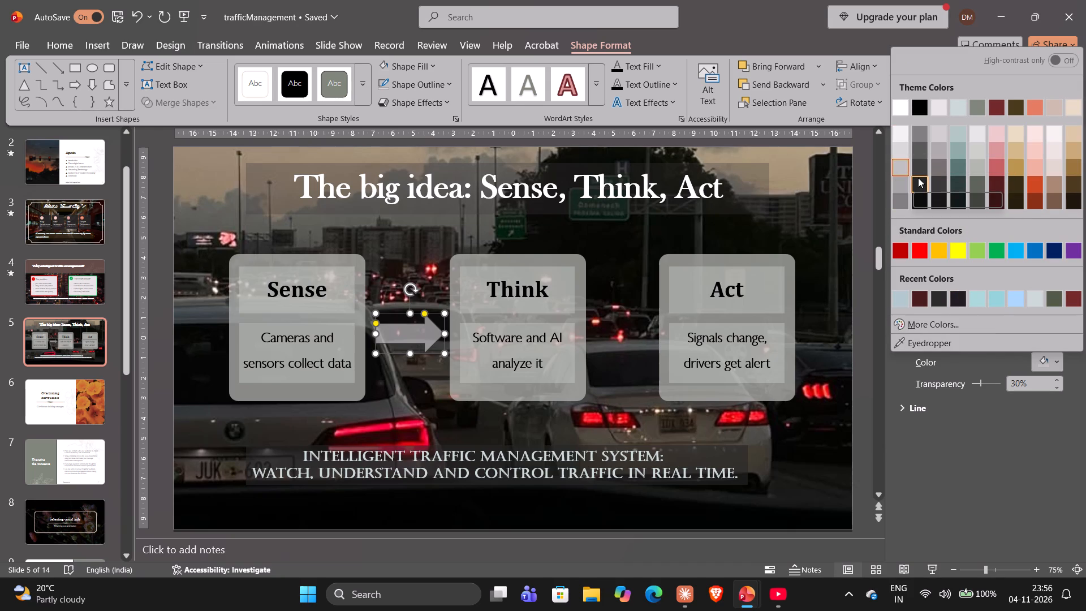
{"action": "left_click", "coordinate": [896, 193]}
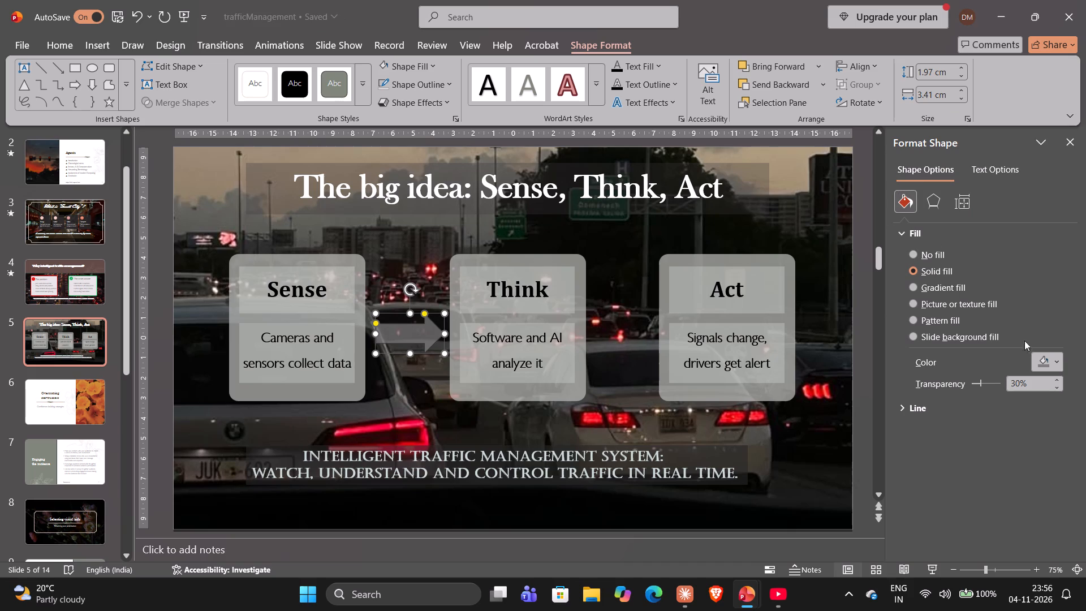
{"action": "left_click", "coordinate": [1054, 356]}
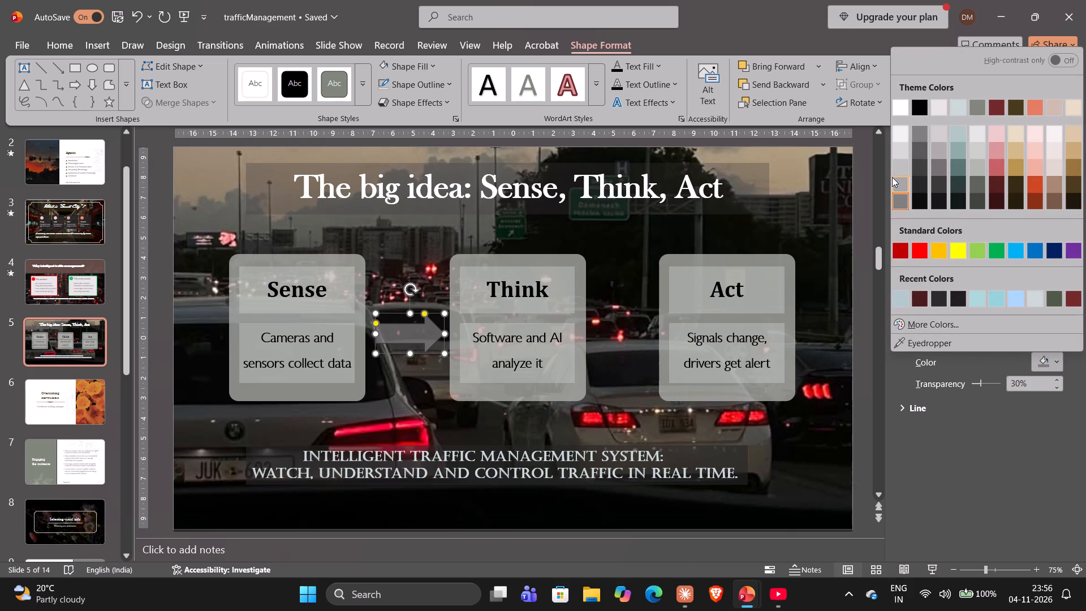
{"action": "left_click", "coordinate": [892, 177]}
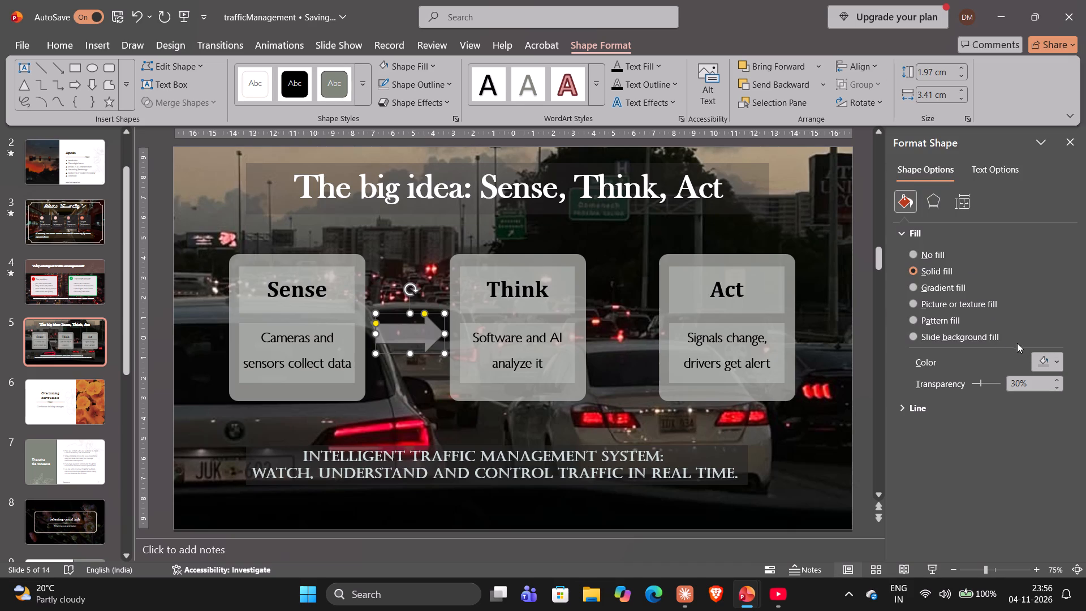
Duplicate the arrow and place the copy between the Think and Act cards, level with the first arrow.
{"action": "left_click", "coordinate": [437, 336]}
{"action": "key", "text": "ctrl+c"}
{"action": "left_click", "coordinate": [619, 332]}
{"action": "key", "text": "ctrl+v"}
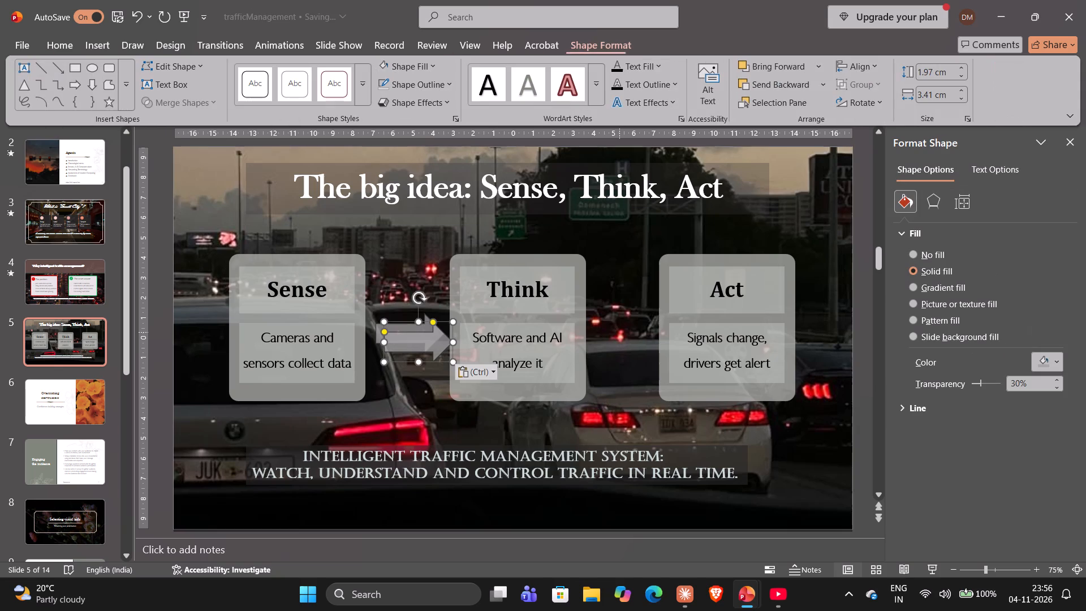
{"action": "left_click_drag", "start_coordinate": [411, 345], "coordinate": [529, 343]}
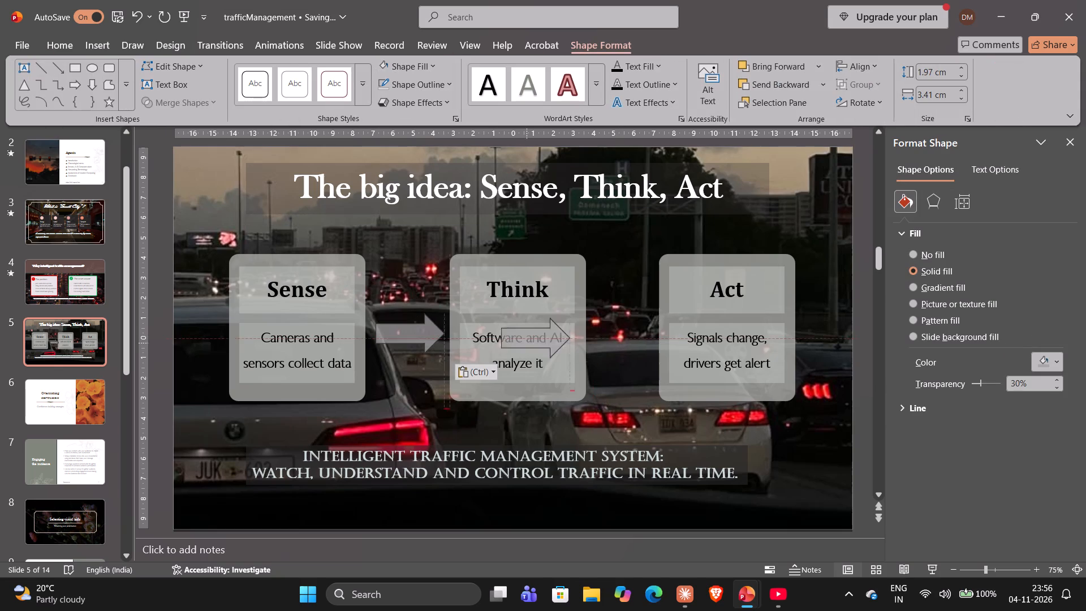
{"action": "left_click_drag", "start_coordinate": [529, 343], "coordinate": [618, 333]}
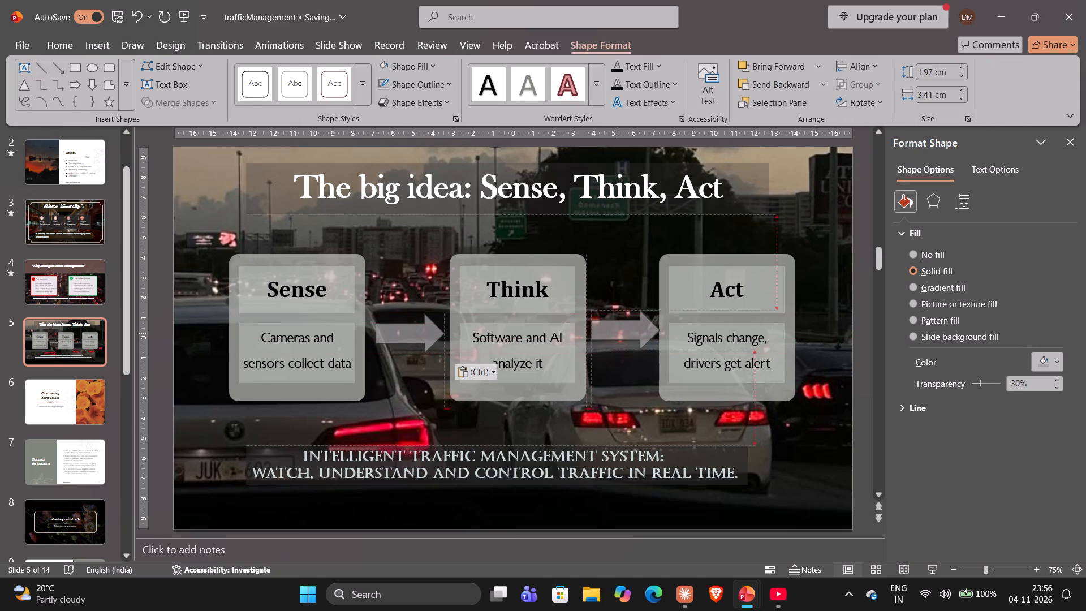
{"action": "left_click_drag", "start_coordinate": [618, 333], "coordinate": [615, 335]}
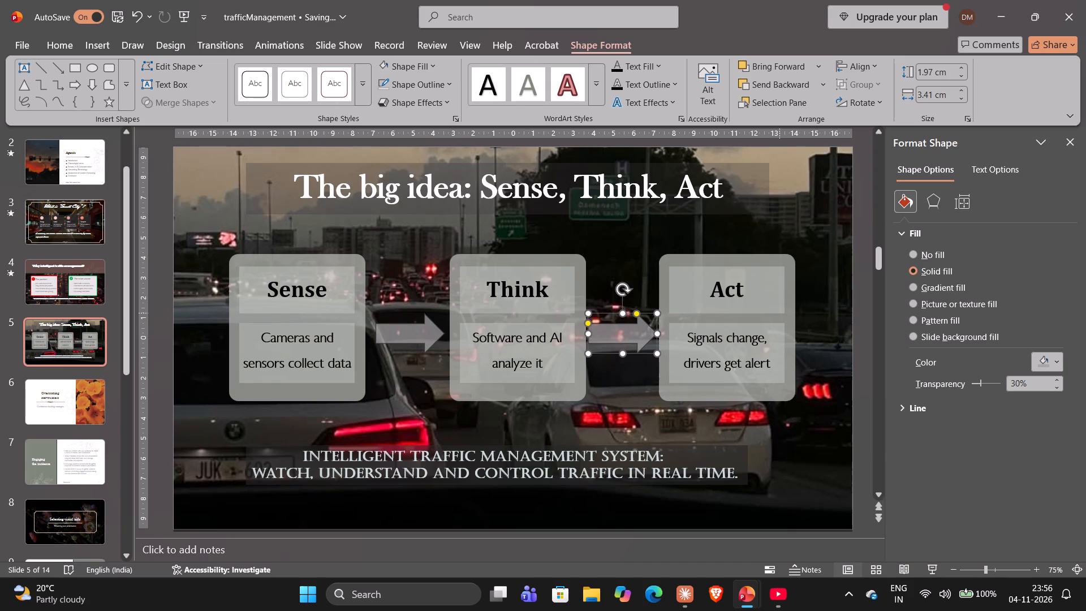
Shift the whole Act card, with its heading, description and adjoining arrow, about 0.4 cm rightward on the slide.
{"action": "left_click", "coordinate": [779, 313], "text": "ctrl"}
{"action": "left_click", "coordinate": [778, 316], "text": "ctrl"}
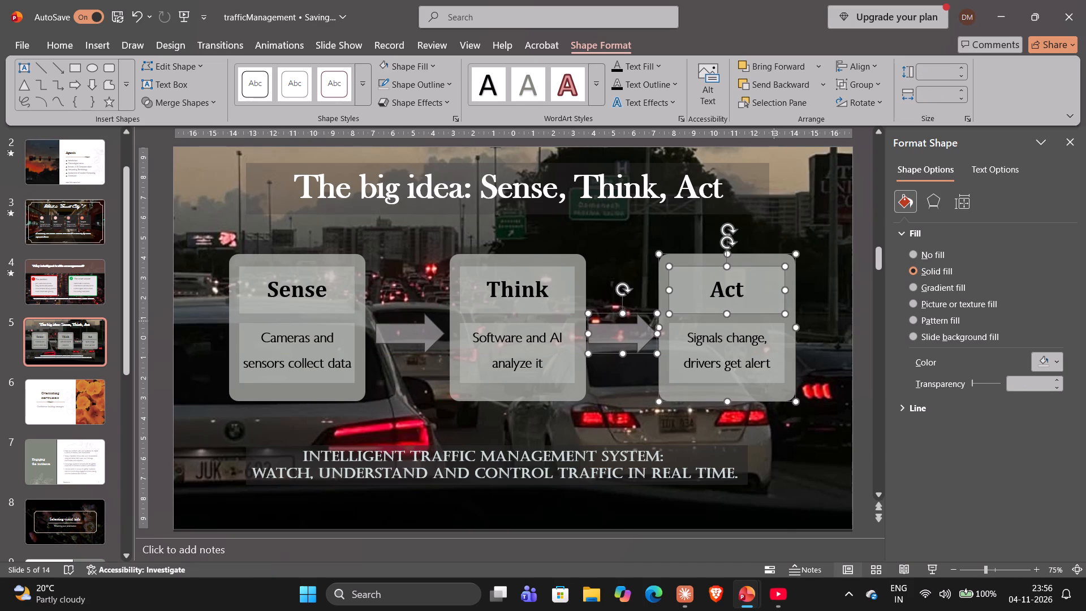
{"action": "left_click", "coordinate": [762, 336], "text": "ctrl"}
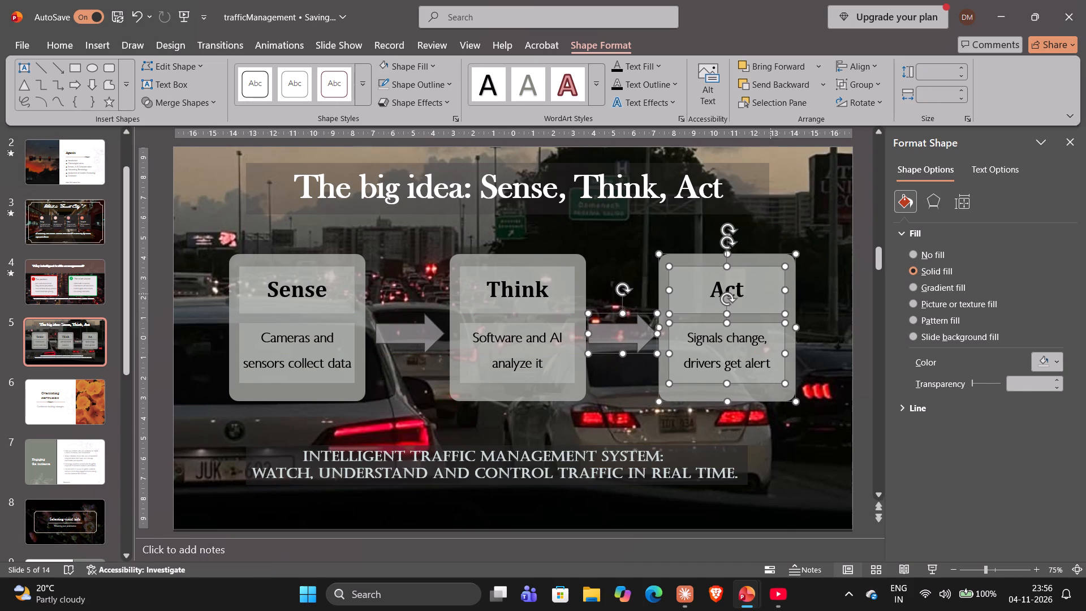
{"action": "left_click_drag", "start_coordinate": [761, 263], "coordinate": [769, 263]}
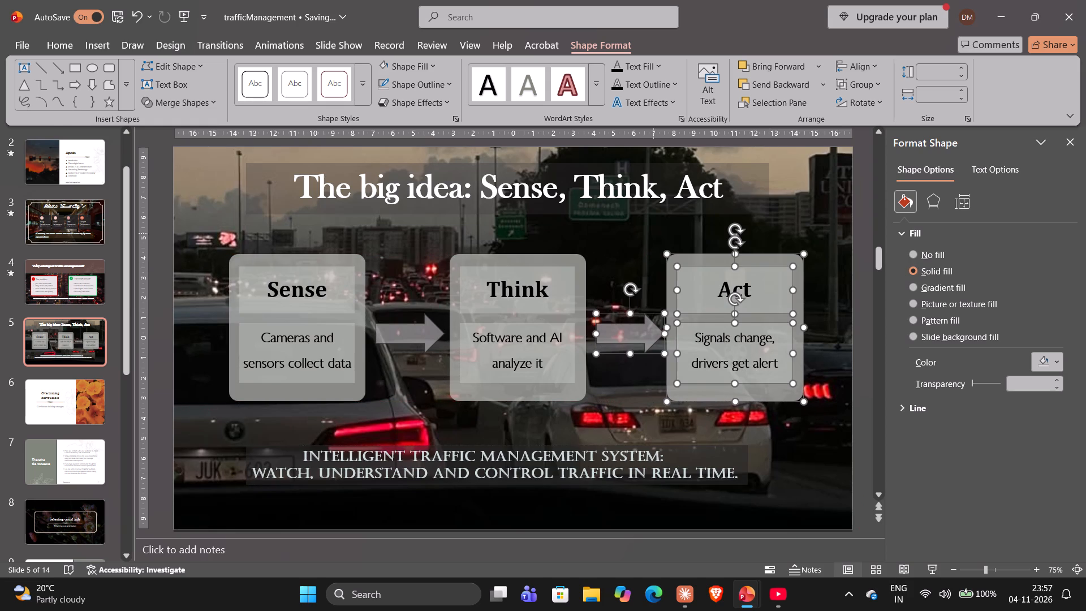
Nudge the second arrow slightly leftward so it sits centred in the gap between the Think and Act cards.
{"action": "left_click", "coordinate": [652, 230]}
{"action": "left_click", "coordinate": [635, 331]}
{"action": "left_click_drag", "start_coordinate": [635, 331], "coordinate": [633, 331]}
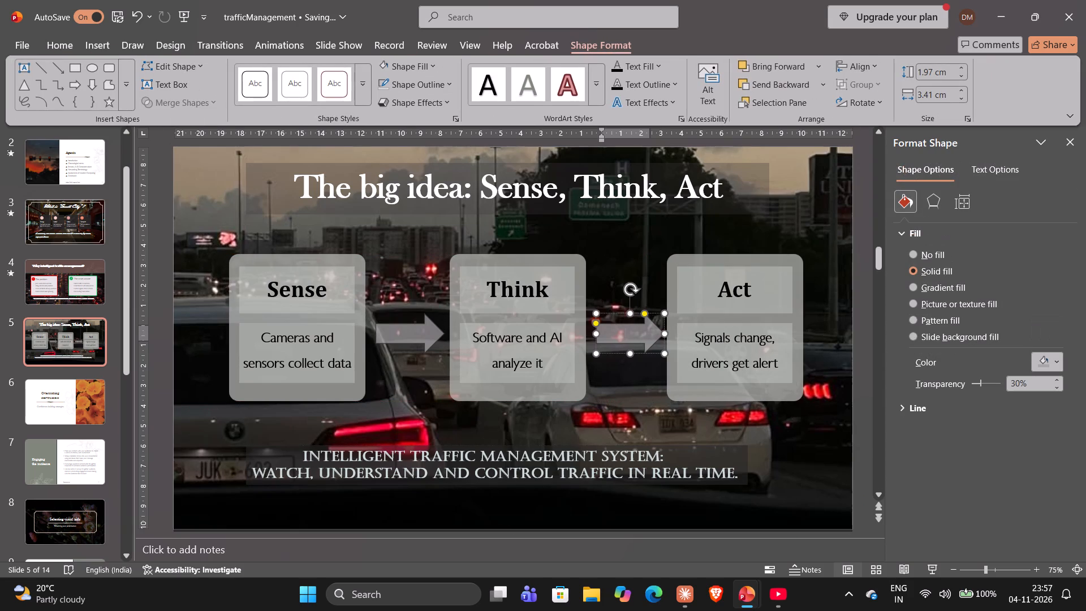
{"action": "left_click_drag", "start_coordinate": [633, 331], "coordinate": [620, 334]}
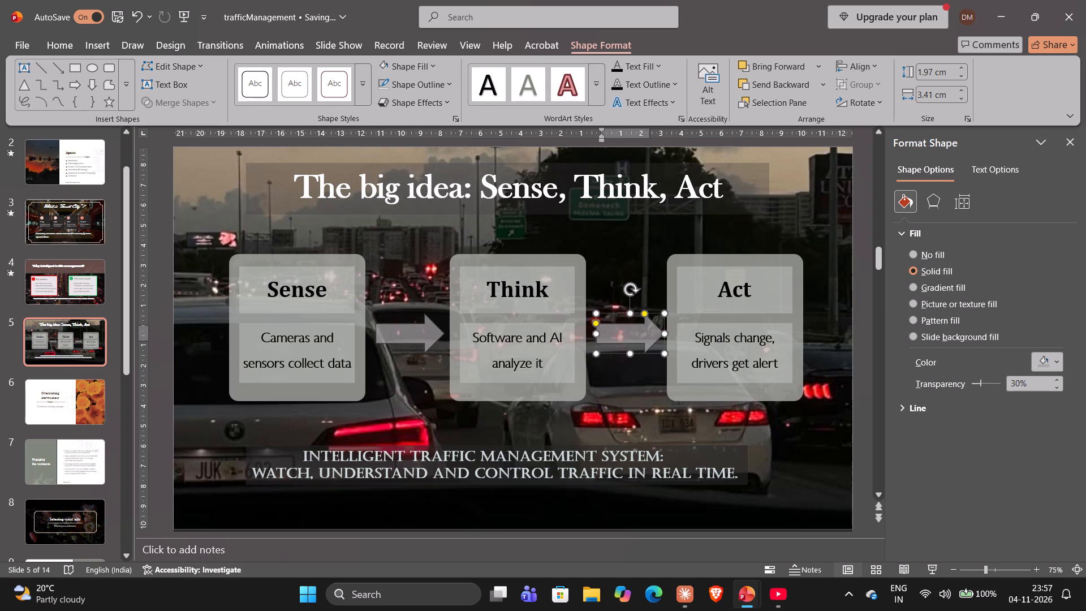
{"action": "left_click_drag", "start_coordinate": [620, 334], "coordinate": [617, 334]}
{"action": "left_click", "coordinate": [617, 334]}
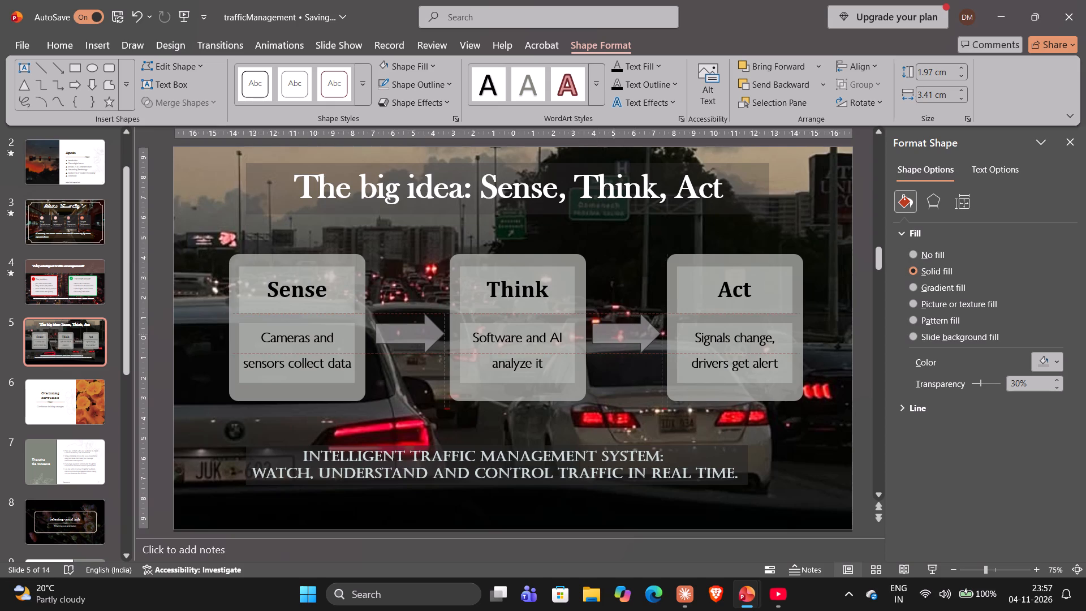
Switch to the YouTube window with the paused music video and close it.
{"action": "left_click", "coordinate": [788, 609]}
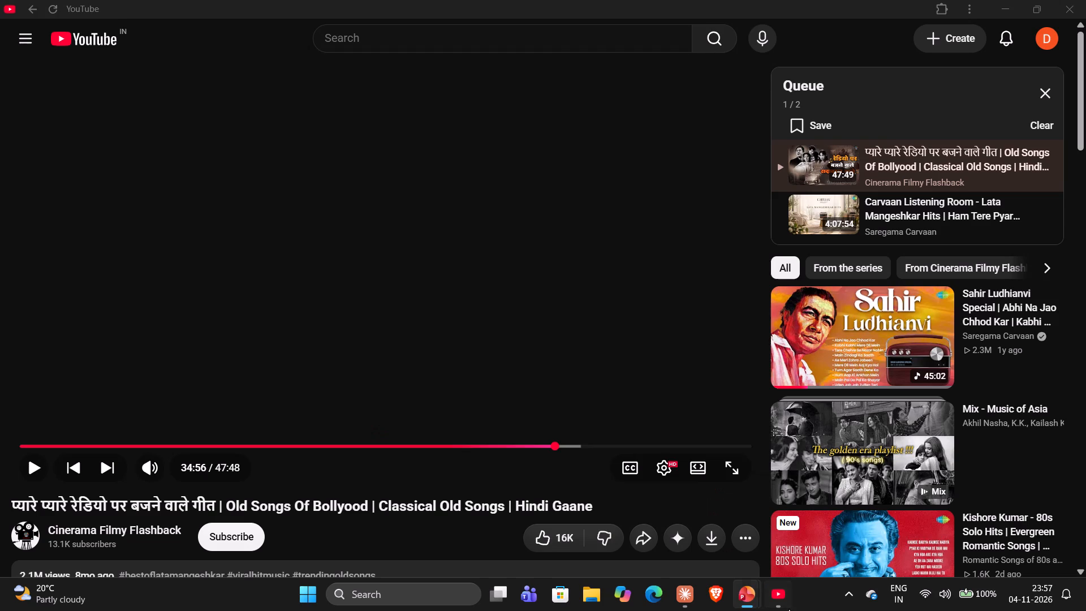
{"action": "left_click", "coordinate": [647, 346]}
{"action": "left_click", "coordinate": [1083, 0]}
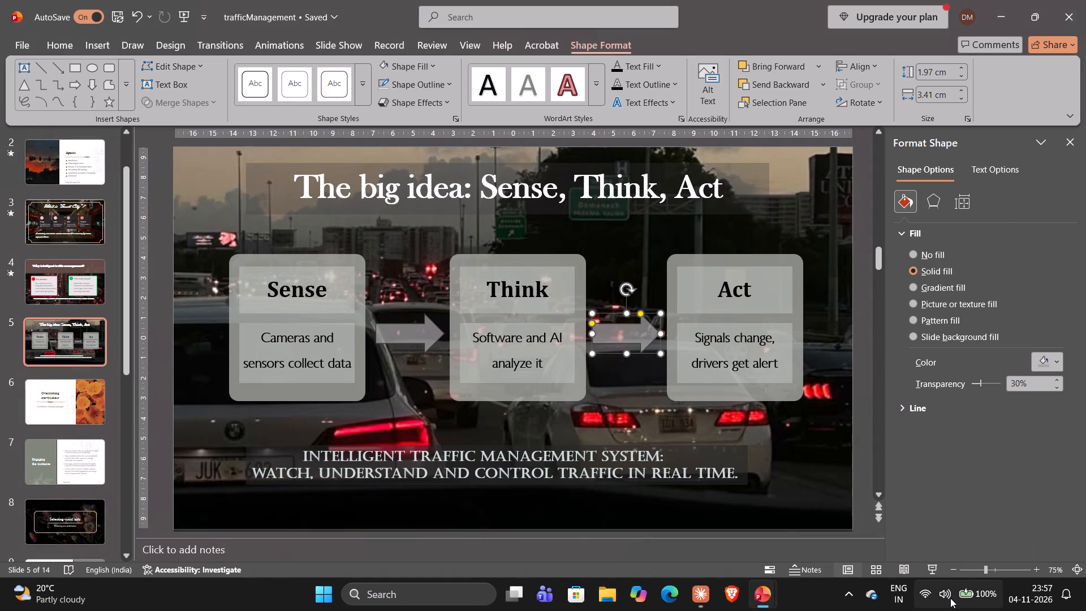
Turn off Bluetooth in the system's quick settings.
{"action": "left_click", "coordinate": [950, 598]}
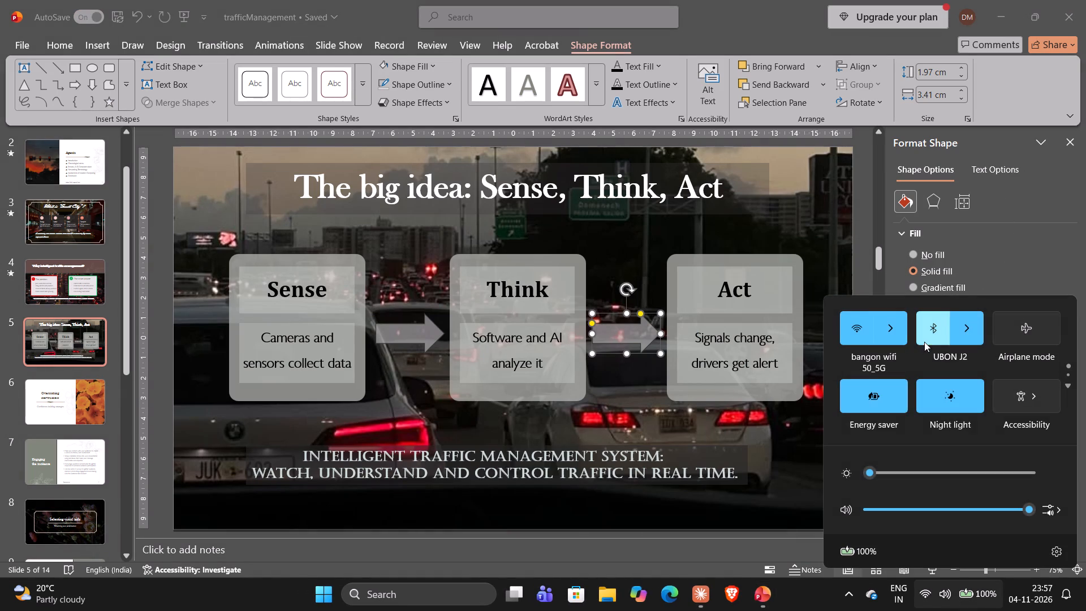
{"action": "left_click", "coordinate": [925, 339]}
{"action": "left_click", "coordinate": [932, 596]}
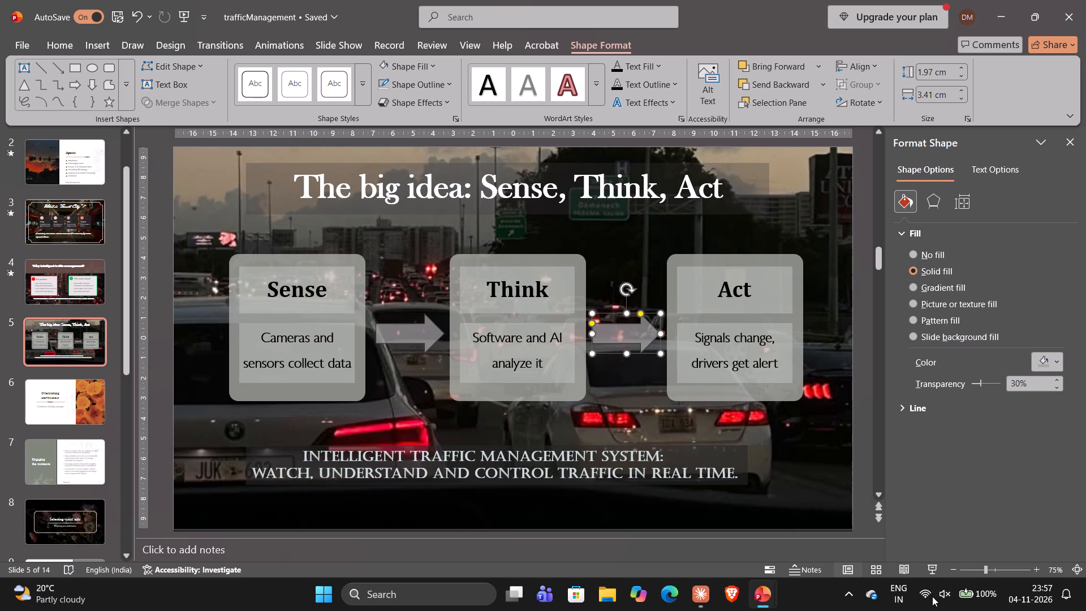
Close the Format Shape pane and deselect the second arrow on the slide.
{"action": "left_click", "coordinate": [1069, 145]}
{"action": "left_click", "coordinate": [1028, 203]}
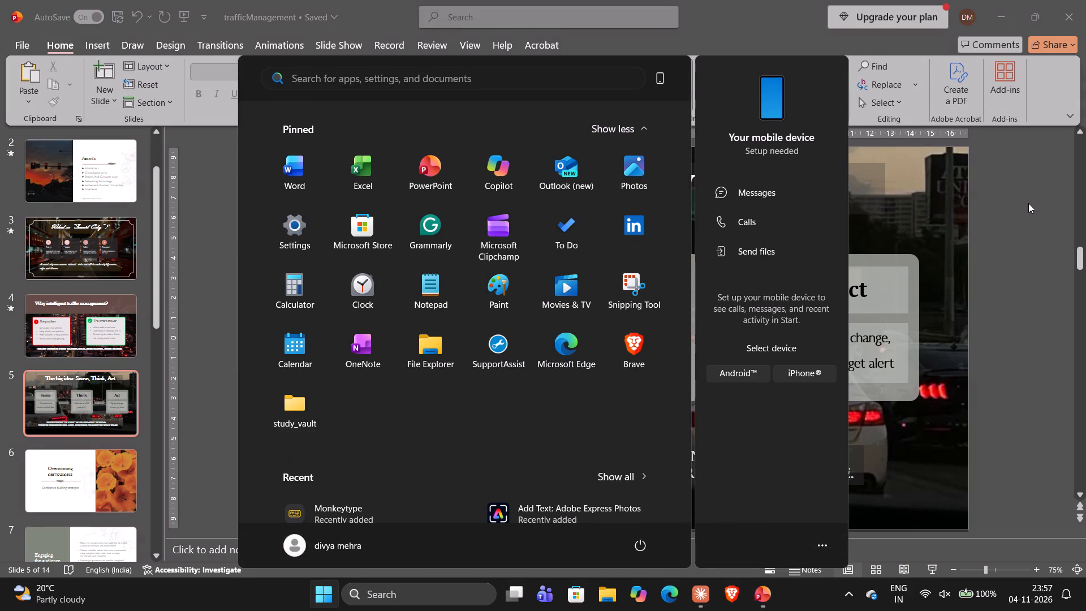
Start the slide show from the first slide and exit it.
{"action": "key", "text": "F5"}
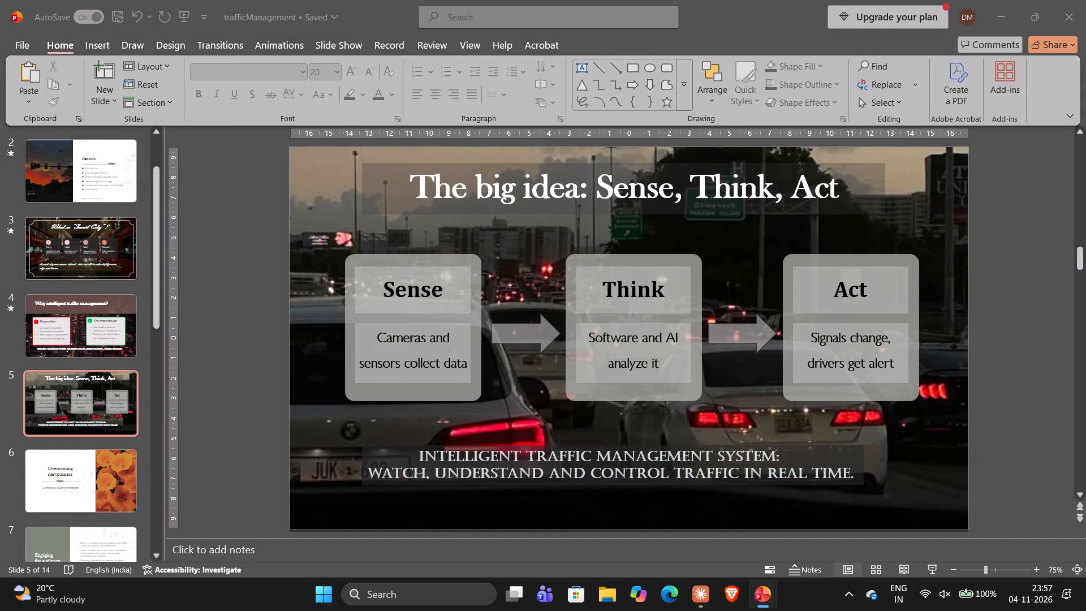
{"action": "key", "text": "Escape"}
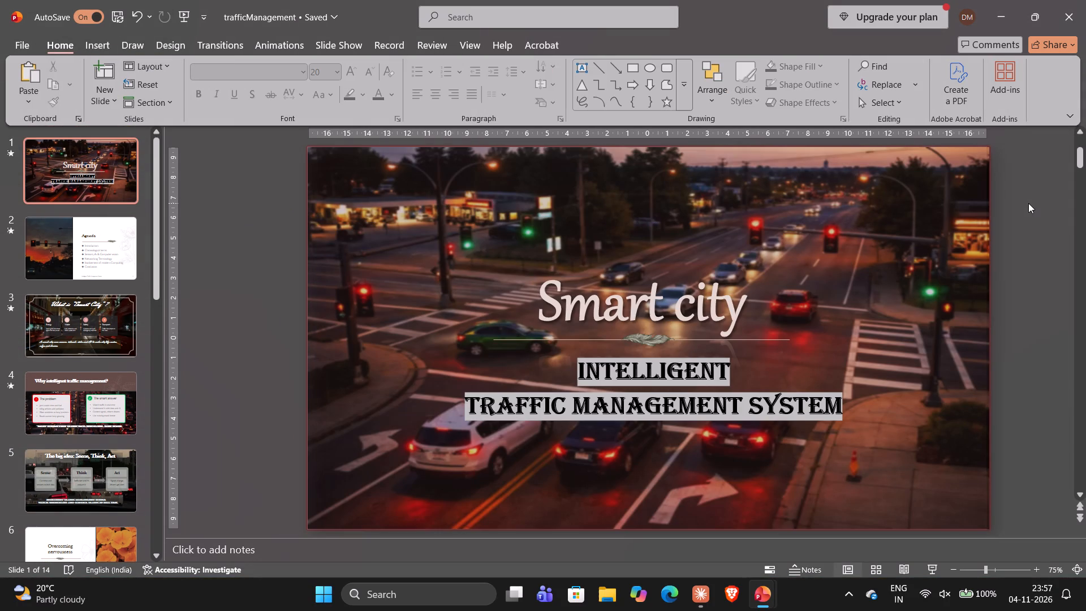
{"action": "left_click", "coordinate": [135, 481]}
{"action": "key", "text": "super+Print"}
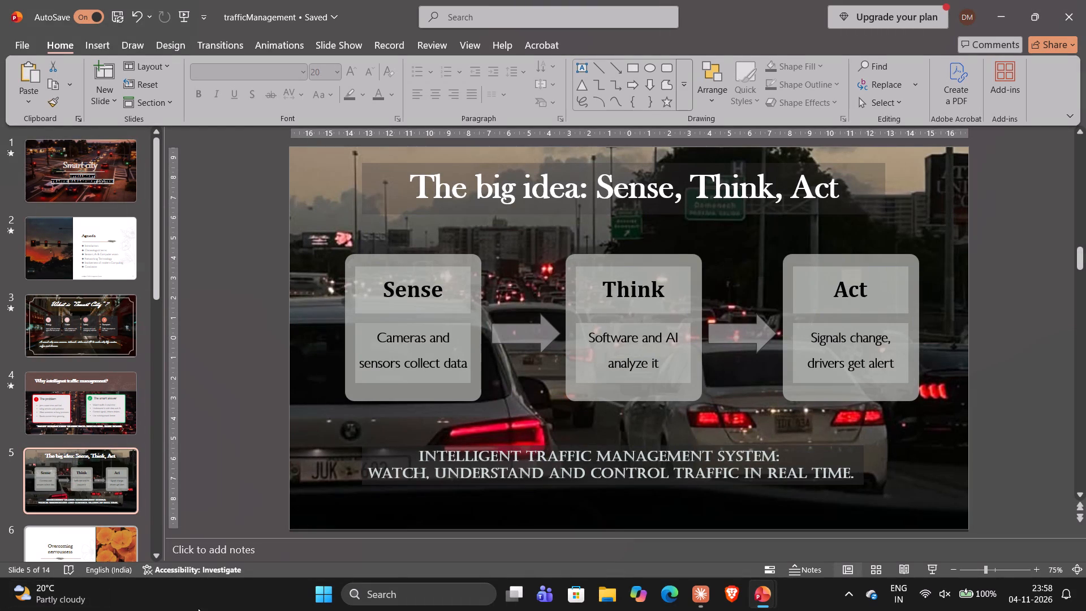
{"action": "left_click", "coordinate": [695, 583]}
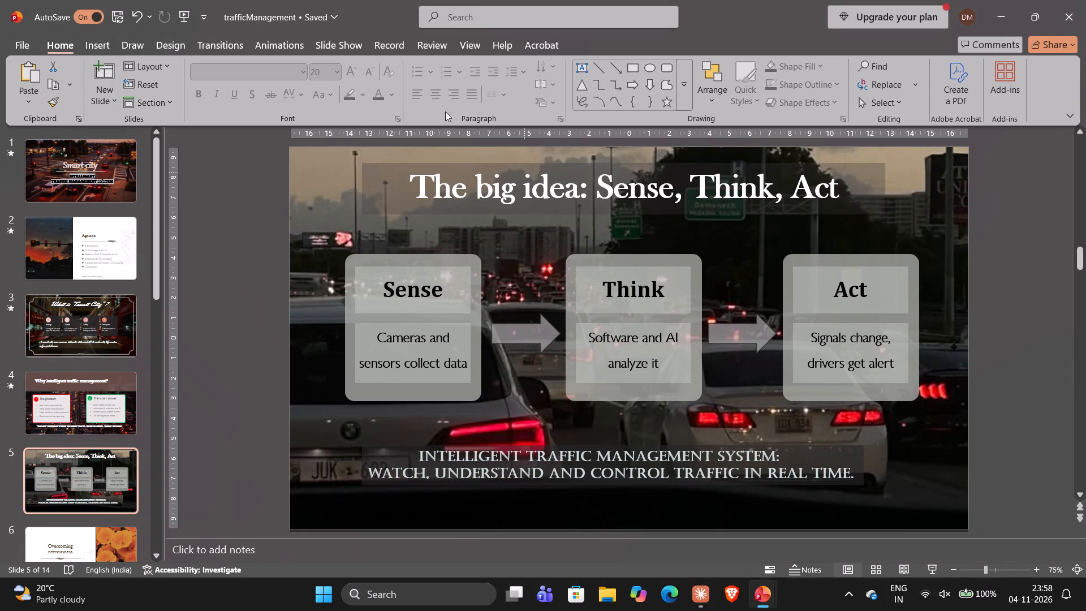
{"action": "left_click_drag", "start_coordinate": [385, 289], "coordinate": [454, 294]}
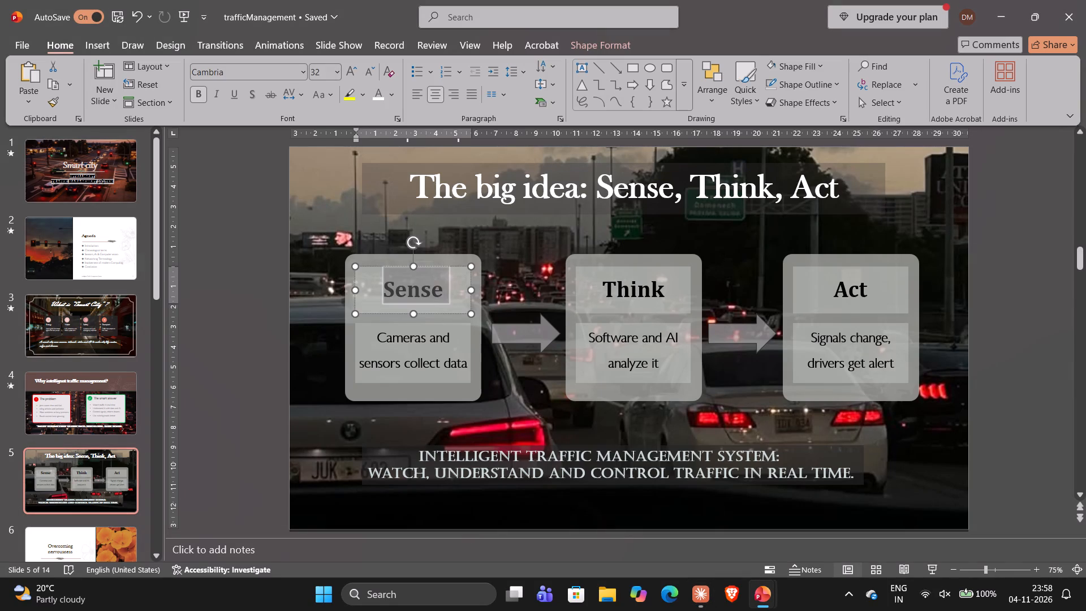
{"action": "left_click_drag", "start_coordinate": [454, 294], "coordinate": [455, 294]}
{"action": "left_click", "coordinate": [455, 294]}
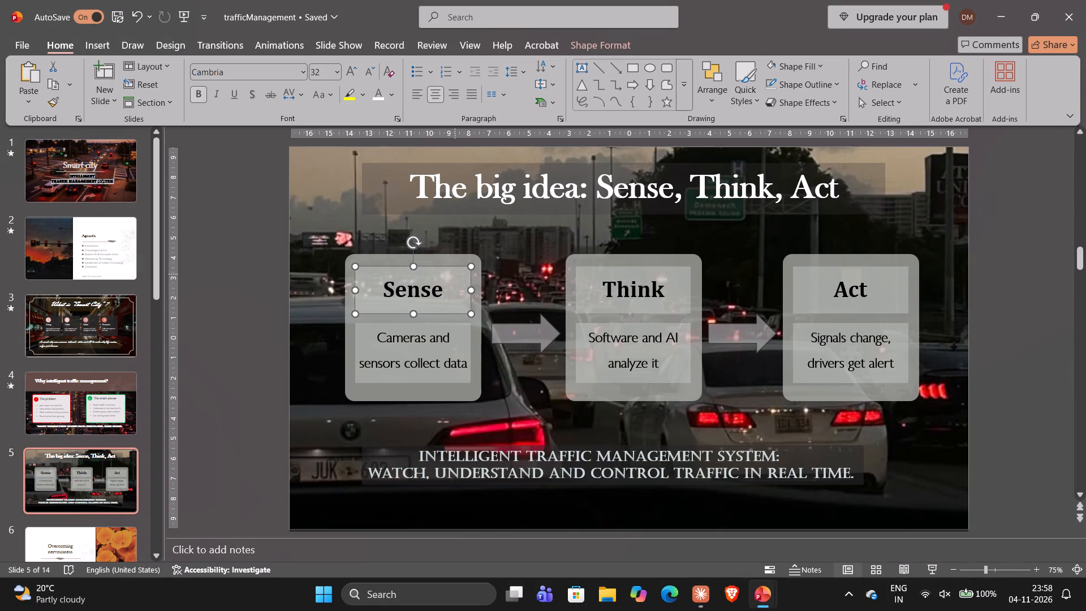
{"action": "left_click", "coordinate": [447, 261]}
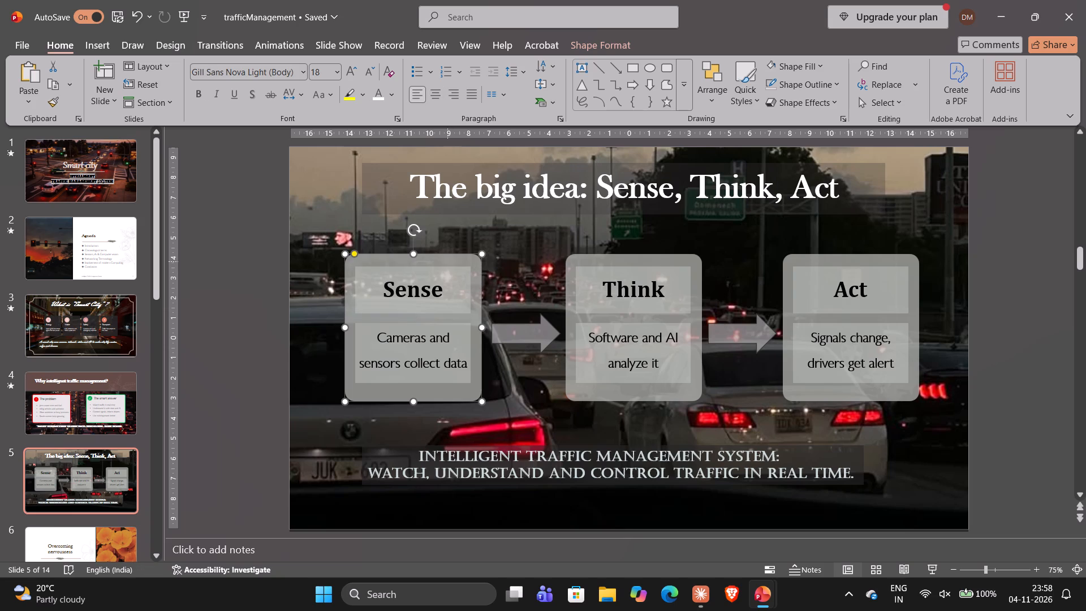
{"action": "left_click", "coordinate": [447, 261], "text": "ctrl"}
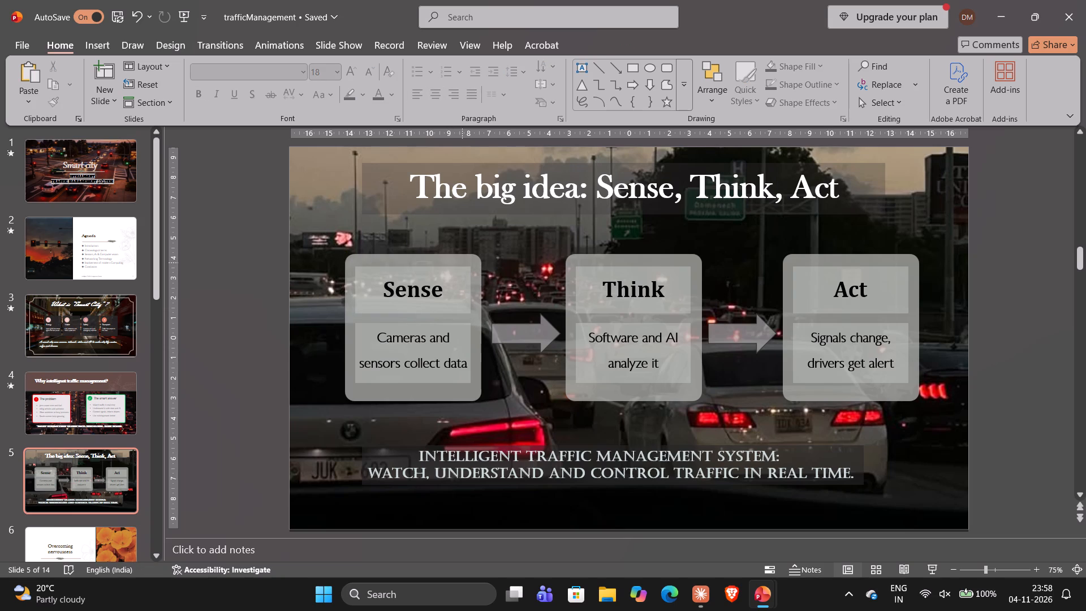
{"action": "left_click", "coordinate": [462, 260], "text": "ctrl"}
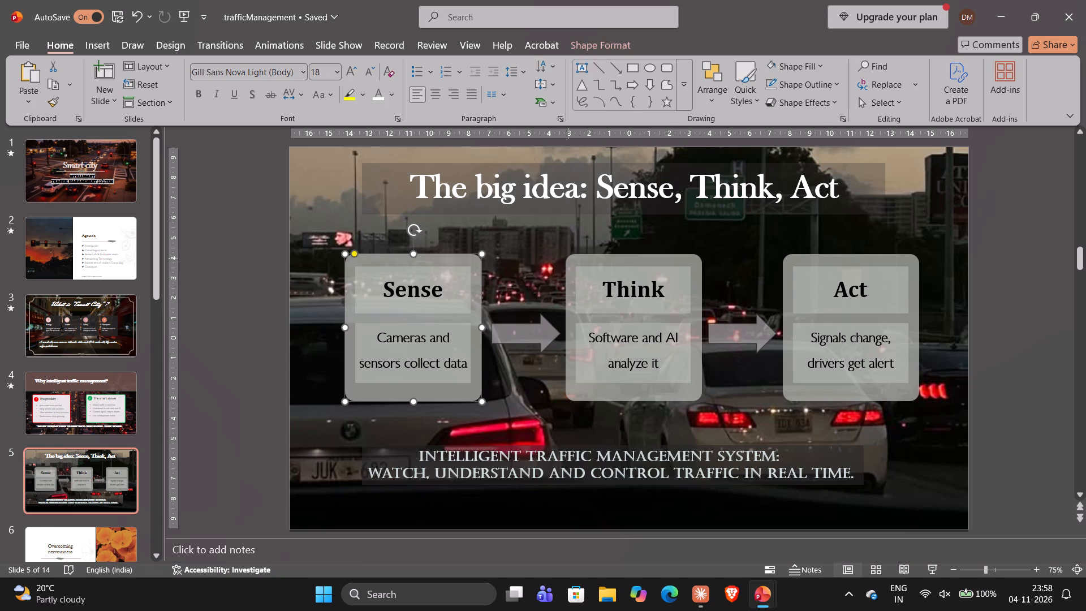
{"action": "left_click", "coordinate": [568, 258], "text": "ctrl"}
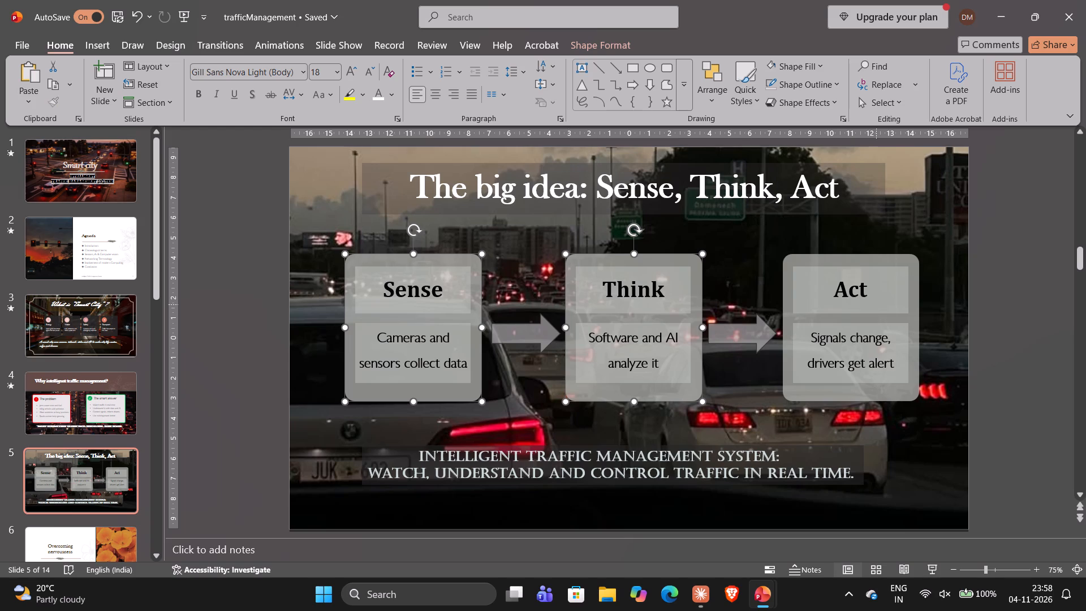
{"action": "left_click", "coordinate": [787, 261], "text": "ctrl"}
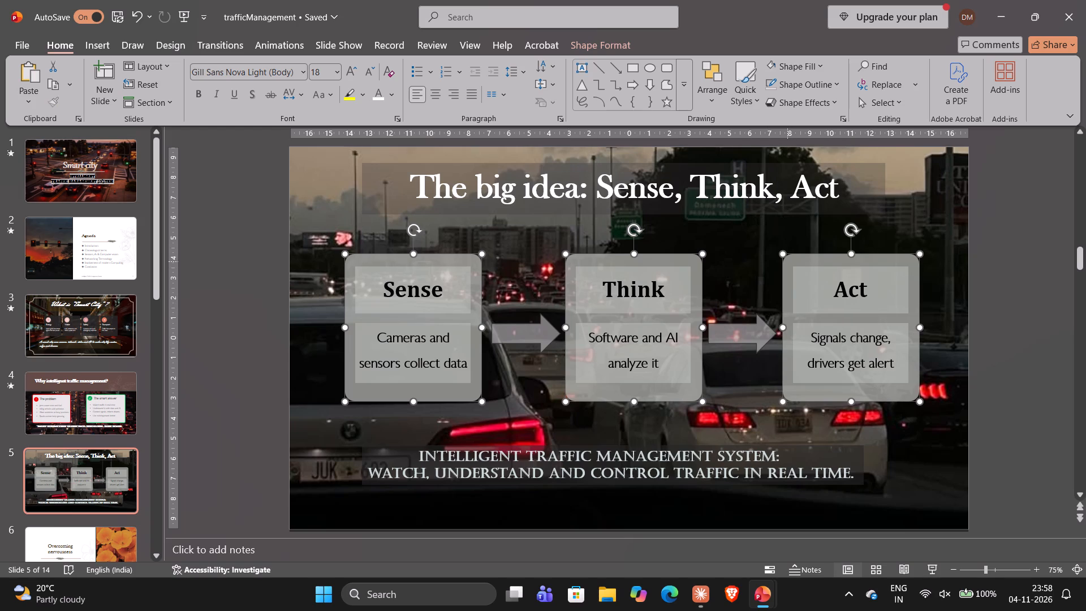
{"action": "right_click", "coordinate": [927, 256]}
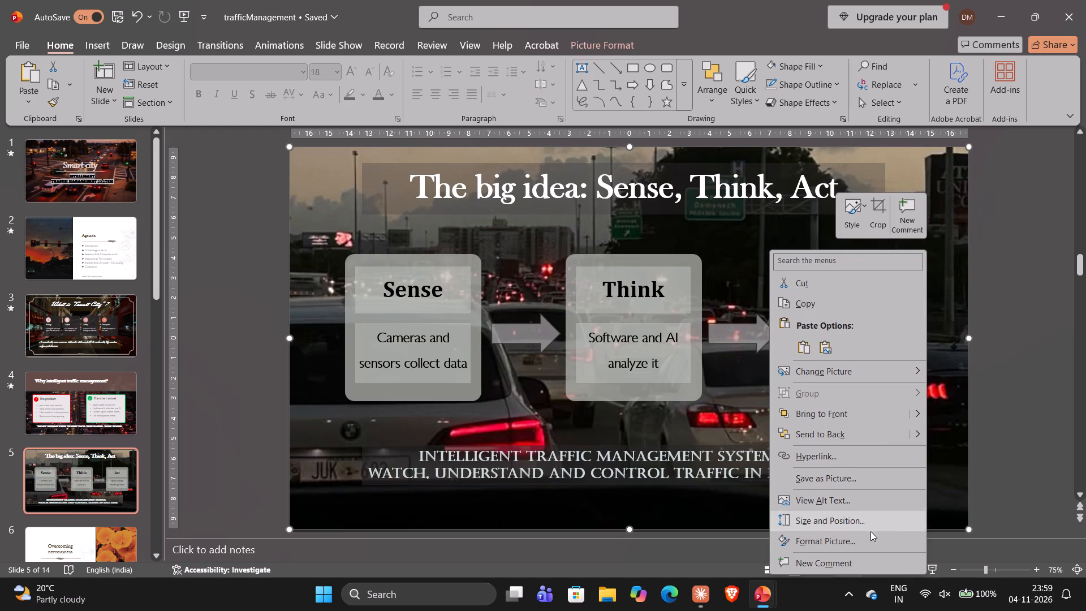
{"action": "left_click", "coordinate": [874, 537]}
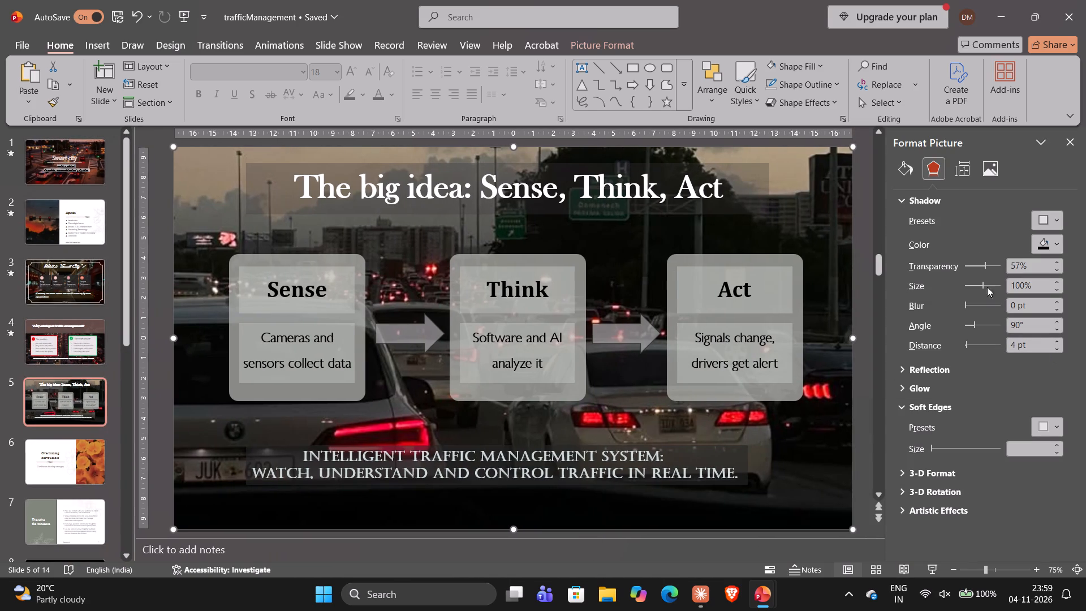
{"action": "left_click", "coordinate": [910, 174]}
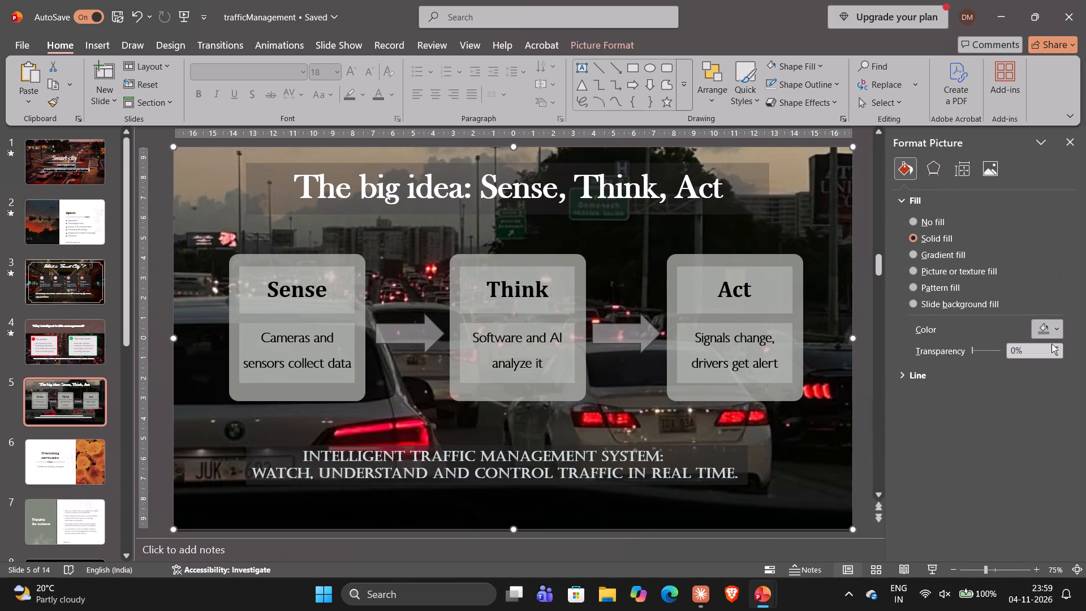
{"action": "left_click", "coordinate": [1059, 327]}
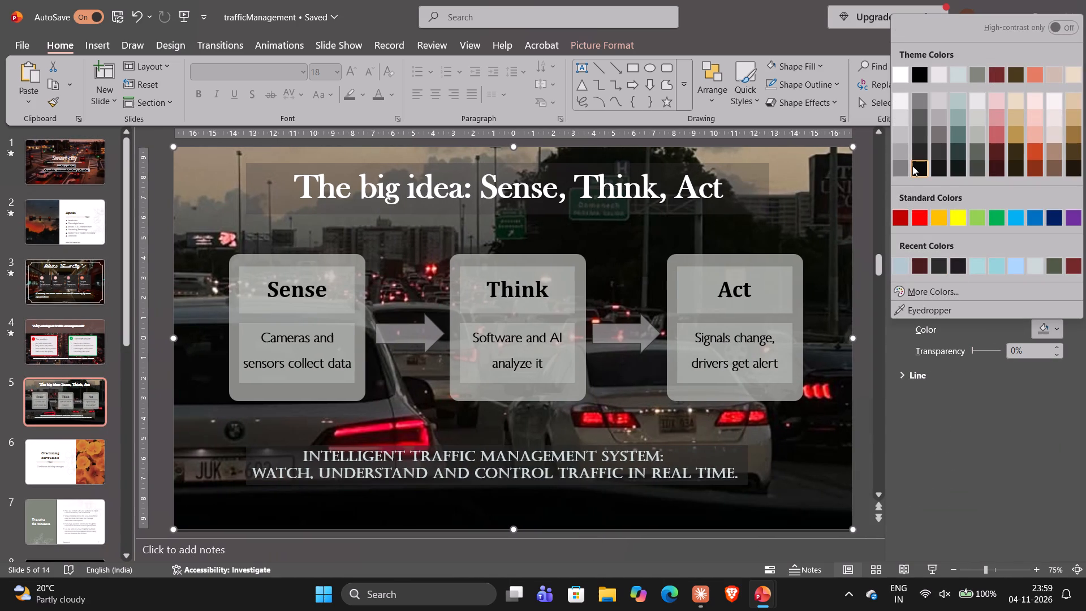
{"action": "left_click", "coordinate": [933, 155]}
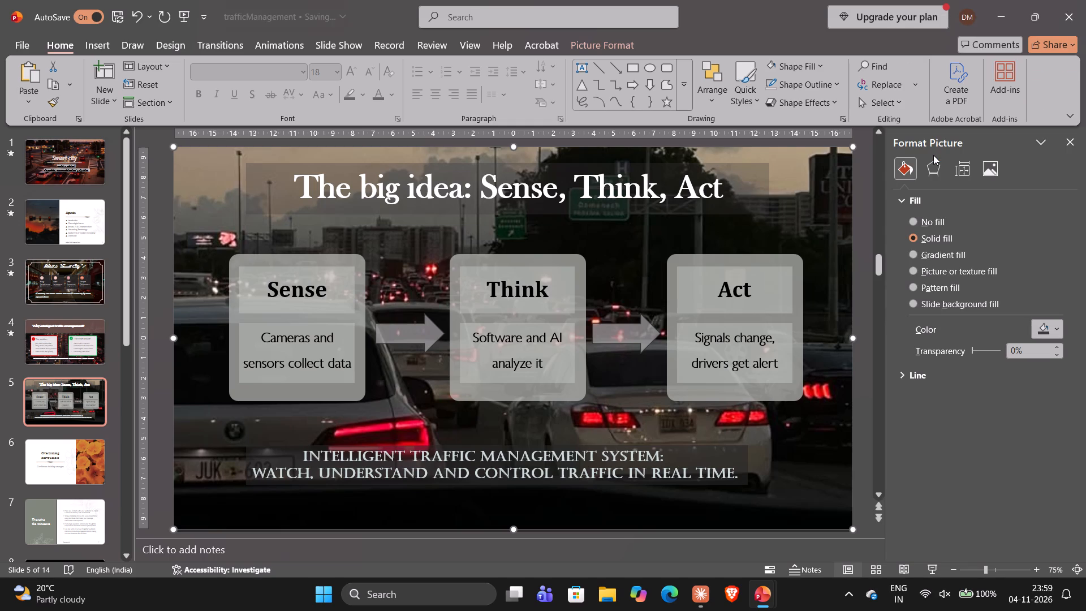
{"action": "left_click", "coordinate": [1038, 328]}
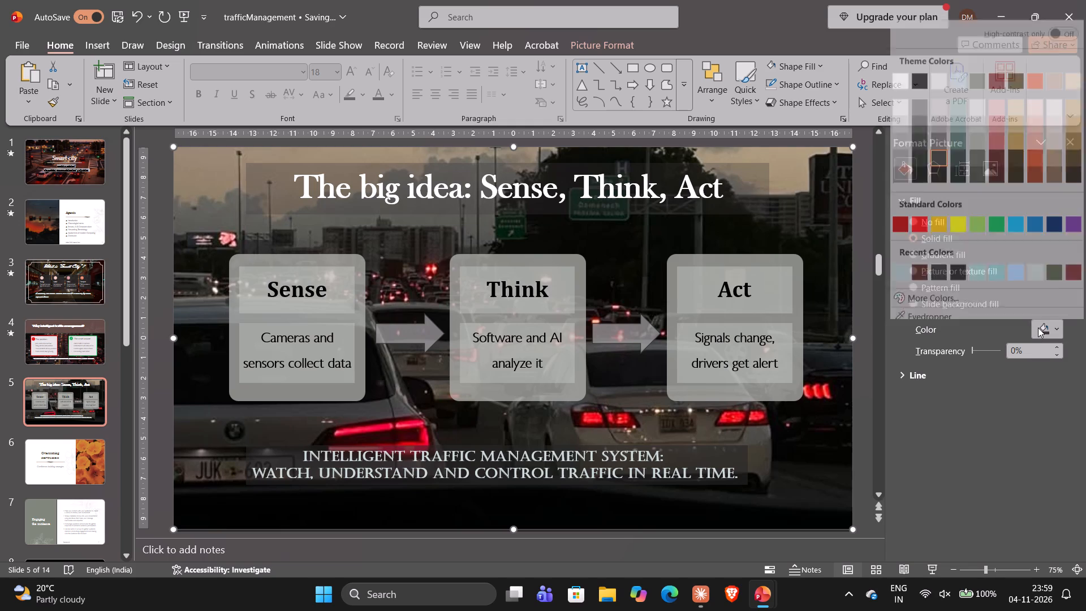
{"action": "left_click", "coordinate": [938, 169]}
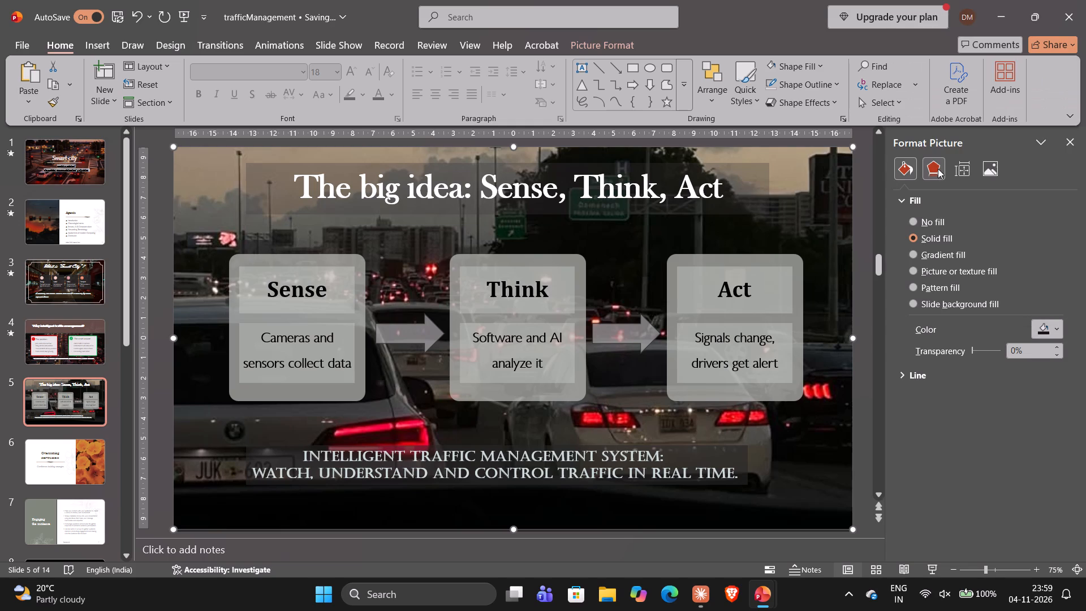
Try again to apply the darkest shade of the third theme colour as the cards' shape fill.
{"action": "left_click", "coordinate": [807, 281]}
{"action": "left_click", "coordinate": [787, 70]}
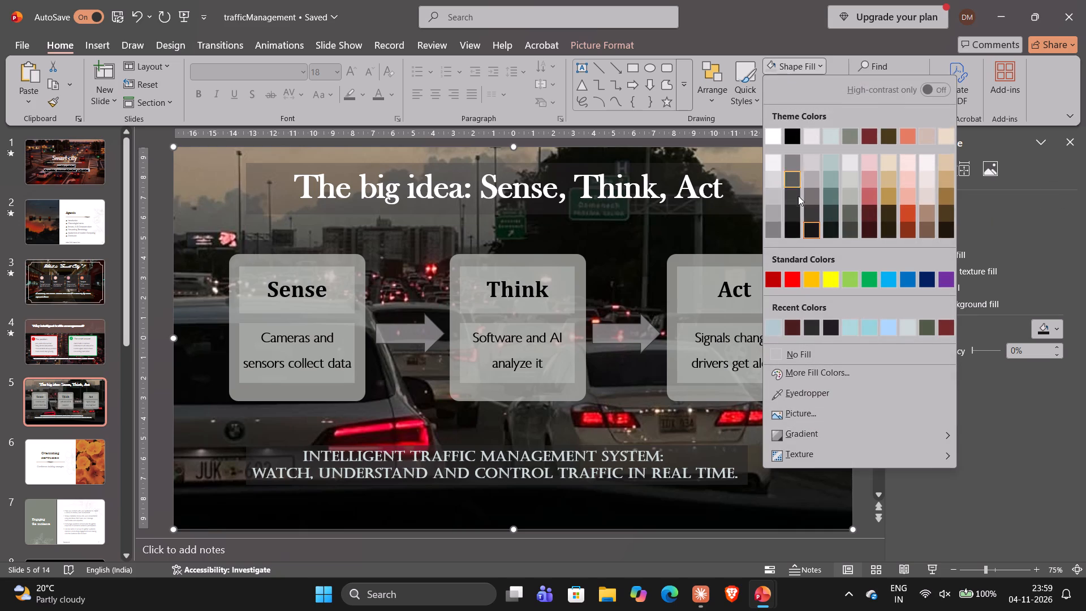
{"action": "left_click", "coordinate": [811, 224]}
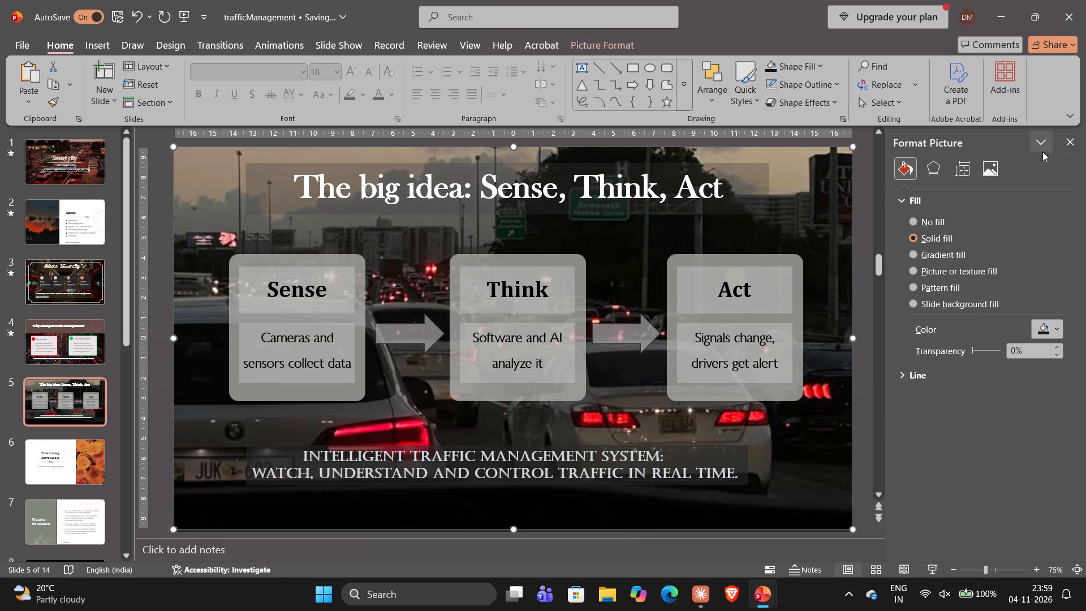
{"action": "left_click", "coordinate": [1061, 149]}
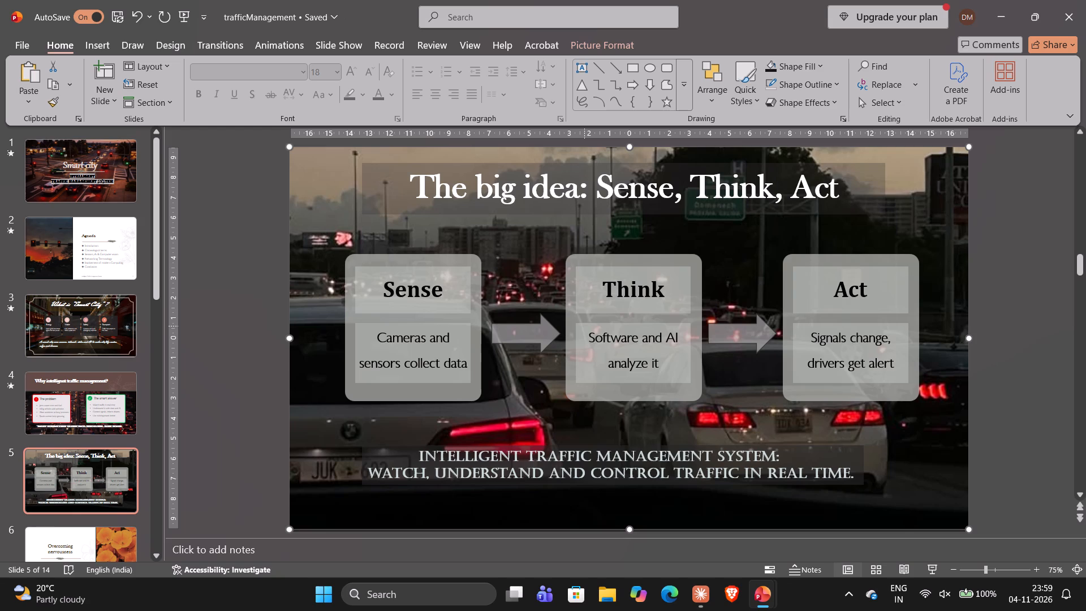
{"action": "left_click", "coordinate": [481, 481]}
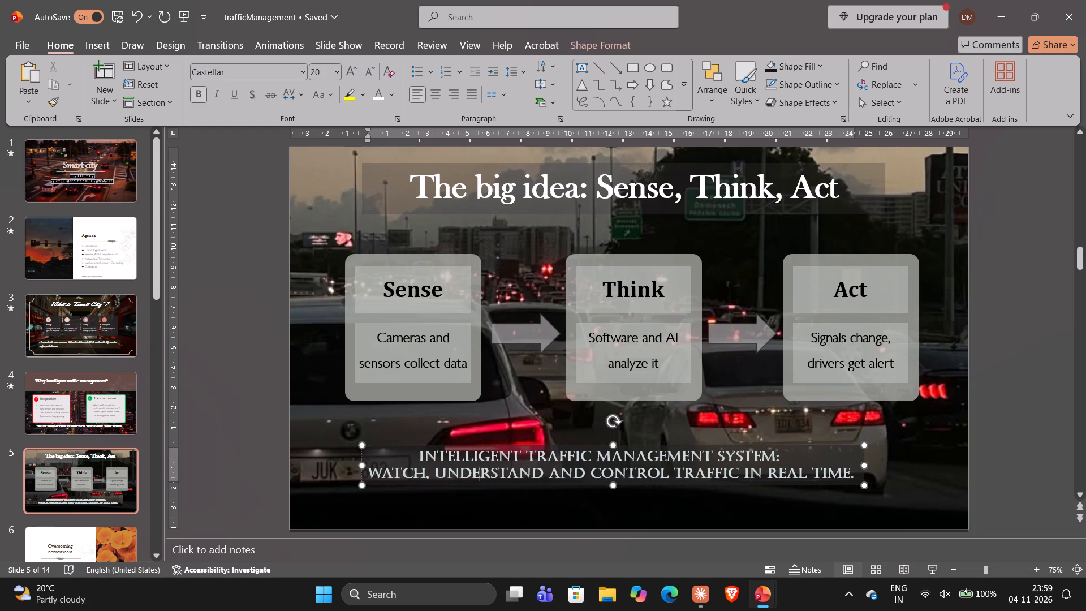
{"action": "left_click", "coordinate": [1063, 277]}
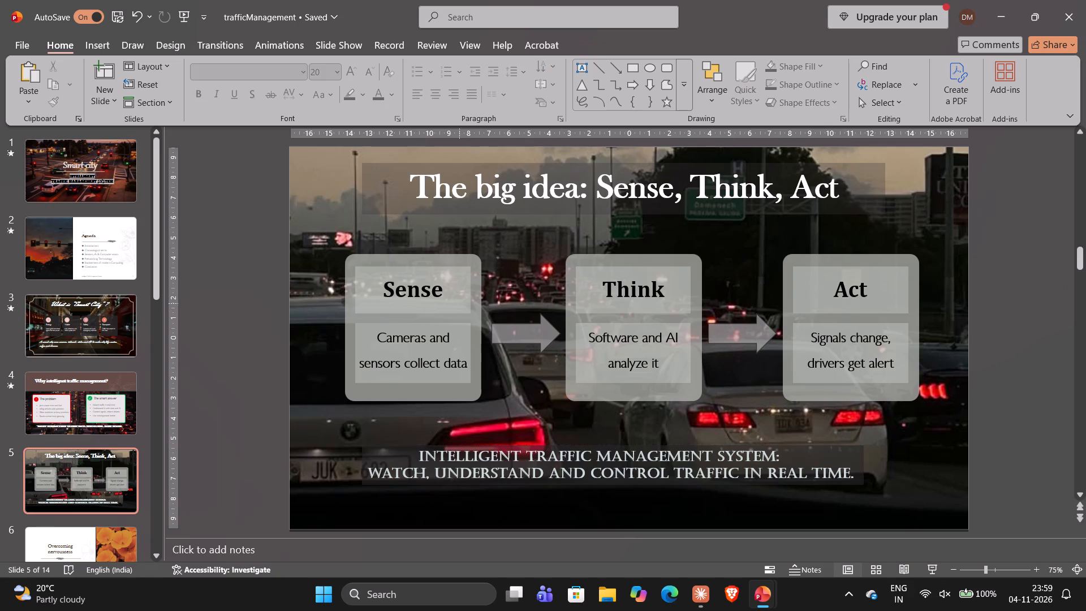
Fill the three outer cards behind Sense, Think and Act with the darkest shade of the black theme colour.
{"action": "left_click", "coordinate": [472, 314], "text": "ctrl"}
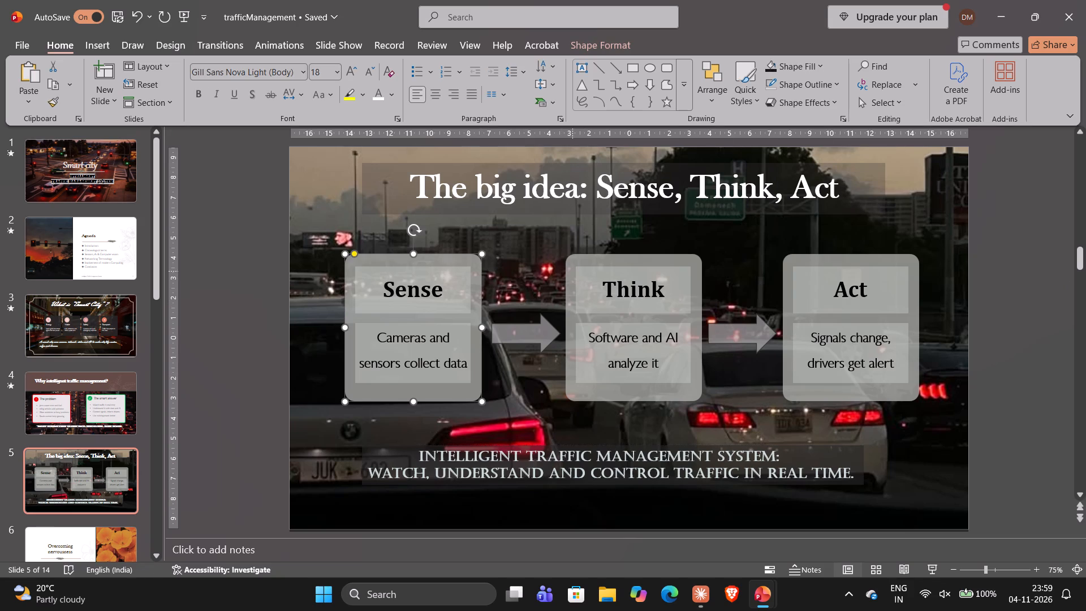
{"action": "left_click", "coordinate": [572, 270], "text": "ctrl"}
{"action": "left_click", "coordinate": [787, 261], "text": "ctrl"}
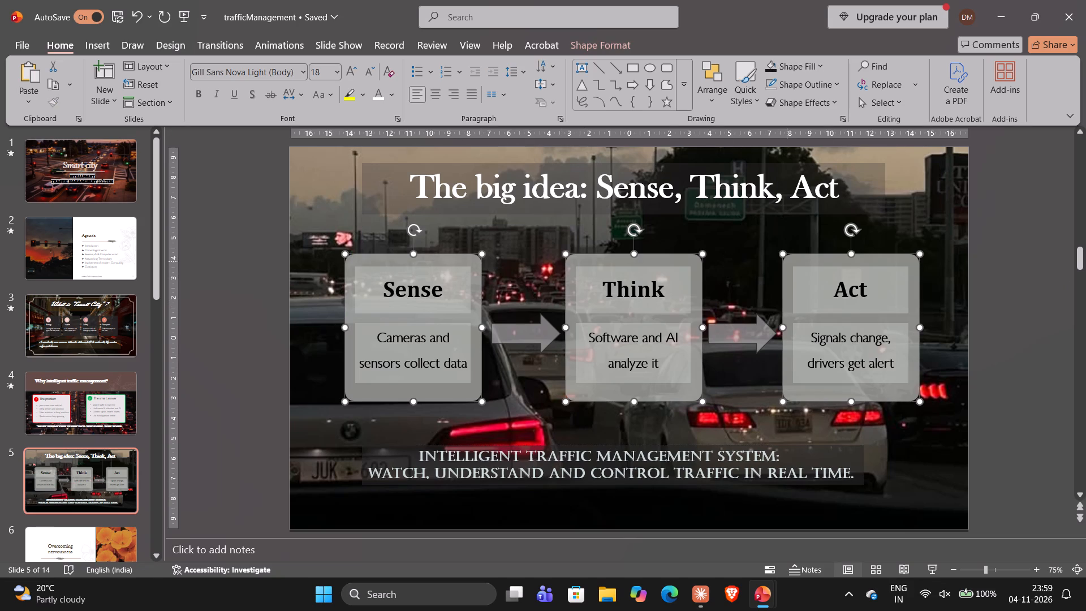
{"action": "left_click", "coordinate": [796, 72]}
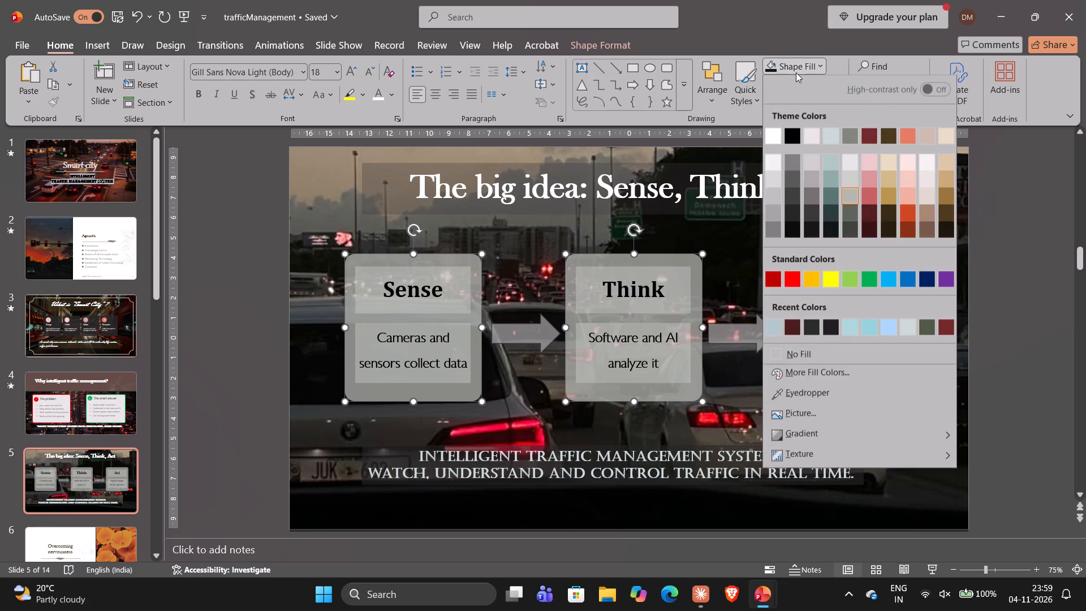
{"action": "left_click", "coordinate": [796, 72]}
{"action": "left_click", "coordinate": [796, 72]}
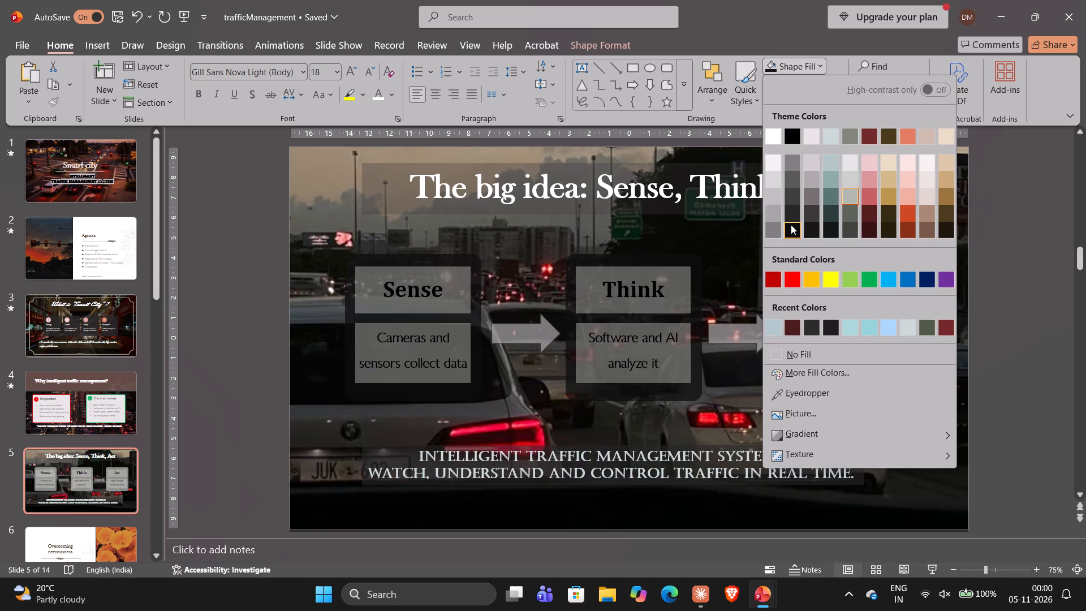
{"action": "left_click", "coordinate": [790, 220]}
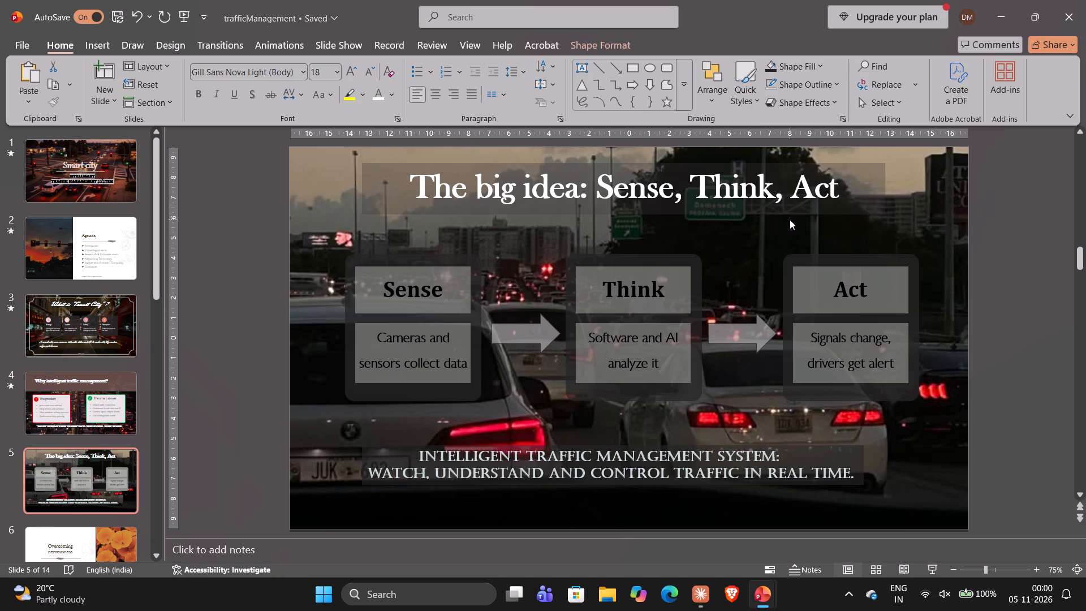
Change the "Sense" heading and its description "Cameras and sensors collect data" to white text.
{"action": "left_click", "coordinate": [461, 292]}
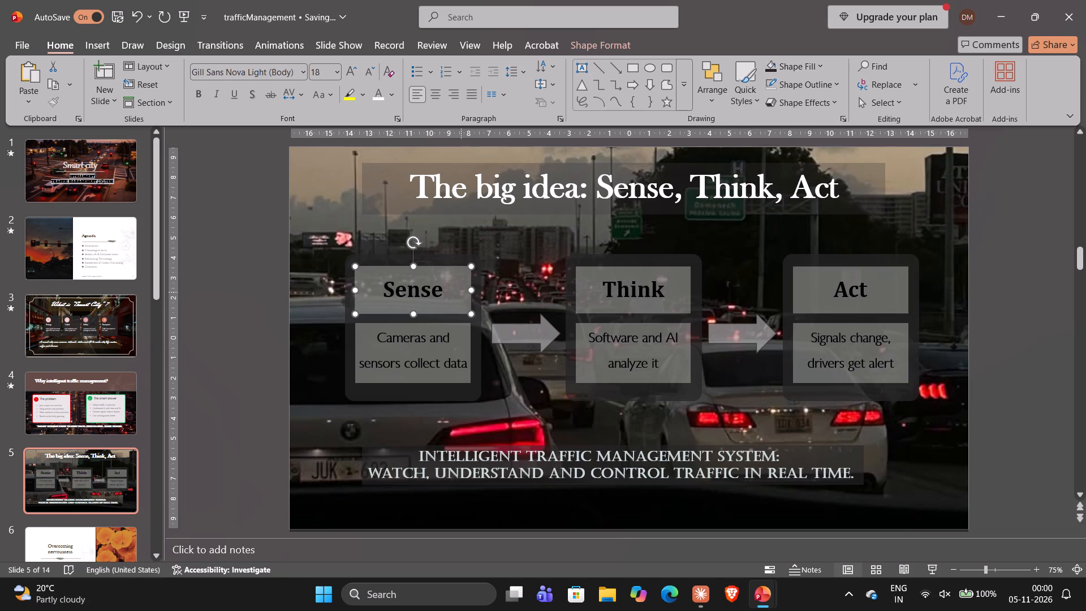
{"action": "left_click", "coordinate": [446, 291]}
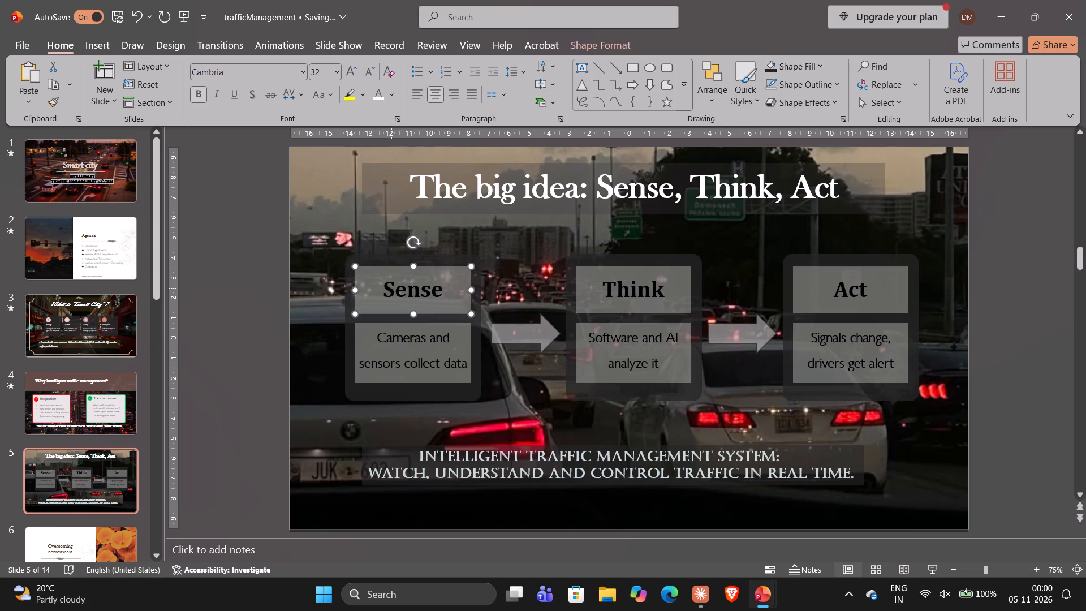
{"action": "left_click", "coordinate": [381, 287]}
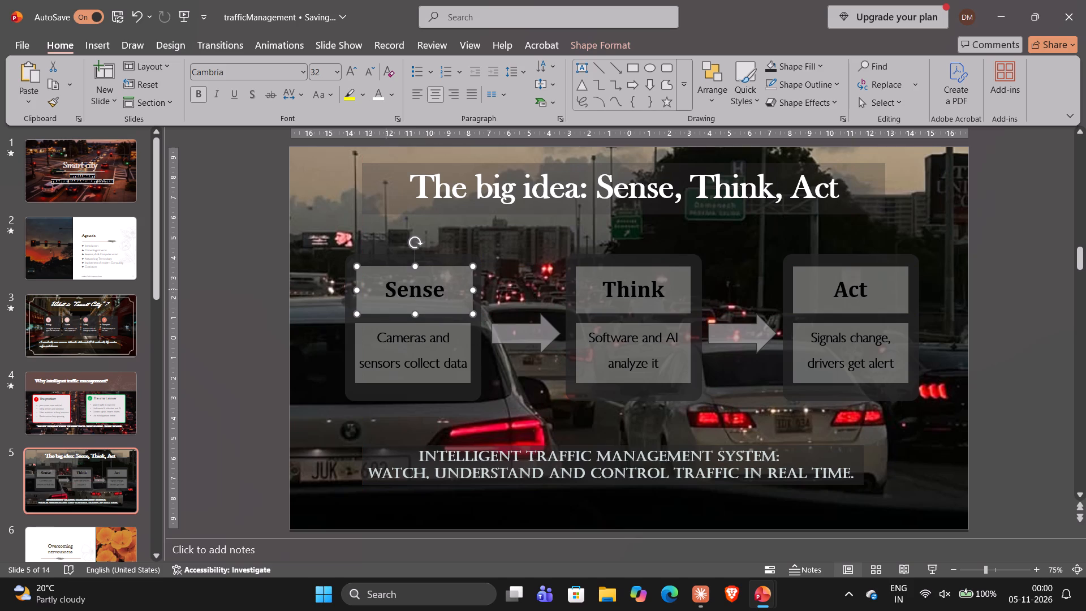
{"action": "key", "text": "ctrl+z"}
{"action": "left_click_drag", "start_coordinate": [387, 291], "coordinate": [433, 291]}
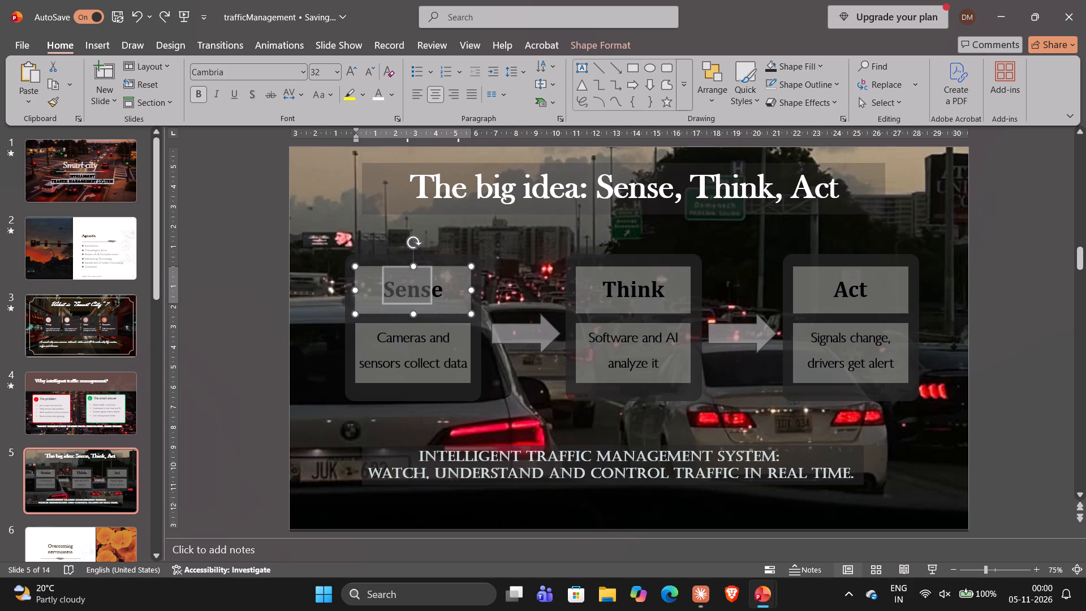
{"action": "left_click_drag", "start_coordinate": [433, 291], "coordinate": [443, 292]}
{"action": "left_click", "coordinate": [579, 266]}
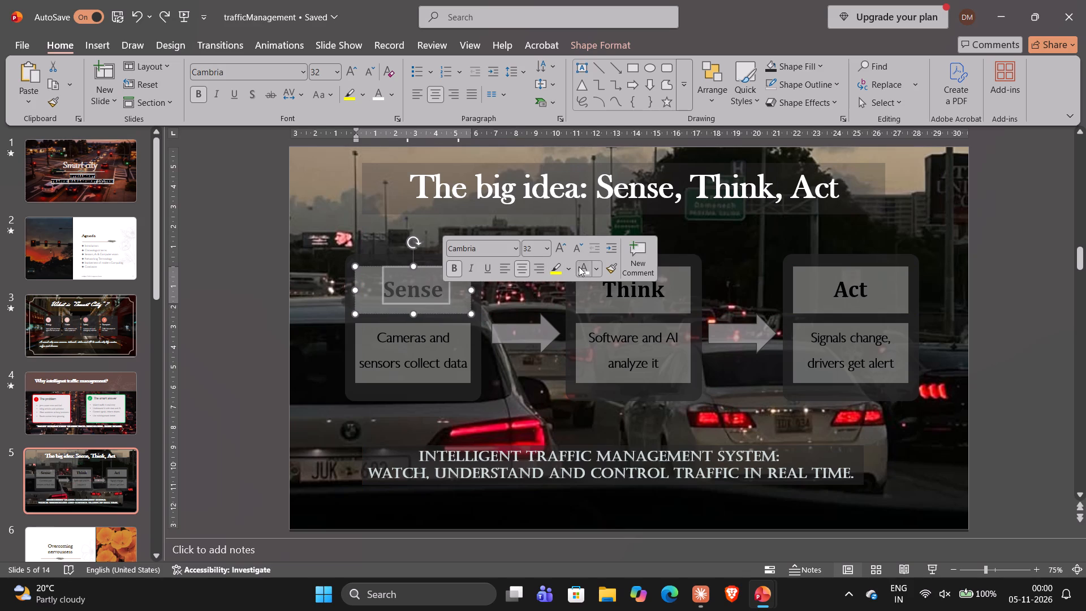
{"action": "left_click_drag", "start_coordinate": [380, 337], "coordinate": [387, 339]}
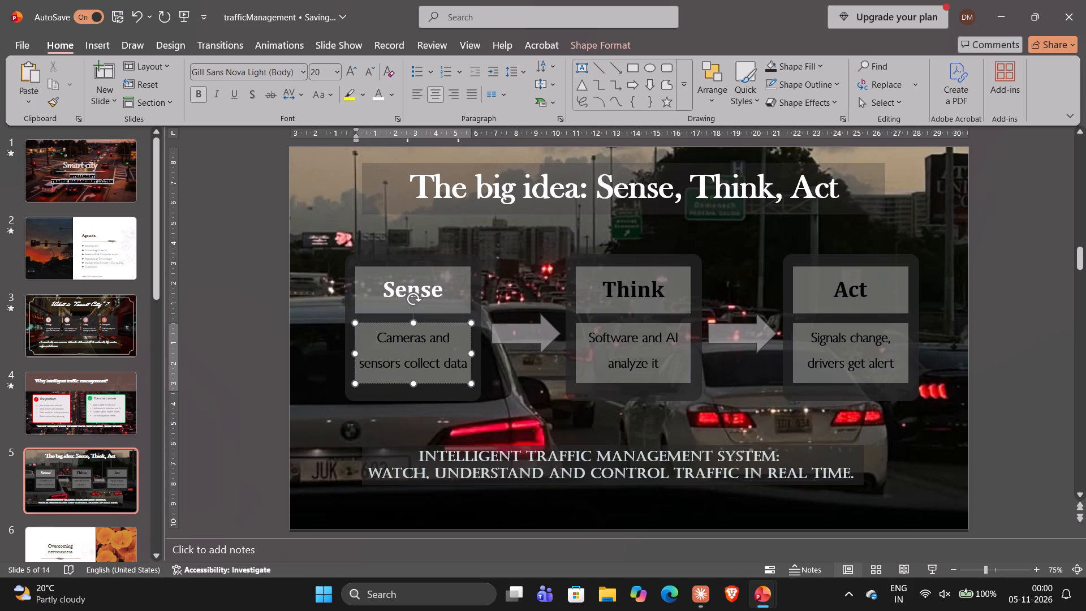
{"action": "left_click_drag", "start_coordinate": [387, 339], "coordinate": [455, 365]}
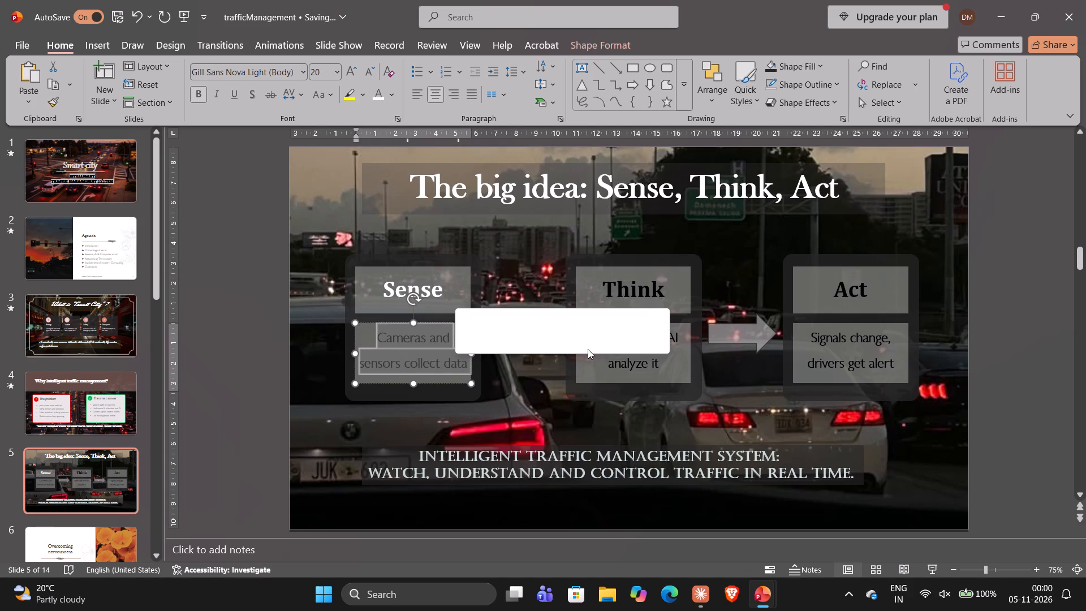
{"action": "left_click", "coordinate": [602, 336]}
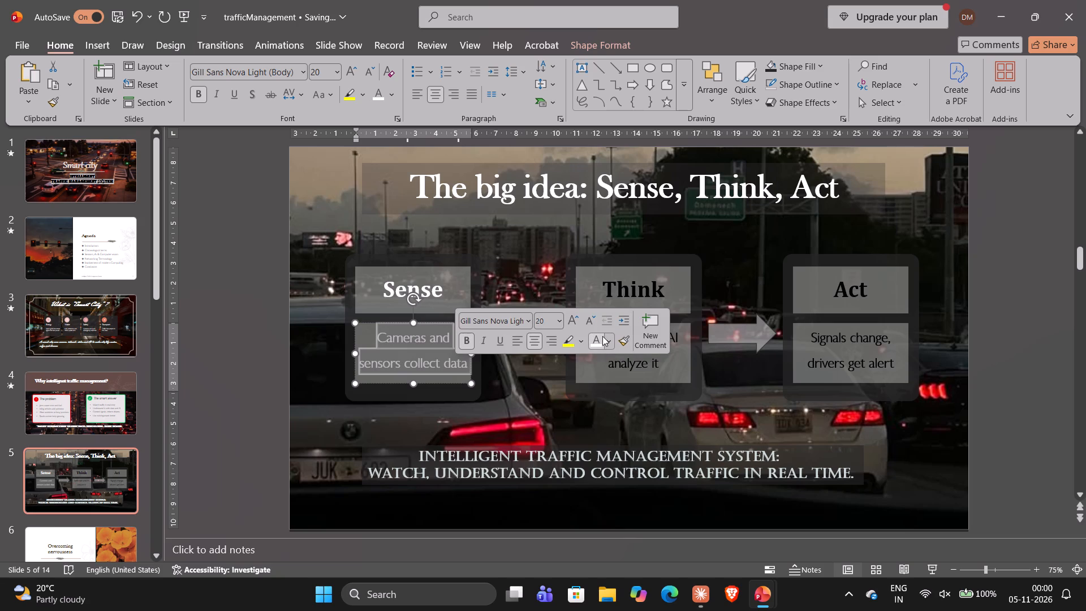
Change the "Think" heading and its description "Software and AI analyze it" to white text.
{"action": "left_click_drag", "start_coordinate": [602, 282], "coordinate": [661, 291]}
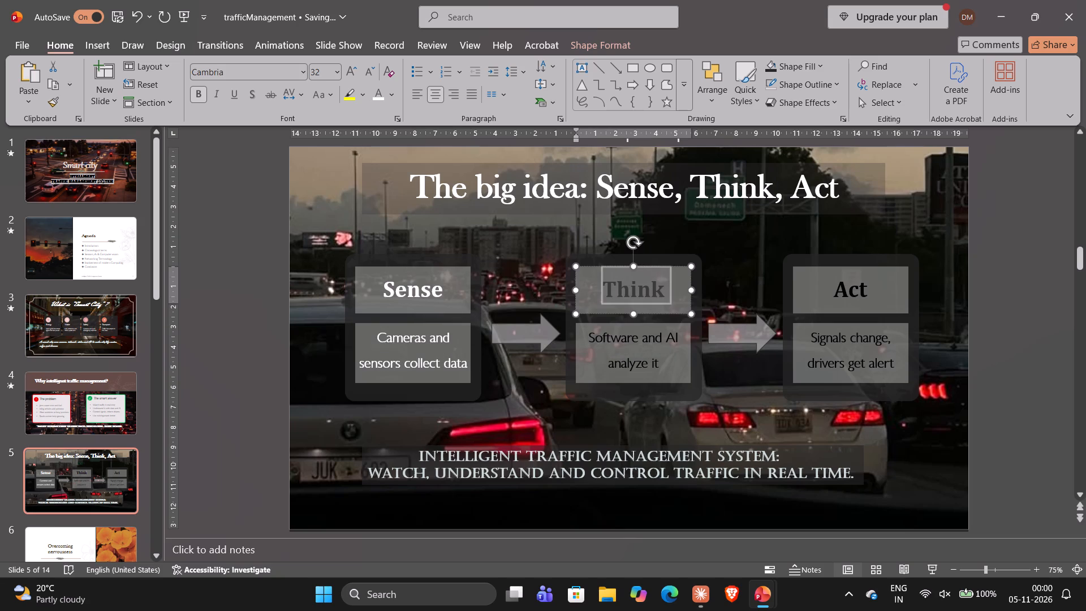
{"action": "left_click_drag", "start_coordinate": [661, 291], "coordinate": [661, 292]}
{"action": "left_click", "coordinate": [806, 268]}
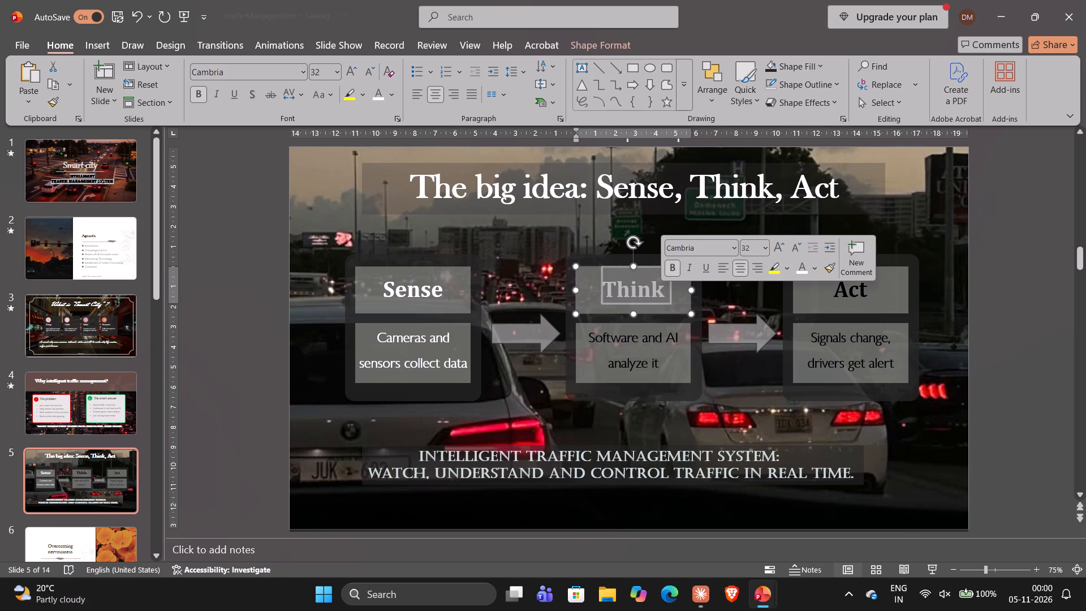
{"action": "left_click_drag", "start_coordinate": [588, 336], "coordinate": [670, 363]}
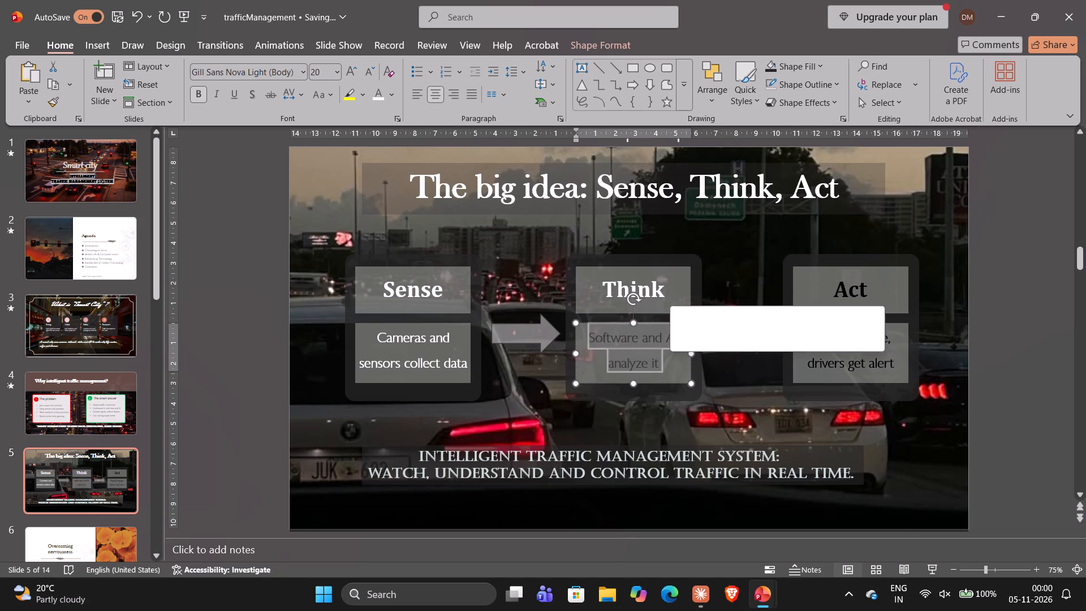
{"action": "left_click", "coordinate": [810, 337]}
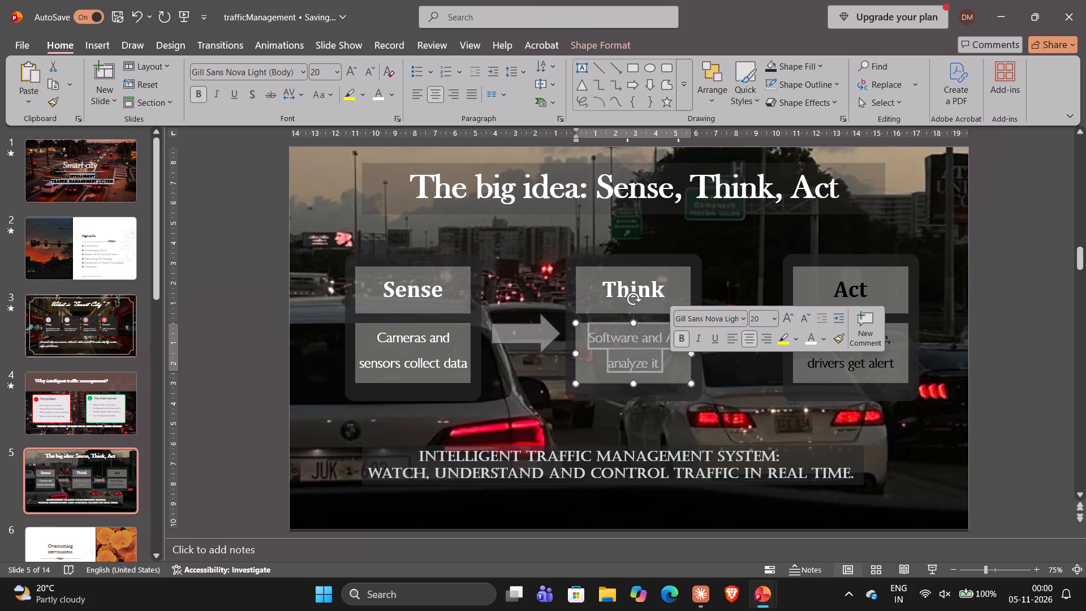
Change the "Act" heading and its description "Signals change, drivers get alert" to white text.
{"action": "left_click_drag", "start_coordinate": [841, 288], "coordinate": [867, 287]}
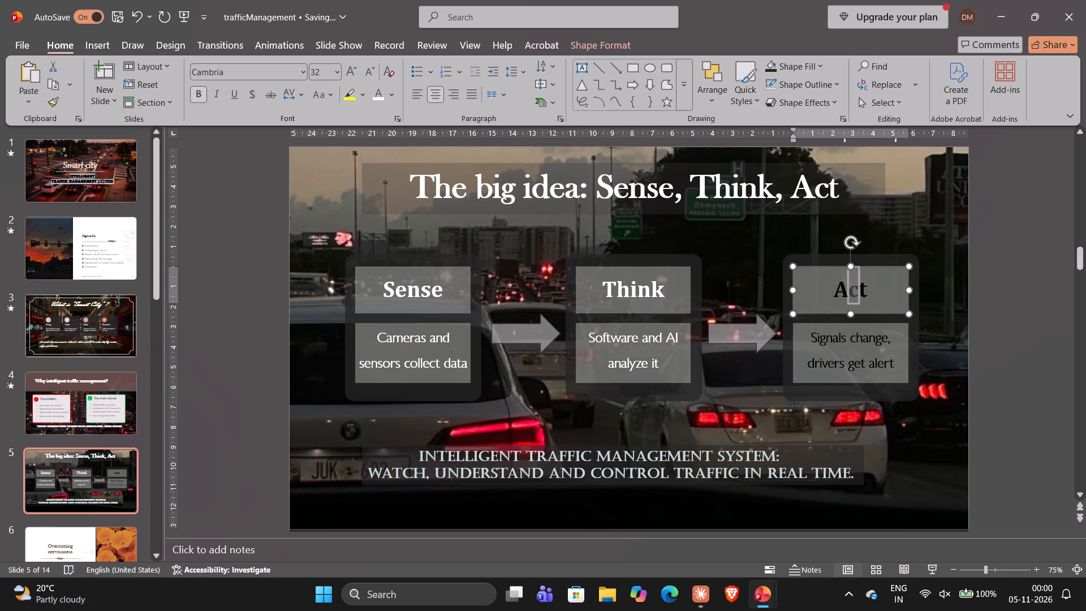
{"action": "left_click_drag", "start_coordinate": [867, 287], "coordinate": [879, 290]}
{"action": "left_click", "coordinate": [1010, 266]}
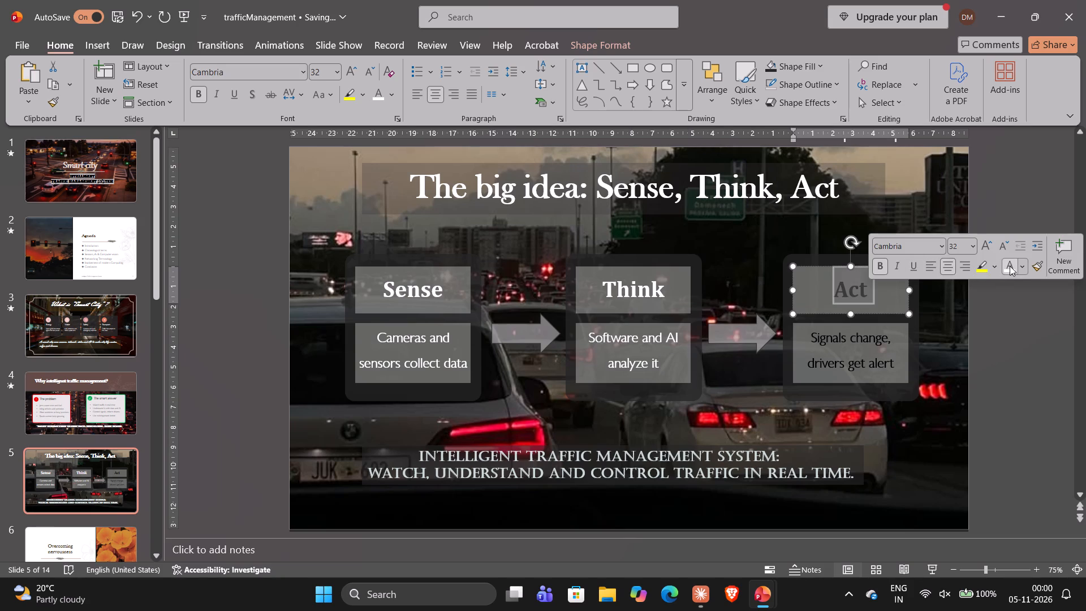
{"action": "left_click_drag", "start_coordinate": [815, 337], "coordinate": [897, 364]}
{"action": "left_click", "coordinate": [1004, 347]}
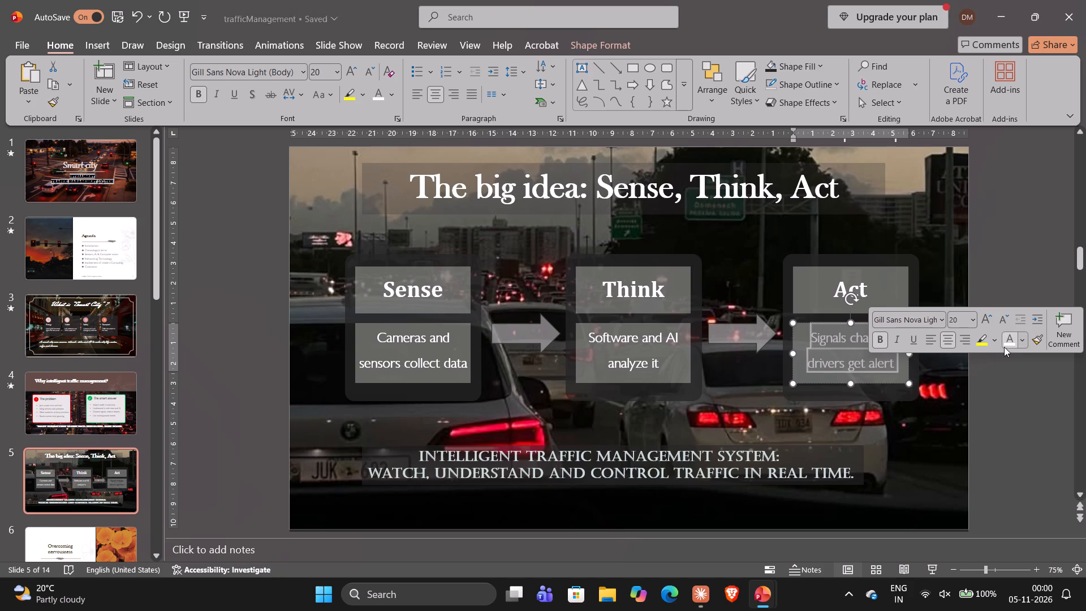
{"action": "left_click", "coordinate": [1009, 226]}
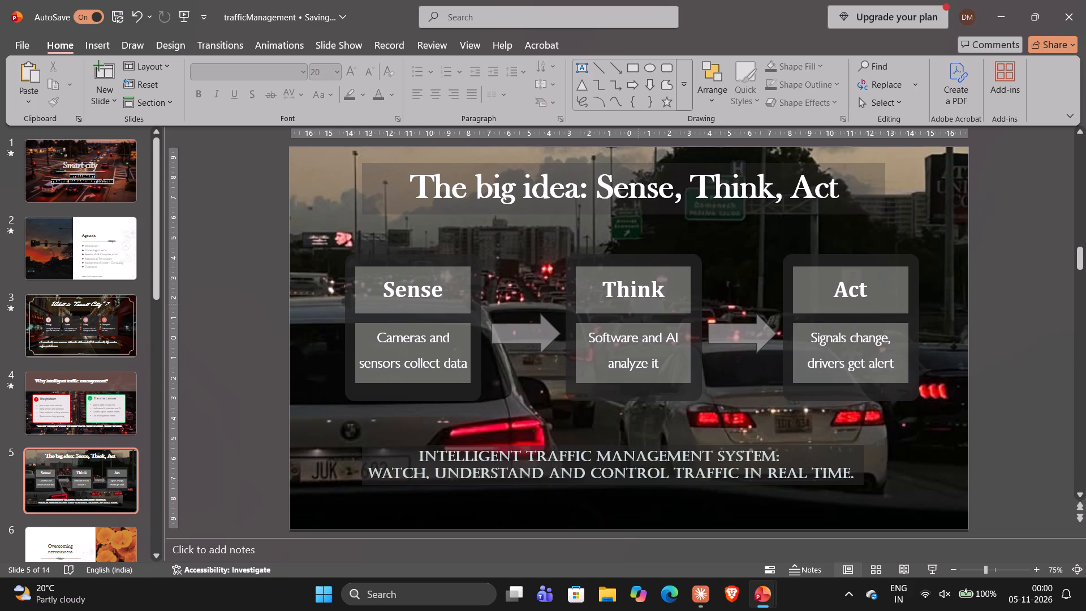
Fill all six heading and description boxes inside the cards with Light Gray, Background 2, Darker 50%.
{"action": "left_click", "coordinate": [462, 294], "text": "ctrl"}
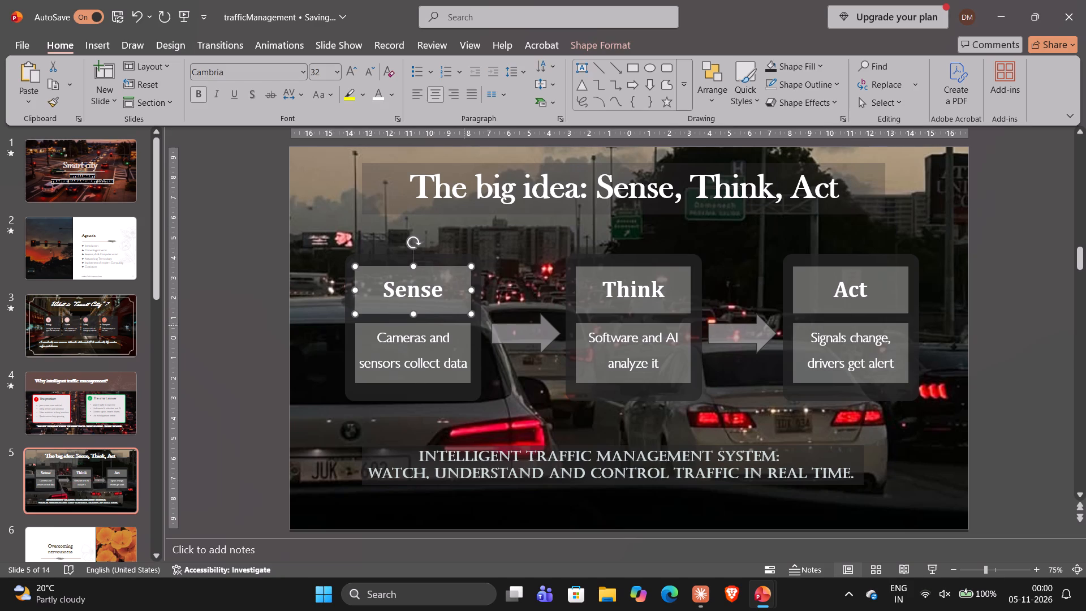
{"action": "left_click", "coordinate": [463, 328], "text": "ctrl"}
{"action": "left_click_drag", "start_coordinate": [585, 299], "coordinate": [592, 327], "text": "ctrl"}
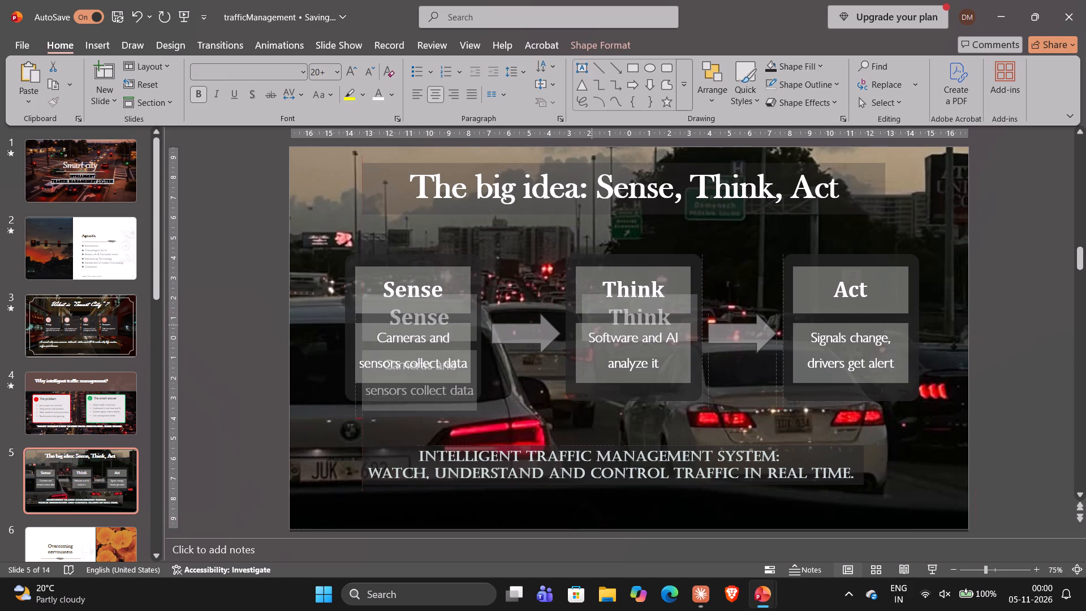
{"action": "left_click_drag", "start_coordinate": [592, 327], "coordinate": [588, 322], "text": "ctrl"}
{"action": "key", "text": "ctrl+z"}
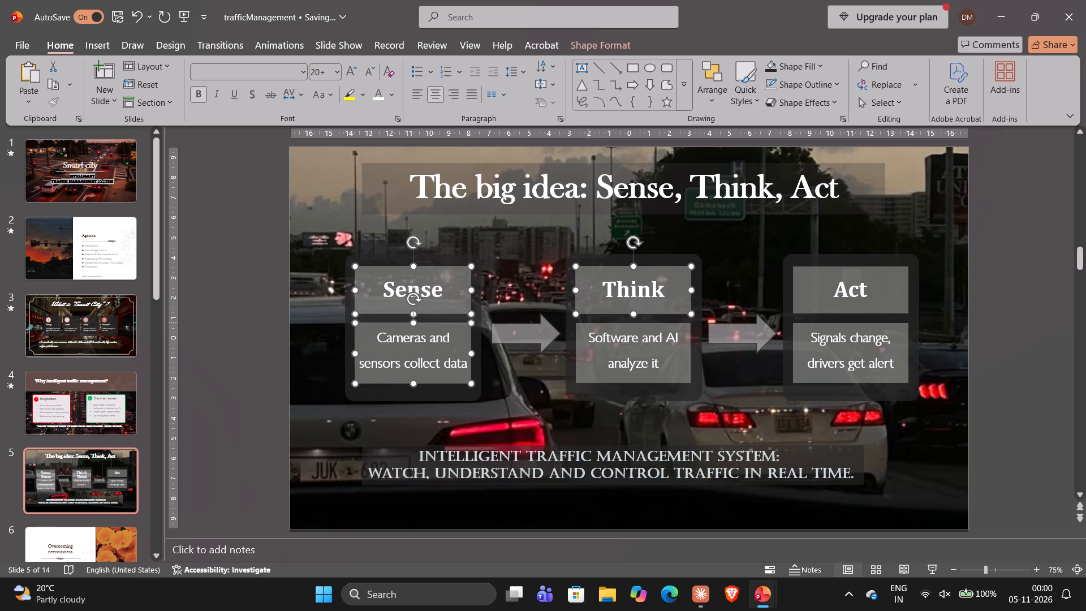
{"action": "left_click", "coordinate": [585, 341], "text": "ctrl"}
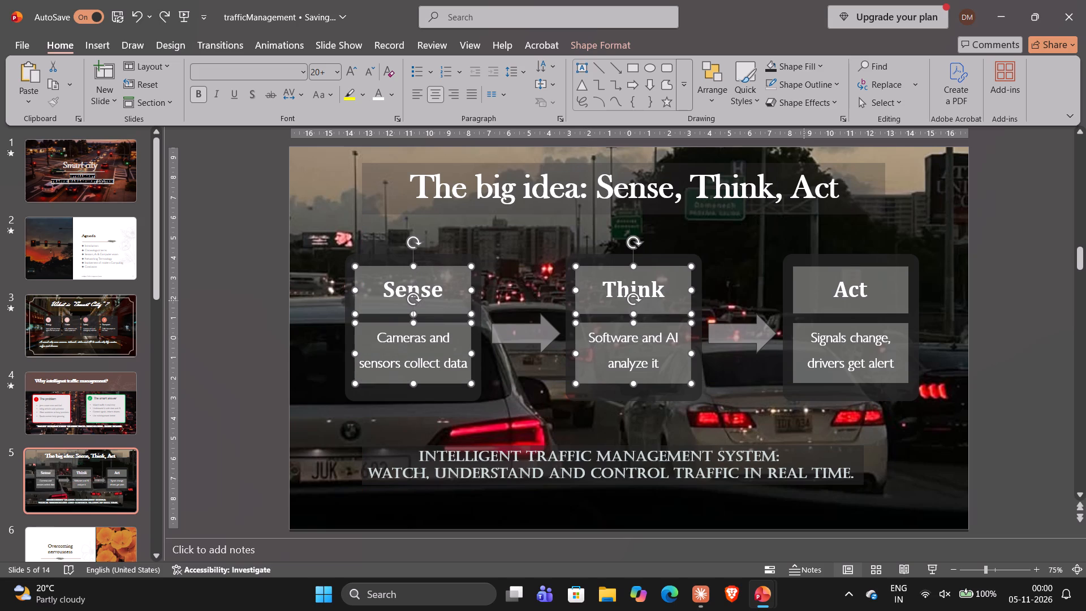
{"action": "left_click", "coordinate": [805, 301], "text": "ctrl"}
{"action": "left_click", "coordinate": [805, 328], "text": "ctrl"}
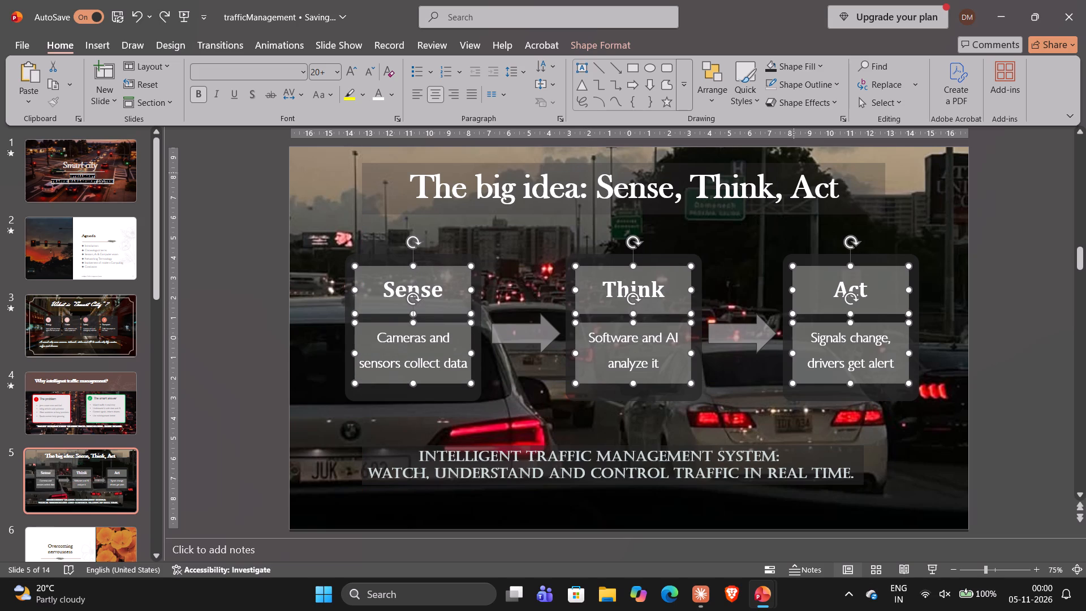
{"action": "left_click", "coordinate": [784, 74]}
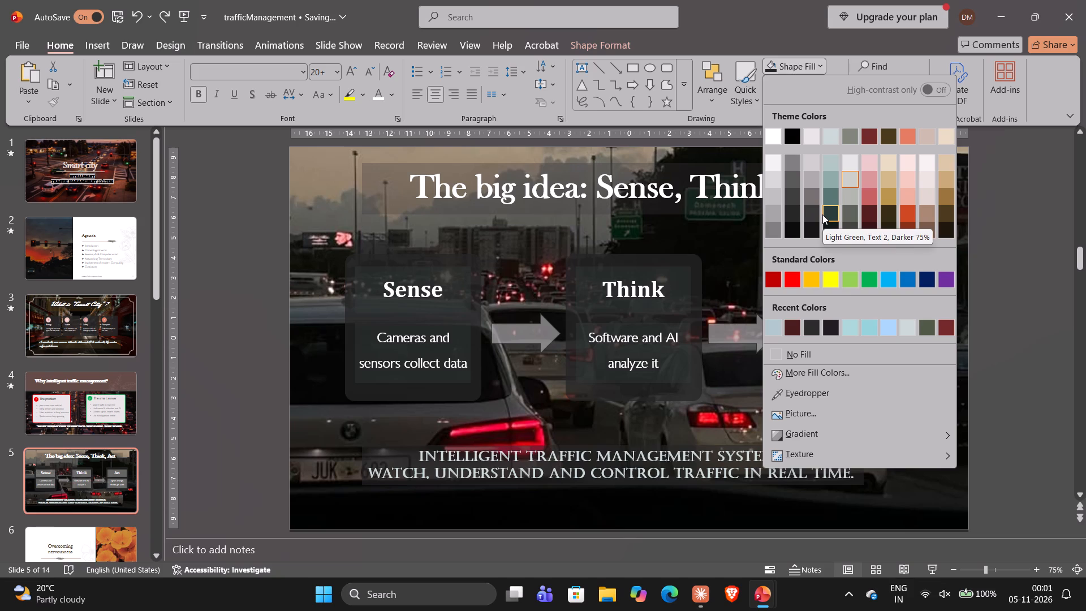
{"action": "left_click", "coordinate": [803, 193]}
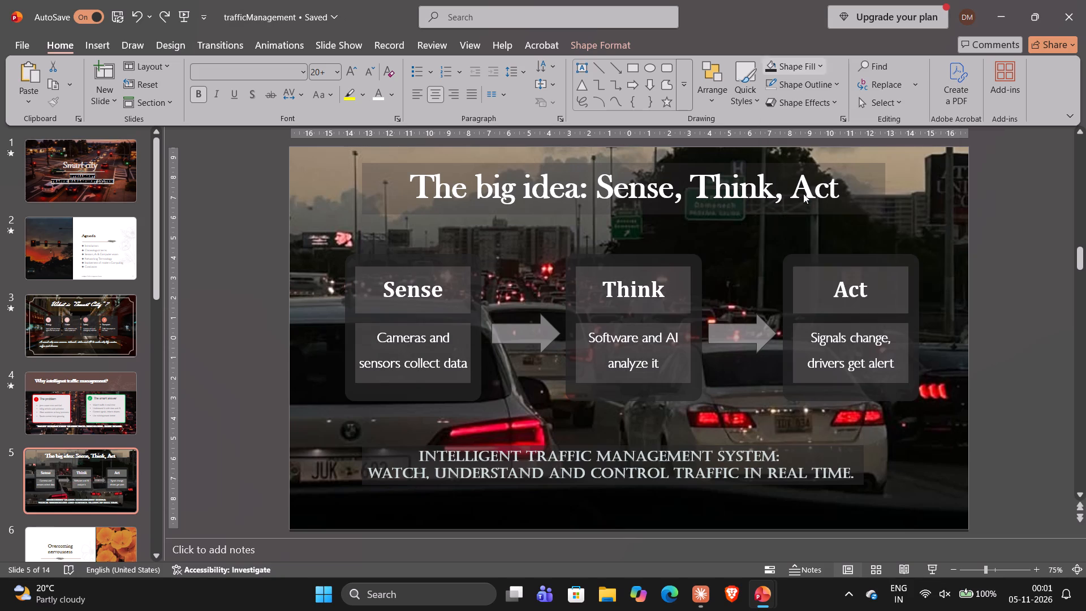
Set the fill transparency of the six heading and description boxes to 80% and deselect them.
{"action": "right_click", "coordinate": [895, 290]}
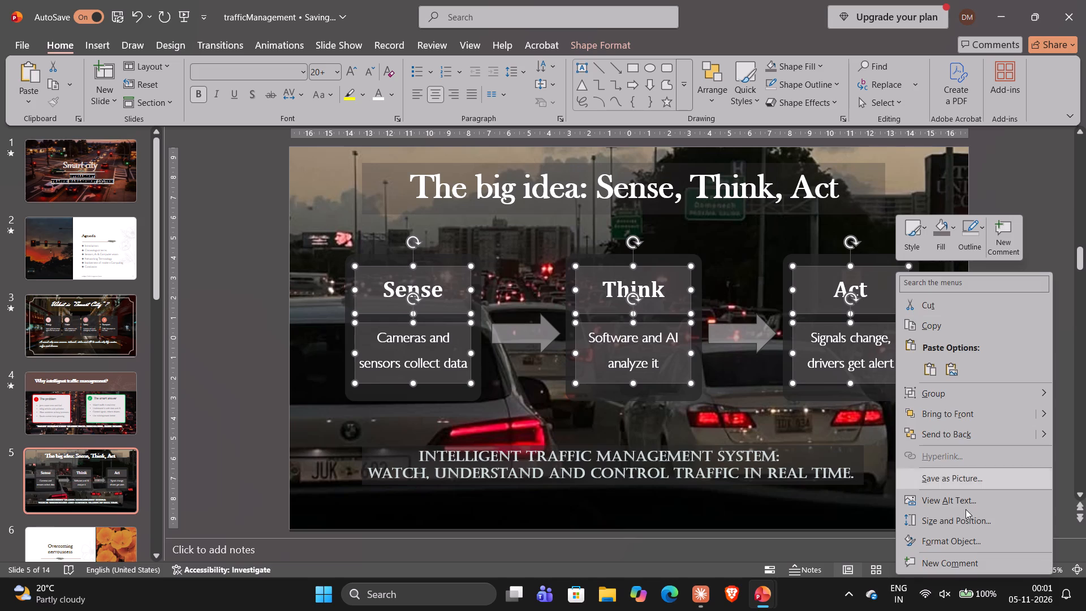
{"action": "left_click", "coordinate": [965, 534]}
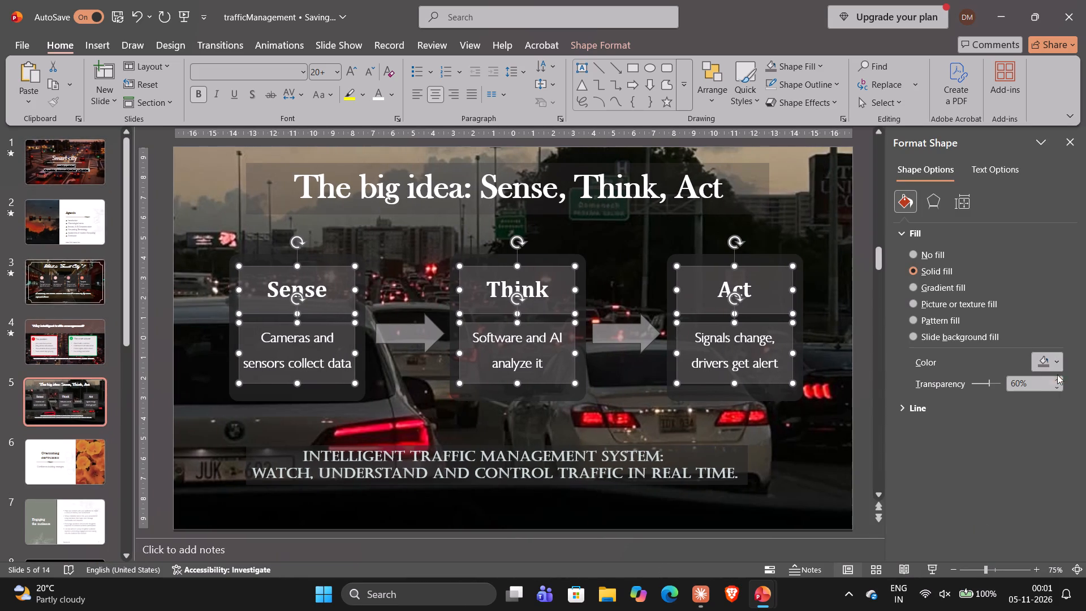
{"action": "triple_click", "coordinate": [1054, 377]}
{"action": "triple_click", "coordinate": [1054, 377]}
{"action": "triple_click", "coordinate": [1054, 377]}
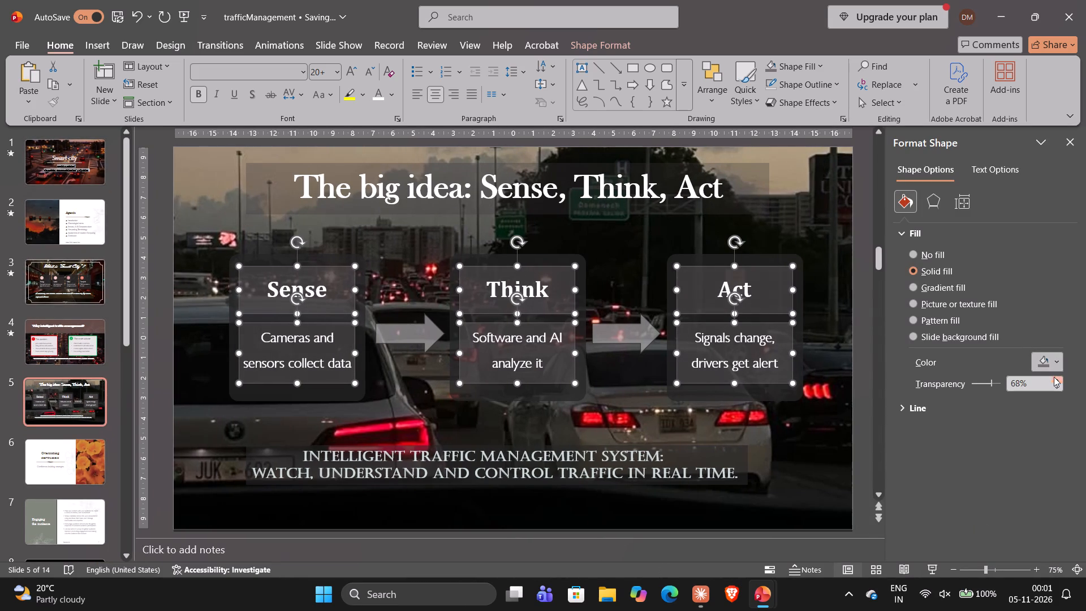
{"action": "triple_click", "coordinate": [1054, 377]}
{"action": "double_click", "coordinate": [1054, 377]}
{"action": "double_click", "coordinate": [1054, 377]}
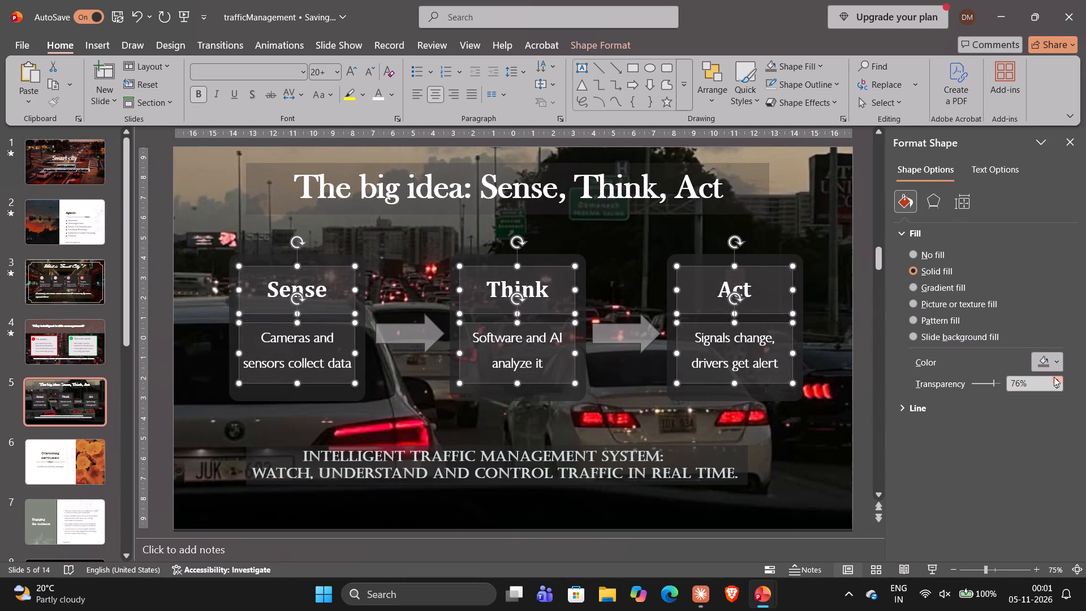
{"action": "triple_click", "coordinate": [1054, 377]}
{"action": "left_click", "coordinate": [1054, 377]}
{"action": "left_click", "coordinate": [1076, 136]}
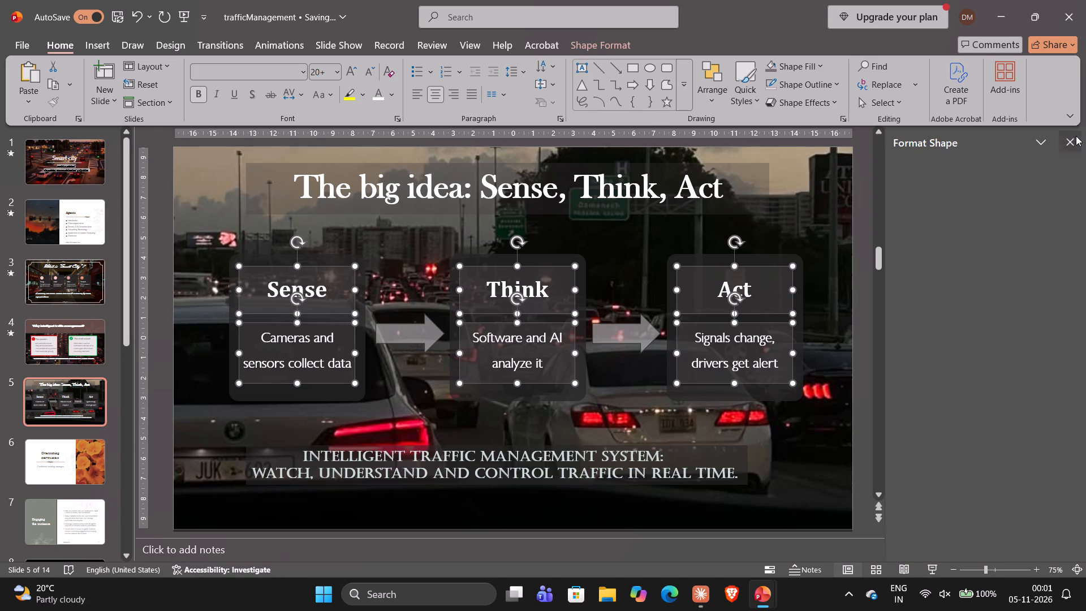
{"action": "left_click", "coordinate": [1036, 228]}
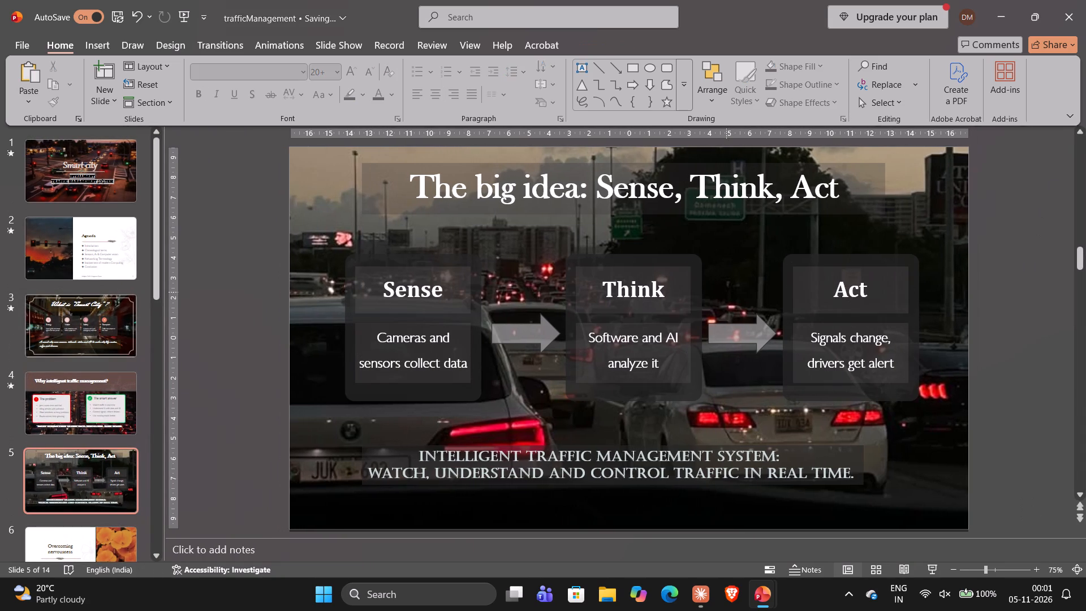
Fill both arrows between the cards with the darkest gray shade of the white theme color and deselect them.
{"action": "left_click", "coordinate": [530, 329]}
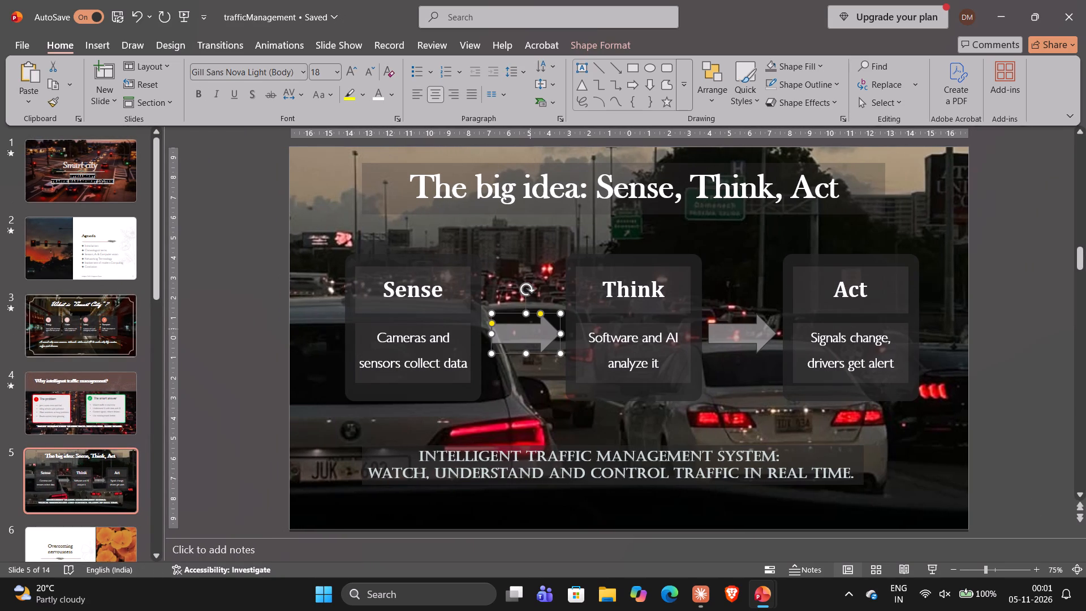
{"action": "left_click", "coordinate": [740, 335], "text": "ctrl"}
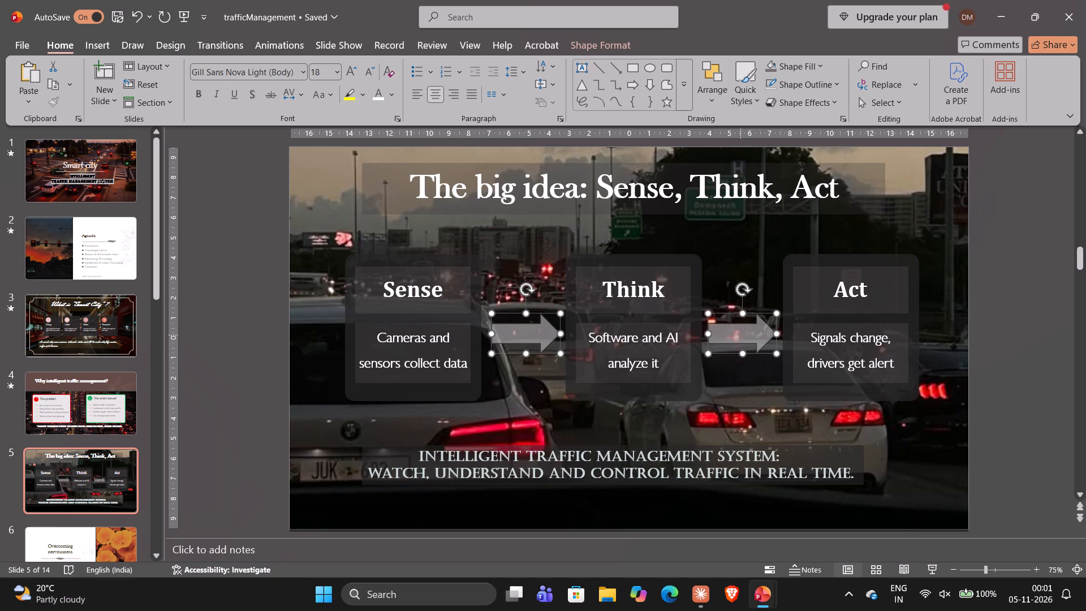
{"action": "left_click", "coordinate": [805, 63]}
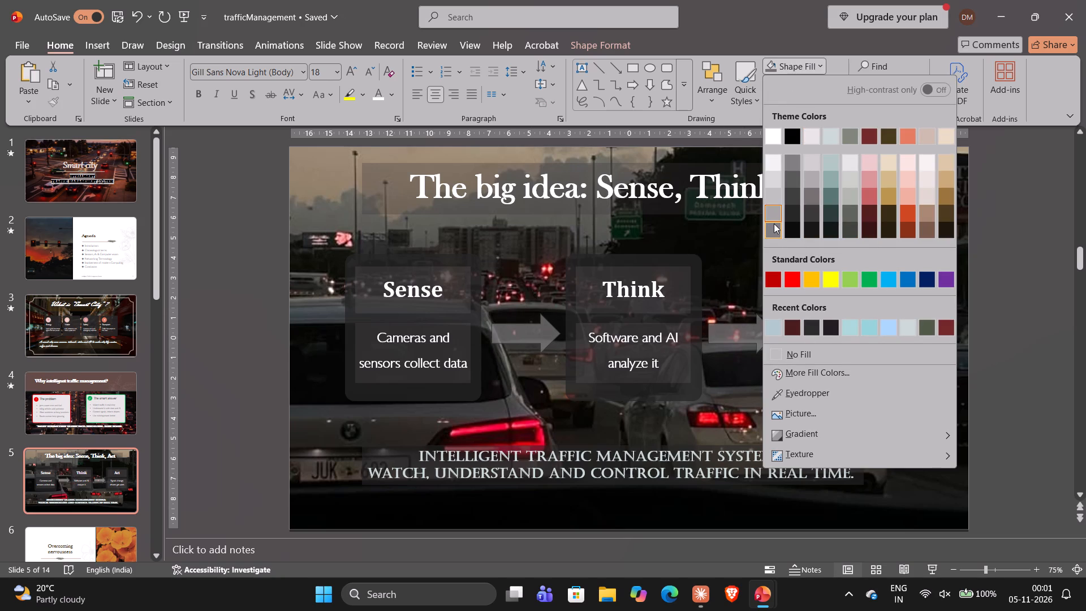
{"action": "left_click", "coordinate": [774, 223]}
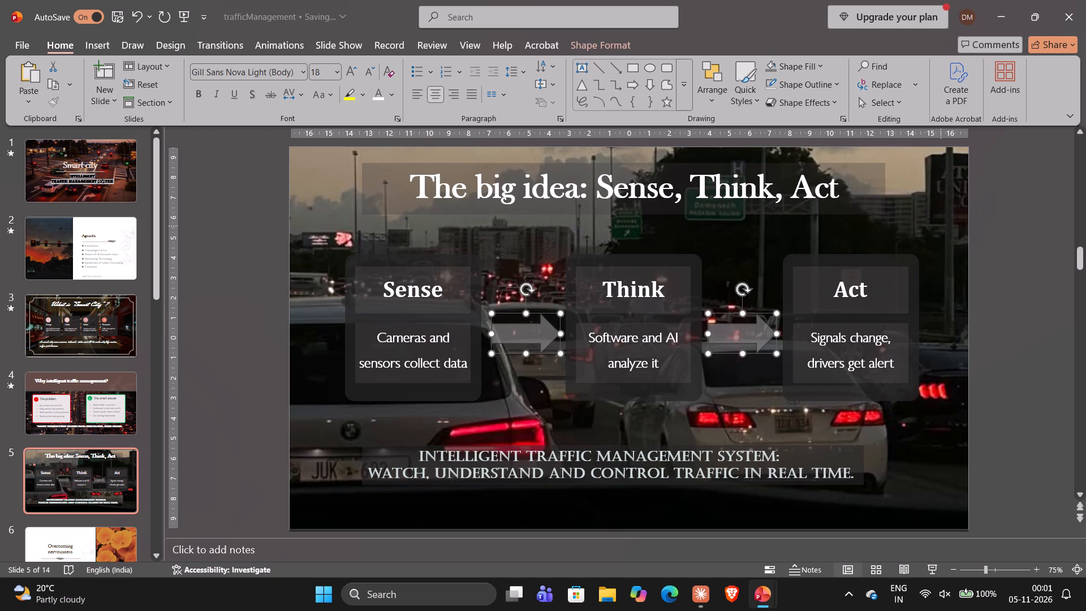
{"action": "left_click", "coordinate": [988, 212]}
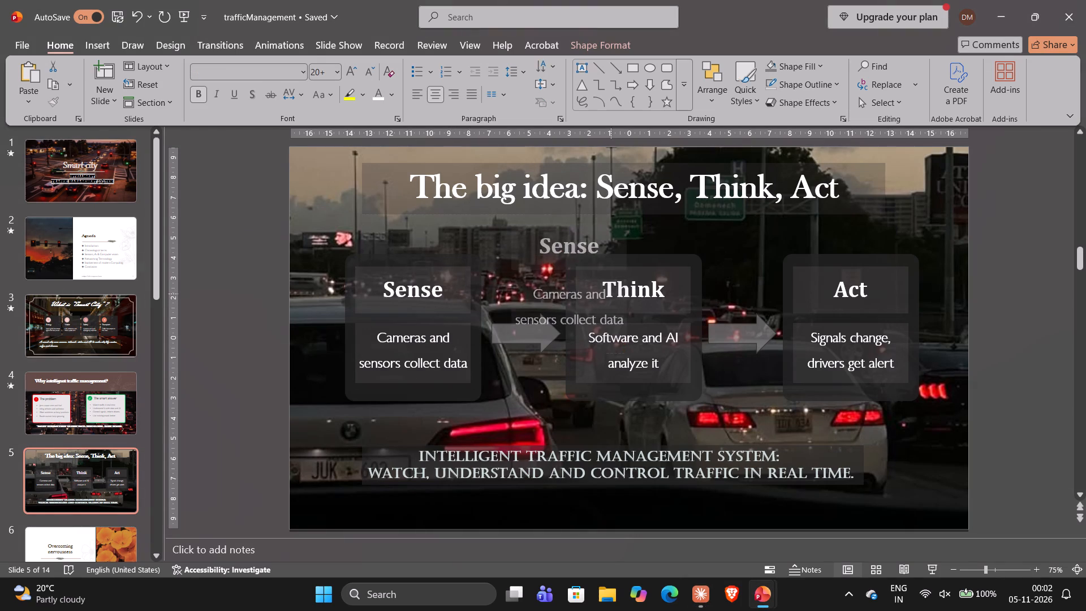
{"action": "left_click_drag", "start_coordinate": [609, 295], "coordinate": [599, 295], "text": "ctrl"}
{"action": "key", "text": "ctrl+z"}
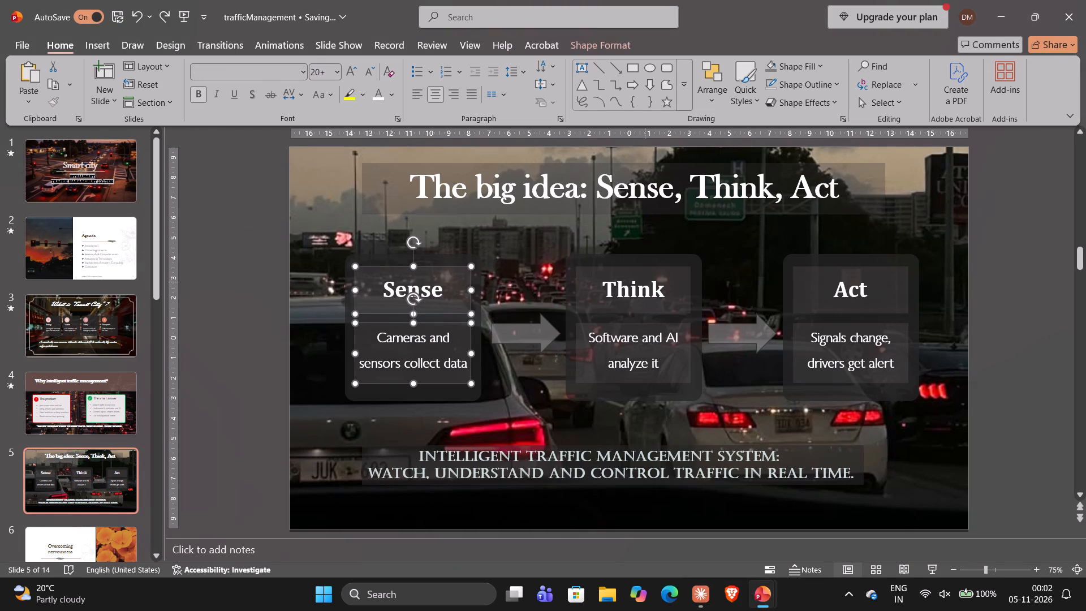
{"action": "left_click", "coordinate": [645, 283], "text": "ctrl"}
{"action": "left_click", "coordinate": [666, 356], "text": "ctrl"}
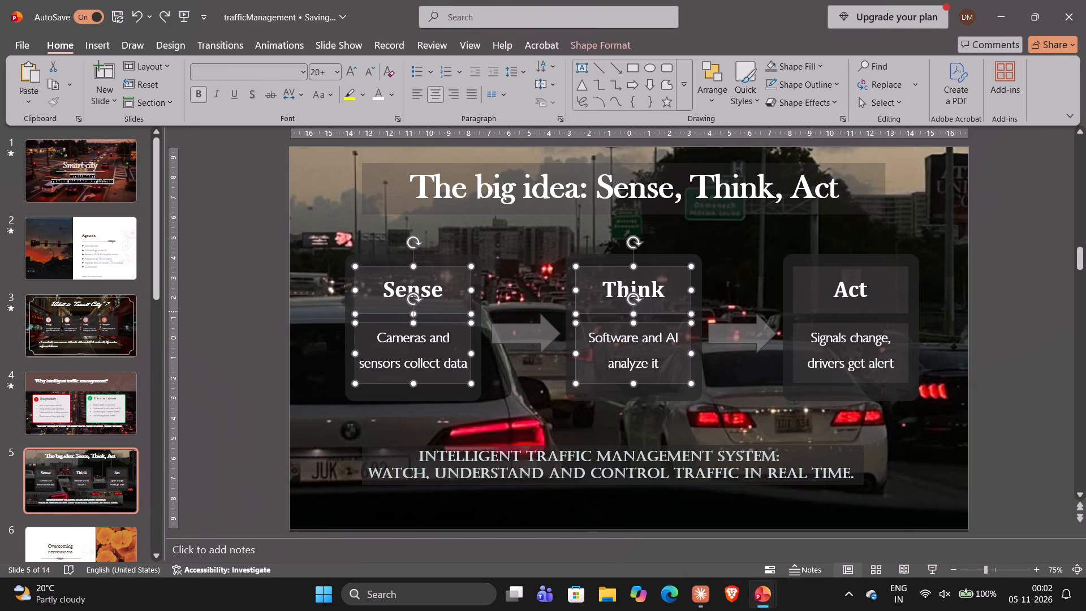
{"action": "left_click", "coordinate": [821, 309], "text": "ctrl"}
{"action": "left_click", "coordinate": [808, 333], "text": "ctrl"}
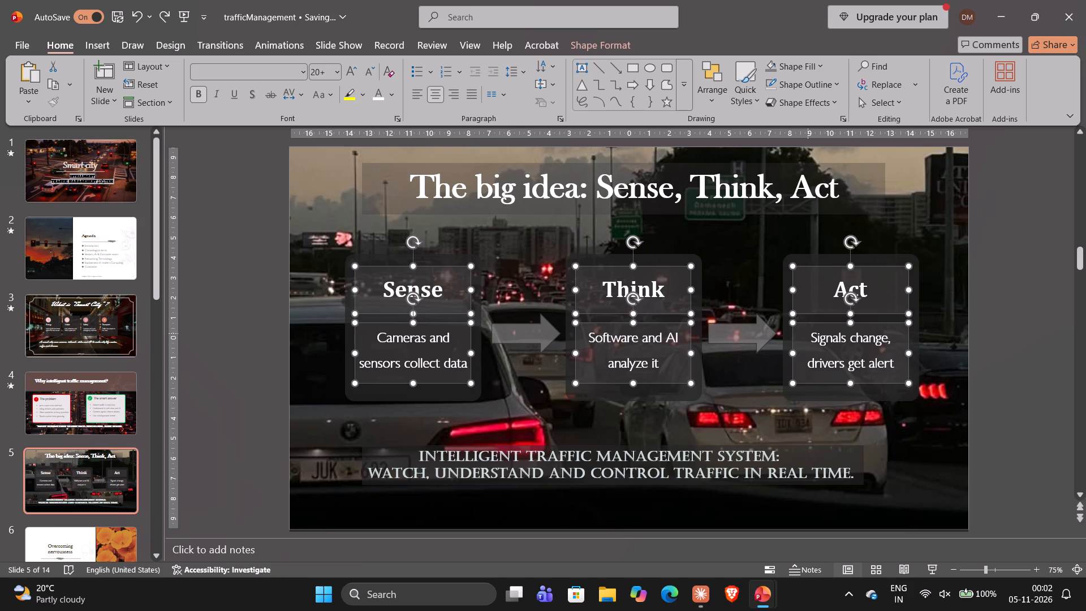
{"action": "left_click", "coordinate": [796, 69]}
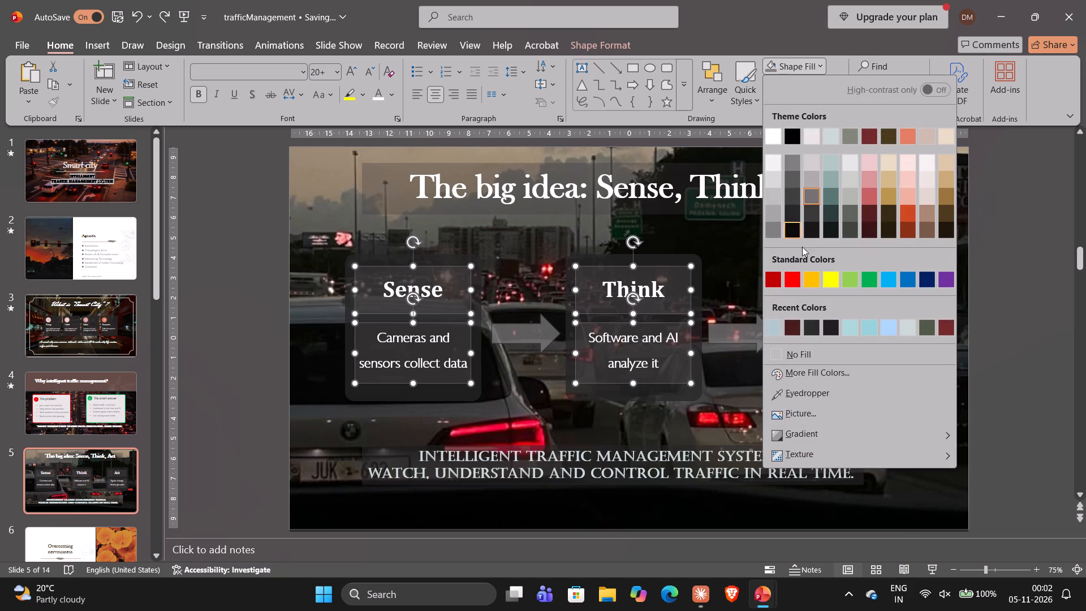
{"action": "left_click", "coordinate": [793, 359]}
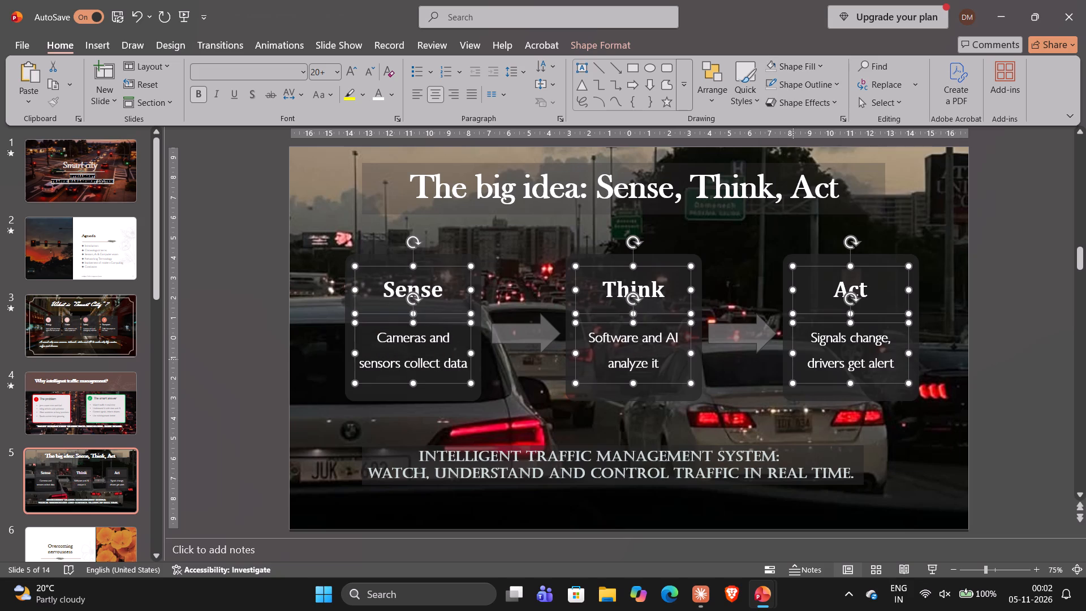
{"action": "left_click", "coordinate": [995, 298]}
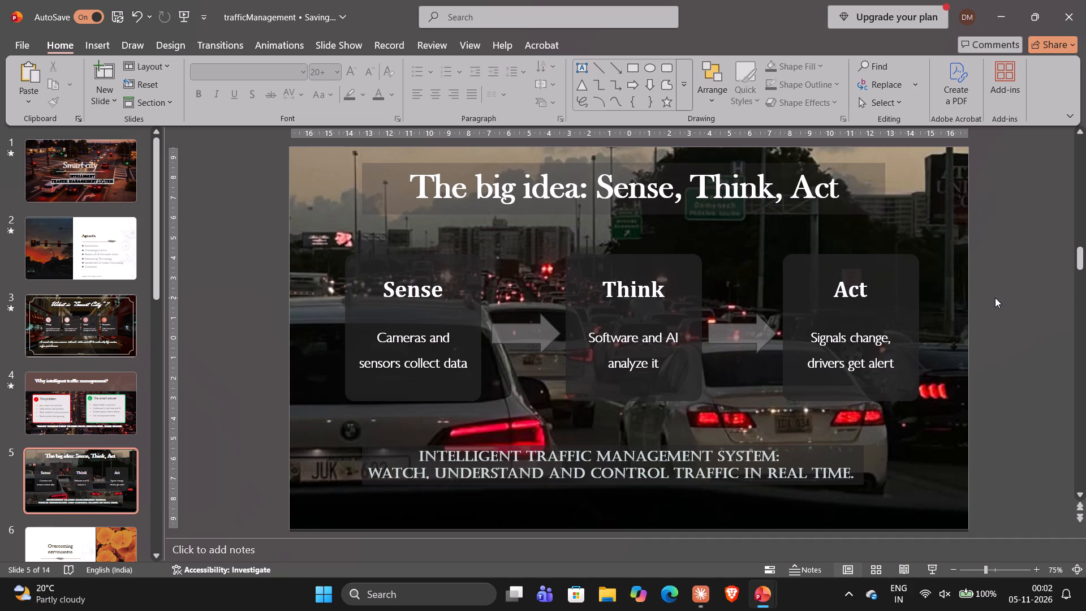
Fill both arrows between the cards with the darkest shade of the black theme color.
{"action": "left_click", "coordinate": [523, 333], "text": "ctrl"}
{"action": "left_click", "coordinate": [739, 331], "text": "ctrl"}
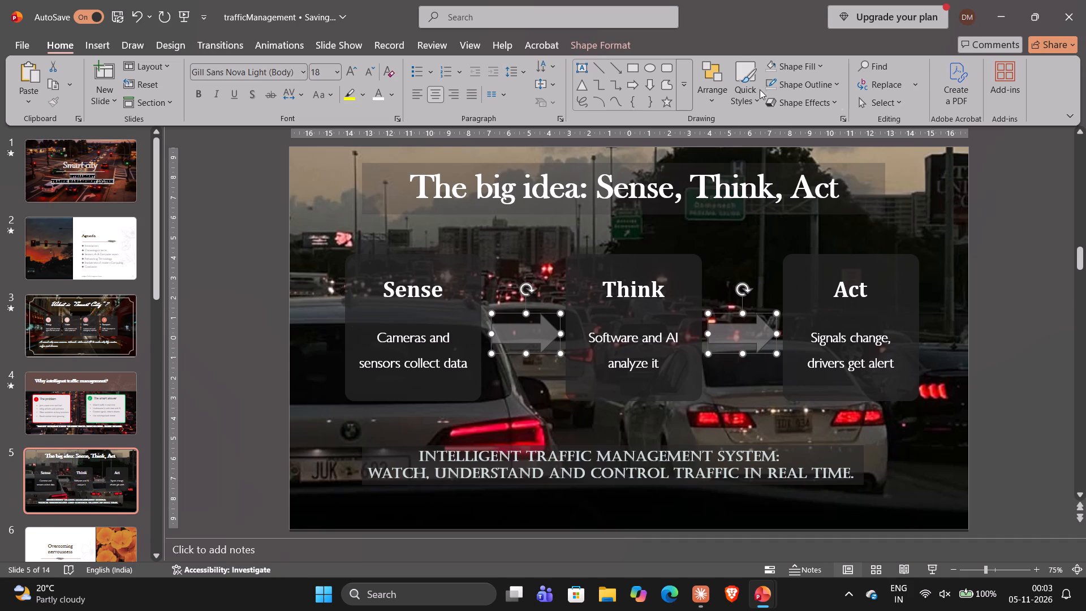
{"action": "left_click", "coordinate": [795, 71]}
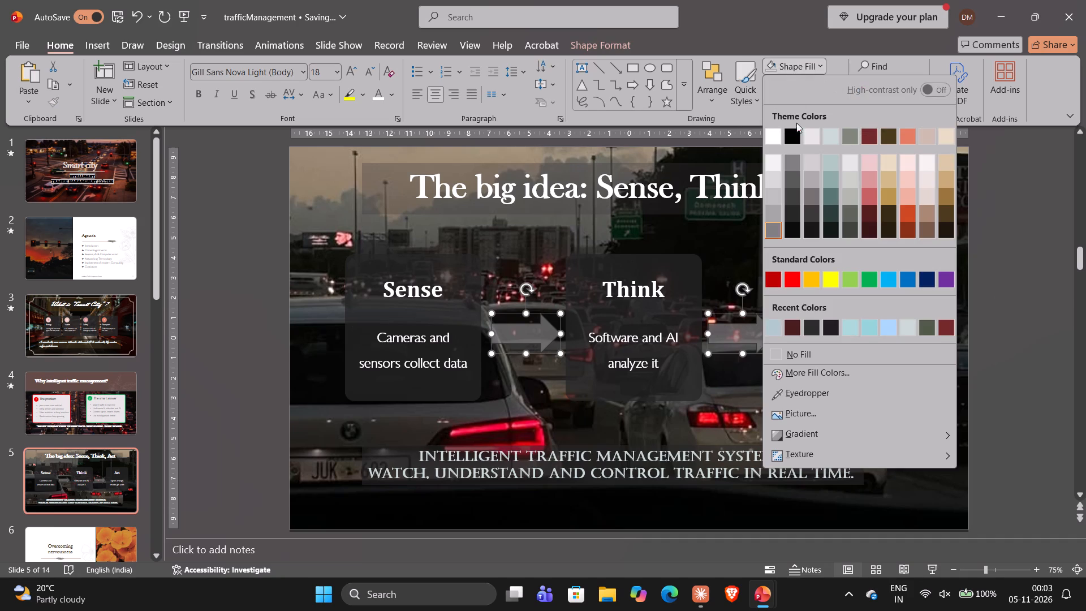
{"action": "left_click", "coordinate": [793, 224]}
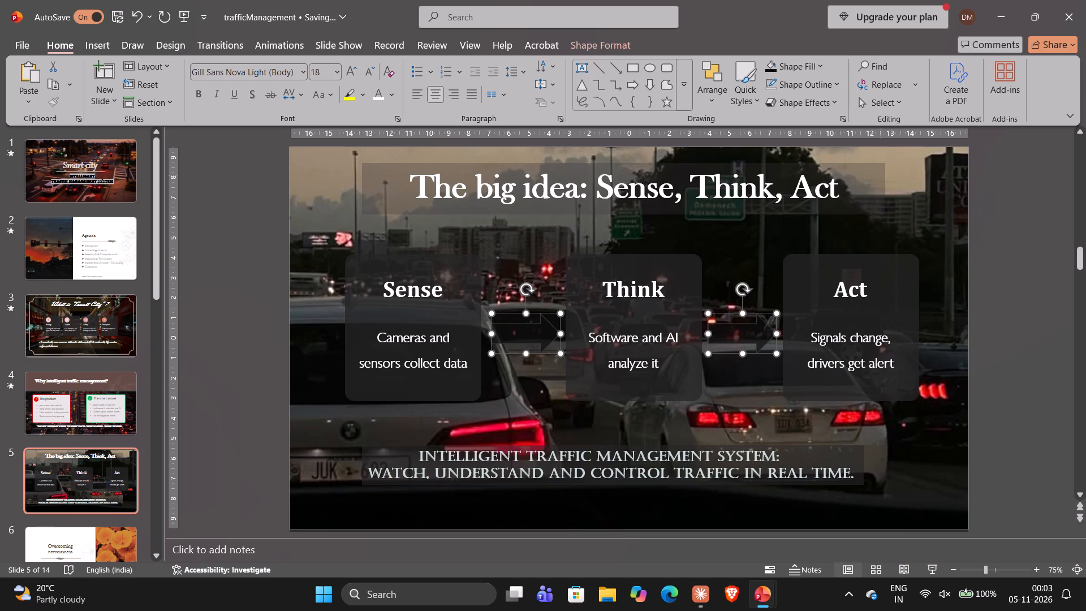
Set the fill transparency of both arrows to 5% and close the shape formatting options.
{"action": "right_click", "coordinate": [738, 341]}
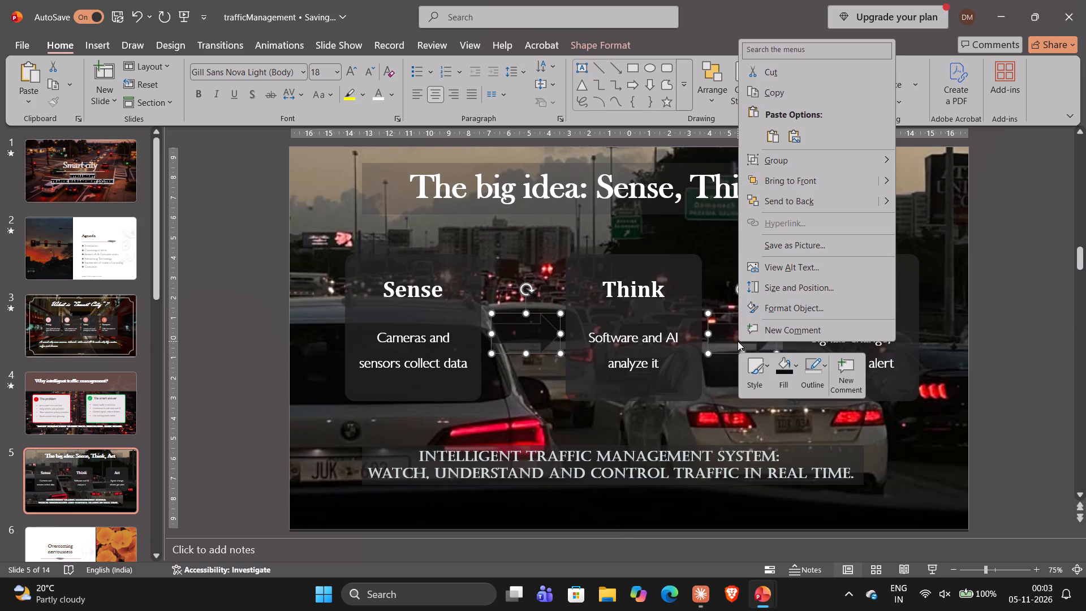
{"action": "left_click", "coordinate": [788, 311]}
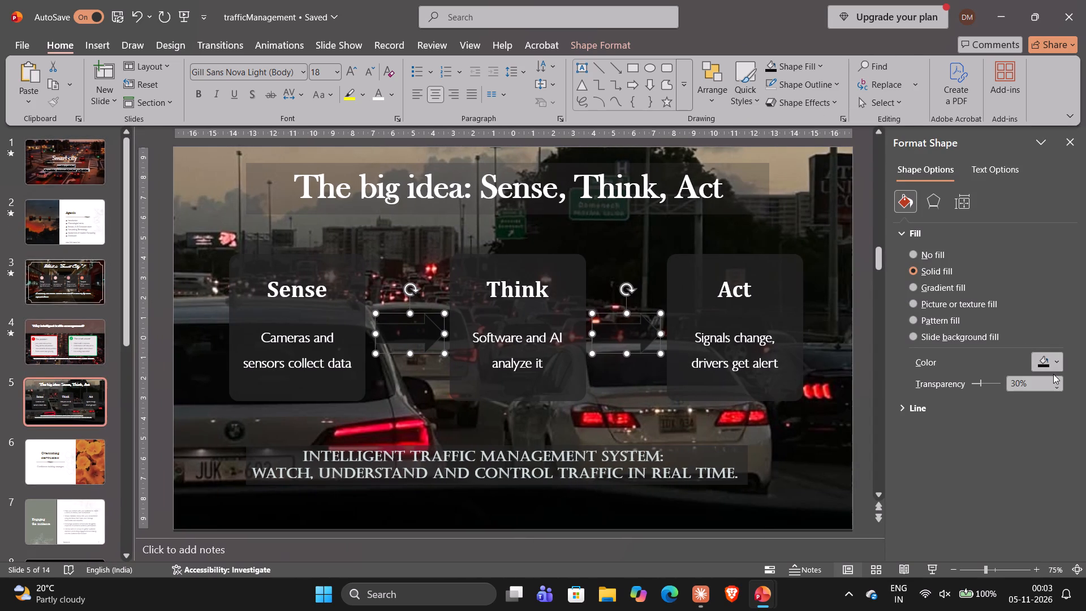
{"action": "triple_click", "coordinate": [1056, 386]}
{"action": "triple_click", "coordinate": [1056, 386]}
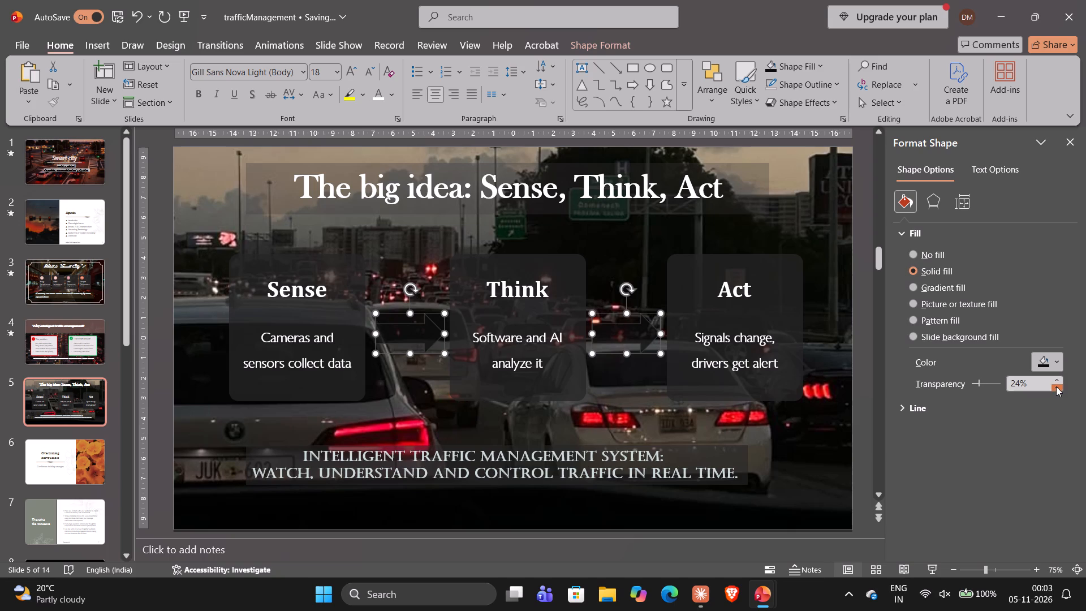
{"action": "triple_click", "coordinate": [1056, 386]}
{"action": "triple_click", "coordinate": [1056, 386]}
{"action": "triple_click", "coordinate": [1056, 386]}
{"action": "double_click", "coordinate": [1056, 386]}
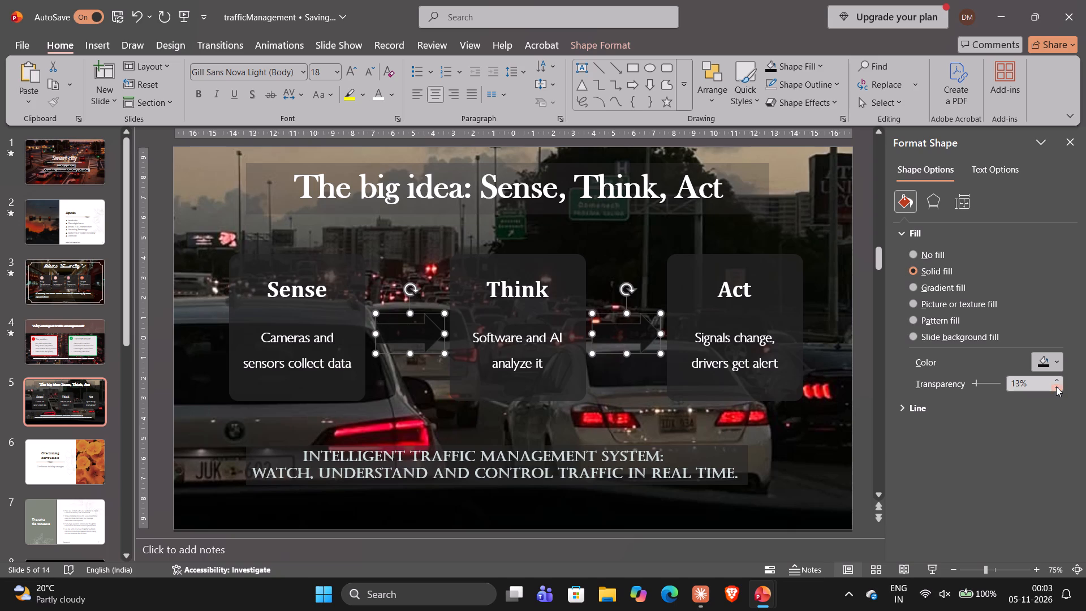
{"action": "triple_click", "coordinate": [1056, 386]}
{"action": "double_click", "coordinate": [1056, 386]}
{"action": "left_click", "coordinate": [1056, 386]}
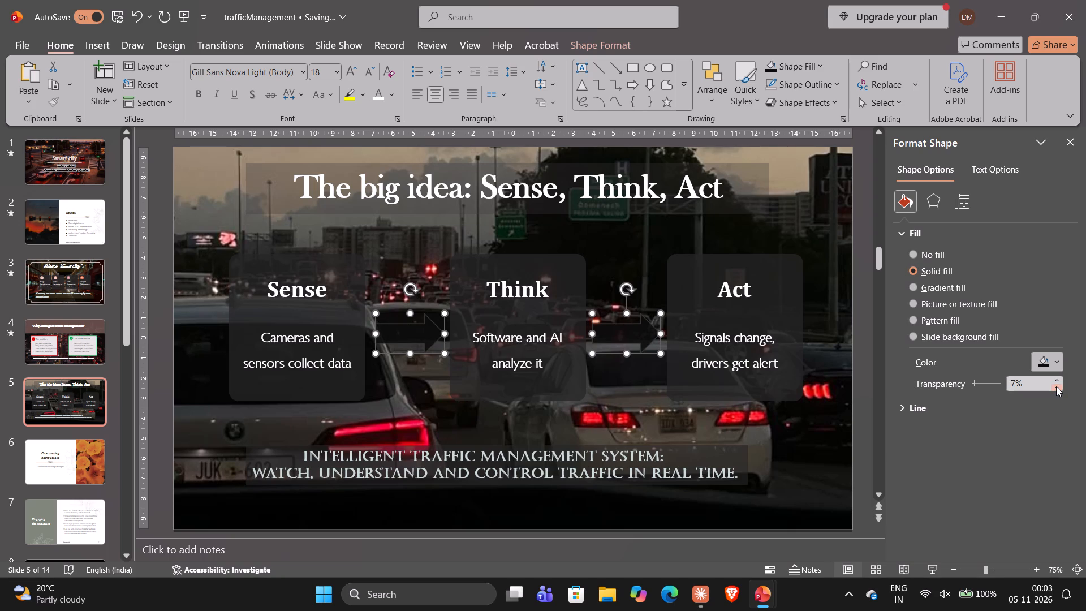
{"action": "double_click", "coordinate": [1056, 386]}
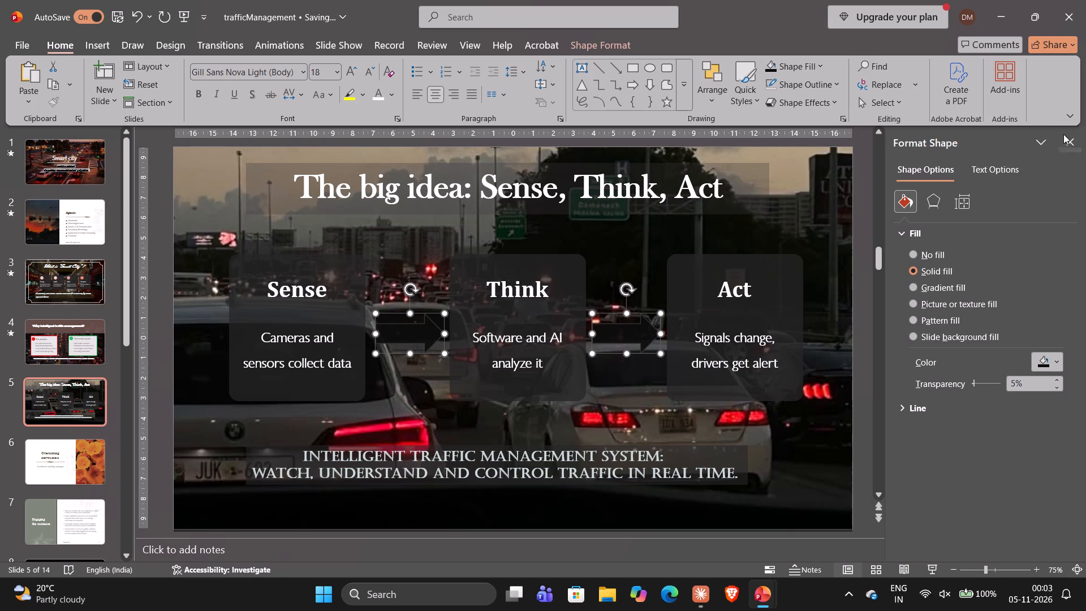
{"action": "left_click", "coordinate": [1063, 143]}
Fill both arrows with the darkest gray shade of the white theme color and deselect them.
{"action": "left_click", "coordinate": [813, 63]}
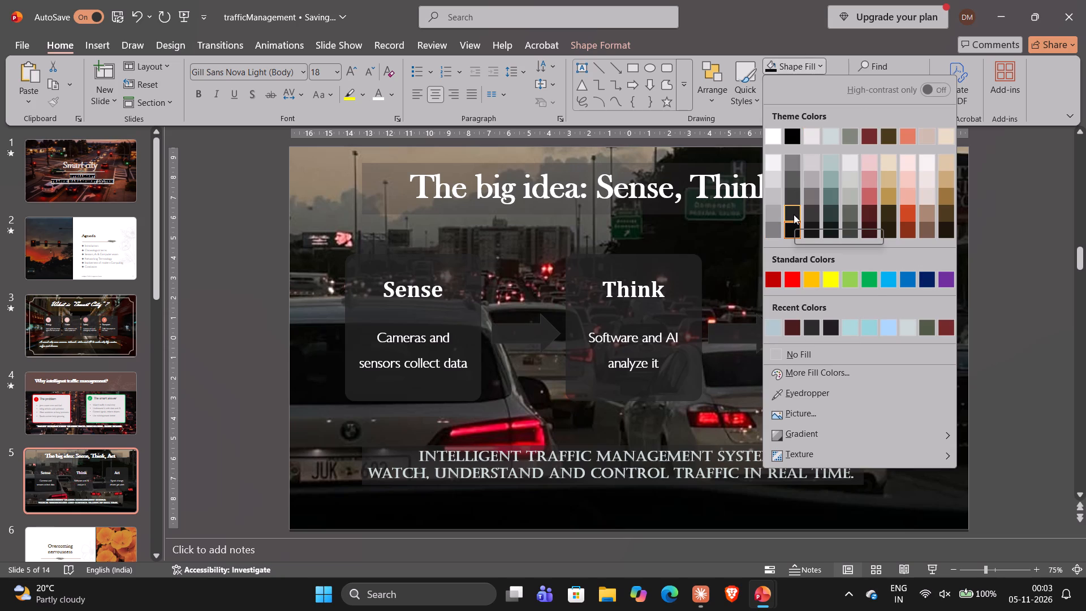
{"action": "left_click", "coordinate": [776, 229]}
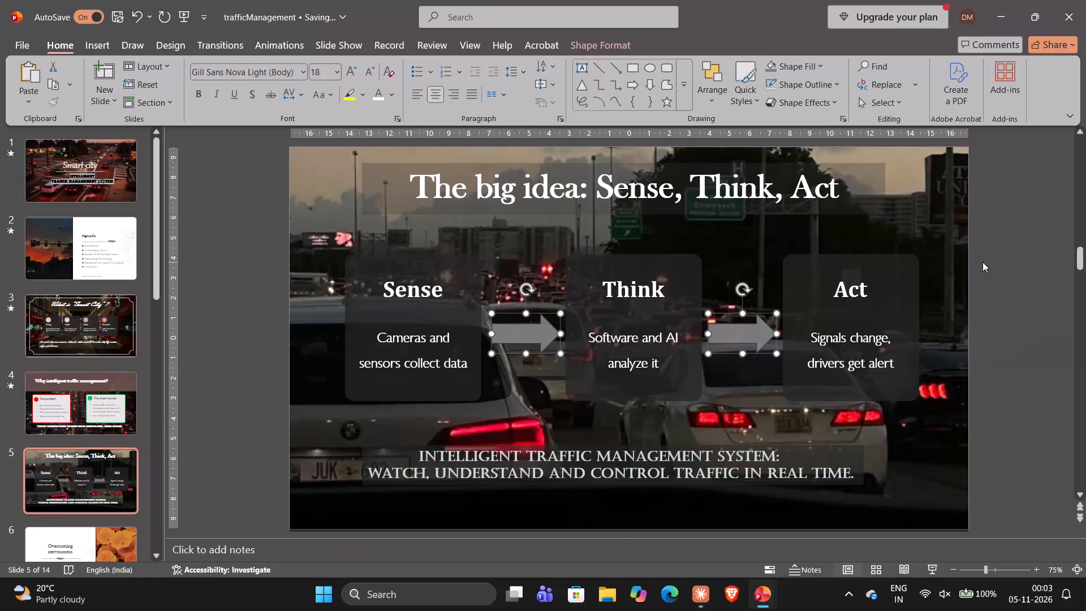
{"action": "left_click", "coordinate": [982, 262]}
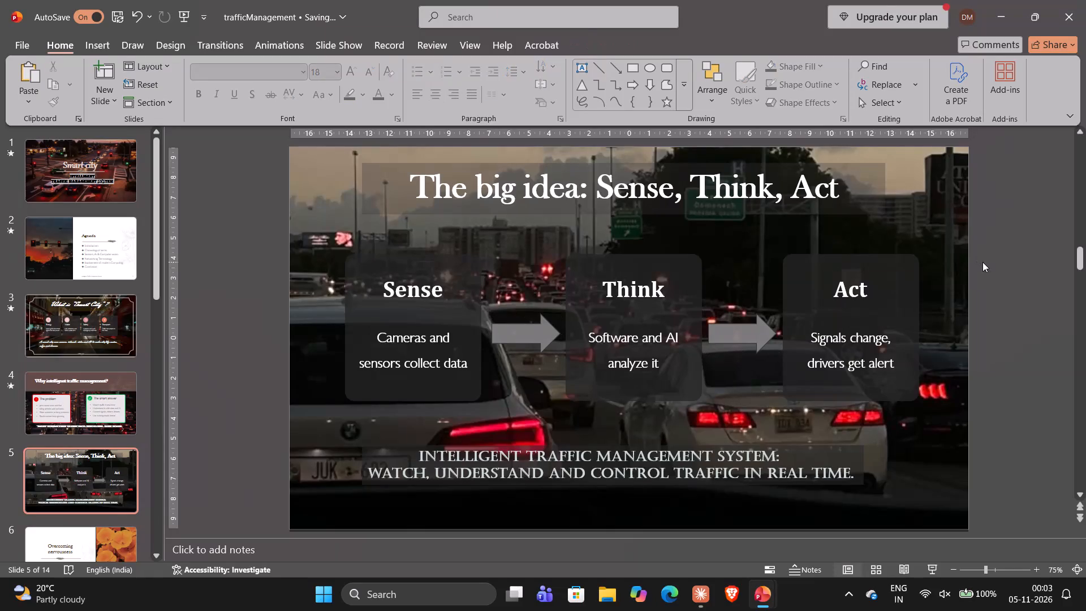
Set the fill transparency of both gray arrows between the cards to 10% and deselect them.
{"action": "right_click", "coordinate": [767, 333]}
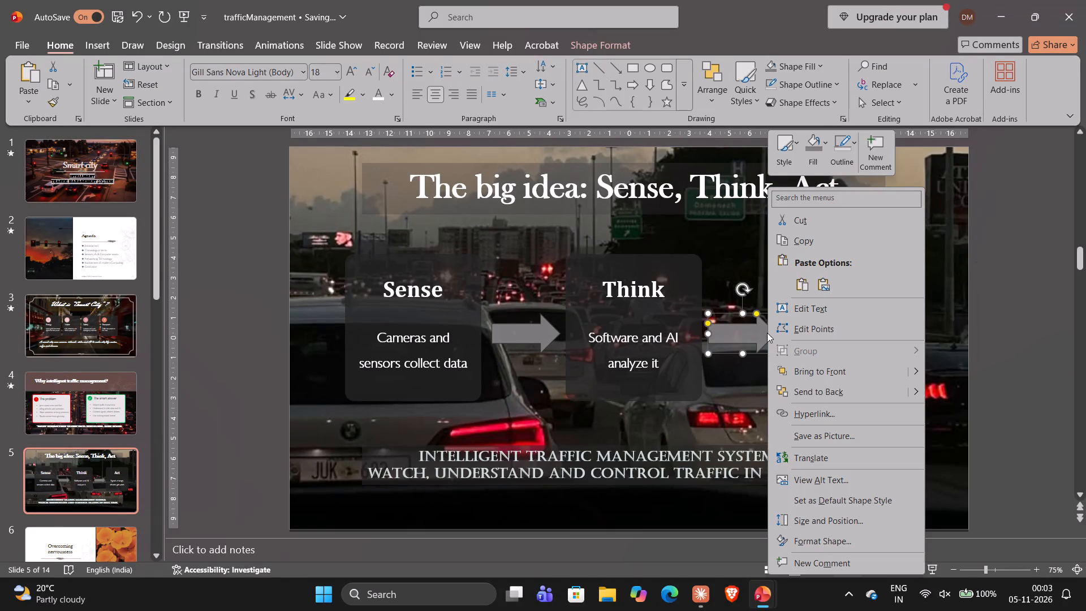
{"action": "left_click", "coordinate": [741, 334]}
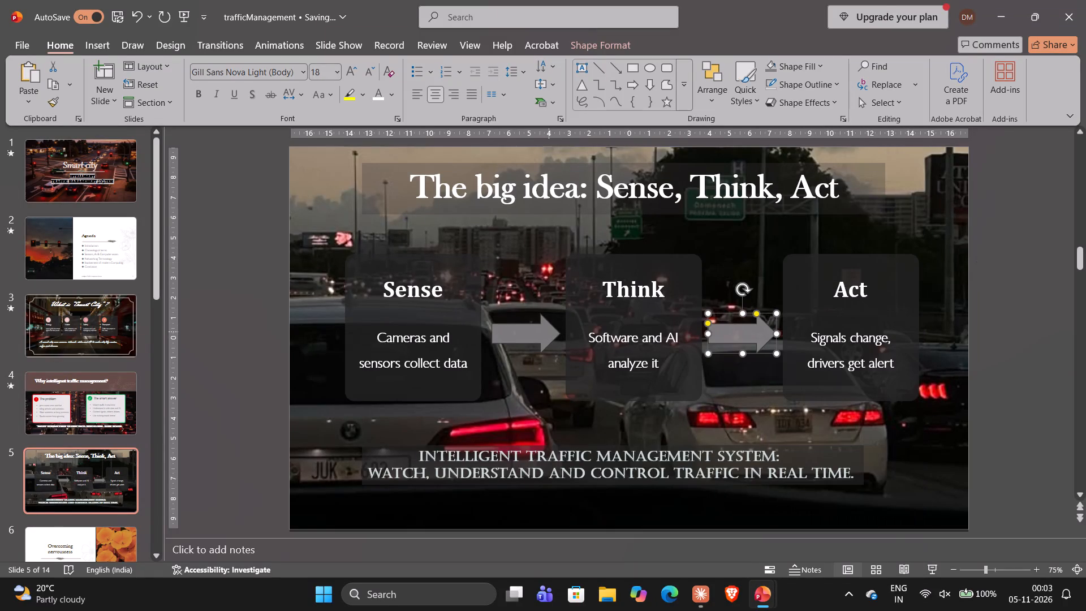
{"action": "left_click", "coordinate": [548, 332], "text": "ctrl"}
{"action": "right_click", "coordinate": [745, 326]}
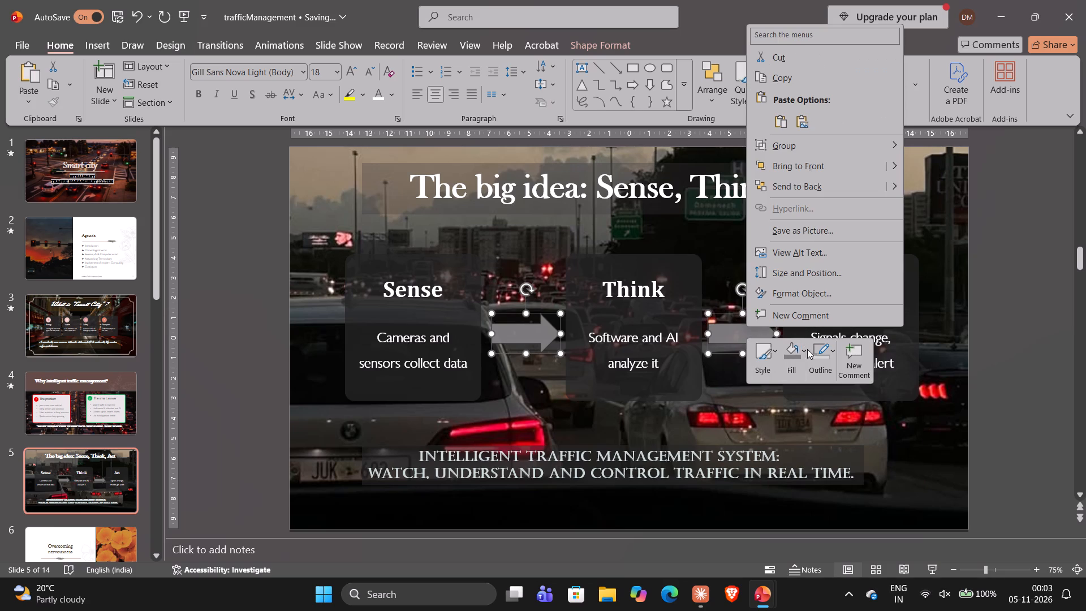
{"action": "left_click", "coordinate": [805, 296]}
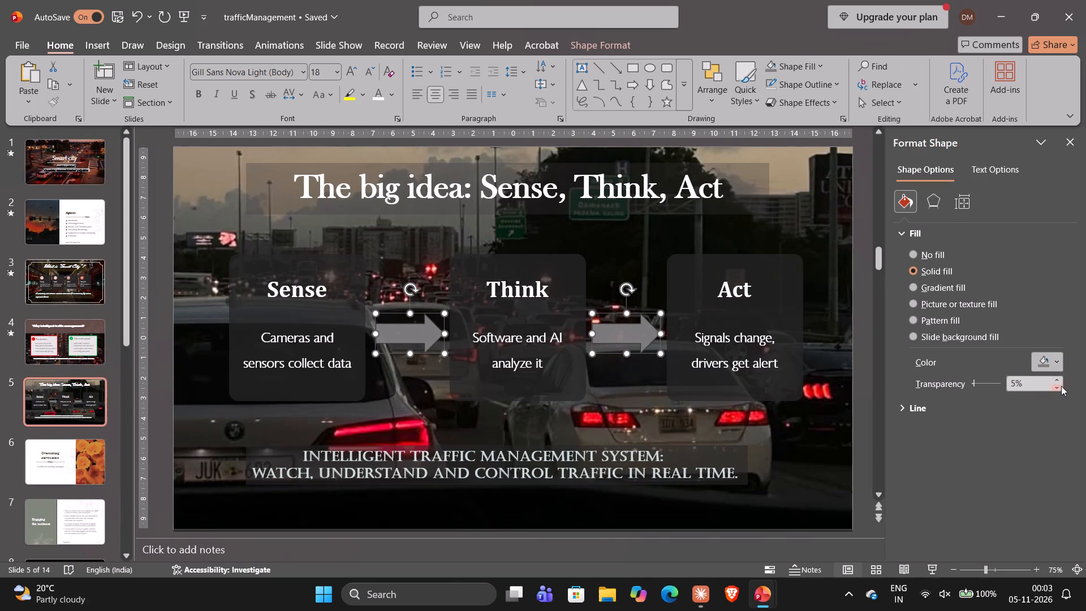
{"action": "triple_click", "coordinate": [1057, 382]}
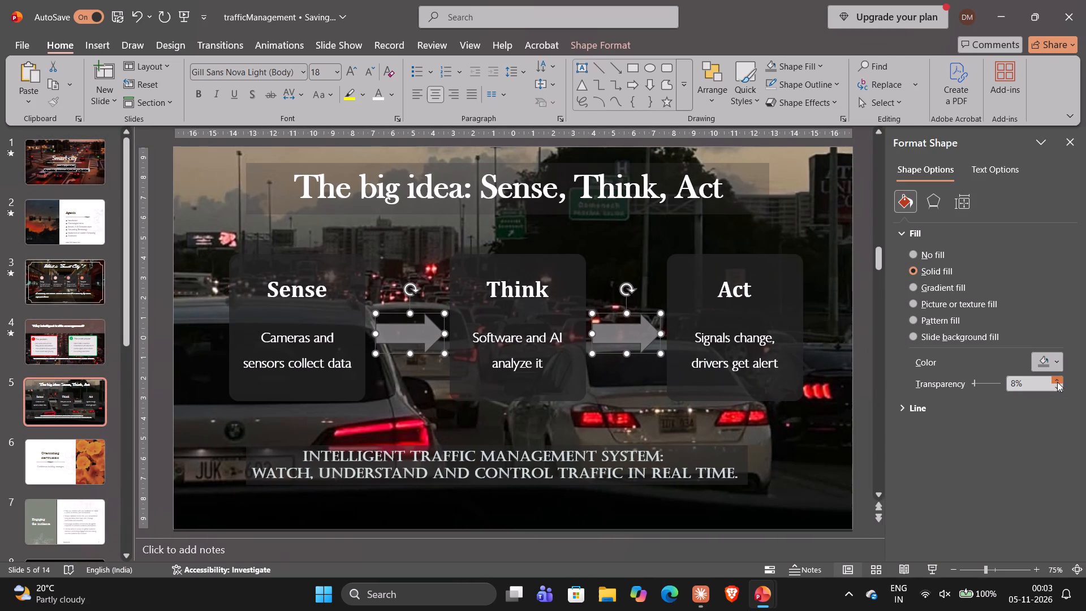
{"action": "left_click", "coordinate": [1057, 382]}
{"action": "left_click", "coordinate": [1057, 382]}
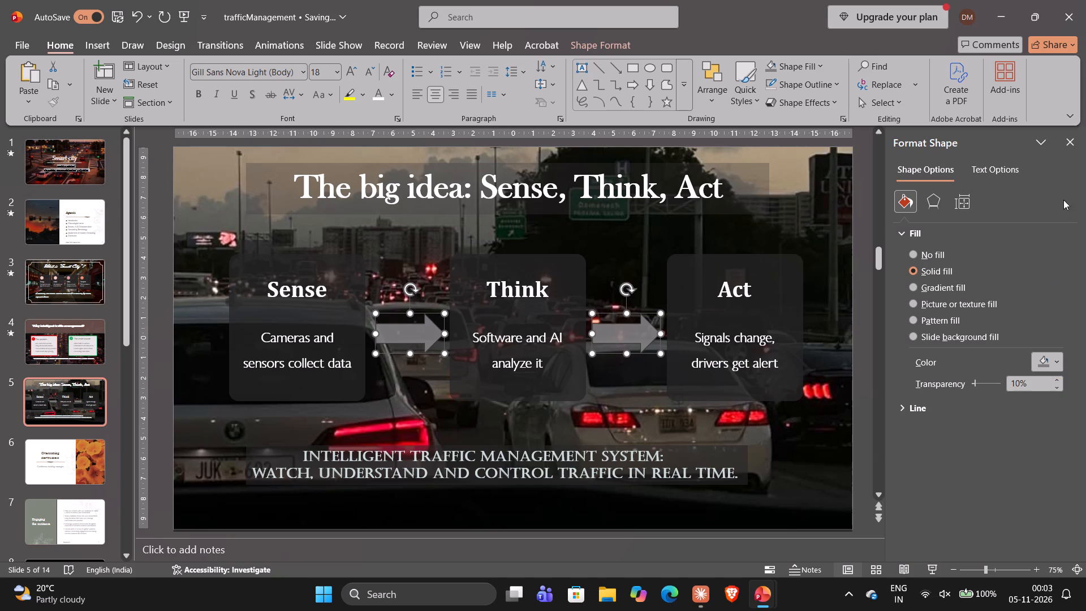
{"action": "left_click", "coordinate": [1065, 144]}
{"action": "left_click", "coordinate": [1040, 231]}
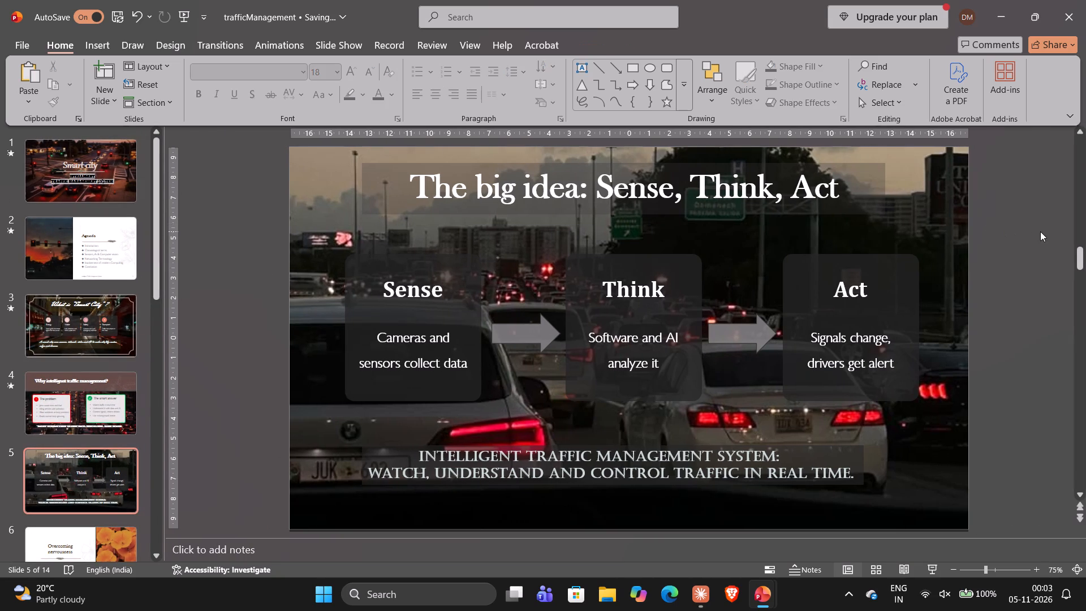
{"action": "key", "text": "super+Print"}
{"action": "key", "text": "alt+Tab"}
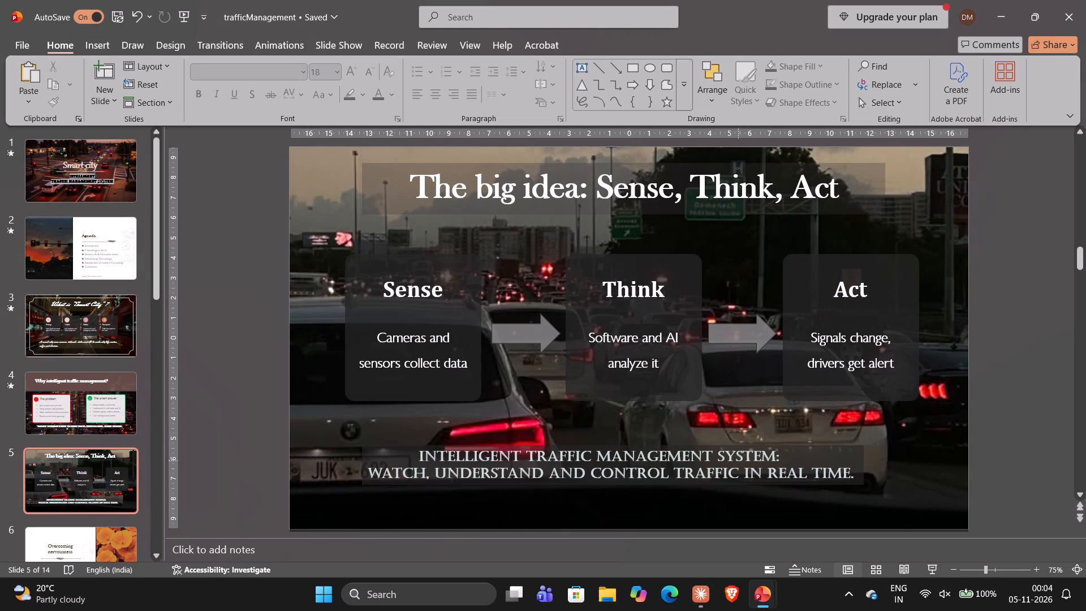
{"action": "left_click", "coordinate": [526, 320], "text": "ctrl"}
{"action": "left_click", "coordinate": [528, 327], "text": "ctrl"}
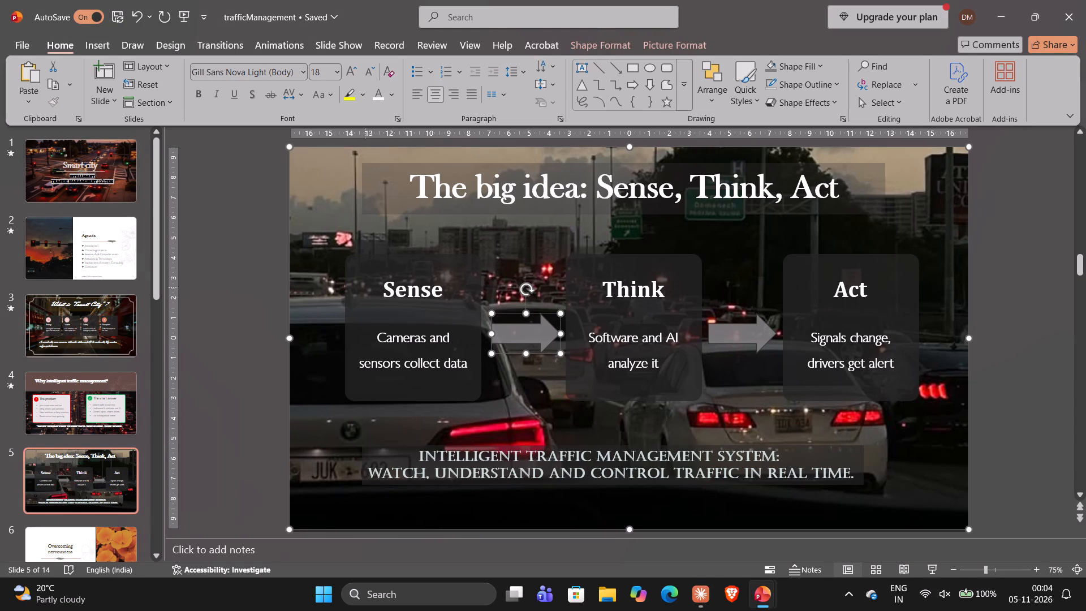
{"action": "left_click", "coordinate": [252, 249]}
{"action": "left_click", "coordinate": [514, 331], "text": "ctrl"}
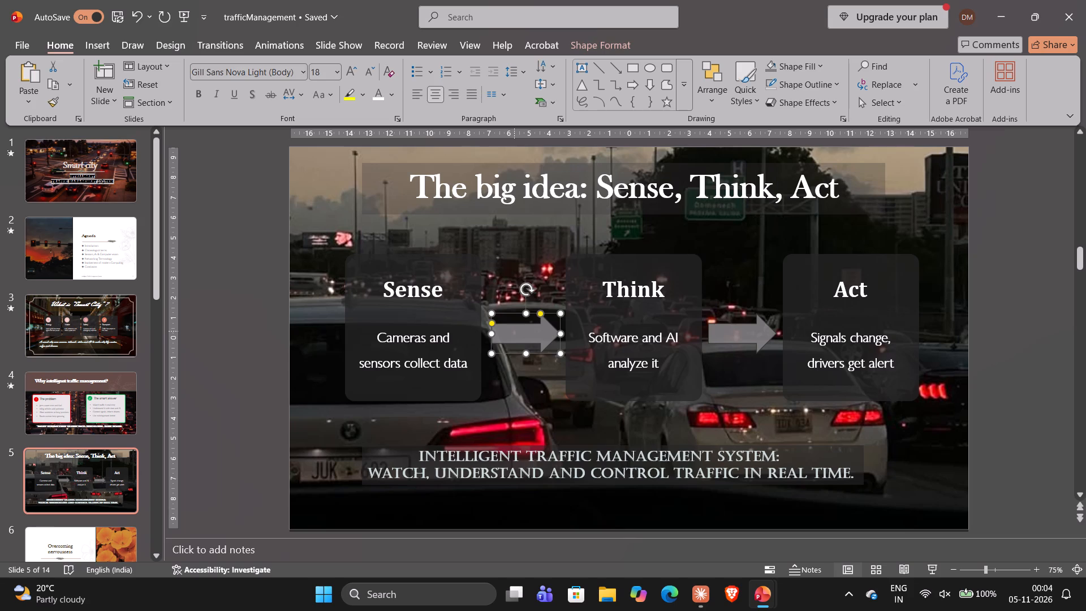
{"action": "left_click", "coordinate": [718, 333], "text": "ctrl"}
{"action": "right_click", "coordinate": [718, 333]}
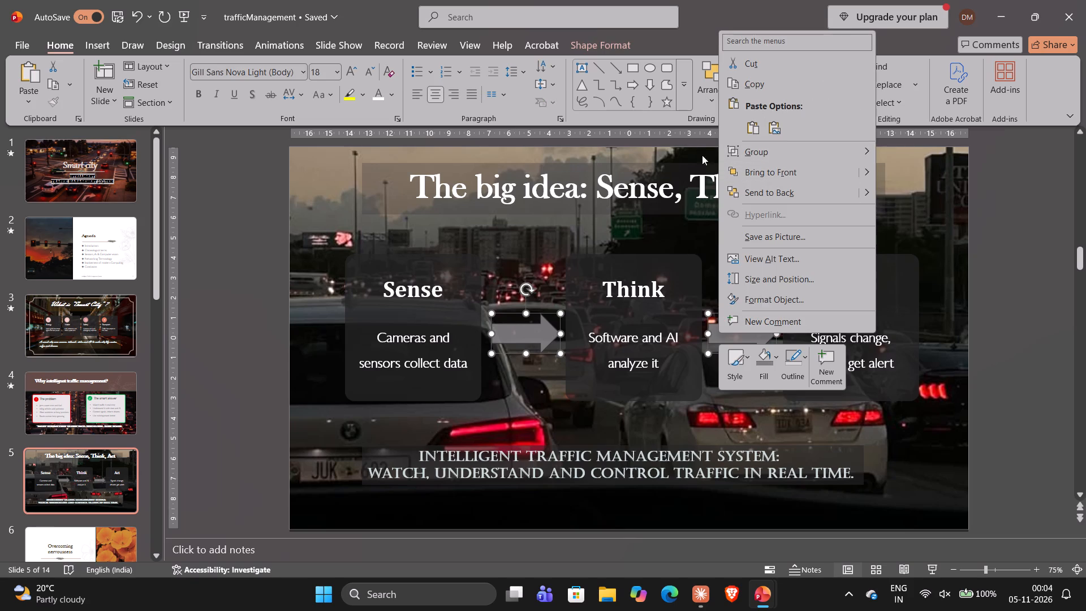
{"action": "left_click", "coordinate": [1031, 234]}
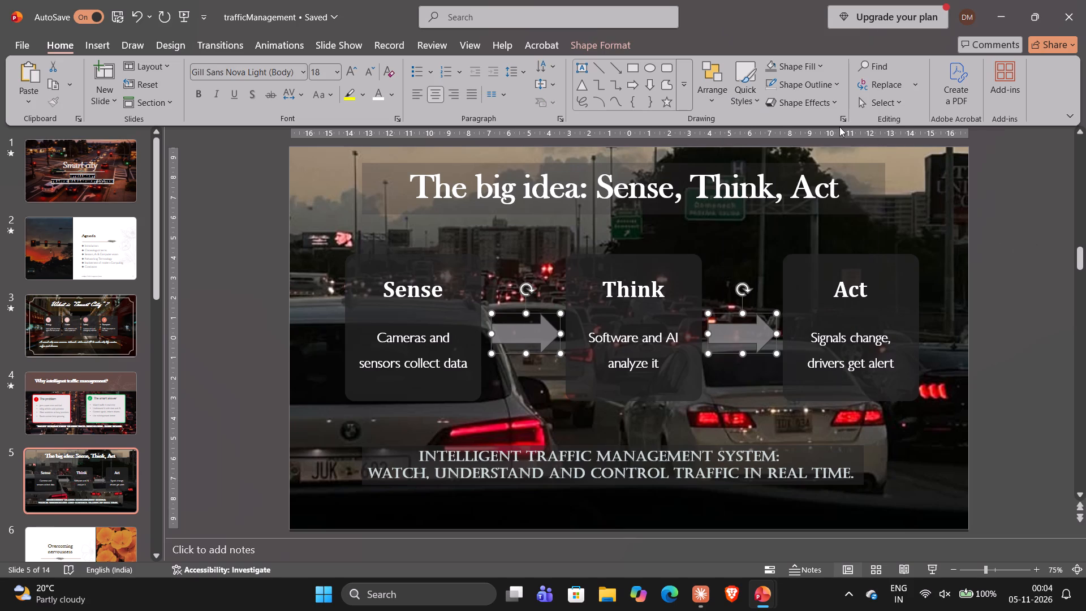
{"action": "left_click", "coordinate": [788, 71]}
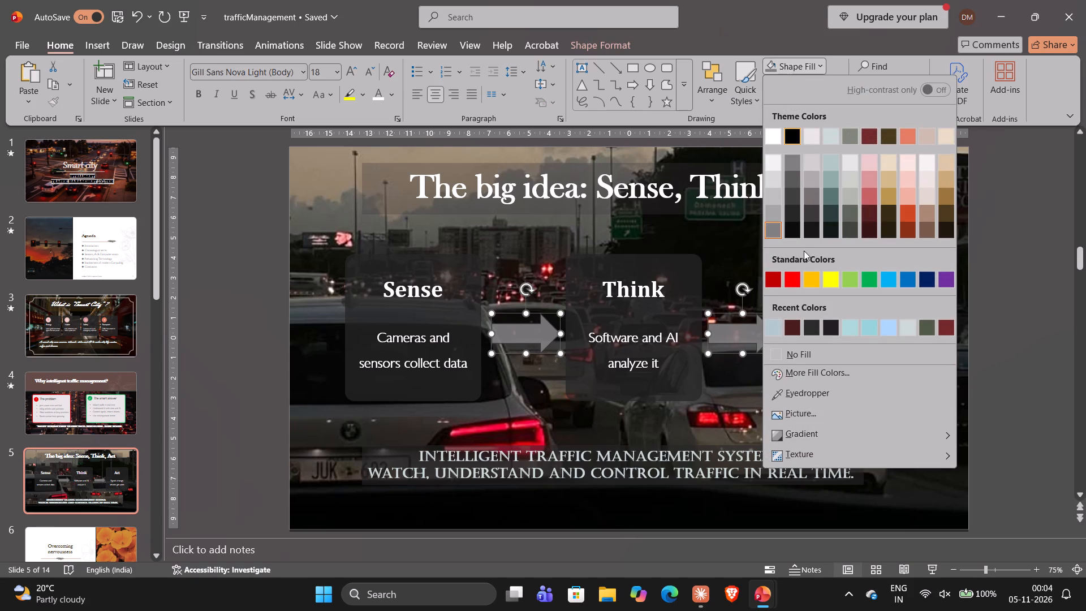
{"action": "left_click", "coordinate": [820, 393]}
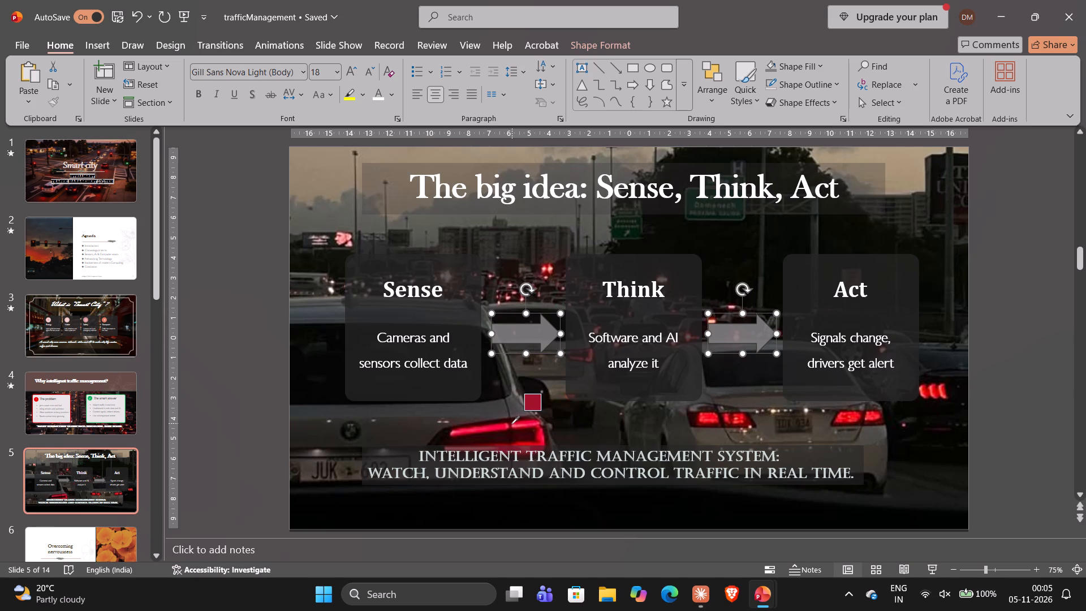
{"action": "left_click", "coordinate": [512, 423]}
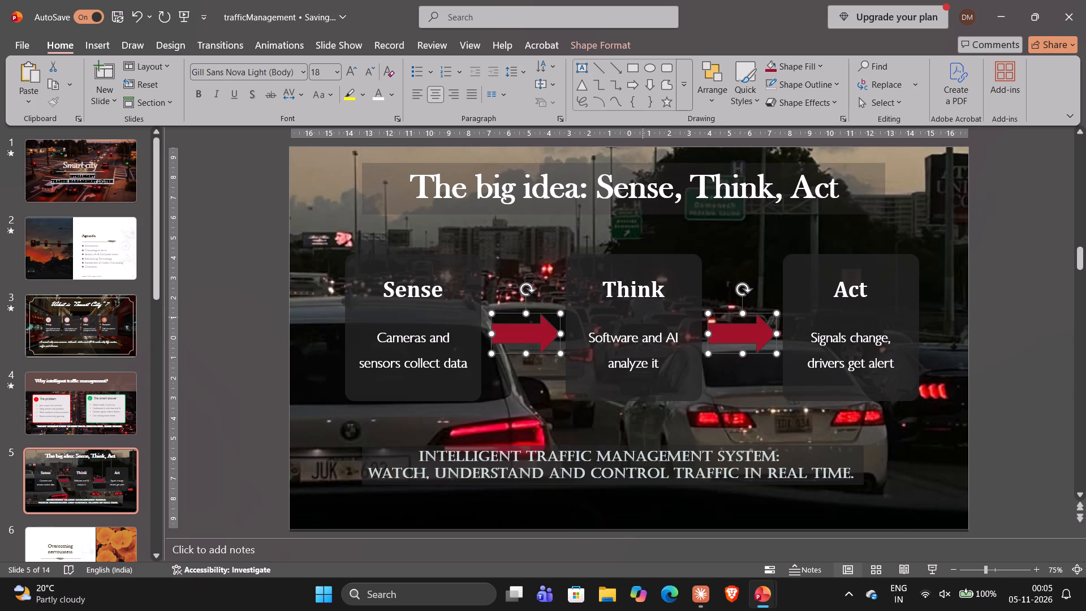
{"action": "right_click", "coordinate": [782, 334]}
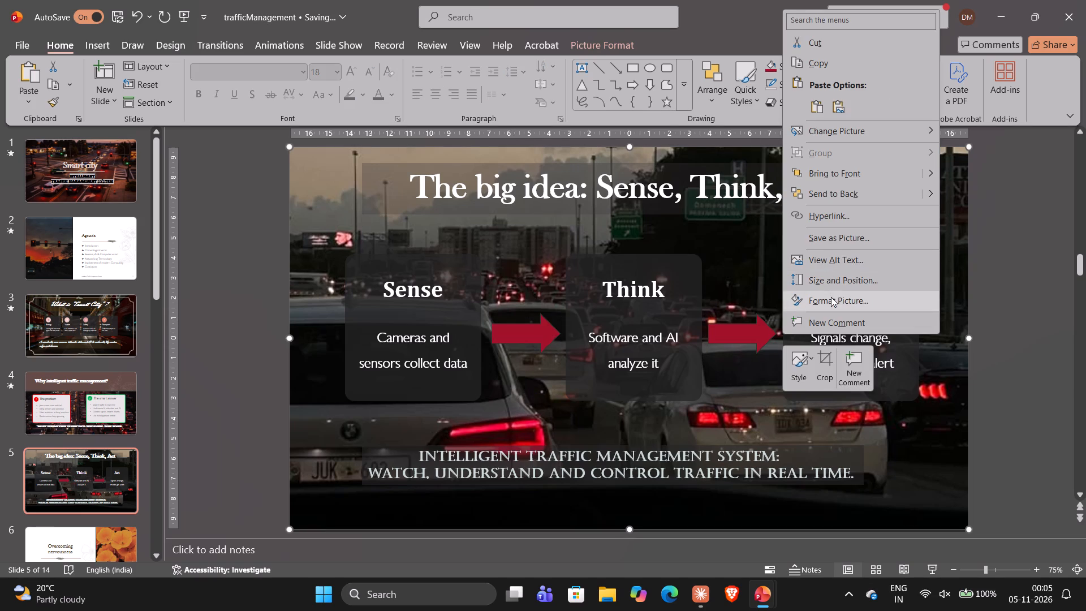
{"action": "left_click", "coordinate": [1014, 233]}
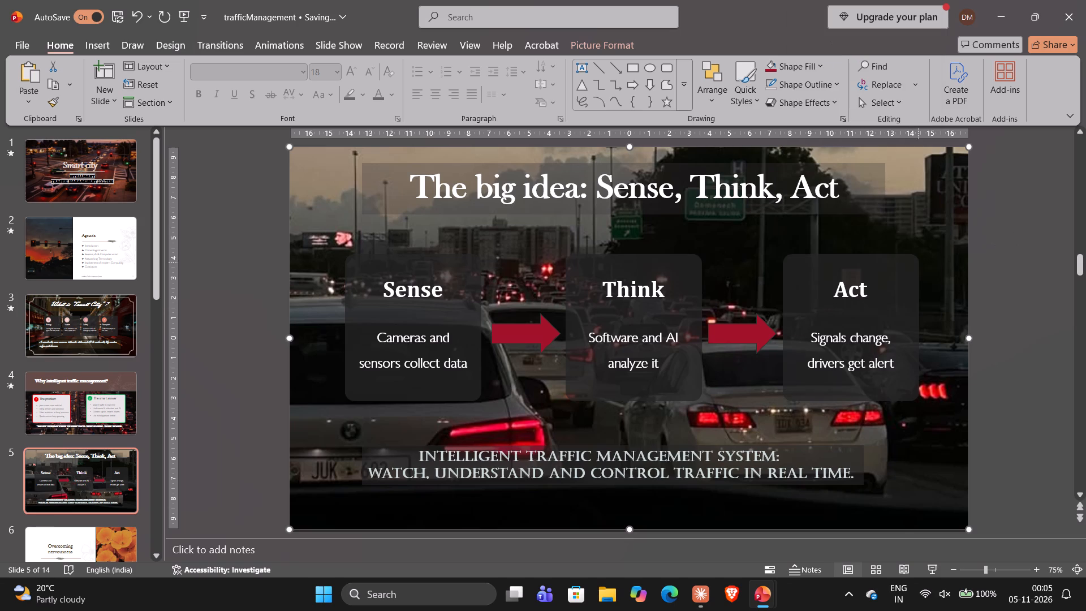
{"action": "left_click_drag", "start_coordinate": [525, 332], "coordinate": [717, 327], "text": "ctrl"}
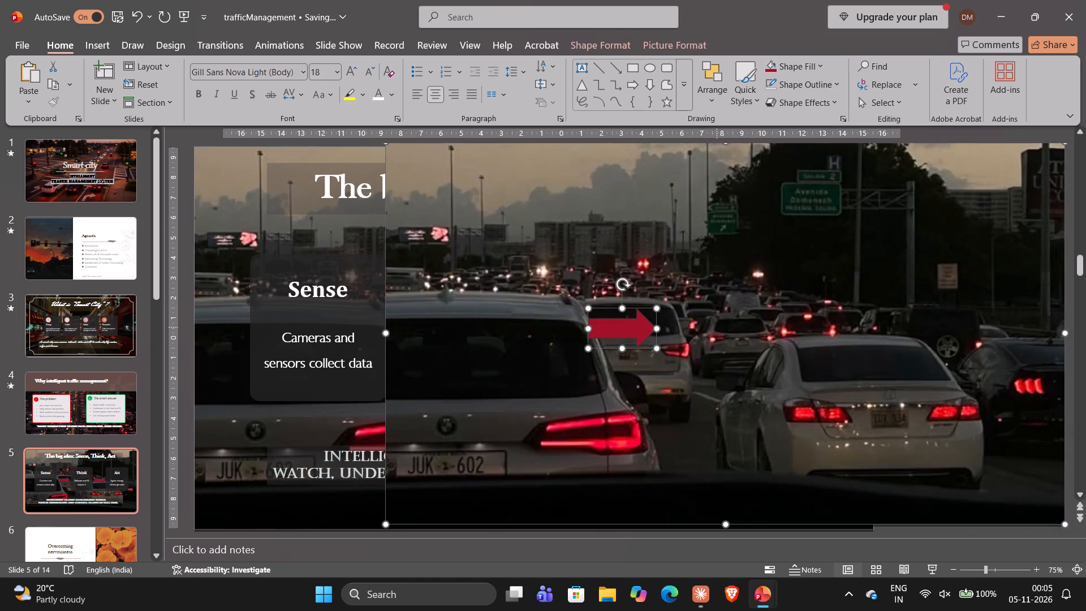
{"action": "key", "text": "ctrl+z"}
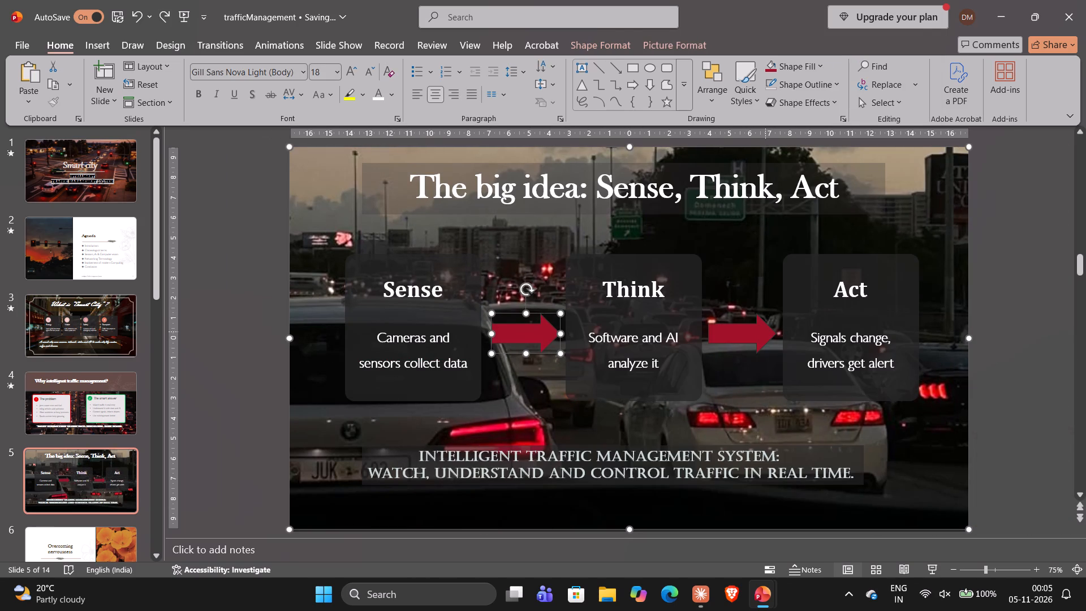
Set the fill transparency of both red arrows to 20%, close the formatting options and deselect everything.
{"action": "left_click", "coordinate": [765, 332], "text": "ctrl"}
{"action": "right_click", "coordinate": [765, 332]}
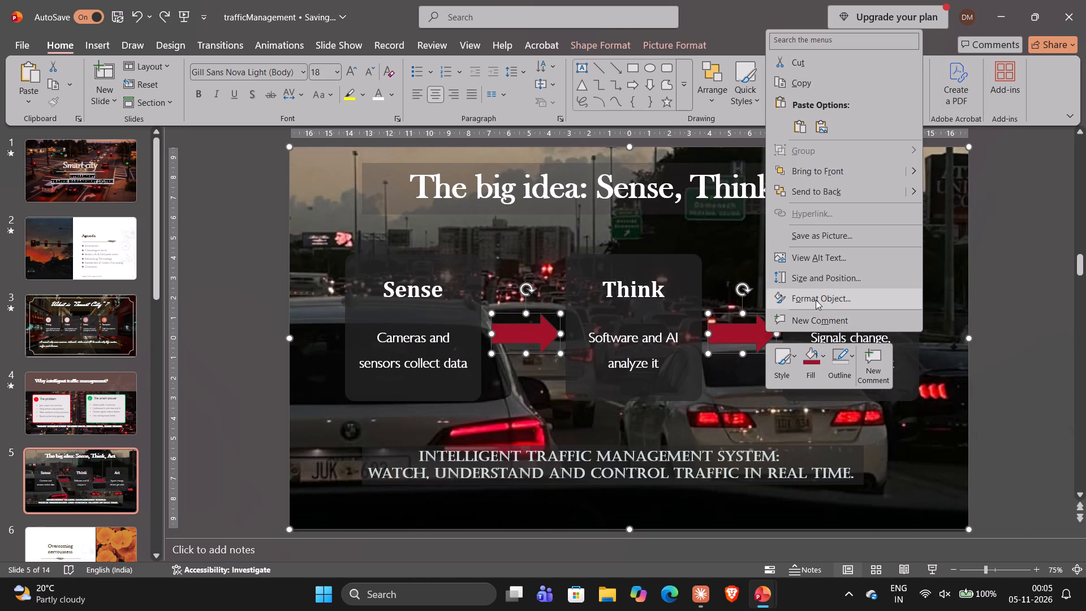
{"action": "left_click", "coordinate": [816, 300]}
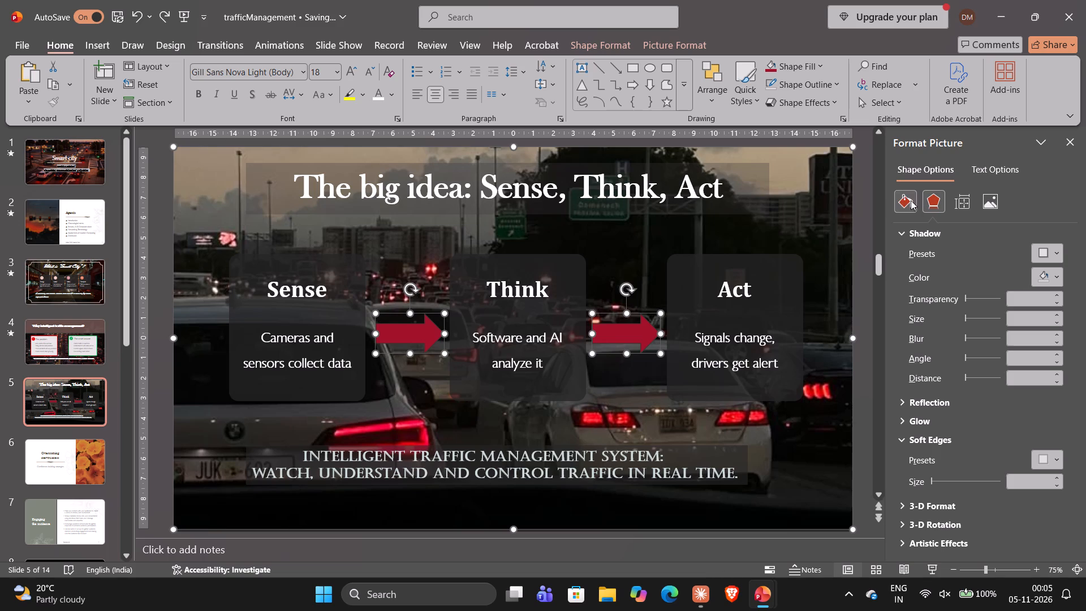
{"action": "left_click", "coordinate": [911, 200]}
{"action": "triple_click", "coordinate": [1057, 377]}
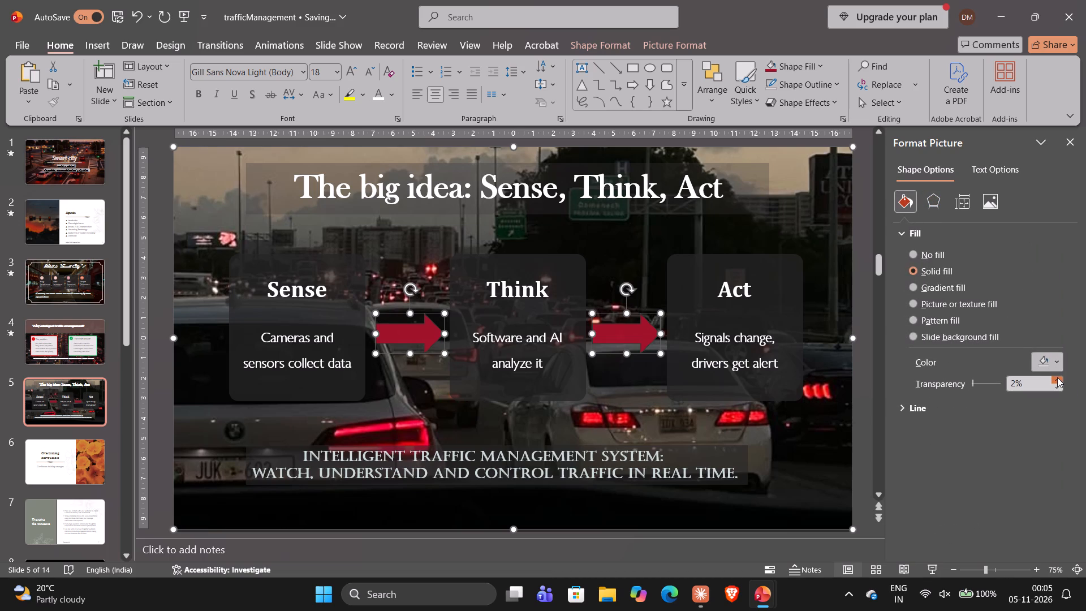
{"action": "triple_click", "coordinate": [1057, 377]}
{"action": "triple_click", "coordinate": [1057, 377]}
{"action": "triple_click", "coordinate": [1057, 377]}
{"action": "triple_click", "coordinate": [1057, 377]}
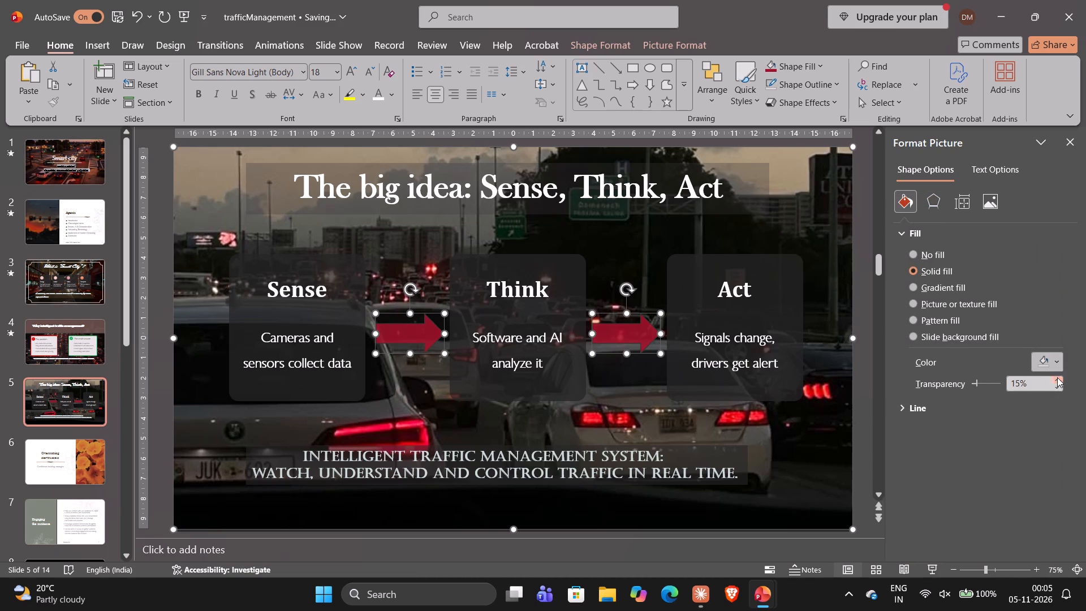
{"action": "triple_click", "coordinate": [1057, 377]}
{"action": "triple_click", "coordinate": [1057, 377]}
{"action": "triple_click", "coordinate": [1057, 377]}
{"action": "double_click", "coordinate": [1057, 377]}
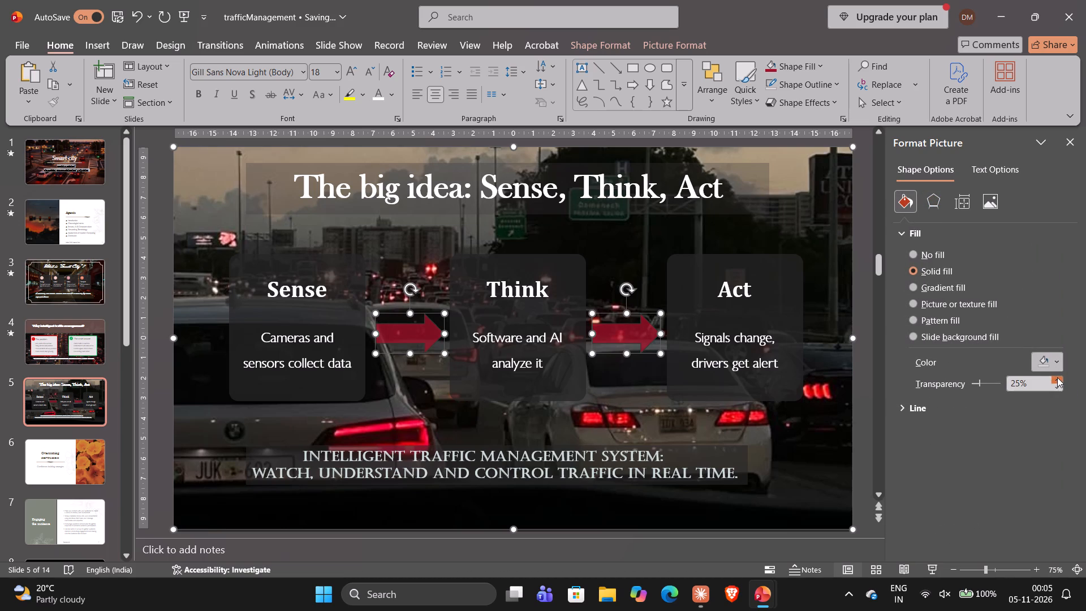
{"action": "double_click", "coordinate": [1058, 387]}
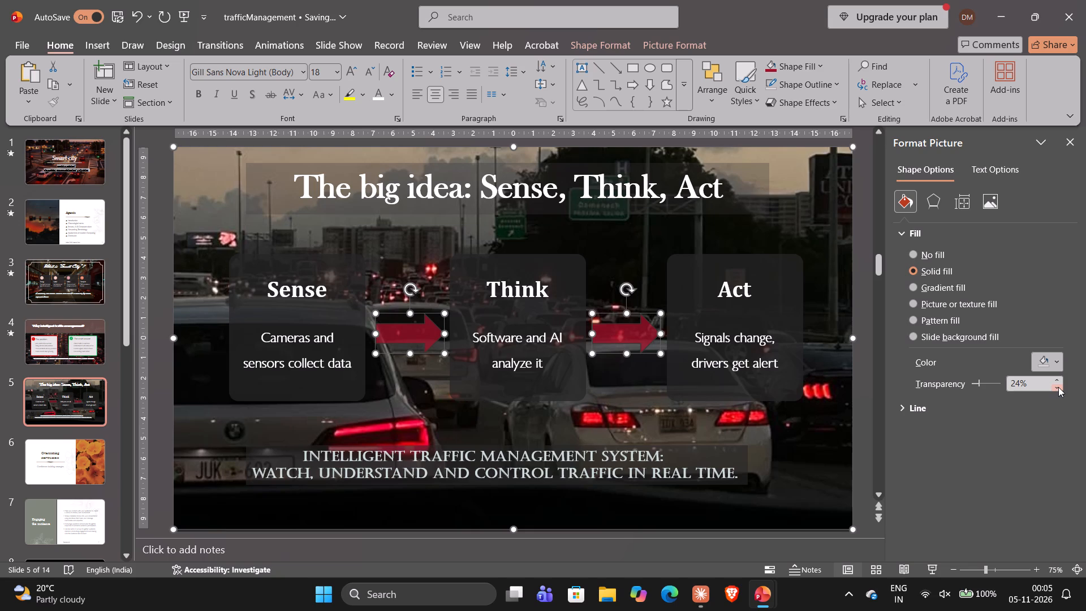
{"action": "double_click", "coordinate": [1058, 387]}
{"action": "left_click", "coordinate": [1058, 387]}
{"action": "left_click", "coordinate": [1058, 387]}
{"action": "left_click", "coordinate": [1063, 148]}
{"action": "left_click", "coordinate": [1039, 242]}
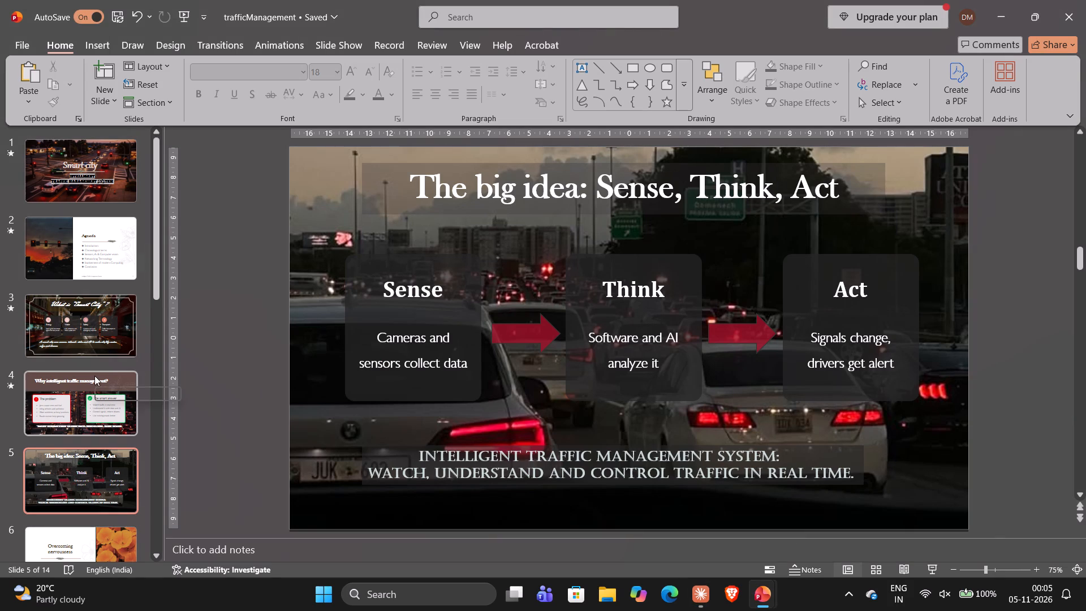
{"action": "scroll", "coordinate": [94, 376], "scroll_direction": "up", "scroll_amount": 2}
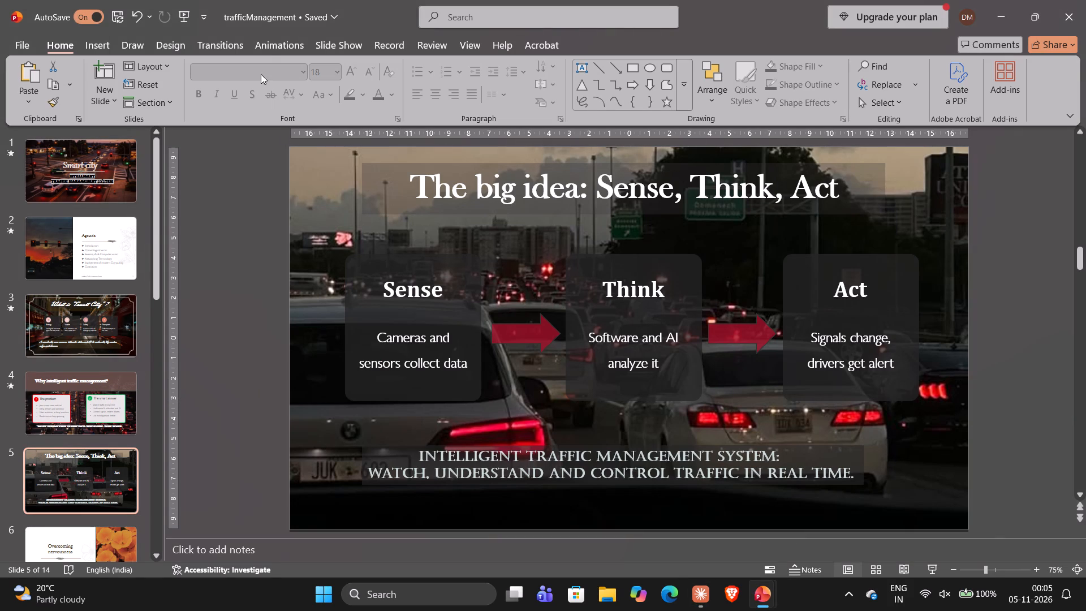
{"action": "left_click", "coordinate": [264, 48]}
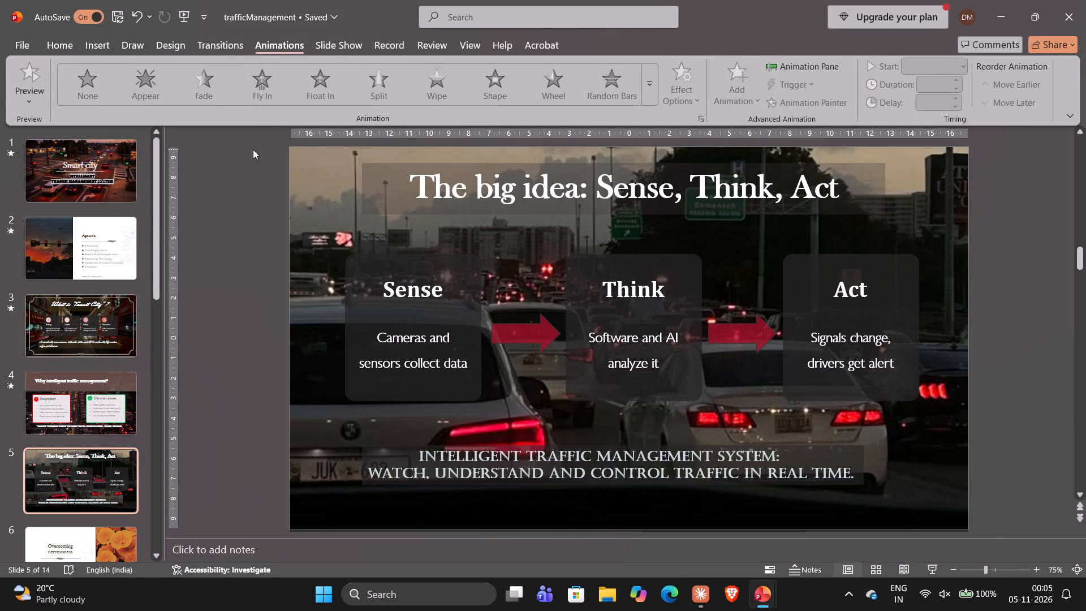
{"action": "left_click", "coordinate": [394, 188], "text": "ctrl"}
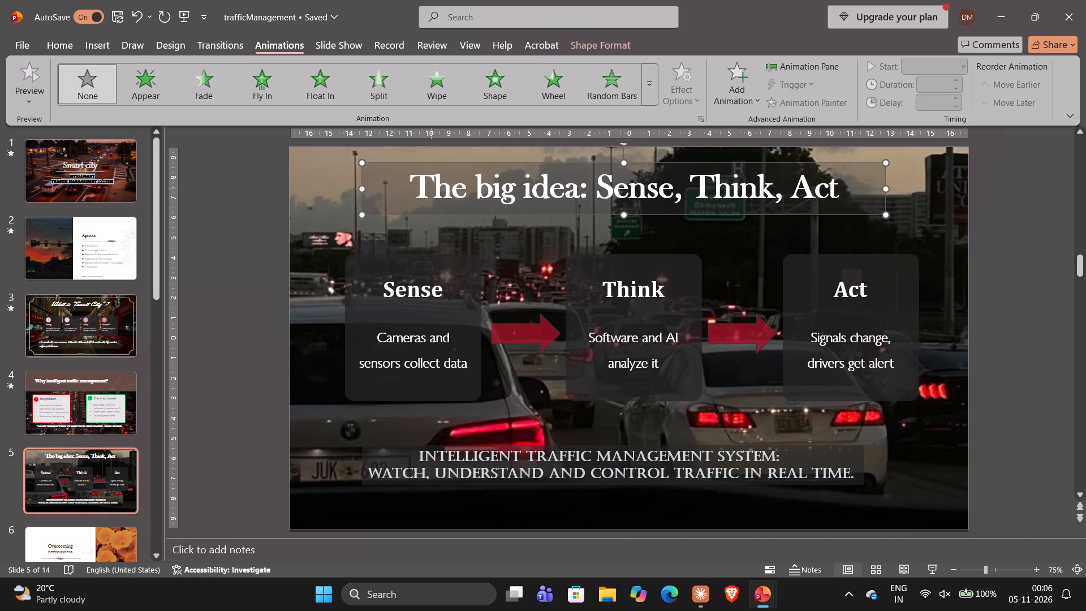
{"action": "left_click", "coordinate": [431, 188], "text": "ctrl"}
{"action": "left_click", "coordinate": [192, 91]}
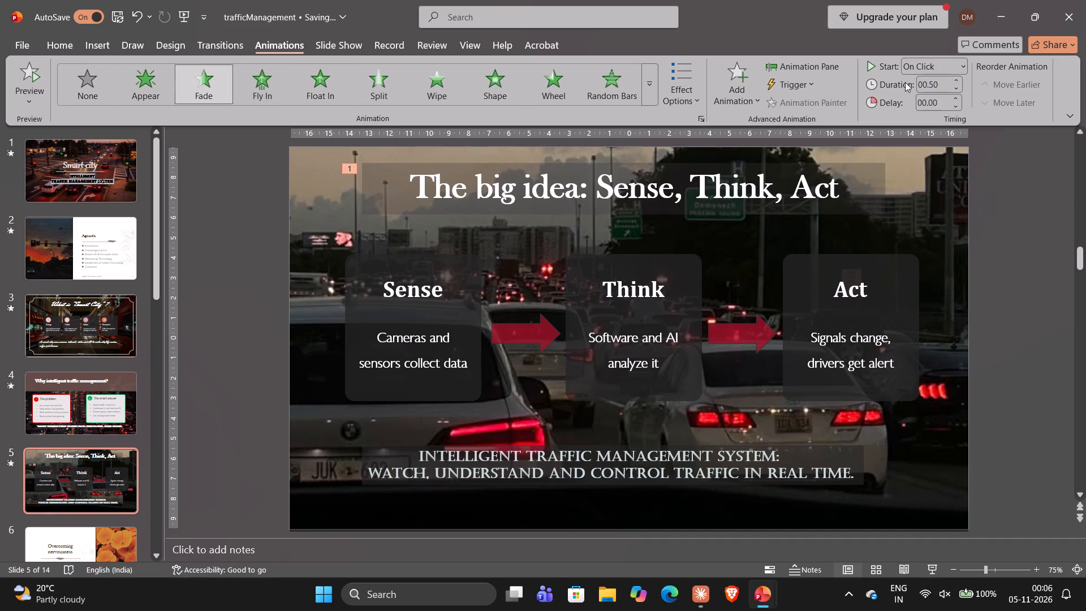
{"action": "left_click", "coordinate": [955, 79]}
{"action": "left_click", "coordinate": [955, 79]}
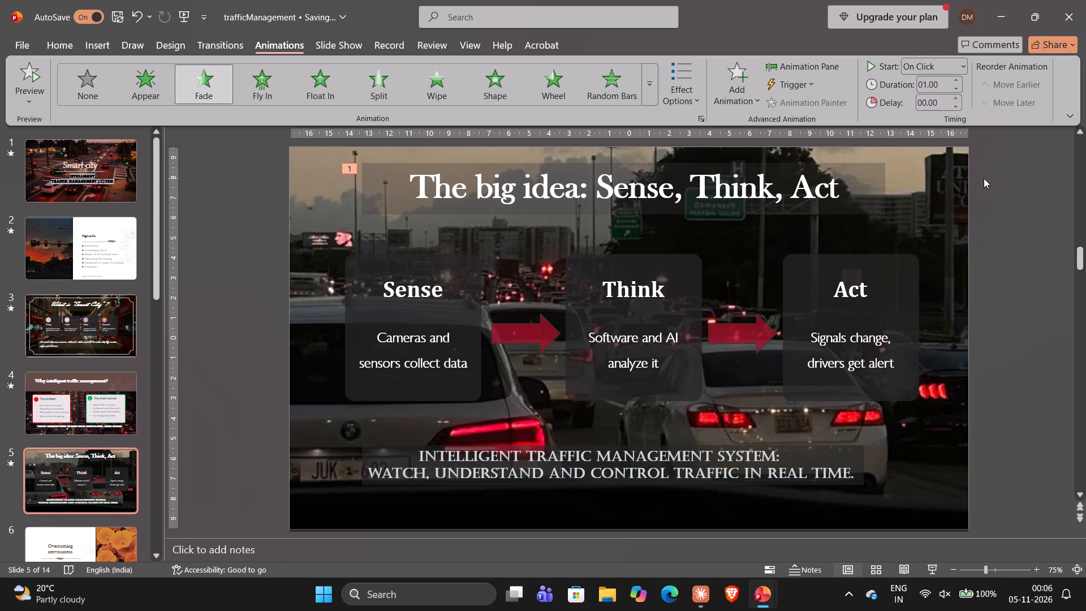
{"action": "left_click", "coordinate": [984, 178]}
Apply the Appear animation to the Sense card together with its heading and description, and increase the effect's duration.
{"action": "left_click", "coordinate": [467, 305], "text": "ctrl"}
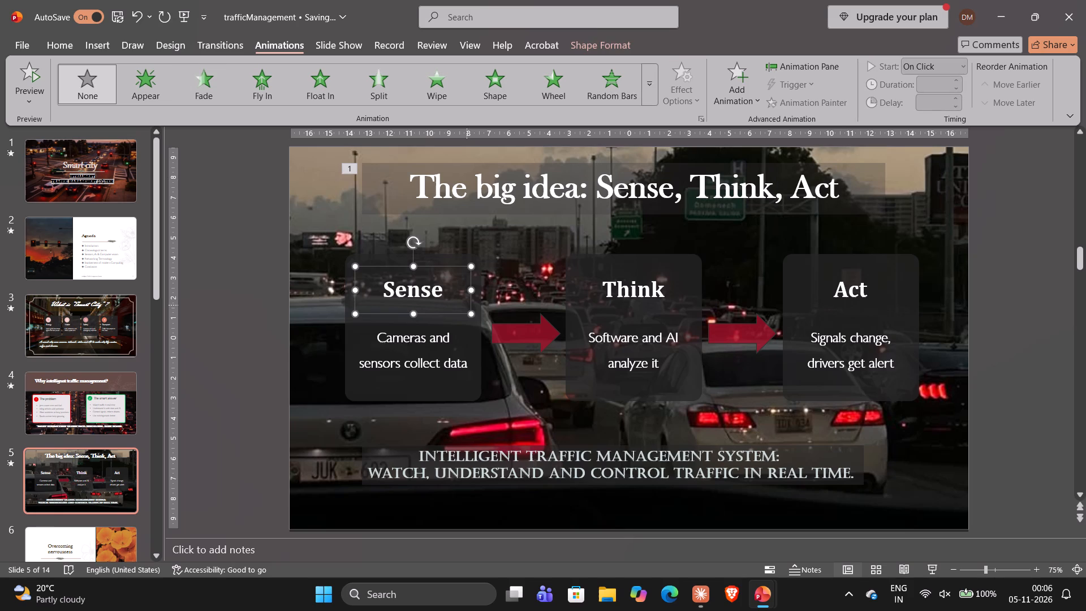
{"action": "left_click", "coordinate": [463, 325], "text": "ctrl"}
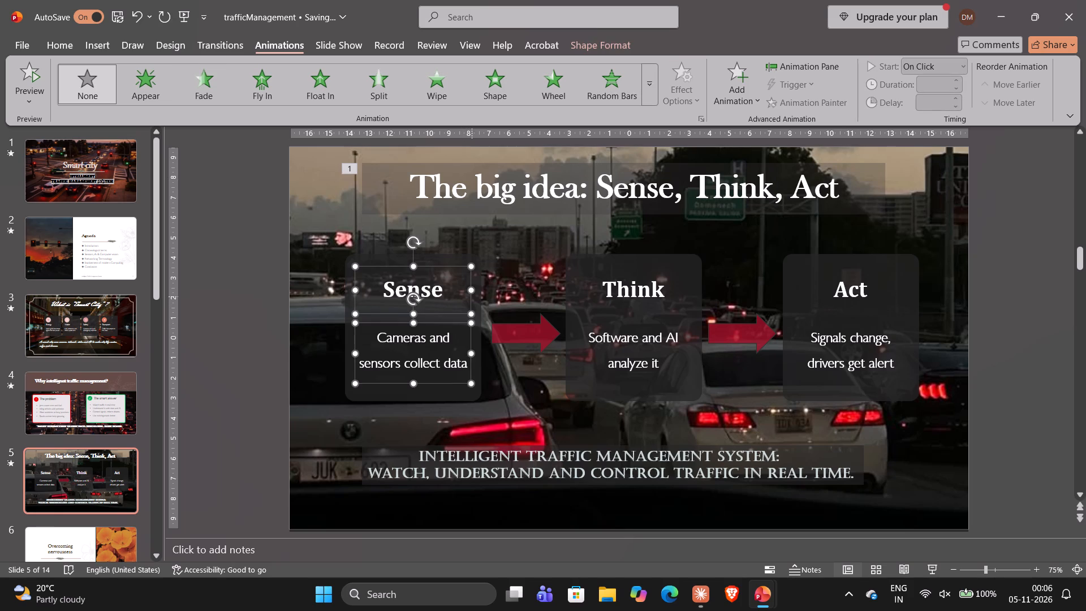
{"action": "left_click", "coordinate": [475, 289], "text": "ctrl"}
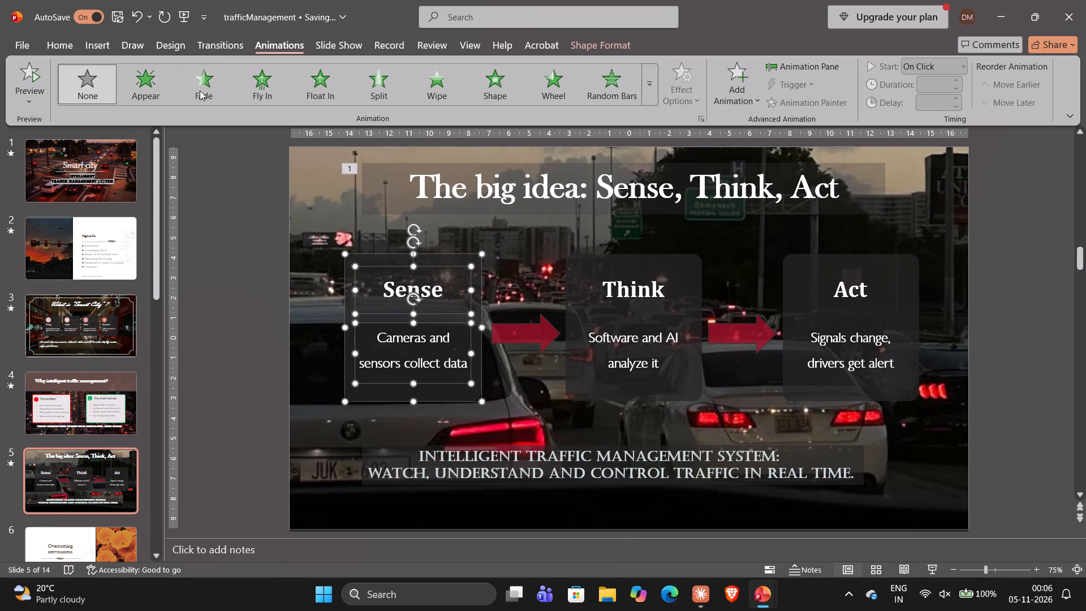
{"action": "left_click", "coordinate": [150, 85]}
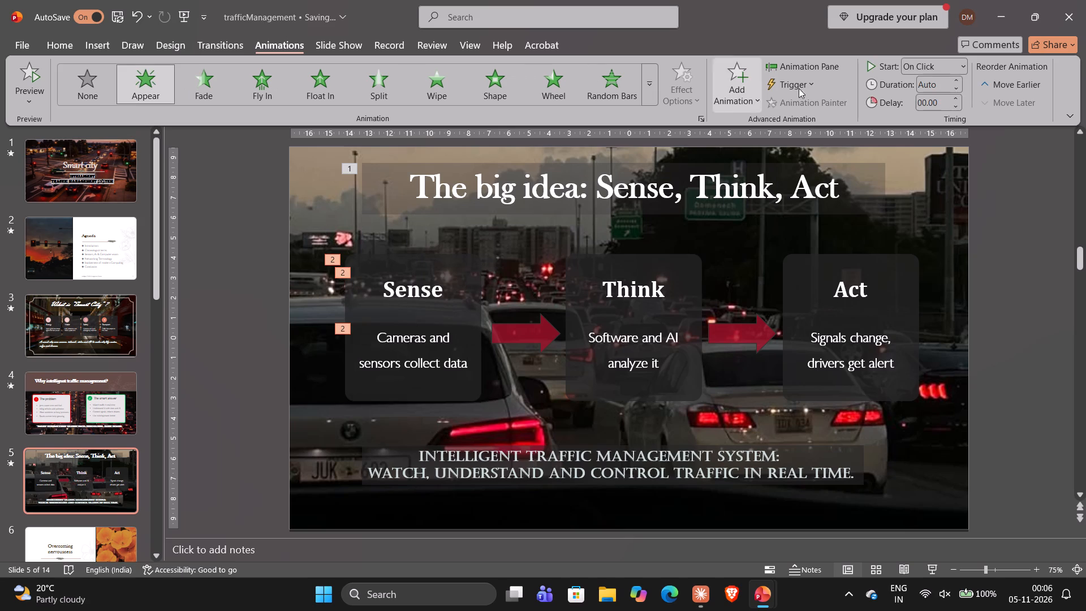
{"action": "left_click", "coordinate": [958, 81]}
{"action": "left_click", "coordinate": [958, 81]}
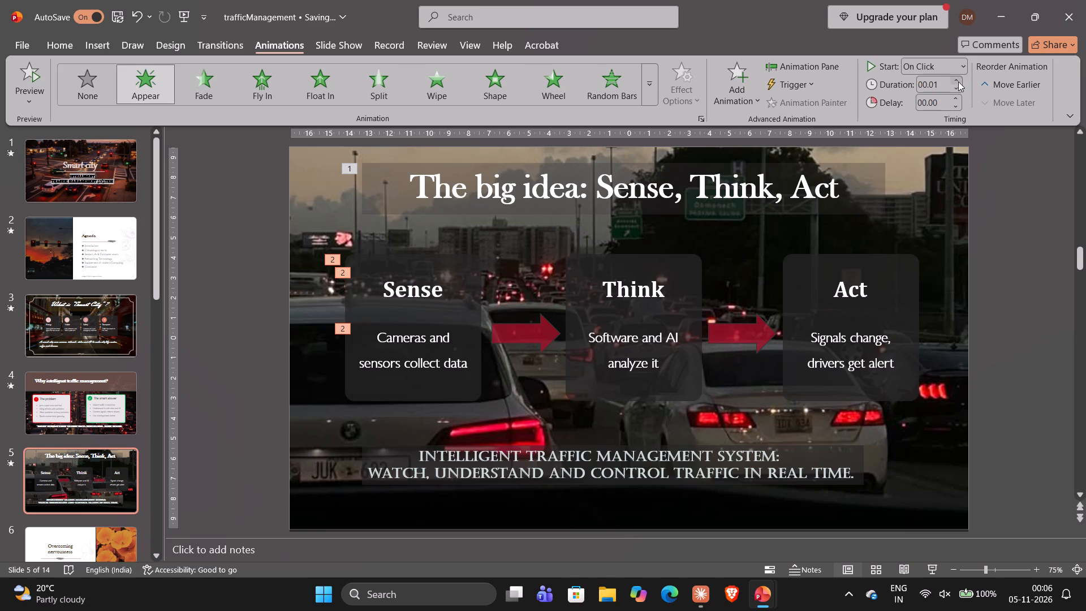
{"action": "left_click", "coordinate": [958, 81]}
{"action": "left_click", "coordinate": [1005, 242]}
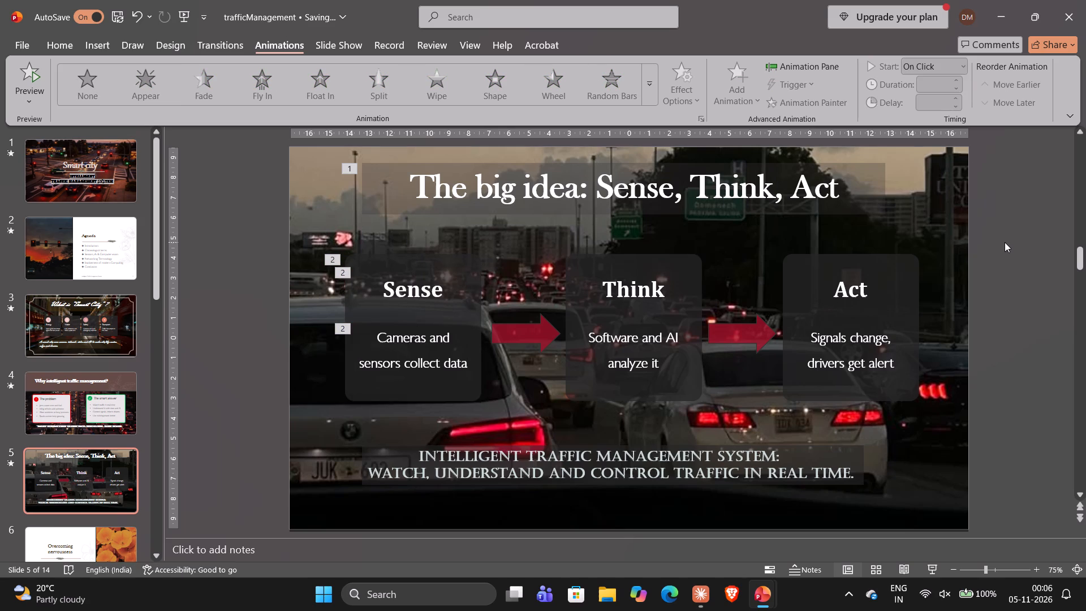
Apply Appear to the Think card, its heading and description plus the arrow leading to it, and increase the duration.
{"action": "left_click", "coordinate": [647, 308], "text": "ctrl"}
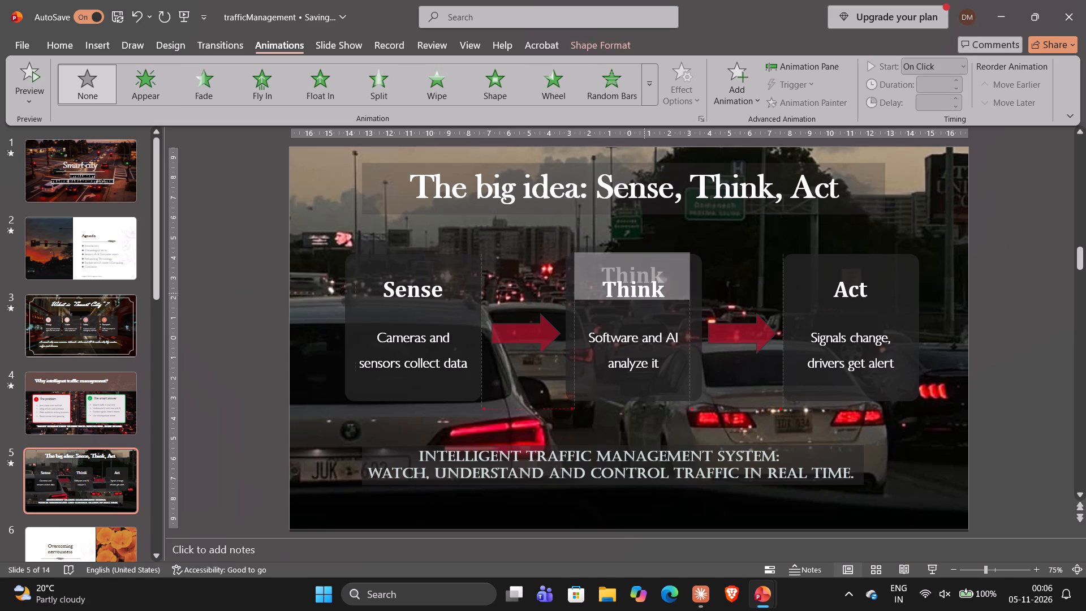
{"action": "key", "text": "ctrl+z"}
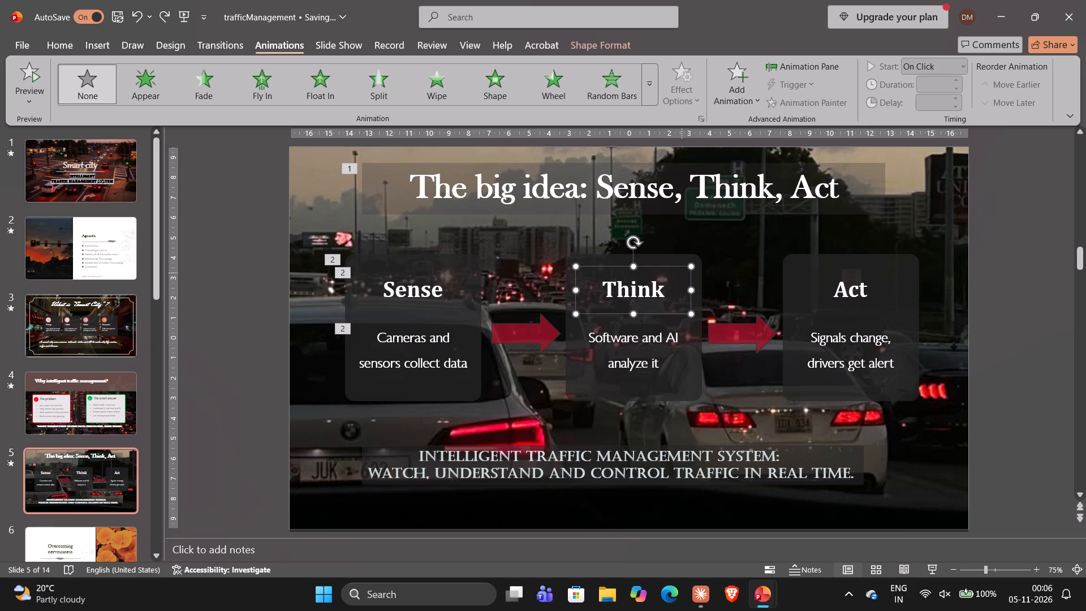
{"action": "left_click", "coordinate": [676, 259], "text": "ctrl"}
{"action": "left_click", "coordinate": [672, 346], "text": "ctrl"}
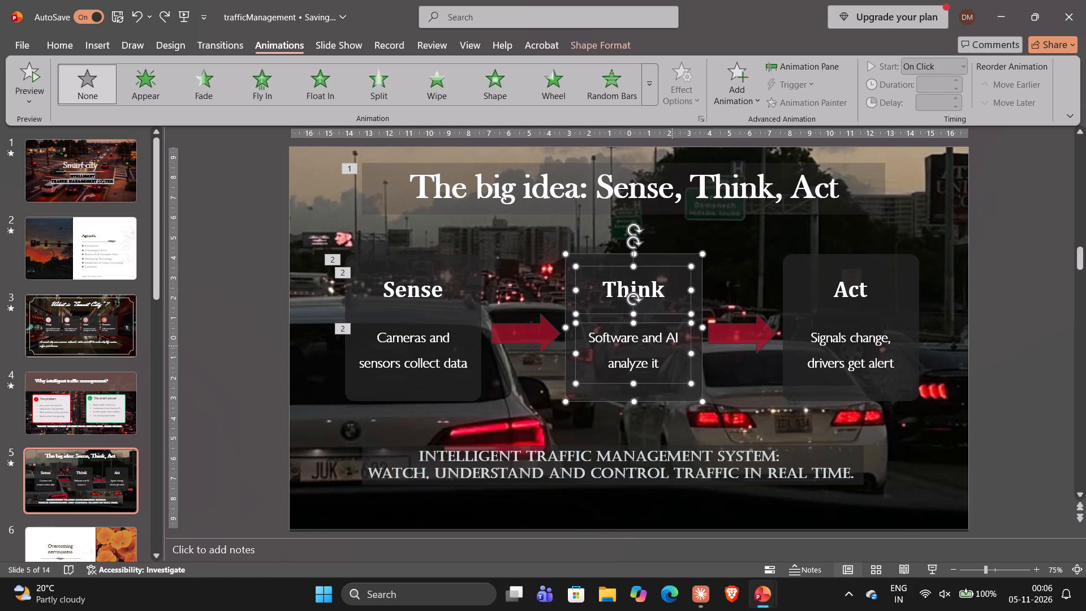
{"action": "left_click", "coordinate": [517, 332], "text": "ctrl"}
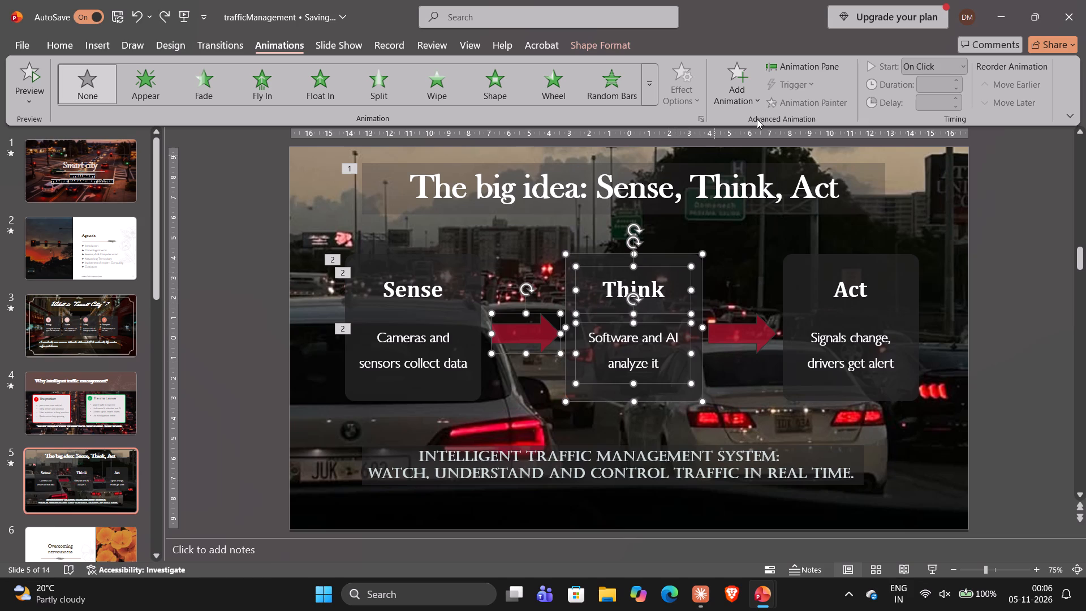
{"action": "left_click", "coordinate": [155, 86]}
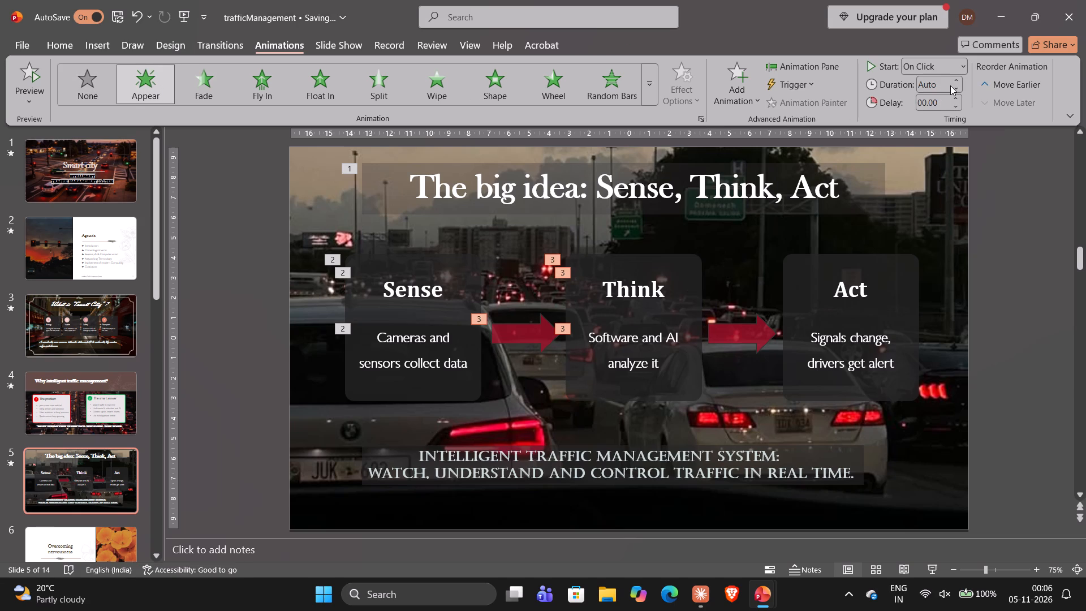
{"action": "double_click", "coordinate": [954, 82]}
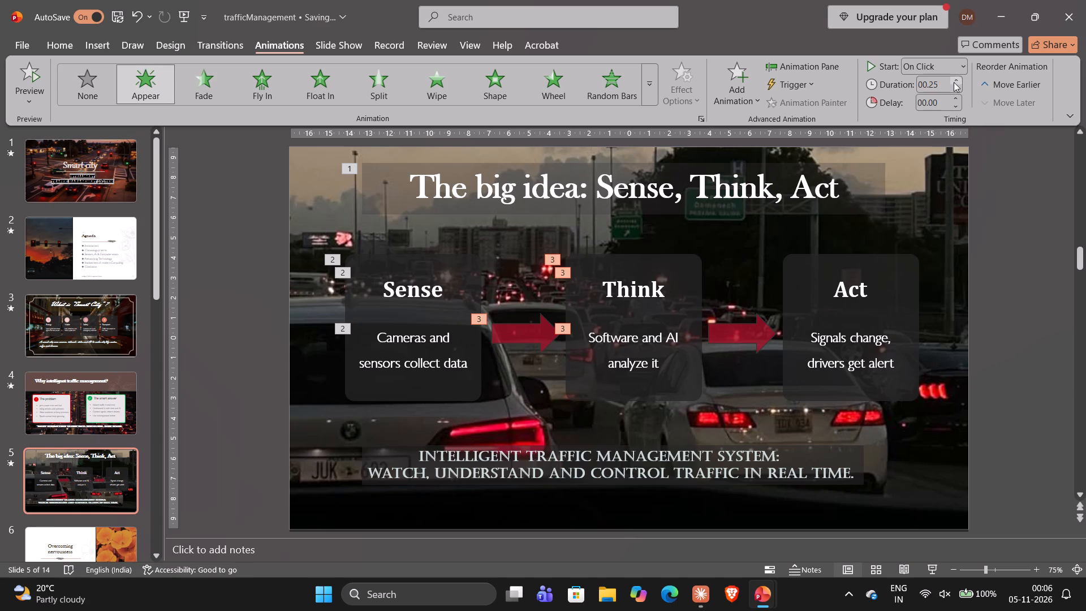
{"action": "left_click", "coordinate": [954, 82]}
{"action": "left_click", "coordinate": [993, 190]}
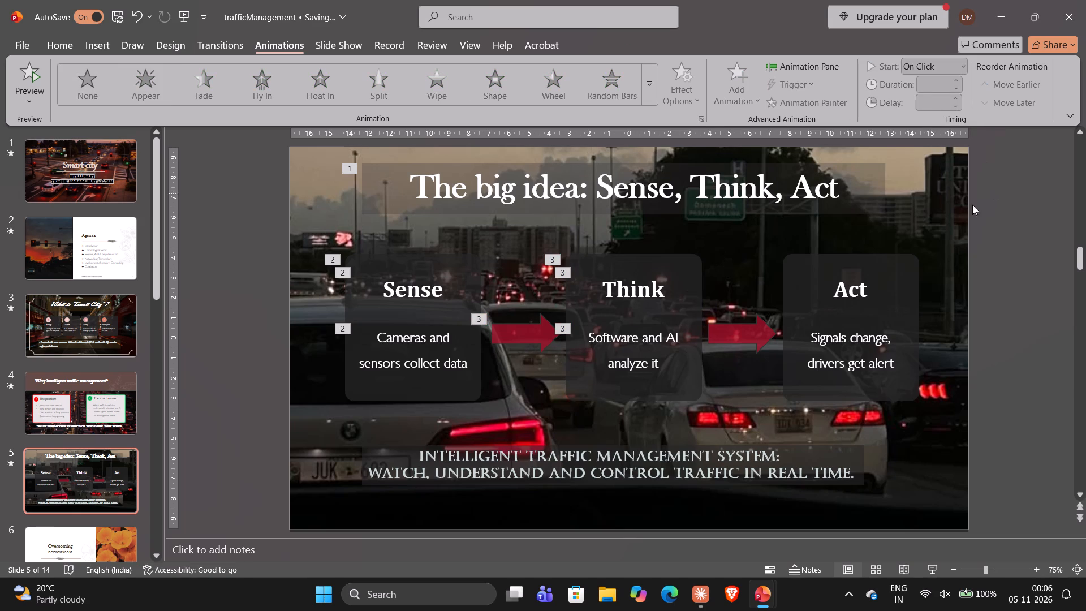
Apply Appear to the Act card, its heading and description plus the second arrow, with a duration of 0.50 seconds.
{"action": "left_click", "coordinate": [886, 269], "text": "ctrl"}
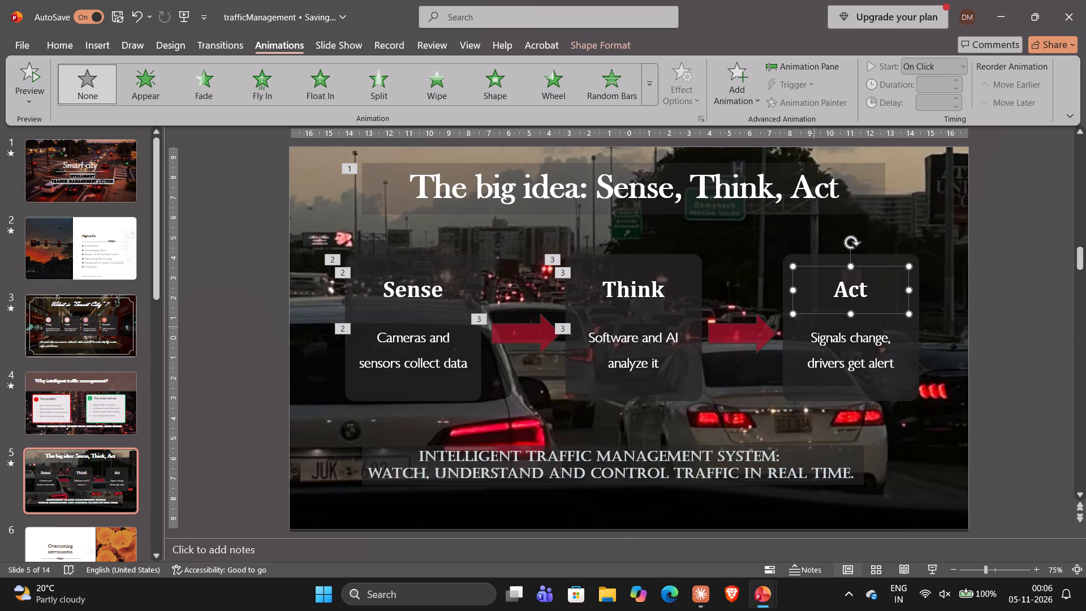
{"action": "left_click", "coordinate": [814, 326], "text": "ctrl"}
{"action": "left_click", "coordinate": [789, 338], "text": "ctrl"}
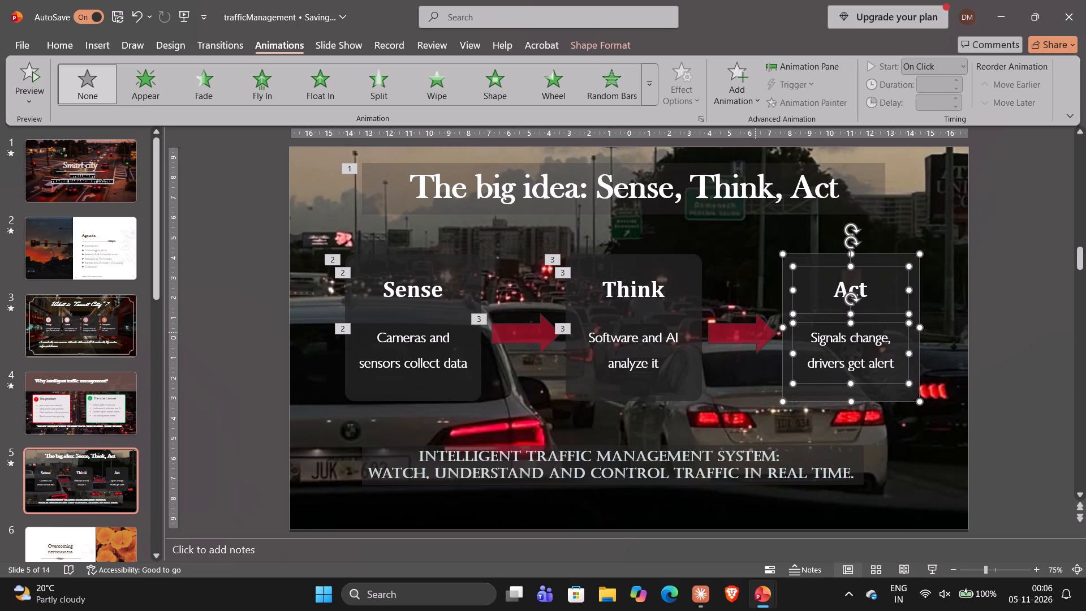
{"action": "left_click", "coordinate": [755, 332], "text": "ctrl"}
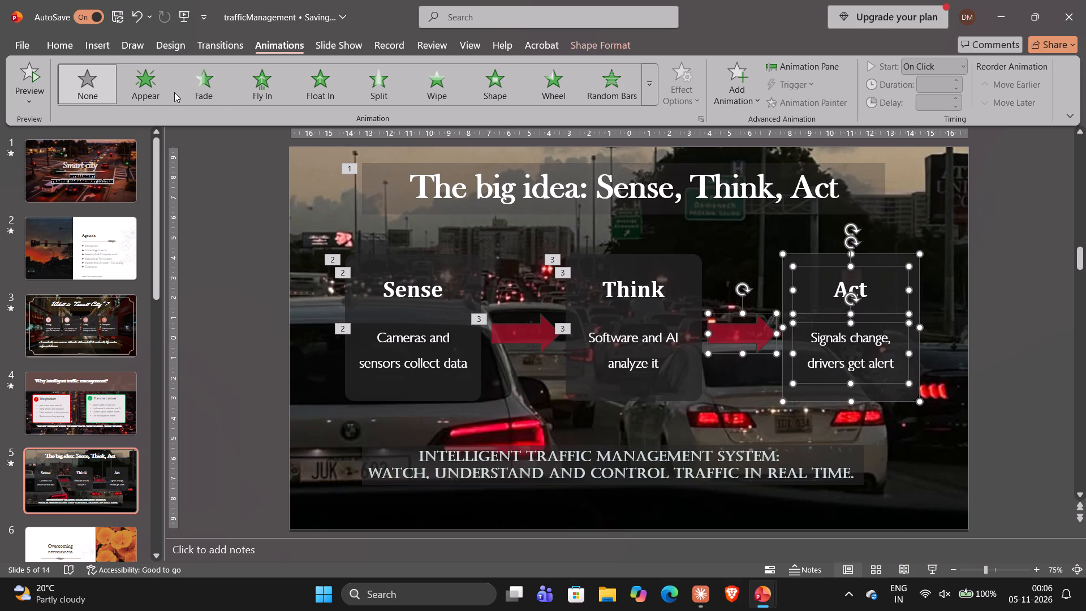
{"action": "left_click", "coordinate": [170, 89]}
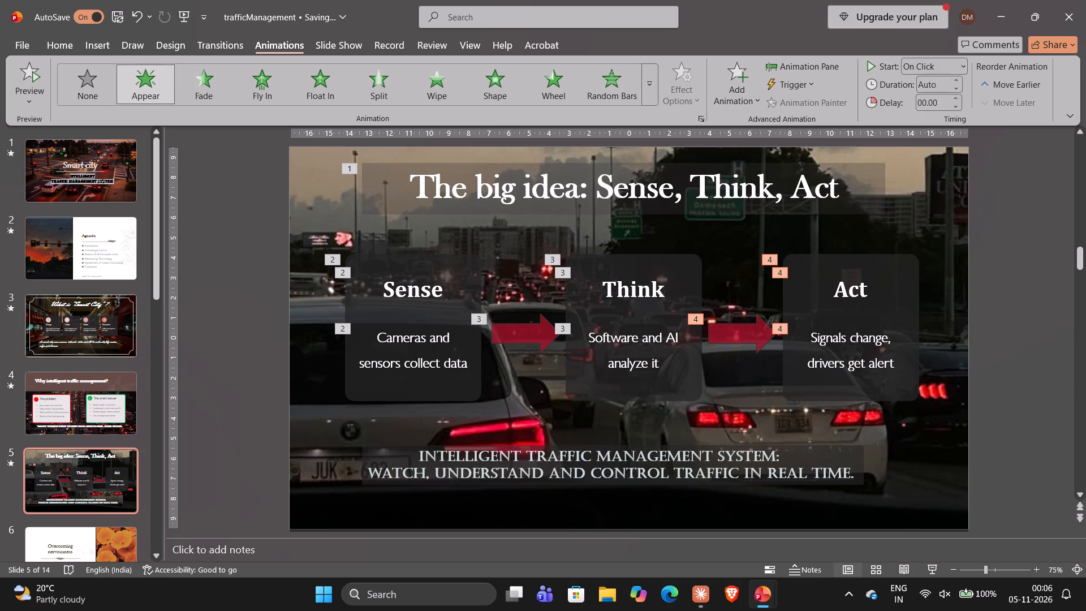
{"action": "left_click", "coordinate": [955, 83]}
{"action": "double_click", "coordinate": [955, 83]}
{"action": "left_click", "coordinate": [1022, 244]}
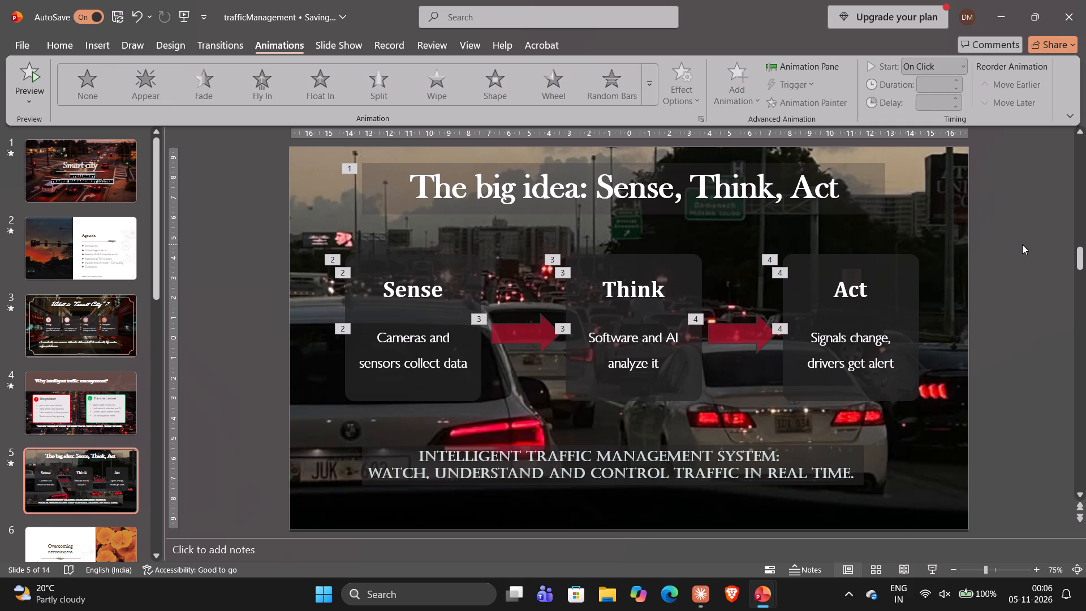
{"action": "left_click", "coordinate": [1022, 244]}
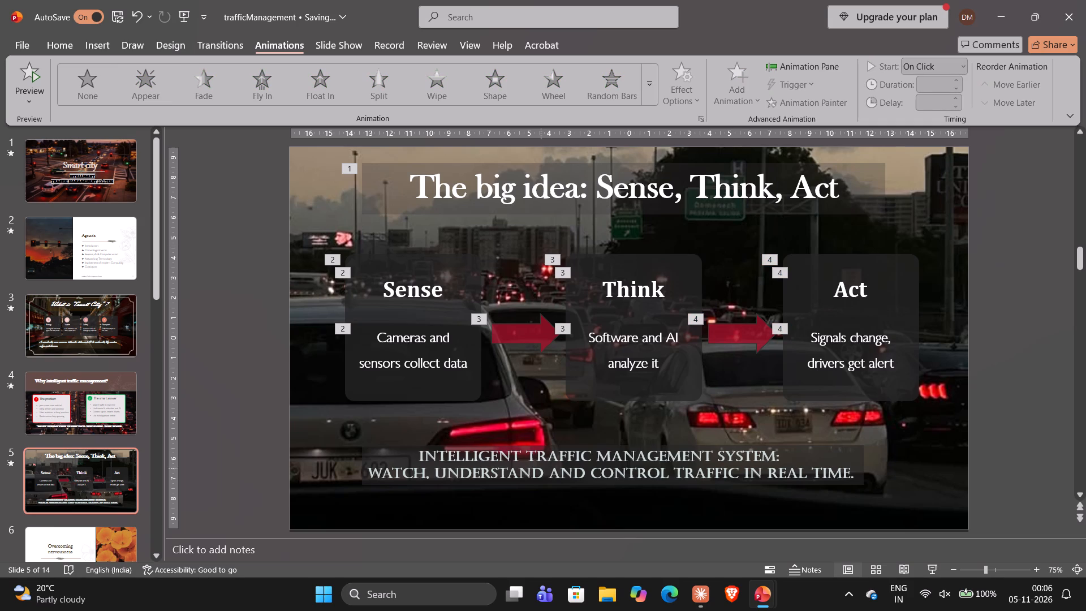
Apply the Split animation to the "Intelligent Traffic Management System" banner text at the bottom of the slide.
{"action": "left_click", "coordinate": [540, 468], "text": "ctrl"}
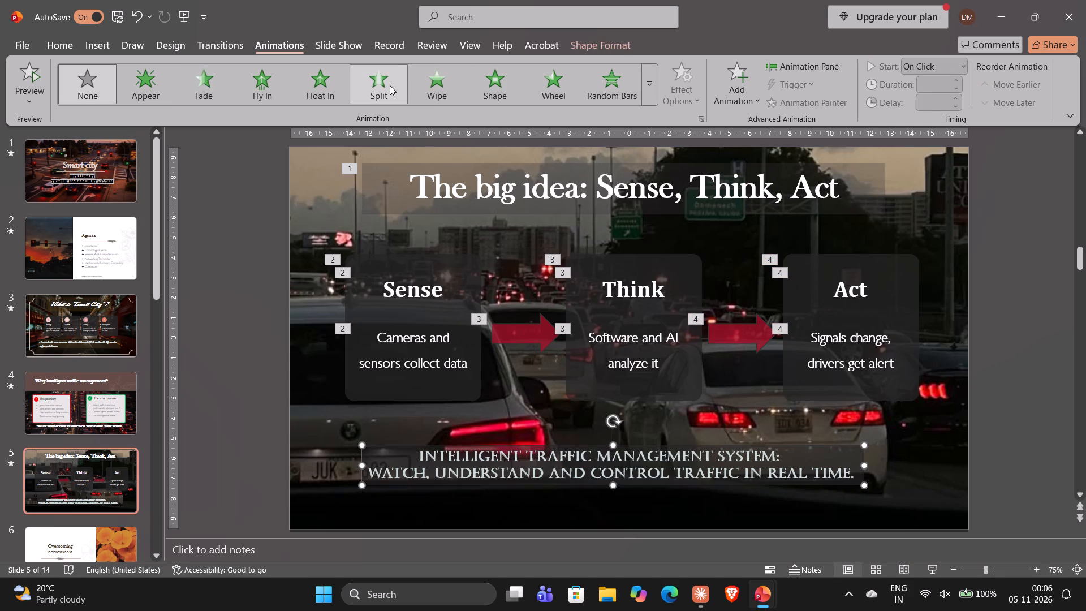
{"action": "left_click", "coordinate": [390, 85]}
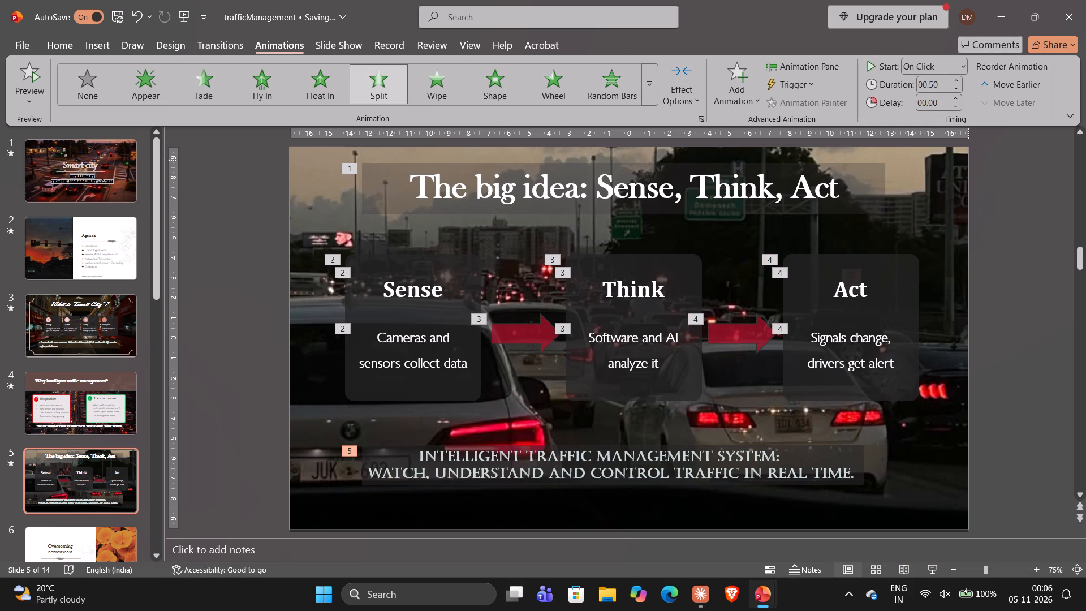
{"action": "left_click", "coordinate": [1031, 157]}
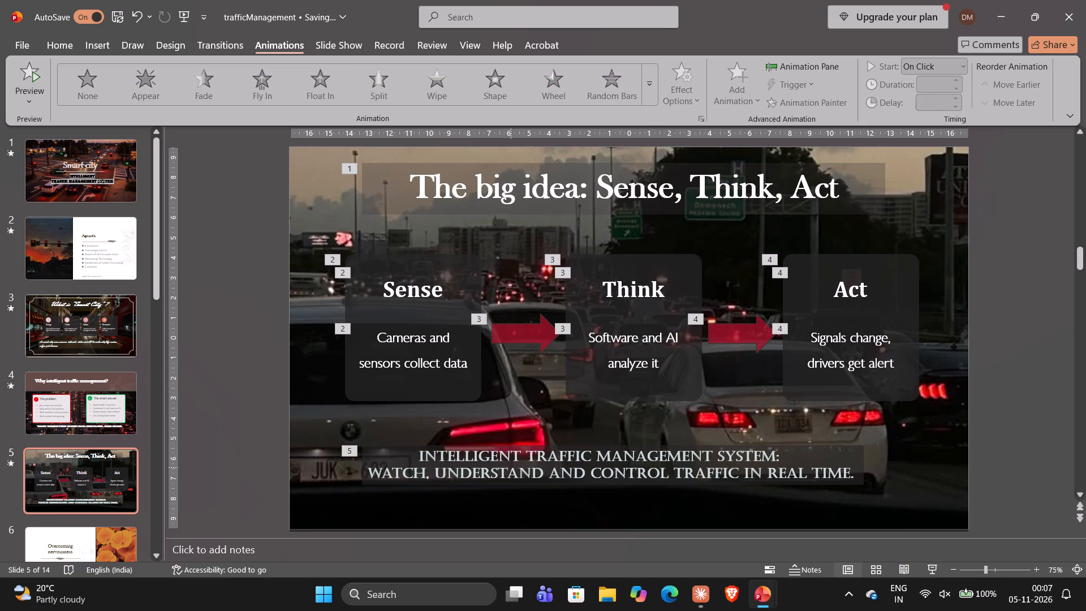
Play the slide show from the first slide and check the title slide and the Agenda bullet animations.
{"action": "key", "text": "F5"}
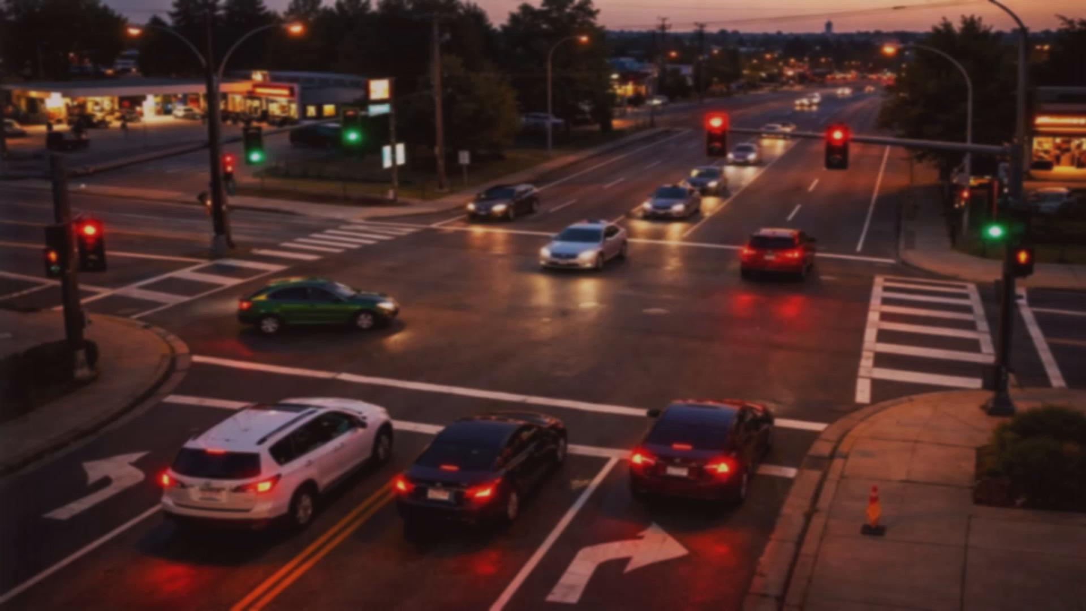
{"action": "key", "text": "Return"}
{"action": "key", "text": "Return"}
{"action": "key", "text": "Return"}
{"action": "key", "text": "Return"}
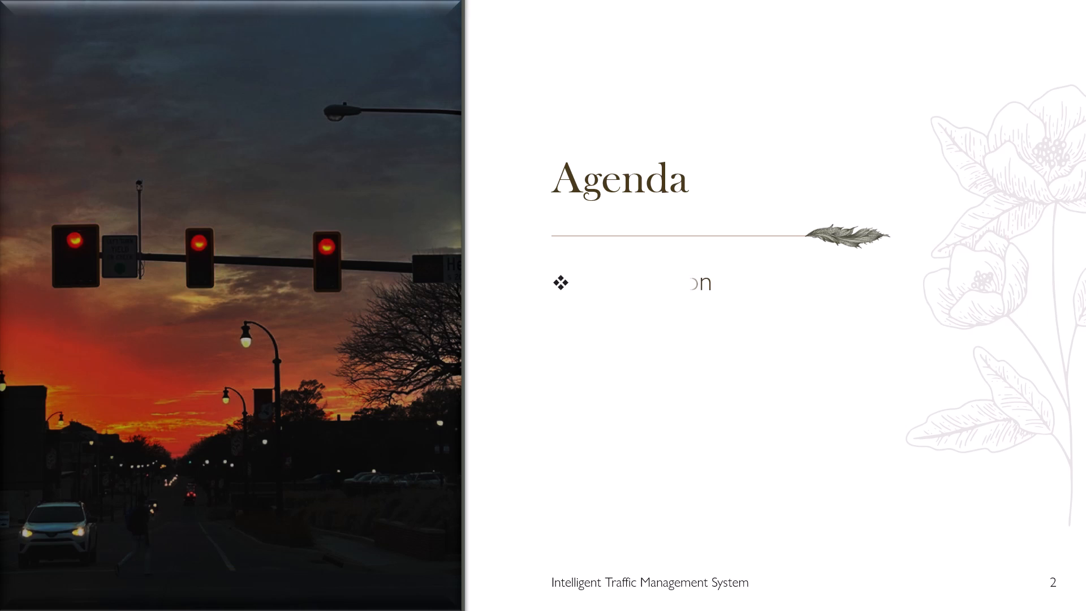
{"action": "key", "text": "Return"}
{"action": "key", "text": "Return"}
{"action": "key", "text": "Return"}
{"action": "key", "text": "Return"}
{"action": "key", "text": "Return"}
{"action": "key", "text": "Return"}
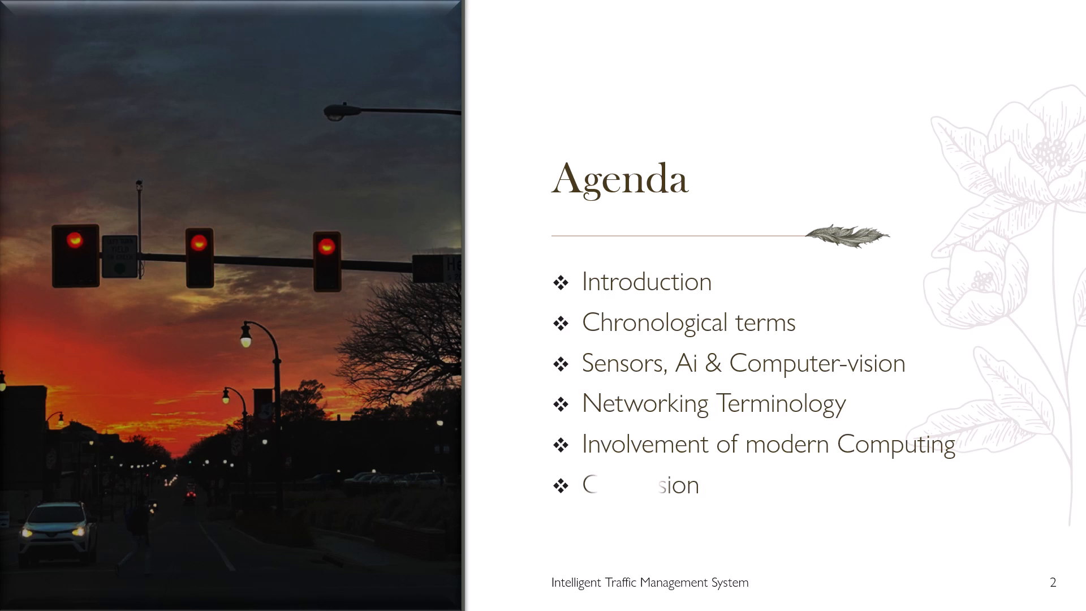
Play through the "What is Smart City?" and "Why intelligent traffic management?" slides to check their animation sequences.
{"action": "key", "text": "Return"}
{"action": "key", "text": "Return"}
{"action": "key", "text": "Return"}
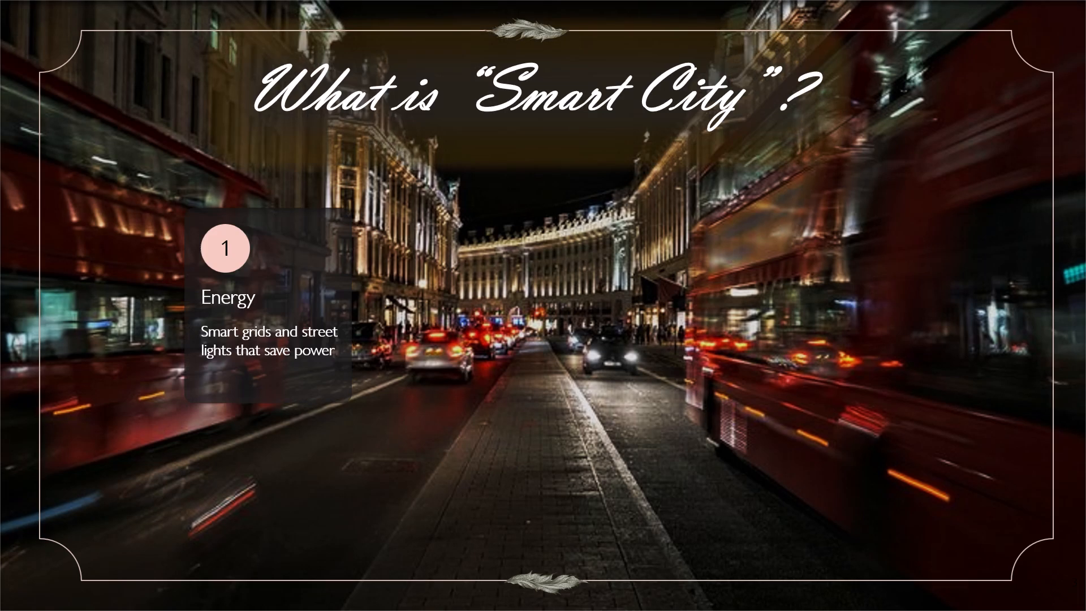
{"action": "key", "text": "Return"}
{"action": "key", "text": "Return"}
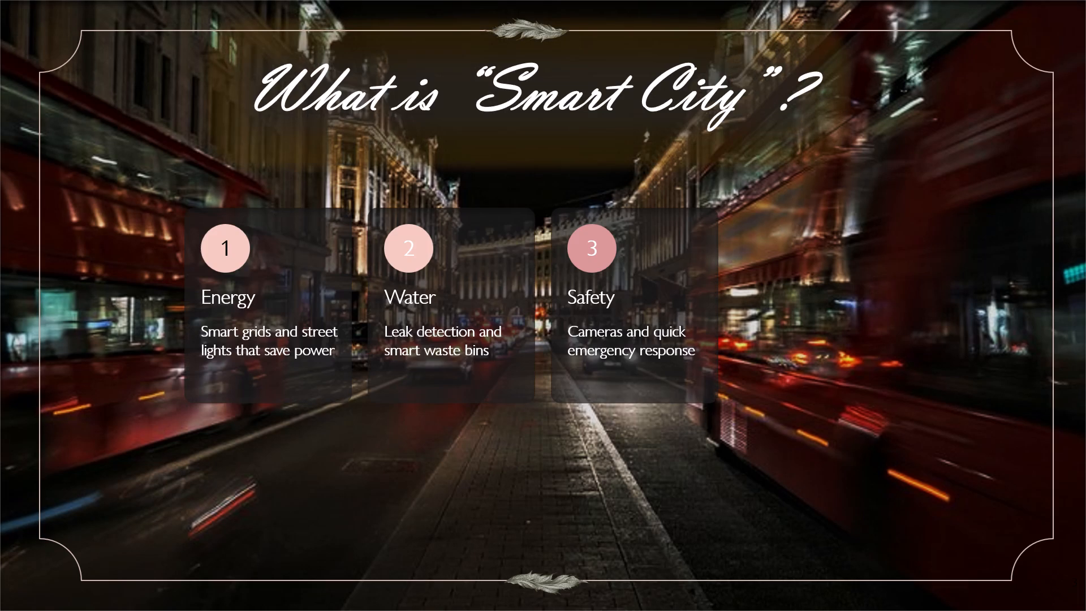
{"action": "key", "text": "Return"}
{"action": "key", "text": "Return"}
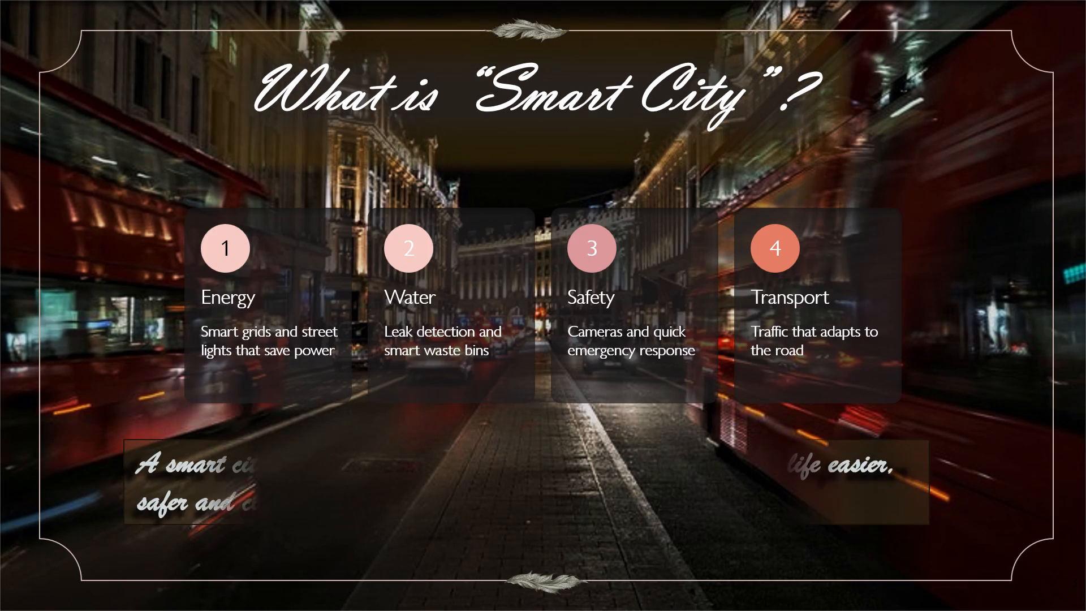
{"action": "key", "text": "Return"}
{"action": "key", "text": "Return"}
{"action": "key", "text": "Return"}
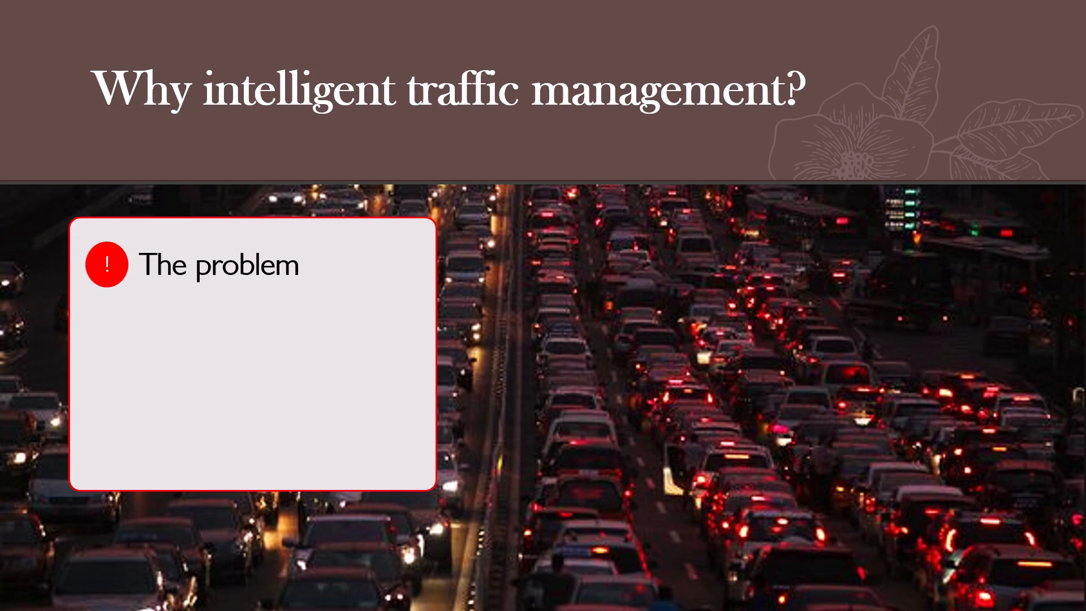
{"action": "key", "text": "Return"}
{"action": "key", "text": "Return"}
{"action": "key", "text": "Return"}
{"action": "key", "text": "Return"}
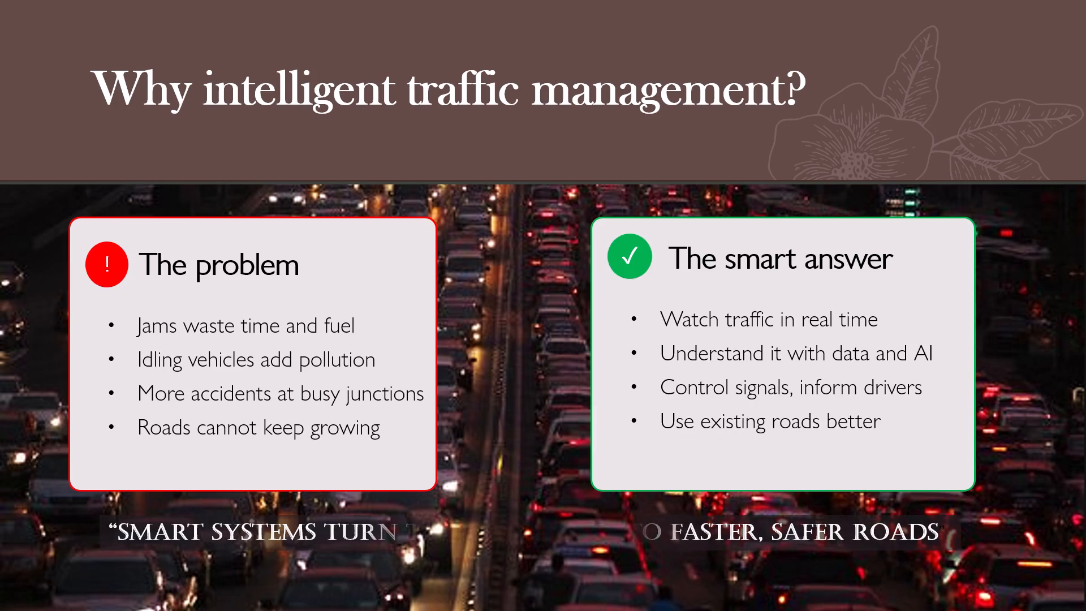
Check the order in which the title, cards, arrows and banner animate on "The big idea: Sense, Think, Act", and end the show.
{"action": "key", "text": "Return"}
{"action": "key", "text": "Return"}
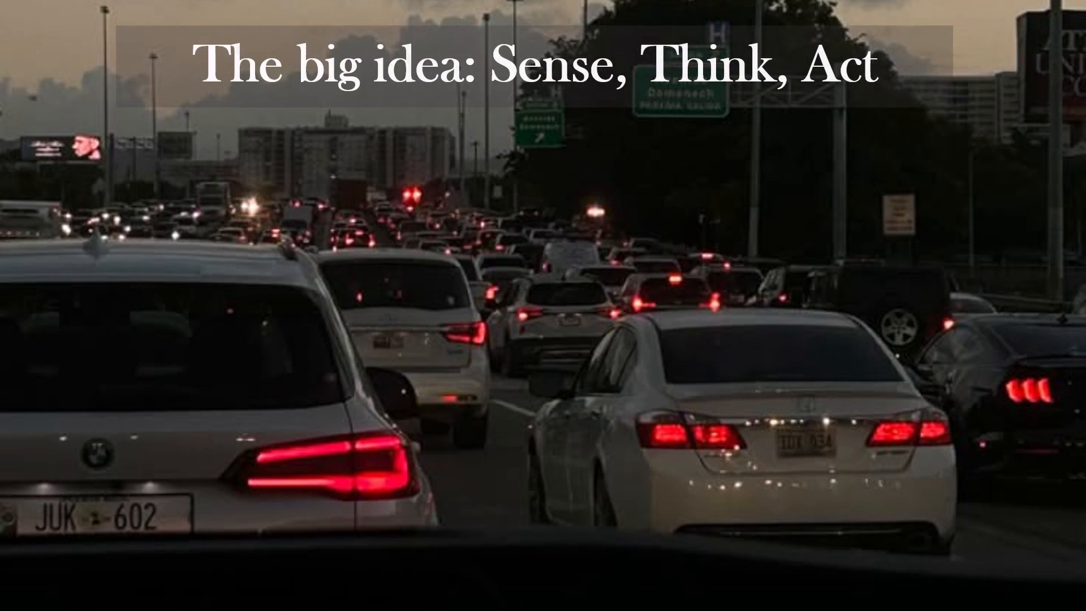
{"action": "key", "text": "Return"}
{"action": "key", "text": "Return"}
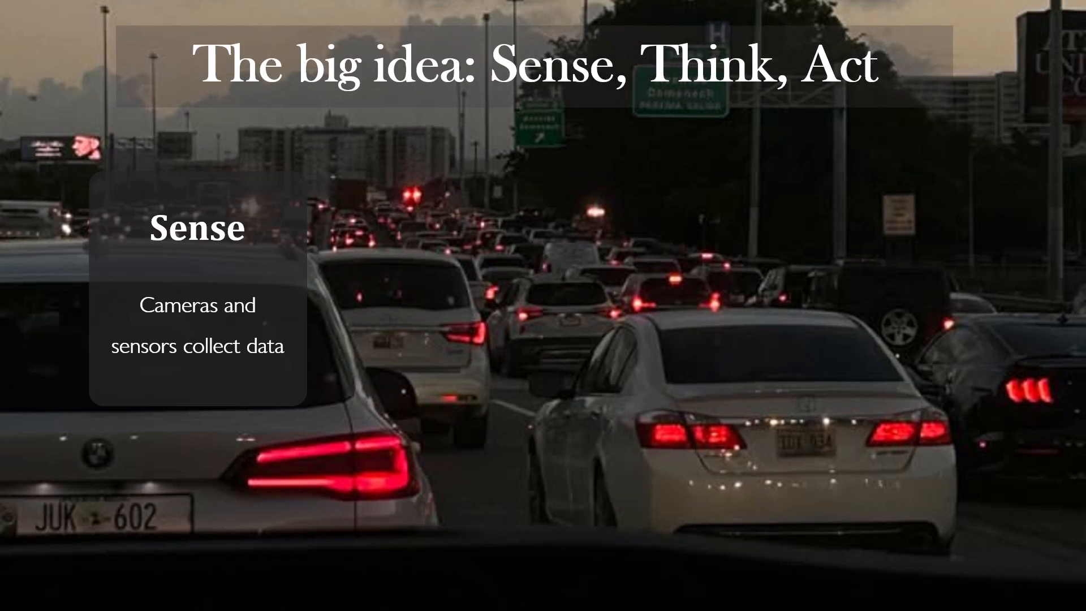
{"action": "key", "text": "Return"}
{"action": "key", "text": "Return"}
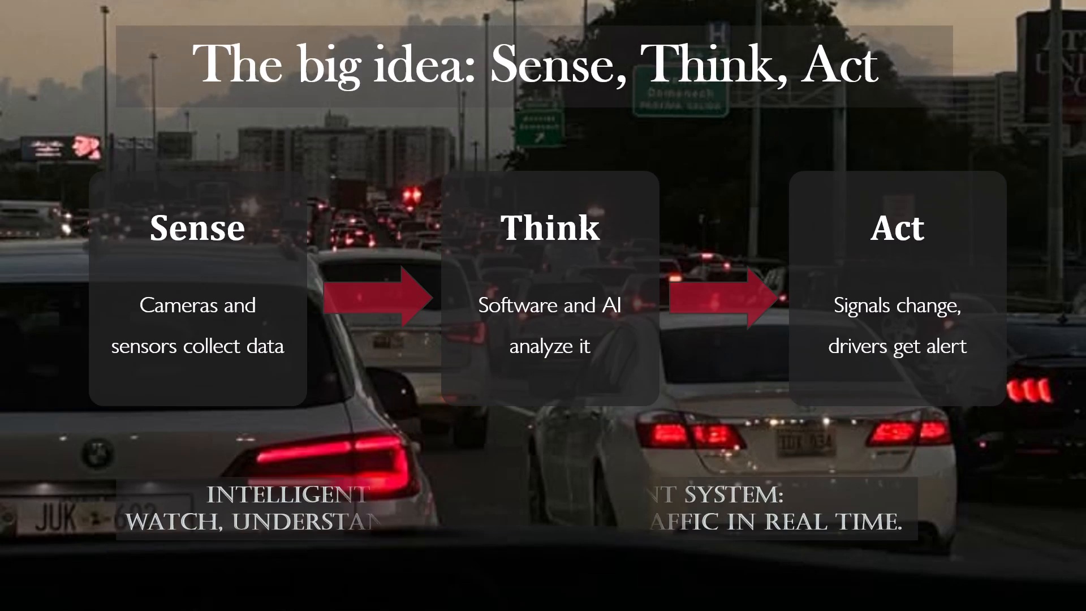
{"action": "key", "text": "Return"}
{"action": "key", "text": "Escape"}
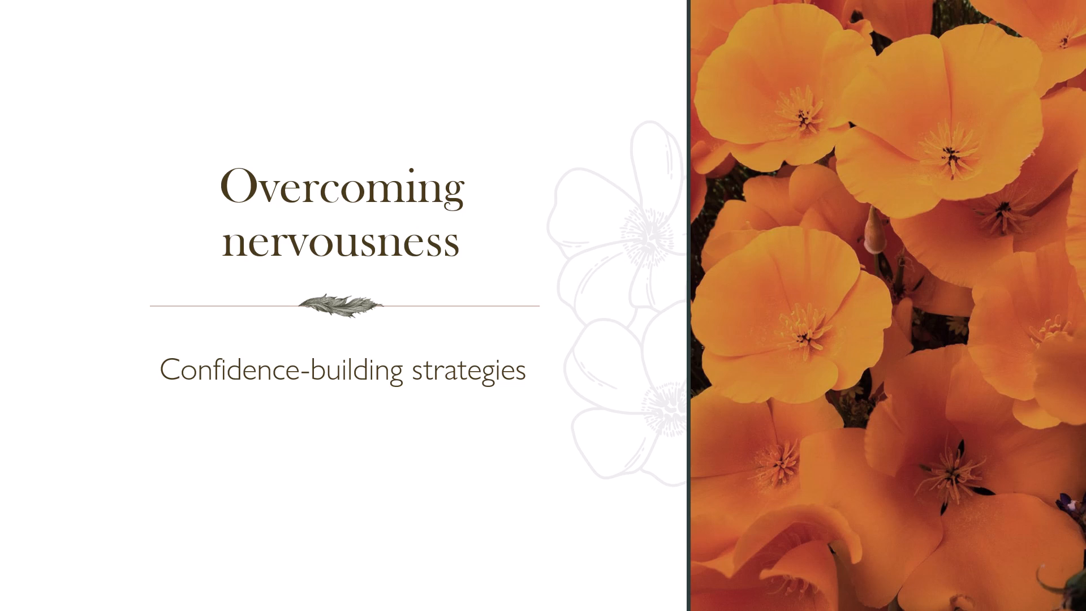
On the "What is Smart City?" slide, change the number 2 in the Water card's circle to black text.
{"action": "scroll", "coordinate": [65, 250], "scroll_direction": "up", "scroll_amount": 2}
{"action": "left_click", "coordinate": [66, 316]}
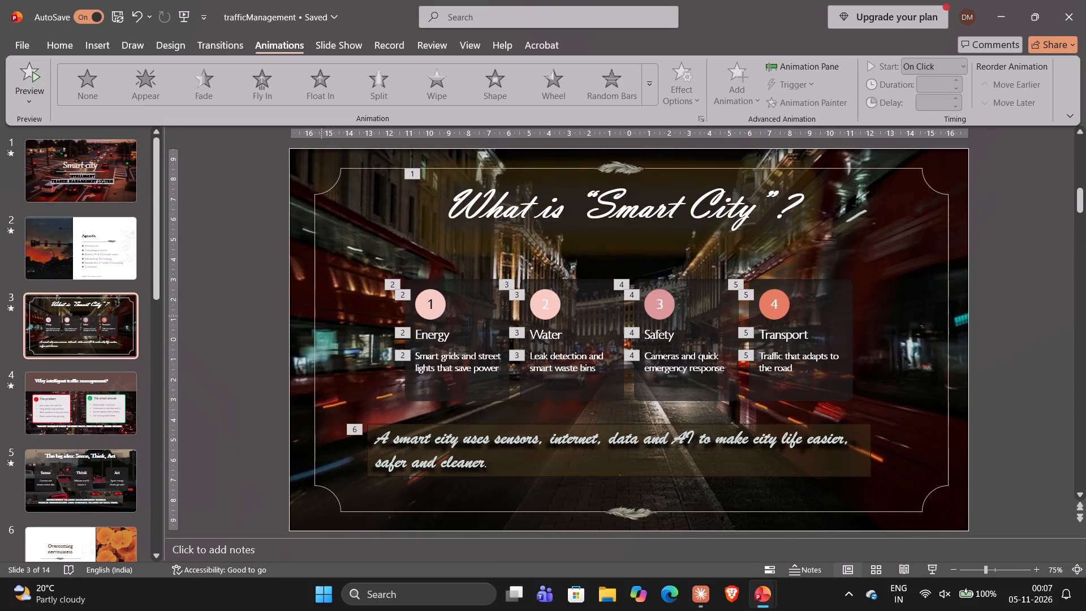
{"action": "left_click", "coordinate": [545, 302]}
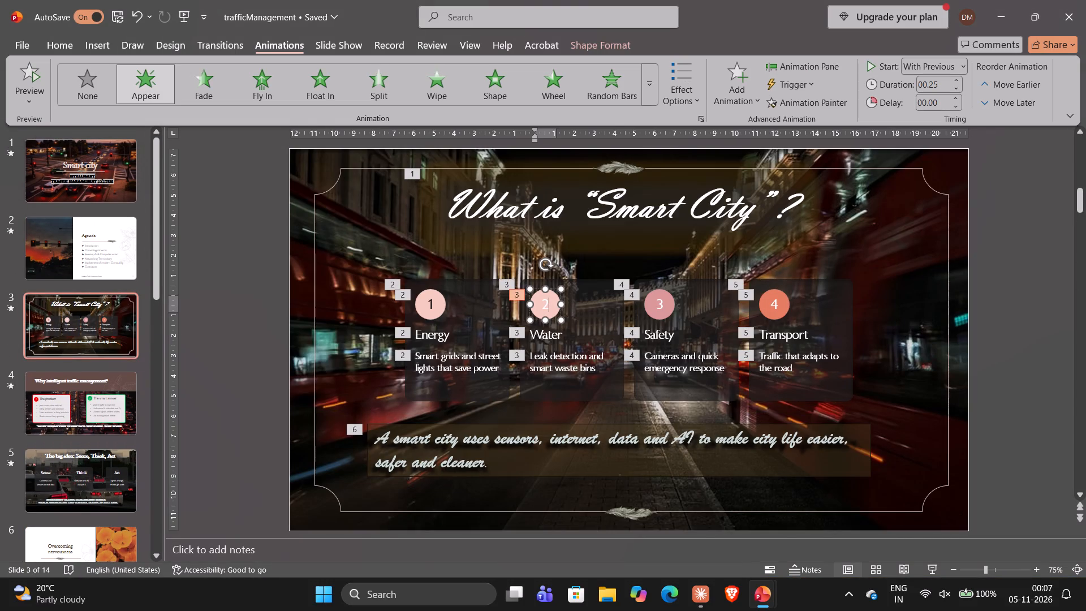
{"action": "double_click", "coordinate": [545, 302]}
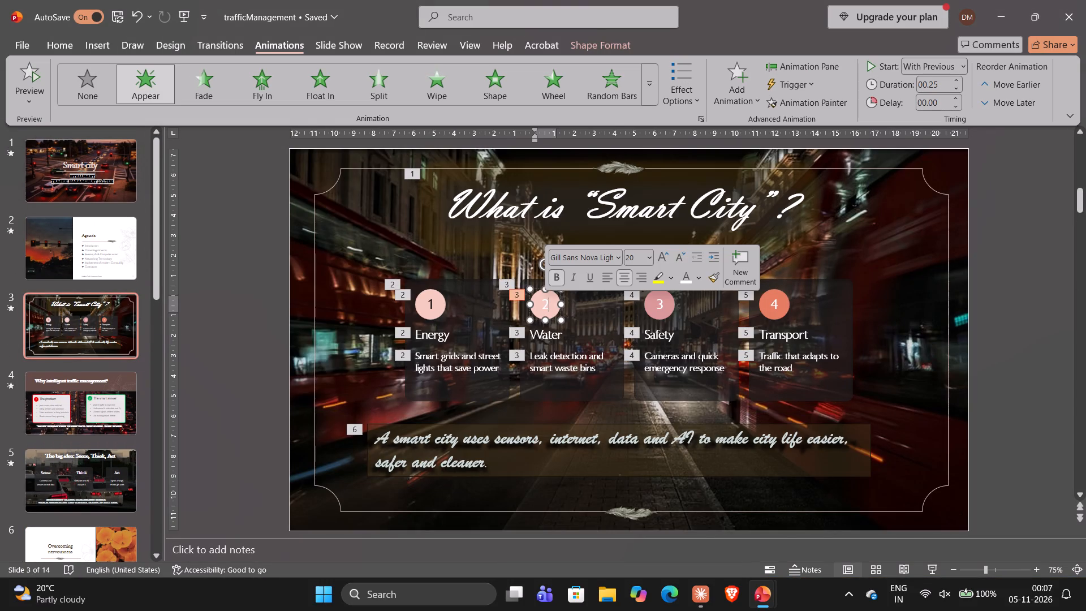
{"action": "key", "text": "BackSpace"}
{"action": "key", "text": "2"}
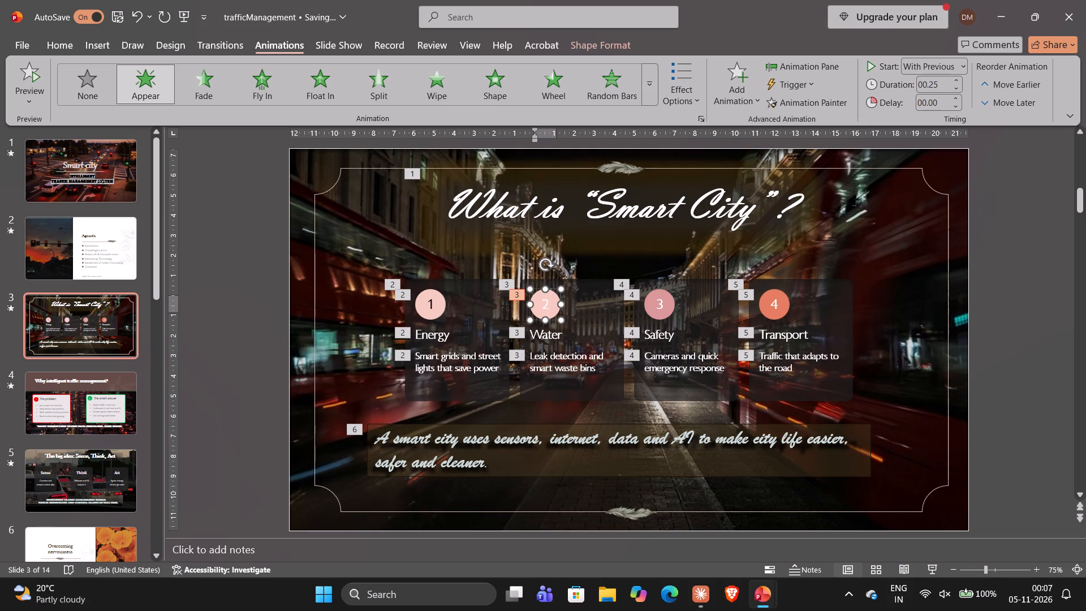
{"action": "key", "text": "BackSpace"}
{"action": "left_click", "coordinate": [71, 48]}
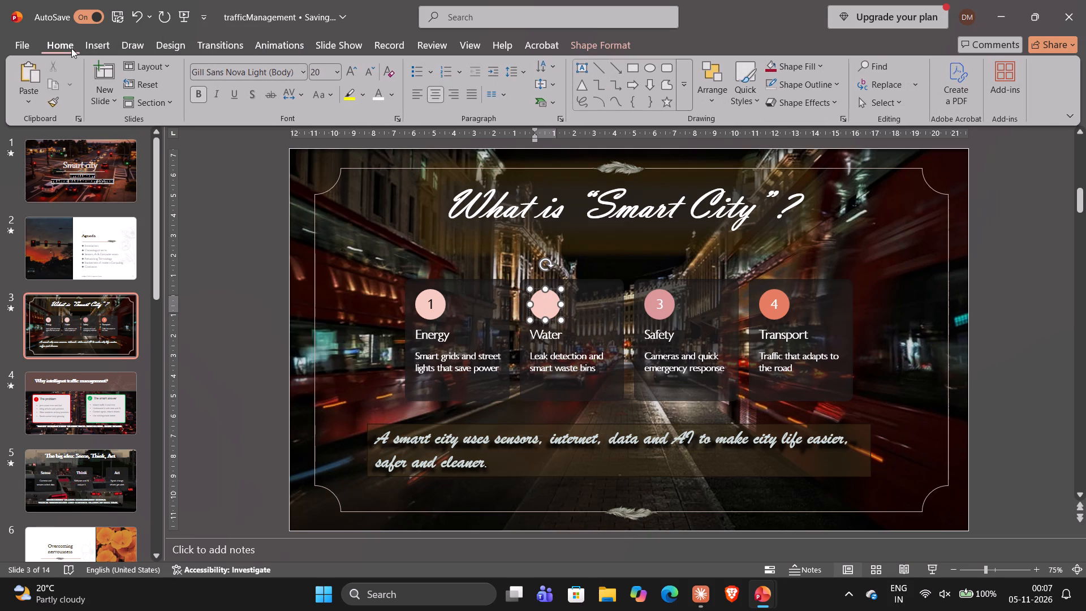
{"action": "left_click", "coordinate": [390, 97]}
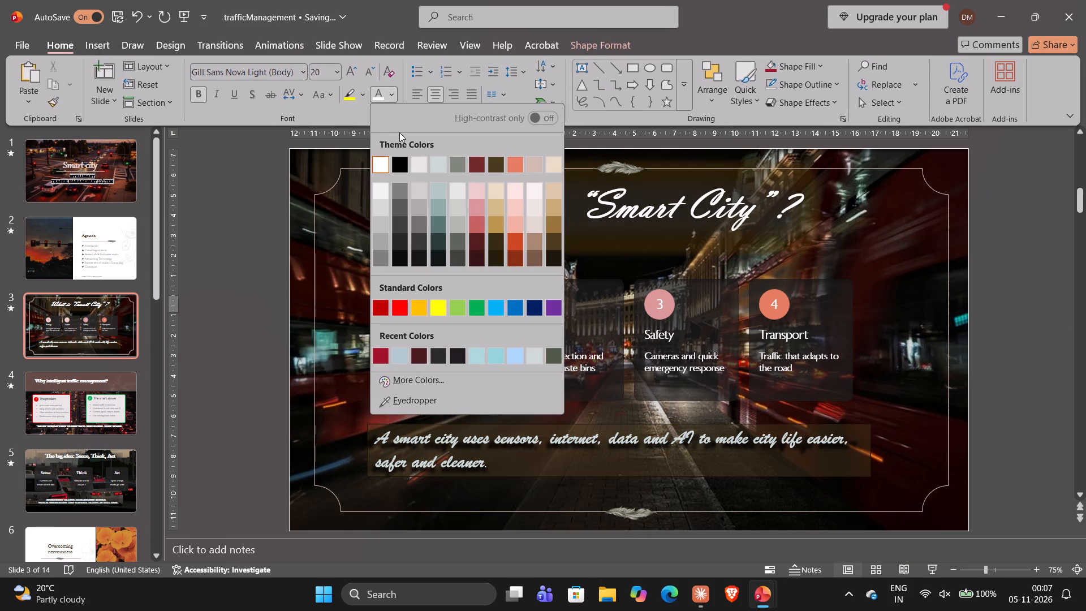
{"action": "left_click", "coordinate": [399, 165]}
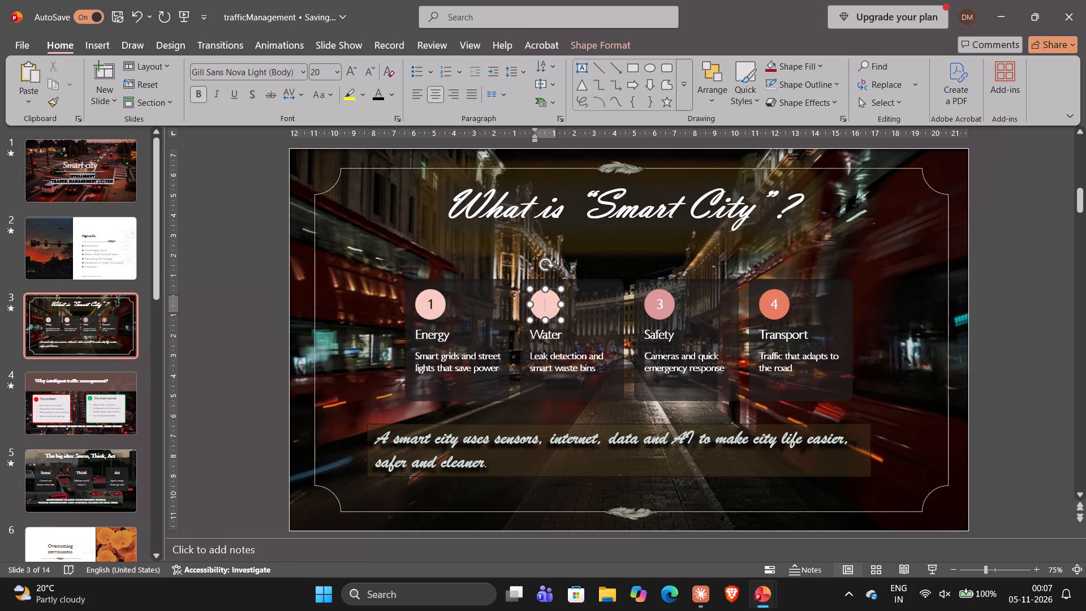
{"action": "key", "text": "2"}
{"action": "key", "text": "BackSpace"}
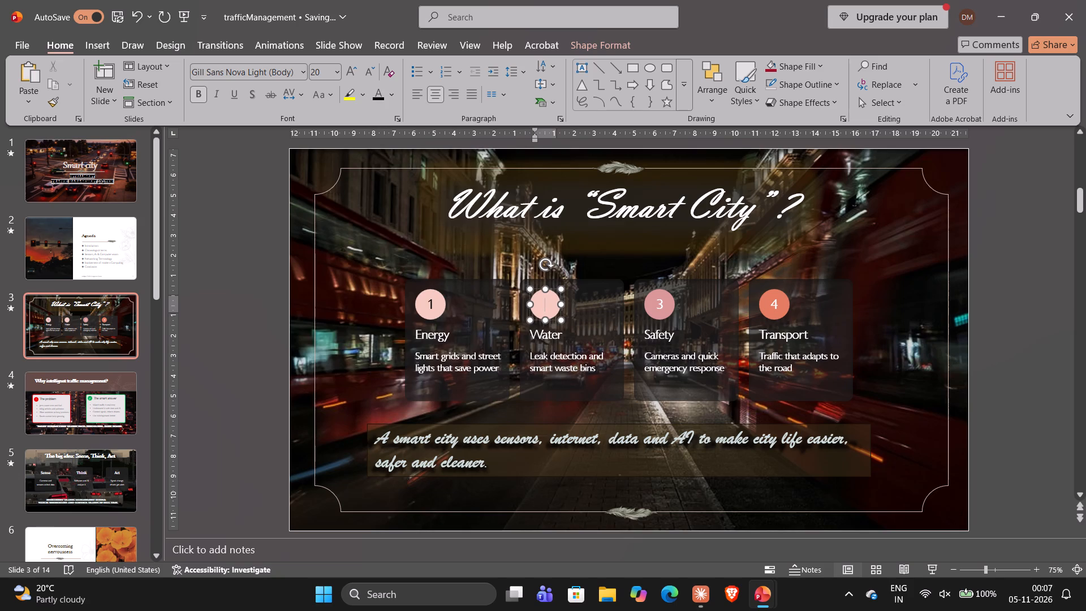
{"action": "key", "text": "2"}
{"action": "left_click", "coordinate": [545, 302]}
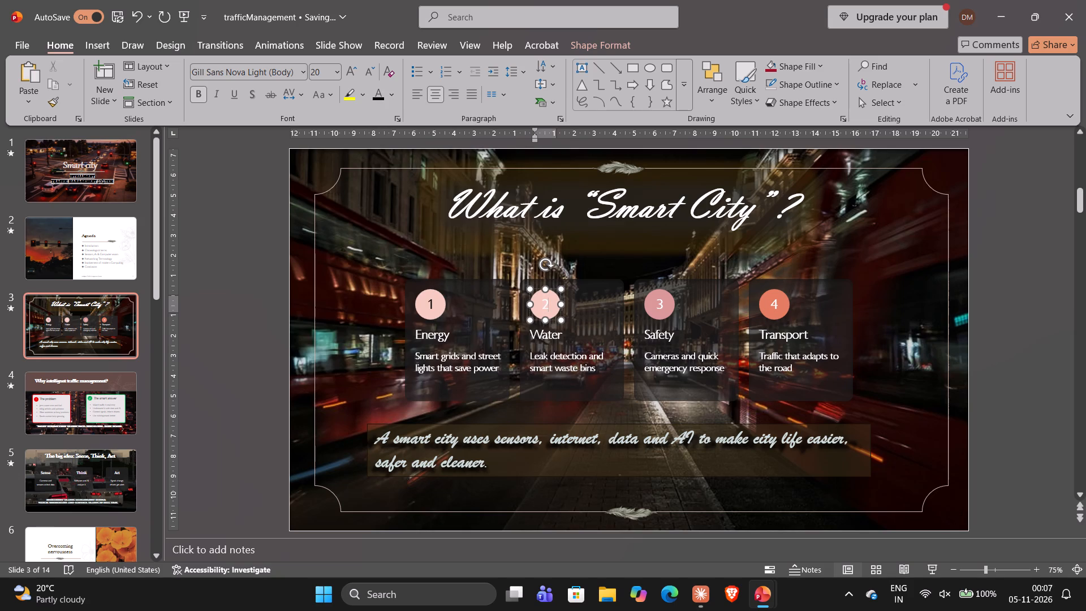
{"action": "double_click", "coordinate": [545, 302]}
{"action": "left_click", "coordinate": [682, 285]}
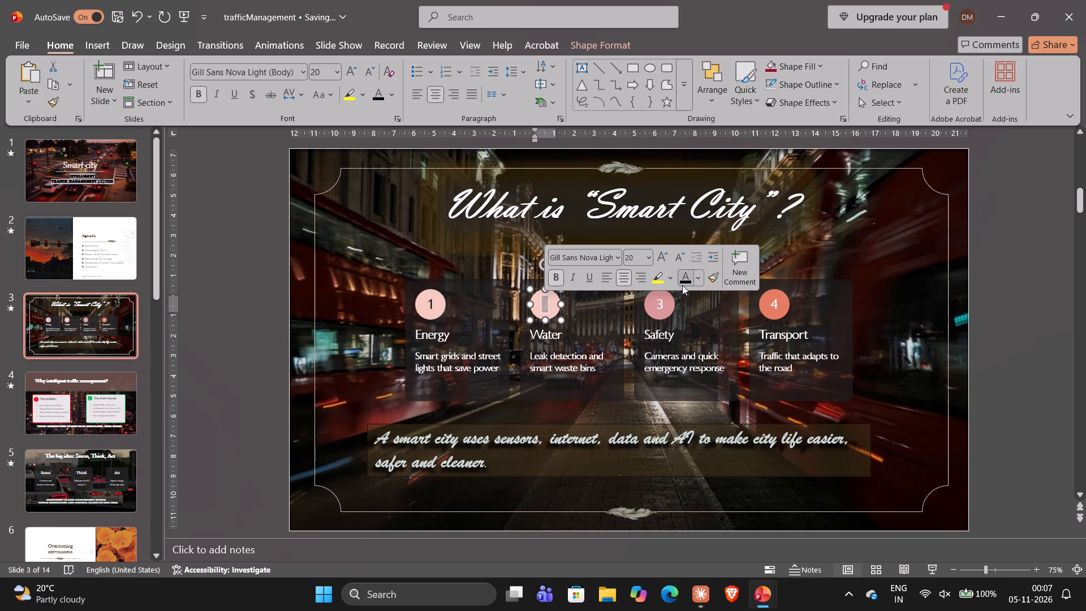
Change the number 3 in the Safety card's circle to black text.
{"action": "left_click", "coordinate": [661, 305]}
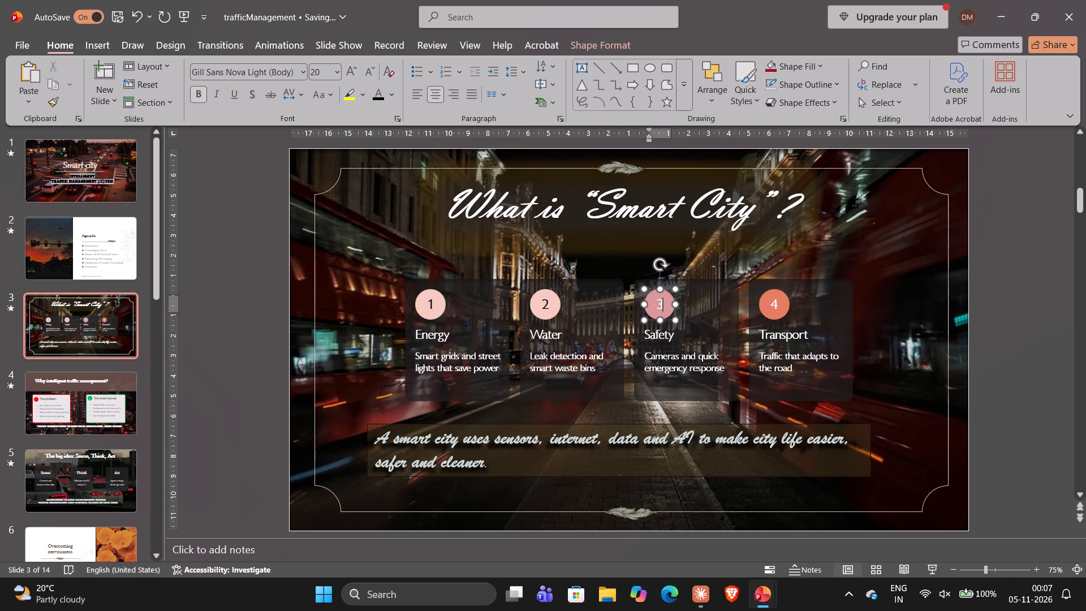
{"action": "key", "text": "BackSpace"}
{"action": "key", "text": "3"}
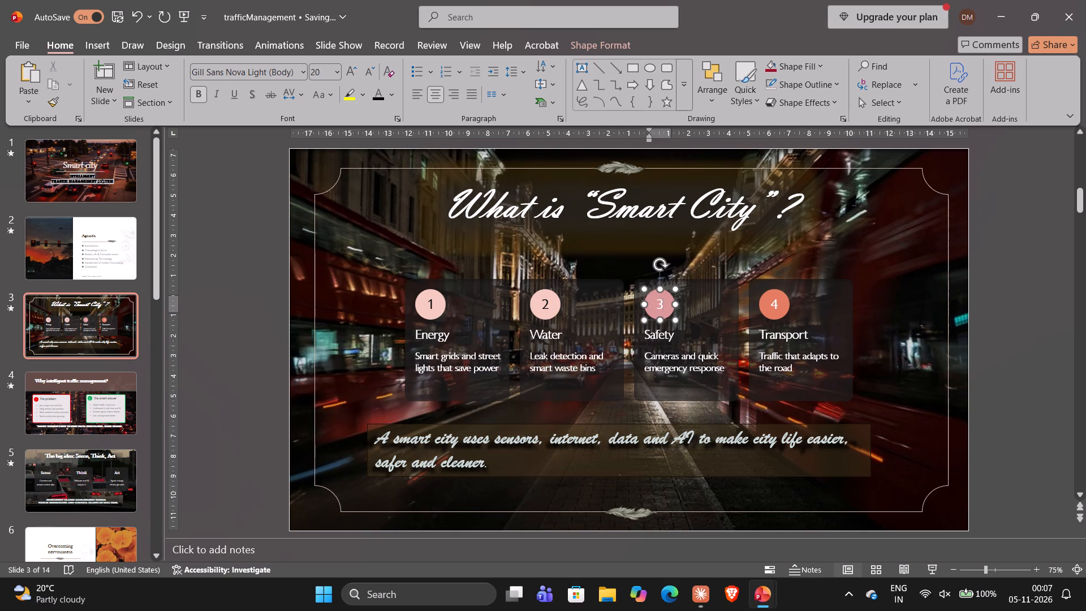
{"action": "double_click", "coordinate": [659, 301]}
{"action": "left_click", "coordinate": [803, 277]}
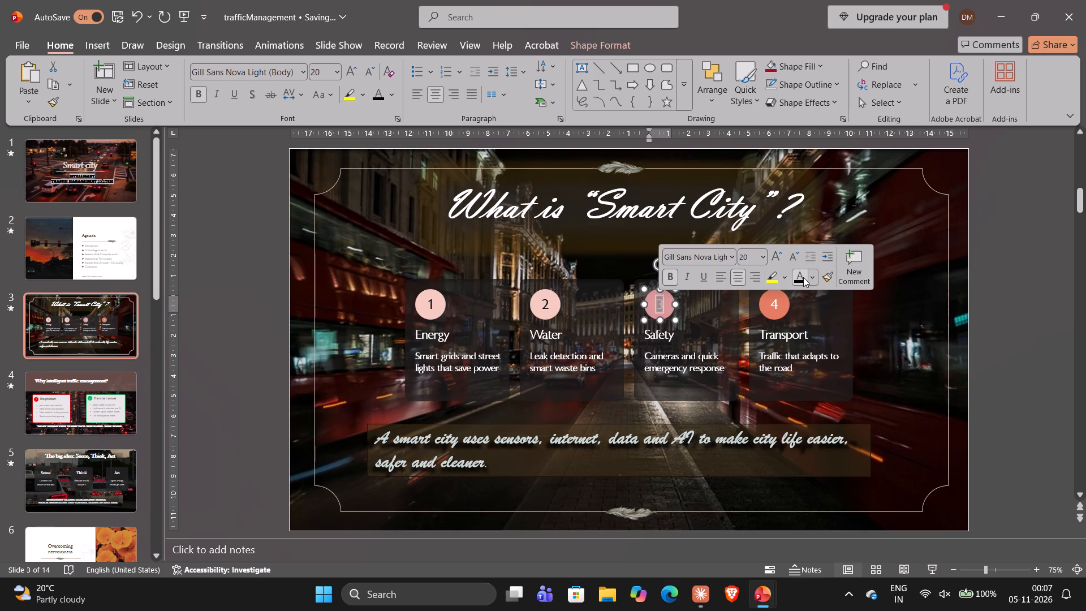
Change the number 4 in the Transport card's circle to black text.
{"action": "left_click", "coordinate": [774, 304]}
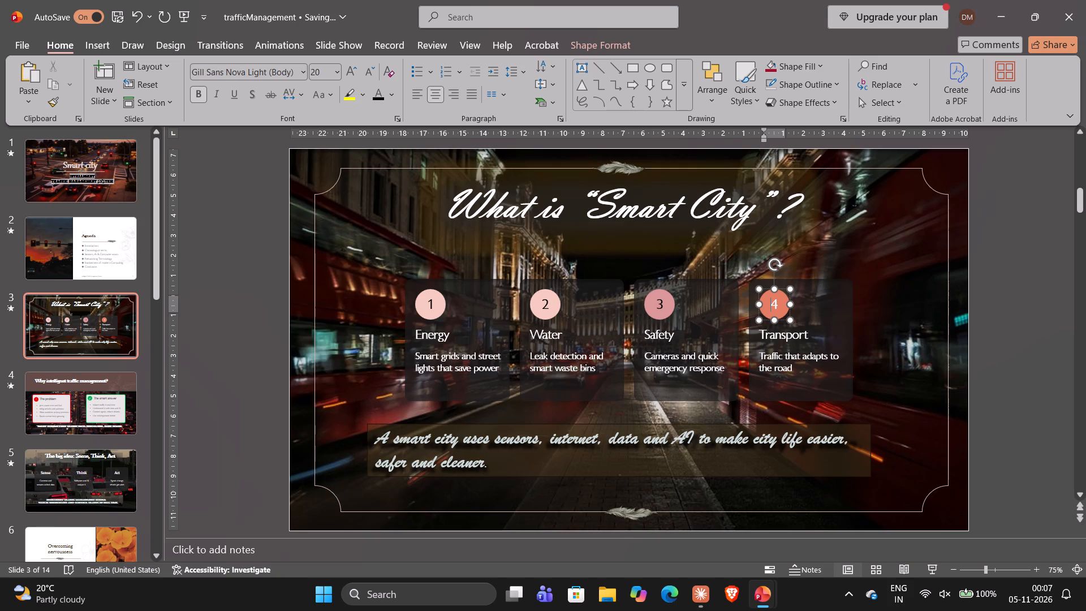
{"action": "left_click", "coordinate": [775, 304]}
{"action": "key", "text": "BackSpace"}
{"action": "key", "text": "4"}
{"action": "left_click", "coordinate": [775, 304]}
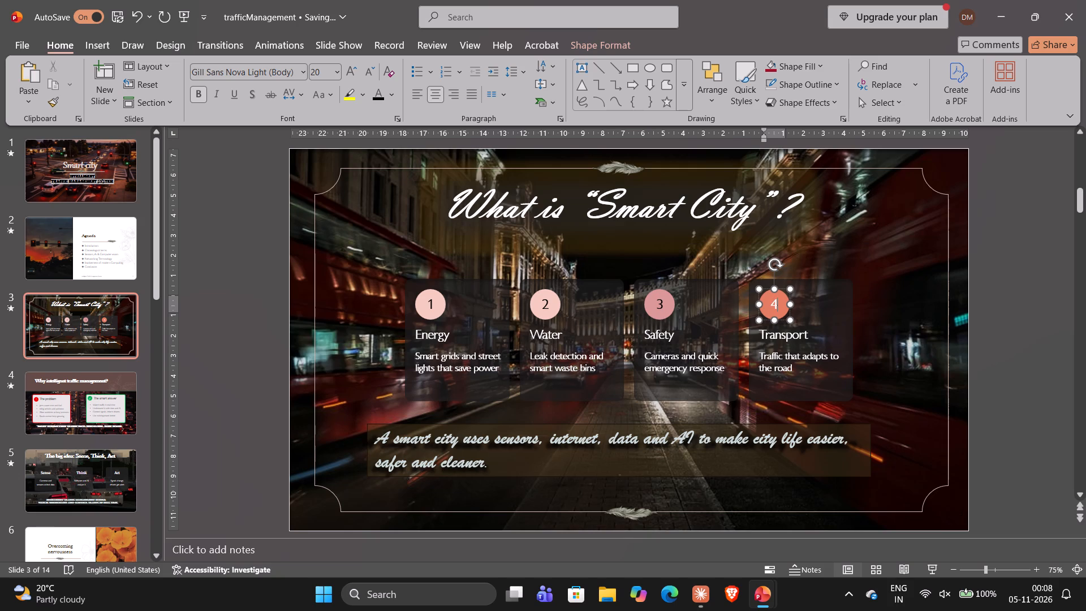
{"action": "double_click", "coordinate": [775, 304]}
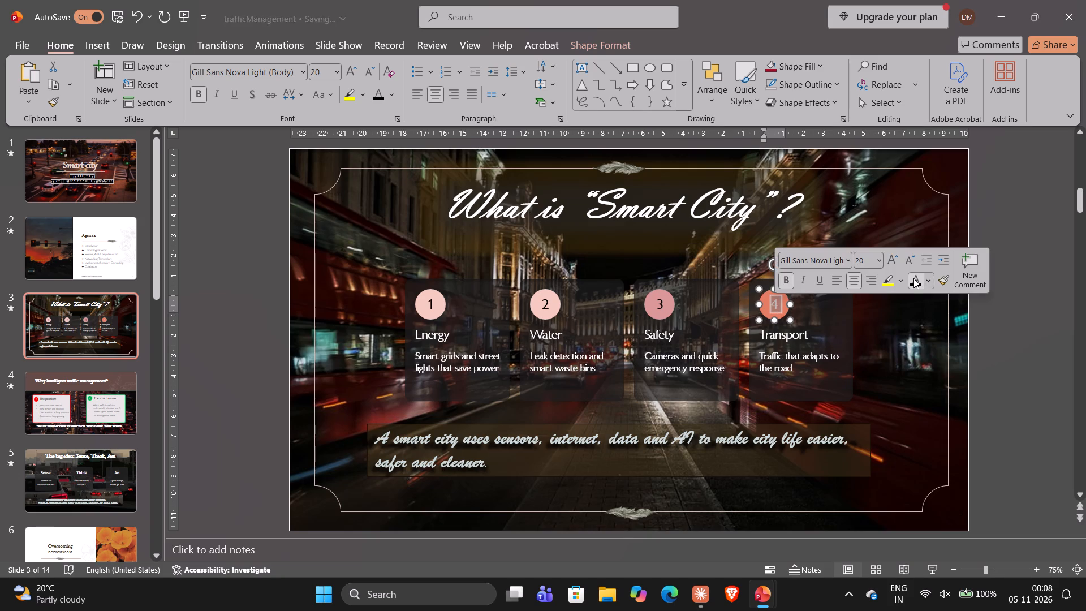
{"action": "left_click", "coordinate": [913, 278]}
{"action": "left_click", "coordinate": [981, 217]}
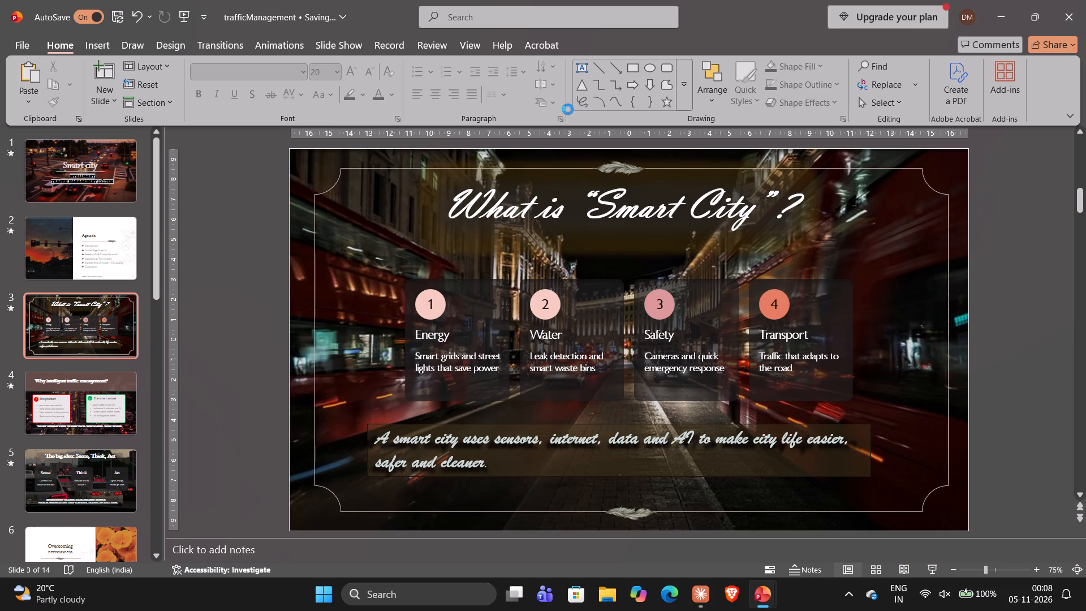
Play the slide show from the first slide and check the animations on the "Smart city" title and Agenda slides.
{"action": "key", "text": "F5"}
{"action": "key", "text": "Return"}
{"action": "key", "text": "Return"}
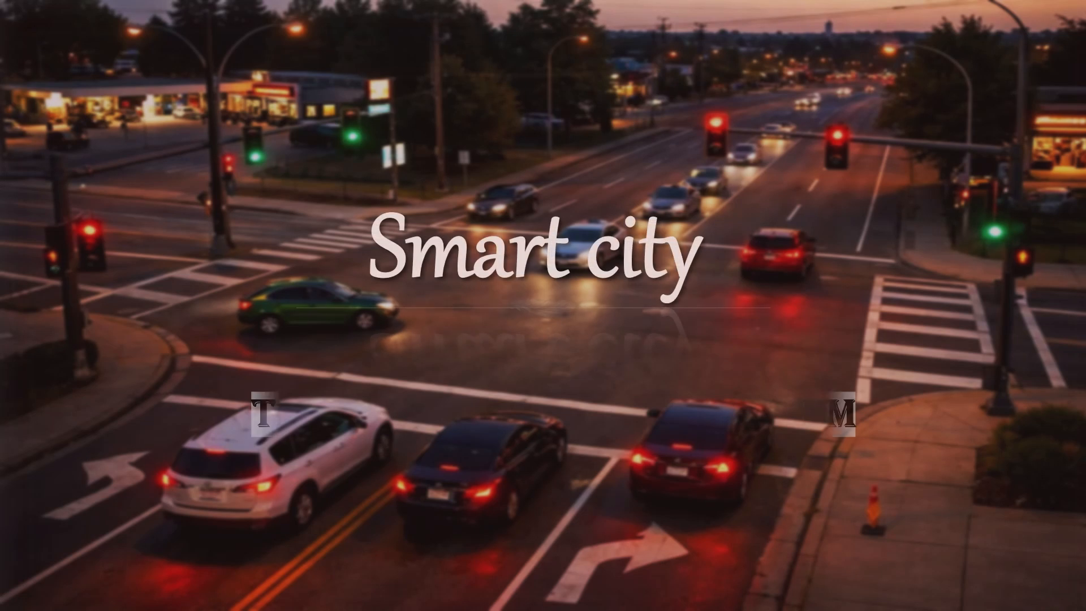
{"action": "key", "text": "Return"}
{"action": "key", "text": "Return"}
{"action": "key", "text": "Return"}
{"action": "key", "text": "Return"}
{"action": "key", "text": "Return"}
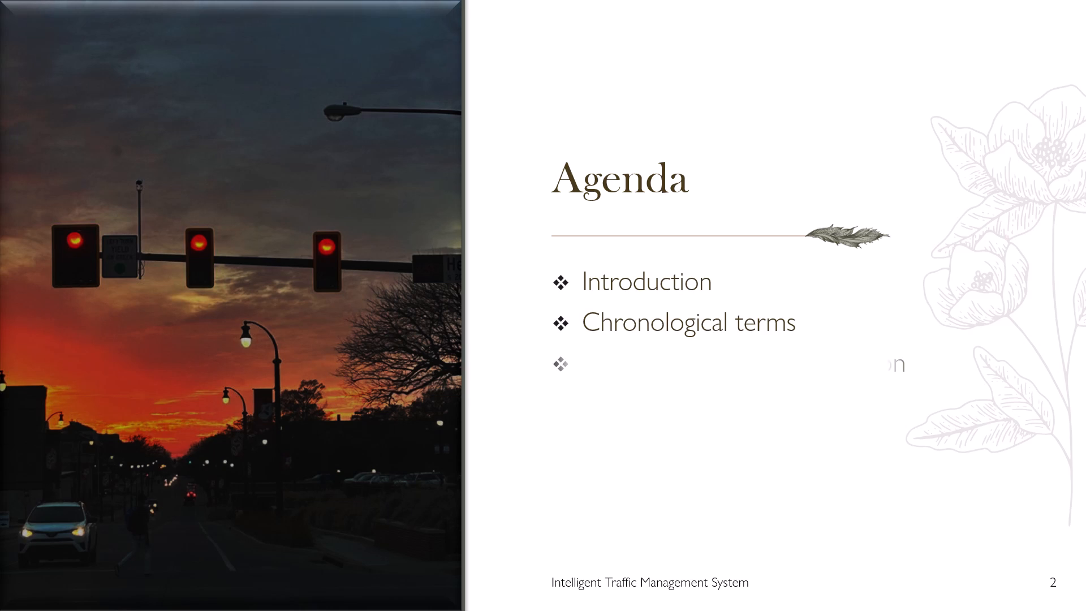
{"action": "key", "text": "Return"}
{"action": "key", "text": "Return"}
{"action": "key", "text": "Return"}
{"action": "key", "text": "Return"}
{"action": "key", "text": "Return"}
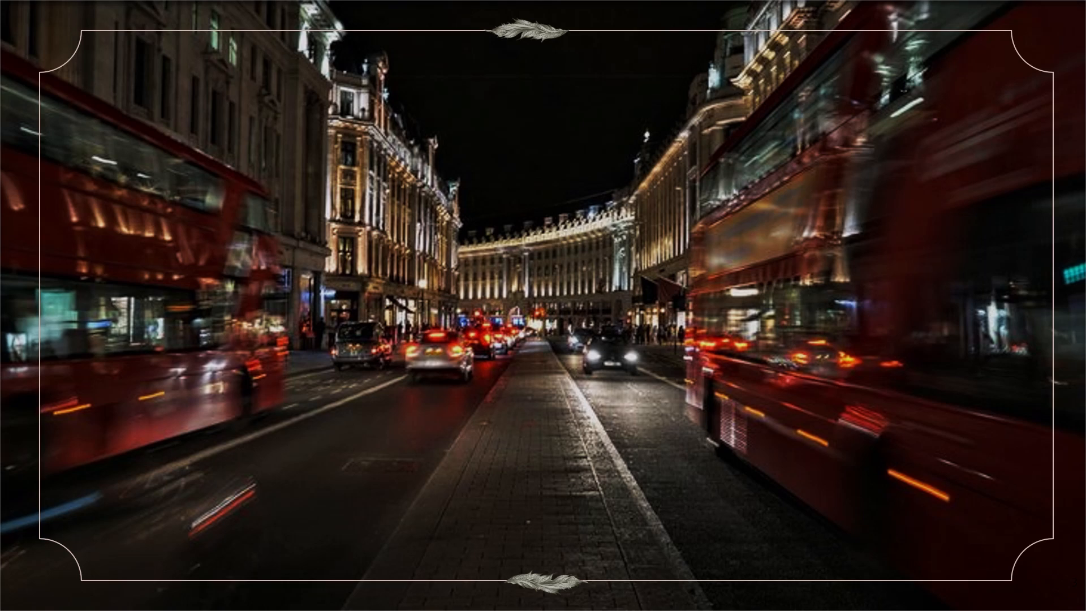
Check the title, the four numbered cards and the closing sentence on "What is Smart City?" in the running show.
{"action": "key", "text": "Return"}
{"action": "key", "text": "Return"}
{"action": "key", "text": "Return"}
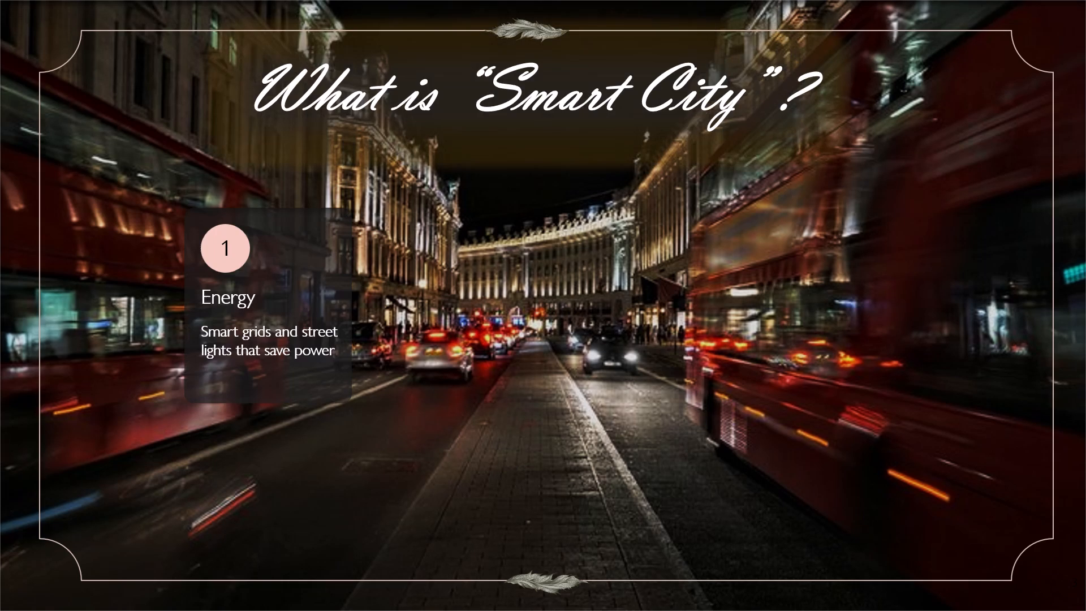
{"action": "key", "text": "Return"}
{"action": "key", "text": "Return"}
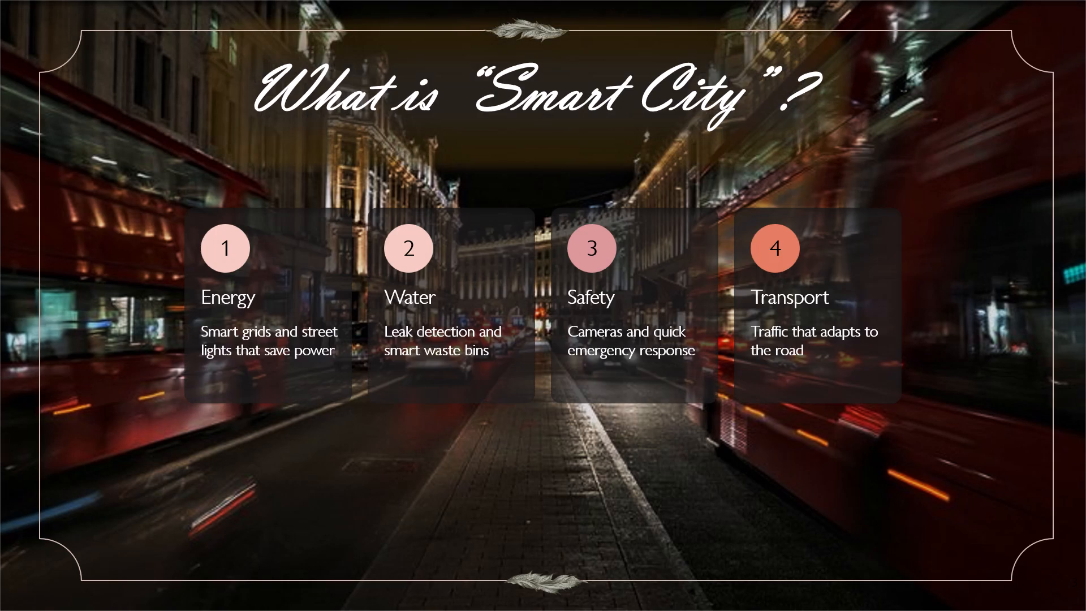
{"action": "key", "text": "Return"}
{"action": "key", "text": "Return"}
Check the animations on "Why intelligent traffic management?" and "The big idea: Sense, Think, Act", and end the show at "Overcoming nervousness".
{"action": "key", "text": "Return"}
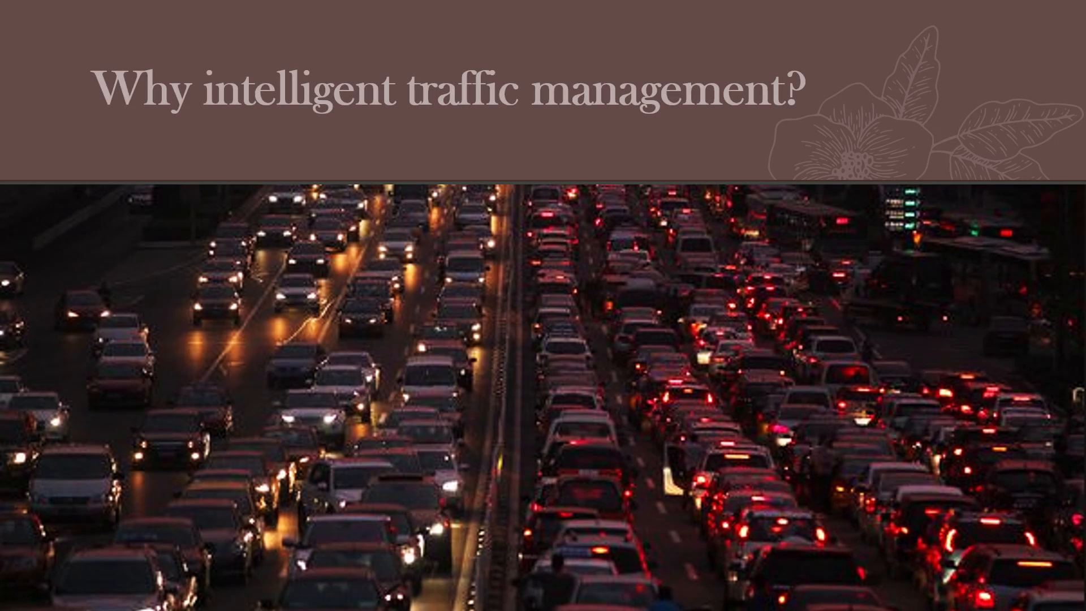
{"action": "key", "text": "Return"}
{"action": "key", "text": "Return"}
{"action": "key", "text": "Return"}
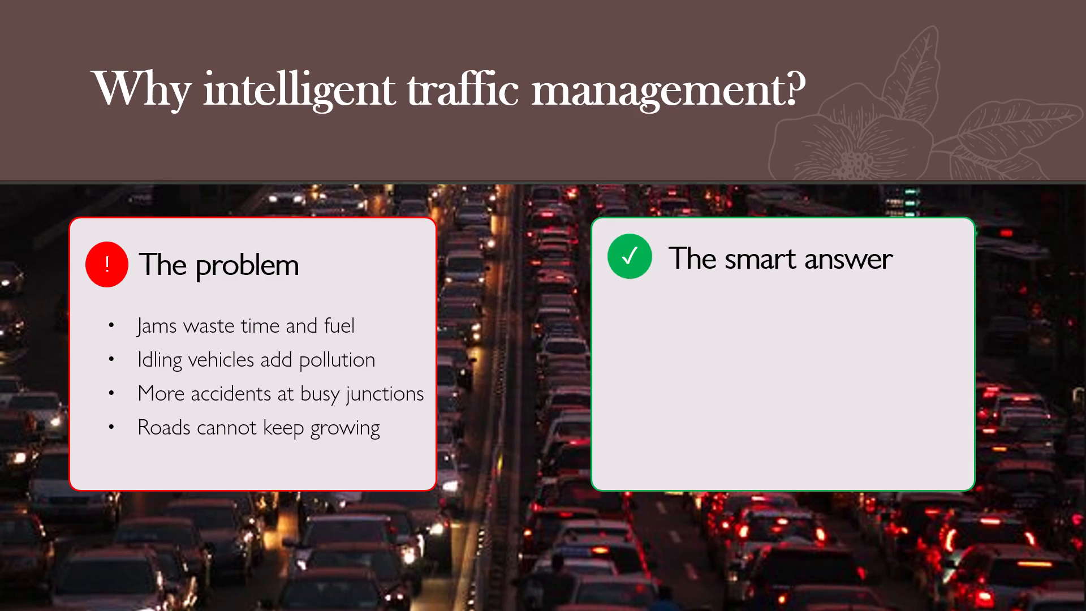
{"action": "key", "text": "Return"}
{"action": "key", "text": "Return"}
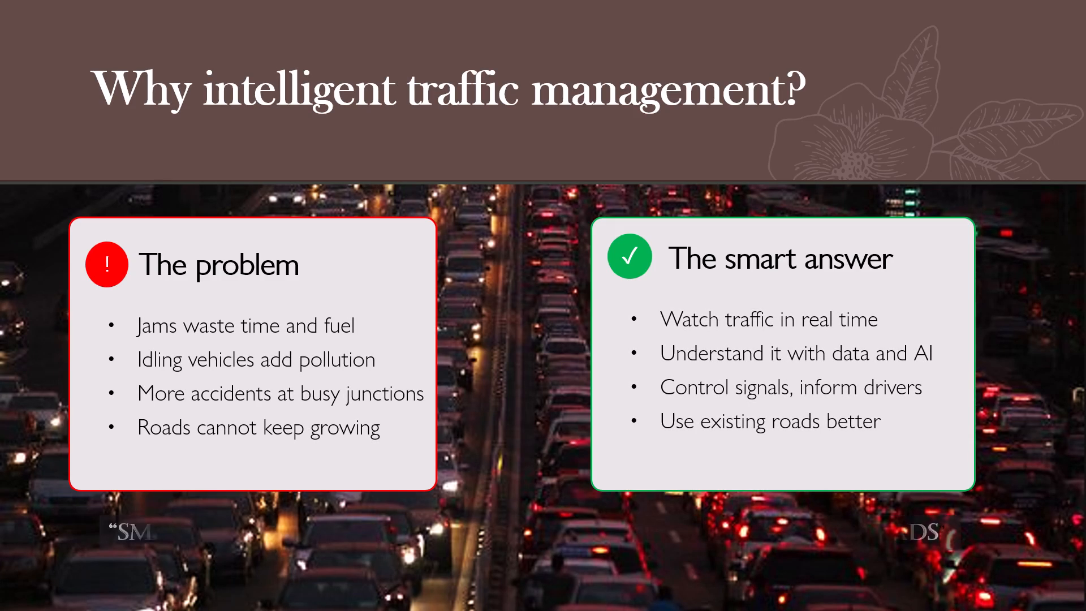
{"action": "key", "text": "Return"}
{"action": "key", "text": "Return"}
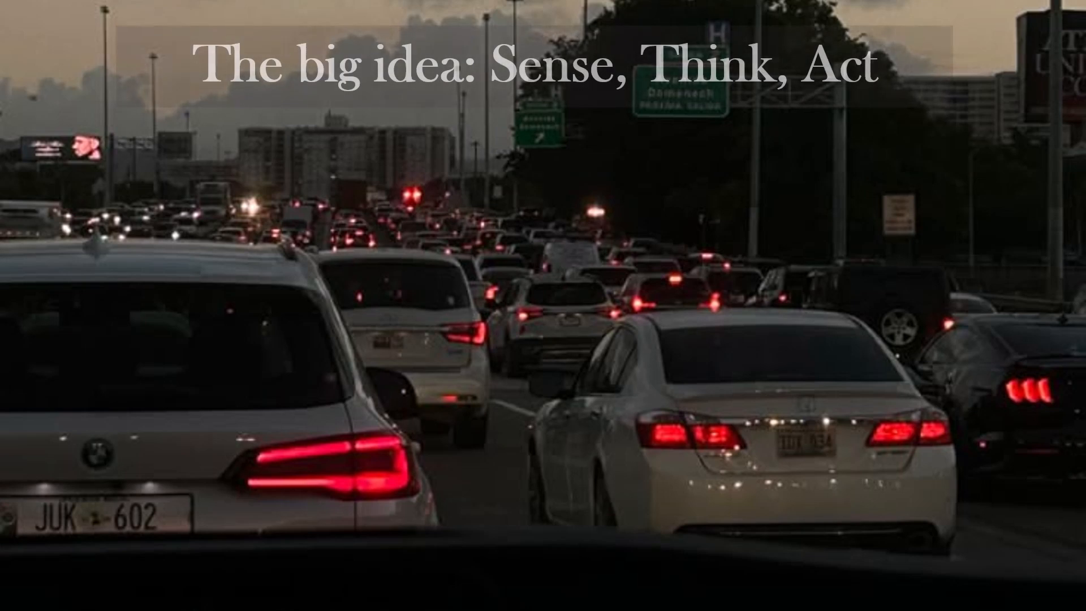
{"action": "key", "text": "Return"}
{"action": "key", "text": "Return"}
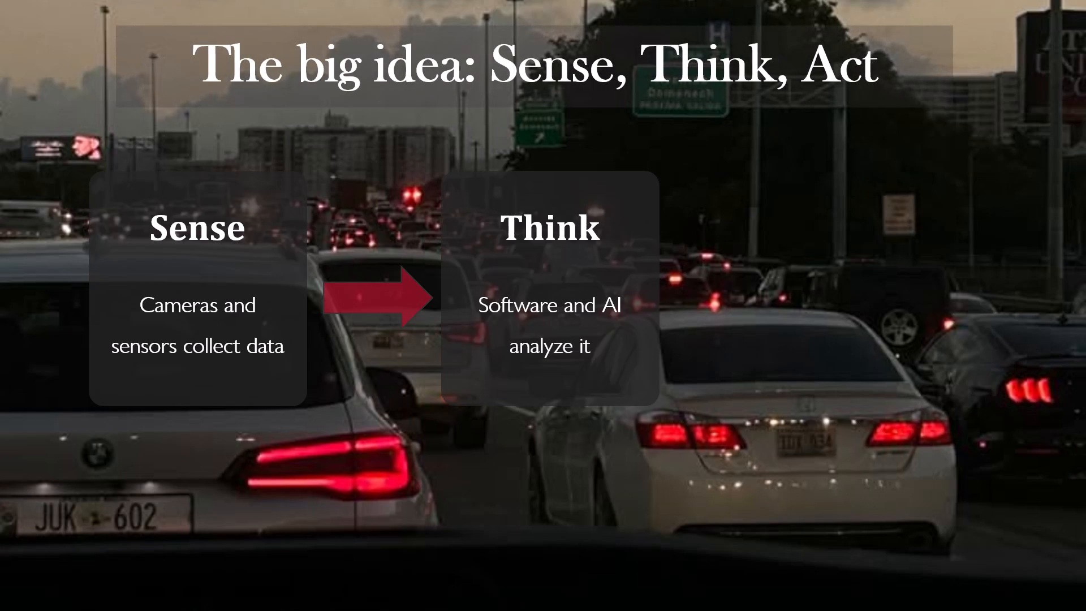
{"action": "key", "text": "Return"}
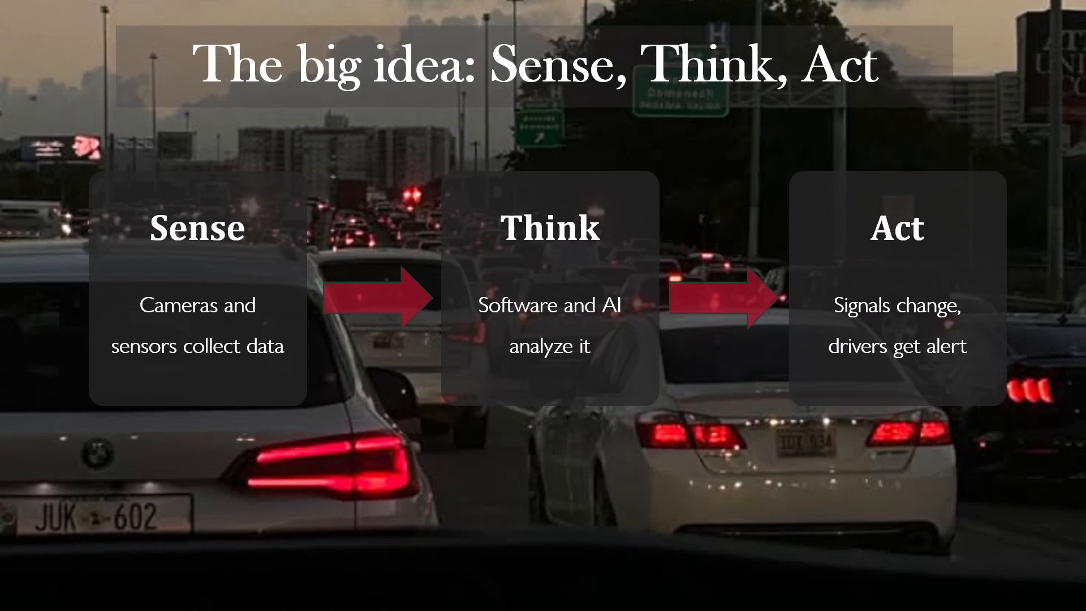
{"action": "key", "text": "Return"}
{"action": "key", "text": "Return"}
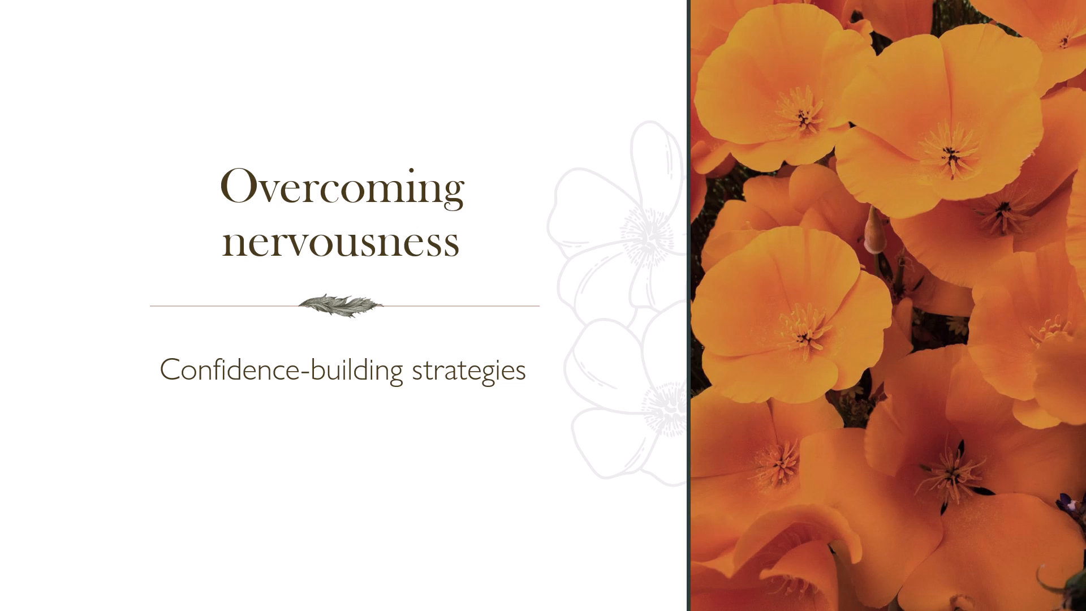
{"action": "key", "text": "Escape"}
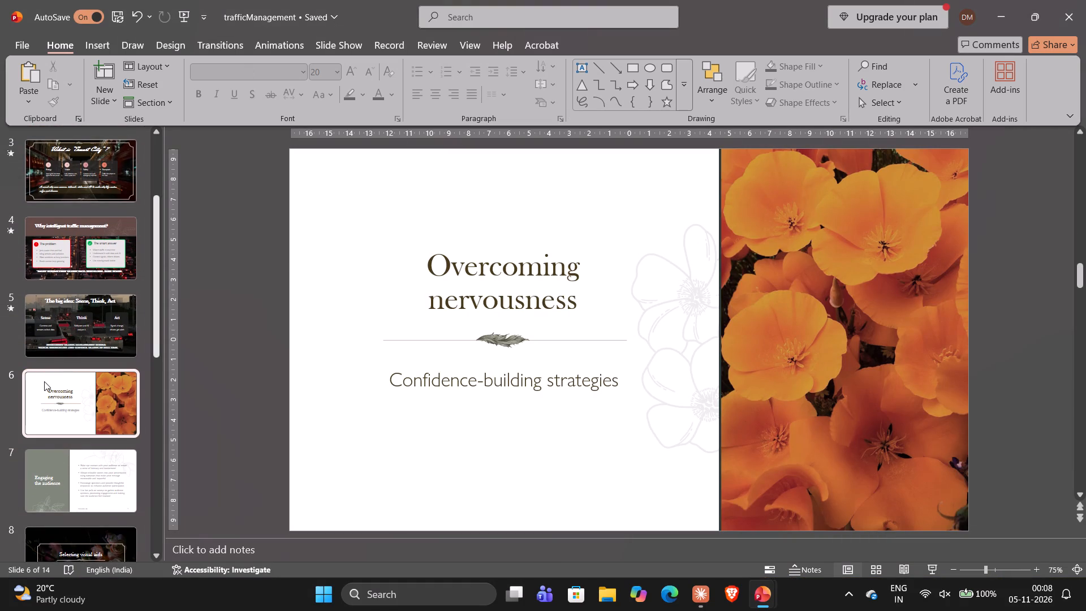
Select the "Overcoming nervousness" slide, slide 6, among the slide thumbnails.
{"action": "left_click", "coordinate": [44, 381]}
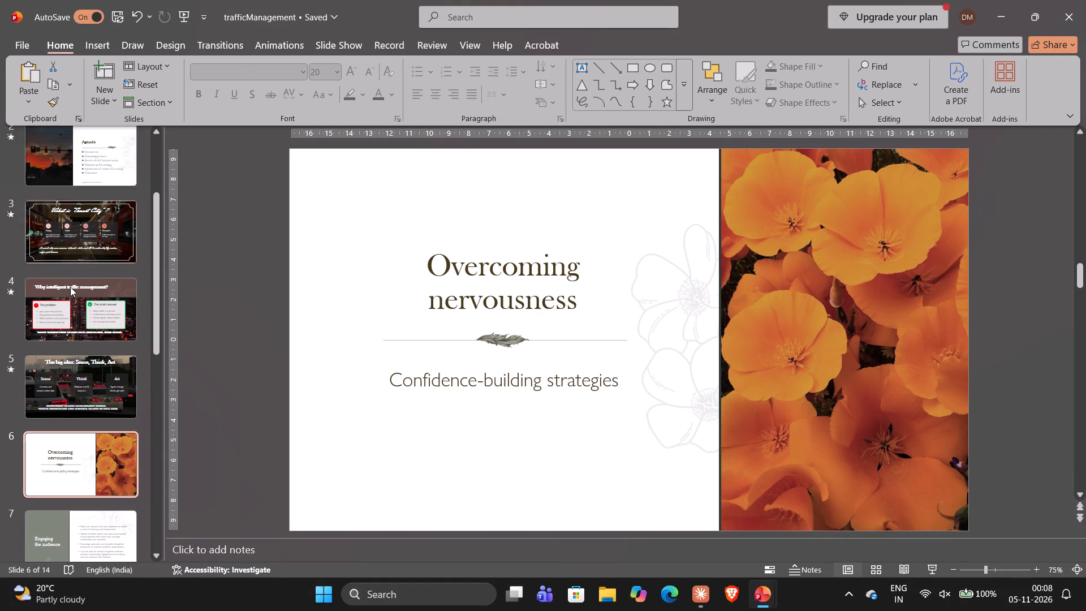
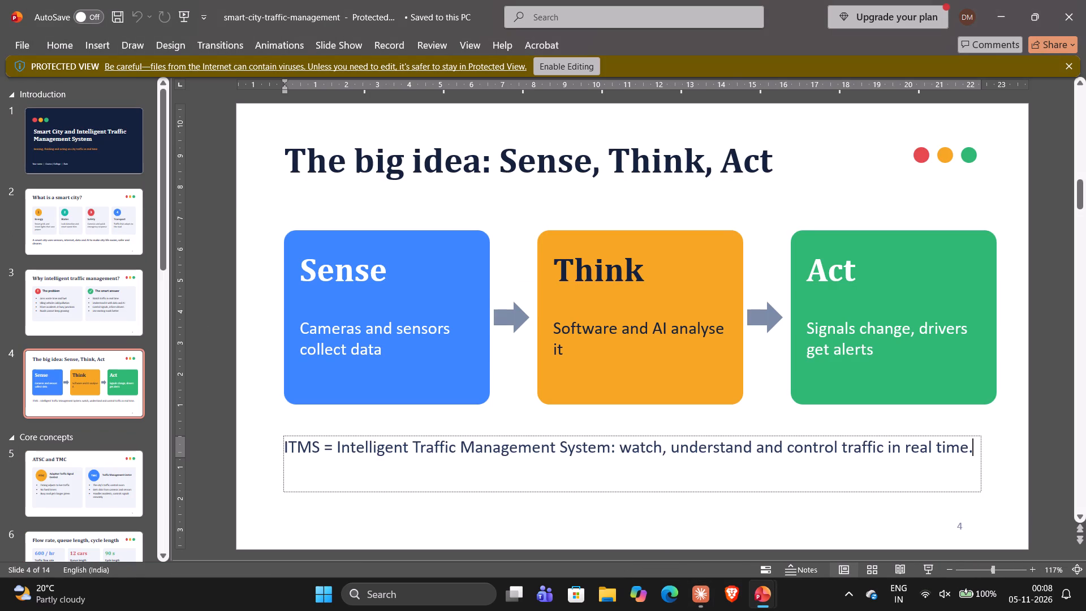
{"action": "left_click", "coordinate": [549, 238]}
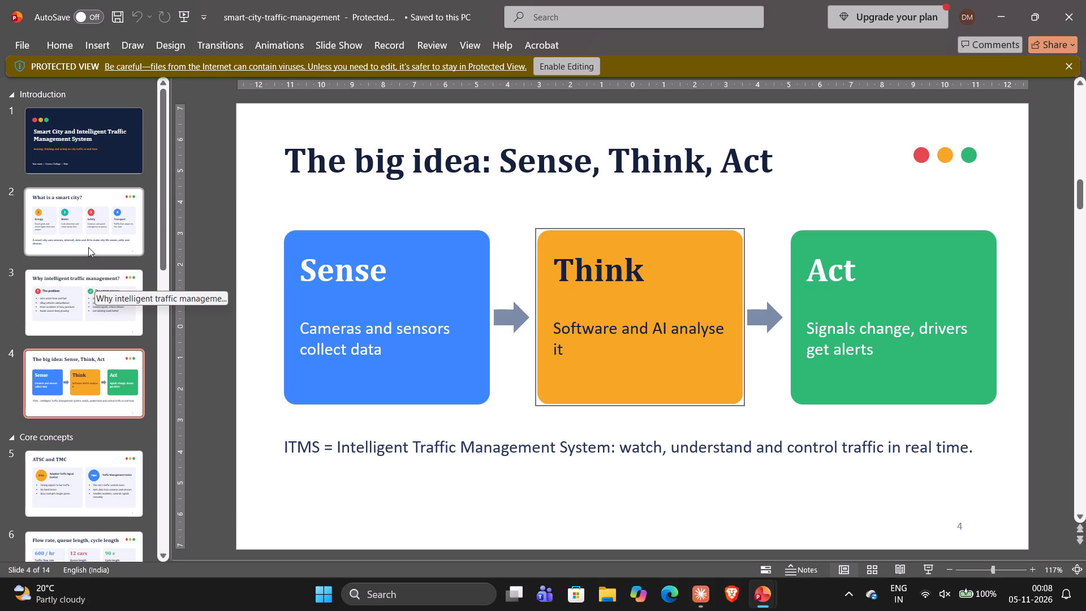
{"action": "left_click", "coordinate": [85, 490]}
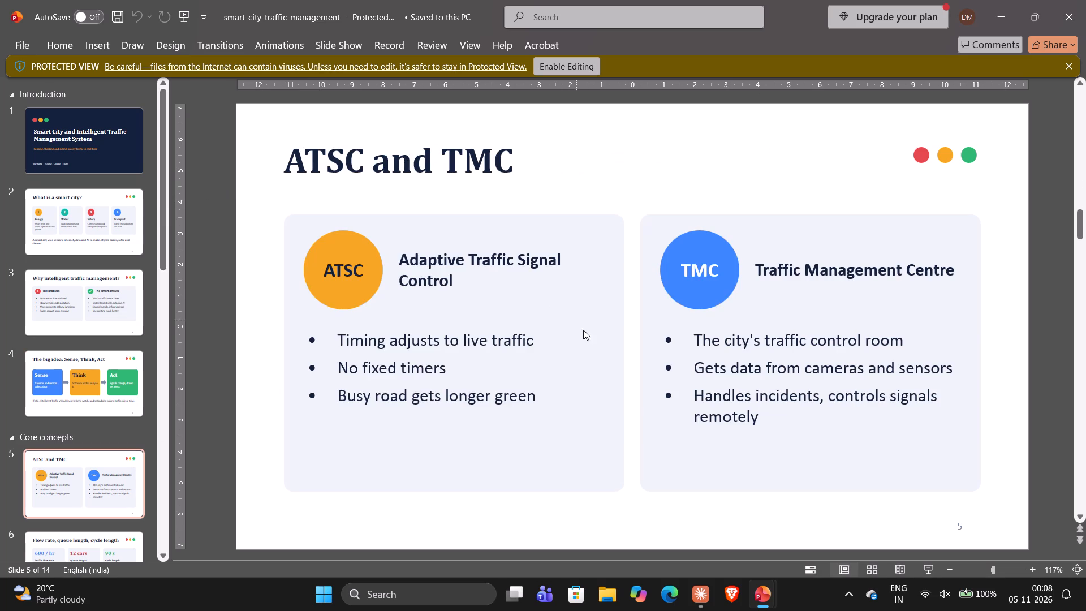
{"action": "scroll", "coordinate": [77, 408], "scroll_direction": "down", "scroll_amount": 6}
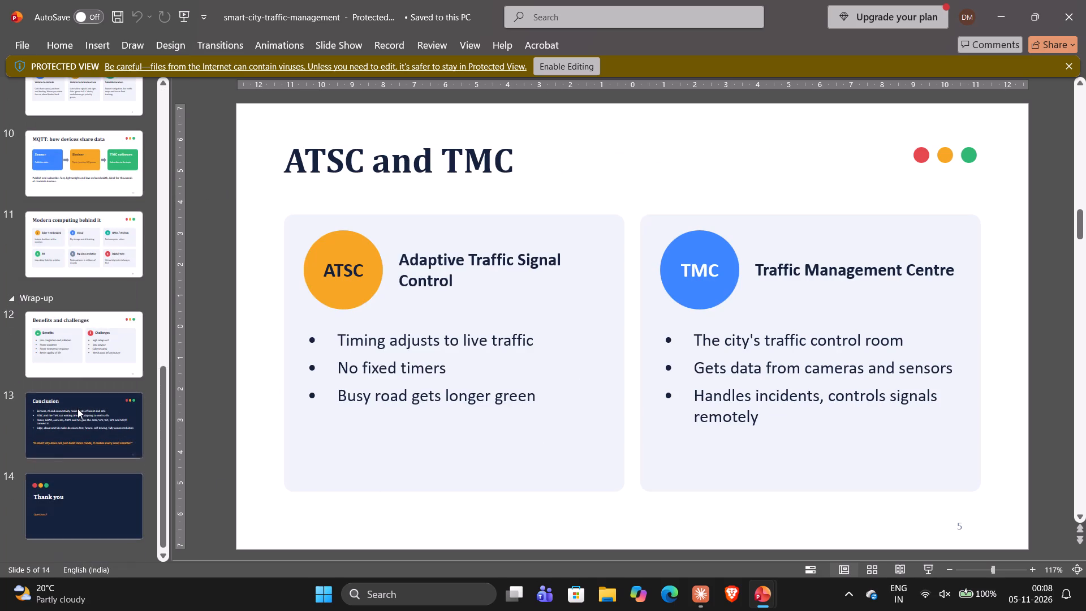
{"action": "scroll", "coordinate": [77, 408], "scroll_direction": "down", "scroll_amount": 1}
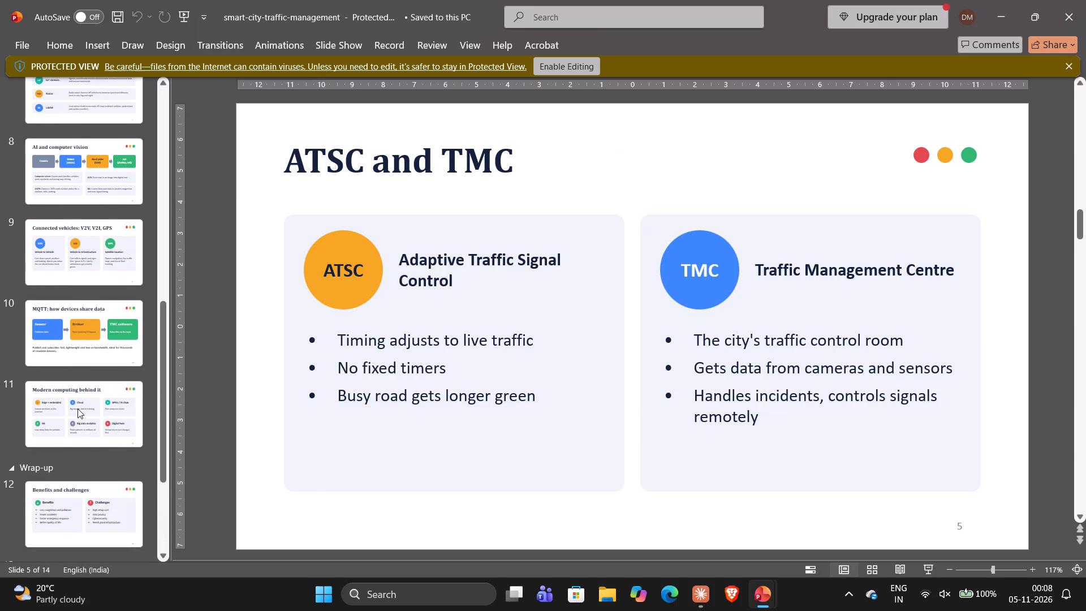
{"action": "scroll", "coordinate": [77, 408], "scroll_direction": "down", "scroll_amount": 1}
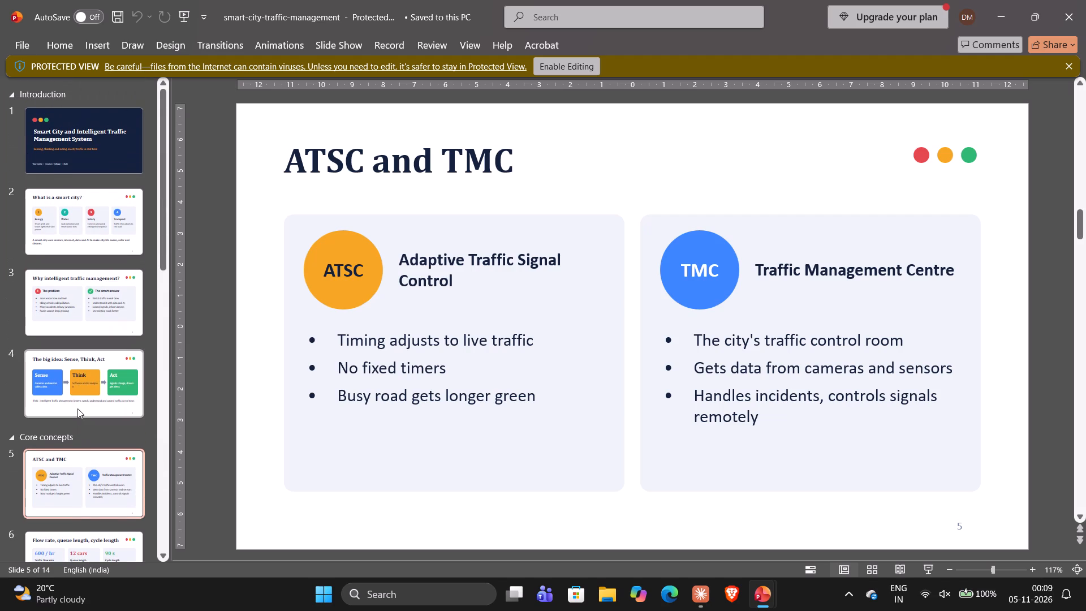
Return to the trafficManagement presentation and look through the template slides following "Overcoming nervousness".
{"action": "key", "text": "alt+Tab"}
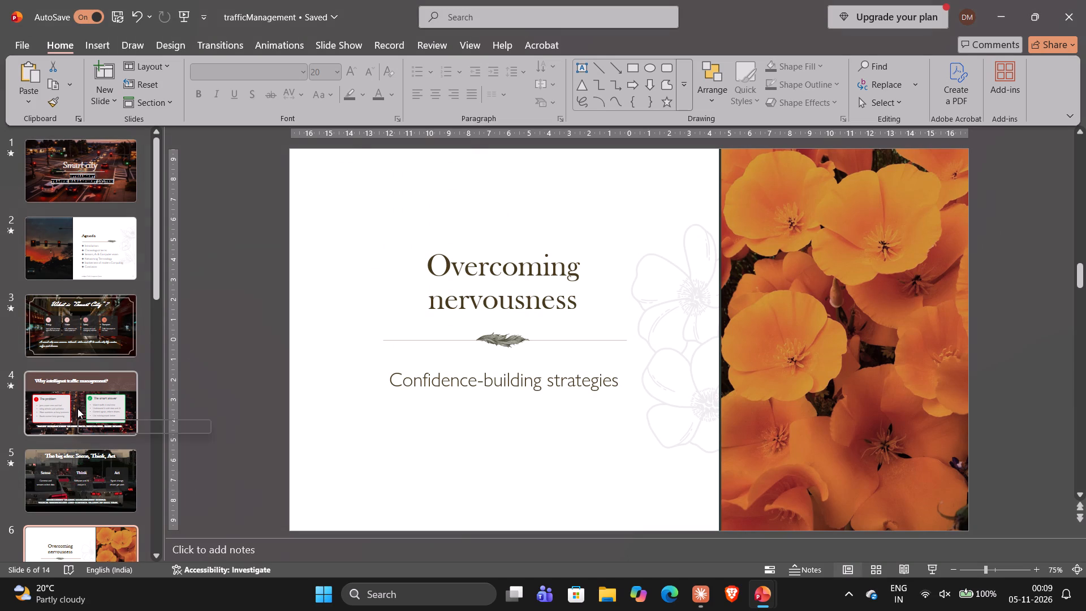
{"action": "scroll", "coordinate": [66, 494], "scroll_direction": "down", "scroll_amount": 1}
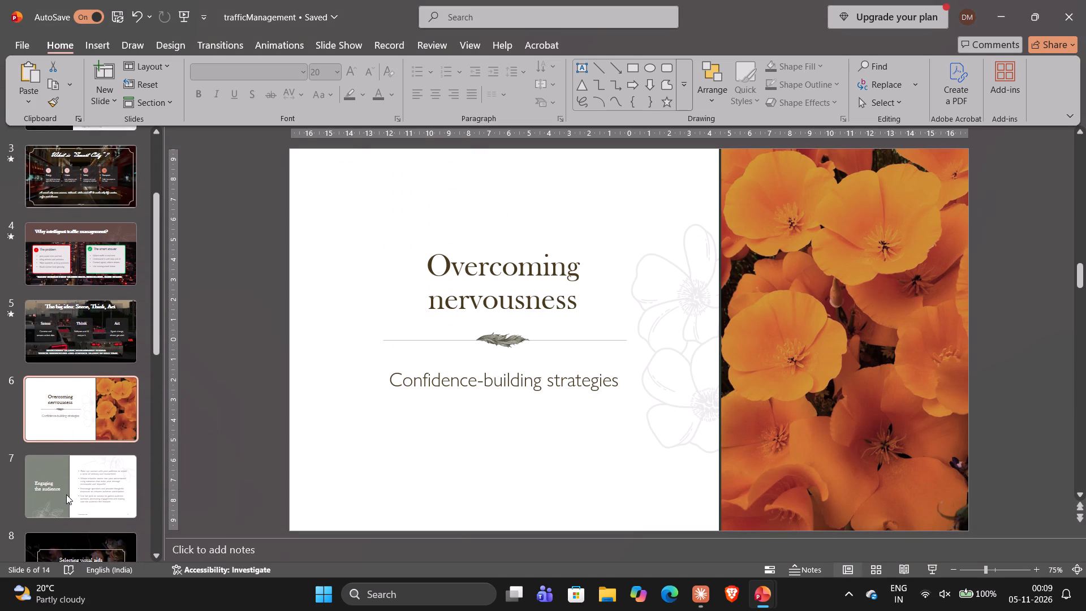
{"action": "scroll", "coordinate": [66, 494], "scroll_direction": "down", "scroll_amount": 1}
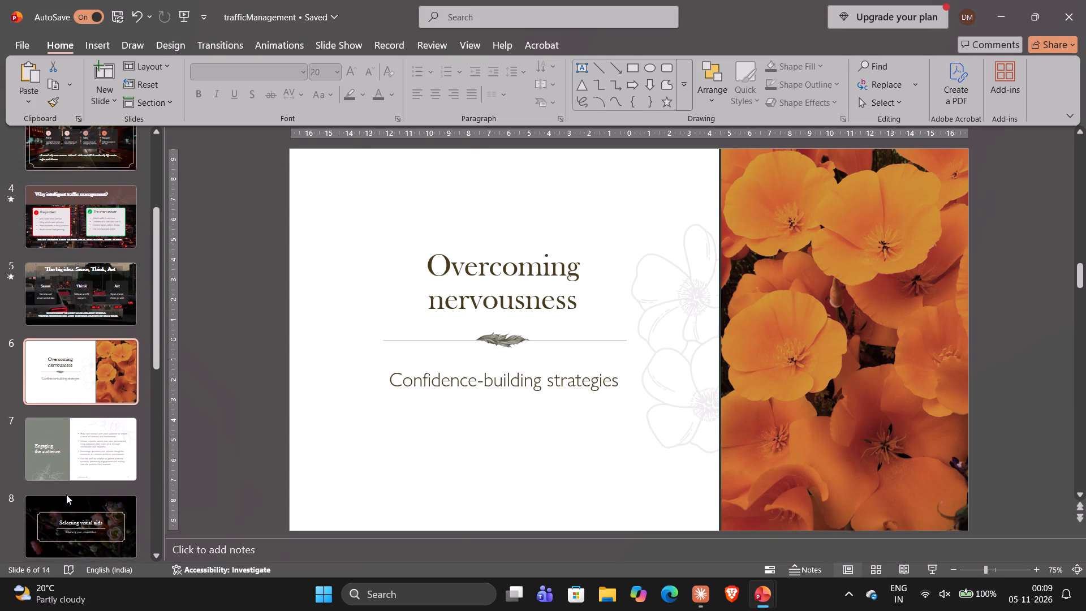
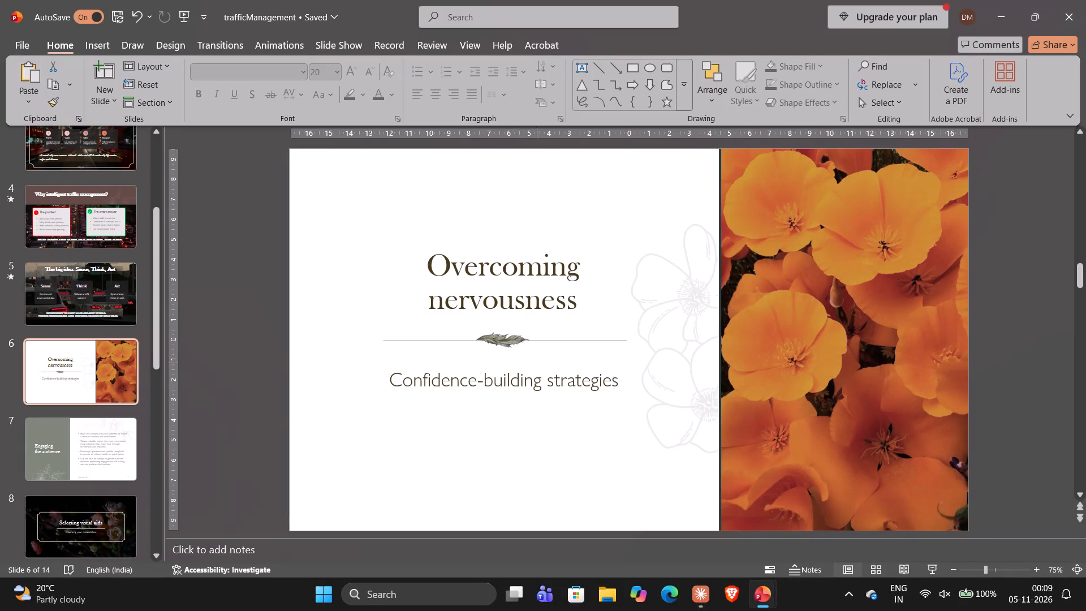
Switch to the smart-city-traffic-management reference presentation and review its Core concepts and Technology slides, ending on the "ATSC and TMC" slide.
{"action": "key", "text": "alt+Tab"}
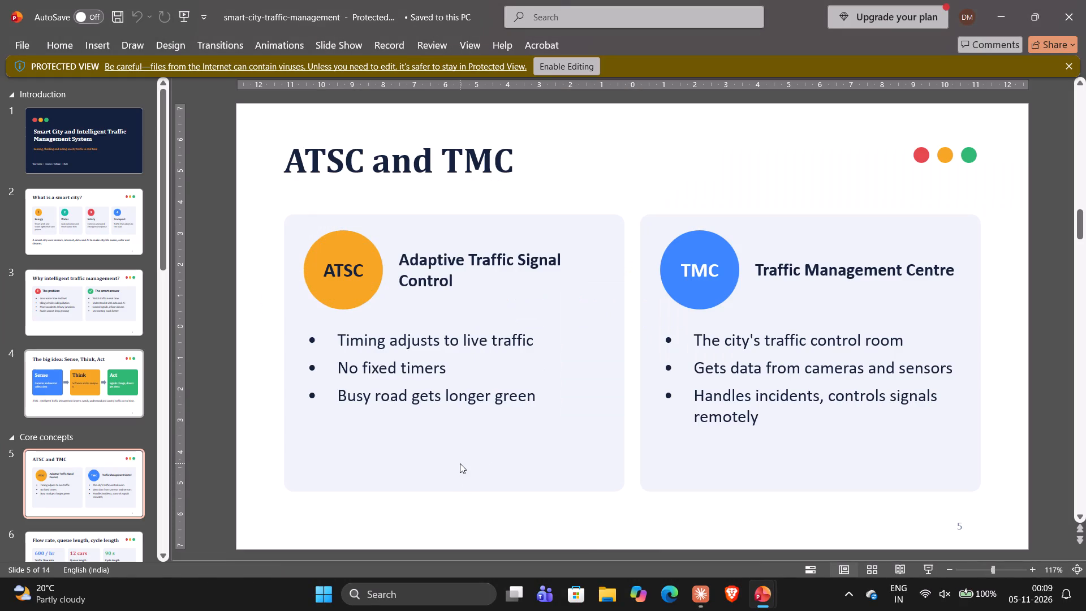
{"action": "scroll", "coordinate": [71, 458], "scroll_direction": "down", "scroll_amount": 1}
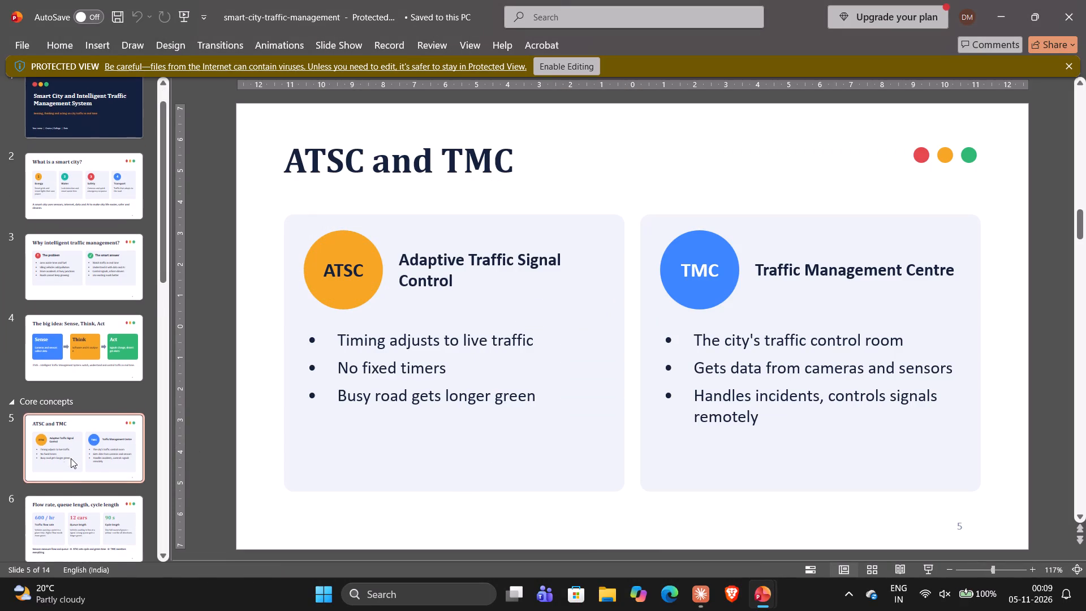
{"action": "scroll", "coordinate": [71, 458], "scroll_direction": "down", "scroll_amount": 1}
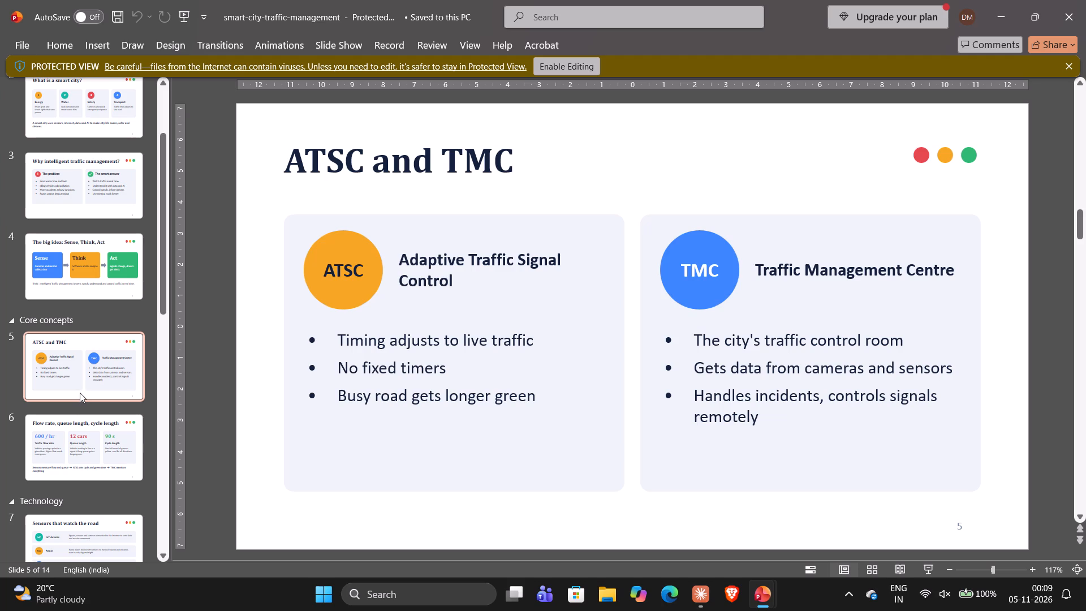
{"action": "left_click", "coordinate": [80, 393]}
{"action": "scroll", "coordinate": [80, 393], "scroll_direction": "down", "scroll_amount": 1}
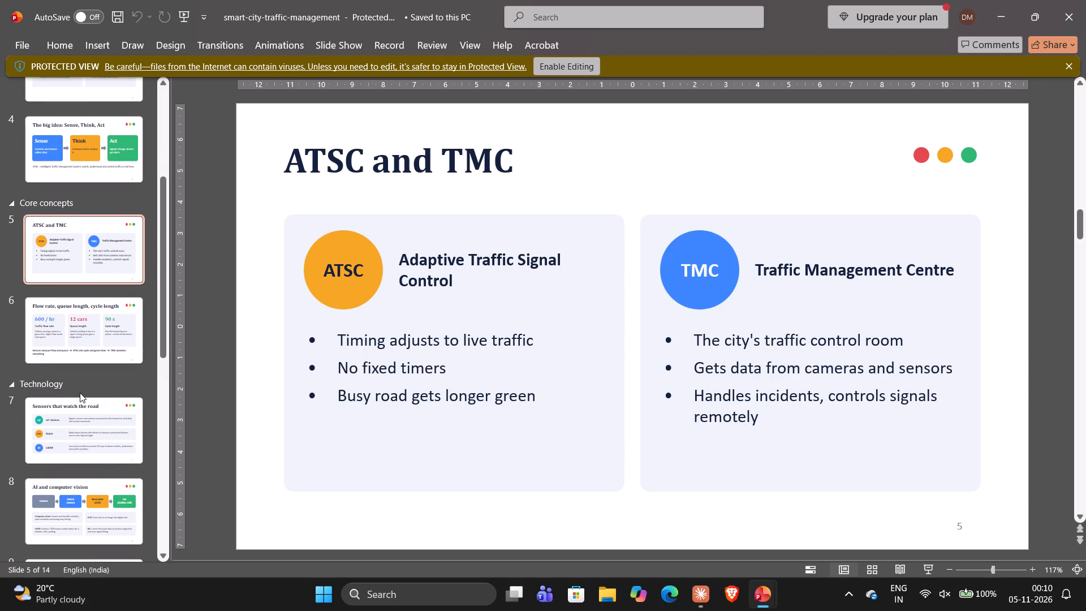
{"action": "left_click", "coordinate": [47, 384]}
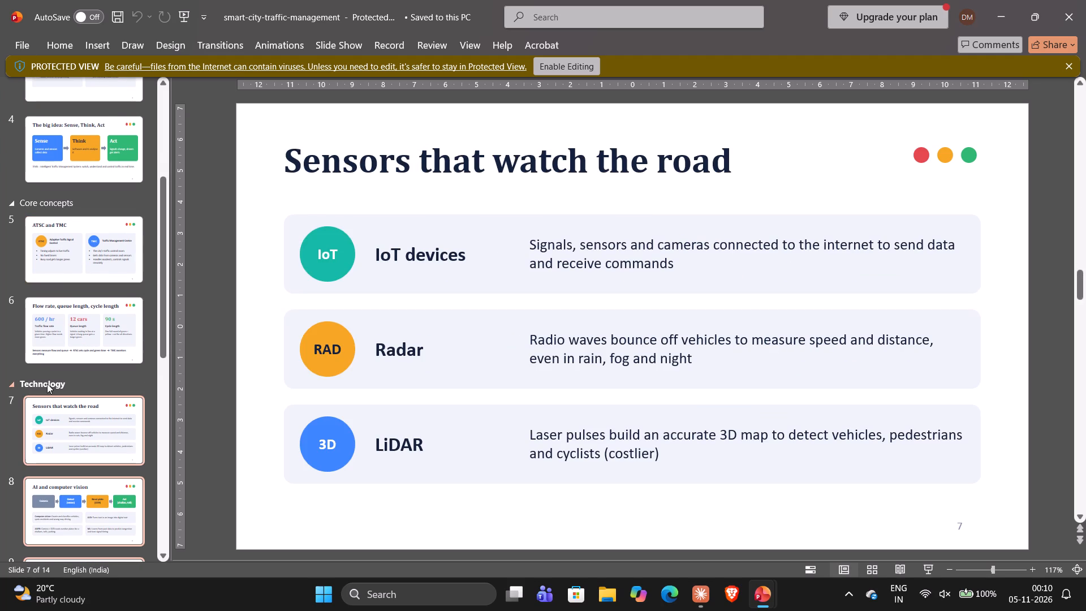
{"action": "left_click", "coordinate": [50, 236]}
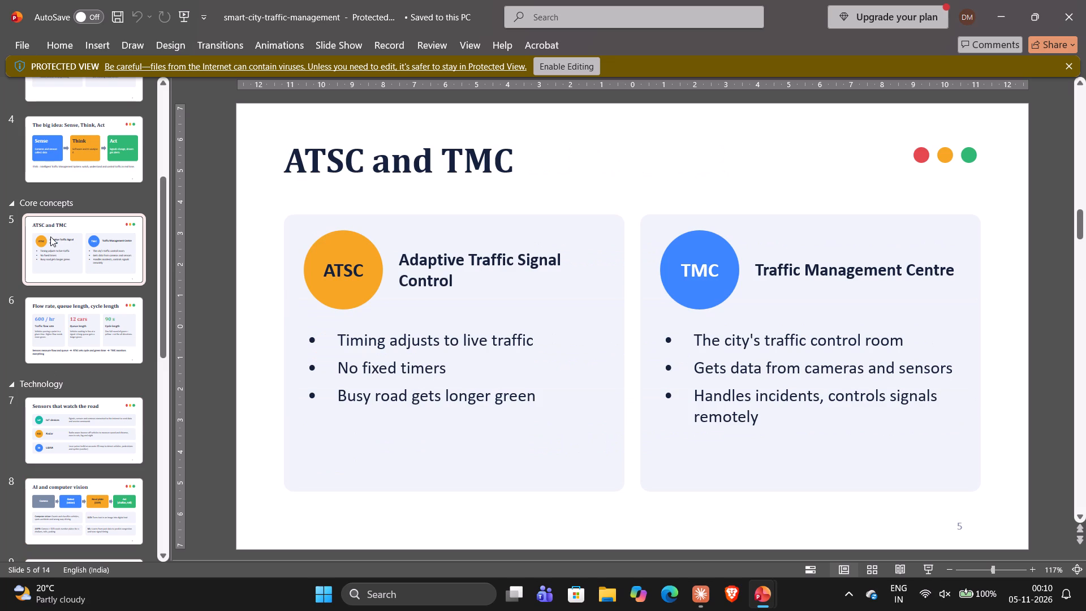
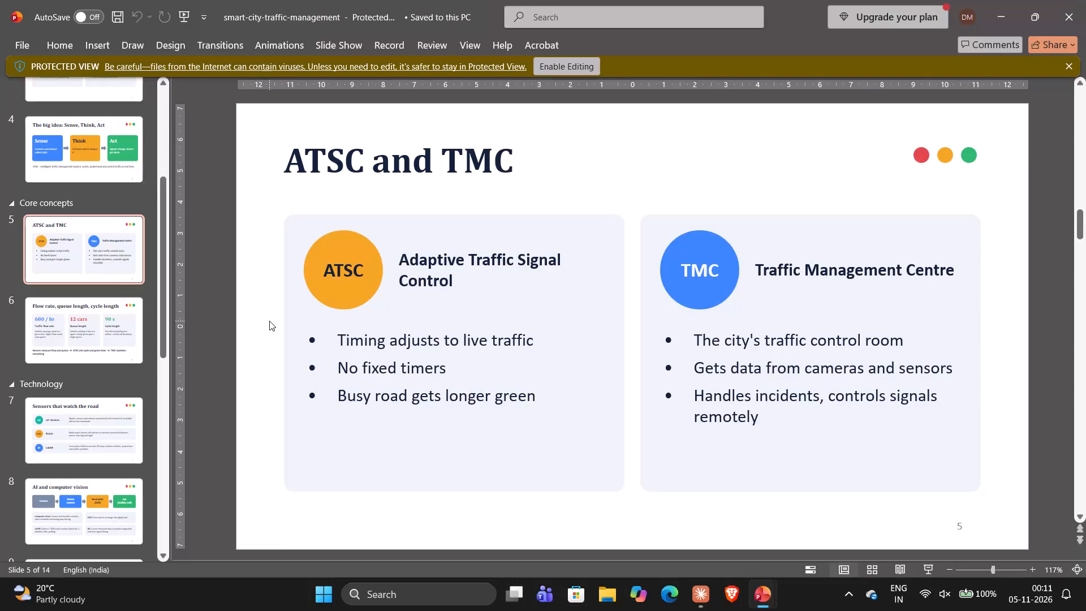
Switch back to the trafficManagement presentation and look through its remaining template slides up to the closing slide, returning to slide 6.
{"action": "key", "text": "alt+Tab"}
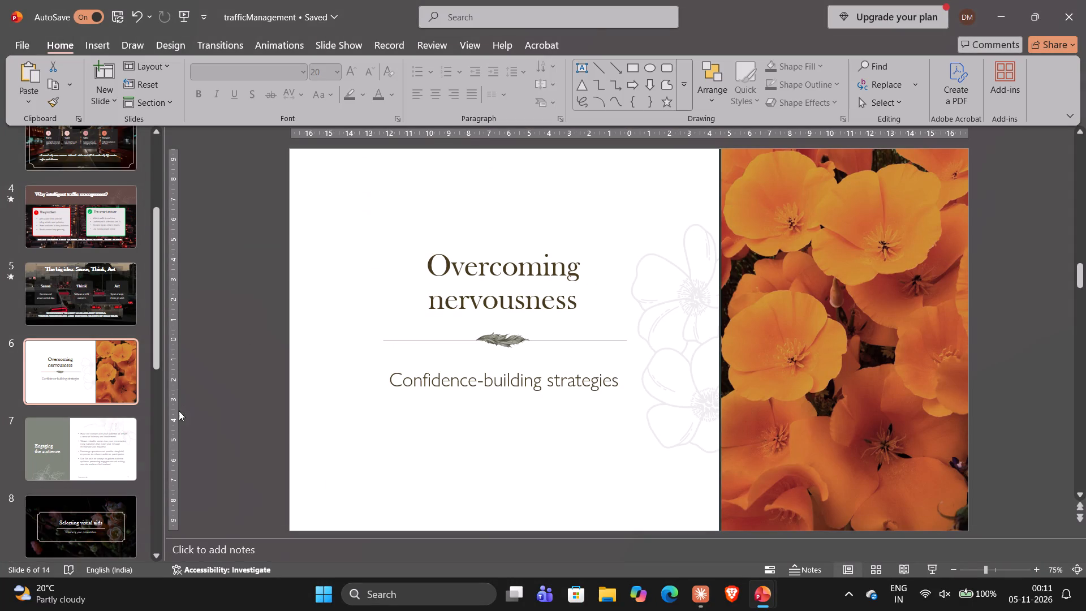
{"action": "scroll", "coordinate": [65, 455], "scroll_direction": "down", "scroll_amount": 3}
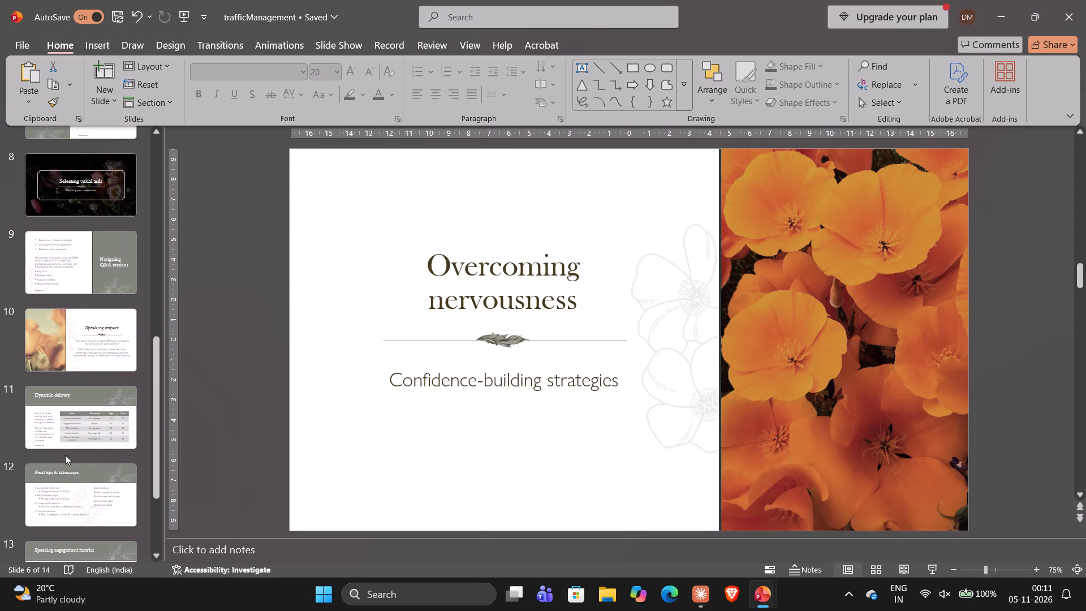
{"action": "scroll", "coordinate": [65, 455], "scroll_direction": "down", "scroll_amount": 4}
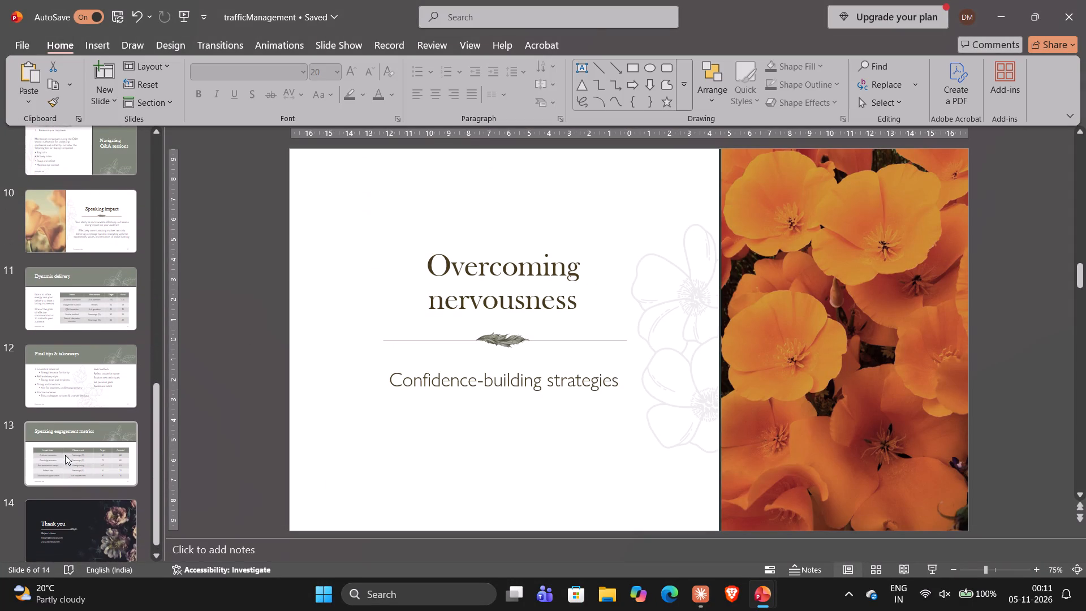
{"action": "scroll", "coordinate": [65, 455], "scroll_direction": "down", "scroll_amount": 4}
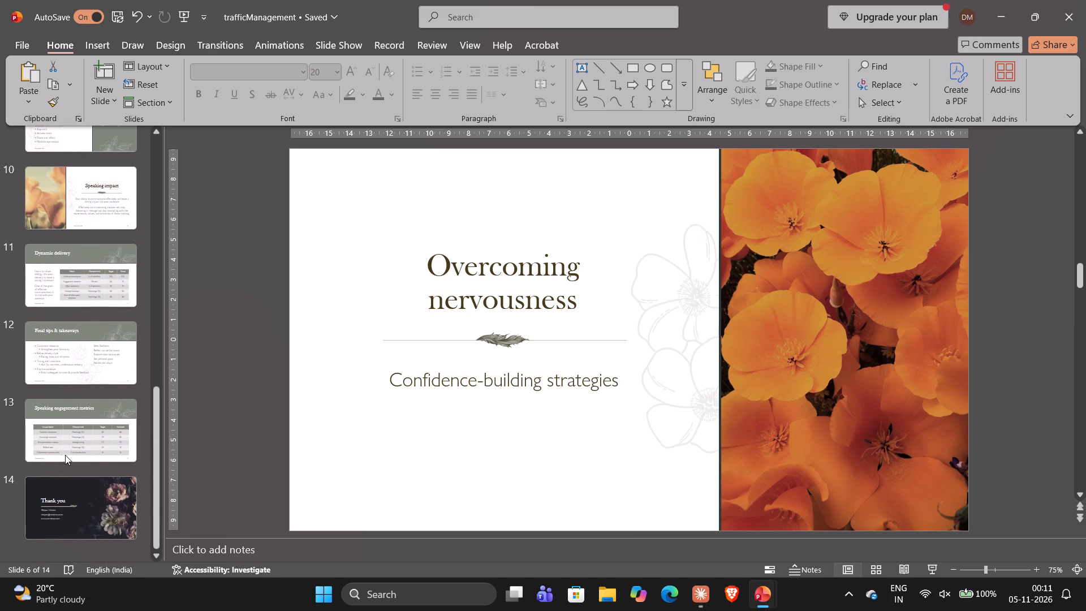
{"action": "scroll", "coordinate": [65, 455], "scroll_direction": "down", "scroll_amount": 6}
{"action": "scroll", "coordinate": [65, 455], "scroll_direction": "up", "scroll_amount": 2}
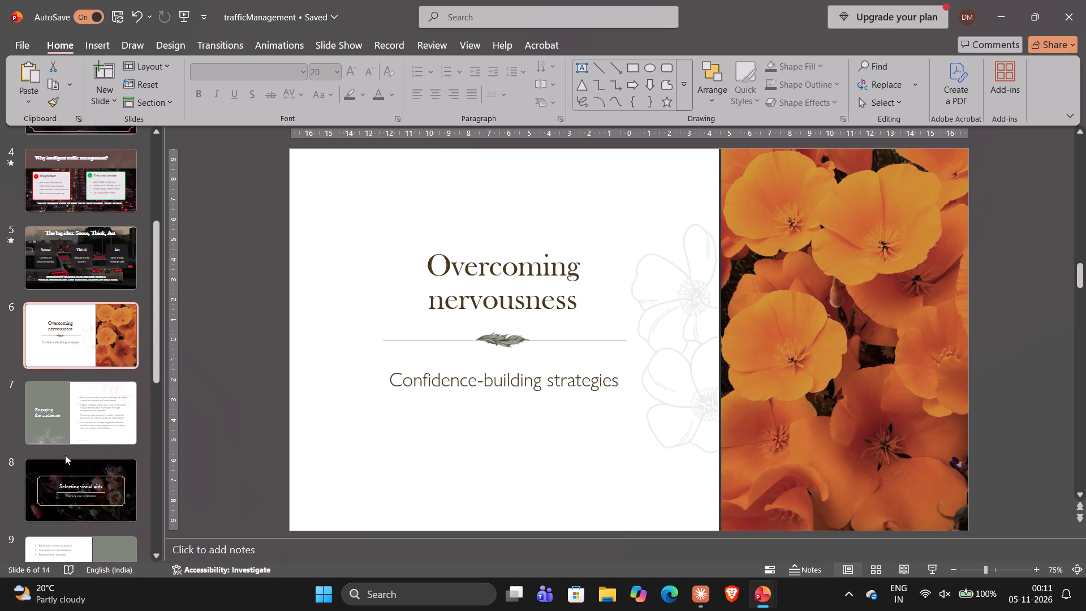
{"action": "left_click", "coordinate": [81, 358]}
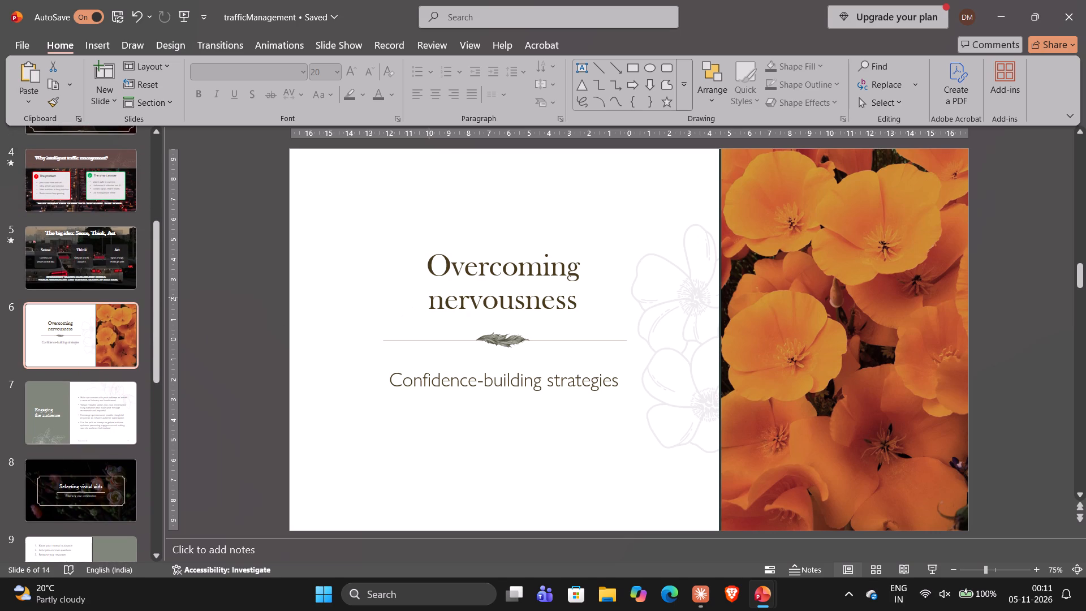
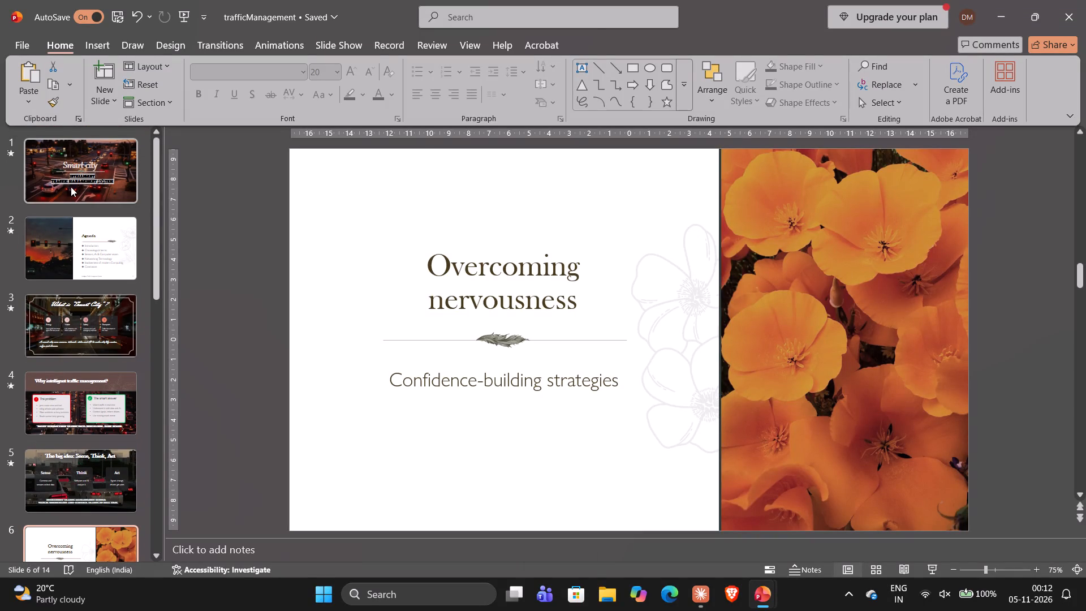
Run a spell check on the trafficManagement presentation from the Smart city title slide and save the file.
{"action": "left_click", "coordinate": [71, 186]}
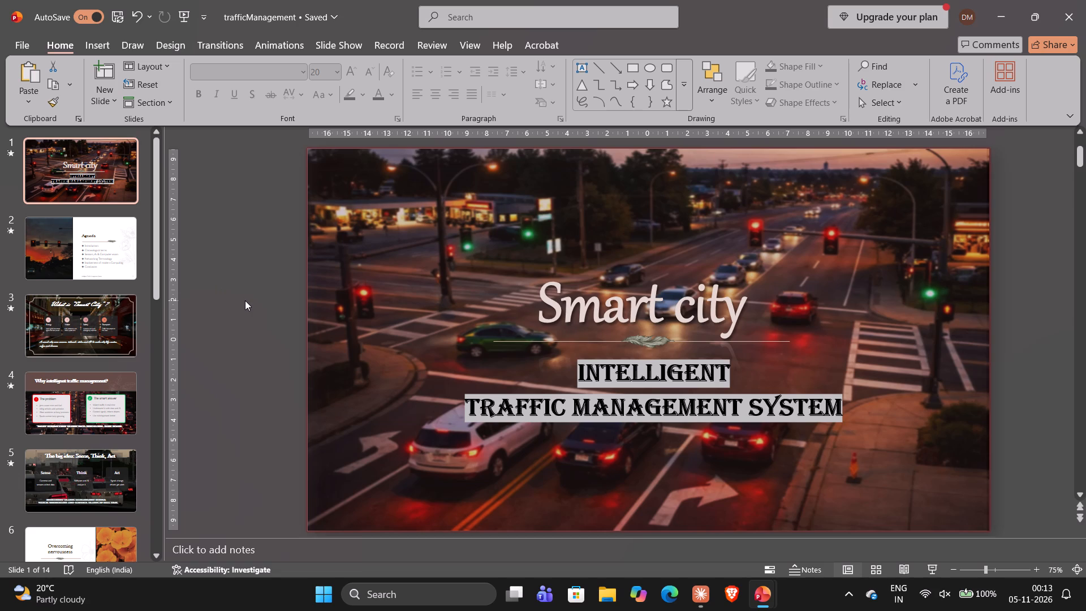
{"action": "key", "text": "F7"}
{"action": "key", "text": "F7"}
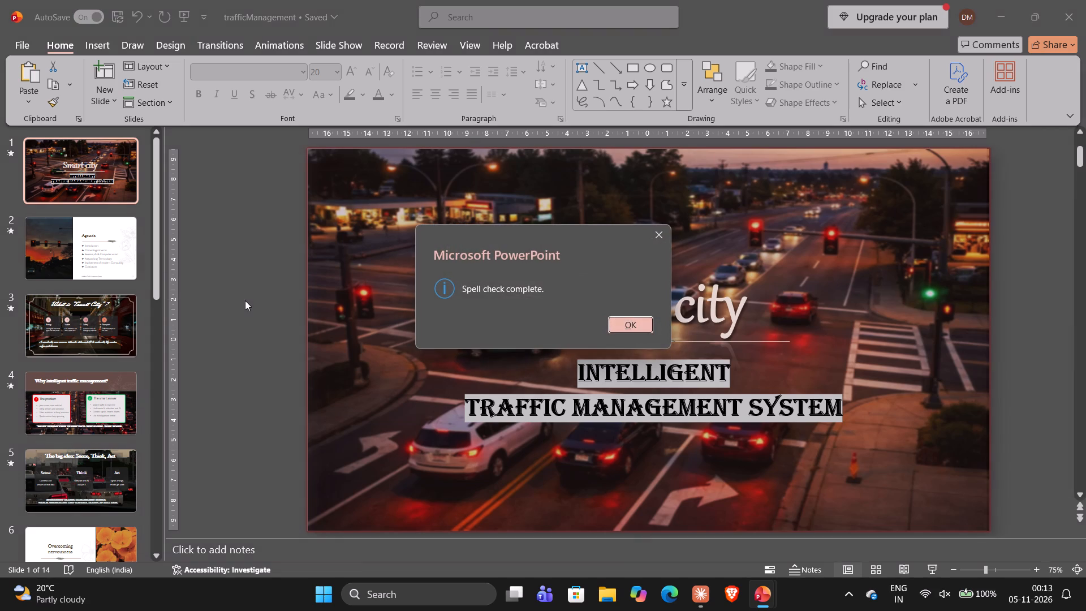
{"action": "left_click", "coordinate": [665, 231]}
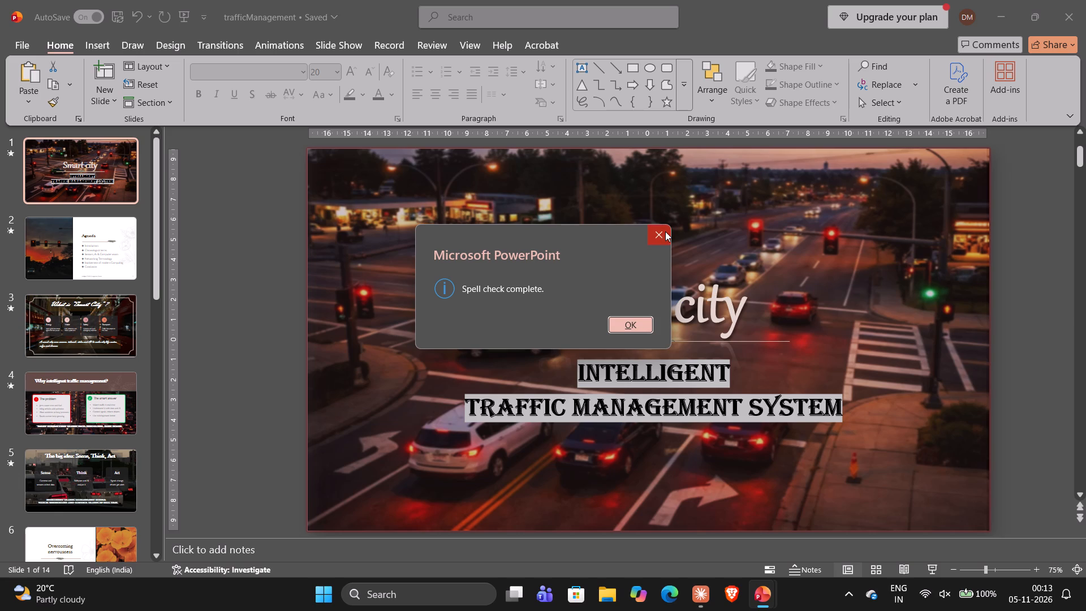
{"action": "key", "text": "ctrl+s"}
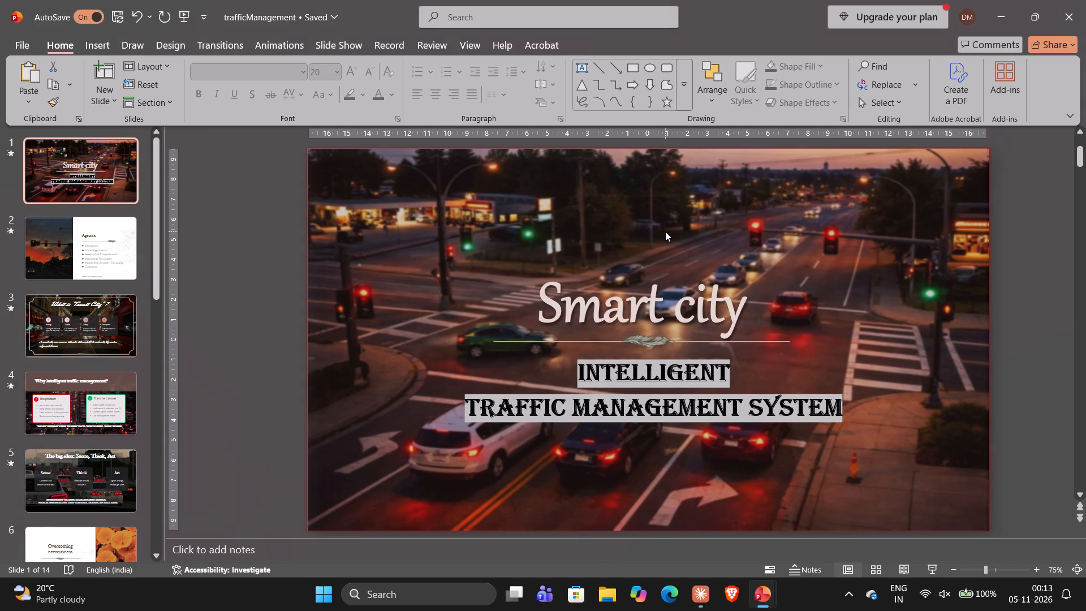
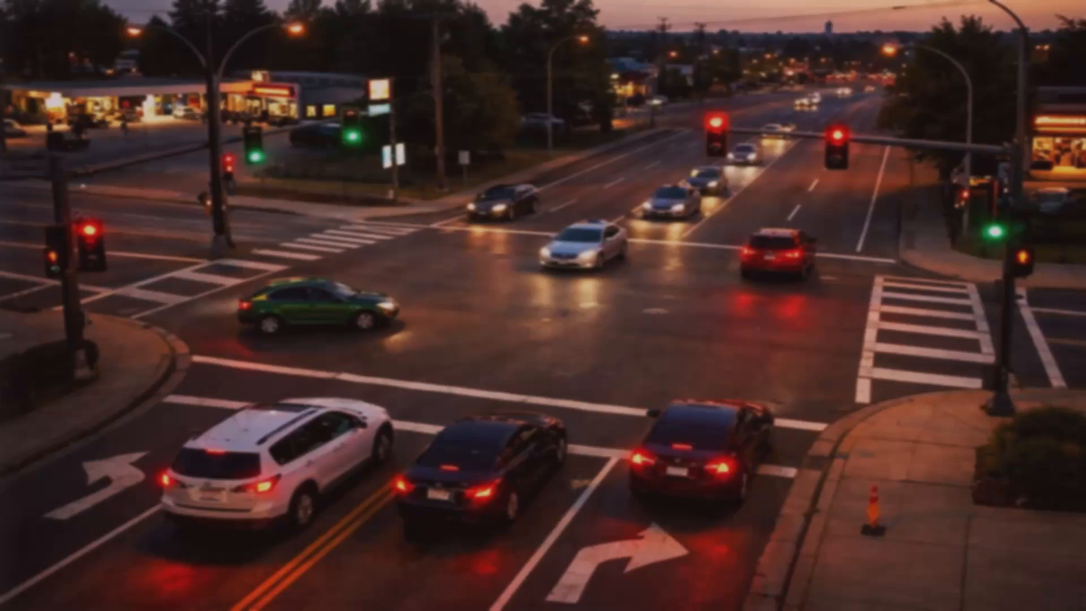
Play the slide show from the start, reviewing the animations on the title, Agenda and What is "Smart City"? slides.
{"action": "key", "text": "Return"}
{"action": "key", "text": "Return"}
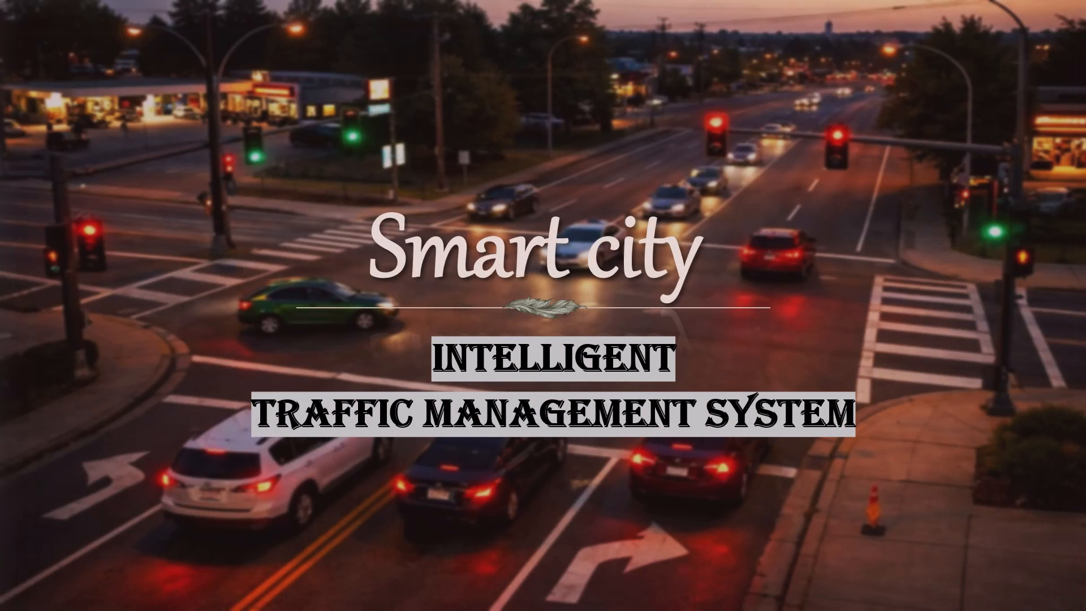
{"action": "key", "text": "Return"}
{"action": "key", "text": "Return"}
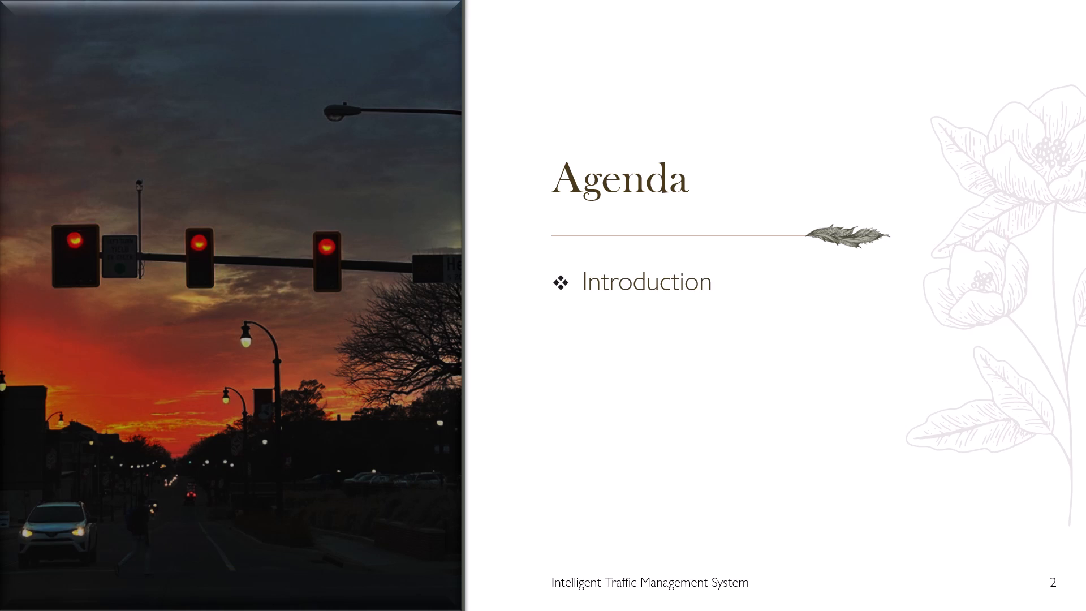
{"action": "key", "text": "Return"}
{"action": "key", "text": "Return"}
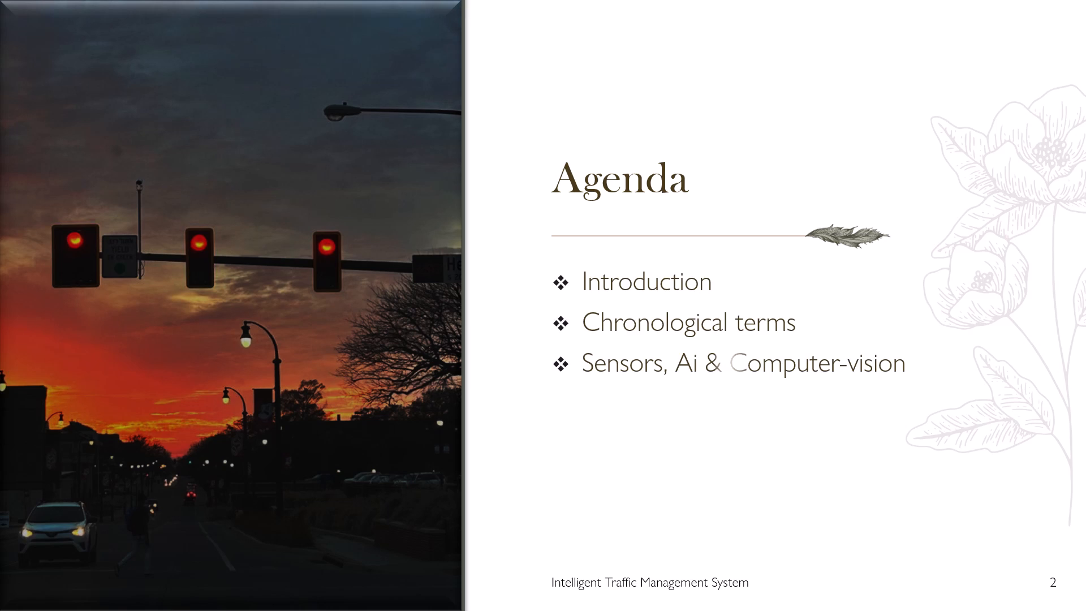
{"action": "key", "text": "Return"}
{"action": "key", "text": "Return"}
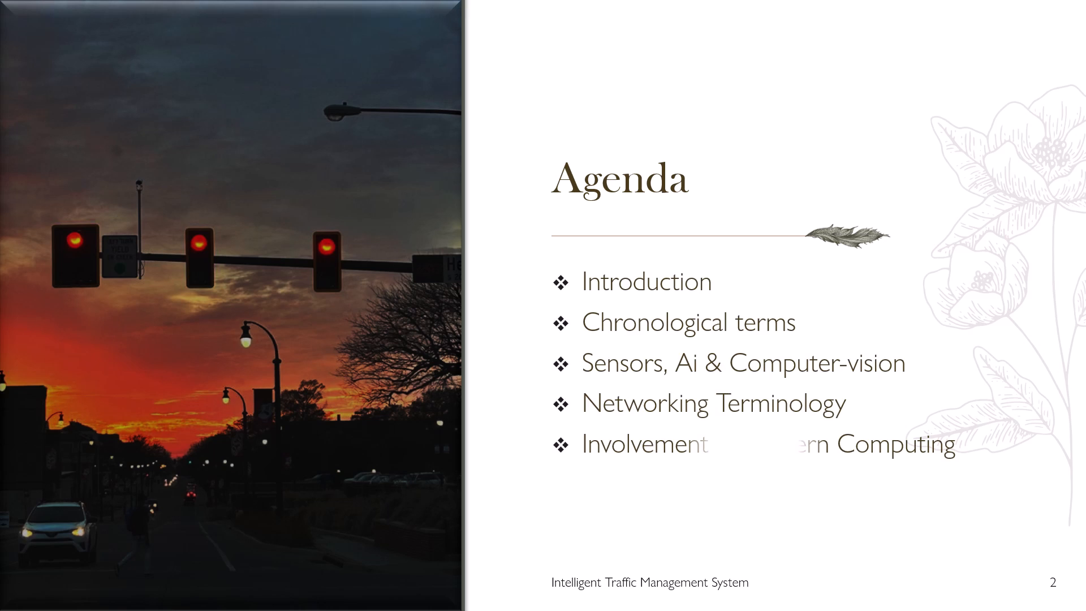
{"action": "key", "text": "Return"}
{"action": "key", "text": "Return"}
{"action": "key", "text": "Return"}
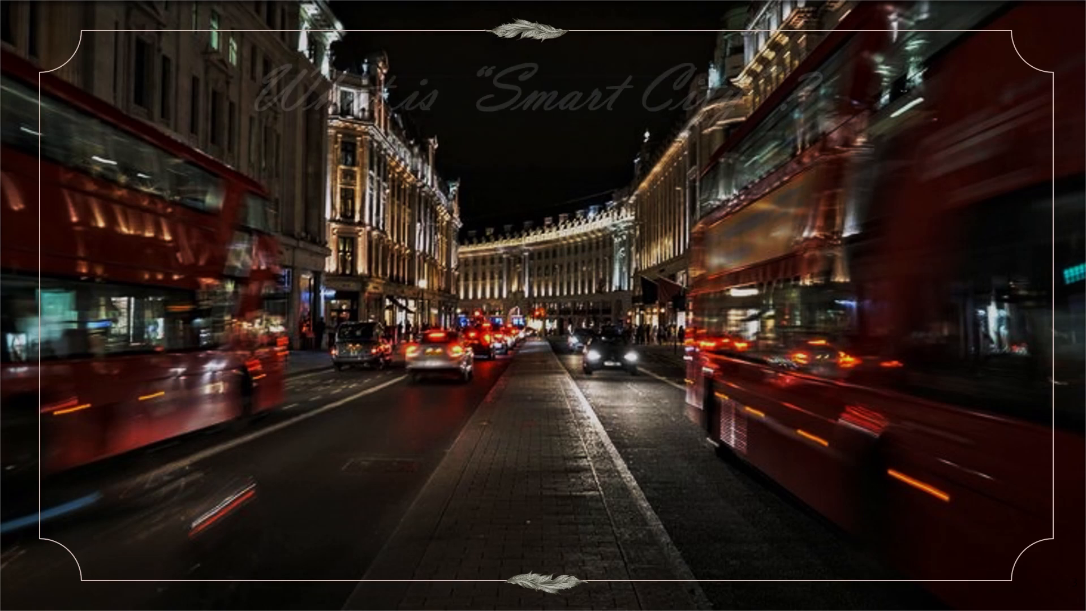
{"action": "key", "text": "Return"}
{"action": "key", "text": "Return"}
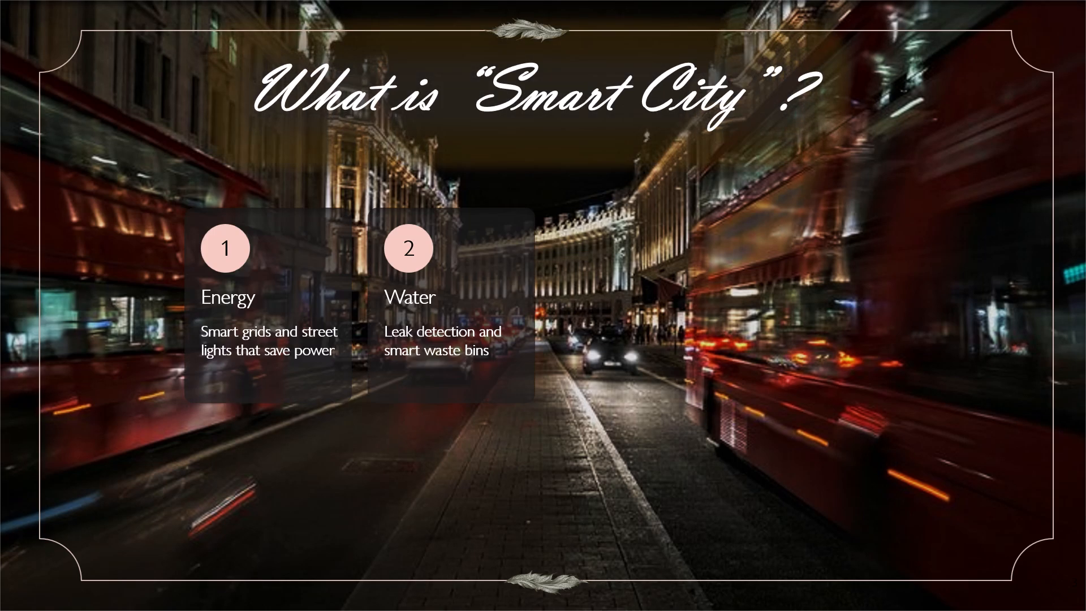
{"action": "key", "text": "Return"}
{"action": "key", "text": "Return"}
{"action": "key", "text": "Return"}
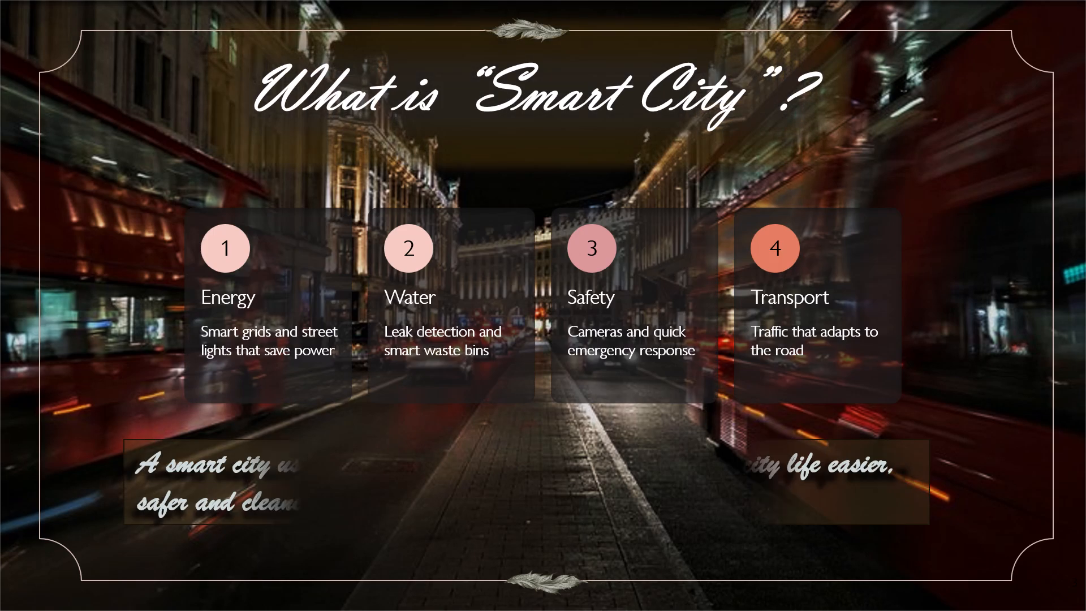
{"action": "key", "text": "Return"}
Review the animations on the "Why intelligent traffic management?" and "The big idea: Sense, Think, Act" slides, then exit the show at slide 6.
{"action": "key", "text": "Return"}
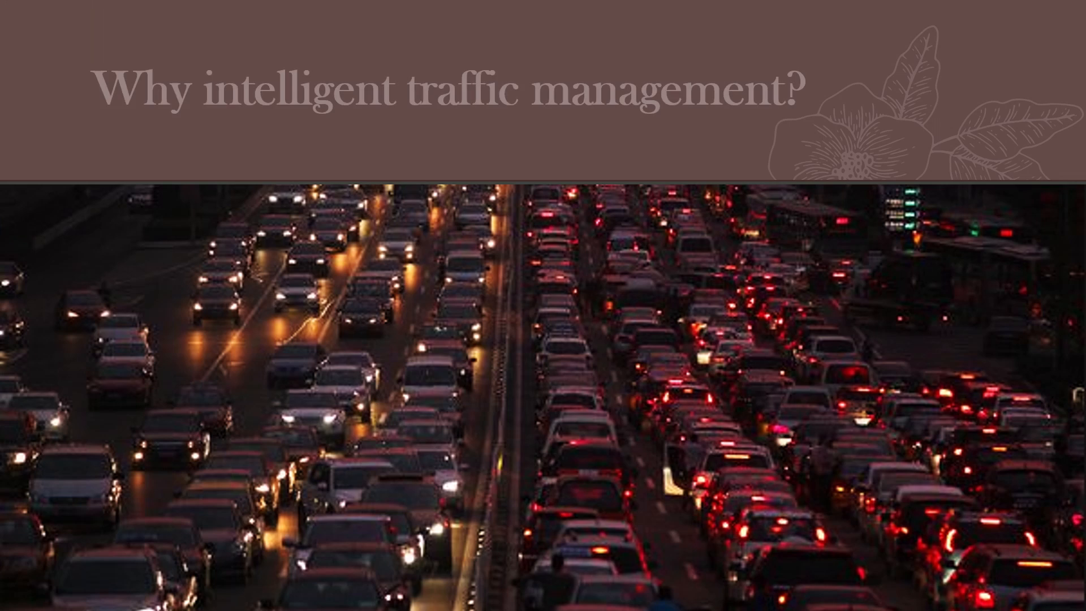
{"action": "key", "text": "Return"}
{"action": "key", "text": "Return"}
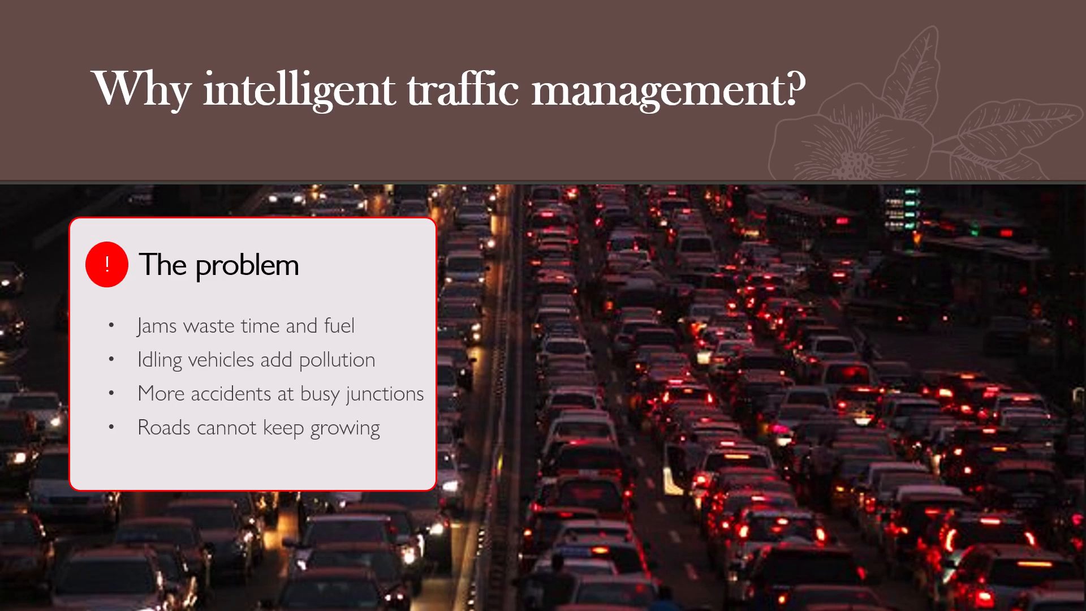
{"action": "key", "text": "Return"}
{"action": "key", "text": "Return"}
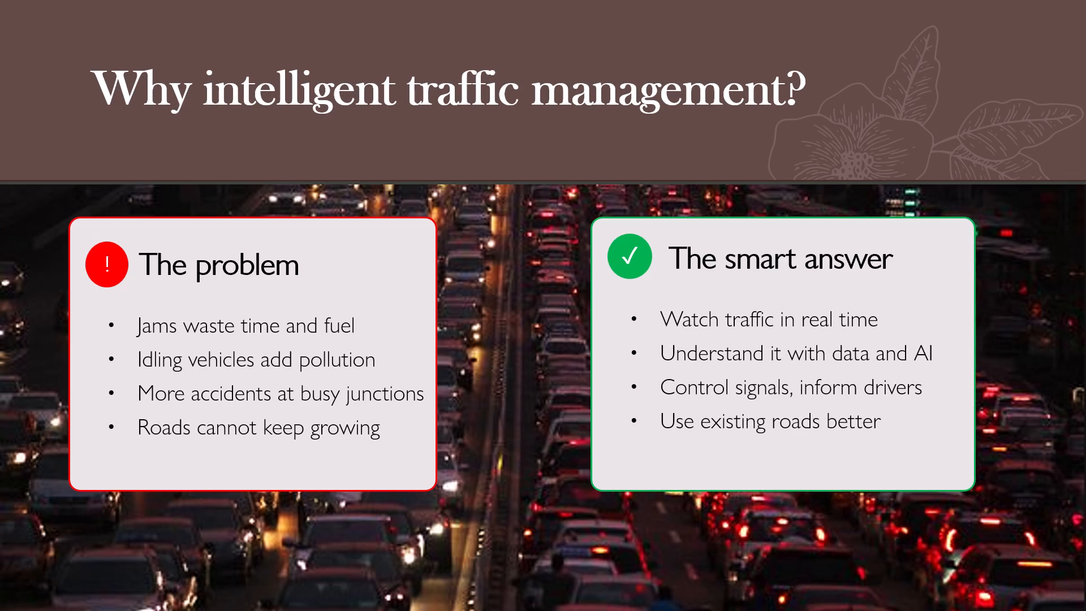
{"action": "key", "text": "Return"}
{"action": "key", "text": "Return"}
{"action": "key", "text": "Return"}
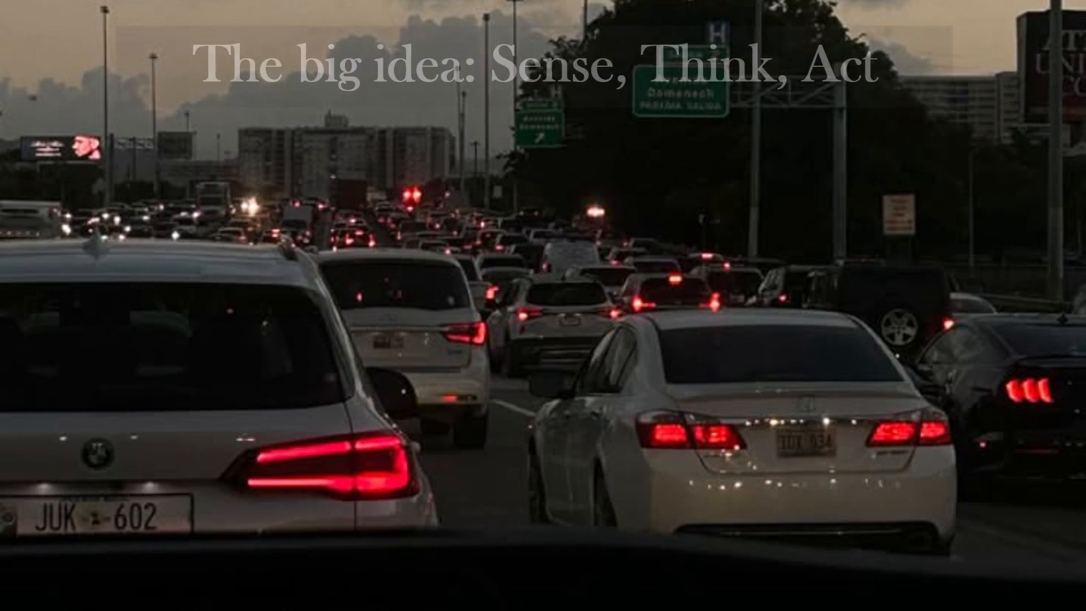
{"action": "key", "text": "Return"}
{"action": "key", "text": "Return"}
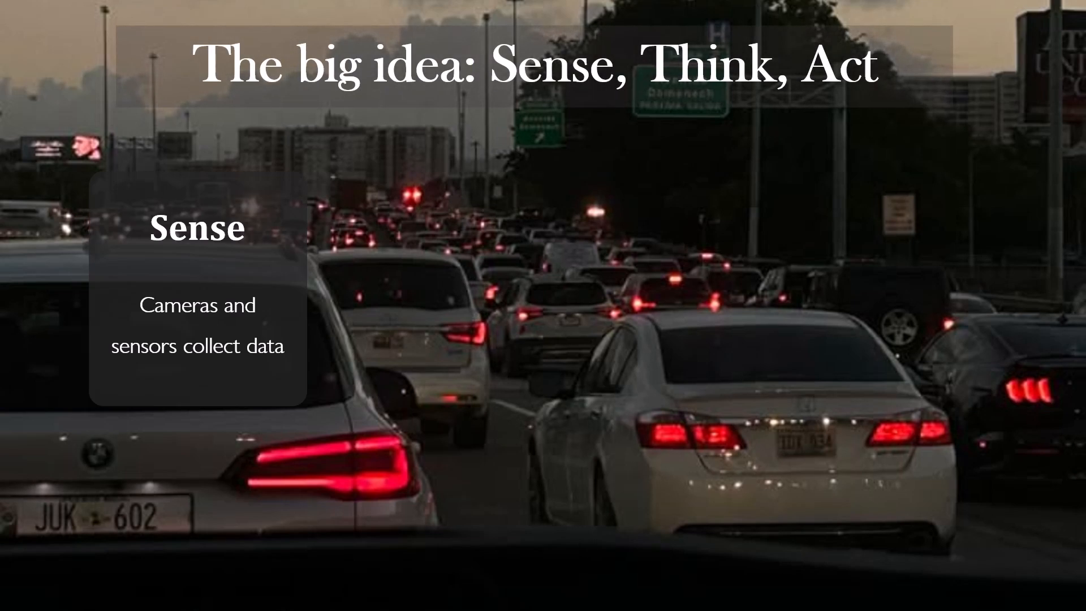
{"action": "key", "text": "Return"}
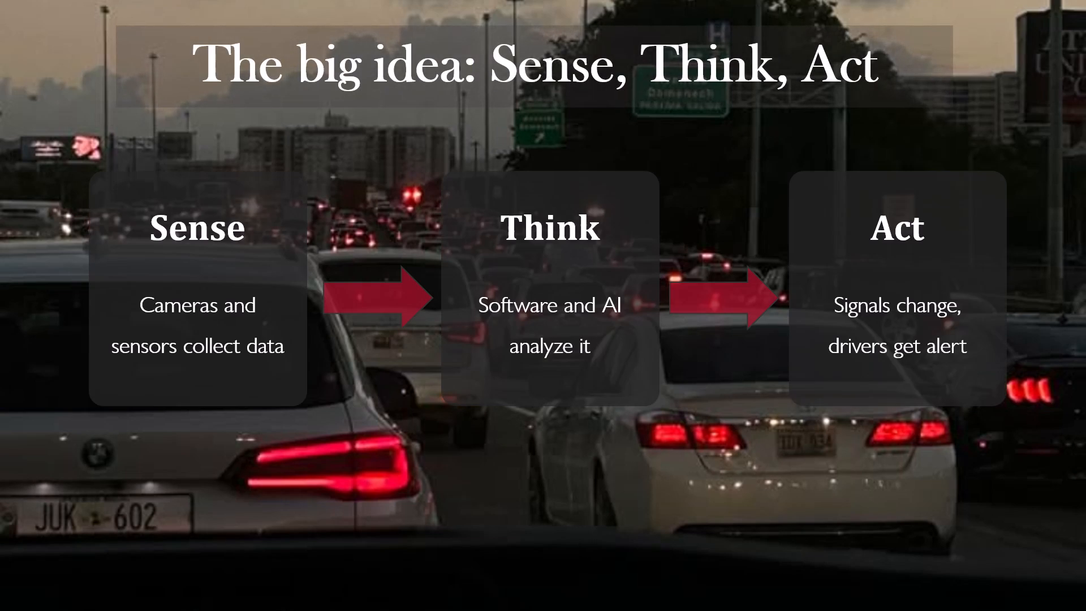
{"action": "key", "text": "Return"}
{"action": "key", "text": "Return"}
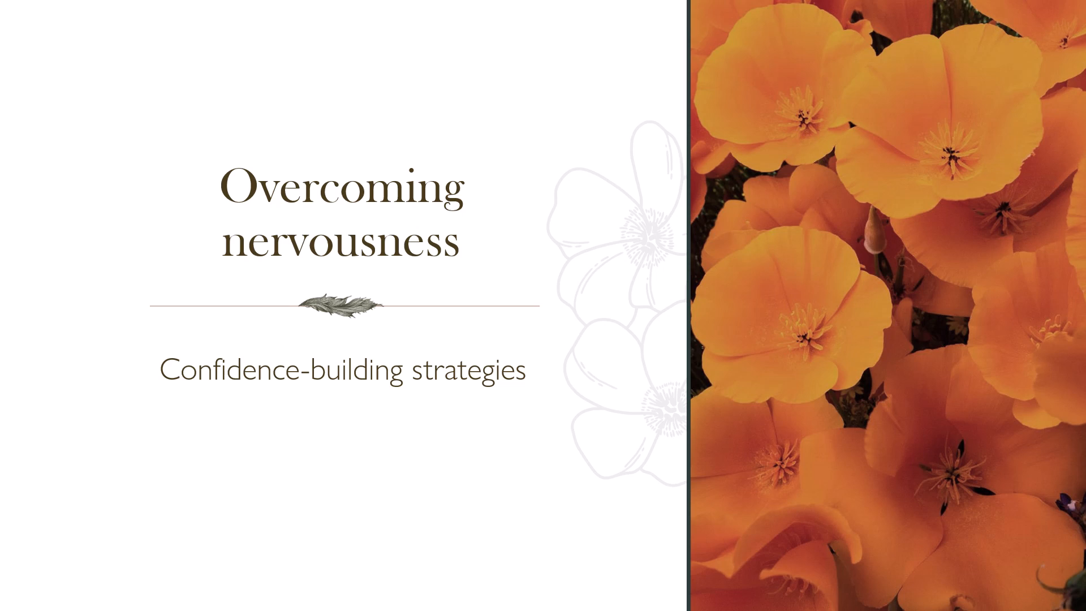
{"action": "key", "text": "Escape"}
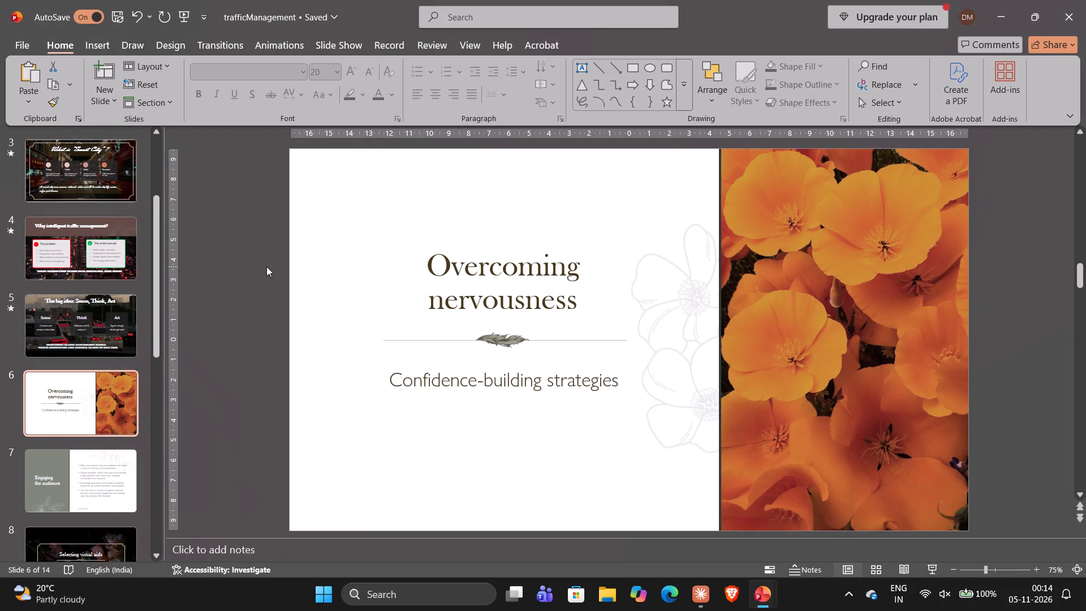
Open slide 4, "Why intelligent traffic management?", for editing.
{"action": "left_click", "coordinate": [65, 234]}
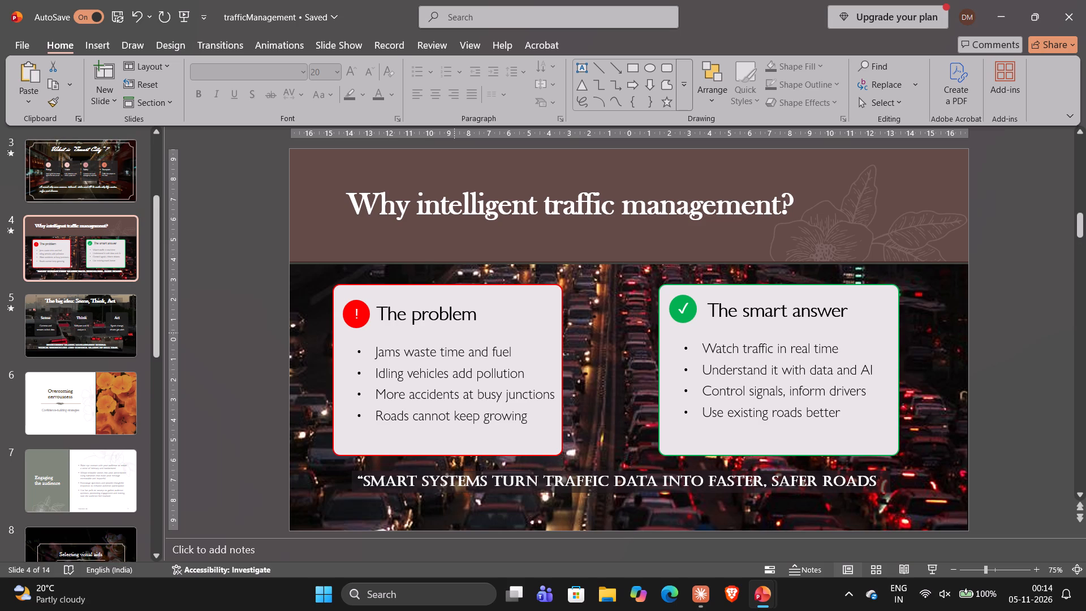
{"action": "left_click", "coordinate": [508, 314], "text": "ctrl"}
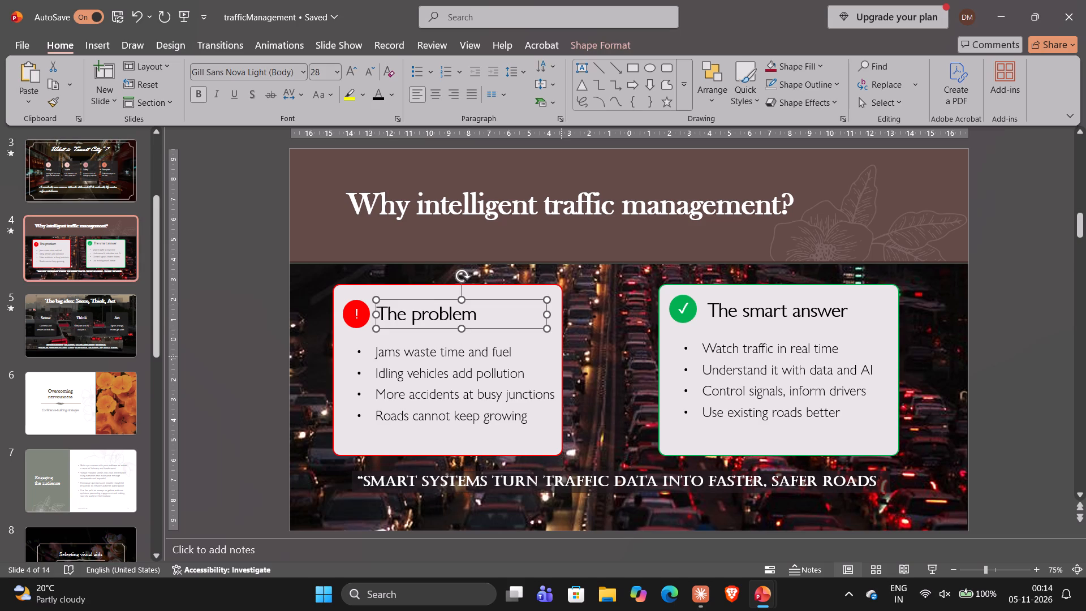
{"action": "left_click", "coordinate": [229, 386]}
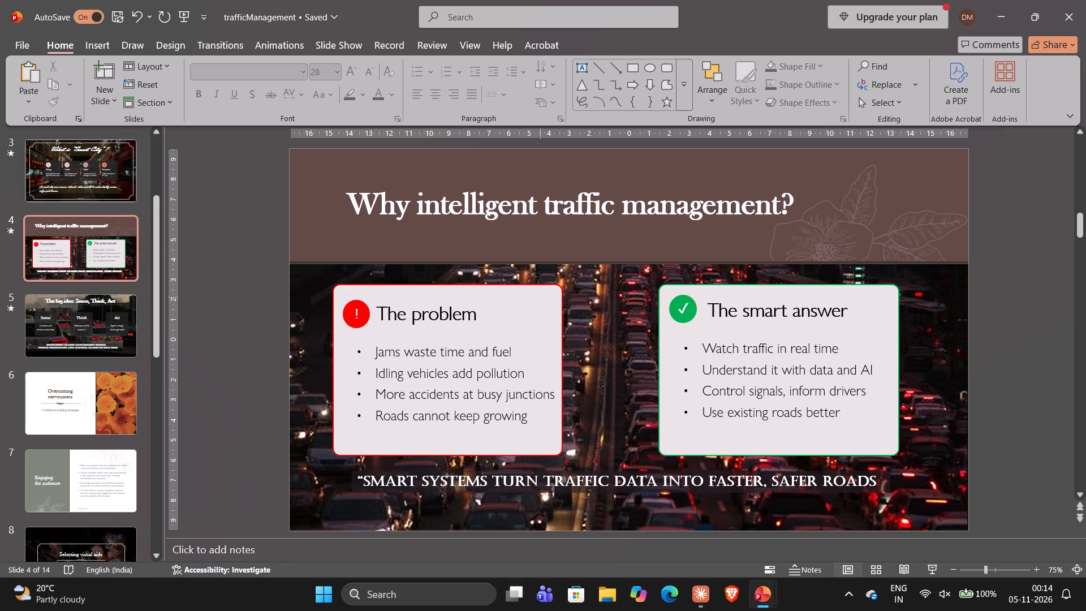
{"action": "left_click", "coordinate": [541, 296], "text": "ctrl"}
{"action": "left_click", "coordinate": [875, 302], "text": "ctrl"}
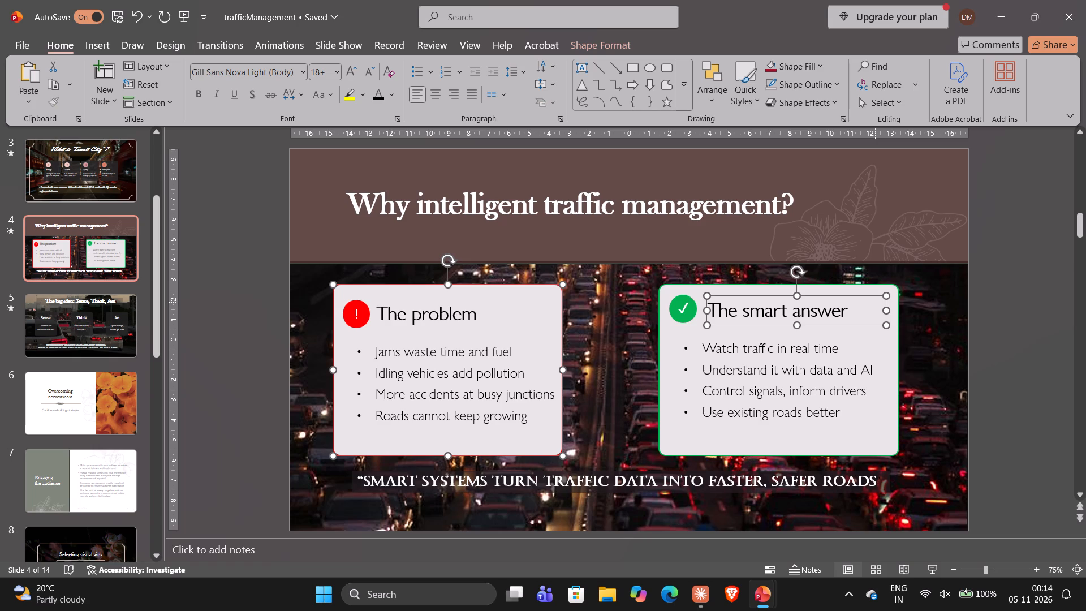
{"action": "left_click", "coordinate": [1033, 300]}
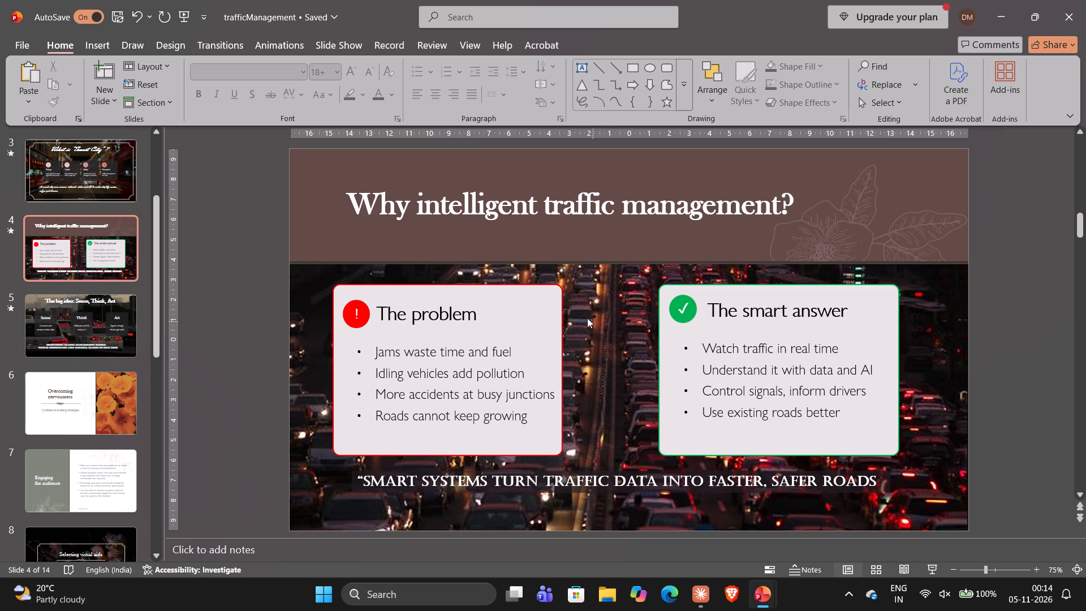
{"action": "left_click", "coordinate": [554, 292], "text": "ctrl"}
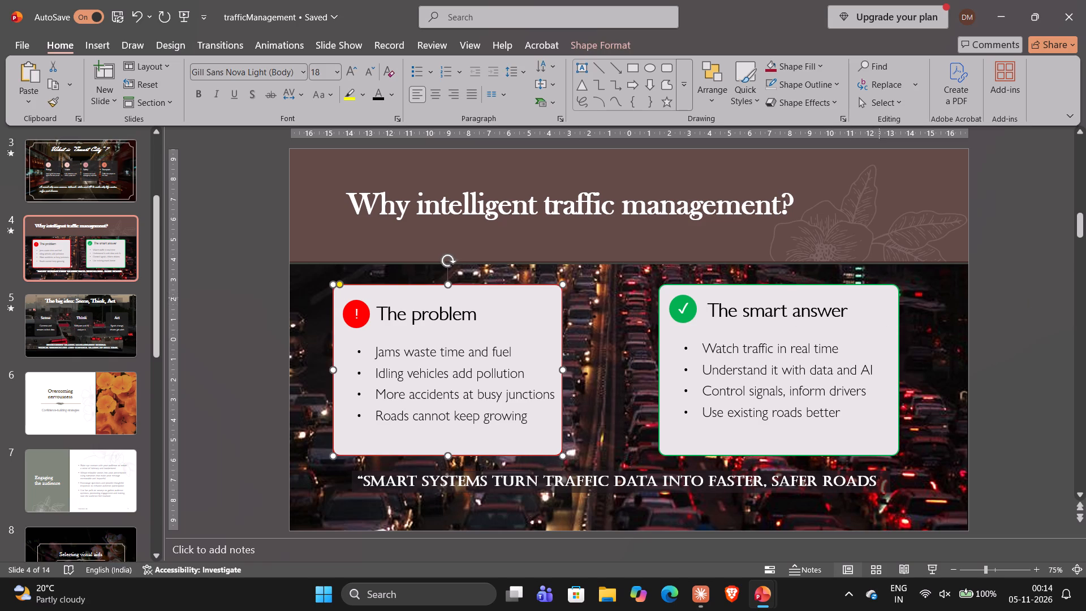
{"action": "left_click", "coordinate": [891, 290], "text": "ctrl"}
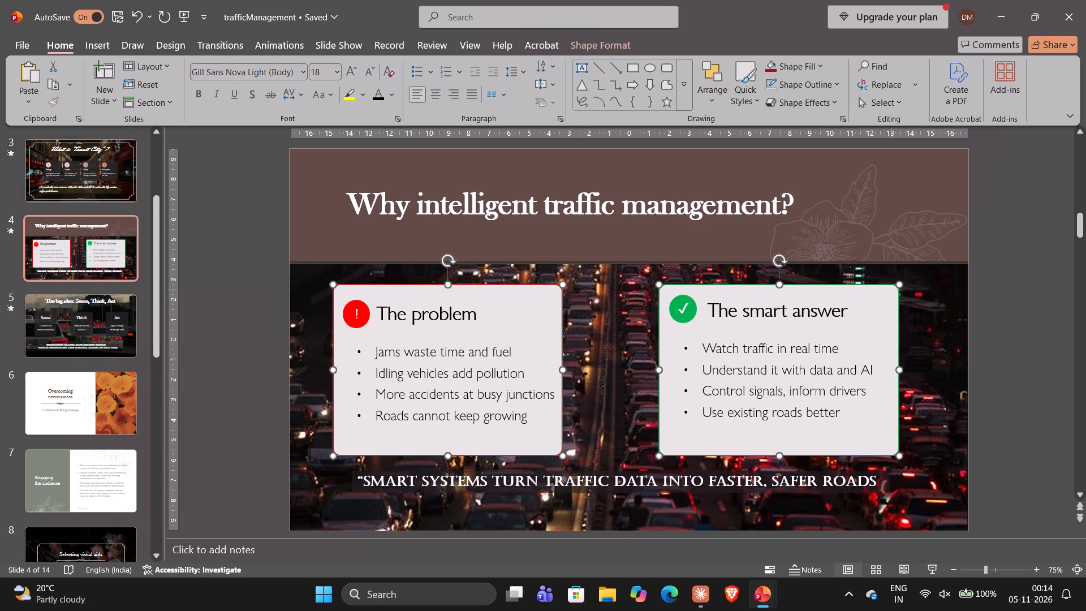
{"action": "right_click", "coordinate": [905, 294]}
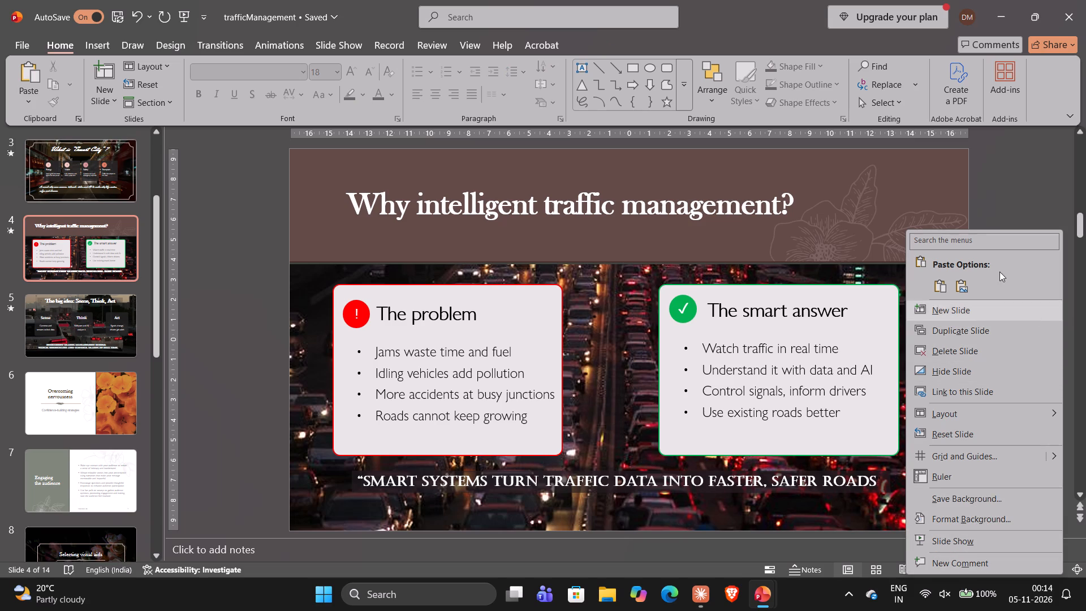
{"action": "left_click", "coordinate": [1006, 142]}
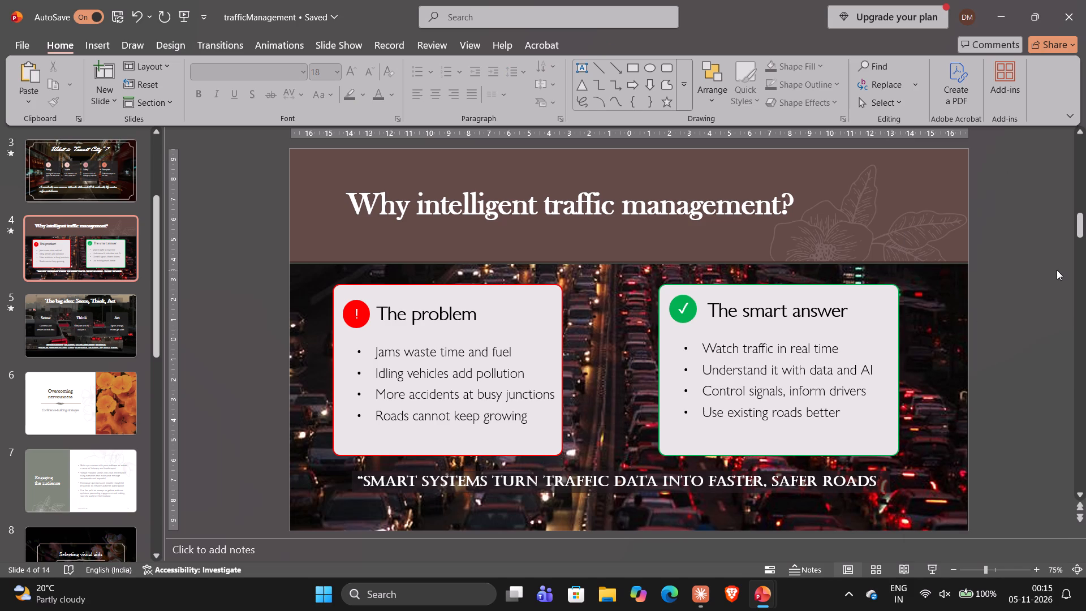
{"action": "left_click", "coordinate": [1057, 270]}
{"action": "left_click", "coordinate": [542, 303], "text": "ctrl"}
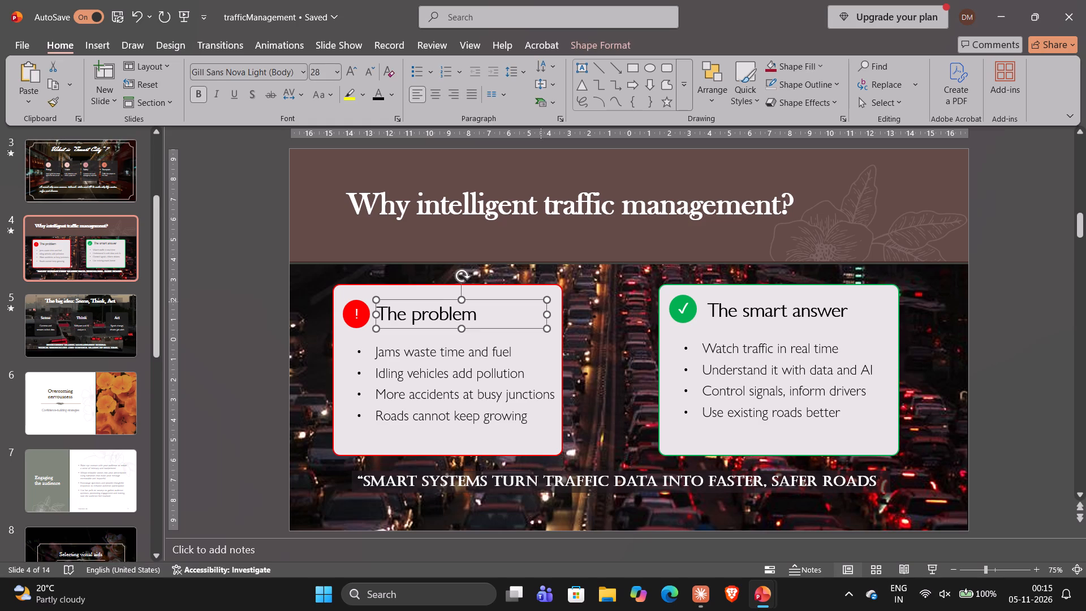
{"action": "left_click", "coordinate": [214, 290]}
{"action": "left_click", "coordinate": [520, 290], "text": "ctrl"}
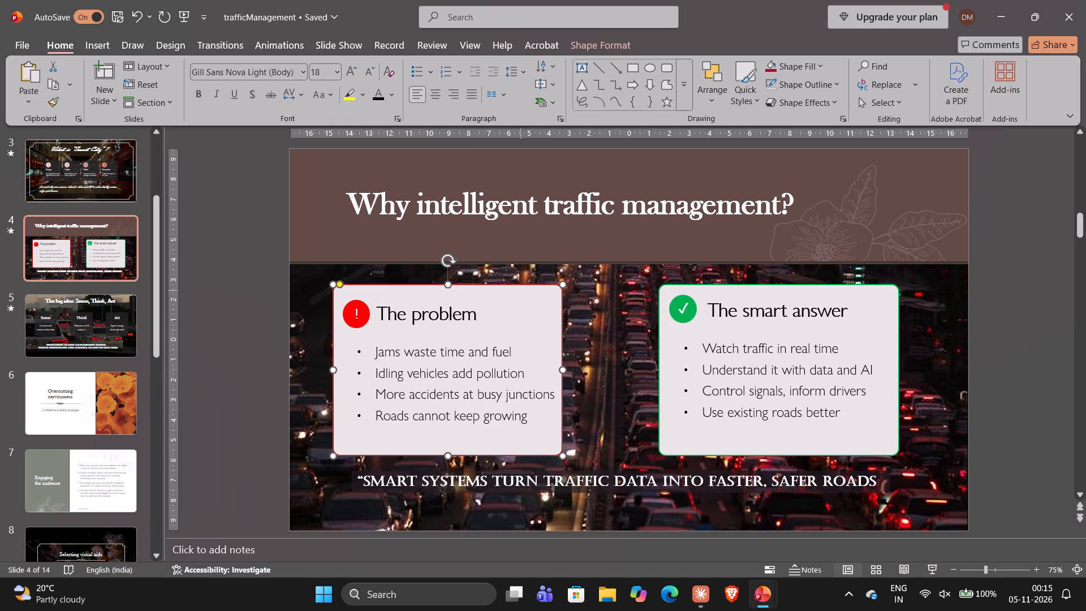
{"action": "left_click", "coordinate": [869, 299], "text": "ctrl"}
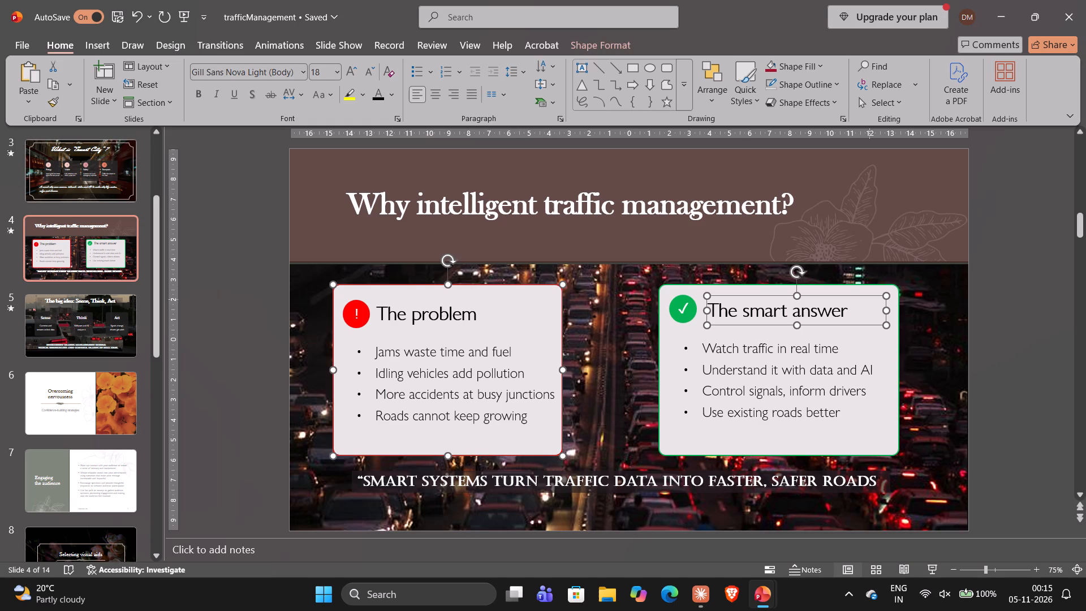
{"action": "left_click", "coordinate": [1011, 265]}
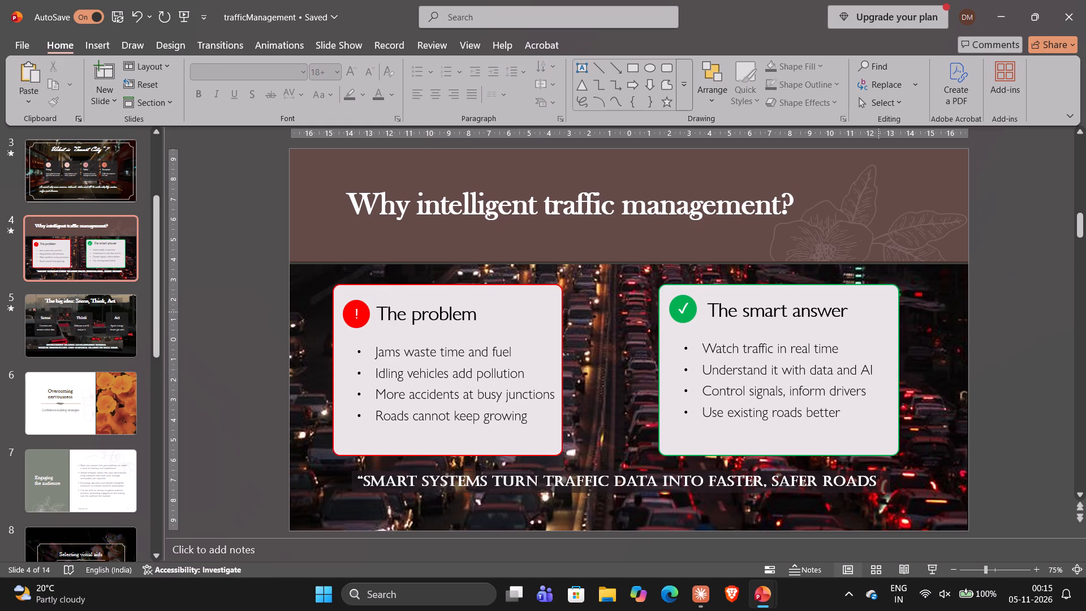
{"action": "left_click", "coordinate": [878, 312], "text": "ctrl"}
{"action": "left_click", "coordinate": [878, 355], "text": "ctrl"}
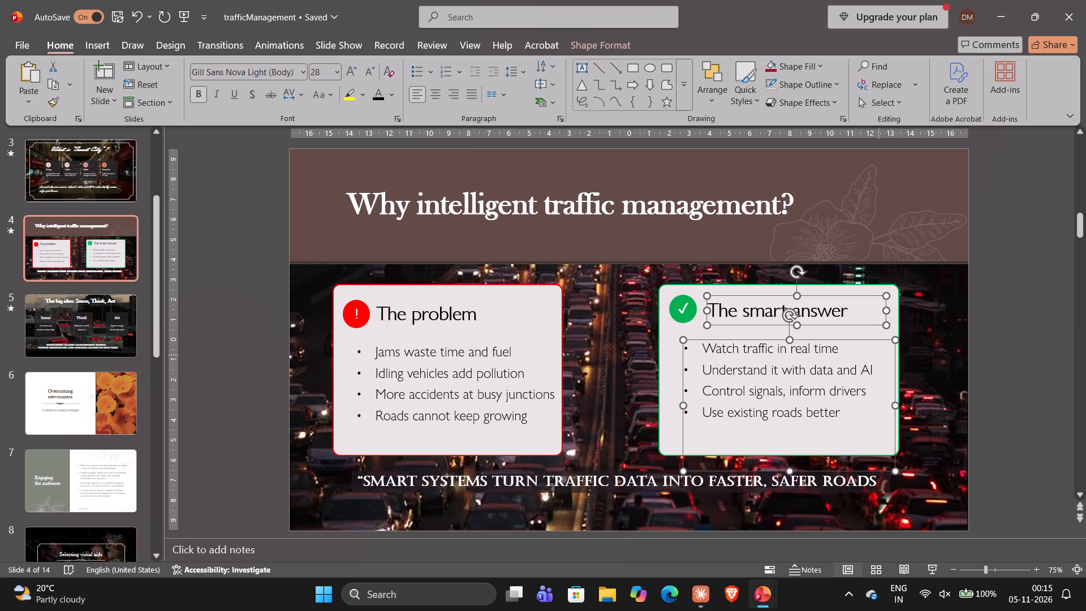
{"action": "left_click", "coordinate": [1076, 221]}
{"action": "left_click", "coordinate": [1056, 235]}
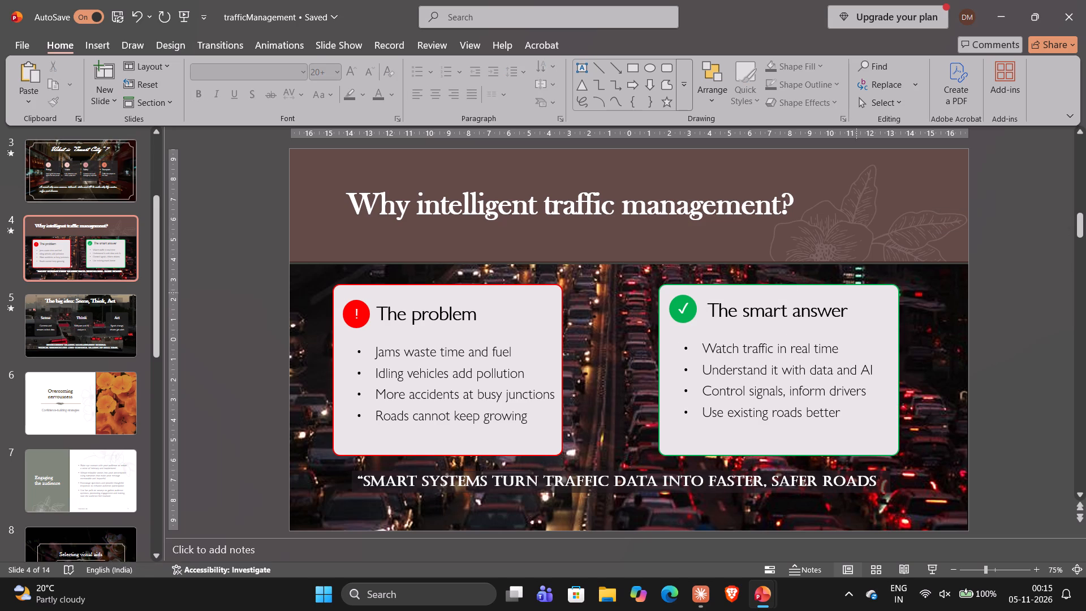
Set the fill transparency of both "The problem" and "The smart answer" card backgrounds to 30%.
{"action": "left_click", "coordinate": [555, 296], "text": "ctrl"}
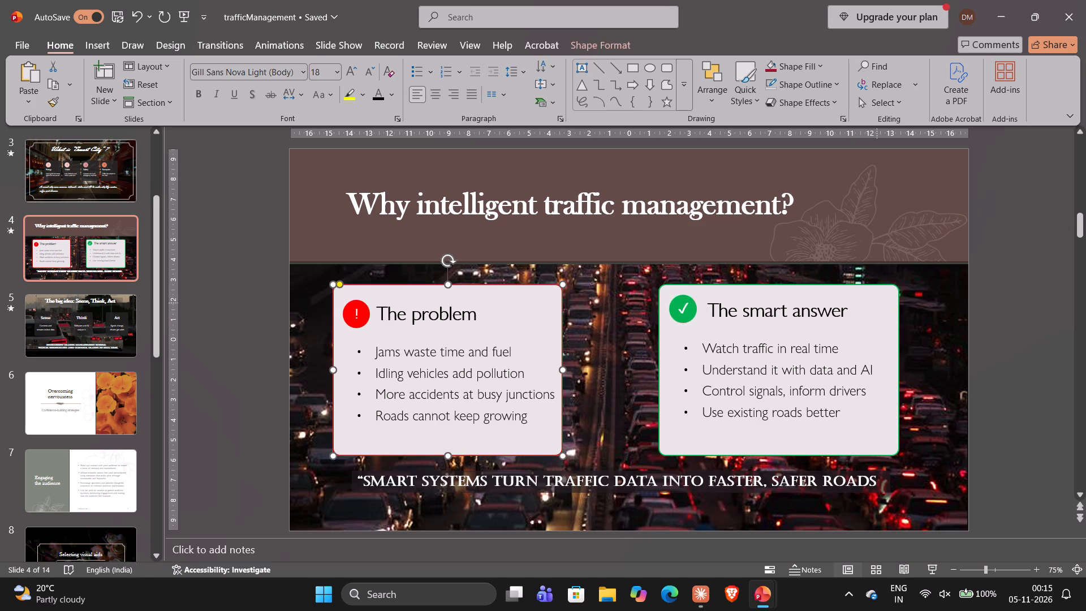
{"action": "left_click", "coordinate": [885, 292], "text": "ctrl"}
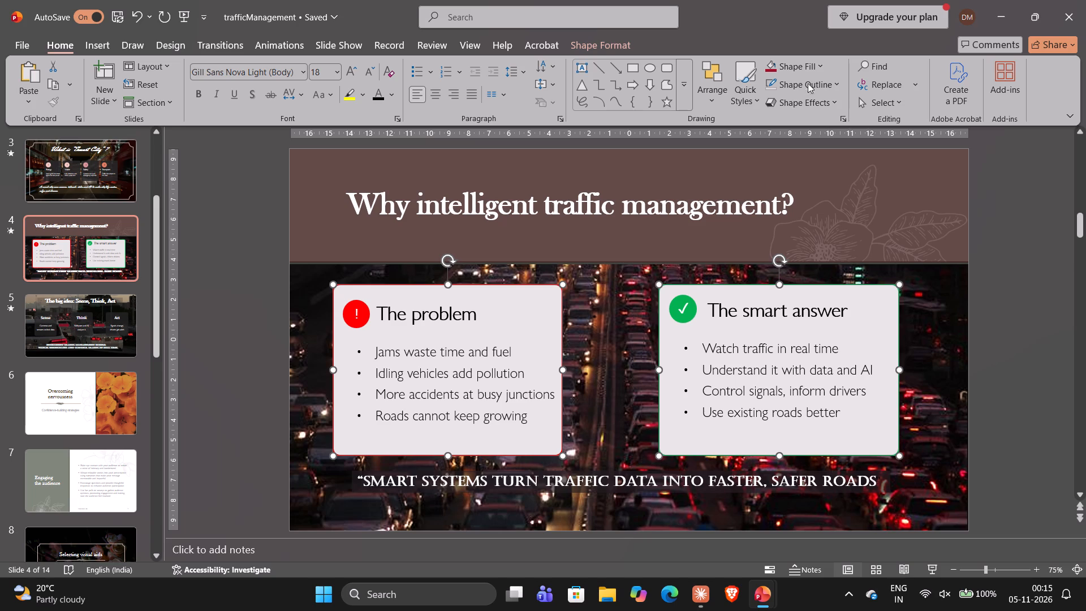
{"action": "left_click", "coordinate": [799, 72]}
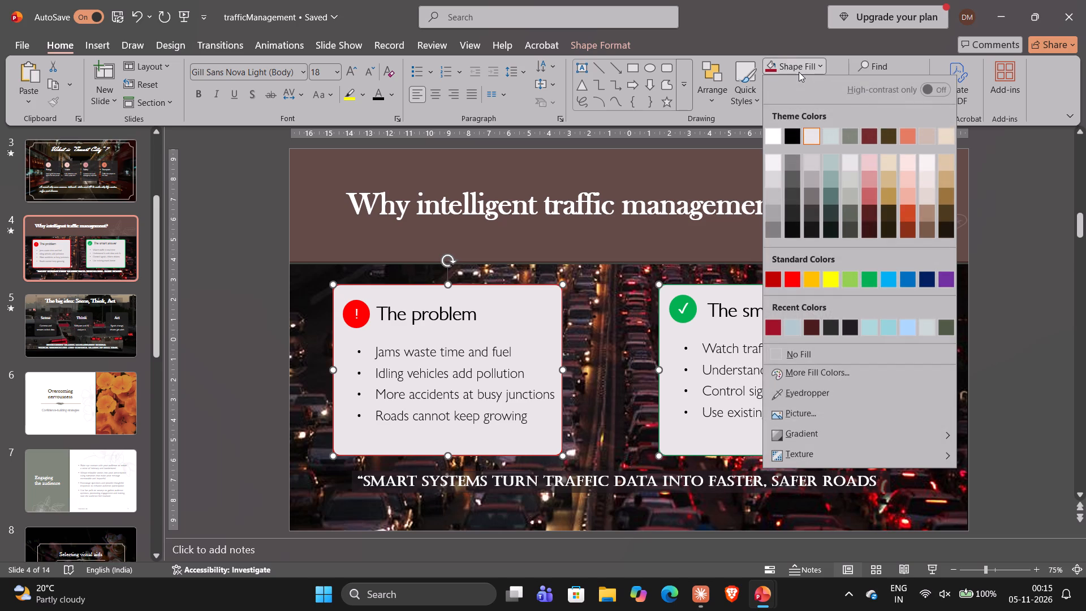
{"action": "left_click", "coordinate": [799, 72]}
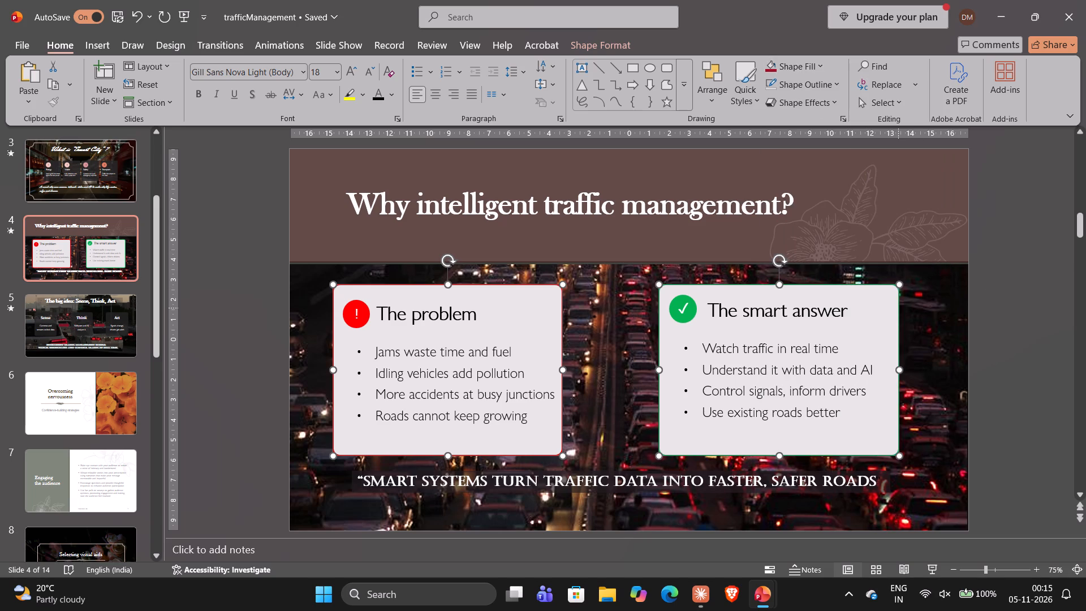
{"action": "right_click", "coordinate": [898, 308]}
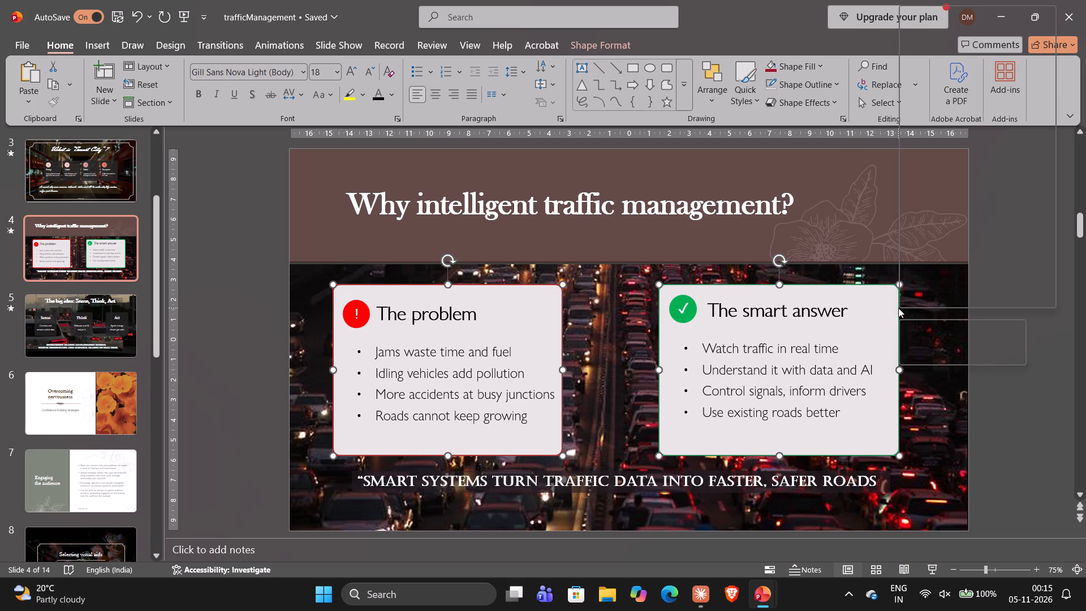
{"action": "left_click", "coordinate": [950, 279]}
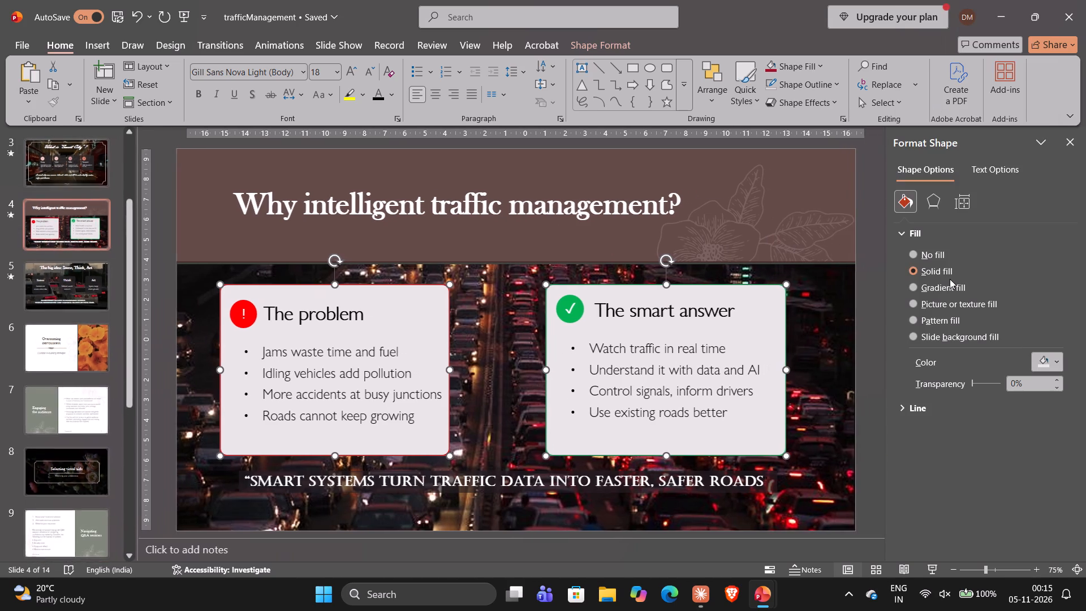
{"action": "triple_click", "coordinate": [1054, 378]}
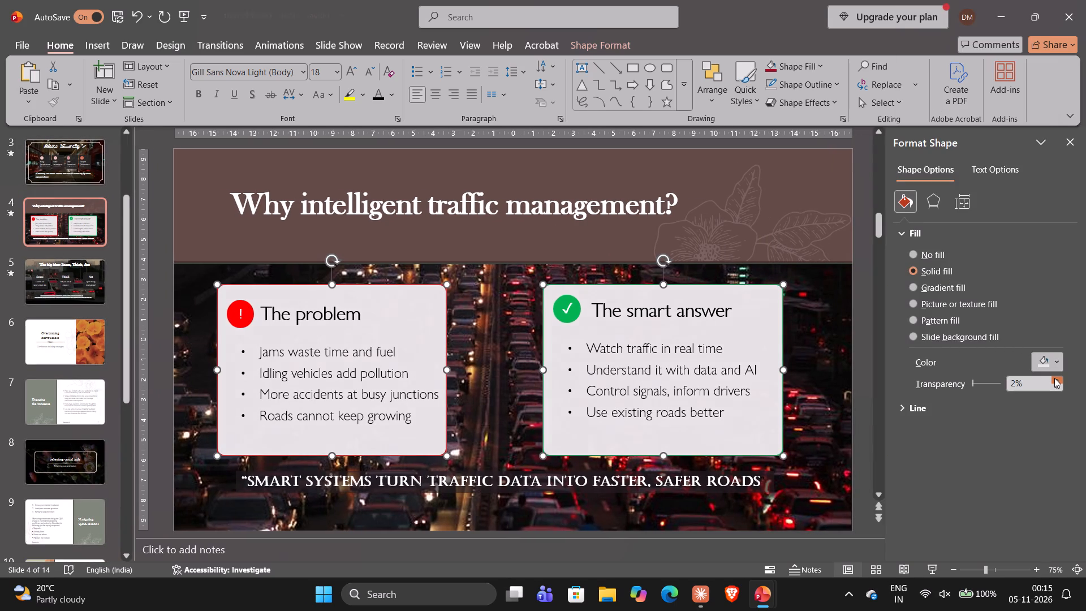
{"action": "triple_click", "coordinate": [1054, 378]}
{"action": "triple_click", "coordinate": [1054, 378]}
{"action": "triple_click", "coordinate": [1054, 378]}
{"action": "left_click", "coordinate": [1054, 378]}
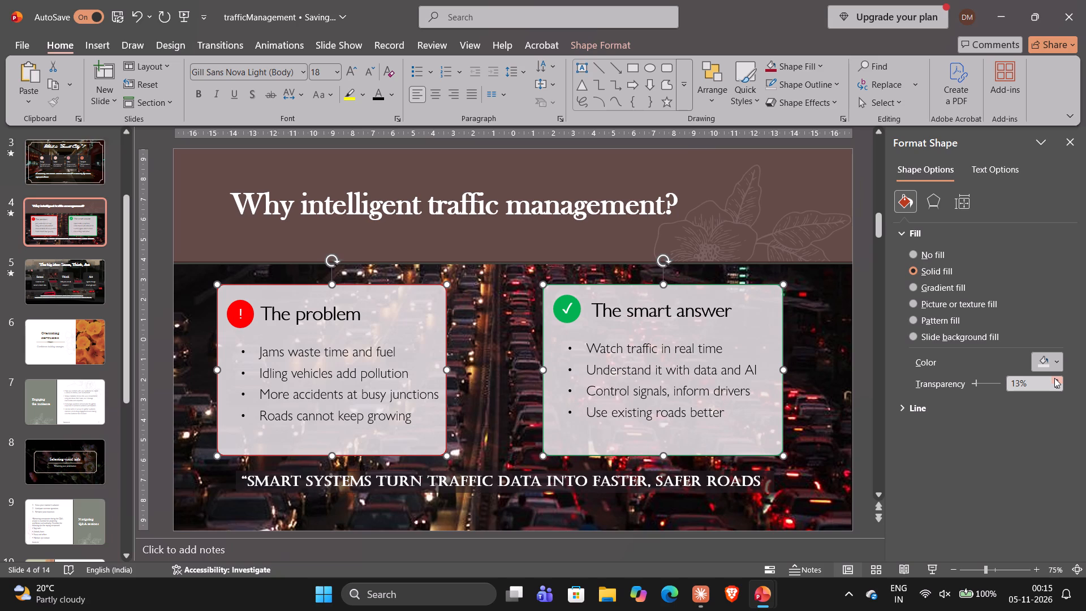
{"action": "double_click", "coordinate": [1054, 378]}
{"action": "double_click", "coordinate": [1054, 378]}
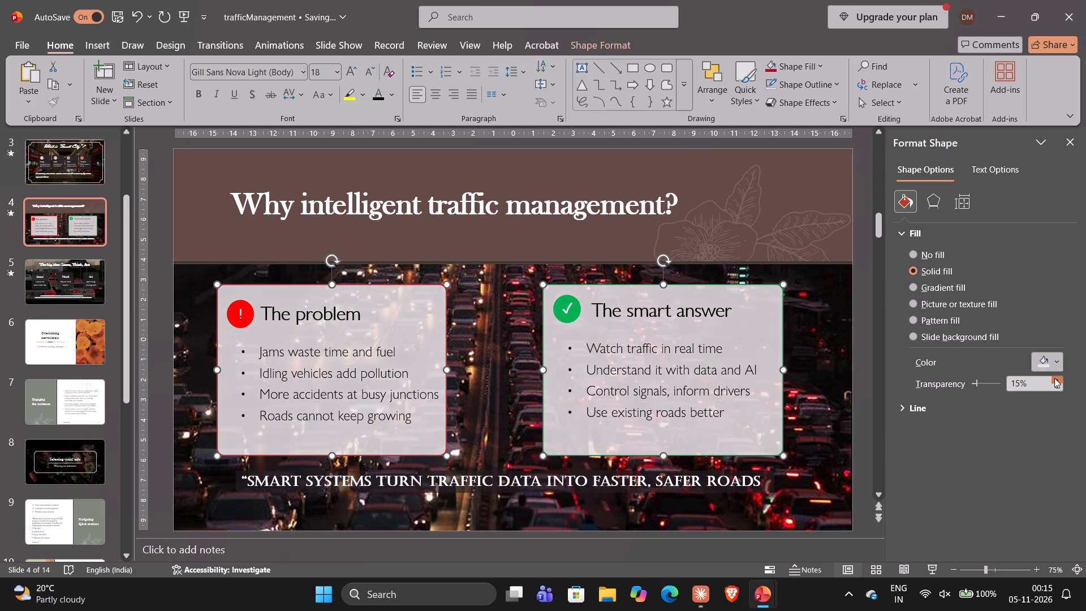
{"action": "triple_click", "coordinate": [1054, 378]}
{"action": "left_click", "coordinate": [1054, 378]}
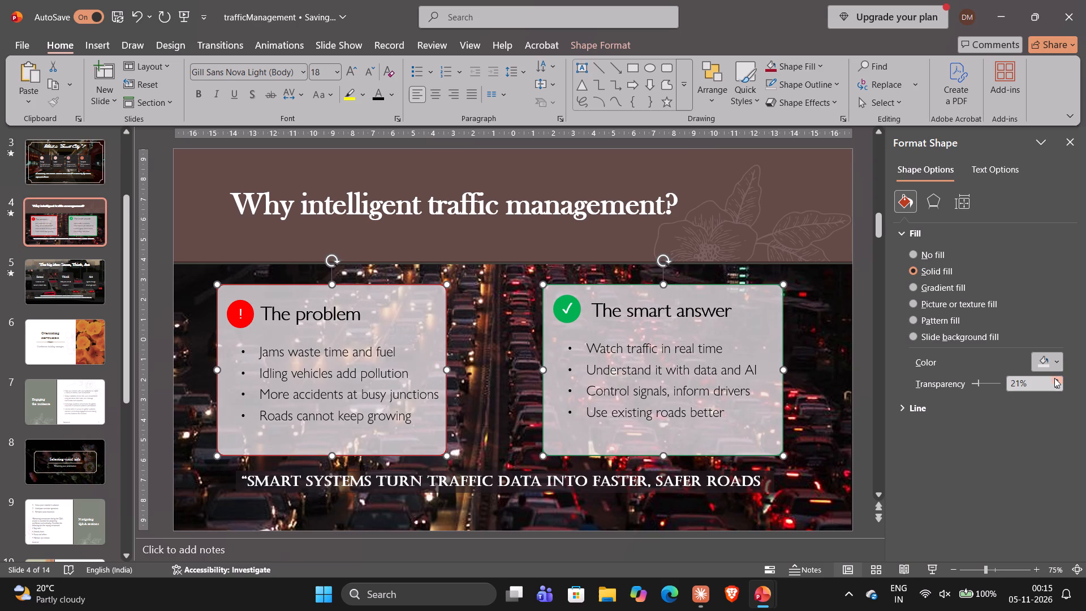
{"action": "double_click", "coordinate": [1054, 378]}
{"action": "triple_click", "coordinate": [1054, 378]}
{"action": "left_click", "coordinate": [1054, 378]}
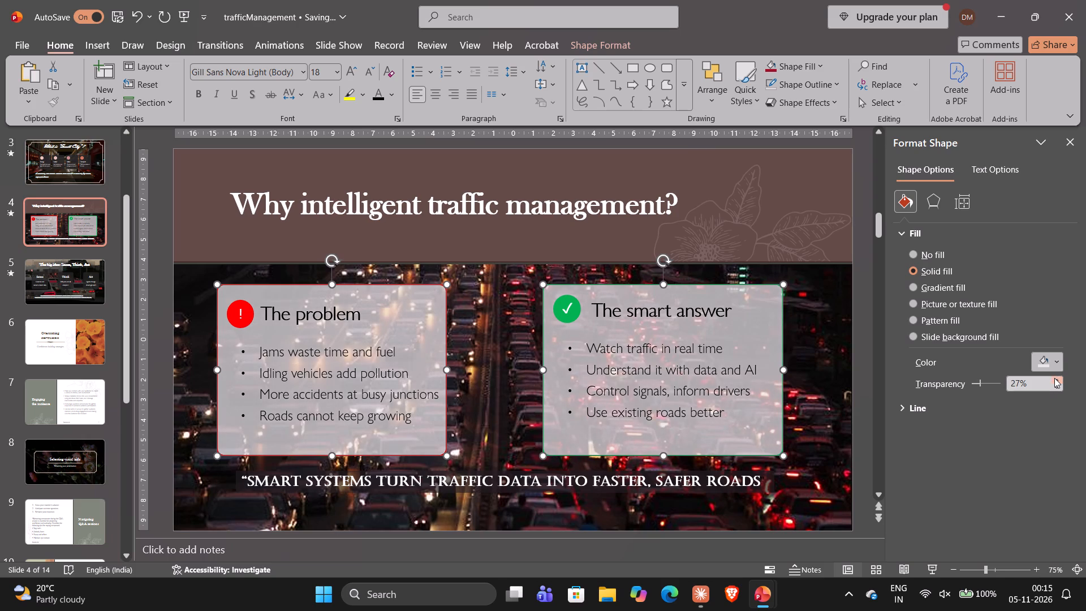
{"action": "double_click", "coordinate": [1054, 378]}
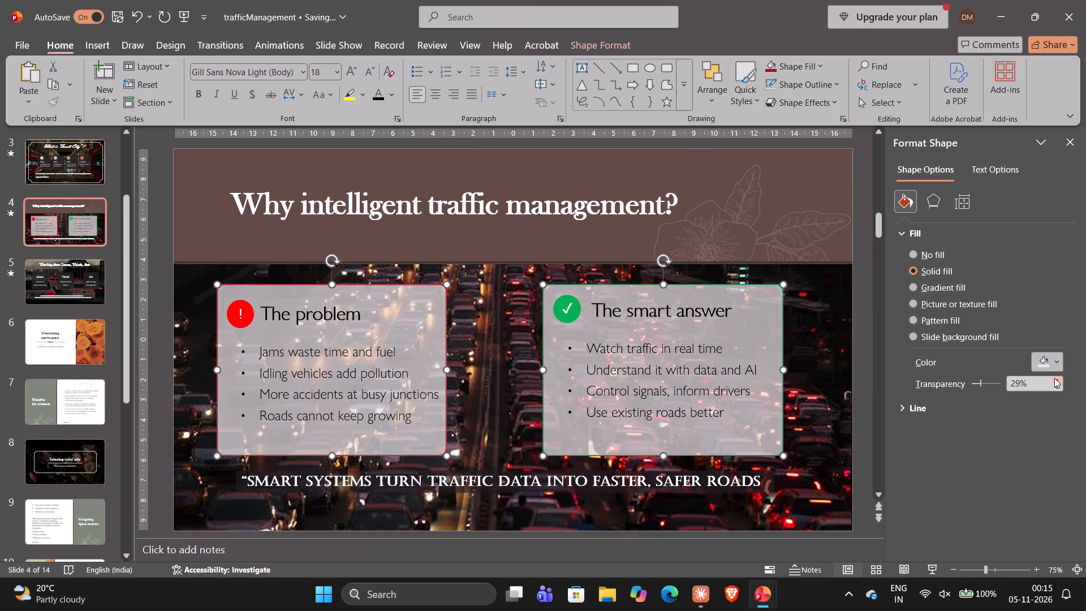
{"action": "left_click", "coordinate": [1054, 378]}
Change the solid fill of both card backgrounds to a dark grey theme shade.
{"action": "left_click", "coordinate": [1056, 361]}
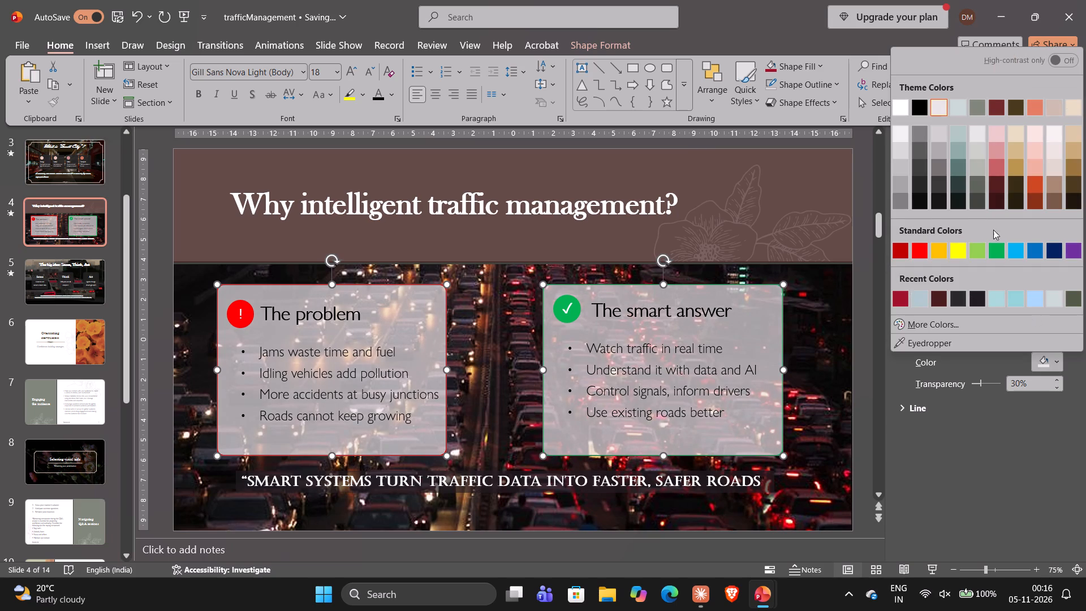
{"action": "left_click", "coordinate": [932, 183]}
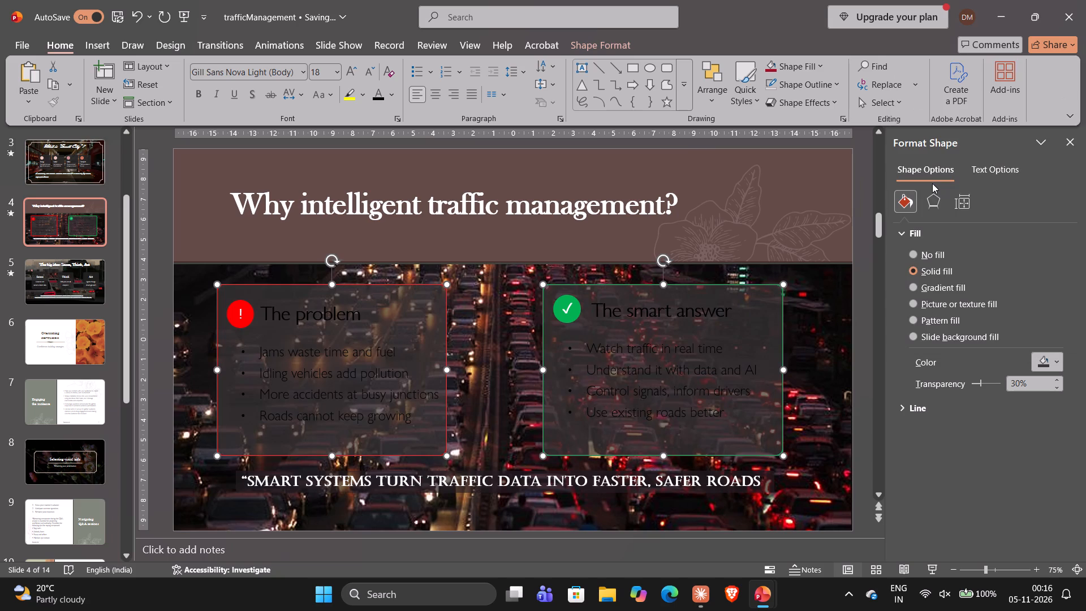
Recolour "The problem" heading and its four bullet points white.
{"action": "left_click", "coordinate": [364, 319]}
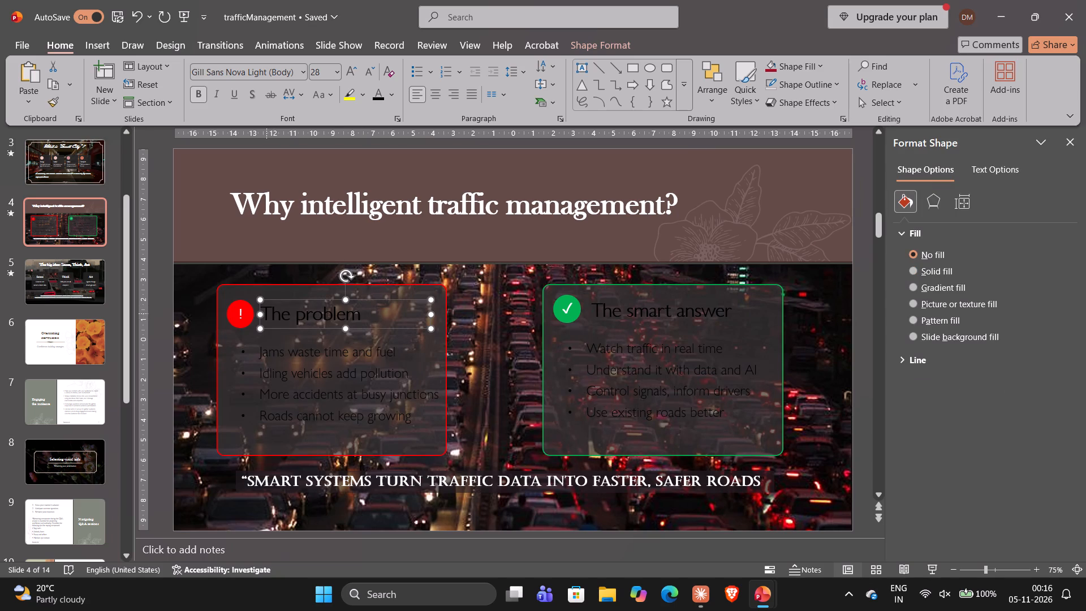
{"action": "left_click_drag", "start_coordinate": [266, 313], "coordinate": [350, 315]}
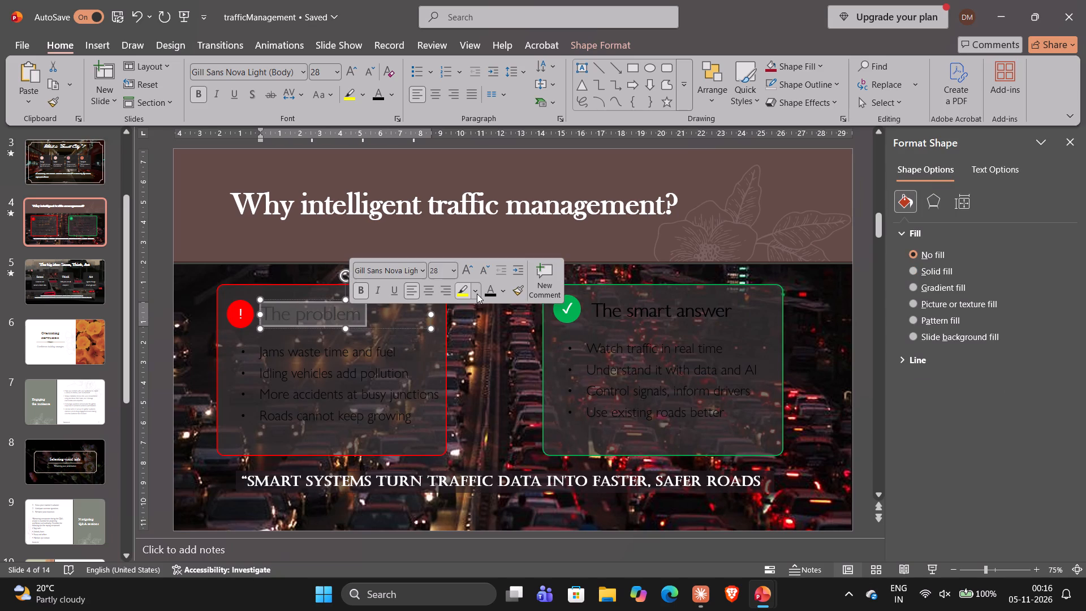
{"action": "left_click", "coordinate": [499, 289]}
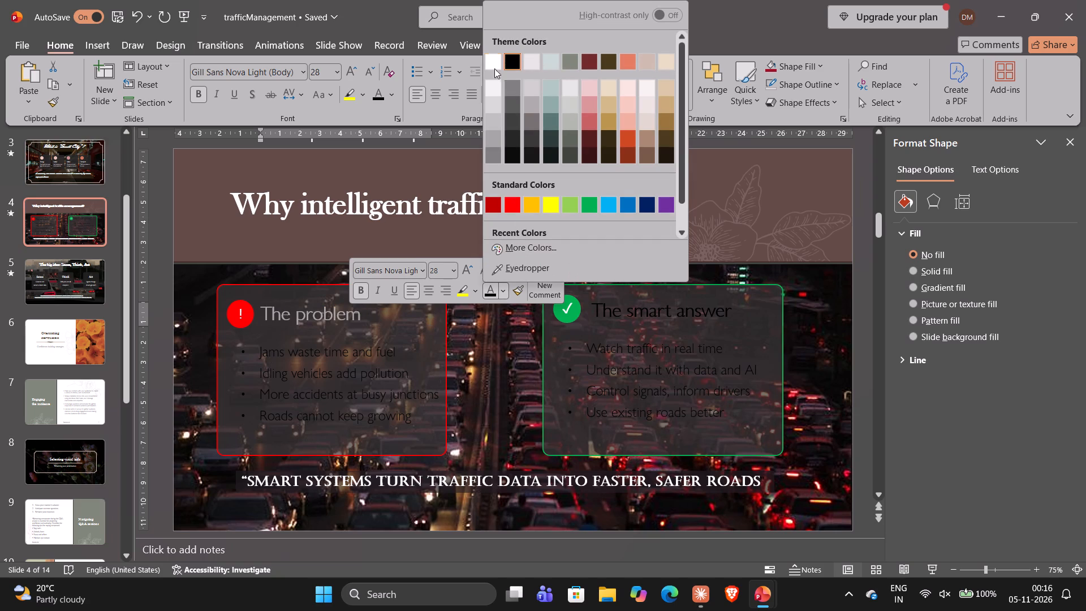
{"action": "left_click", "coordinate": [489, 60]}
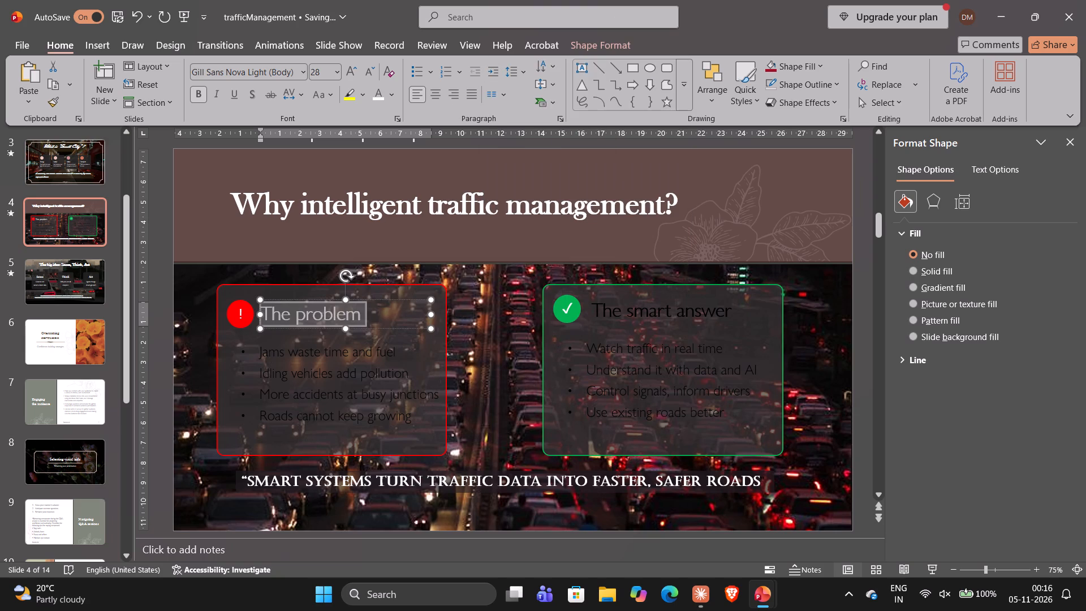
{"action": "left_click_drag", "start_coordinate": [261, 350], "coordinate": [387, 430]}
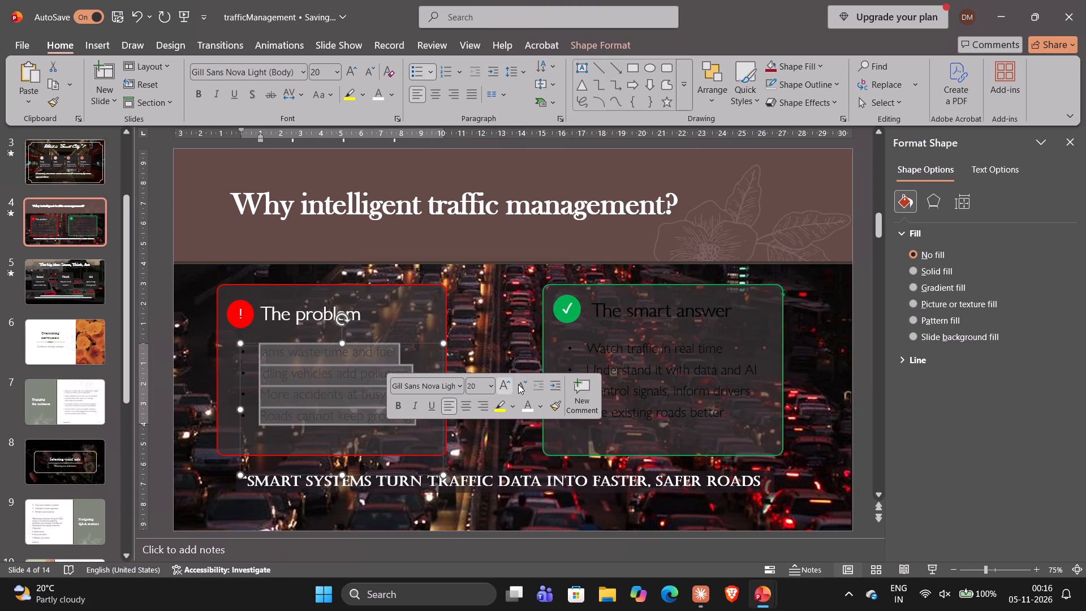
{"action": "left_click", "coordinate": [532, 403]}
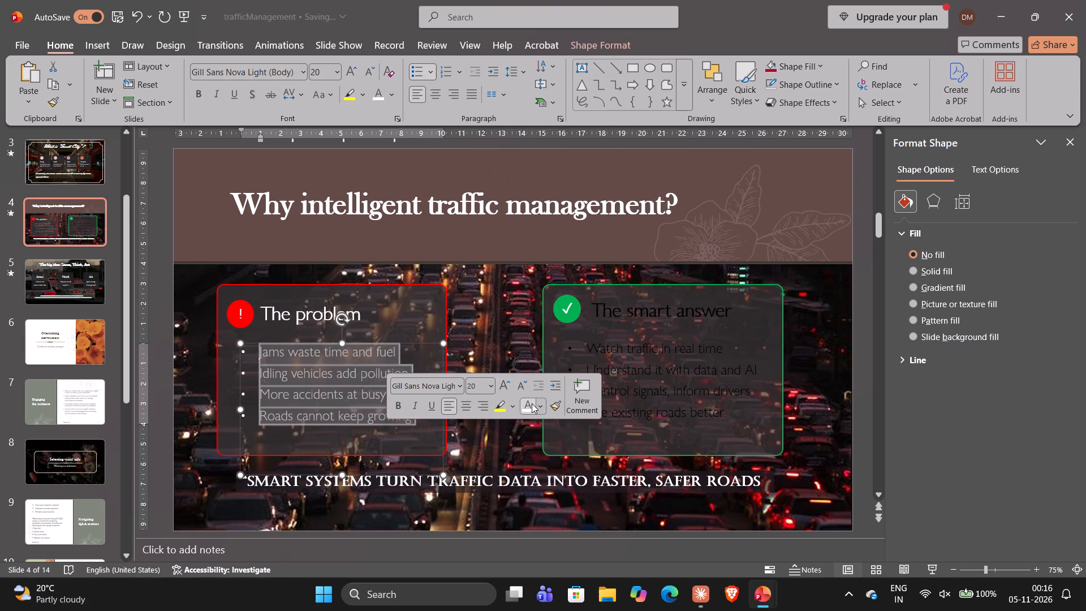
Recolour "The smart answer" heading and its four bullet points white, and close the shape formatting options.
{"action": "left_click_drag", "start_coordinate": [593, 309], "coordinate": [649, 311]}
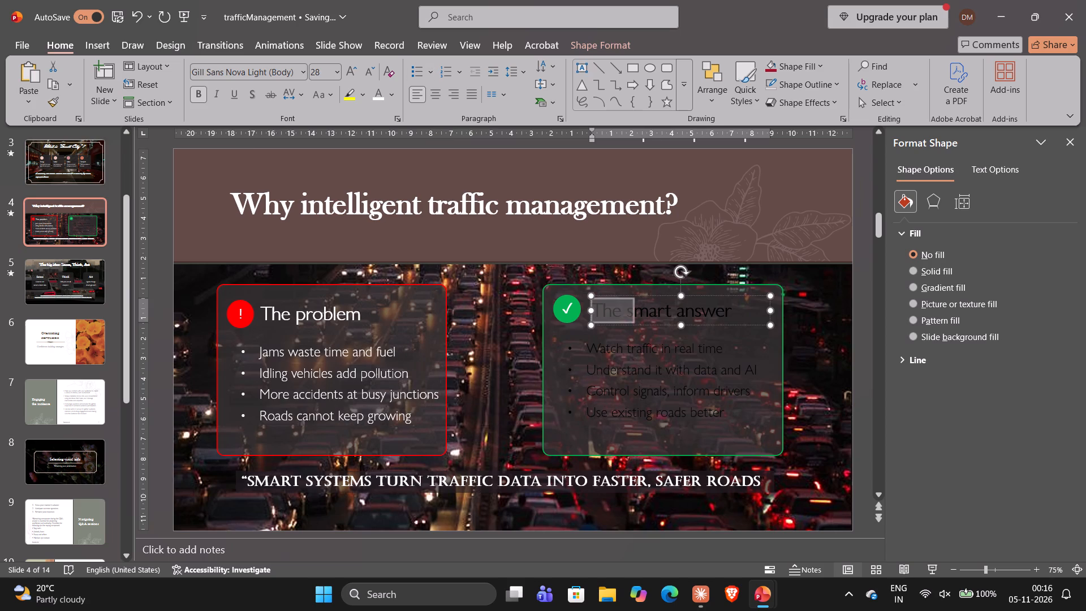
{"action": "left_click_drag", "start_coordinate": [649, 311], "coordinate": [716, 311]}
{"action": "left_click", "coordinate": [851, 285]}
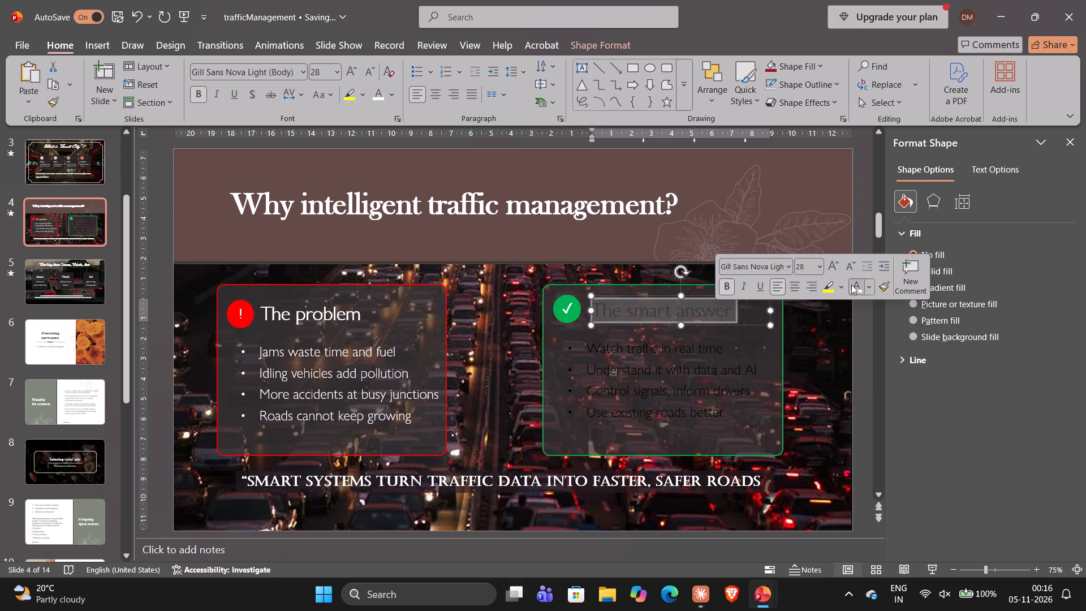
{"action": "left_click_drag", "start_coordinate": [591, 351], "coordinate": [708, 421]}
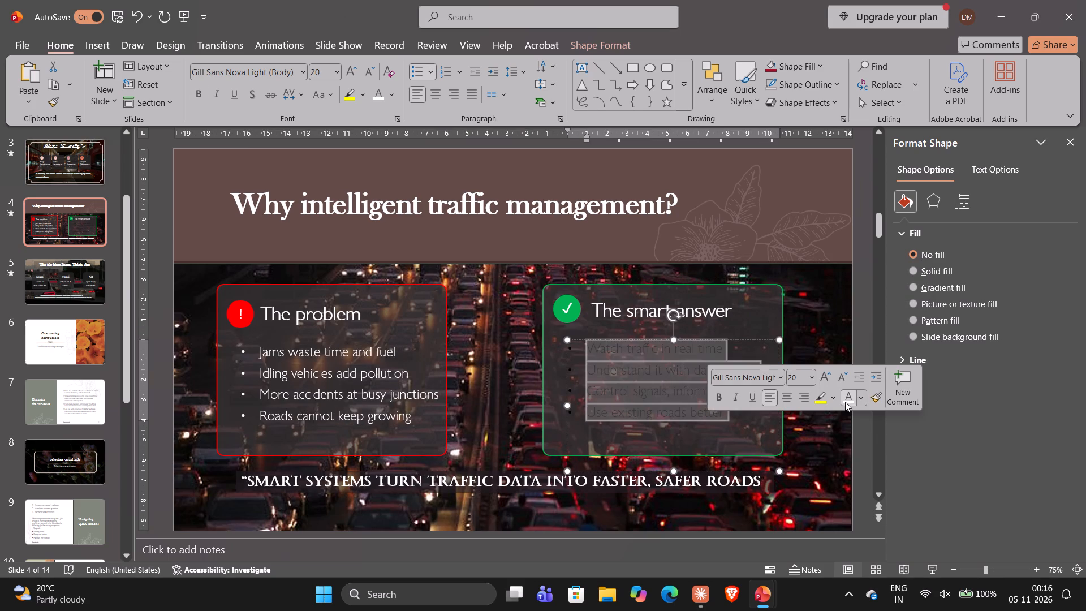
{"action": "left_click", "coordinate": [845, 402]}
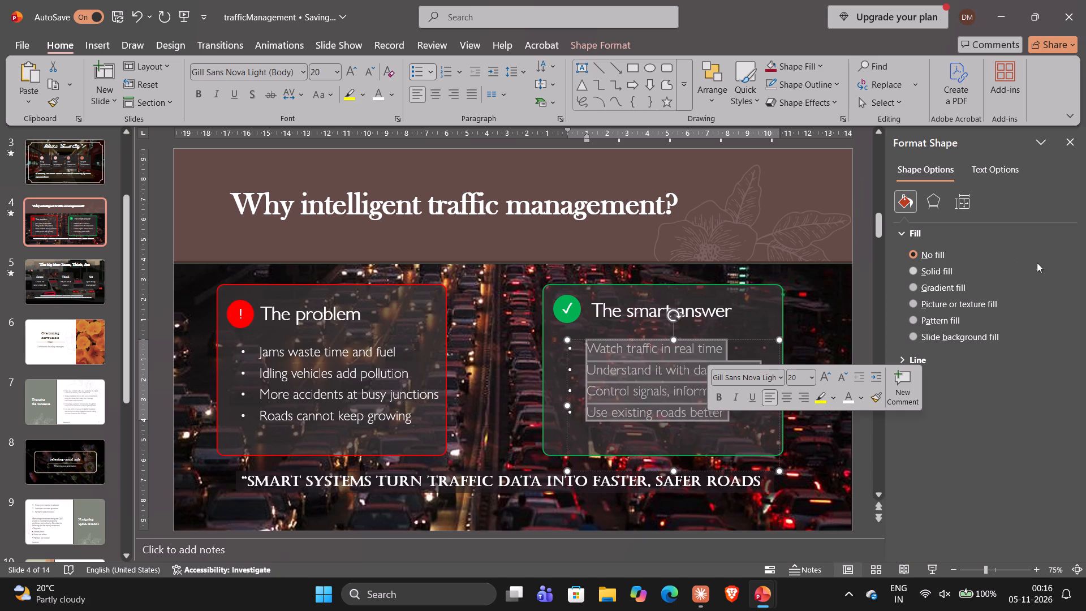
{"action": "left_click", "coordinate": [1059, 147]}
{"action": "left_click", "coordinate": [1059, 213]}
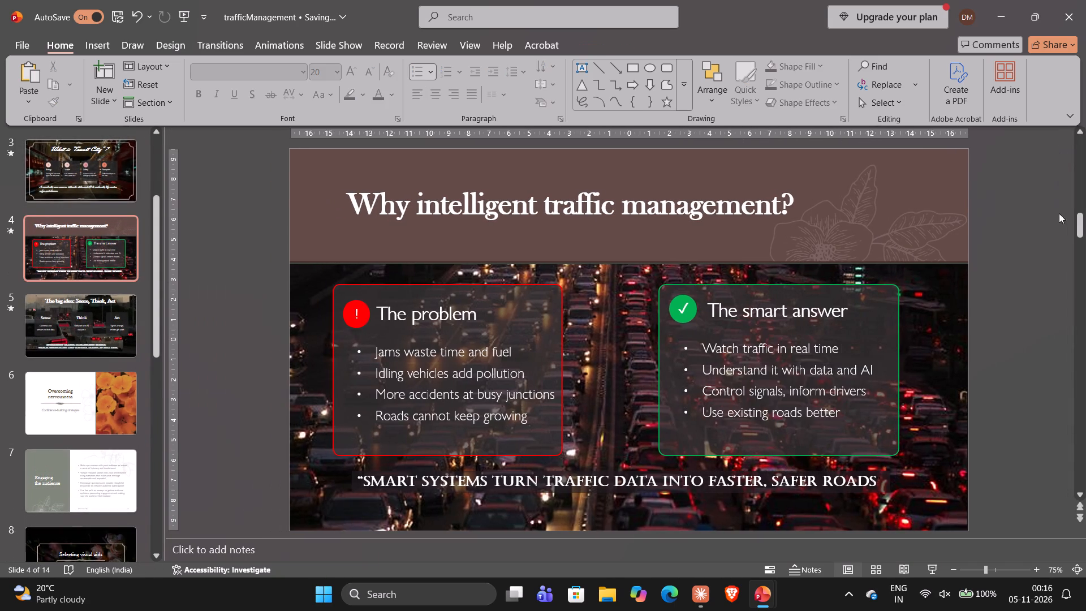
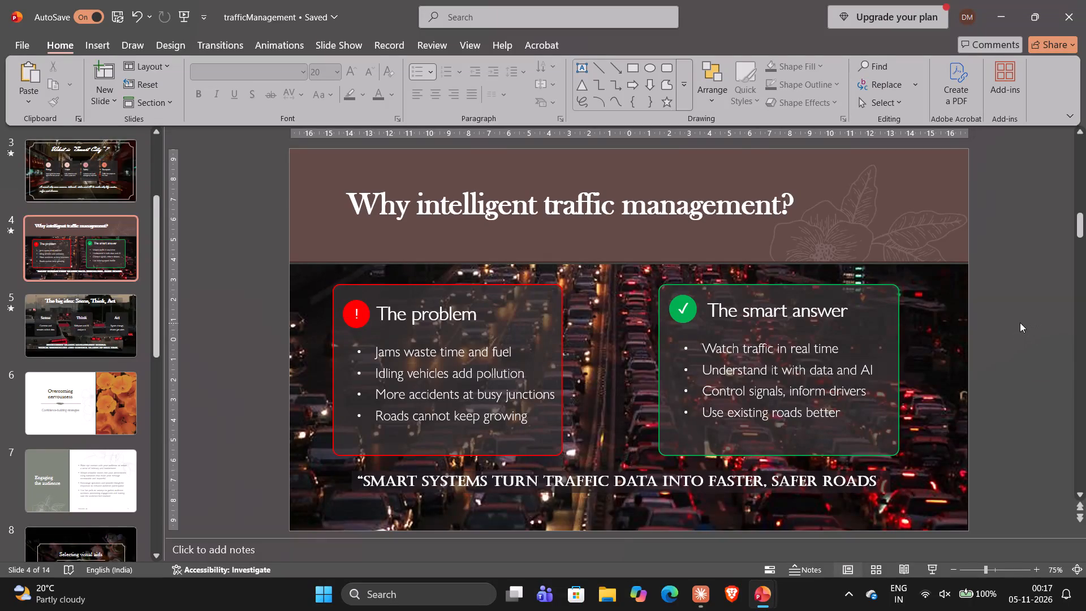
Play the slide show from the beginning and review the title, Agenda and "What is Smart City" slides with their animations.
{"action": "left_click", "coordinate": [1020, 322]}
{"action": "key", "text": "F5"}
{"action": "key", "text": "Return"}
{"action": "key", "text": "Return"}
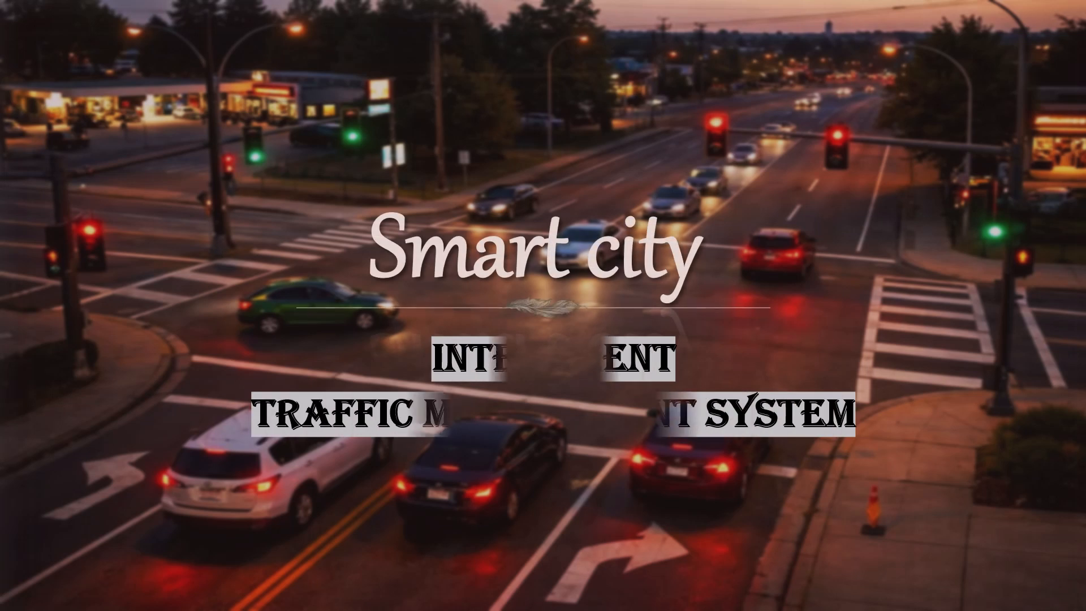
{"action": "key", "text": "Return"}
{"action": "key", "text": "Return"}
{"action": "key", "text": "Return"}
{"action": "key", "text": "Return"}
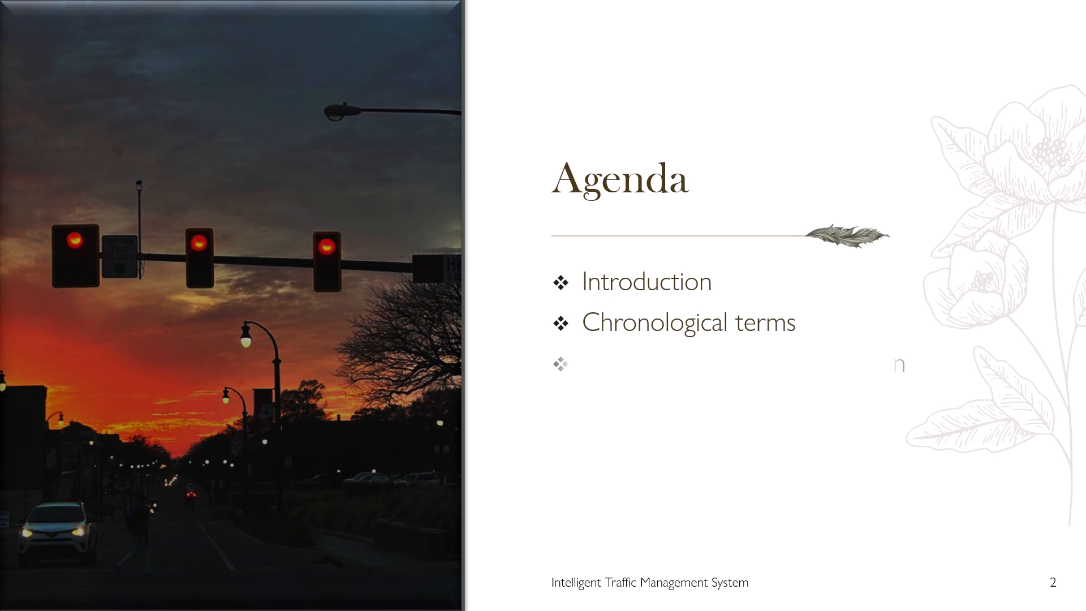
{"action": "key", "text": "Return"}
{"action": "key", "text": "Return"}
{"action": "key", "text": "Return"}
{"action": "key", "text": "Return"}
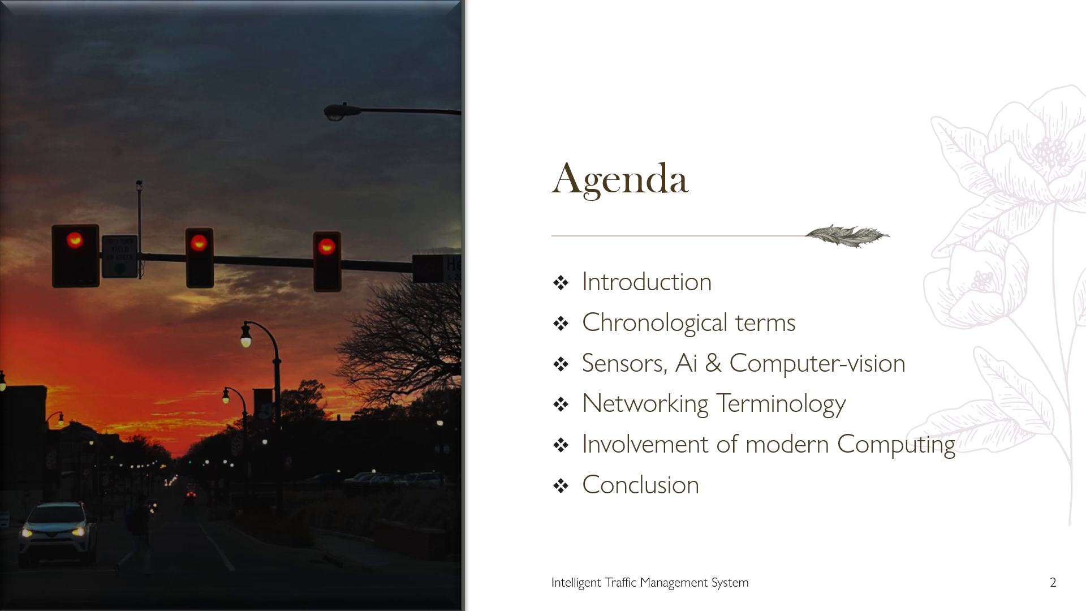
{"action": "key", "text": "Return"}
{"action": "key", "text": "Return"}
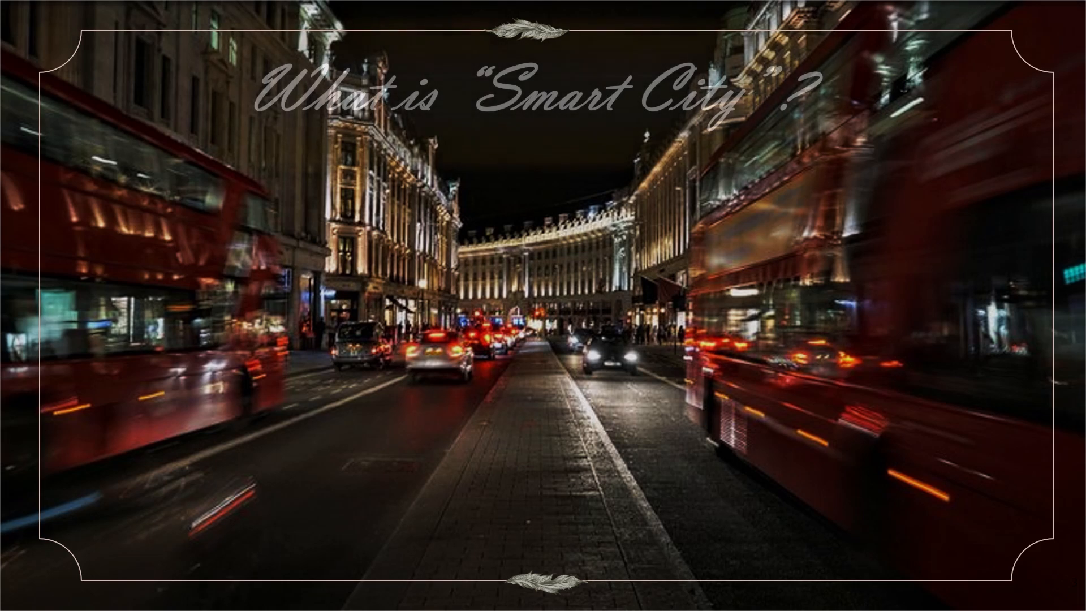
{"action": "key", "text": "Return"}
{"action": "key", "text": "Return"}
{"action": "key", "text": "Return"}
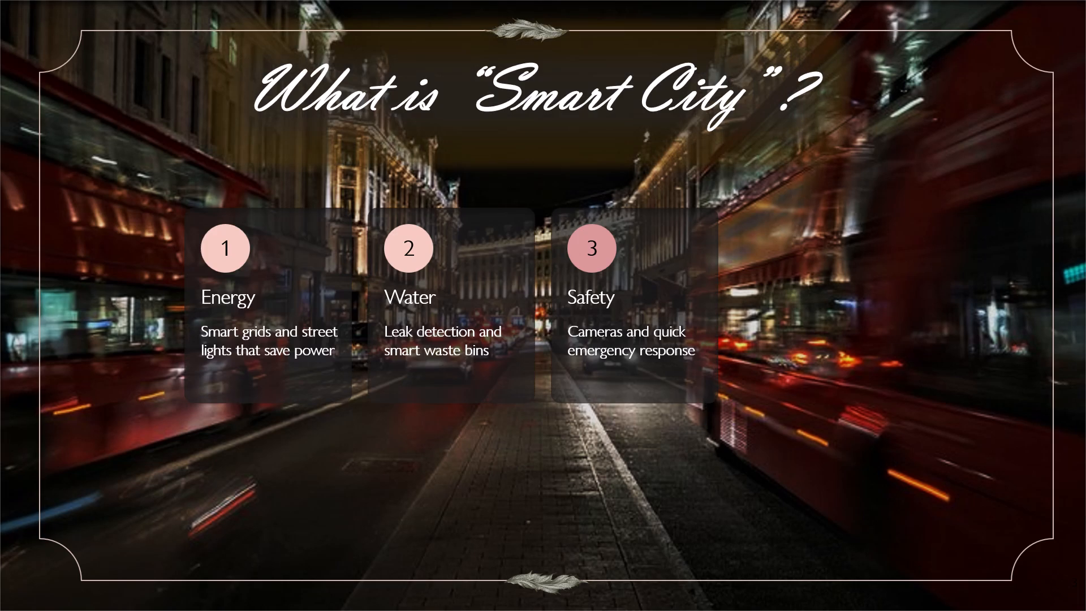
{"action": "key", "text": "Return"}
{"action": "key", "text": "Return"}
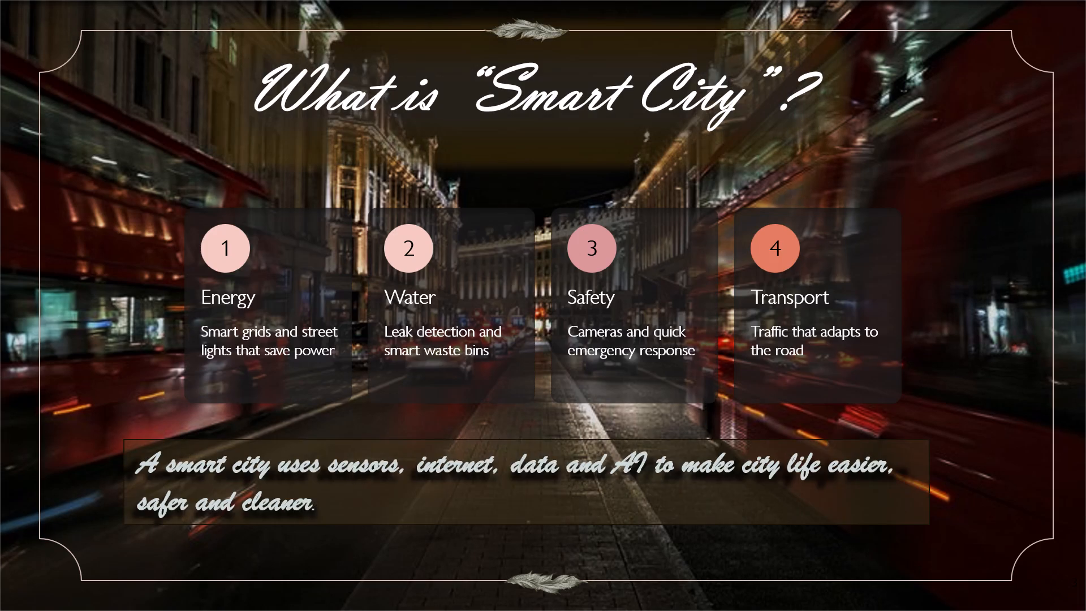
Continue the slide show through "Why intelligent traffic management?" and "The big idea: Sense, Think, Act", and exit after the last animation.
{"action": "key", "text": "Return"}
{"action": "key", "text": "Return"}
{"action": "key", "text": "Return"}
{"action": "key", "text": "Return"}
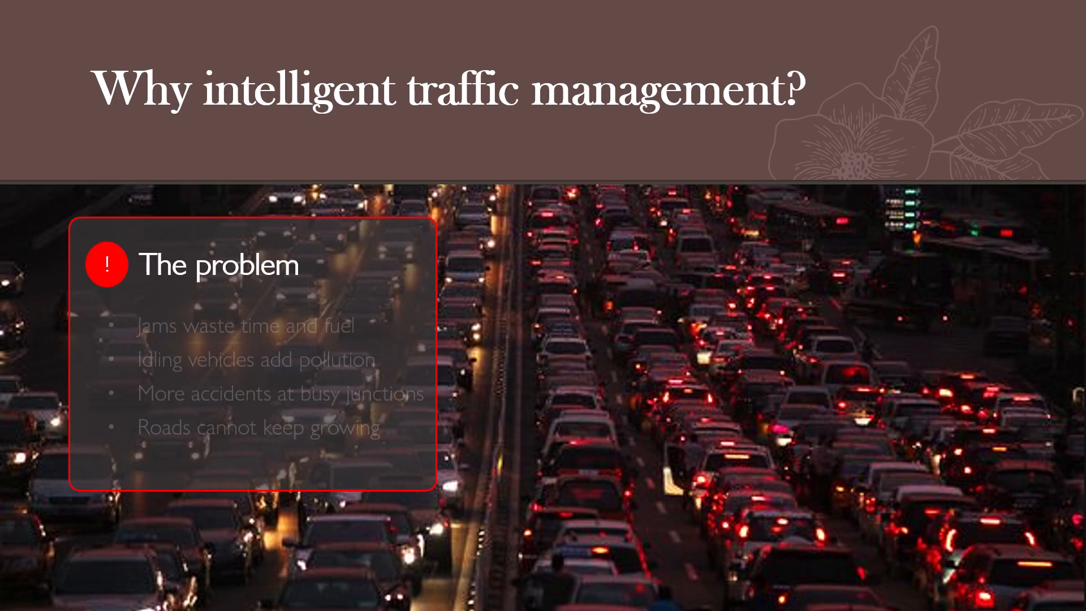
{"action": "key", "text": "Return"}
{"action": "key", "text": "Return"}
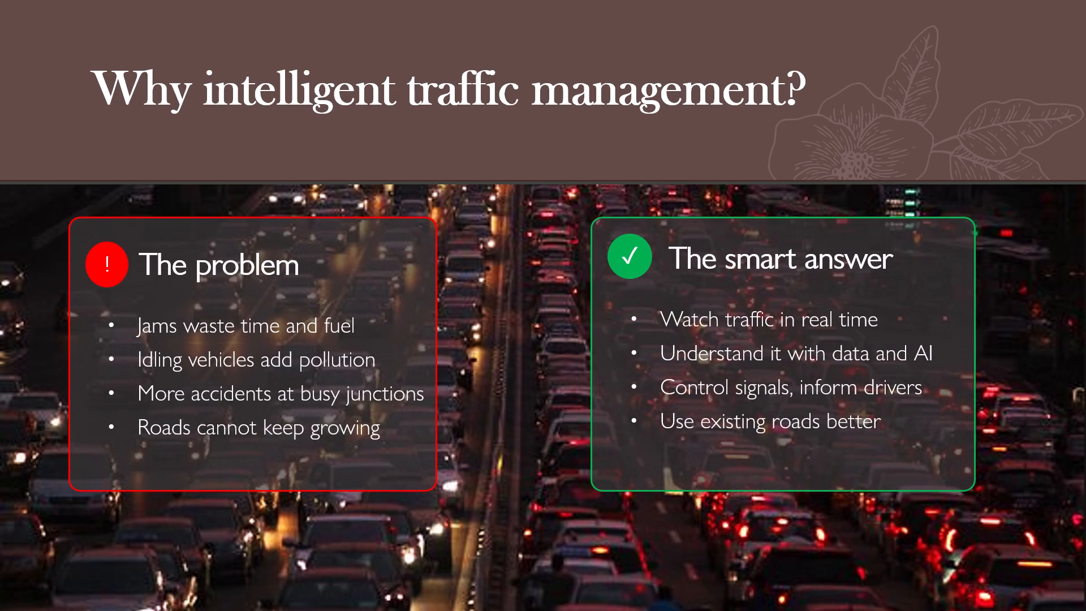
{"action": "key", "text": "Return"}
{"action": "key", "text": "Return"}
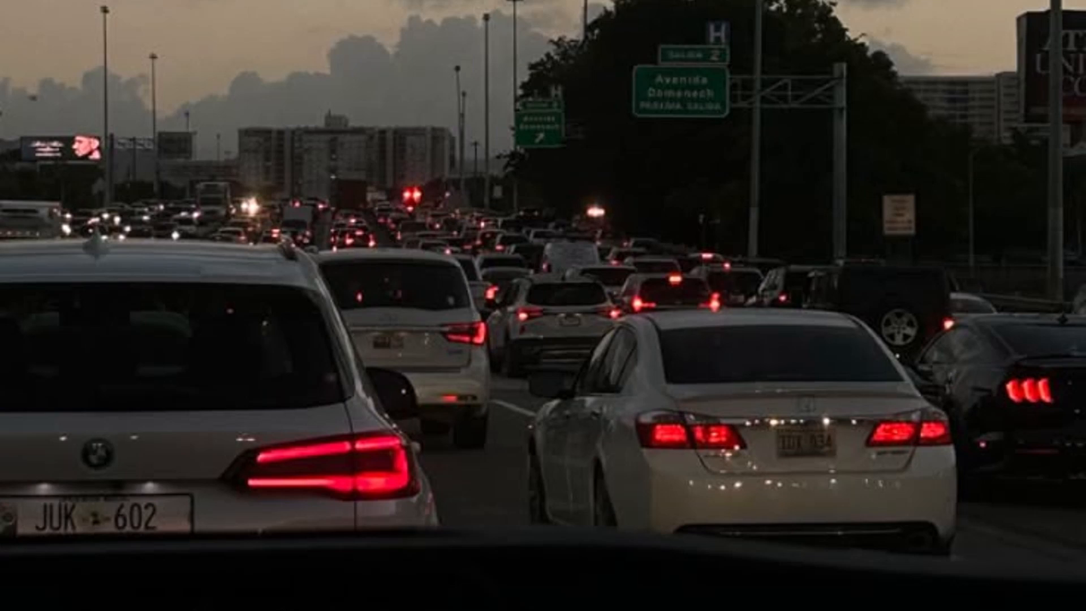
{"action": "key", "text": "Return"}
{"action": "key", "text": "Return"}
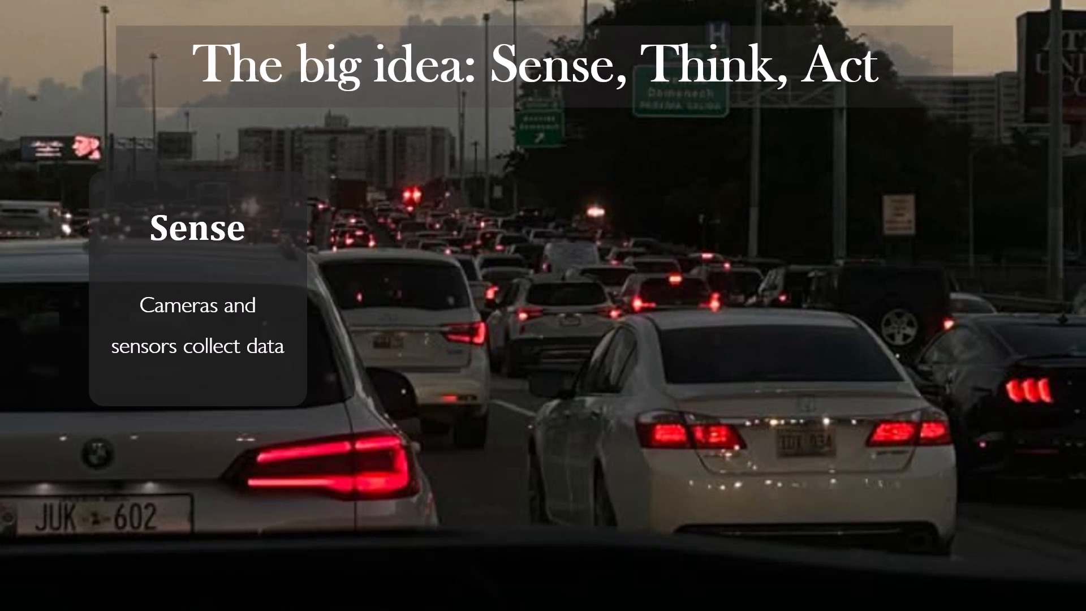
{"action": "key", "text": "Return"}
{"action": "key", "text": "Return"}
{"action": "key", "text": "Return"}
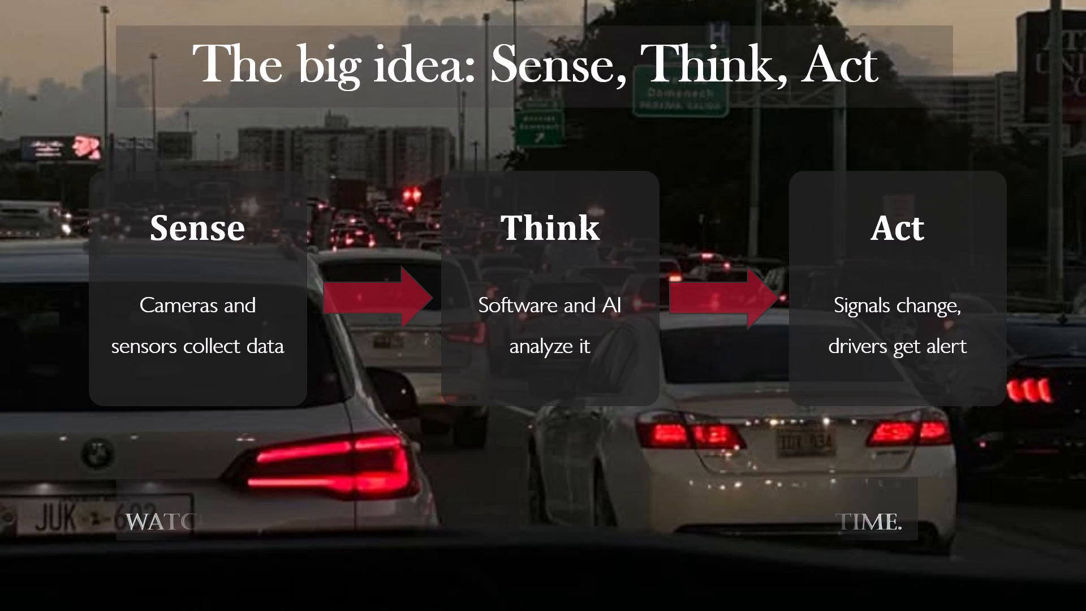
{"action": "key", "text": "Return"}
{"action": "key", "text": "Escape"}
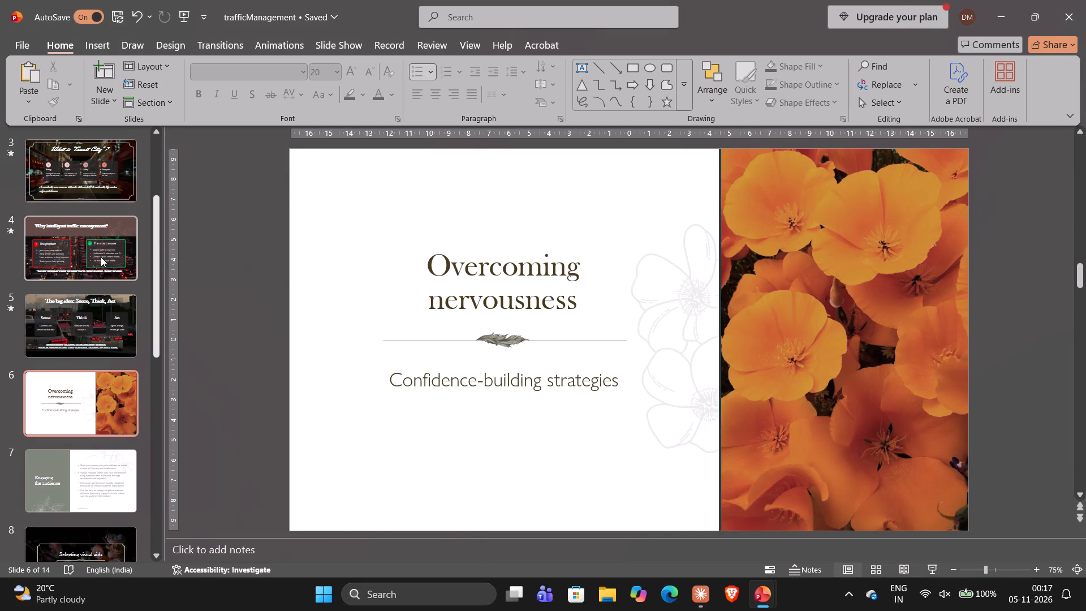
On slide 4, fill both "The problem" and "The smart answer" card backgrounds with Light Gray, Background 2, Darker 90%.
{"action": "left_click", "coordinate": [101, 257]}
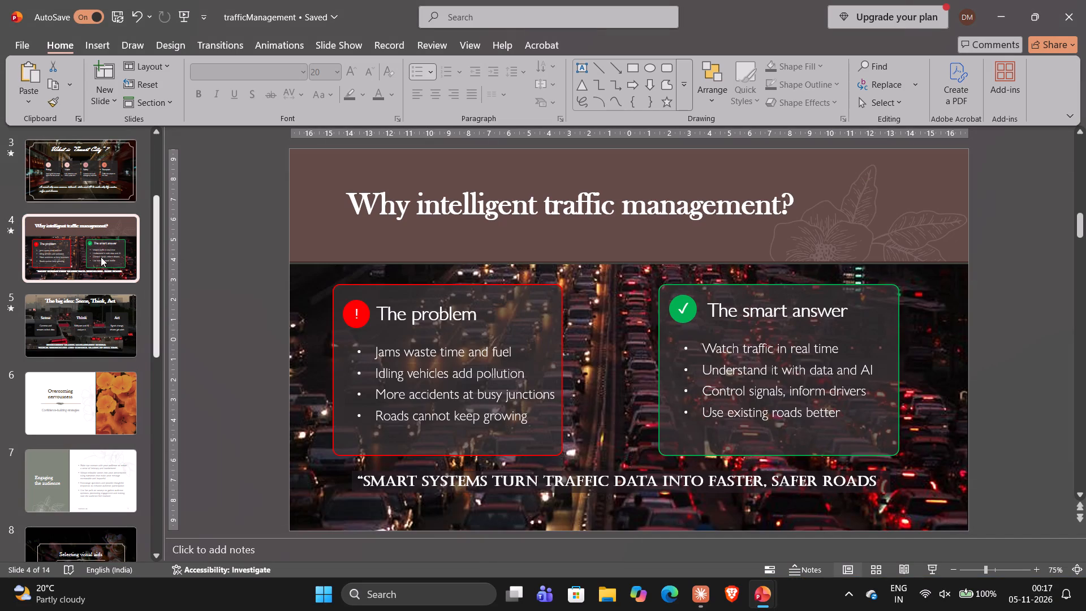
{"action": "left_click", "coordinate": [510, 293], "text": "ctrl"}
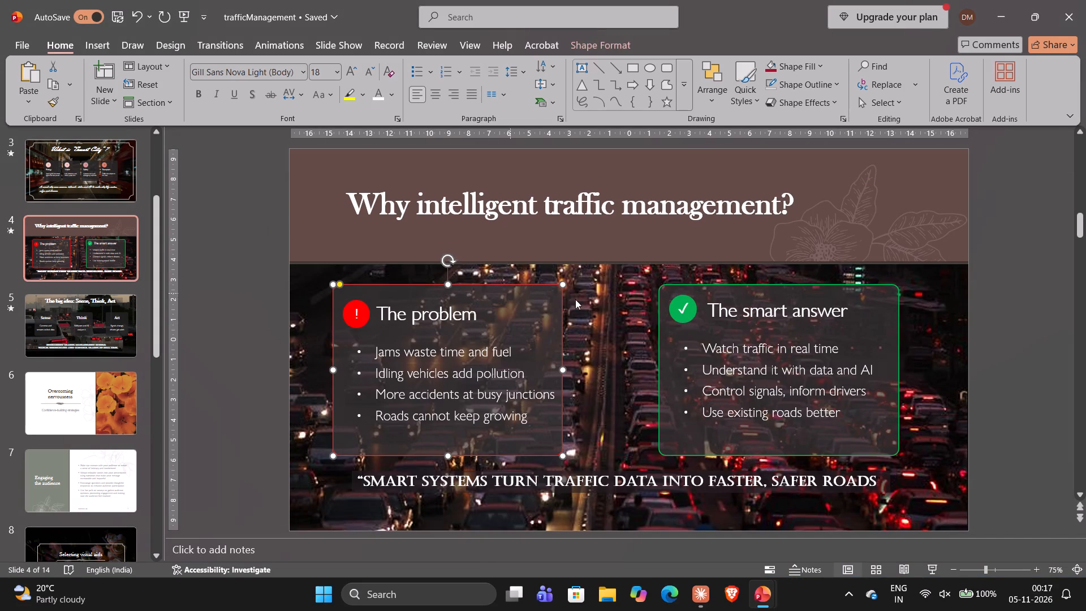
{"action": "left_click", "coordinate": [853, 296], "text": "ctrl"}
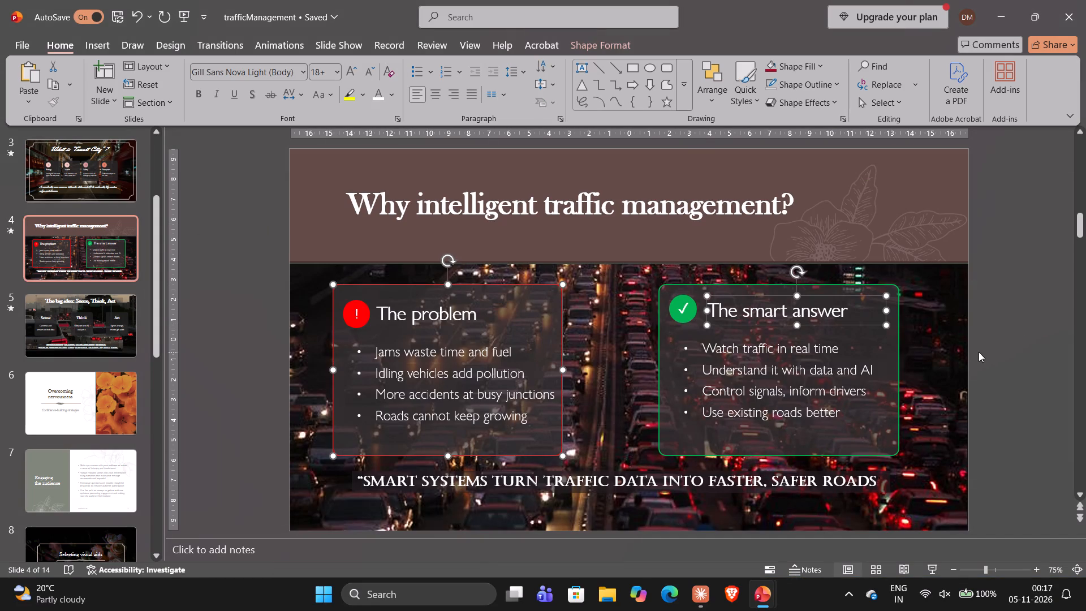
{"action": "left_click", "coordinate": [1009, 333]}
{"action": "left_click", "coordinate": [549, 307], "text": "ctrl"}
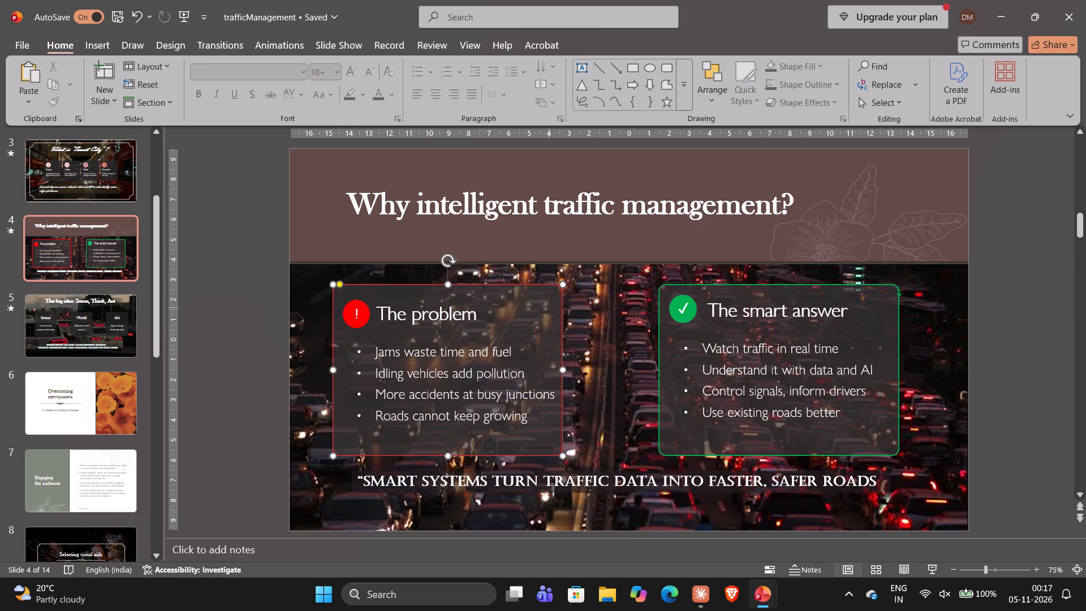
{"action": "left_click", "coordinate": [871, 302], "text": "ctrl"}
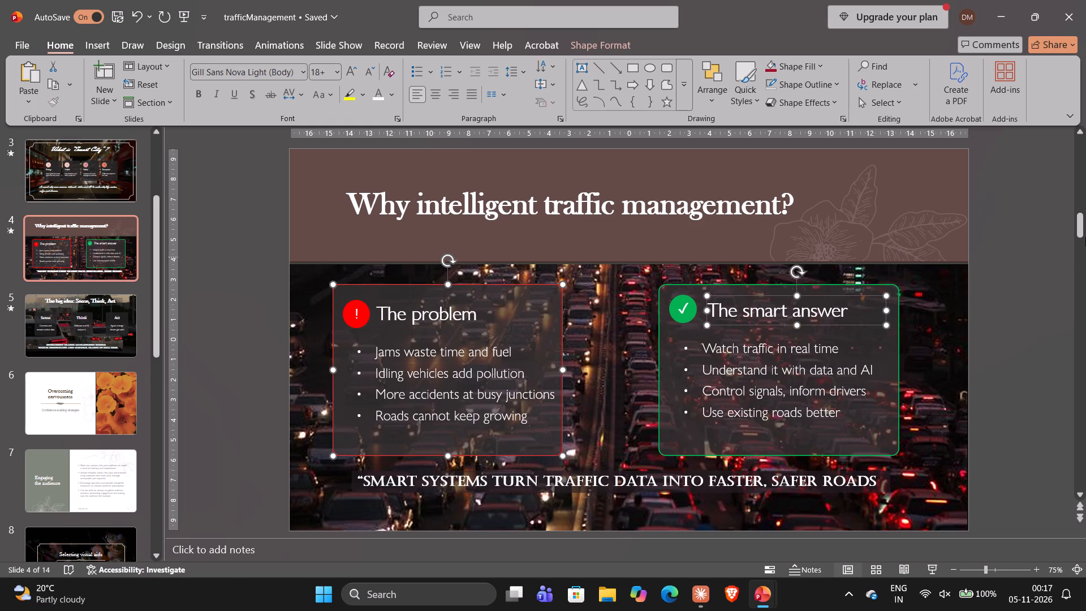
{"action": "left_click", "coordinate": [1046, 238]}
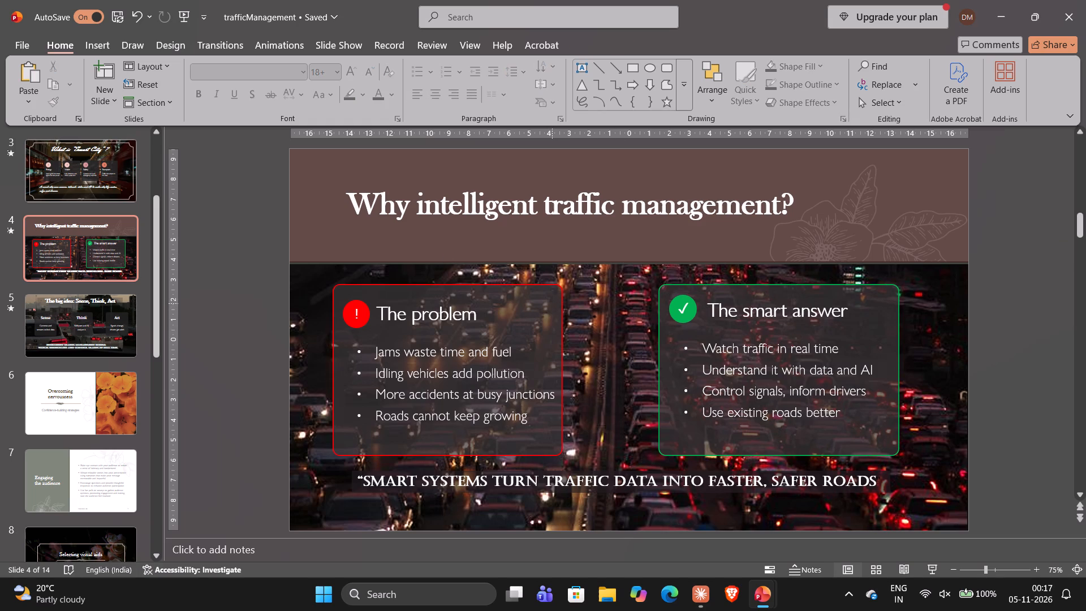
{"action": "left_click", "coordinate": [552, 303], "text": "ctrl"}
{"action": "left_click", "coordinate": [885, 295], "text": "ctrl"}
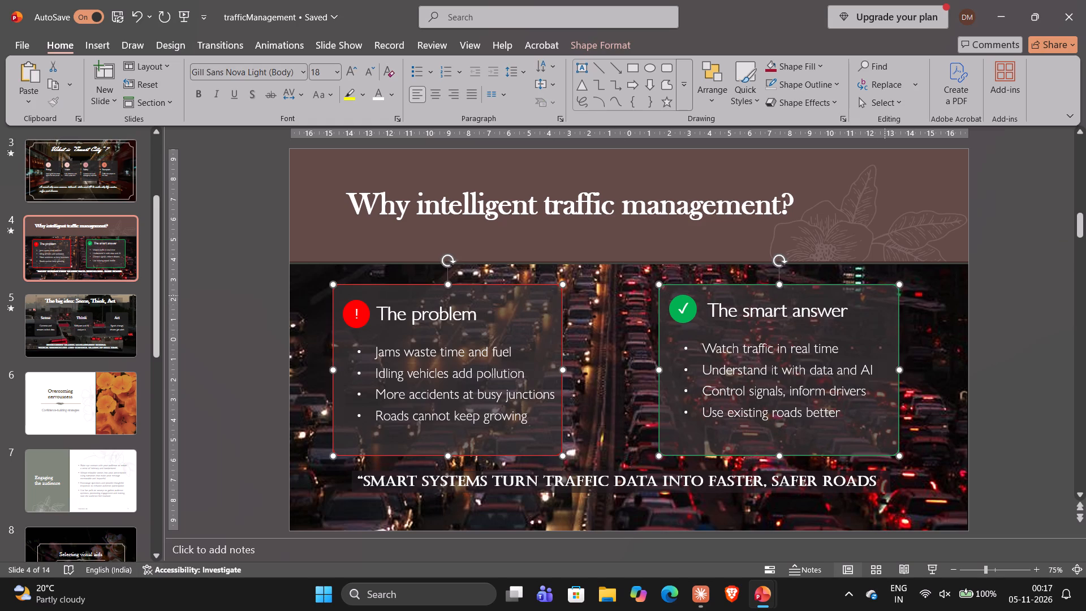
{"action": "left_click", "coordinate": [805, 85]}
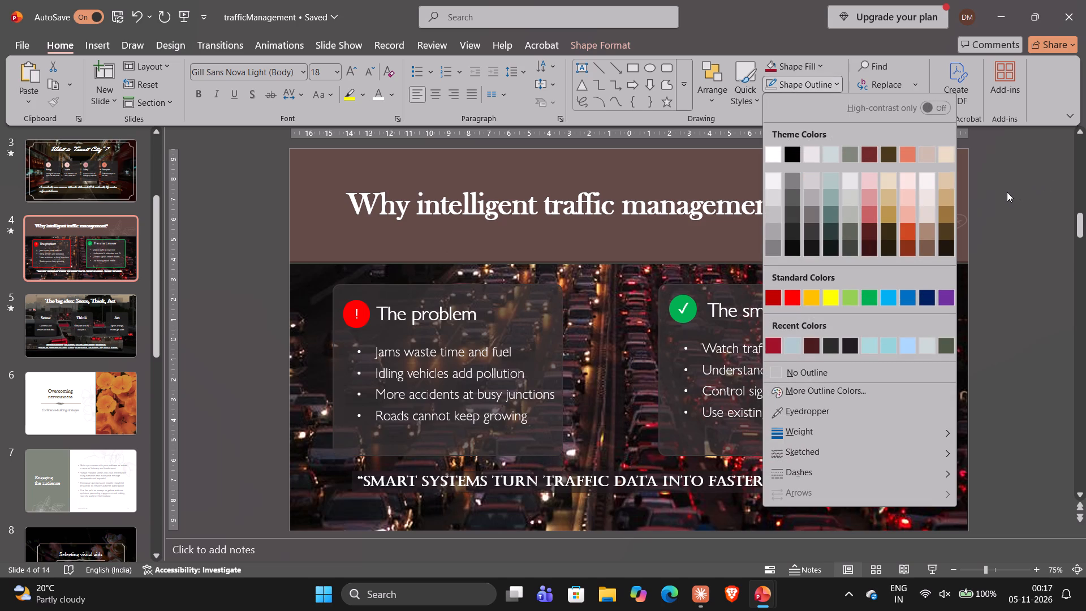
{"action": "left_click", "coordinate": [812, 66]}
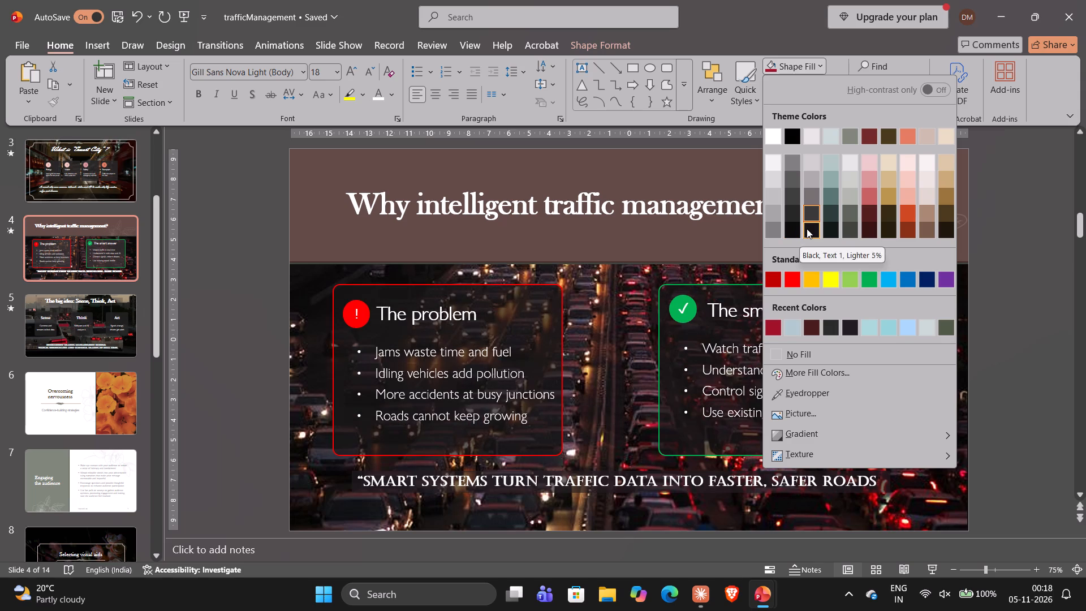
{"action": "left_click", "coordinate": [807, 228]}
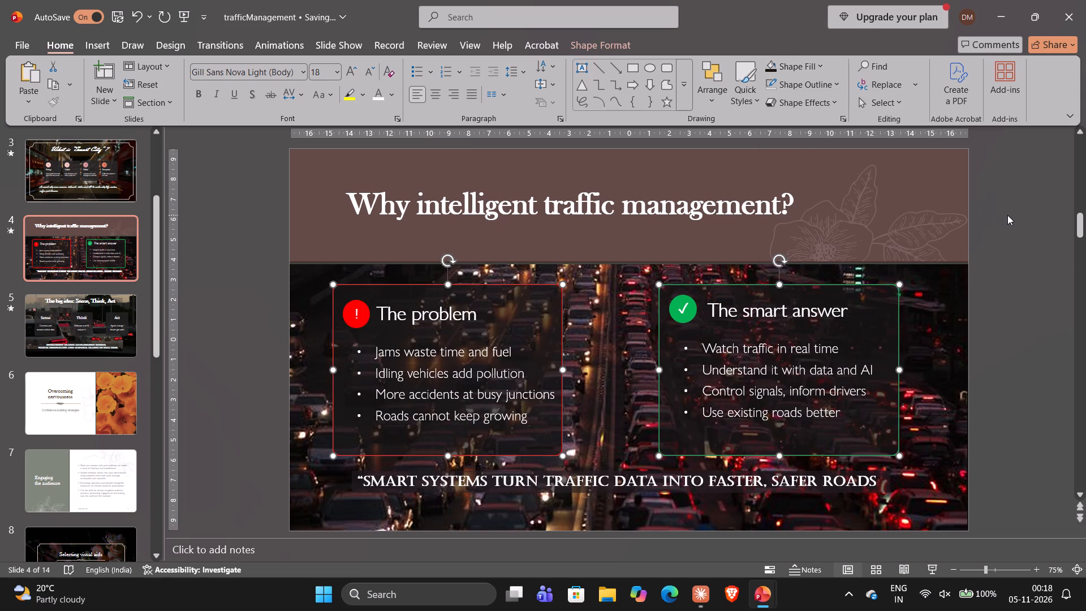
{"action": "left_click", "coordinate": [1007, 215]}
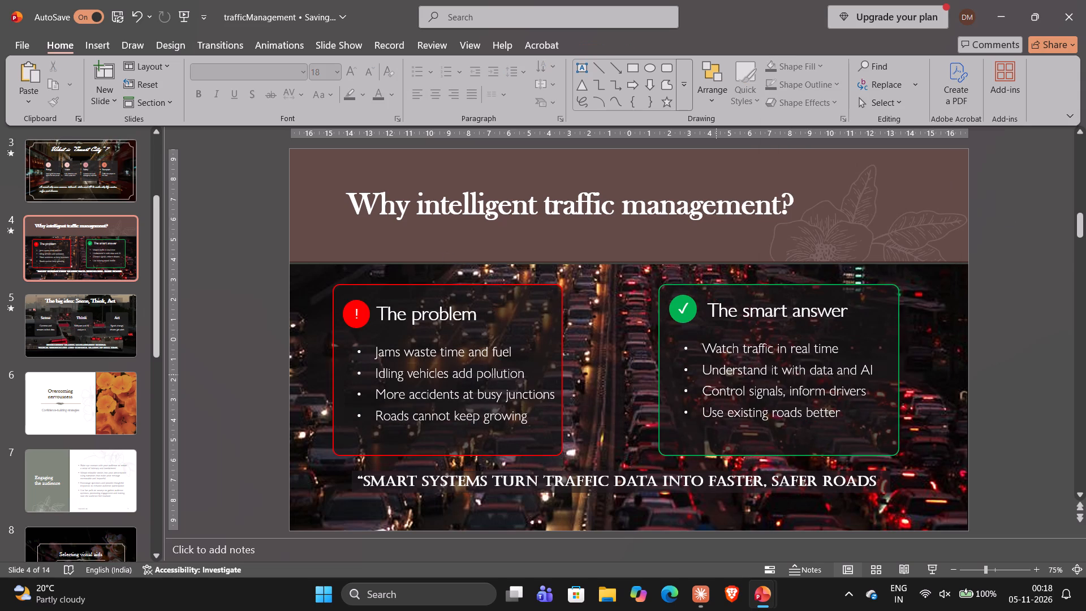
On slide 5, fill the Sense, Think and Act card backgrounds with Light Gray, Background 2, Darker 90%.
{"action": "left_click", "coordinate": [96, 341]}
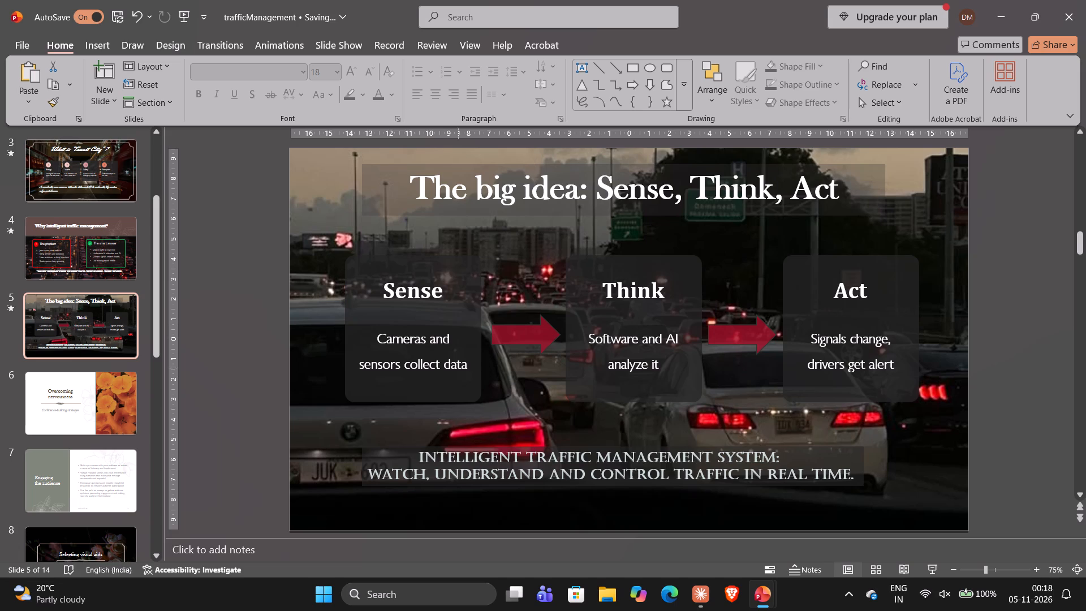
{"action": "left_click", "coordinate": [467, 273], "text": "ctrl"}
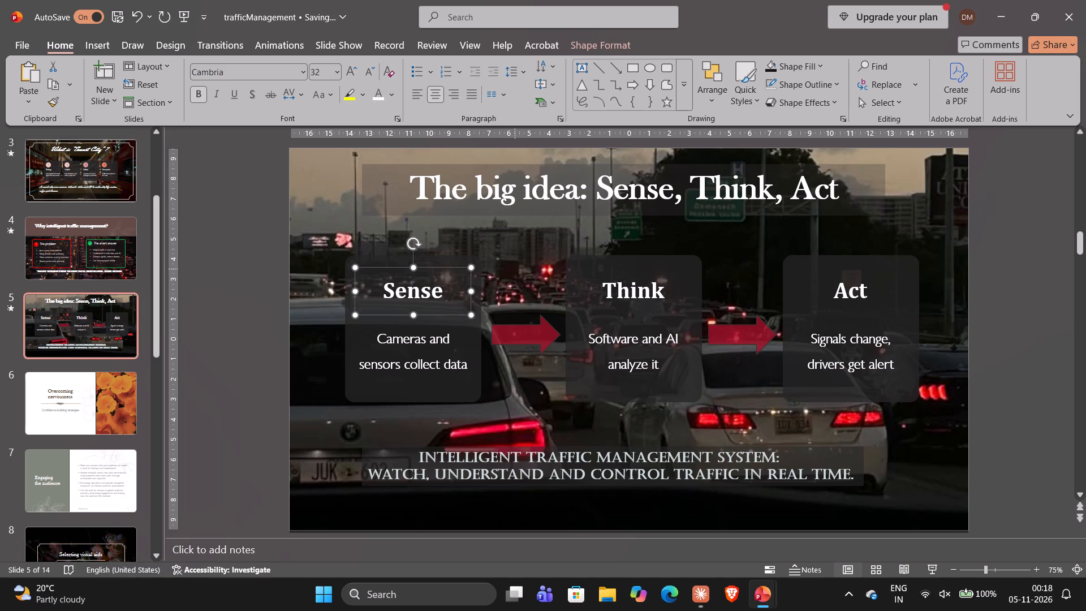
{"action": "left_click", "coordinate": [515, 269]}
{"action": "left_click", "coordinate": [471, 262], "text": "ctrl"}
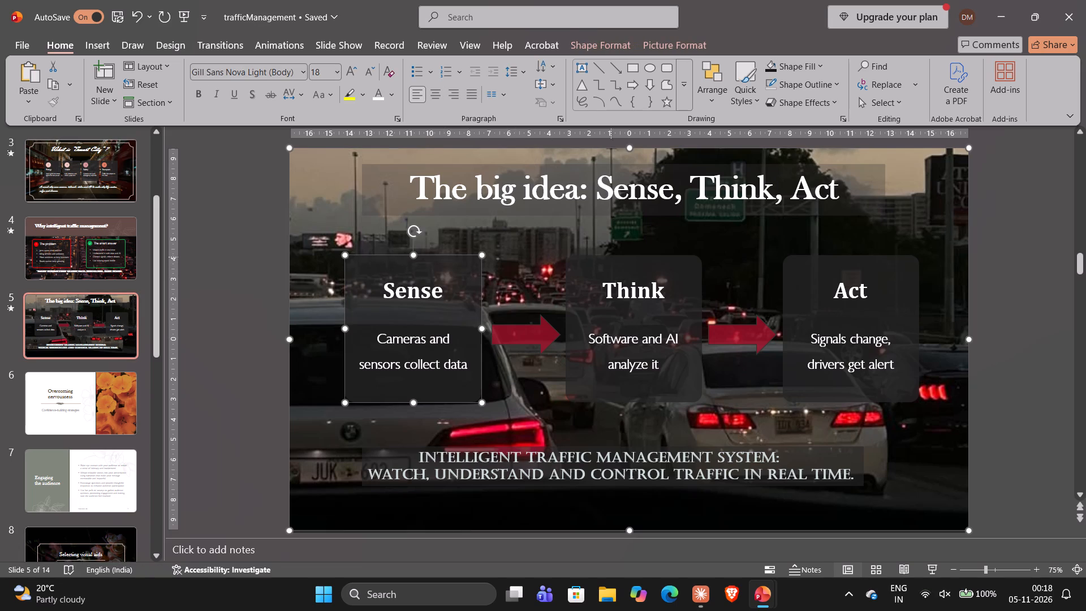
{"action": "left_click", "coordinate": [687, 261], "text": "ctrl"}
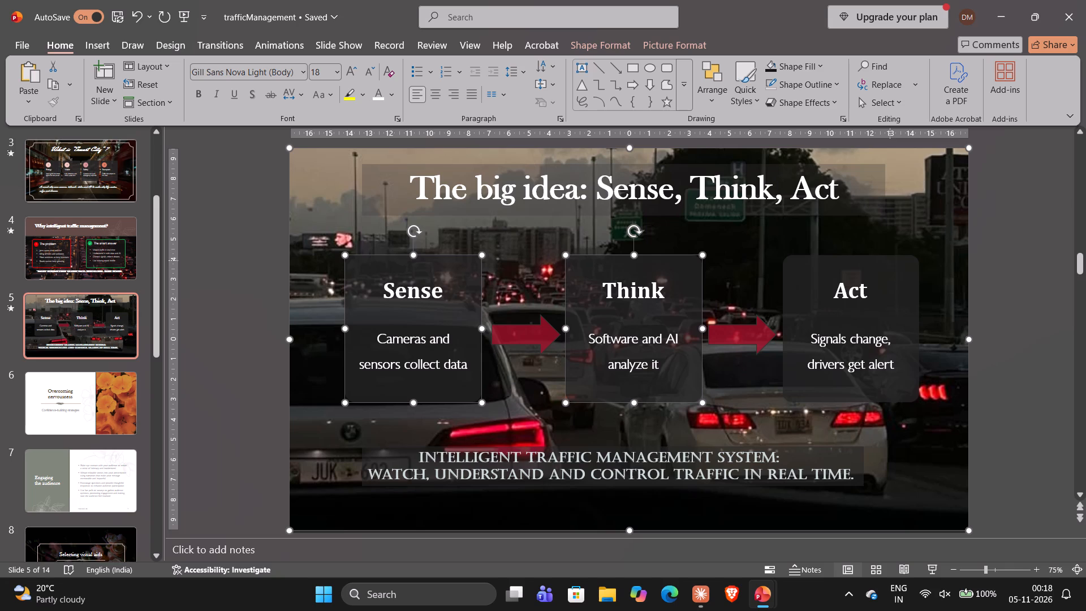
{"action": "left_click", "coordinate": [902, 261], "text": "ctrl"}
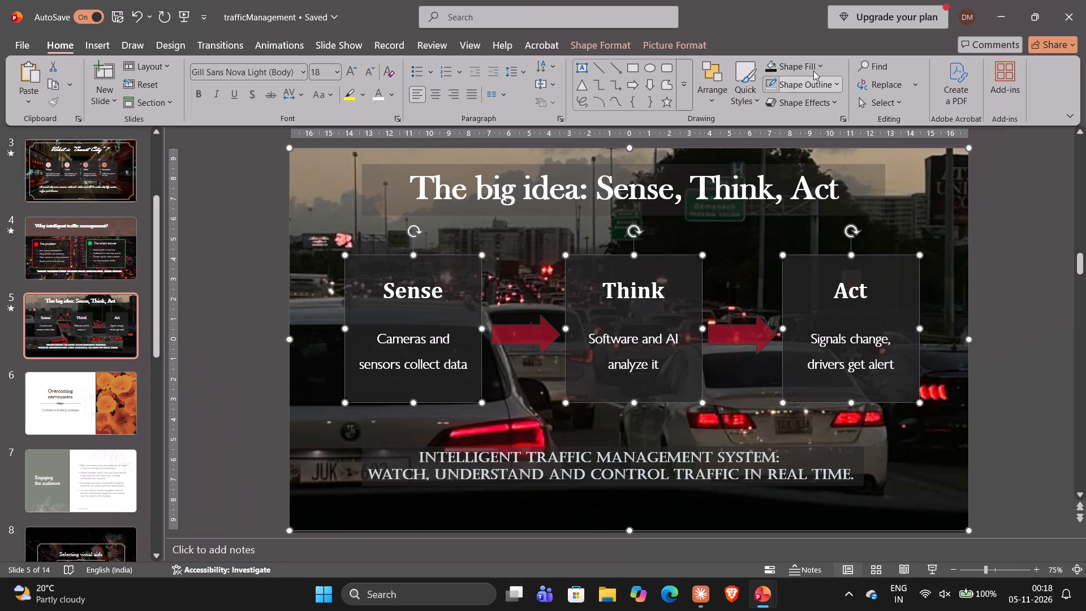
{"action": "left_click", "coordinate": [813, 71]}
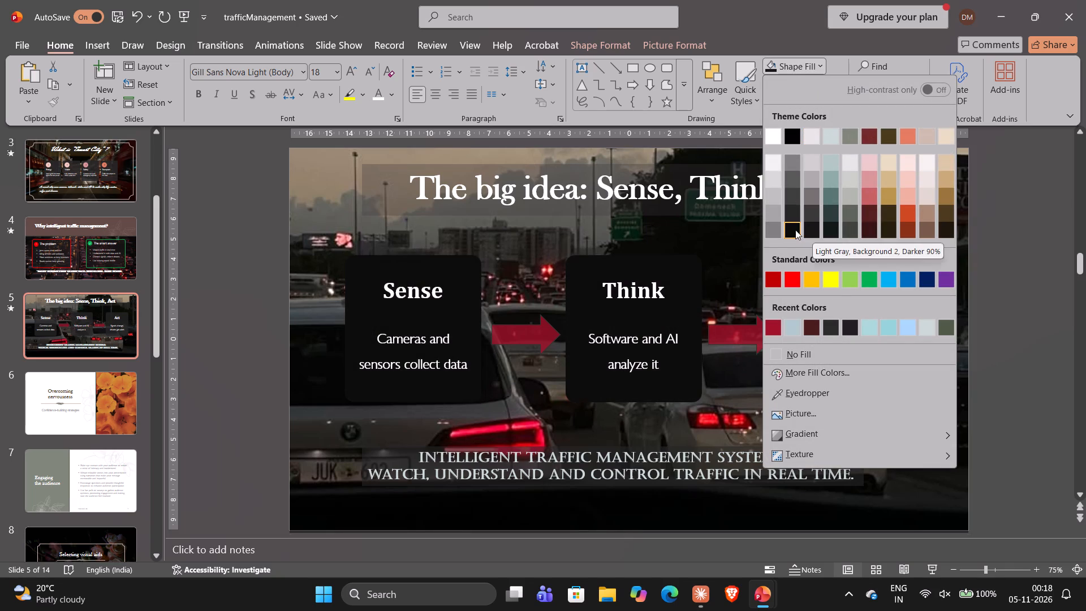
{"action": "left_click", "coordinate": [808, 229]}
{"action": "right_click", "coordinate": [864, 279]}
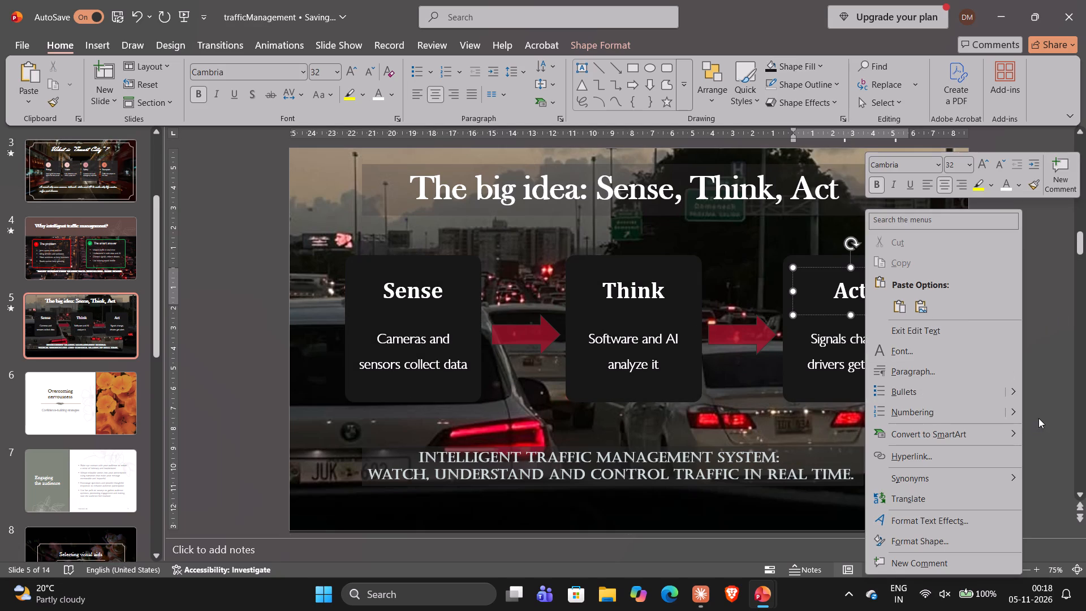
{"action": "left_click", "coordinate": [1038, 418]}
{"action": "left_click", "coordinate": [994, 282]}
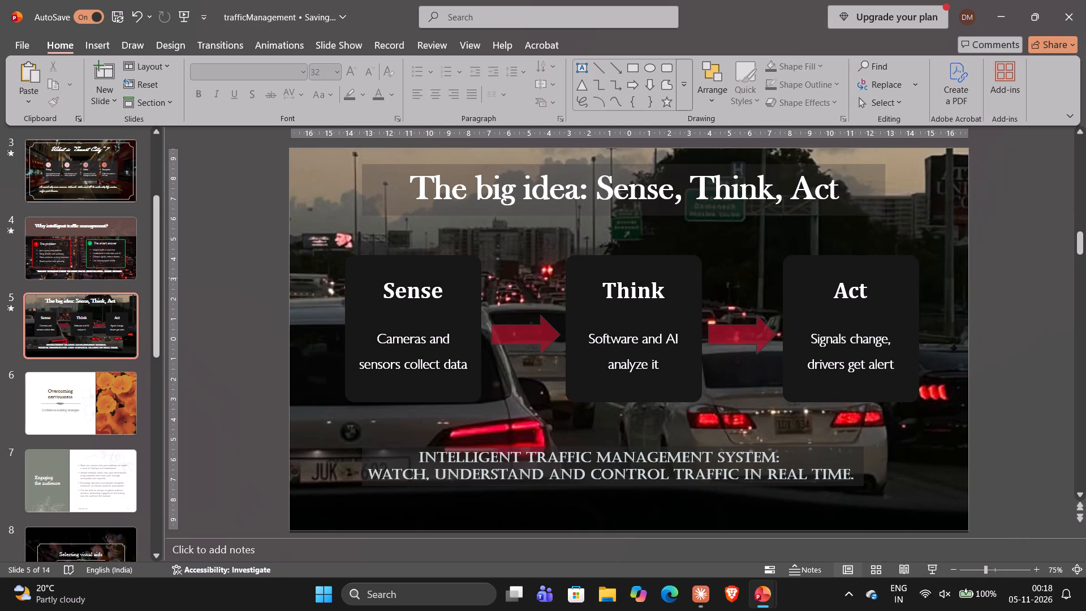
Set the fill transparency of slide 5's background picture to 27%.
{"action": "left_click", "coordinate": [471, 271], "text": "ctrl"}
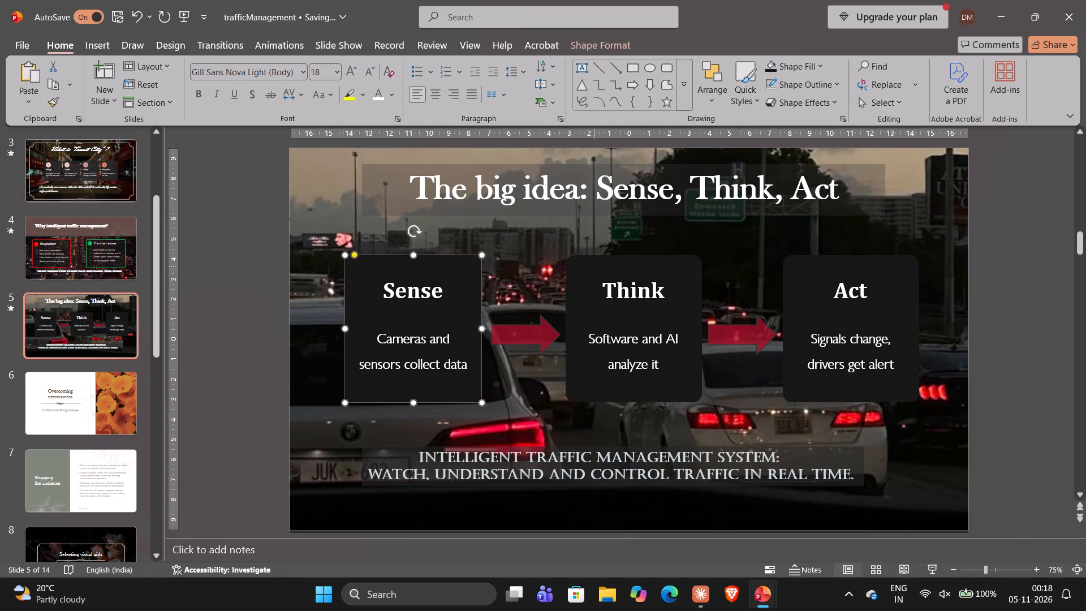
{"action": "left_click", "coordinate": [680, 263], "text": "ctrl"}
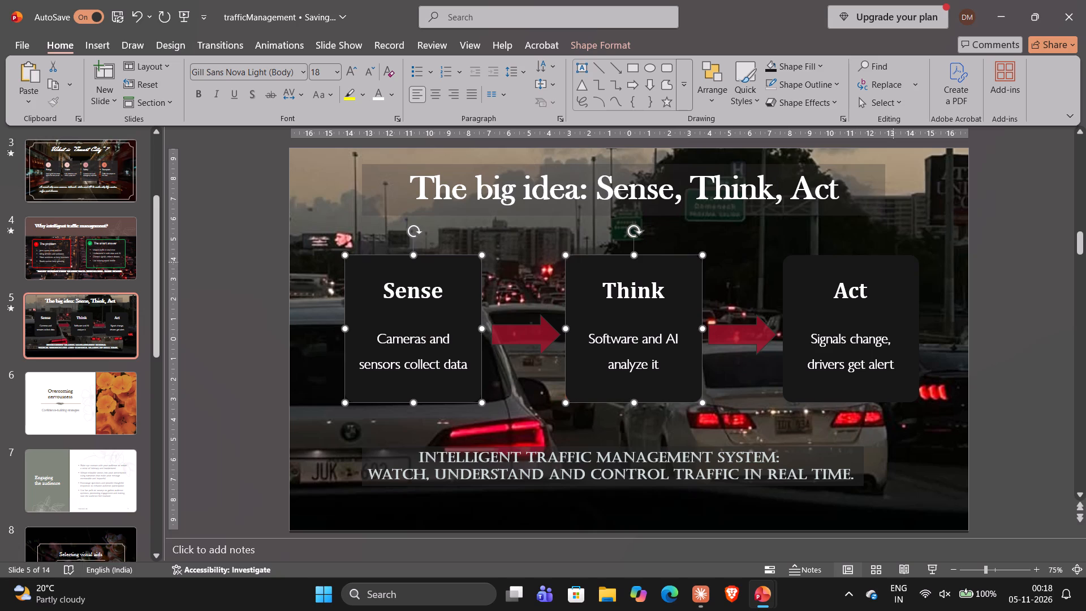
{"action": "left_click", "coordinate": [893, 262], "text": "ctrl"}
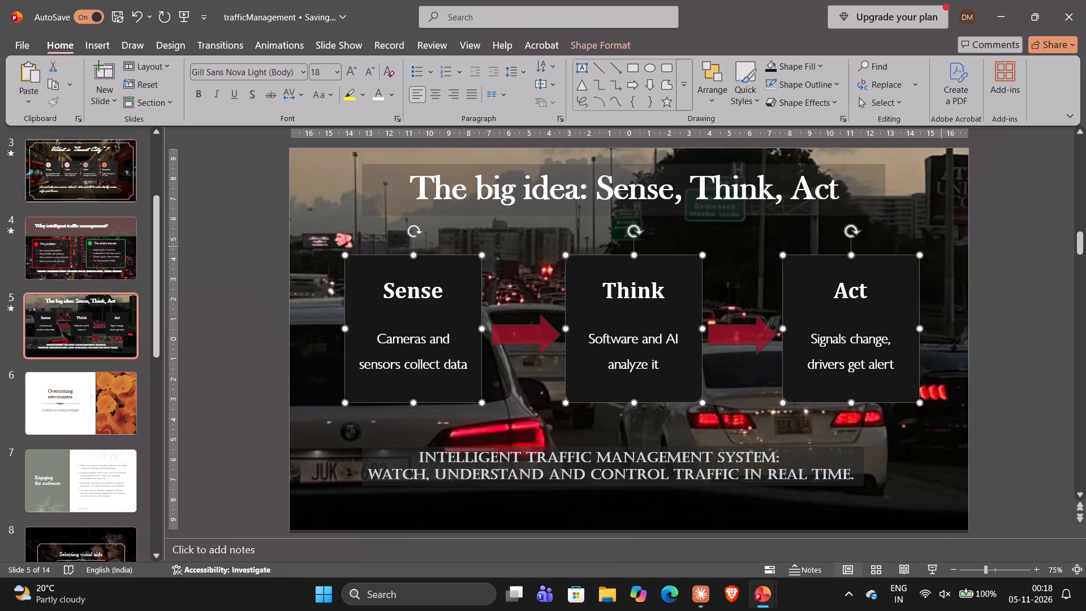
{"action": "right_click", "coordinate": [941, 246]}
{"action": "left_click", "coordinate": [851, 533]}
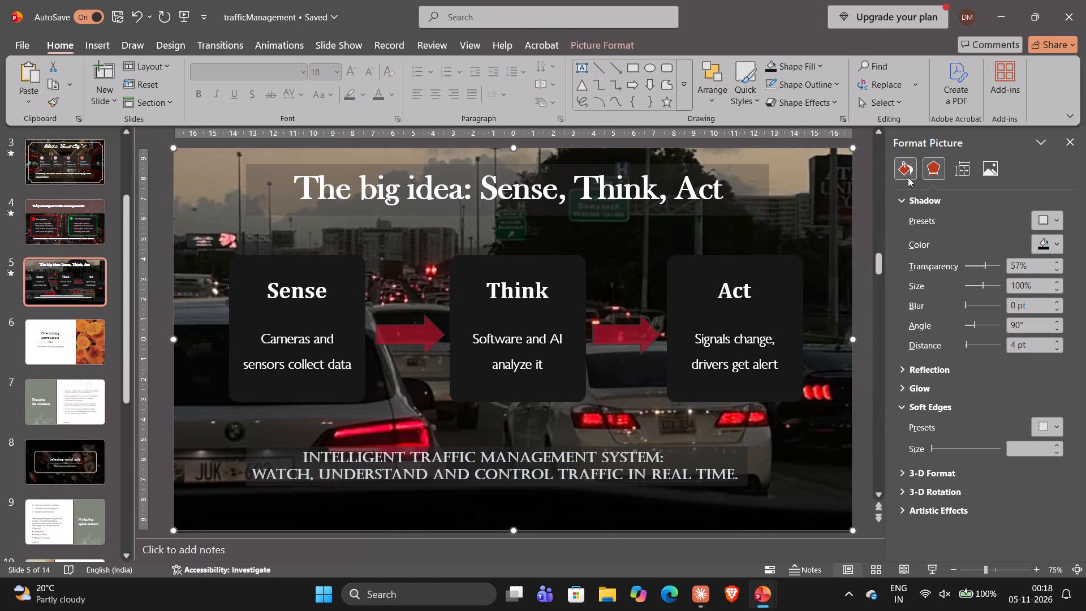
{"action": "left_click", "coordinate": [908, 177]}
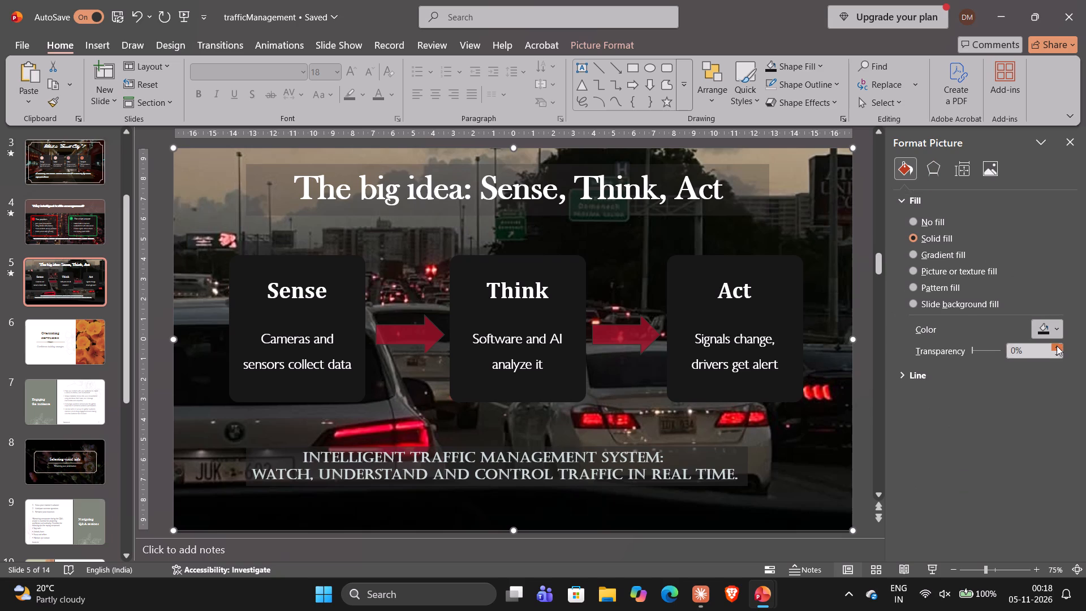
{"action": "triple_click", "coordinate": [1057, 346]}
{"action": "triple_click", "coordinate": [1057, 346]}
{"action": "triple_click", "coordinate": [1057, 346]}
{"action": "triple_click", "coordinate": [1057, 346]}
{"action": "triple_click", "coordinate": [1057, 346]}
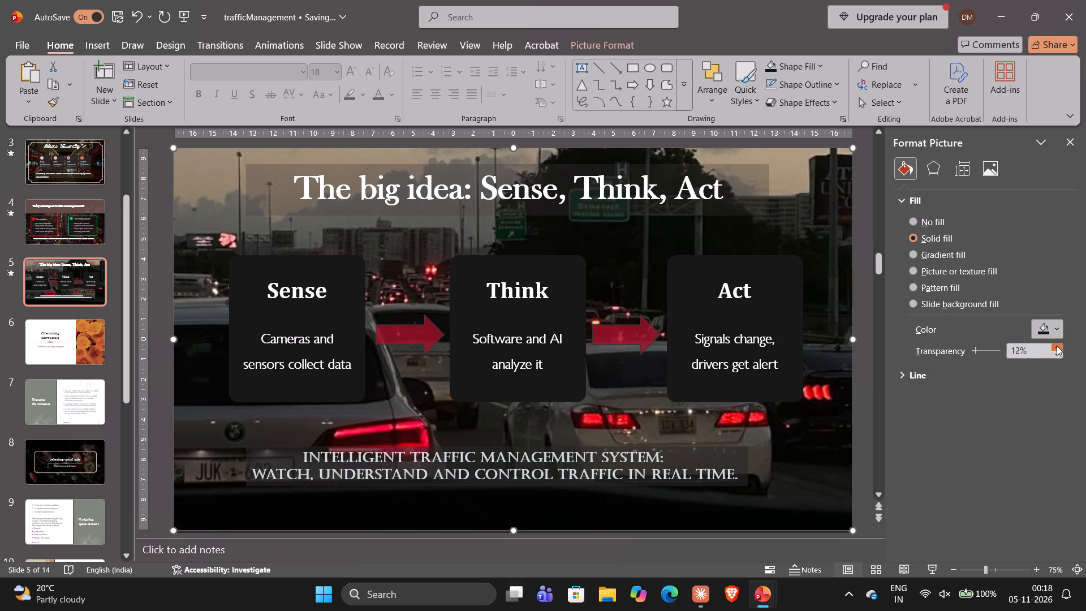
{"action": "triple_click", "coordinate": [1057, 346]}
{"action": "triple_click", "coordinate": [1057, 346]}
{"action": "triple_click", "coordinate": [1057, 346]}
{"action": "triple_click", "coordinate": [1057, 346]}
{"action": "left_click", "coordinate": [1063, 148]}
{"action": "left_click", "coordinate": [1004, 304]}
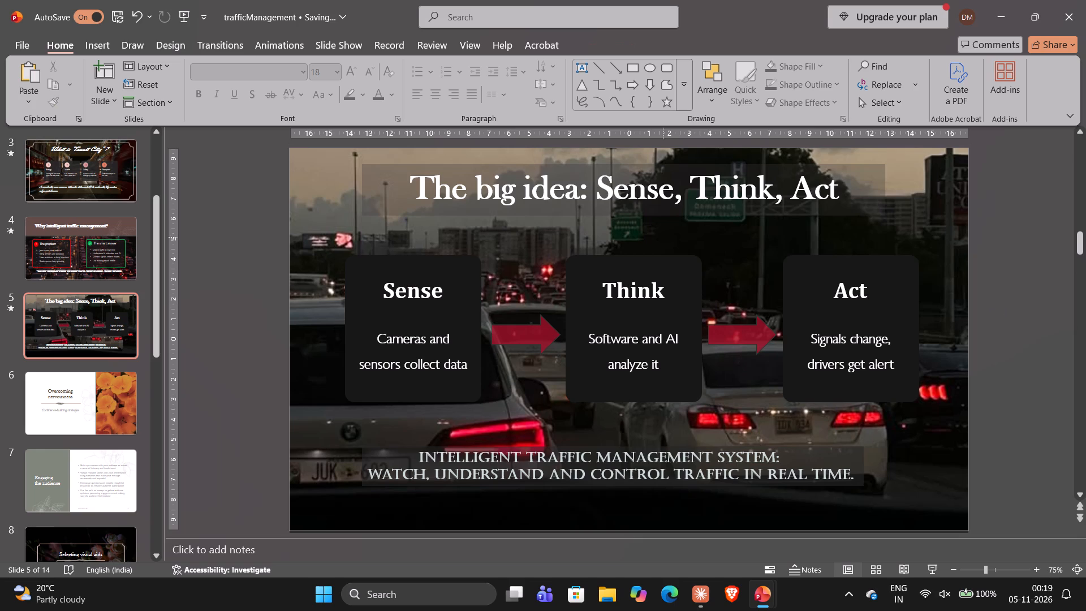
On slide 5, set the fill transparency of the Sense, Think and Act cards, together with the background picture, to 30%.
{"action": "left_click", "coordinate": [456, 277], "text": "ctrl"}
{"action": "left_click", "coordinate": [500, 258]}
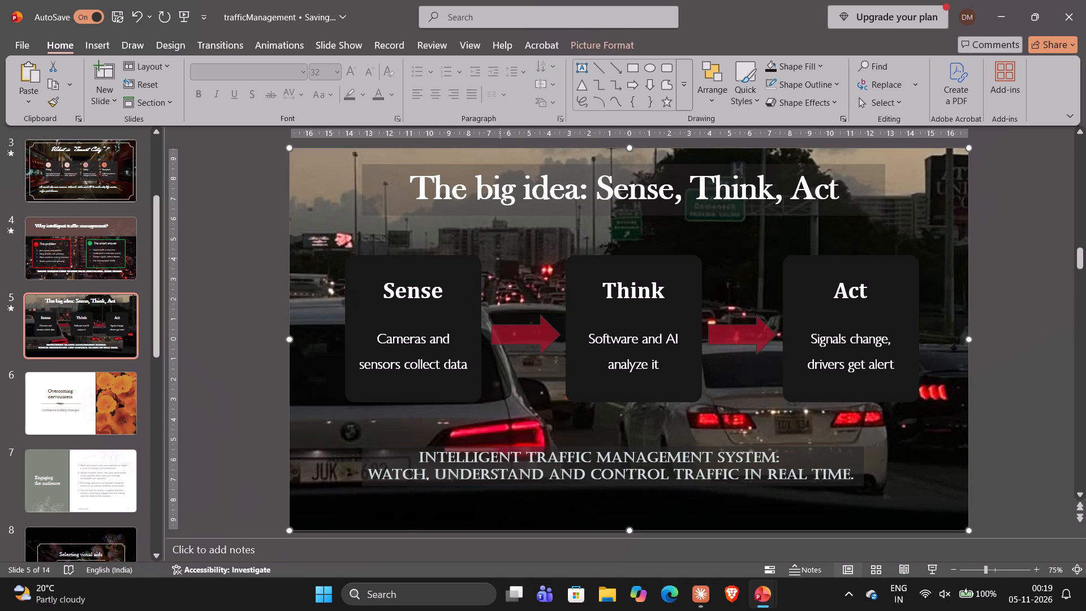
{"action": "left_click", "coordinate": [472, 261], "text": "ctrl"}
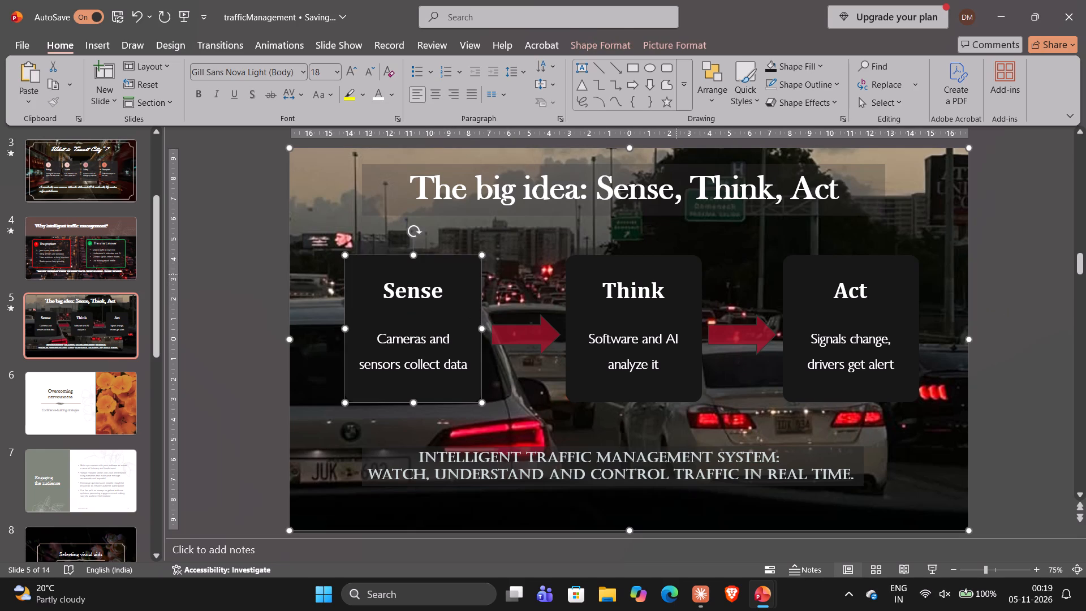
{"action": "left_click", "coordinate": [684, 266], "text": "ctrl"}
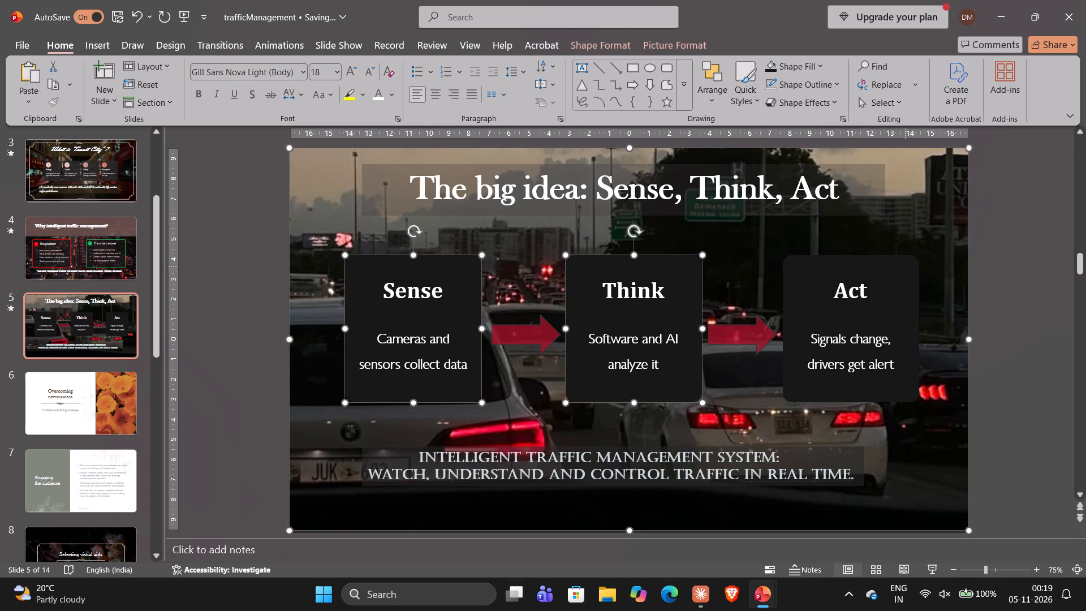
{"action": "left_click", "coordinate": [905, 266], "text": "ctrl"}
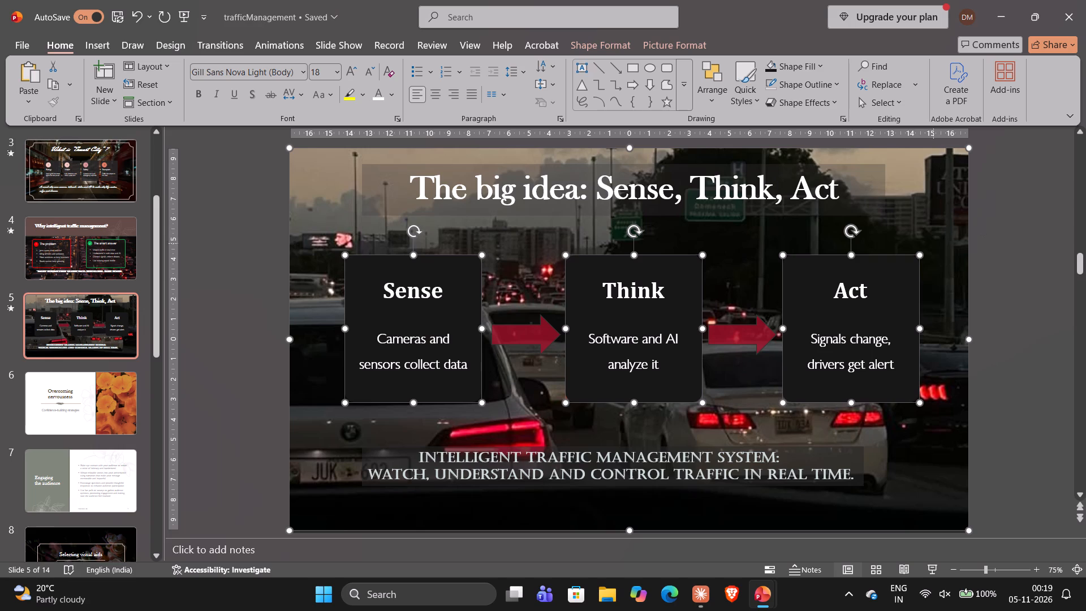
{"action": "right_click", "coordinate": [933, 244]}
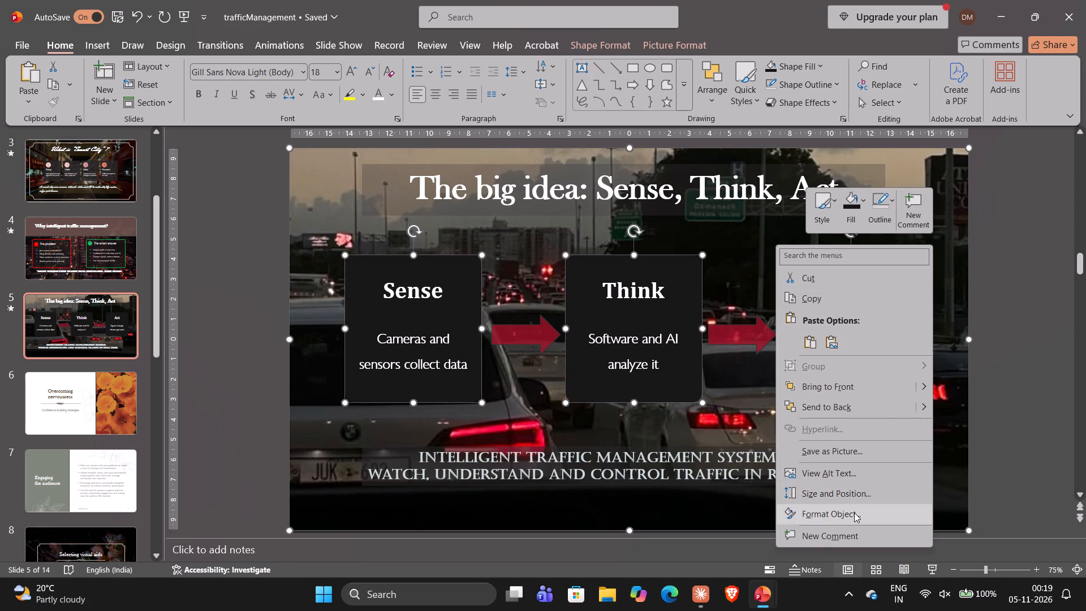
{"action": "left_click", "coordinate": [854, 513]}
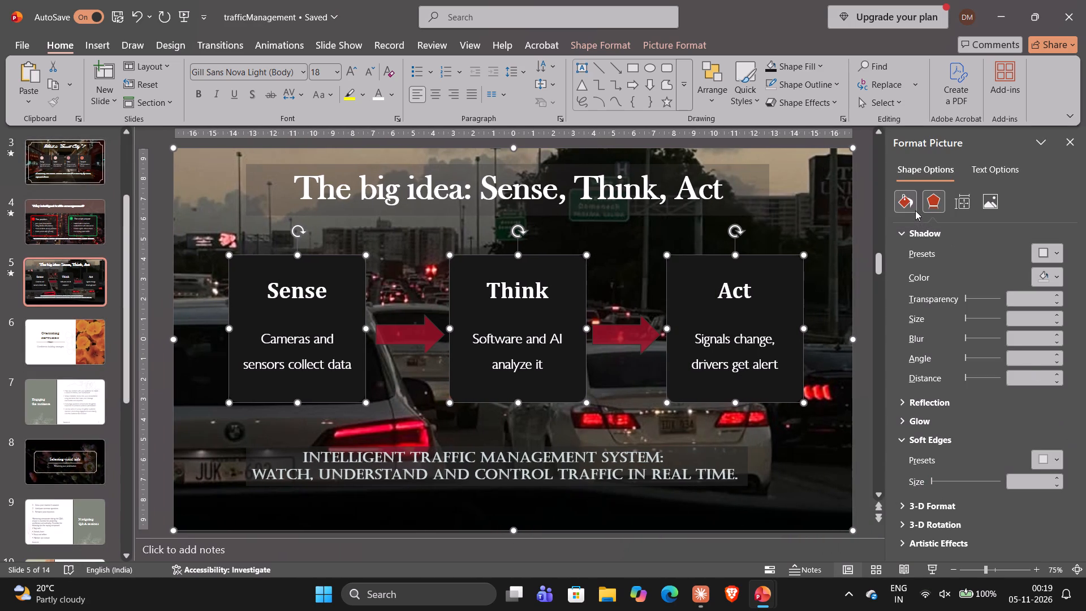
{"action": "left_click", "coordinate": [915, 210]}
{"action": "triple_click", "coordinate": [1057, 376]}
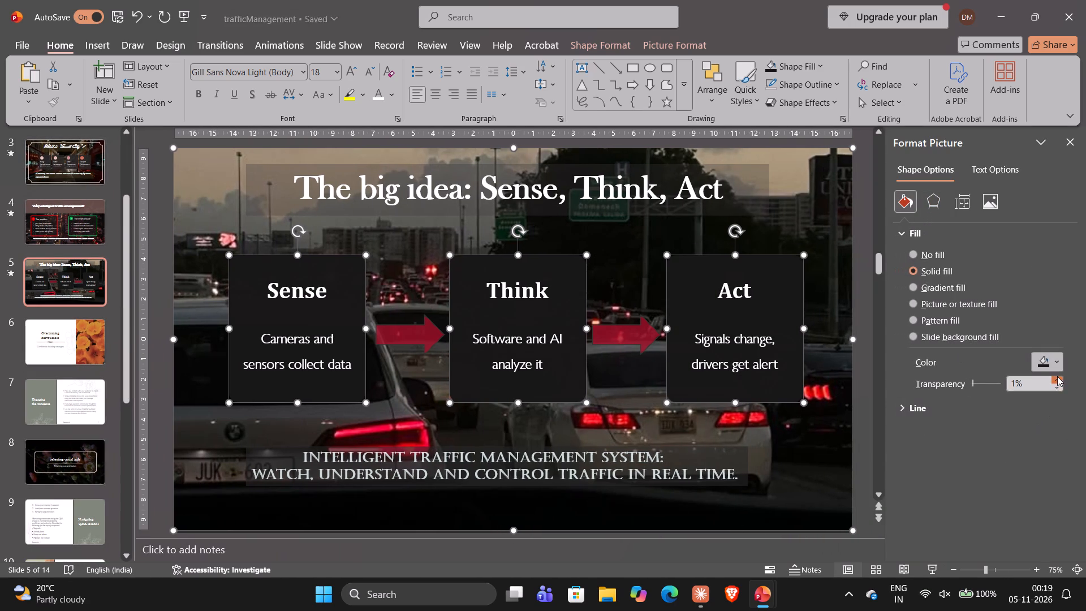
{"action": "triple_click", "coordinate": [1057, 376]}
{"action": "triple_click", "coordinate": [1057, 376]}
{"action": "triple_click", "coordinate": [1057, 376]}
{"action": "triple_click", "coordinate": [1057, 376]}
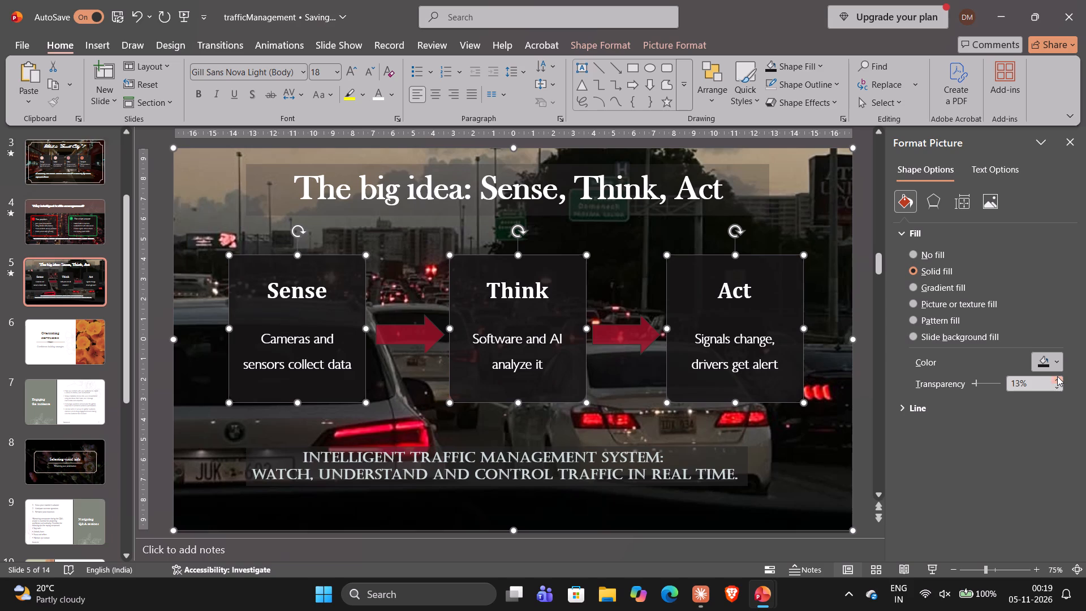
{"action": "triple_click", "coordinate": [1057, 376]}
{"action": "triple_click", "coordinate": [1057, 376]}
{"action": "triple_click", "coordinate": [1057, 376]}
{"action": "triple_click", "coordinate": [1057, 376]}
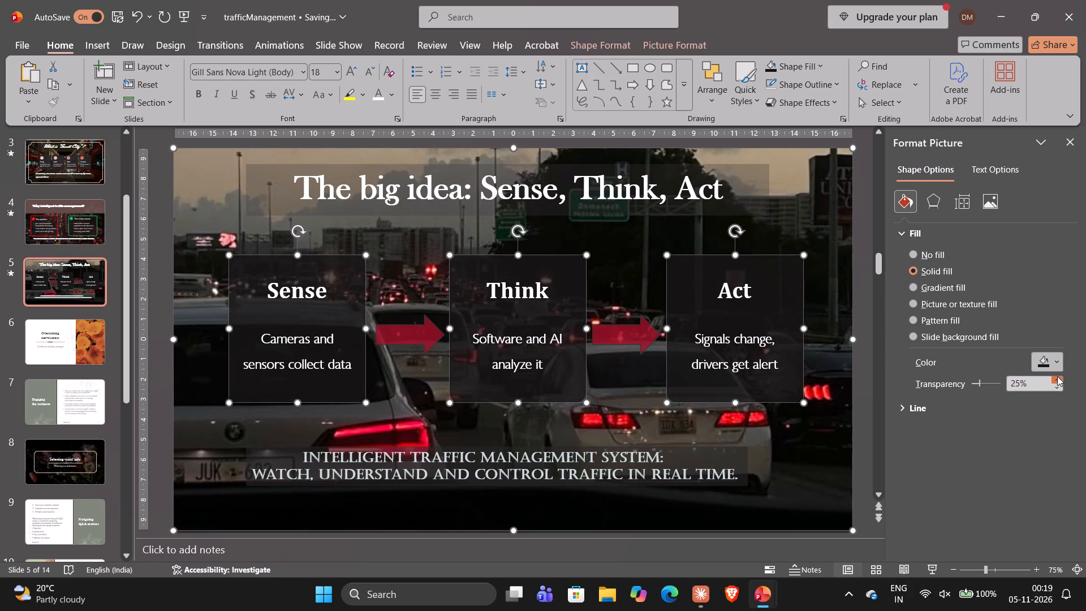
{"action": "triple_click", "coordinate": [1057, 376]}
{"action": "left_click", "coordinate": [1057, 376]}
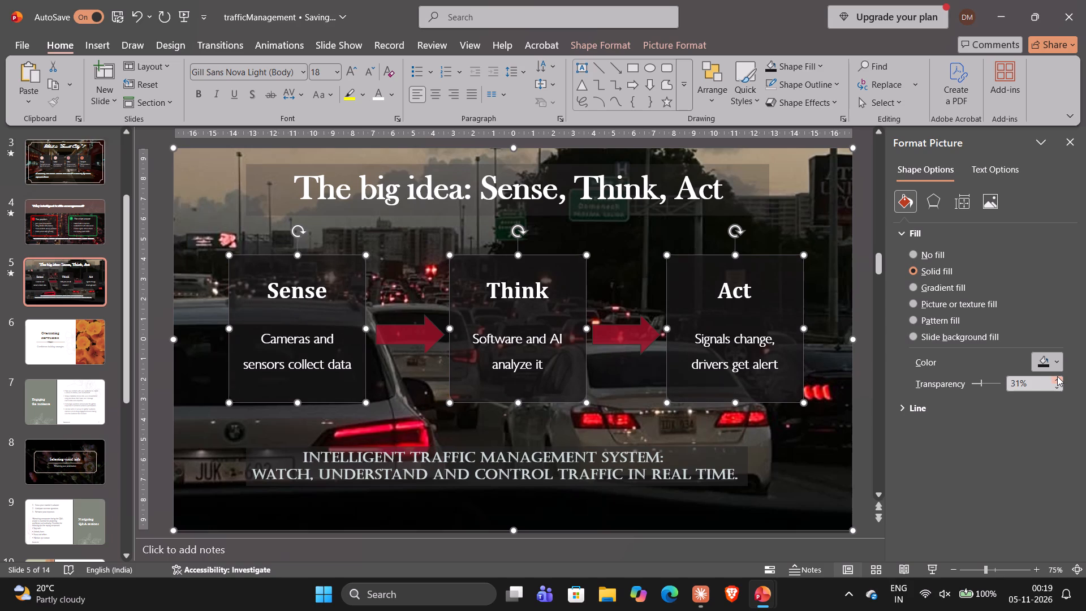
{"action": "triple_click", "coordinate": [1057, 376]}
{"action": "double_click", "coordinate": [1057, 376]}
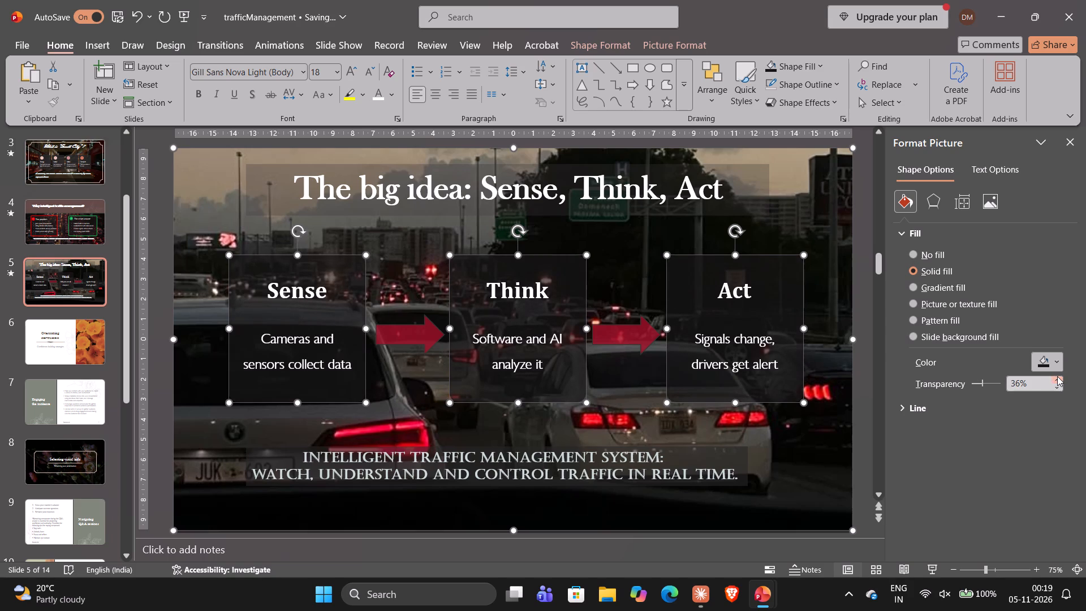
{"action": "triple_click", "coordinate": [1057, 376]}
{"action": "double_click", "coordinate": [1055, 383]}
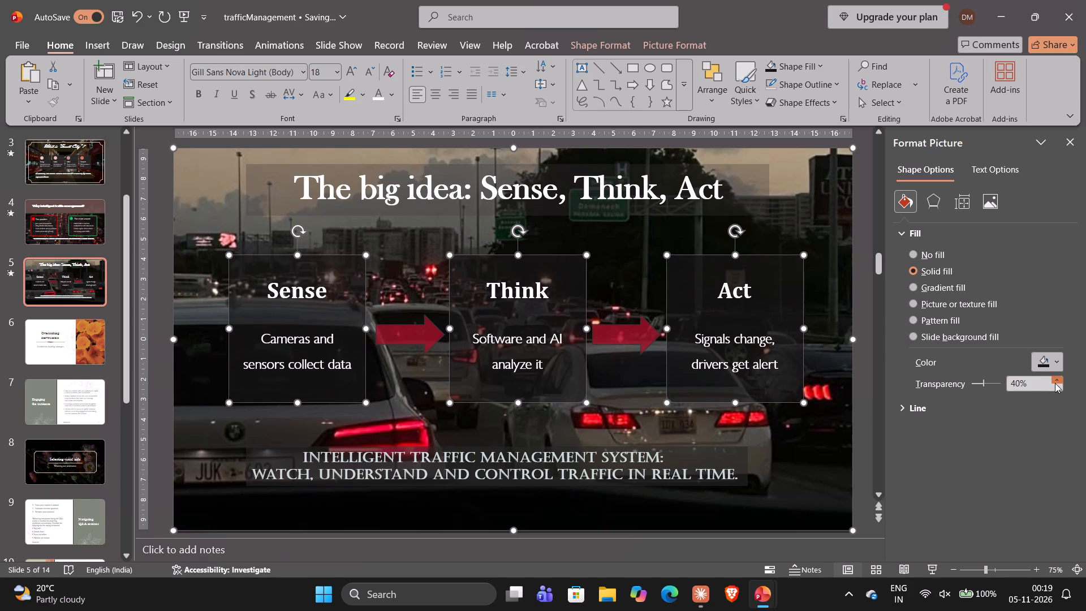
{"action": "left_click", "coordinate": [1056, 385]}
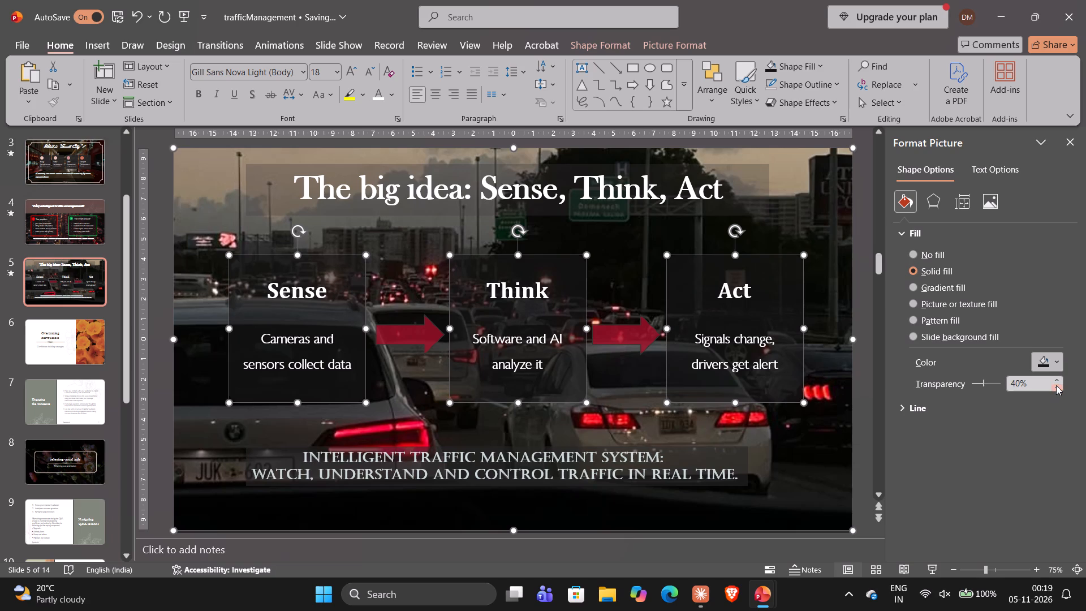
{"action": "triple_click", "coordinate": [1056, 385]}
{"action": "triple_click", "coordinate": [1056, 385]}
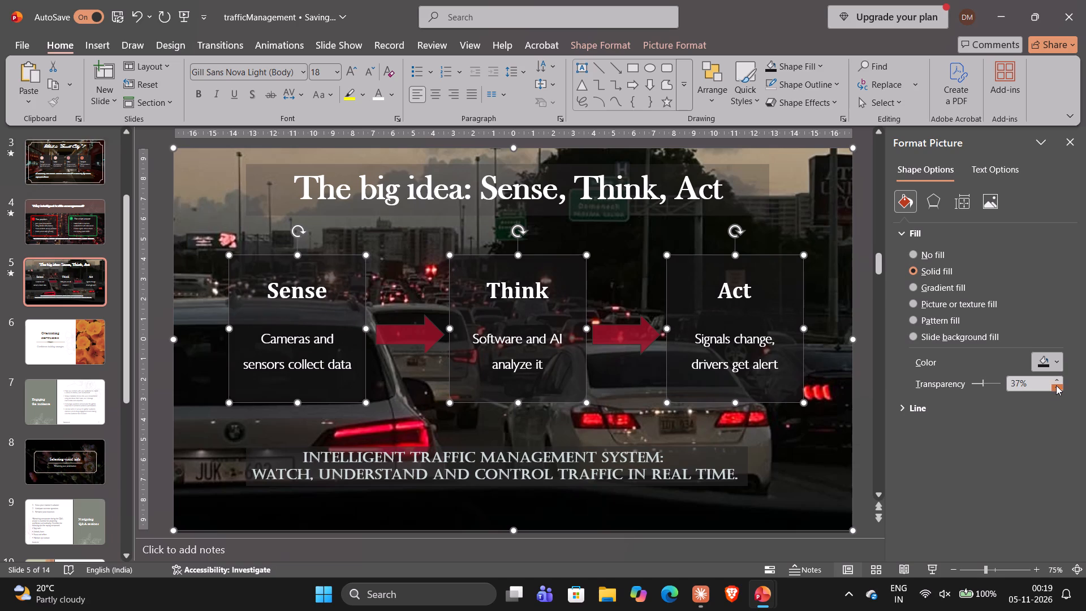
{"action": "triple_click", "coordinate": [1056, 385]}
{"action": "left_click", "coordinate": [1056, 385]}
{"action": "left_click", "coordinate": [1067, 150]}
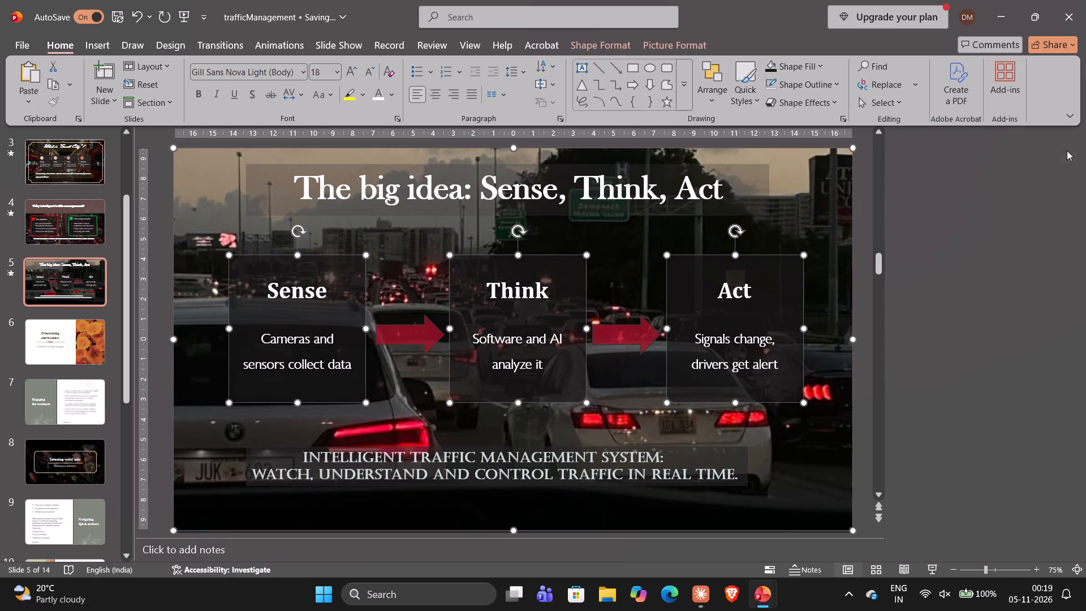
{"action": "left_click", "coordinate": [1029, 252]}
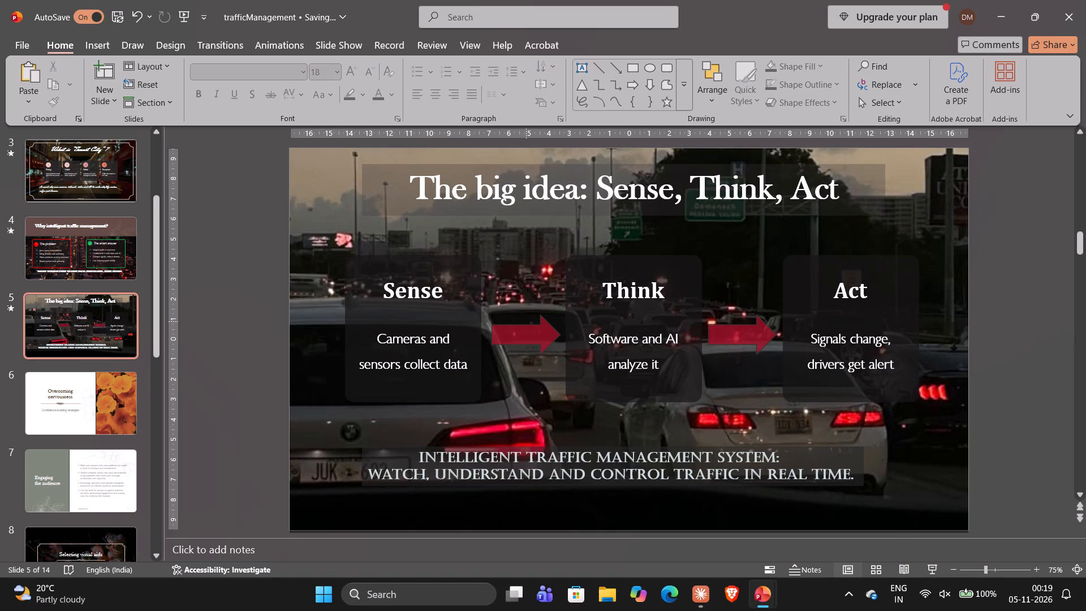
Open slide 6, "Overcoming nervousness", for editing.
{"action": "left_click", "coordinate": [92, 335]}
{"action": "scroll", "coordinate": [85, 269], "scroll_direction": "up", "scroll_amount": 4}
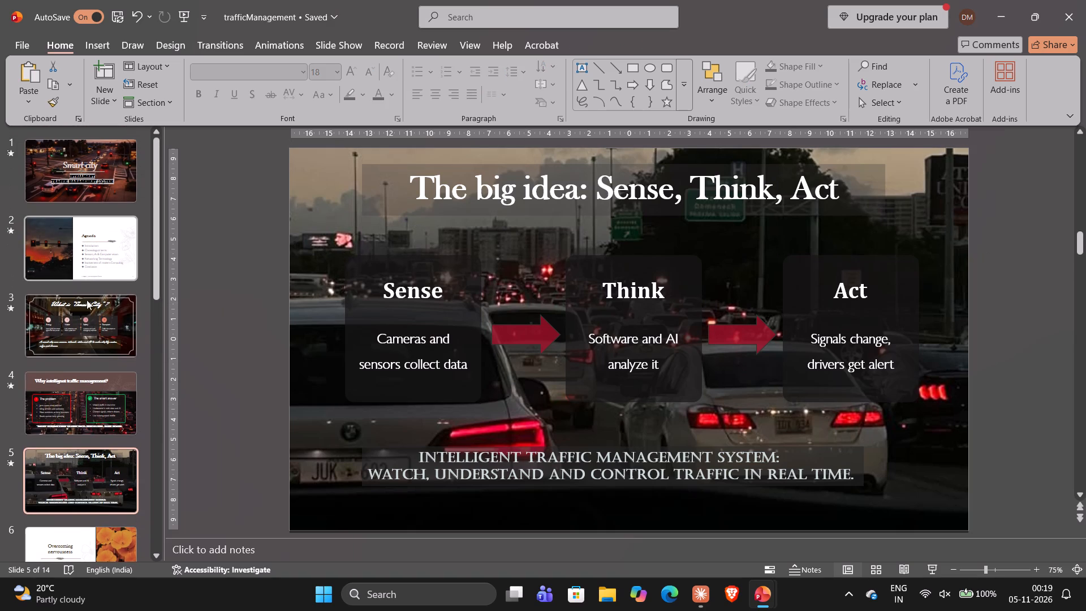
{"action": "left_click", "coordinate": [82, 526]}
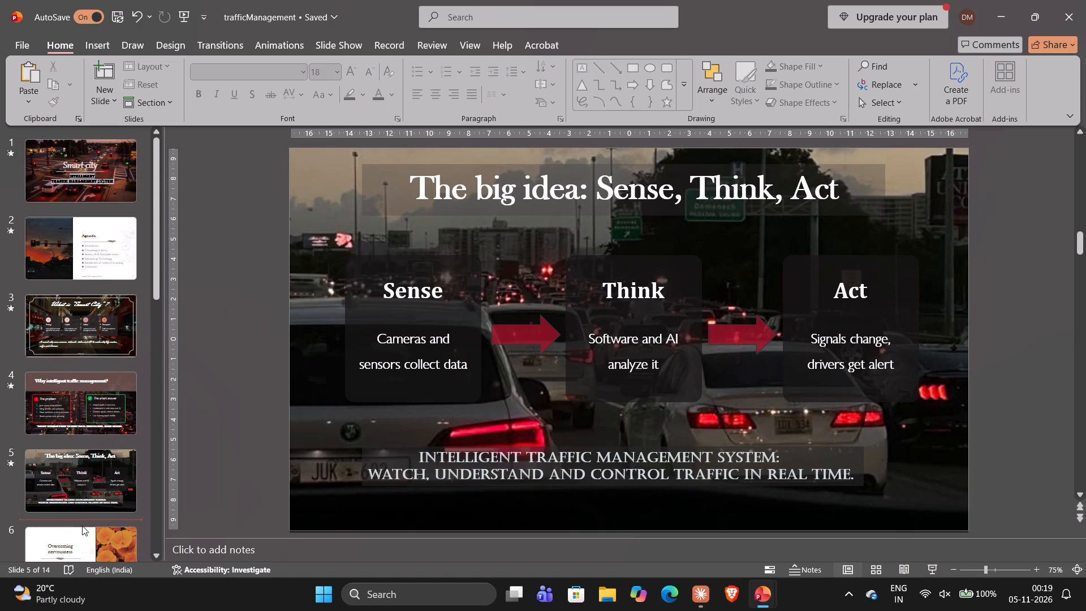
{"action": "left_click", "coordinate": [82, 555]}
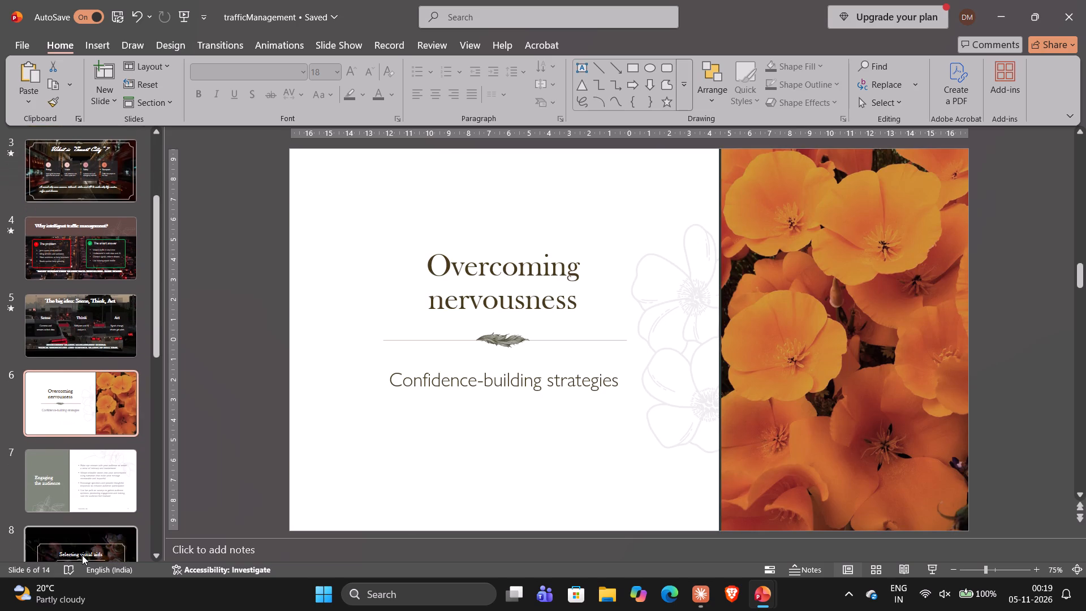
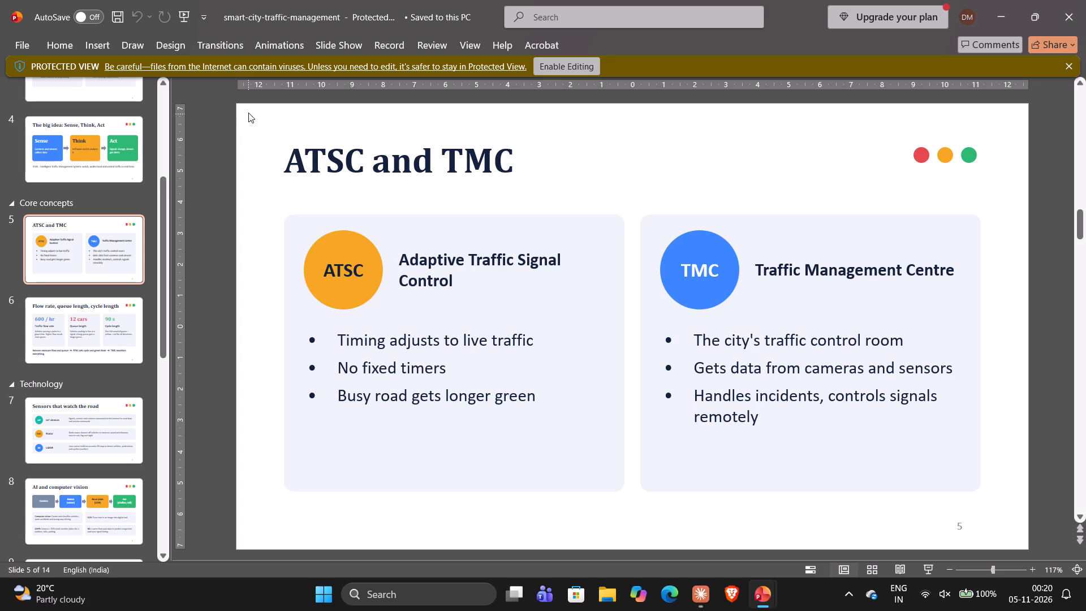
Copy all the objects on the reference deck's slide 5, "ATSC and TMC".
{"action": "left_click", "coordinate": [243, 107]}
{"action": "left_click_drag", "start_coordinate": [237, 104], "coordinate": [264, 132]}
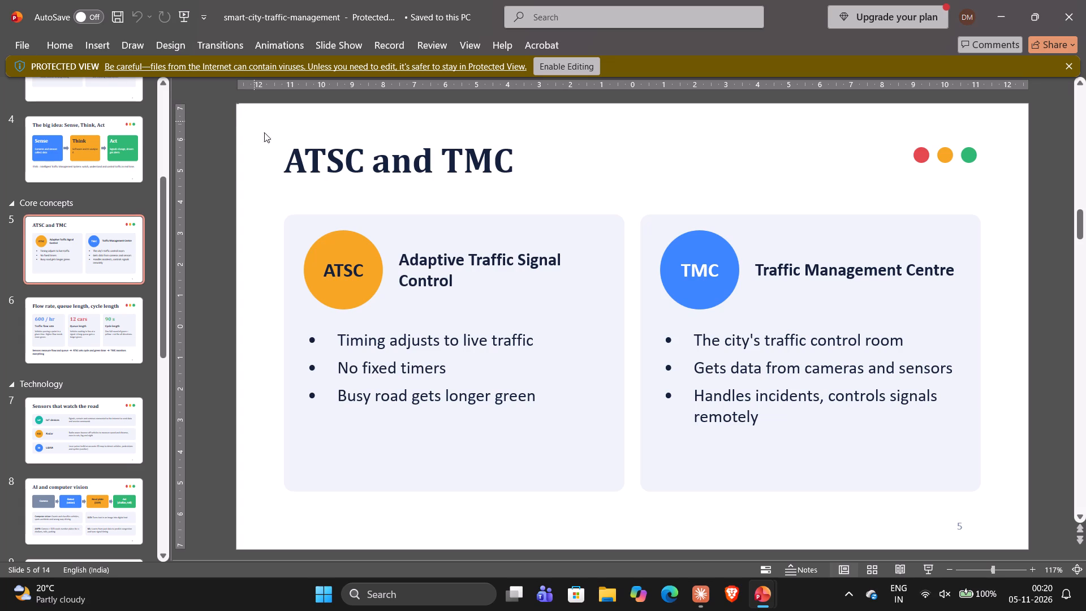
{"action": "left_click_drag", "start_coordinate": [264, 132], "coordinate": [885, 571]}
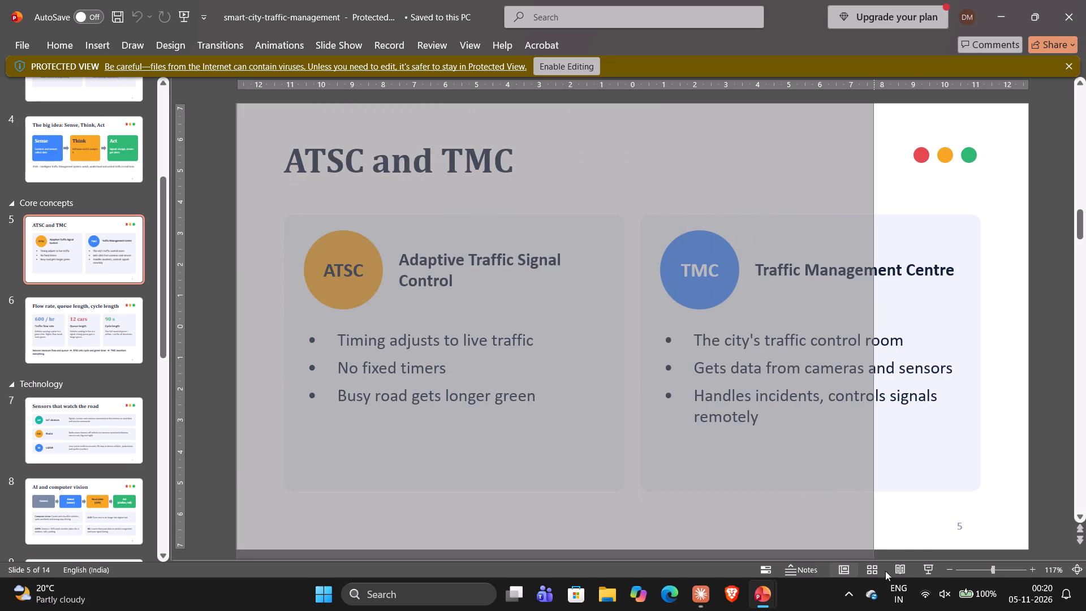
{"action": "left_click_drag", "start_coordinate": [885, 571], "coordinate": [1029, 547]}
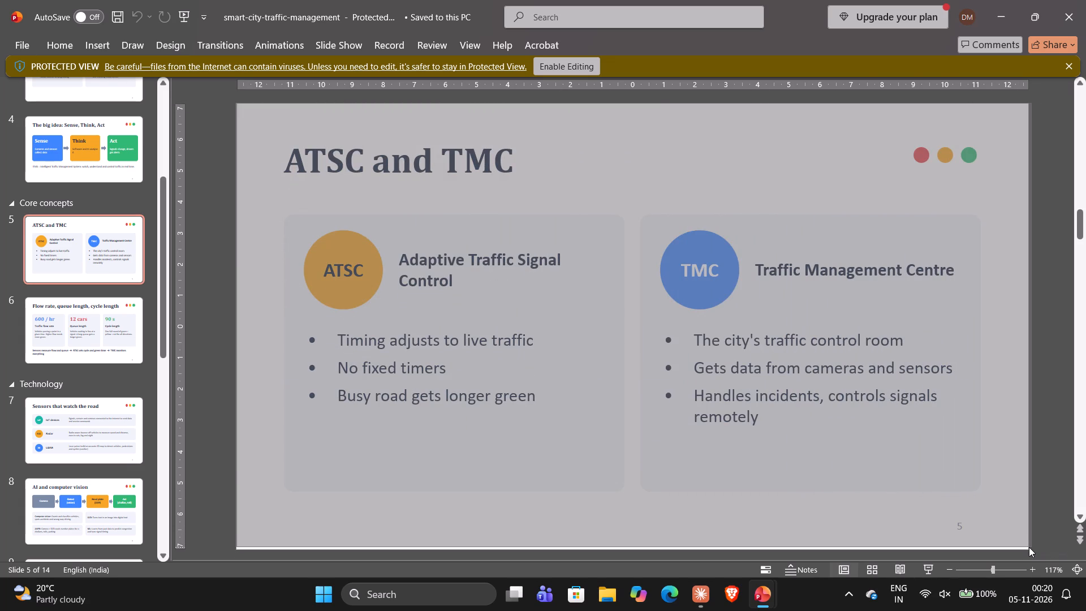
{"action": "left_click_drag", "start_coordinate": [1029, 547], "coordinate": [1028, 551]}
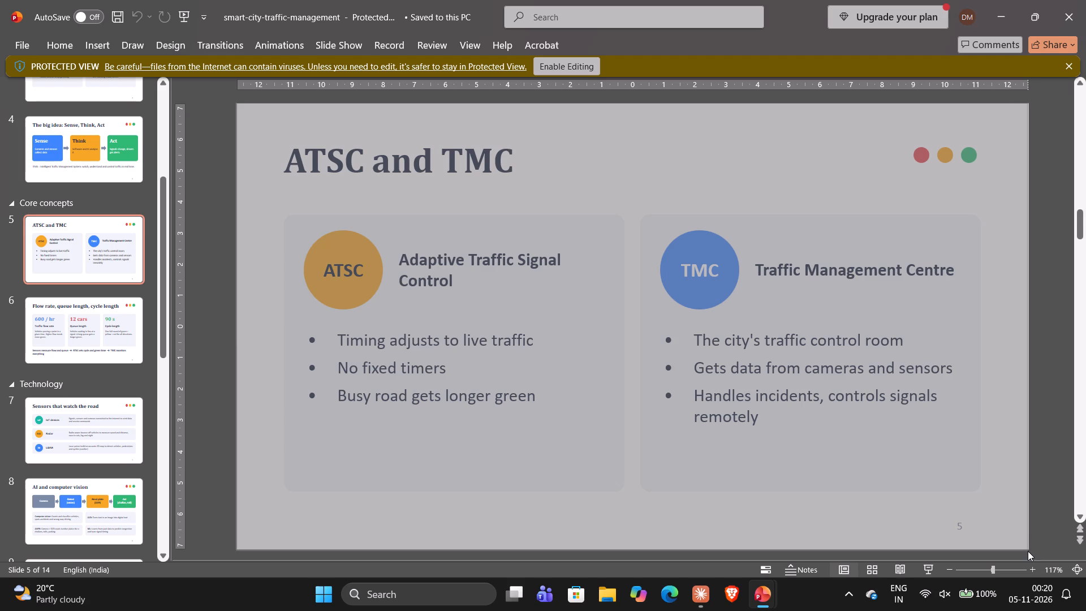
{"action": "left_click_drag", "start_coordinate": [1028, 551], "coordinate": [1030, 546]}
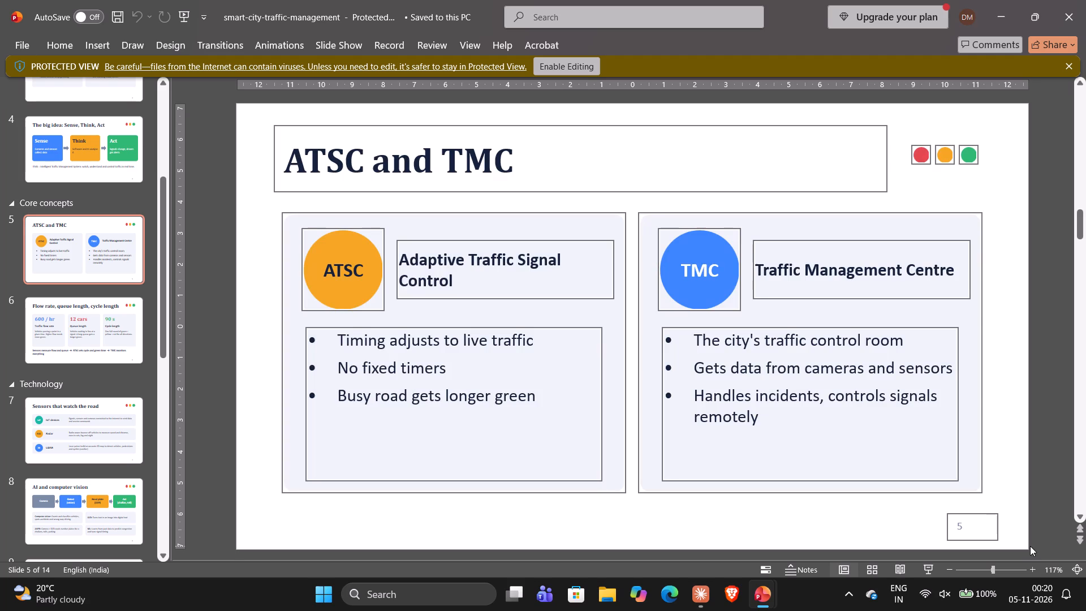
{"action": "key", "text": "ctrl+c"}
Switch to the trafficManagement deck and add a new slide with the Title and subtitle layout after slide 6.
{"action": "key", "text": "alt+Tab"}
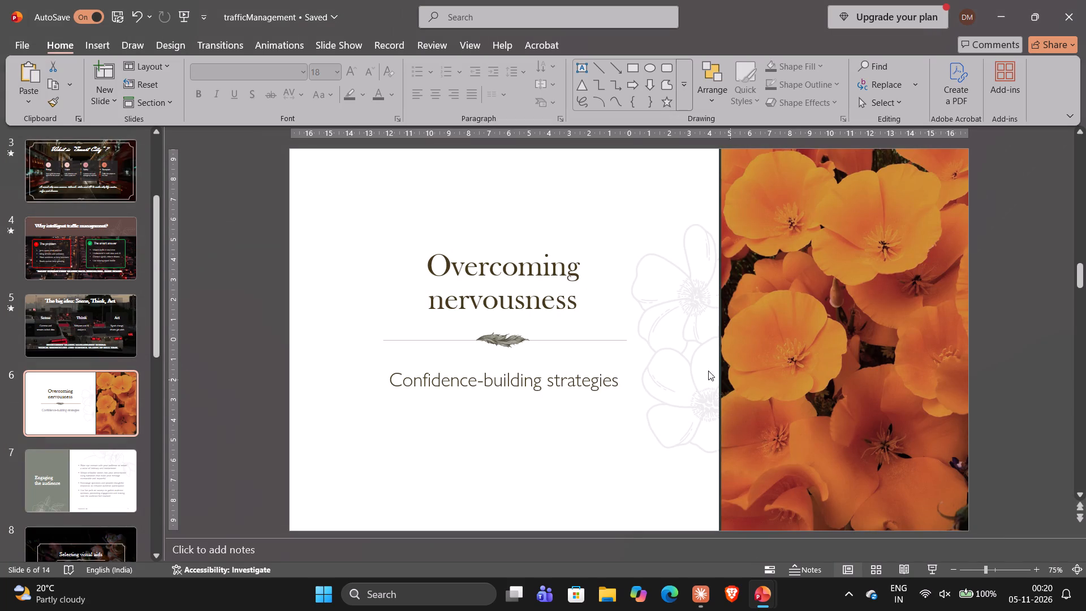
{"action": "left_click", "coordinate": [99, 85]}
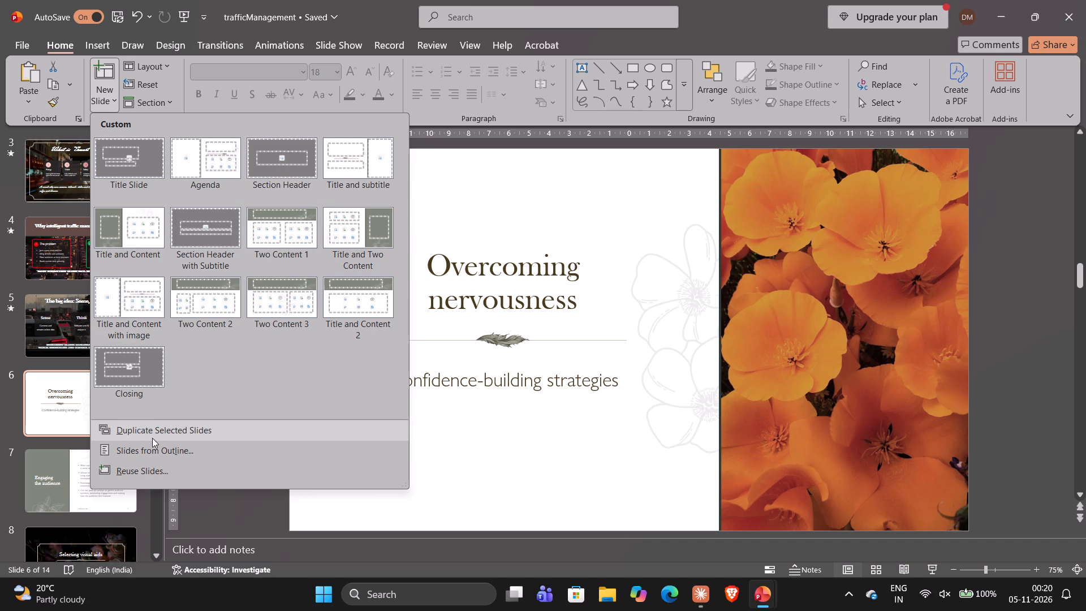
{"action": "left_click", "coordinate": [138, 66]}
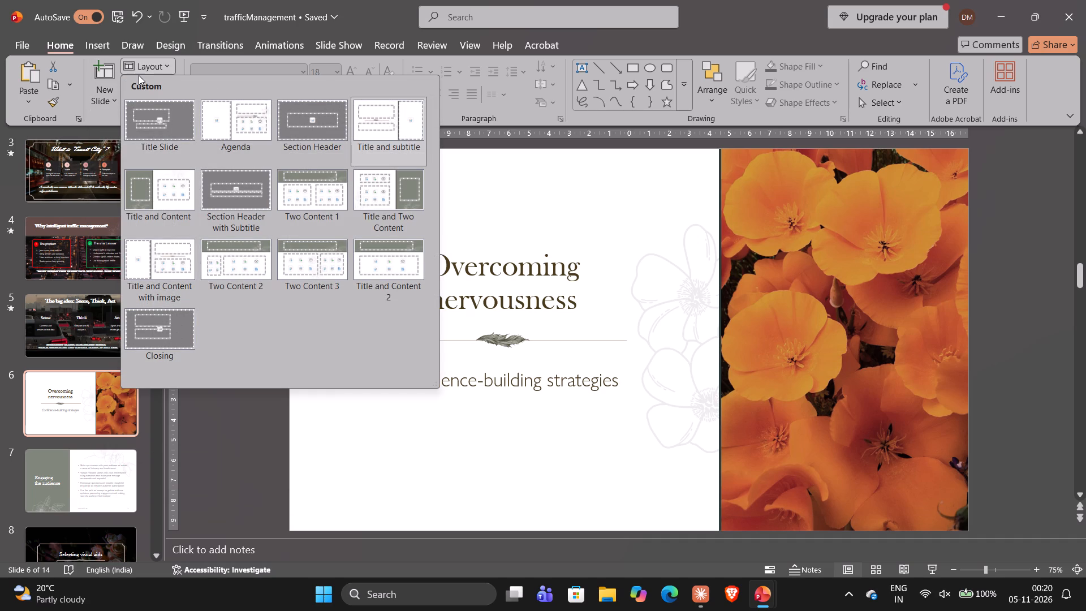
{"action": "left_click", "coordinate": [139, 75]}
{"action": "left_click", "coordinate": [140, 64]}
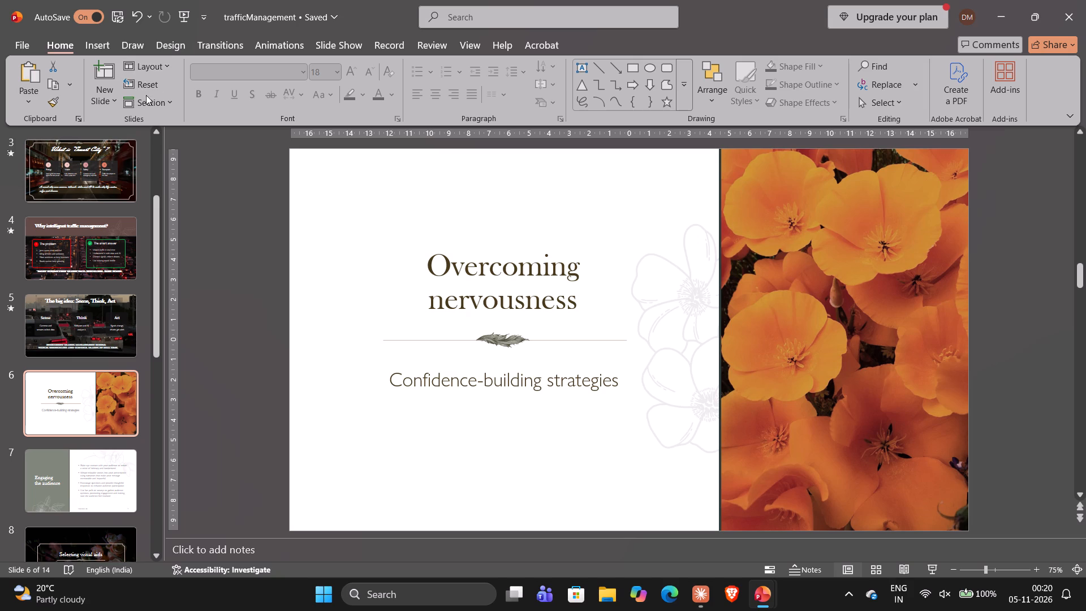
{"action": "left_click", "coordinate": [146, 109]}
{"action": "left_click", "coordinate": [146, 109]}
{"action": "left_click", "coordinate": [108, 94]}
{"action": "left_click", "coordinate": [101, 64]}
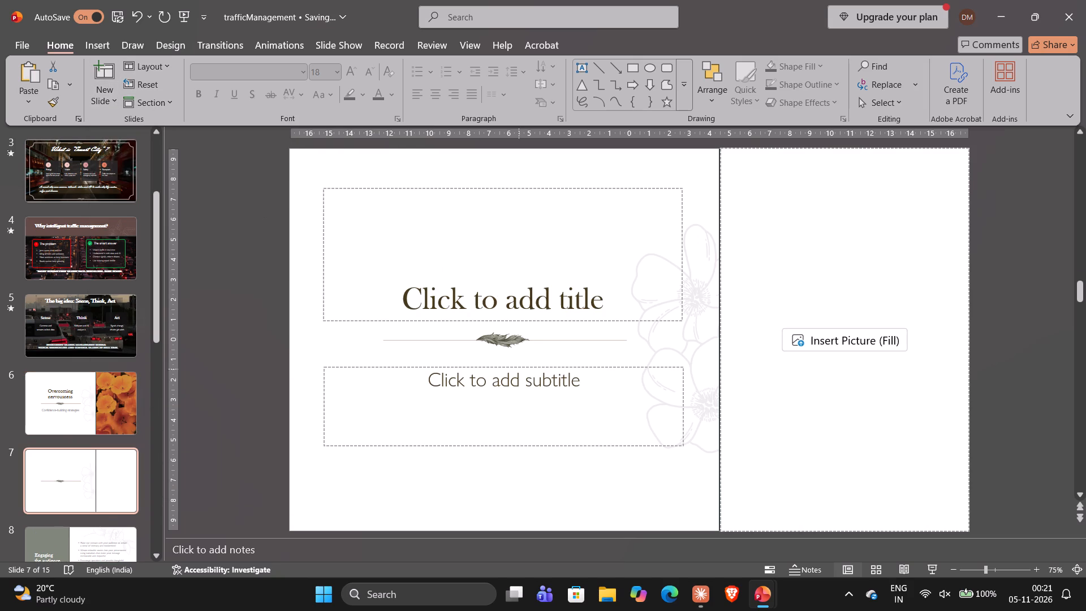
Add a new slide with the Section Header layout after the blank slide 7.
{"action": "left_click", "coordinate": [107, 99]}
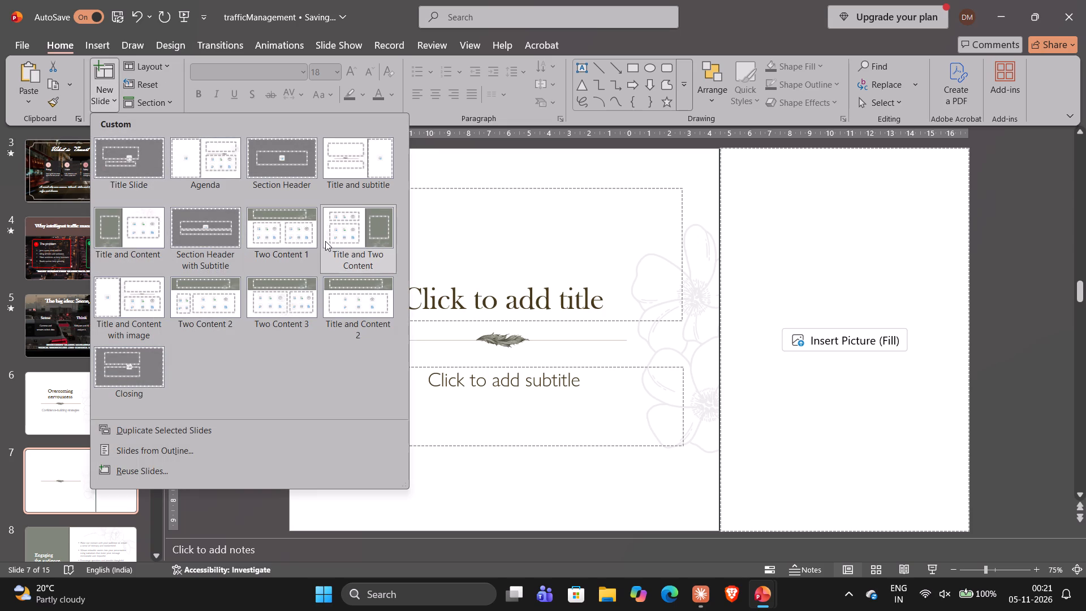
{"action": "left_click", "coordinate": [290, 162]}
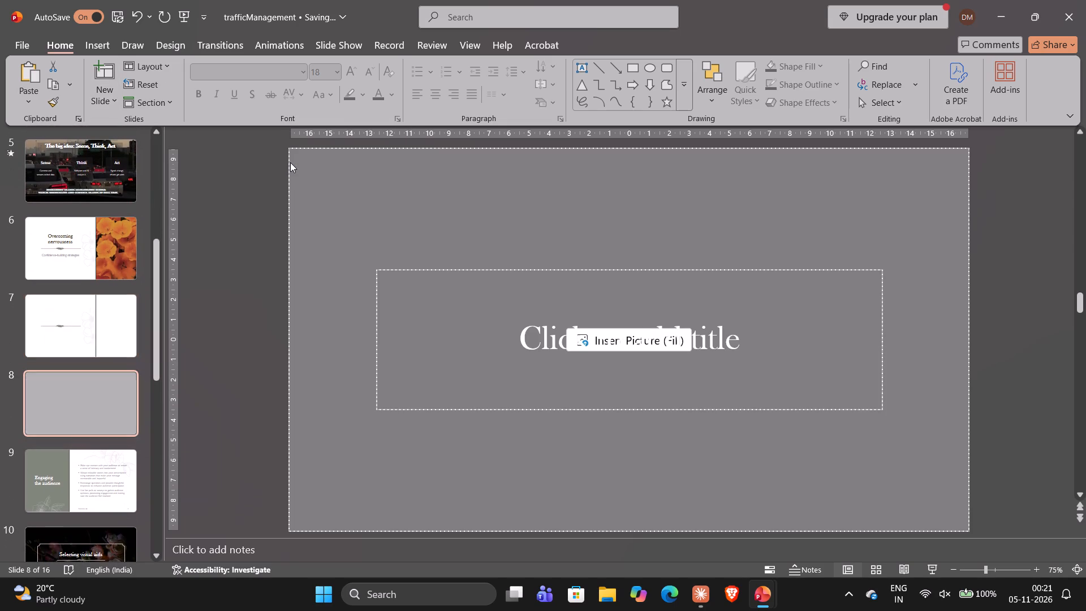
Delete the title placeholder from the new Section Header slide 8.
{"action": "left_click", "coordinate": [498, 269]}
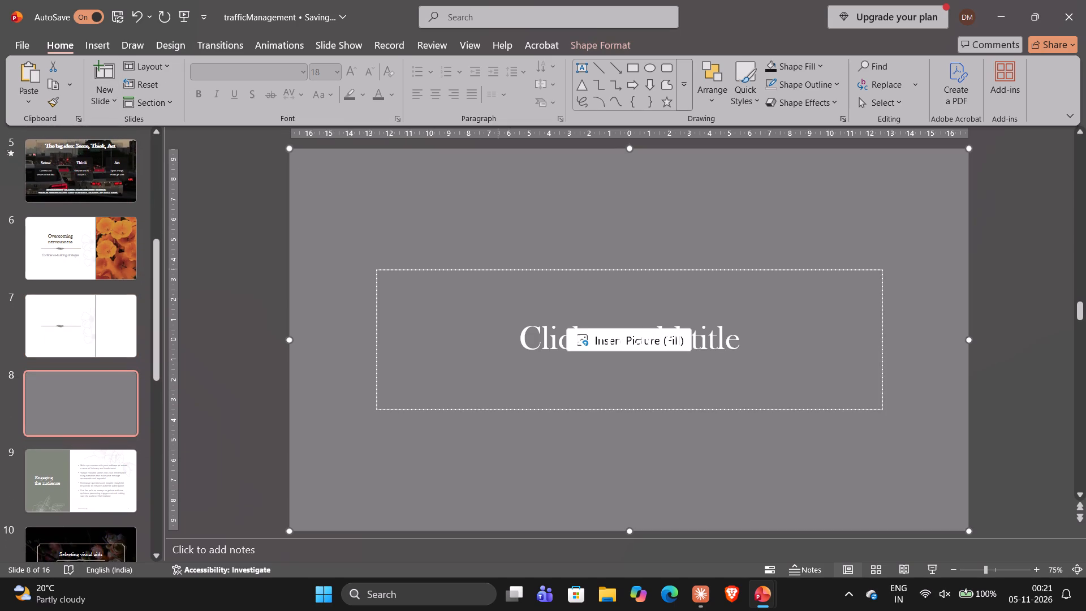
{"action": "left_click", "coordinate": [498, 269]}
{"action": "left_click", "coordinate": [505, 284]}
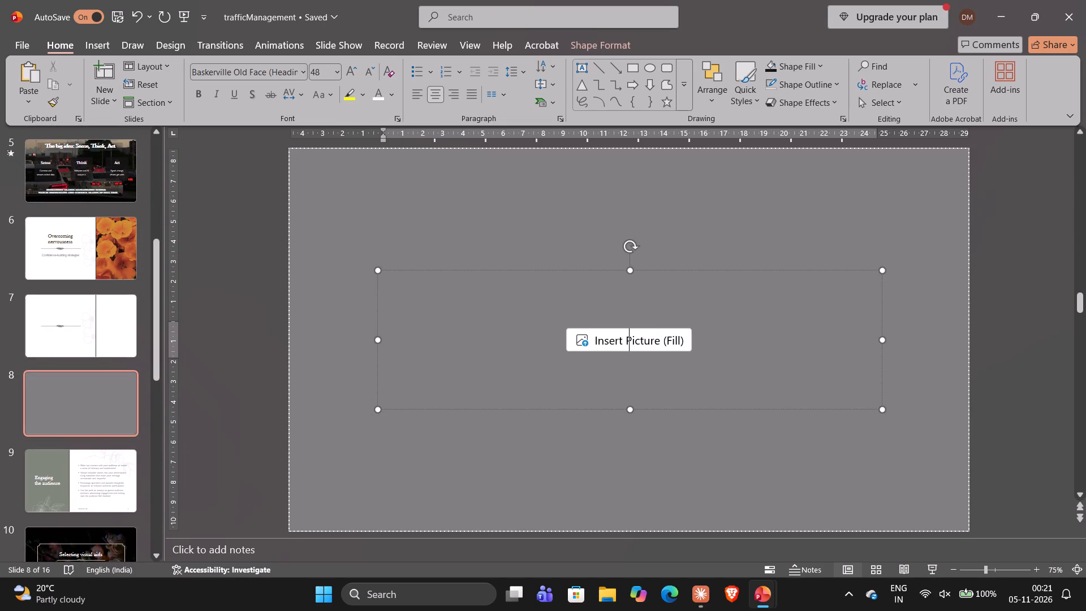
{"action": "left_click", "coordinate": [787, 272]}
{"action": "key", "text": "Delete"}
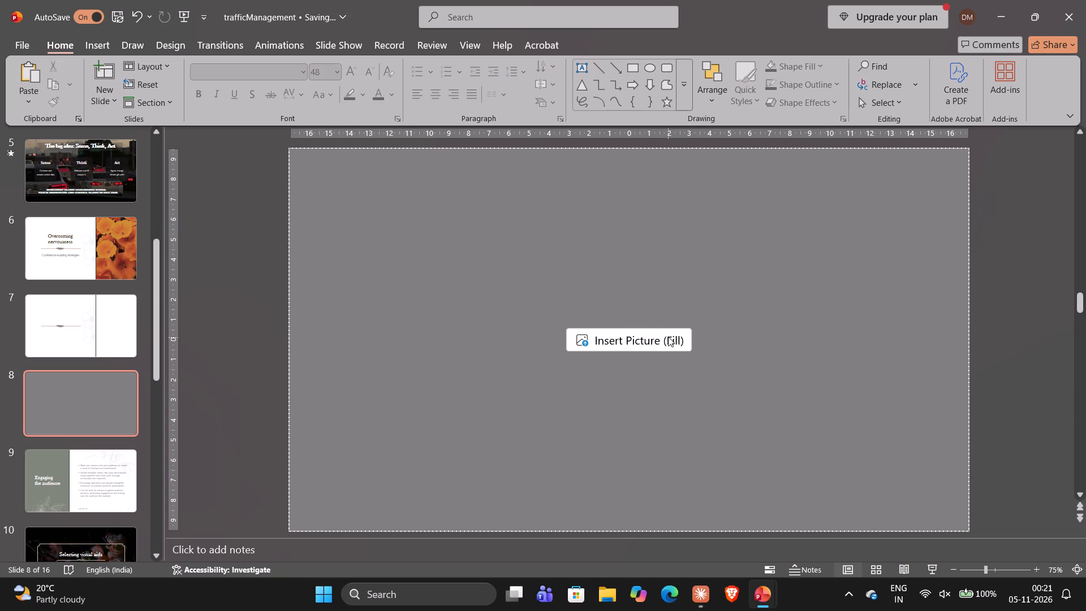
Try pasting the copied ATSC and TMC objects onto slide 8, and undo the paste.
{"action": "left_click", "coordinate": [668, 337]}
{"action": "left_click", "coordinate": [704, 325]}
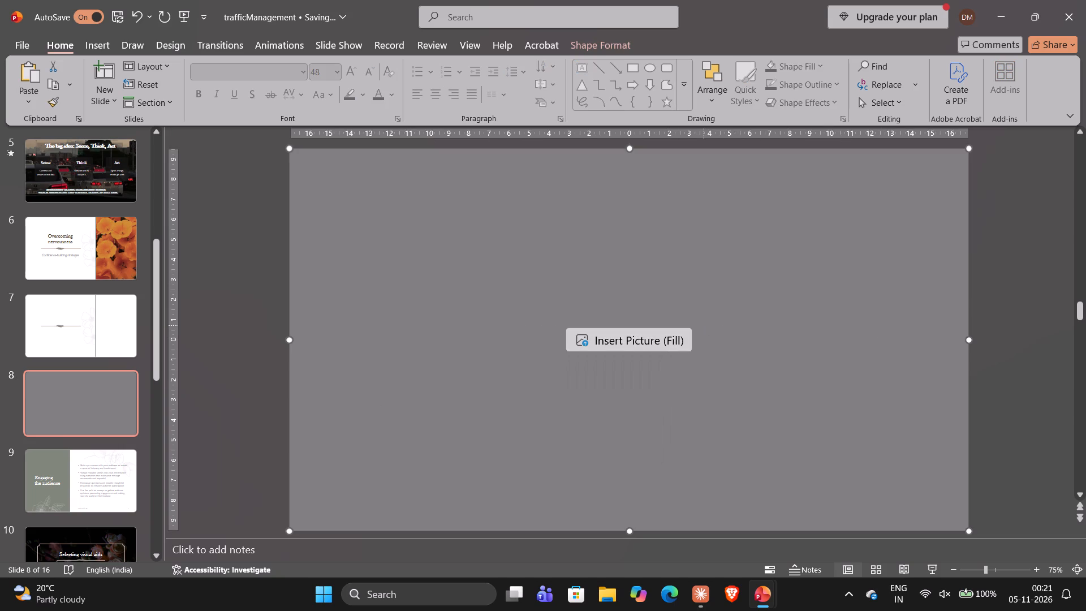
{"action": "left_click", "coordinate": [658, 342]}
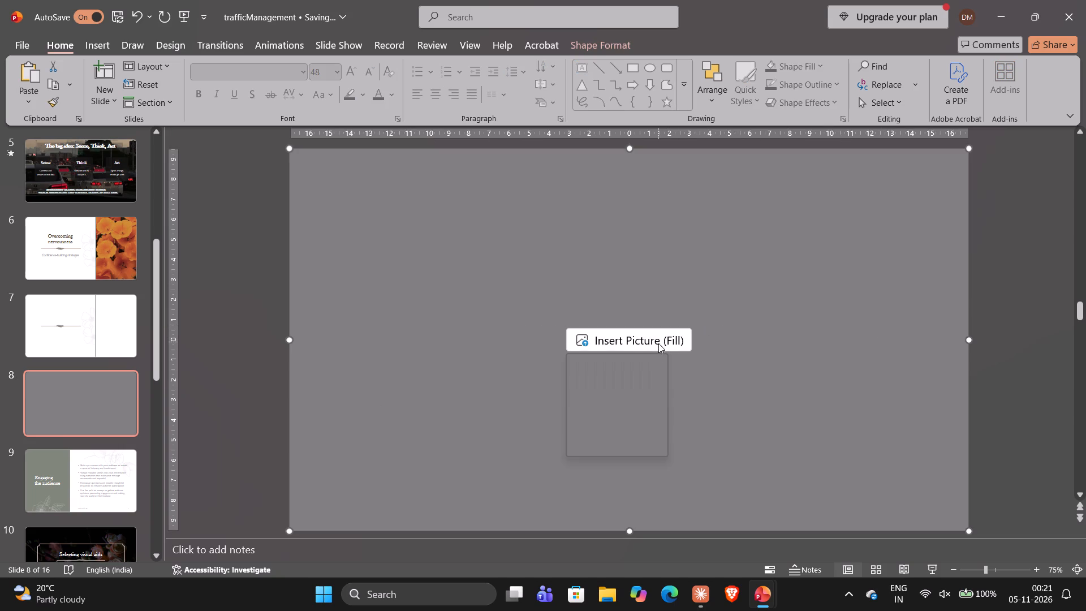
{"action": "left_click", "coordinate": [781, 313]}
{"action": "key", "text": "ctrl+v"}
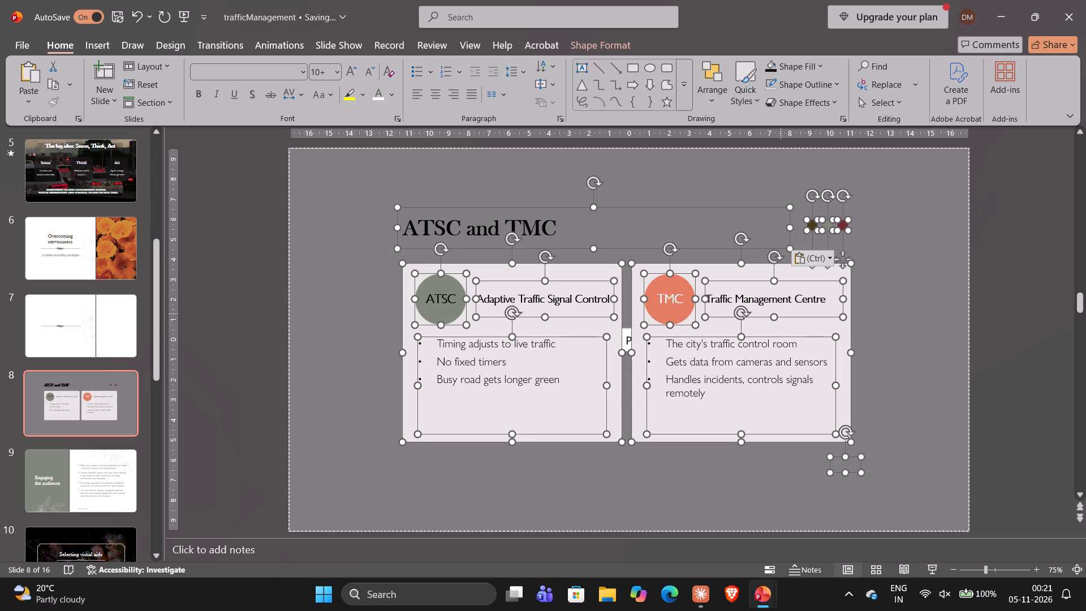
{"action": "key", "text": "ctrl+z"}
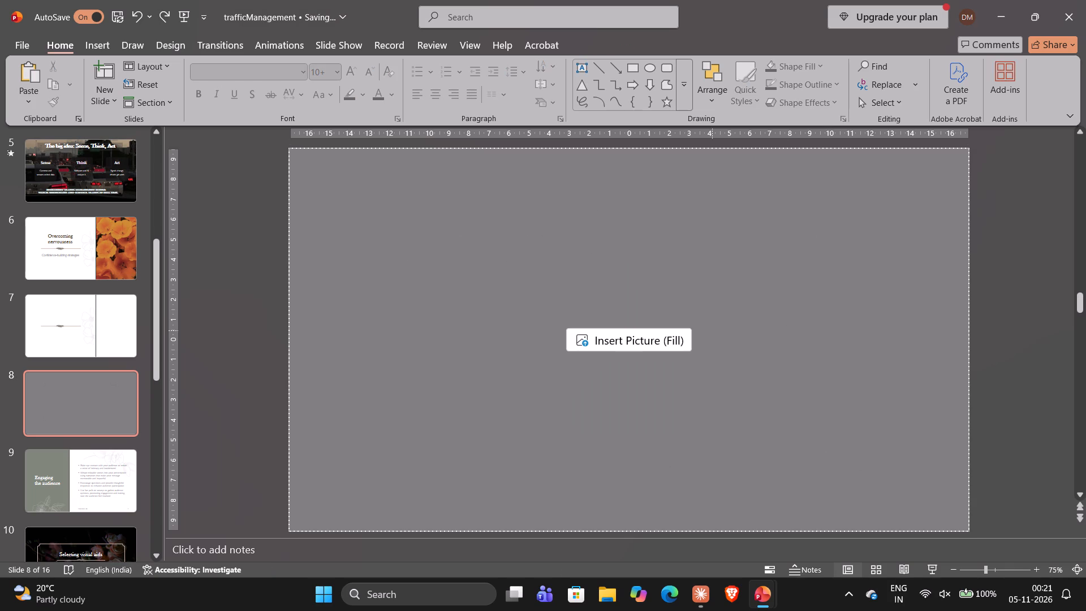
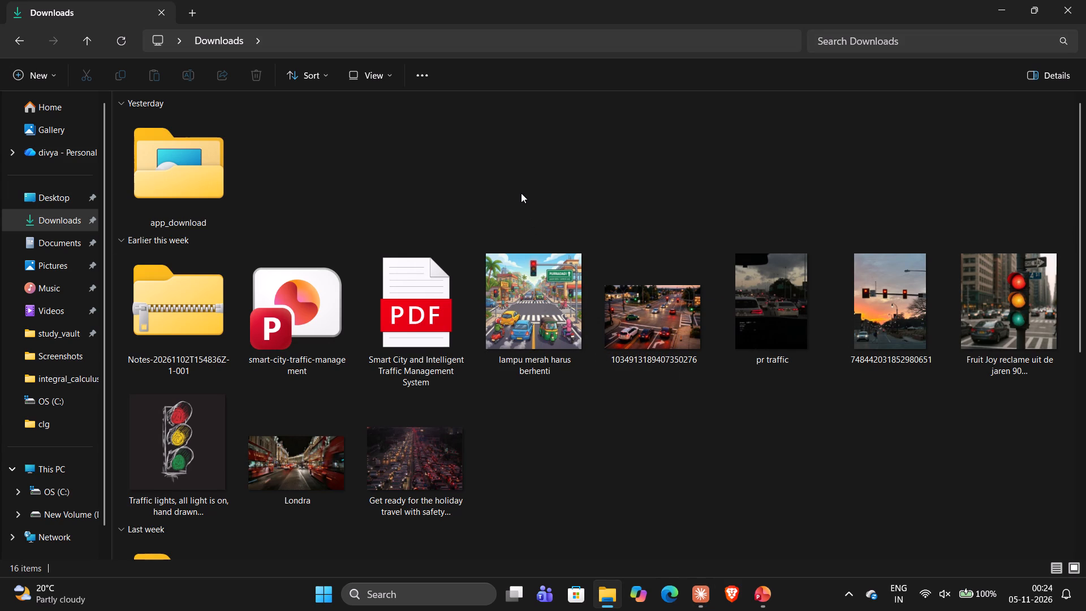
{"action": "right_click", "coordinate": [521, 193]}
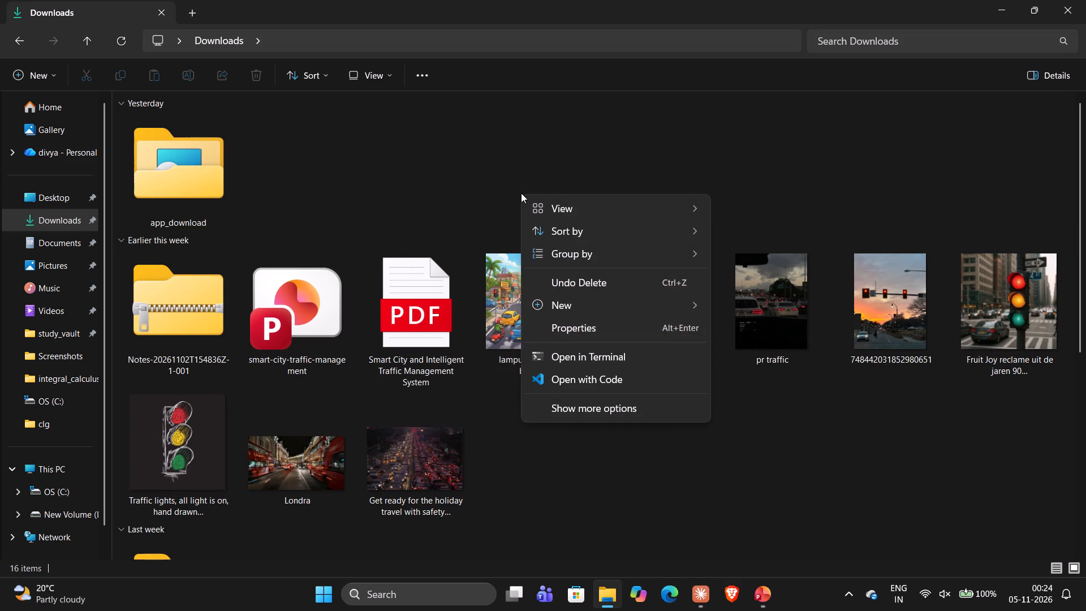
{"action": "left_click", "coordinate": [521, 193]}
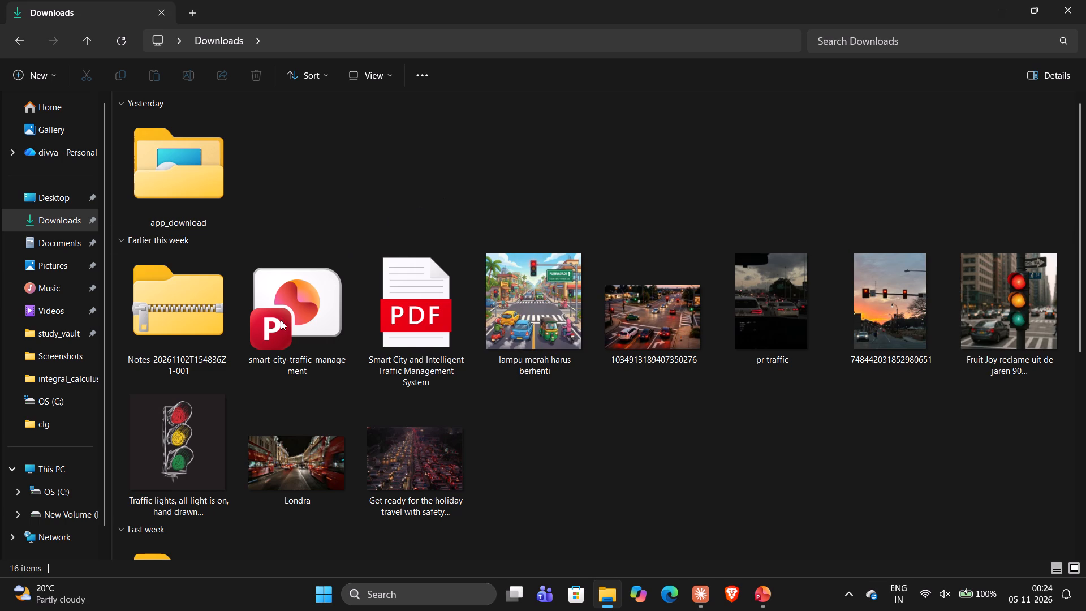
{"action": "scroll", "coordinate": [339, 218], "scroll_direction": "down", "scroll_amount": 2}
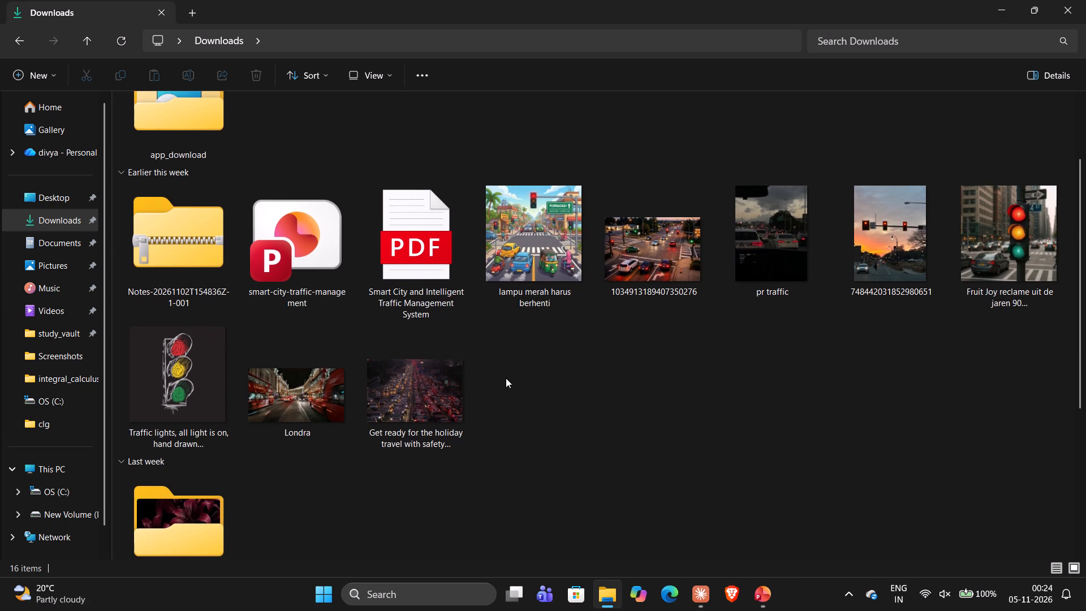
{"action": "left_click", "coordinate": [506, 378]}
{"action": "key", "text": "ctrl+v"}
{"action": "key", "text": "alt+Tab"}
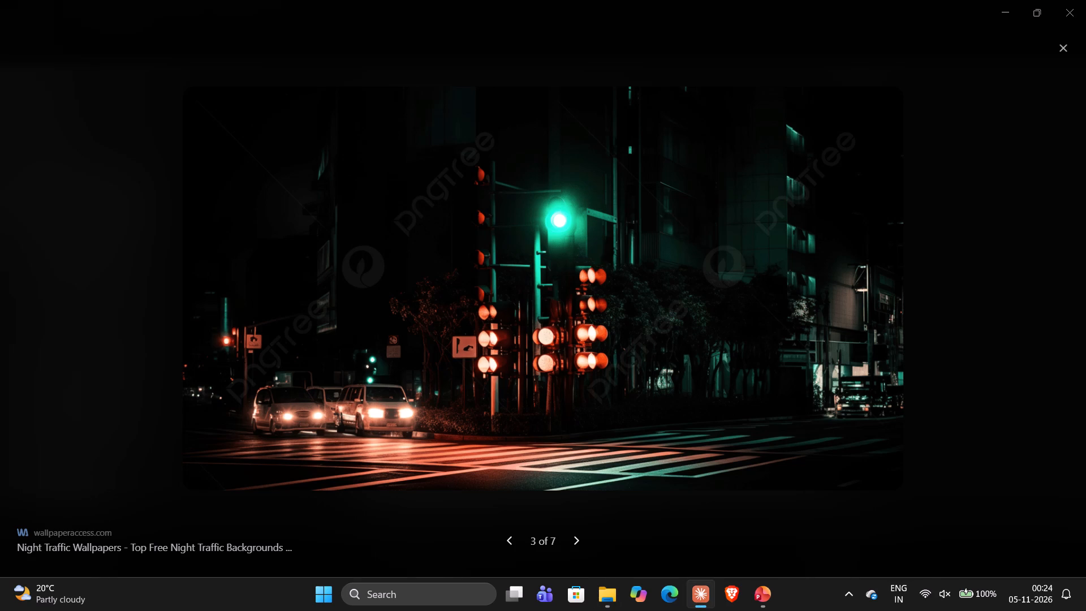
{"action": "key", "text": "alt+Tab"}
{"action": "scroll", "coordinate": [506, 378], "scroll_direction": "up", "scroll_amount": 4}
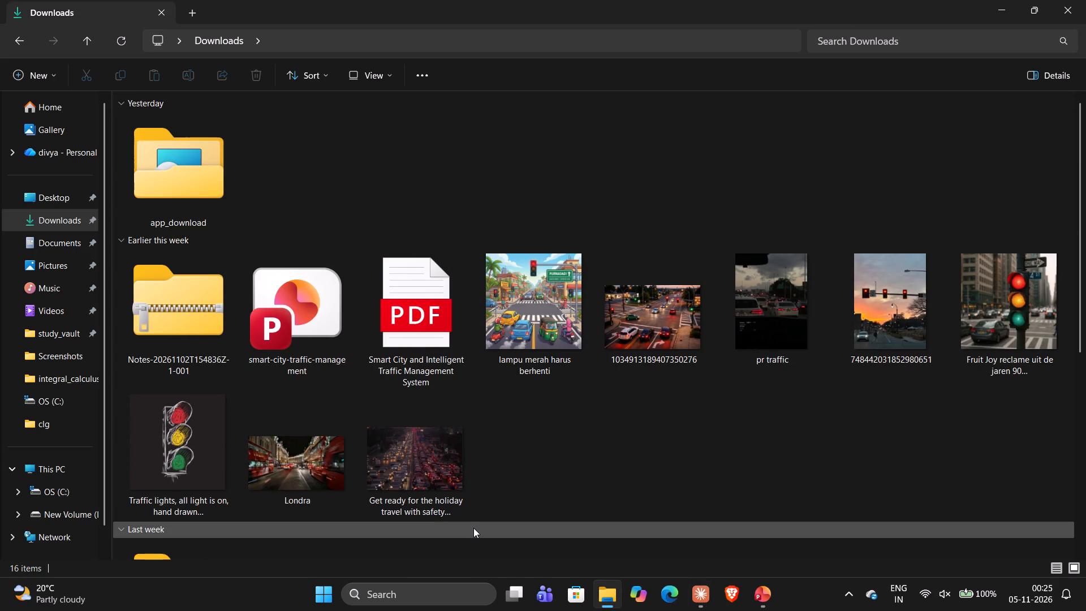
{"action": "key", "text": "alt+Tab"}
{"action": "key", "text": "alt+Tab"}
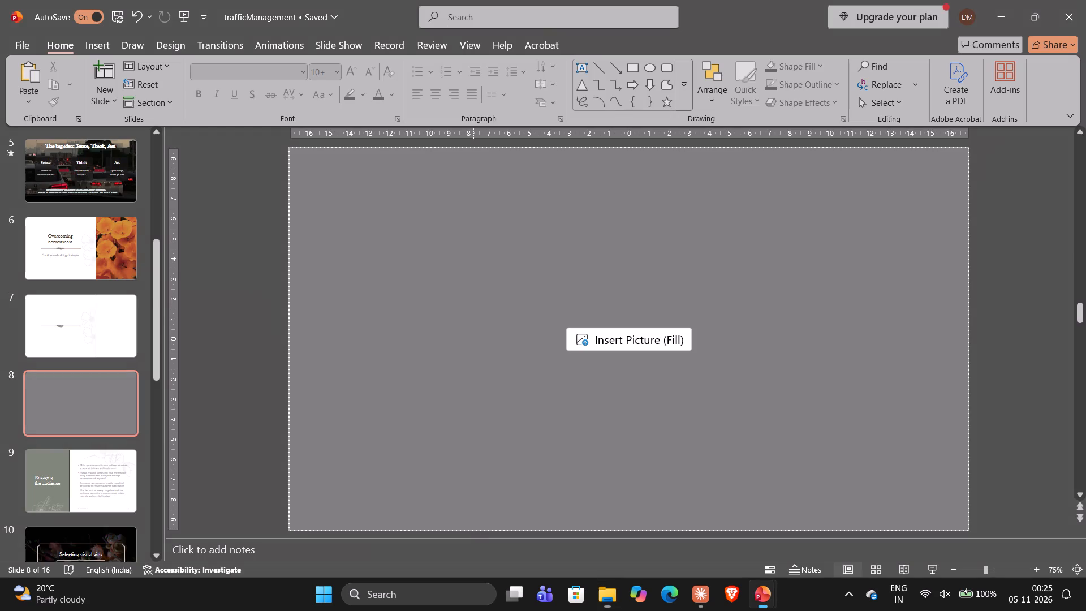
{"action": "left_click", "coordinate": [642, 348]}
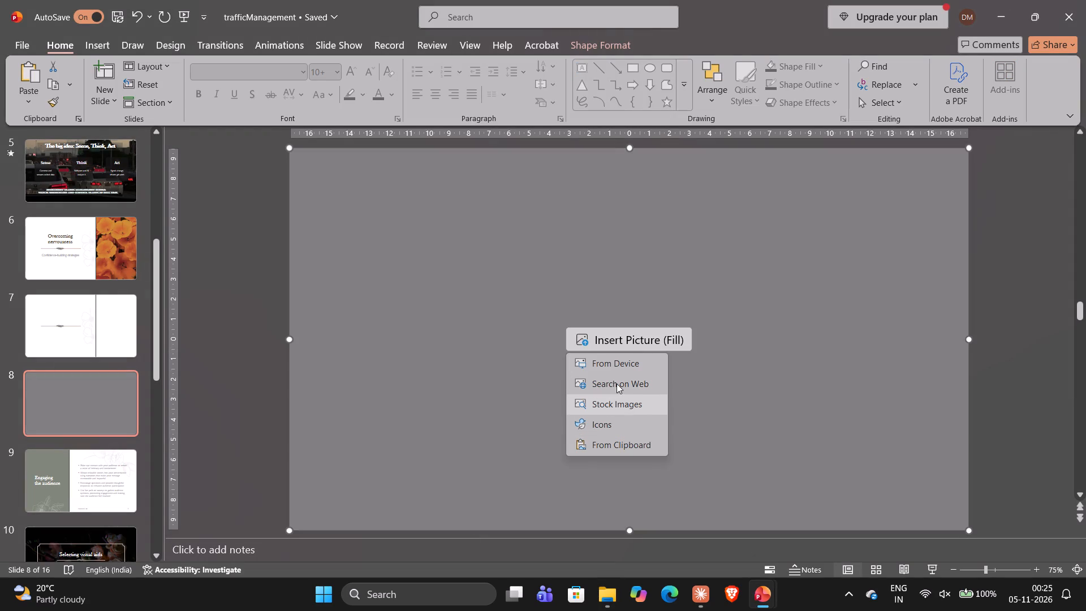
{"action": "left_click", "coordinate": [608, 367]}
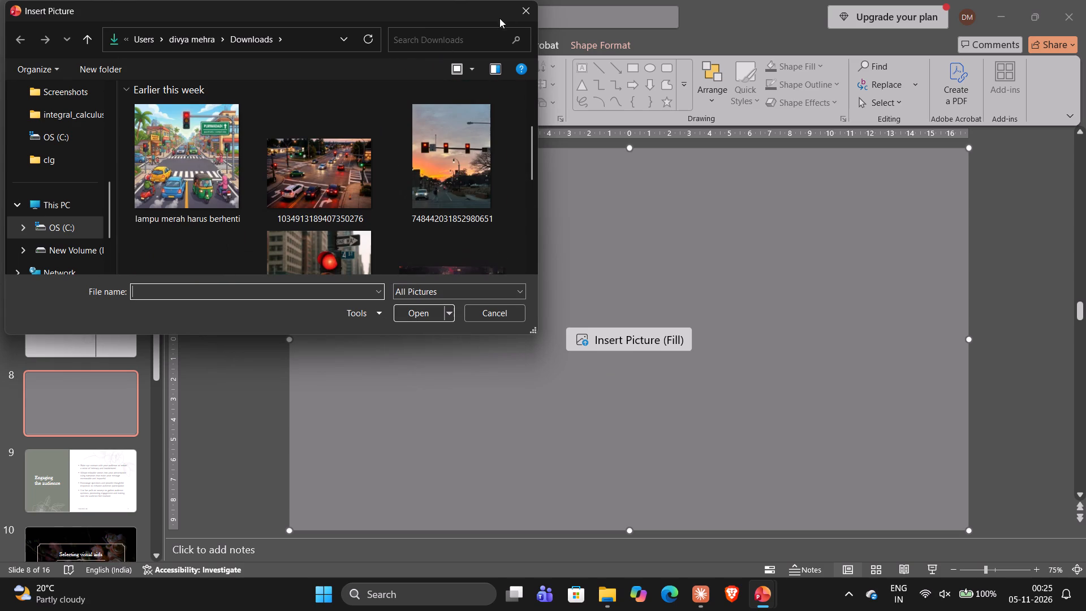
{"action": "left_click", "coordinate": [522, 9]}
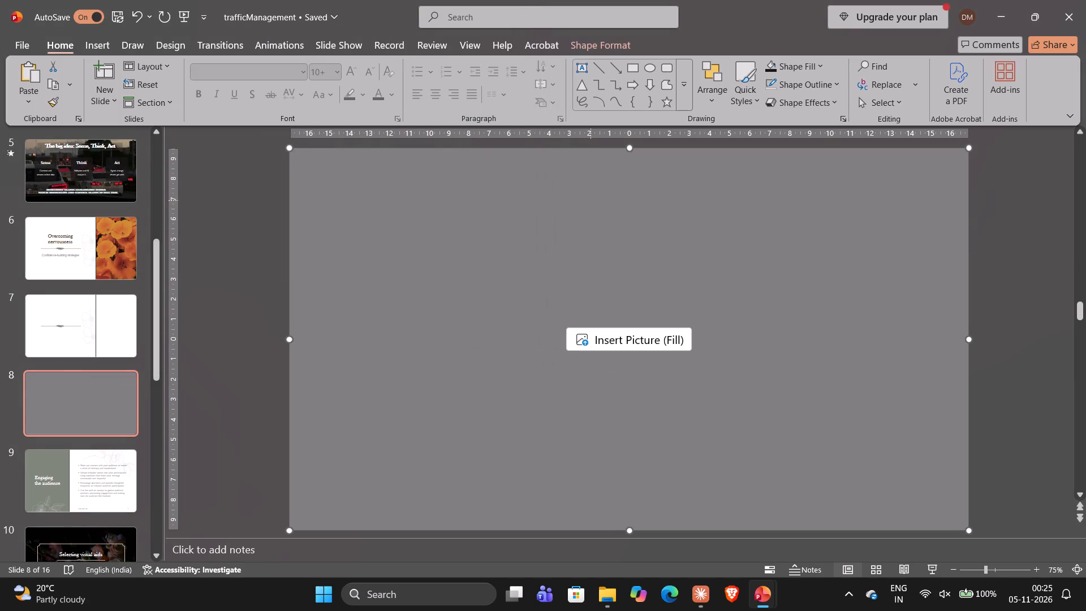
Paste the copied traffic-light photo onto slide 8 of the trafficManagement presentation.
{"action": "left_click", "coordinate": [591, 202]}
{"action": "key", "text": "ctrl+v"}
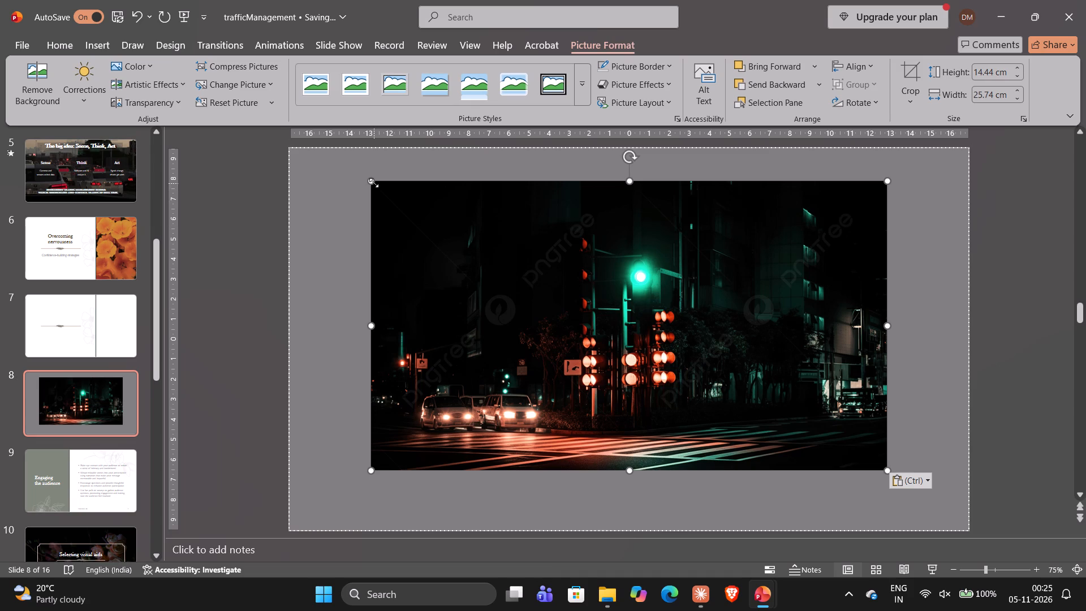
Enlarge and align the pasted traffic-light photo so it covers all of slide 8, 33.87 cm wide by 19.05 cm high.
{"action": "left_click_drag", "start_coordinate": [373, 181], "coordinate": [285, 161]}
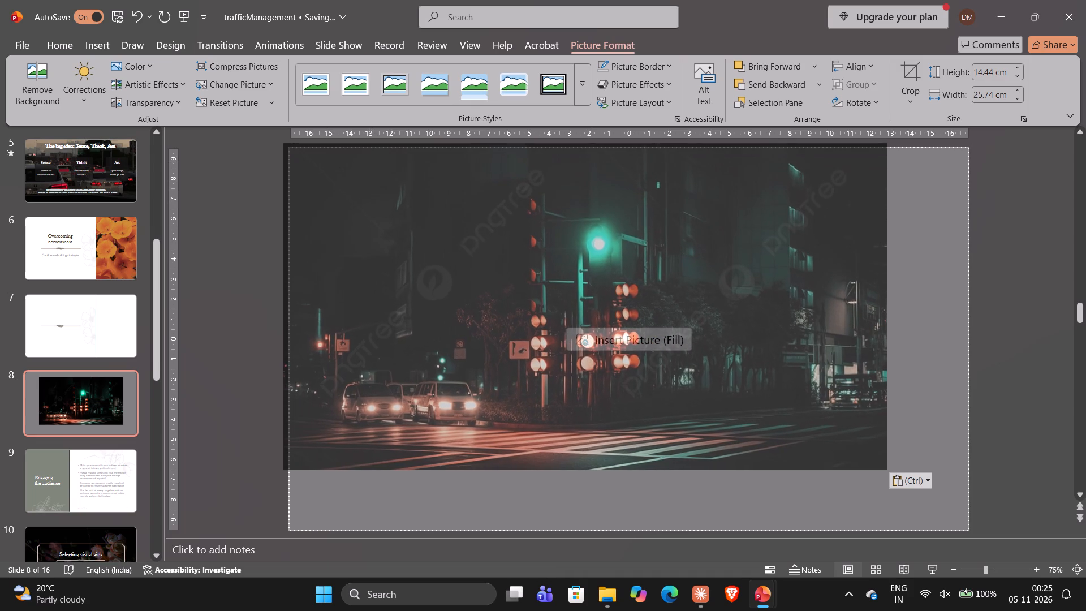
{"action": "left_click_drag", "start_coordinate": [285, 161], "coordinate": [288, 171]}
{"action": "left_click", "coordinate": [365, 269]}
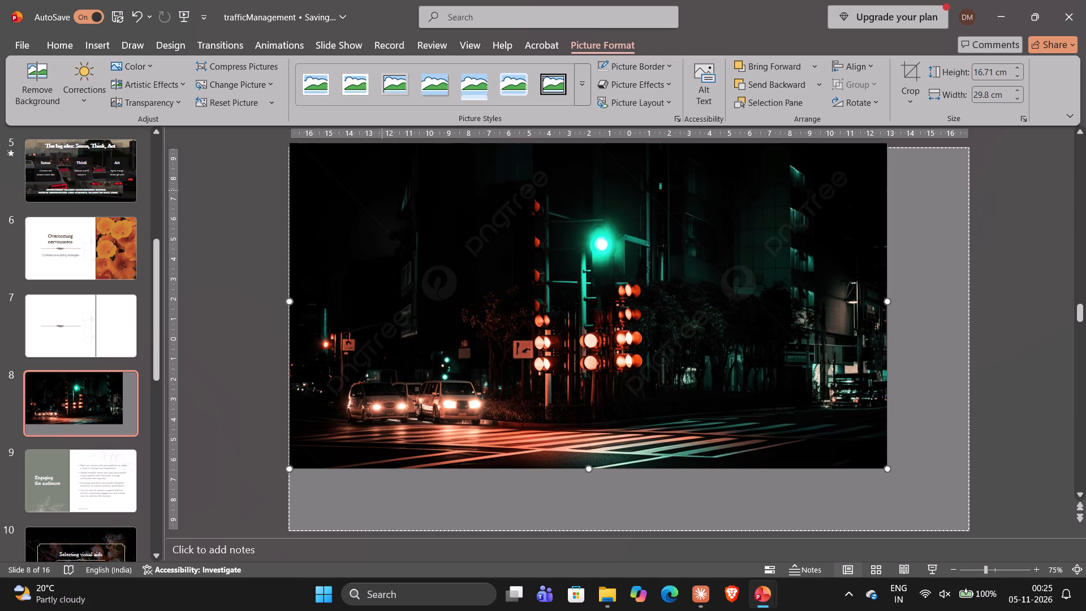
{"action": "left_click_drag", "start_coordinate": [382, 190], "coordinate": [381, 196]}
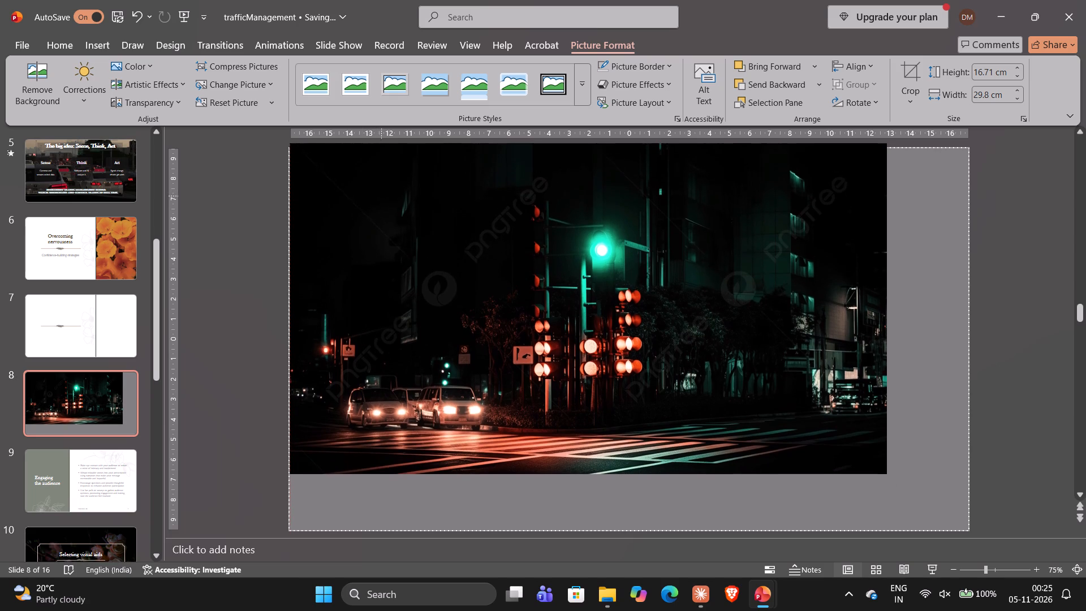
{"action": "left_click_drag", "start_coordinate": [381, 196], "coordinate": [375, 182]}
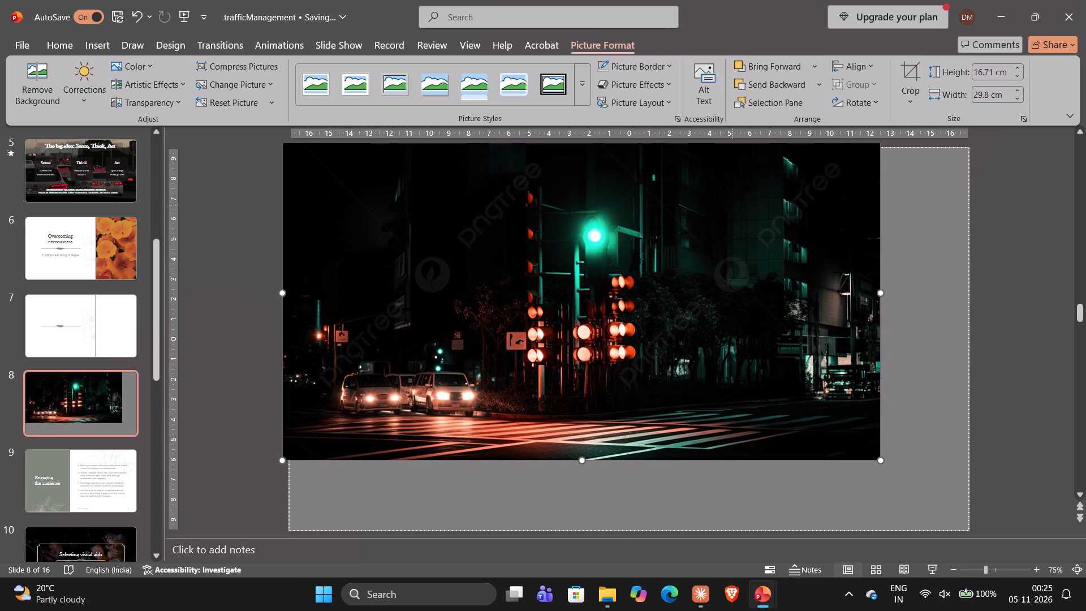
{"action": "left_click_drag", "start_coordinate": [876, 152], "coordinate": [882, 167]}
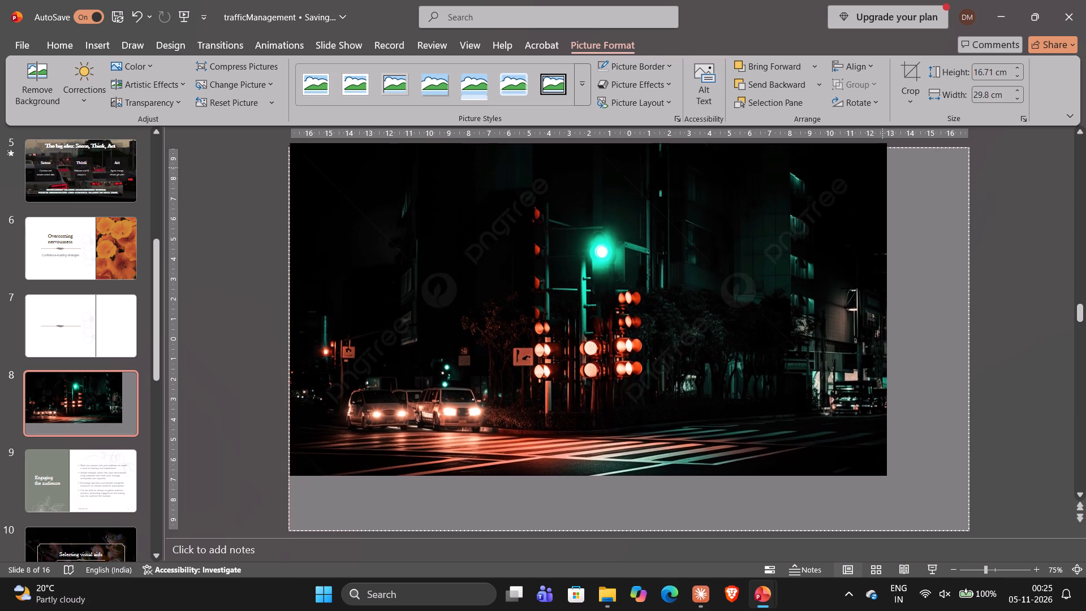
{"action": "left_click_drag", "start_coordinate": [882, 167], "coordinate": [885, 175]}
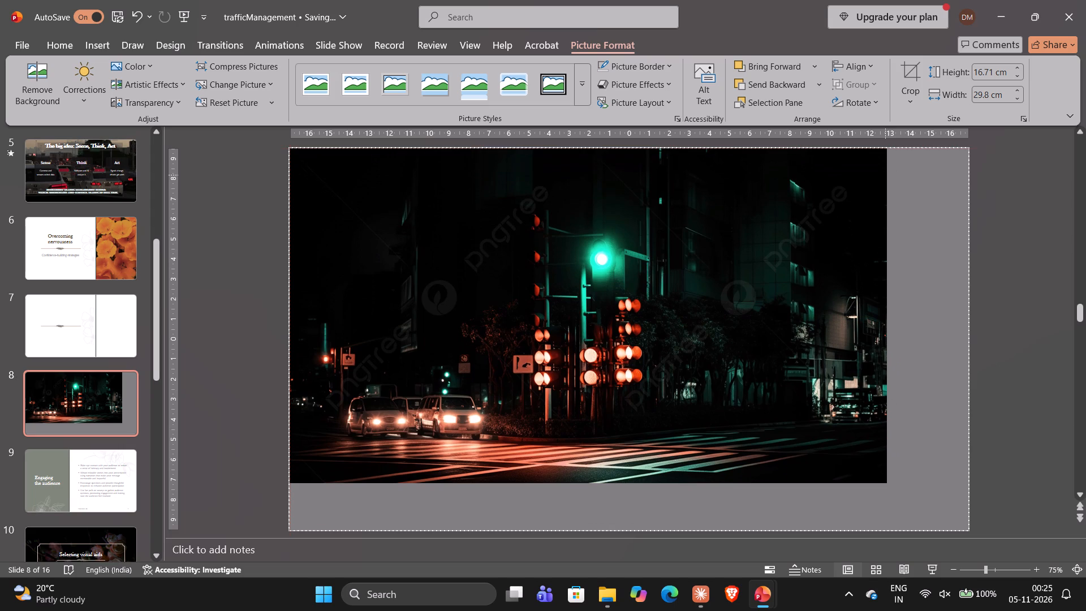
{"action": "left_click_drag", "start_coordinate": [885, 175], "coordinate": [885, 176]}
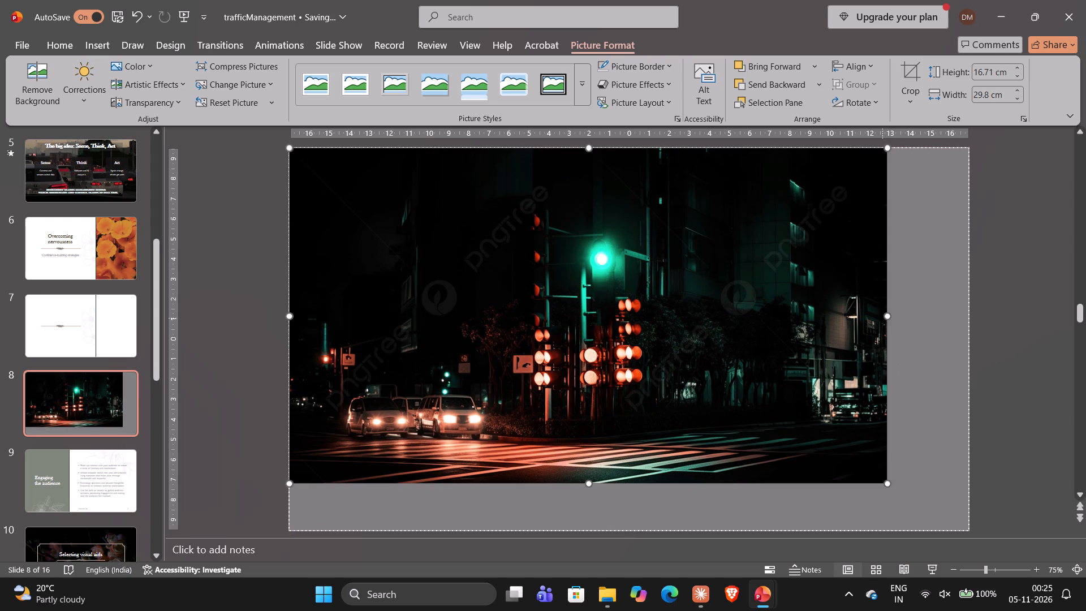
{"action": "left_click_drag", "start_coordinate": [884, 317], "coordinate": [972, 322]}
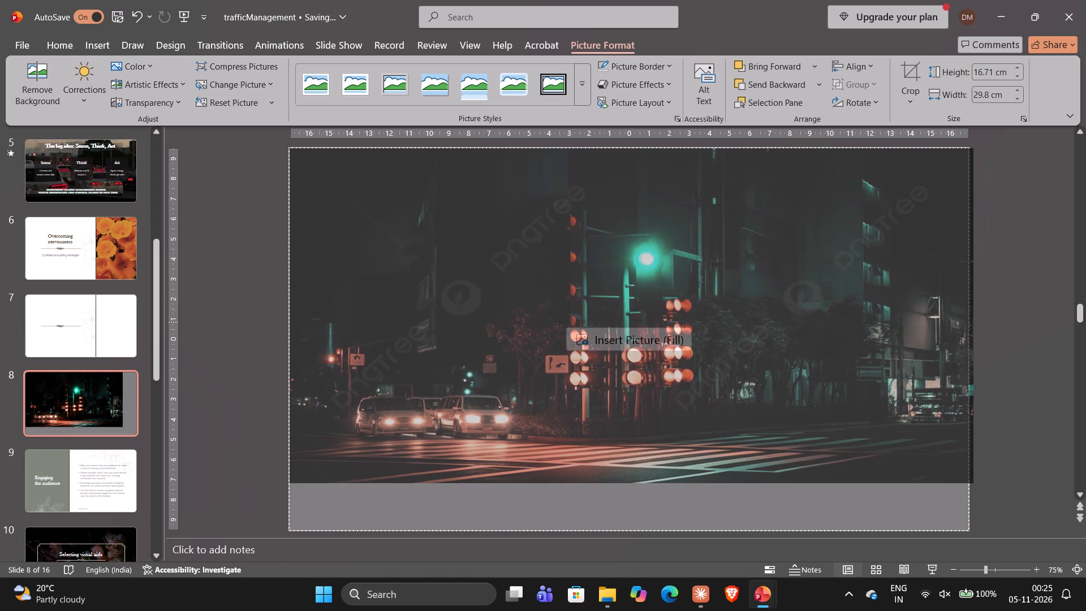
{"action": "left_click_drag", "start_coordinate": [972, 322], "coordinate": [971, 322]}
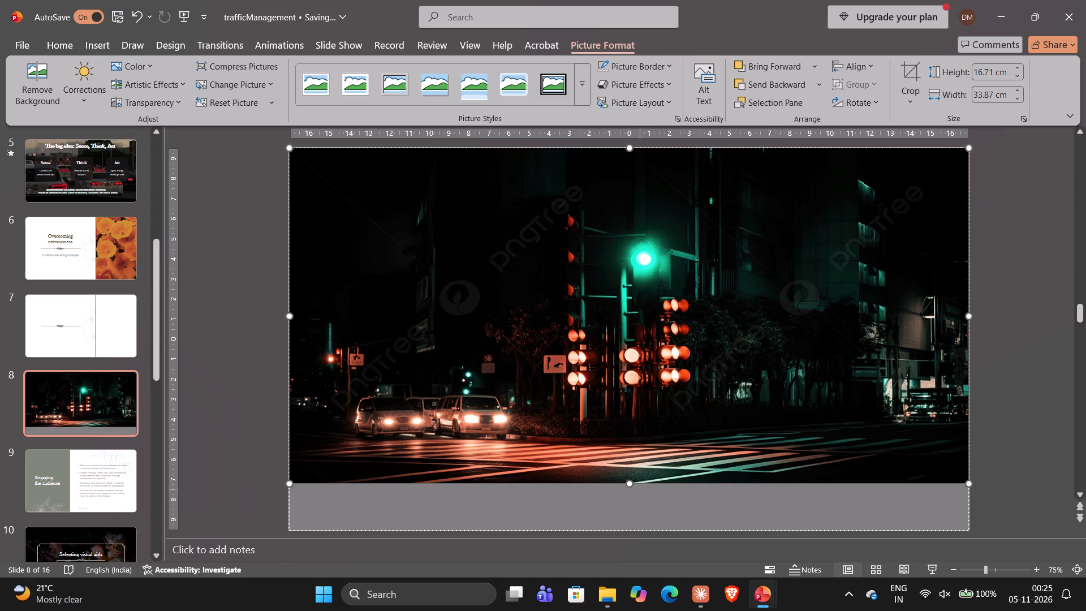
{"action": "left_click_drag", "start_coordinate": [630, 484], "coordinate": [639, 507]}
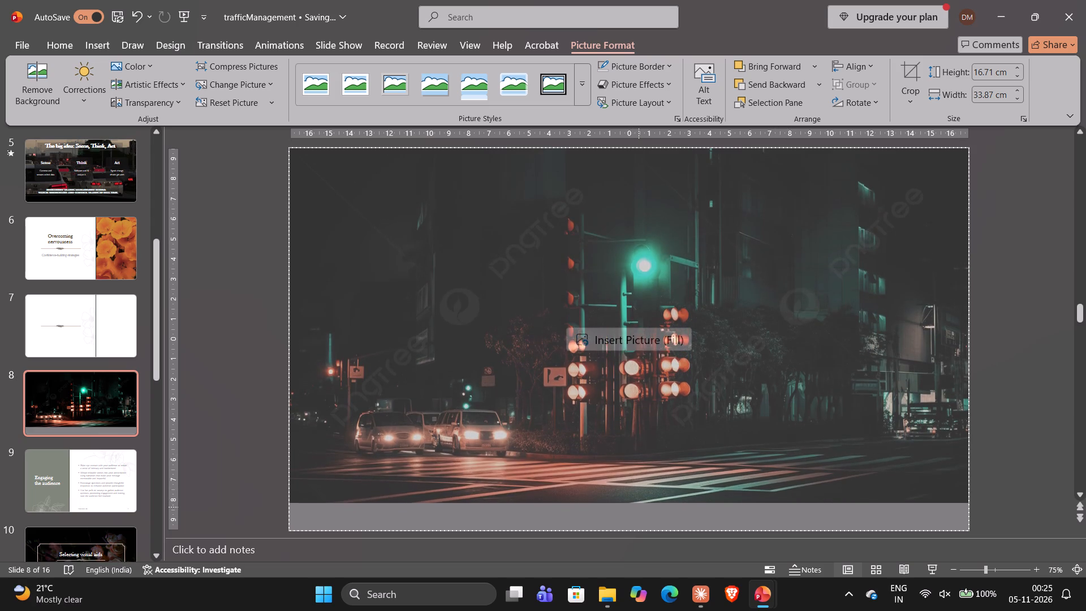
{"action": "left_click_drag", "start_coordinate": [639, 507], "coordinate": [638, 527]}
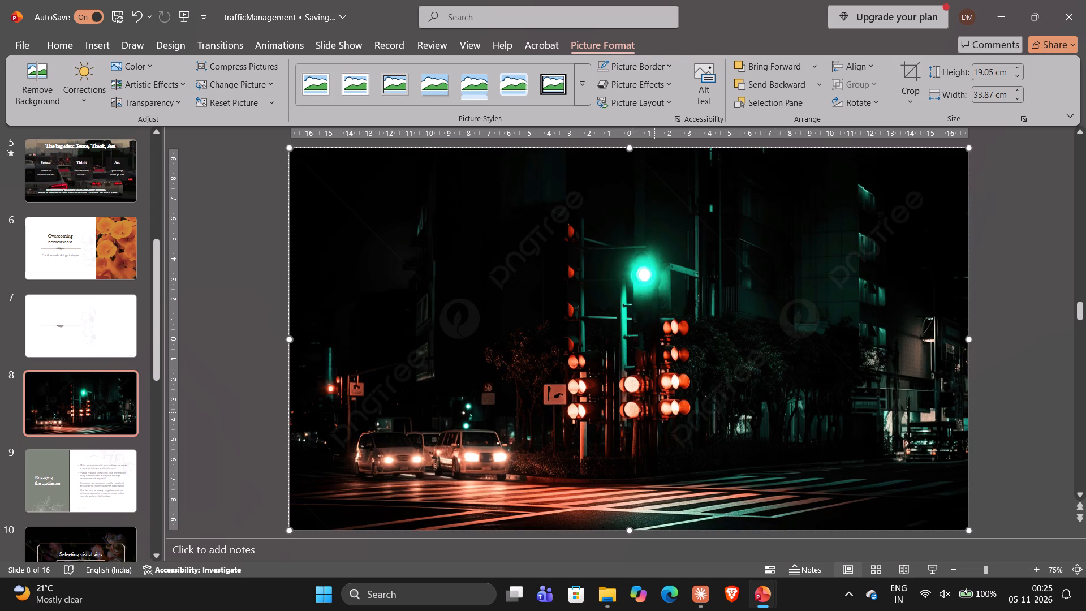
{"action": "left_click", "coordinate": [654, 412]}
{"action": "left_click", "coordinate": [223, 217]}
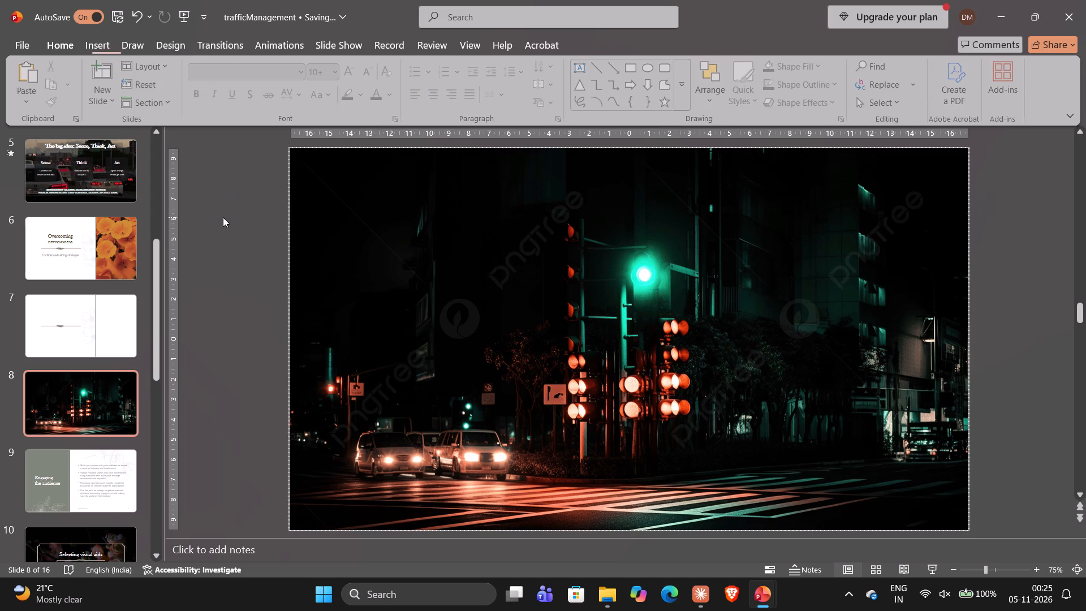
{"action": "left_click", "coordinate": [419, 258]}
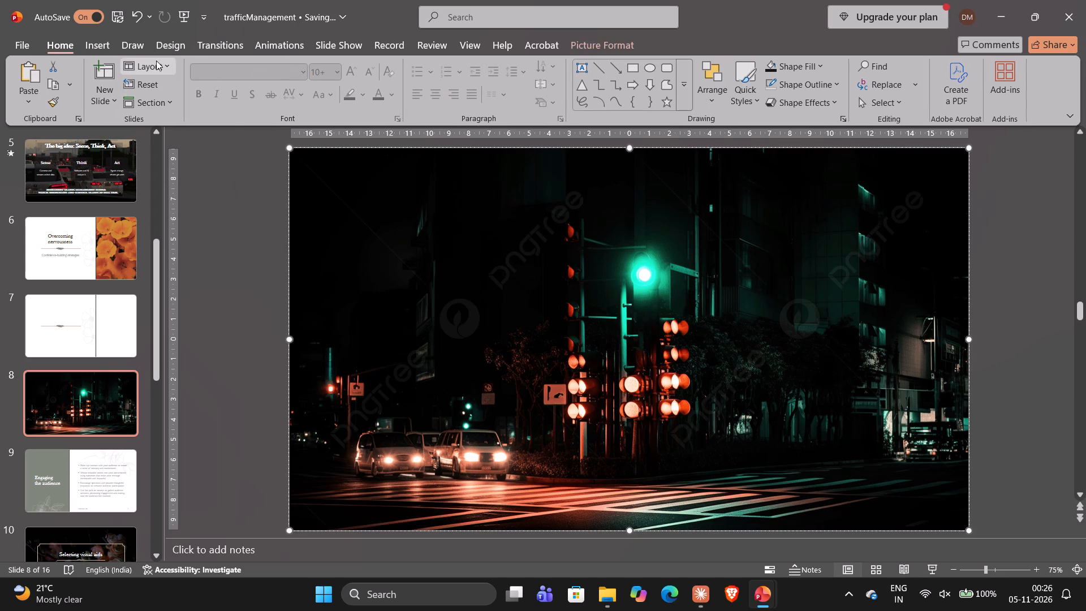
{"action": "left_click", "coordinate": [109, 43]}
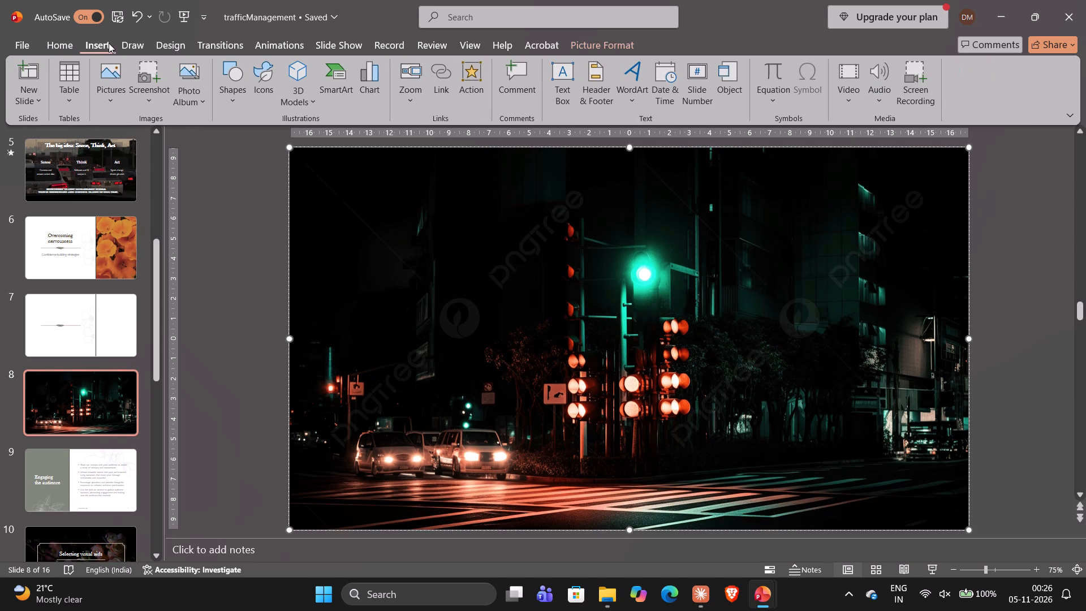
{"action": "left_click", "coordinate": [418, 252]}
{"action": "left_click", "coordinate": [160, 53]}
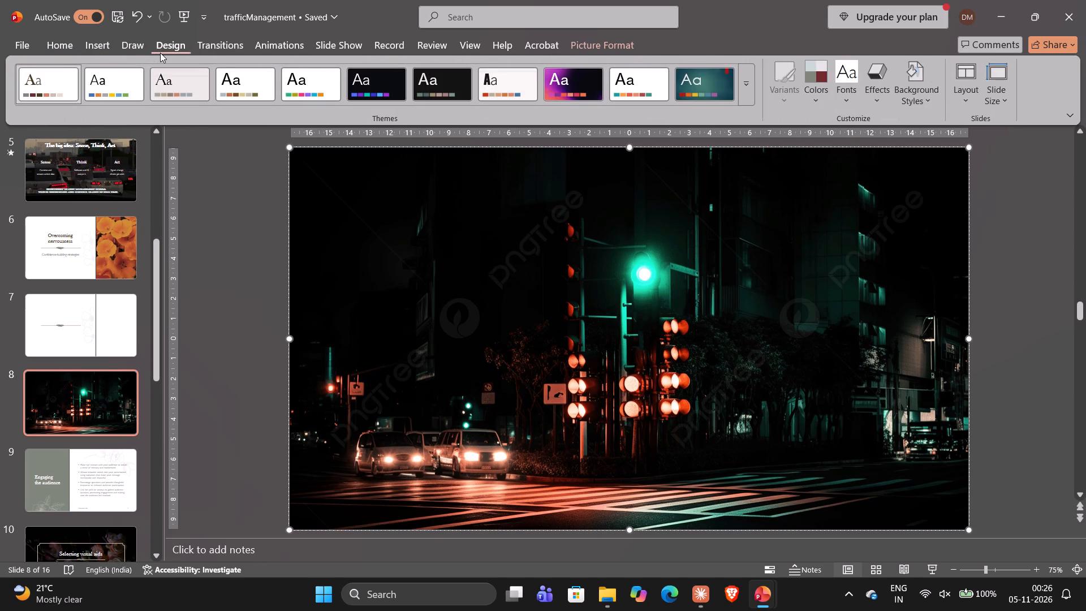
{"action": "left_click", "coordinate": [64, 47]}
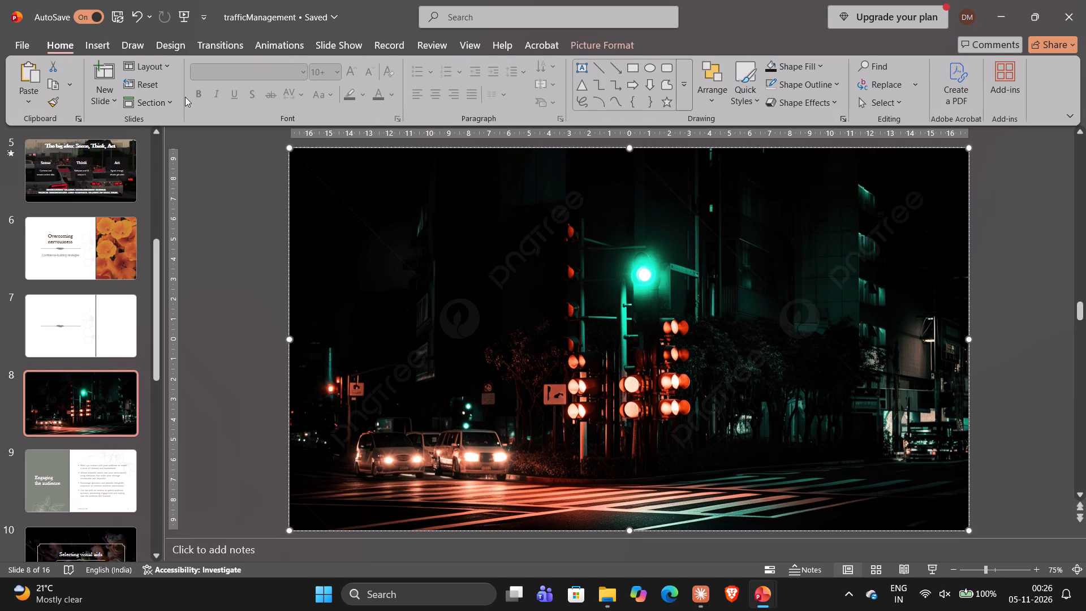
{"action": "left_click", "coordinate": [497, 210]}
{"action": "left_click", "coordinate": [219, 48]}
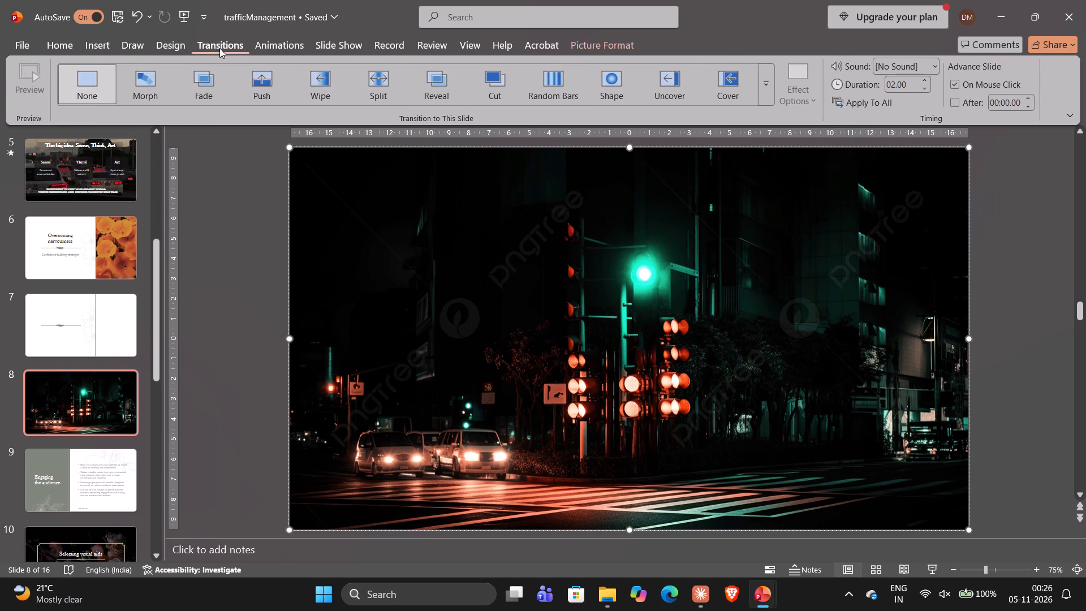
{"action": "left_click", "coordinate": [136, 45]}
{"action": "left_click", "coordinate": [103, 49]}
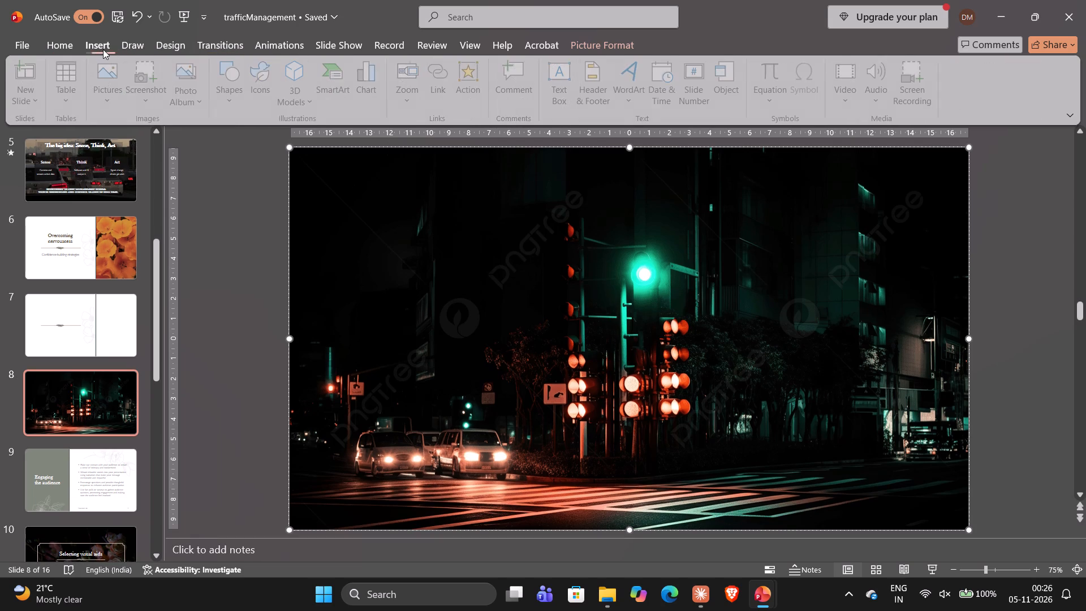
Apply the picture correction Brightness: -20% Contrast: -40% to the traffic-light photo on slide 8.
{"action": "triple_click", "coordinate": [455, 256]}
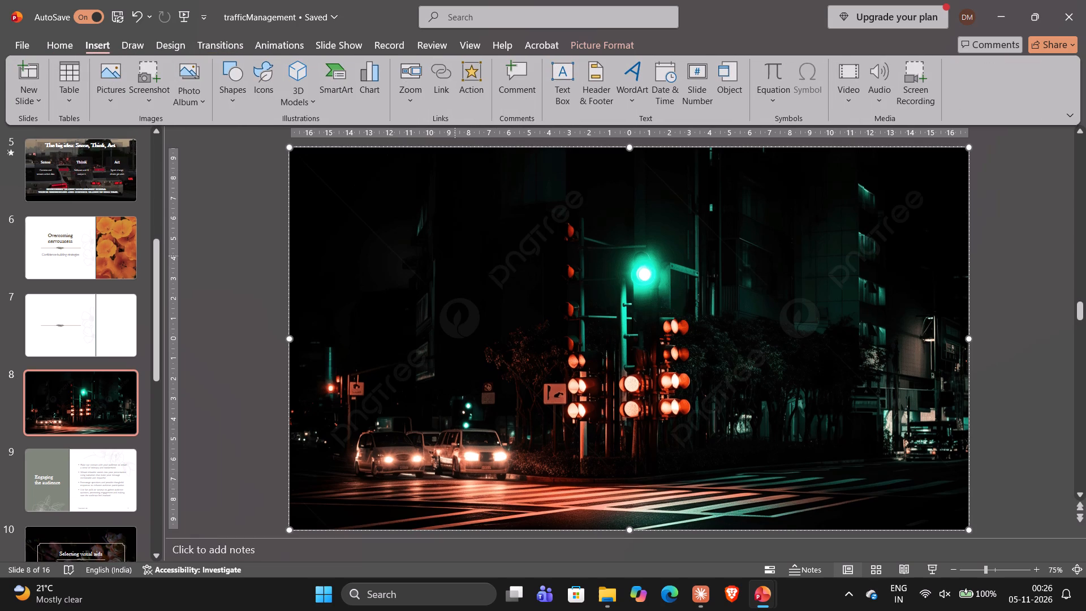
{"action": "triple_click", "coordinate": [455, 256]}
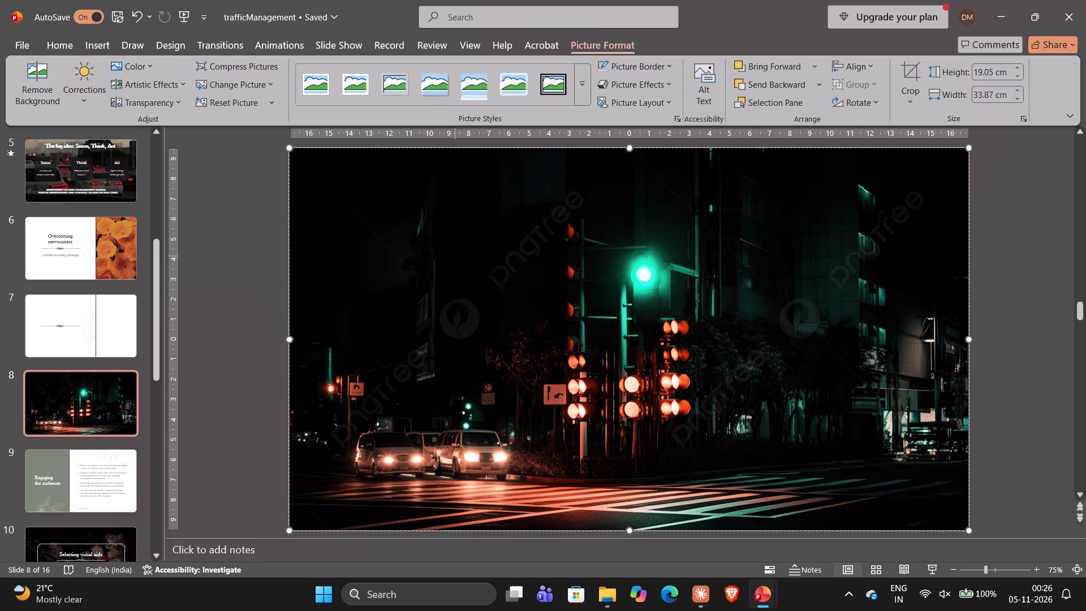
{"action": "triple_click", "coordinate": [455, 256]}
{"action": "left_click", "coordinate": [84, 92]}
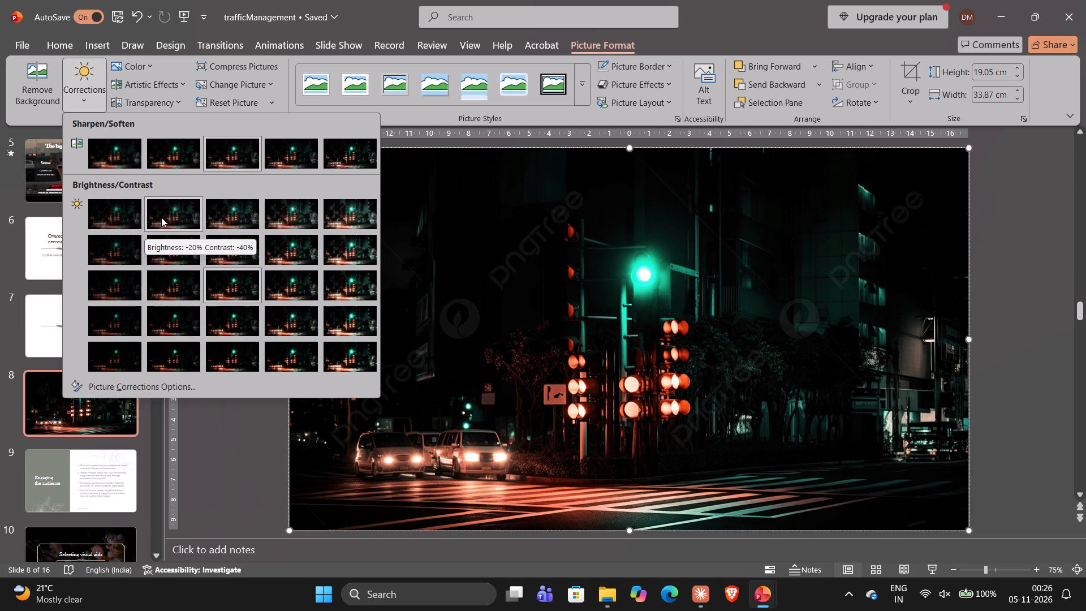
{"action": "left_click", "coordinate": [161, 217]}
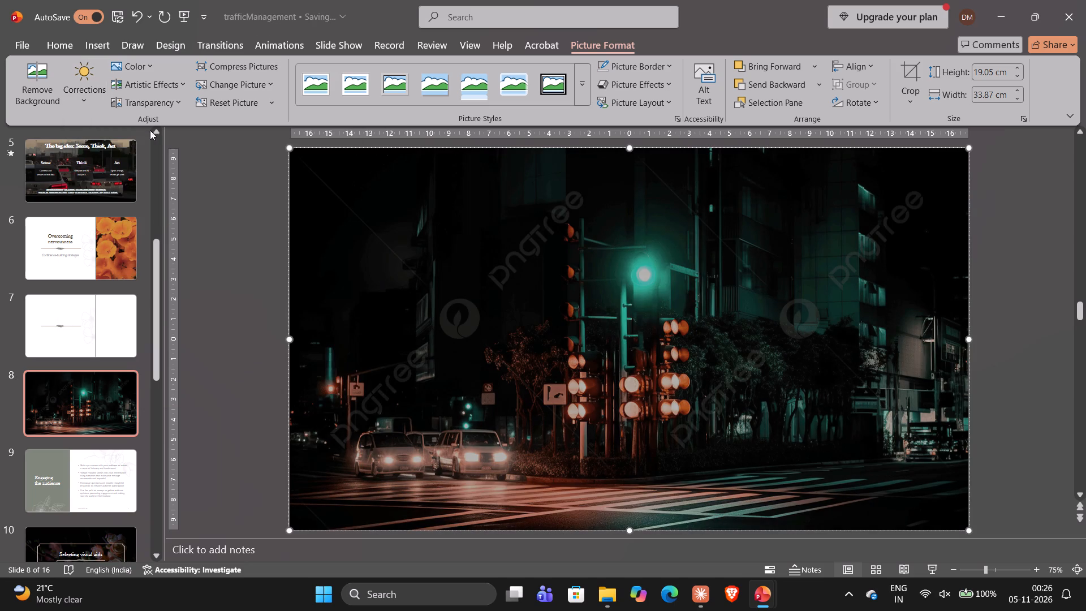
Apply the first, fully opaque transparency preset to the traffic-light photo on slide 8.
{"action": "left_click", "coordinate": [144, 99]}
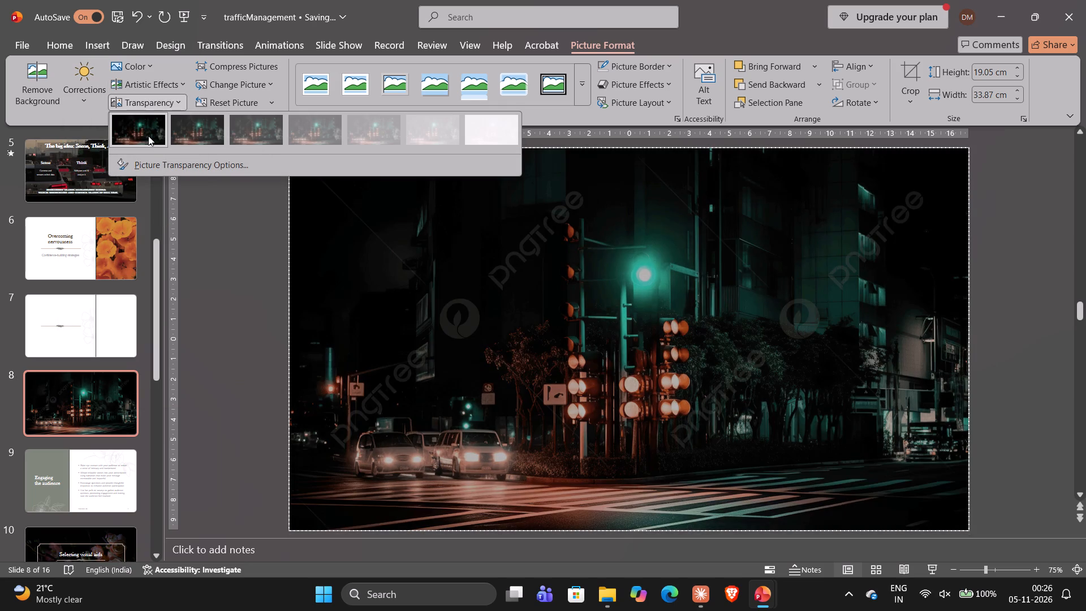
{"action": "left_click", "coordinate": [148, 136]}
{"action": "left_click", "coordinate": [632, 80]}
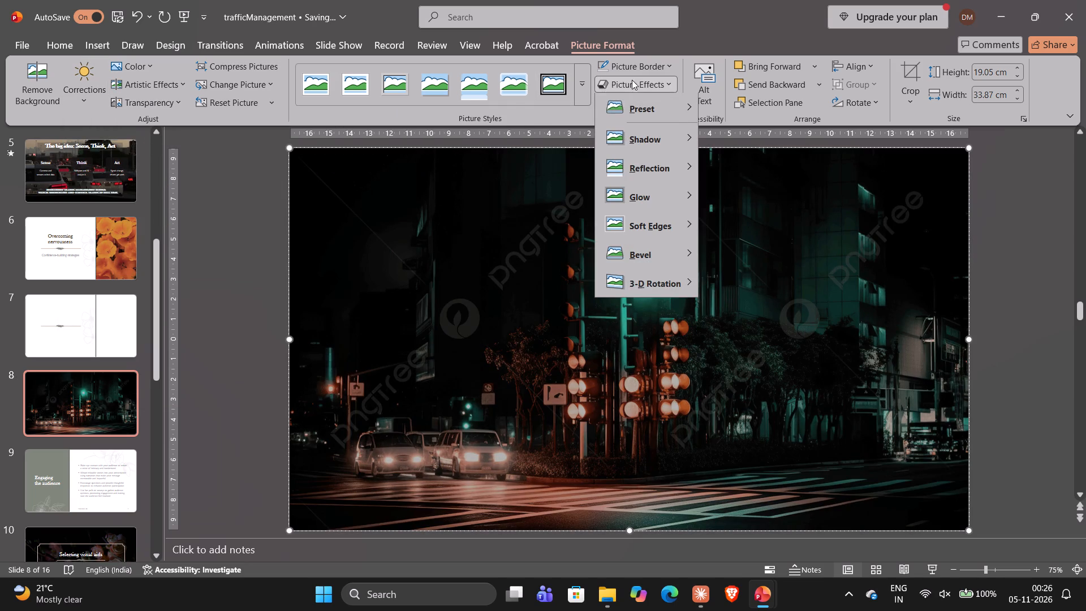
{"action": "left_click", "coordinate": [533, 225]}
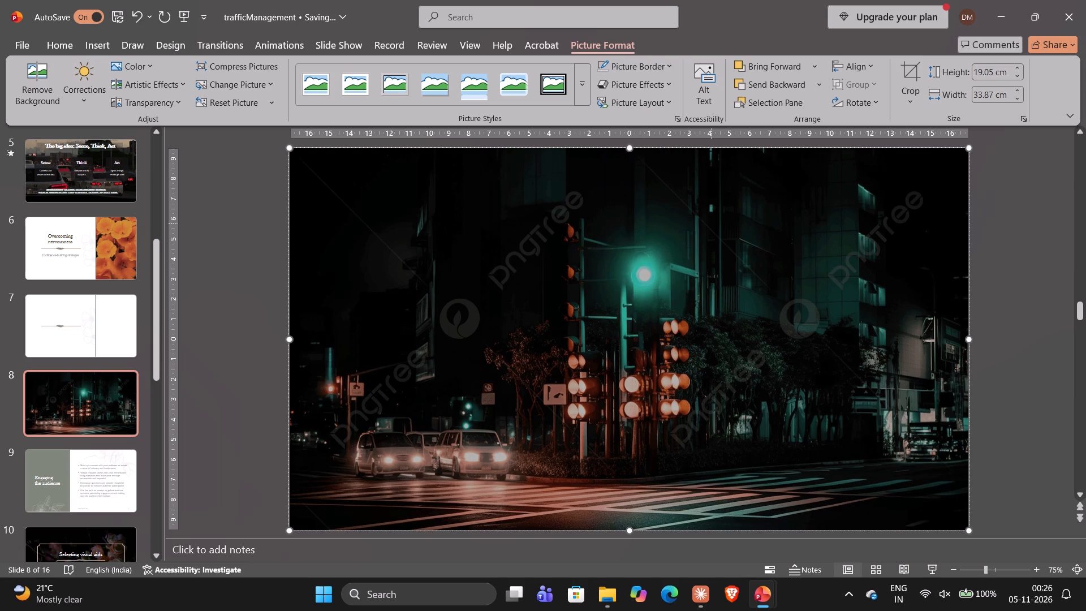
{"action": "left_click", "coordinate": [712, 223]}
{"action": "key", "text": "super+F10"}
{"action": "key", "text": "alt+Tab"}
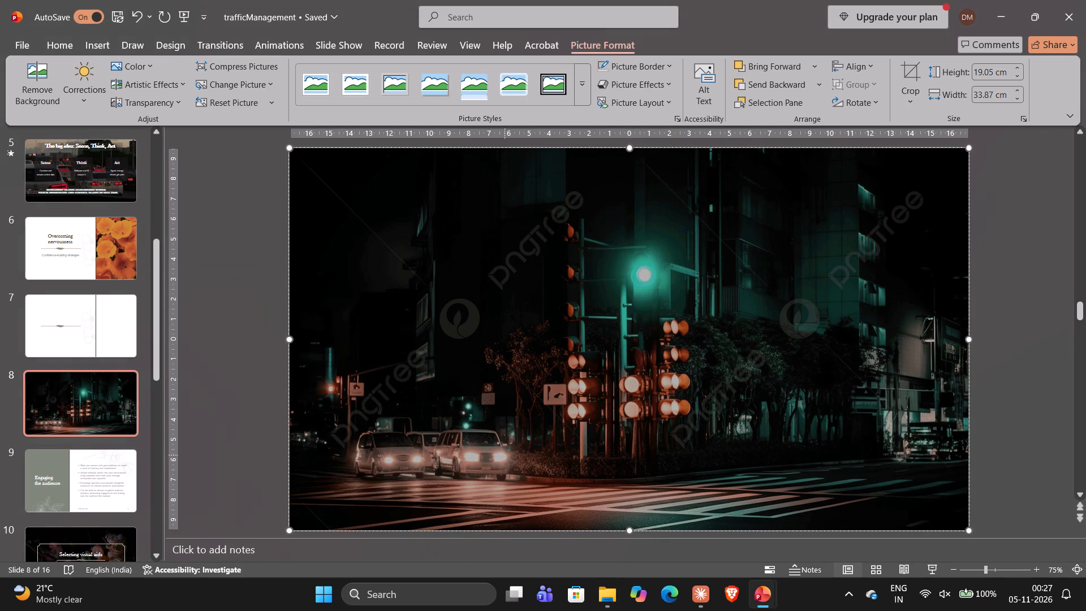
{"action": "left_click", "coordinate": [546, 432]}
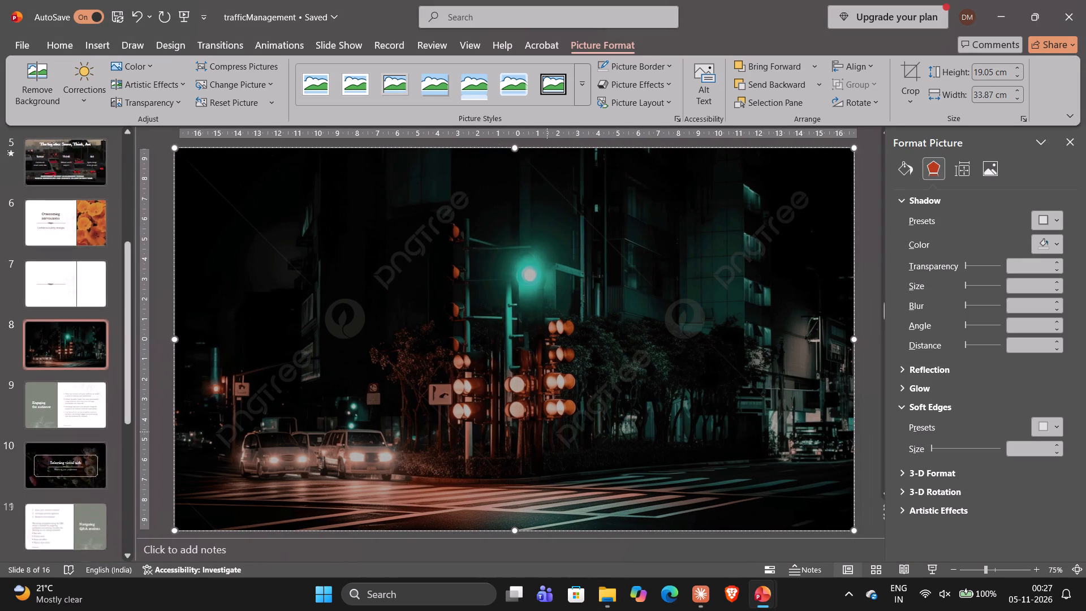
{"action": "left_click_drag", "start_coordinate": [966, 308], "coordinate": [1034, 312]}
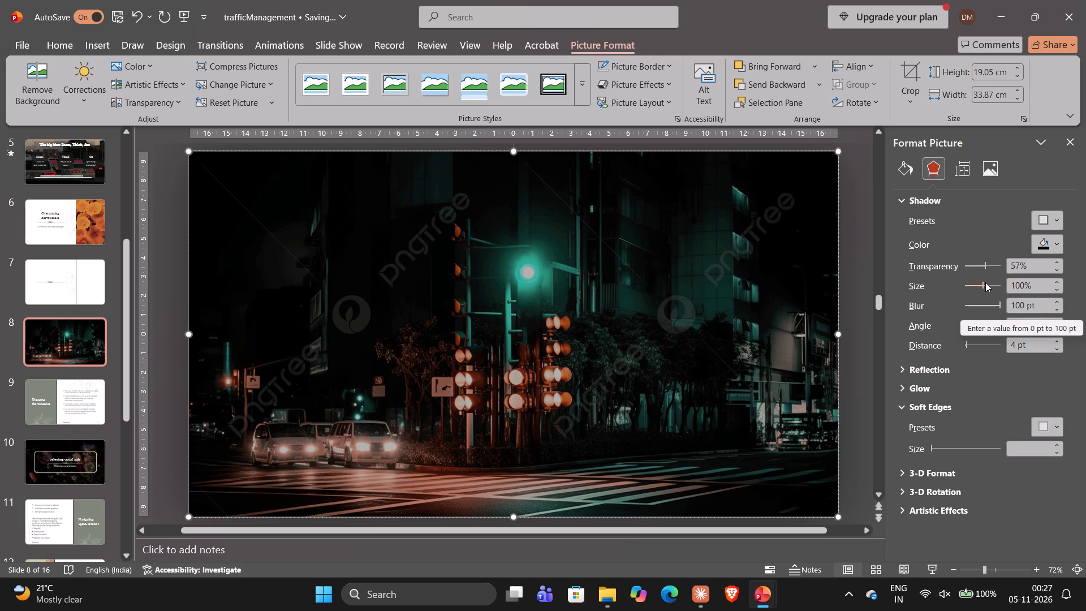
{"action": "left_click_drag", "start_coordinate": [985, 282], "coordinate": [913, 299]}
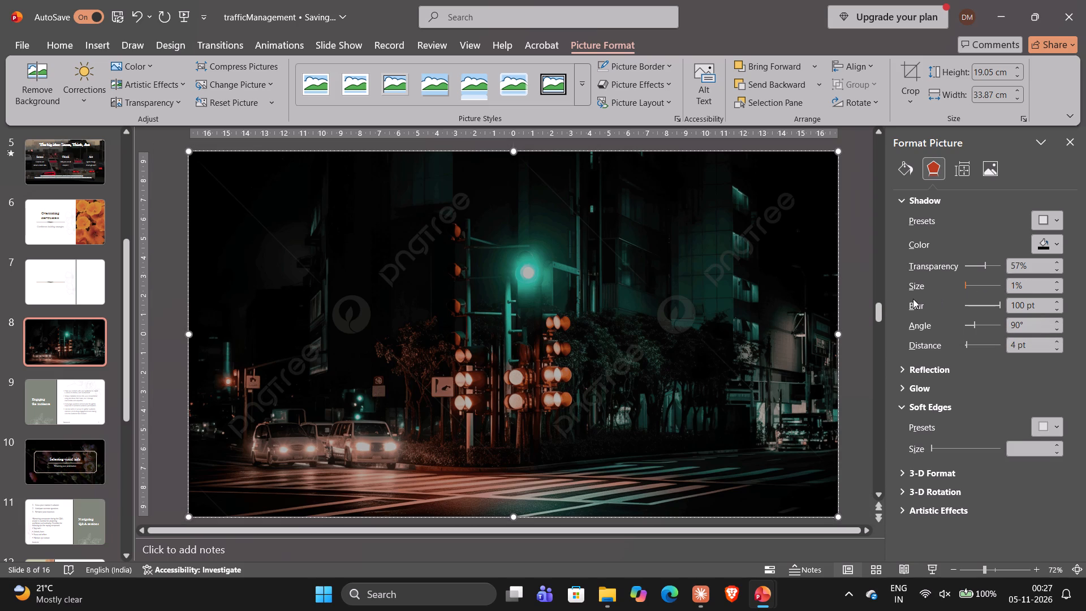
{"action": "left_click_drag", "start_coordinate": [913, 299], "coordinate": [1005, 291]}
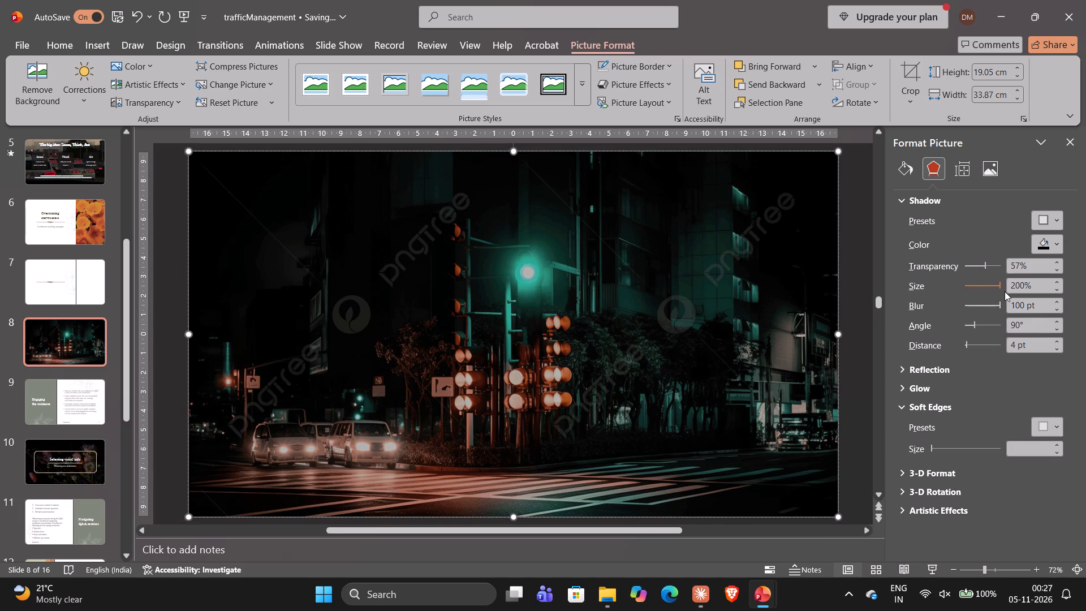
{"action": "left_click_drag", "start_coordinate": [1005, 291], "coordinate": [966, 304]}
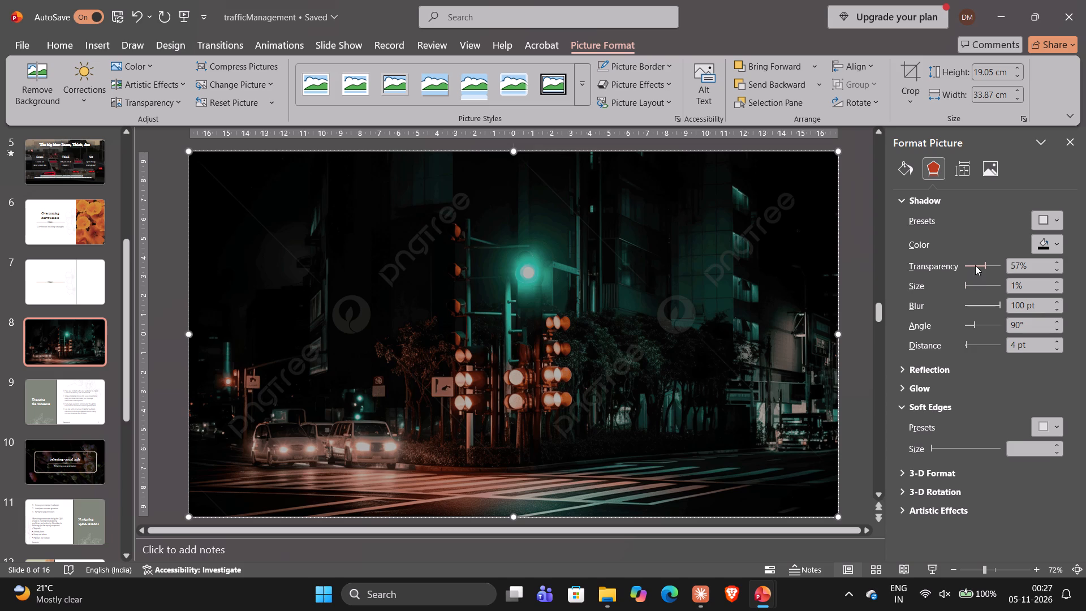
{"action": "left_click_drag", "start_coordinate": [976, 265], "coordinate": [830, 299]}
{"action": "left_click", "coordinate": [987, 263]}
Set the traffic-light photo's brightness to -31% and its color saturation to 98%.
{"action": "left_click", "coordinate": [986, 169]}
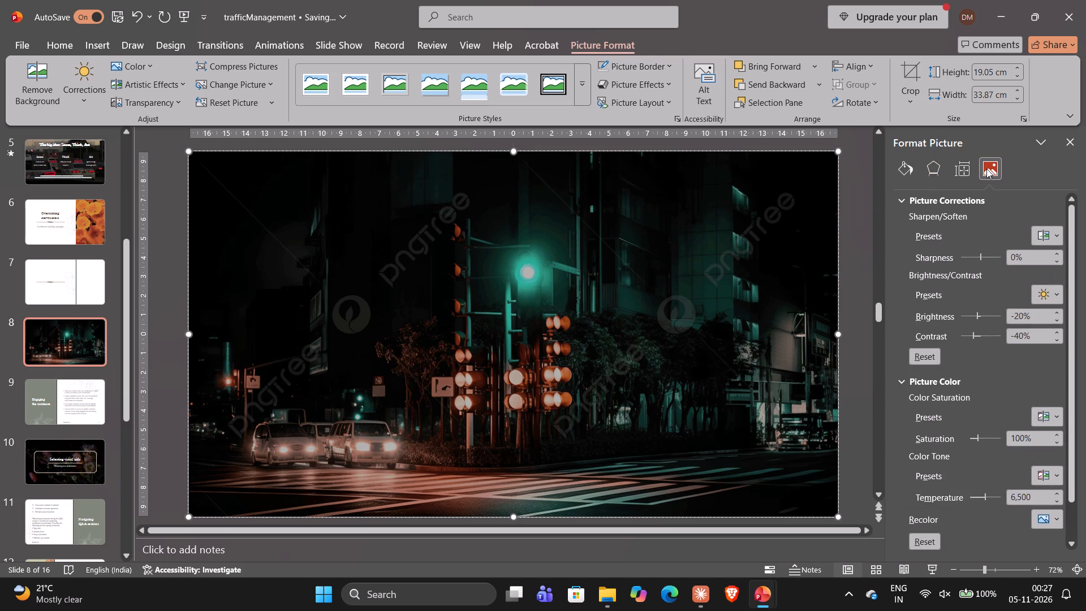
{"action": "left_click", "coordinate": [975, 315]}
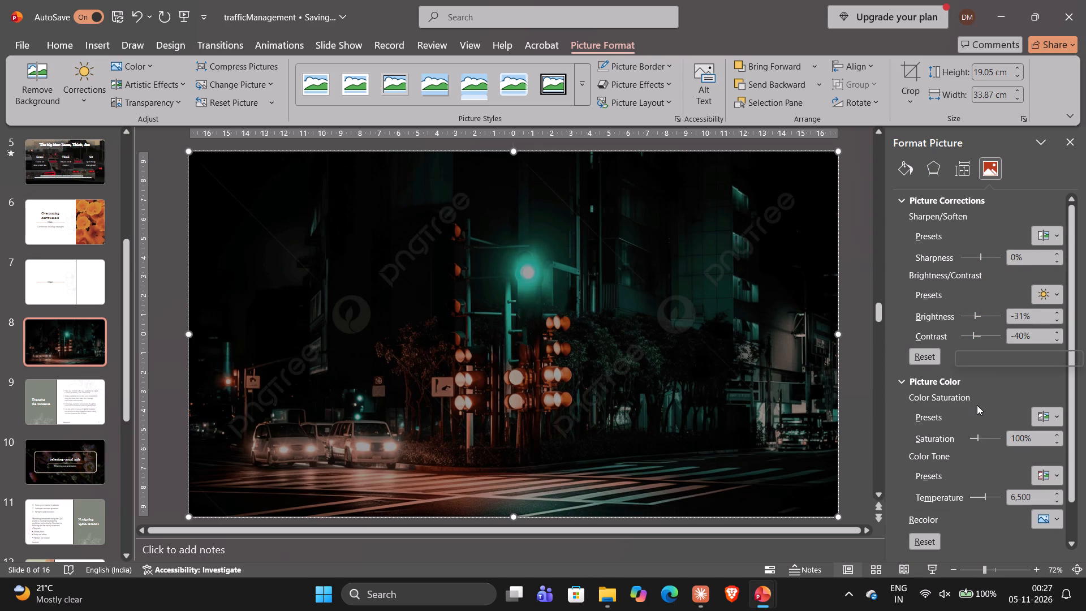
{"action": "scroll", "coordinate": [977, 405], "scroll_direction": "down", "scroll_amount": 1}
{"action": "scroll", "coordinate": [967, 528], "scroll_direction": "down", "scroll_amount": 1}
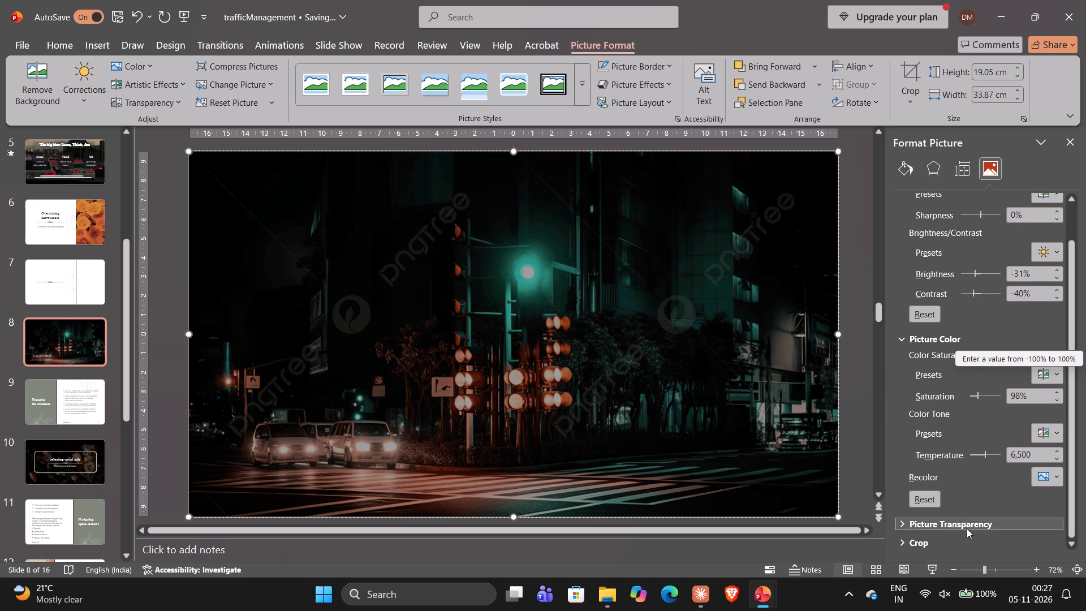
Try several picture transparency levels on the slide 8 traffic-light photo and settle on 16%.
{"action": "scroll", "coordinate": [967, 528], "scroll_direction": "down", "scroll_amount": 1}
{"action": "left_click", "coordinate": [960, 523]}
{"action": "scroll", "coordinate": [960, 523], "scroll_direction": "down", "scroll_amount": 3}
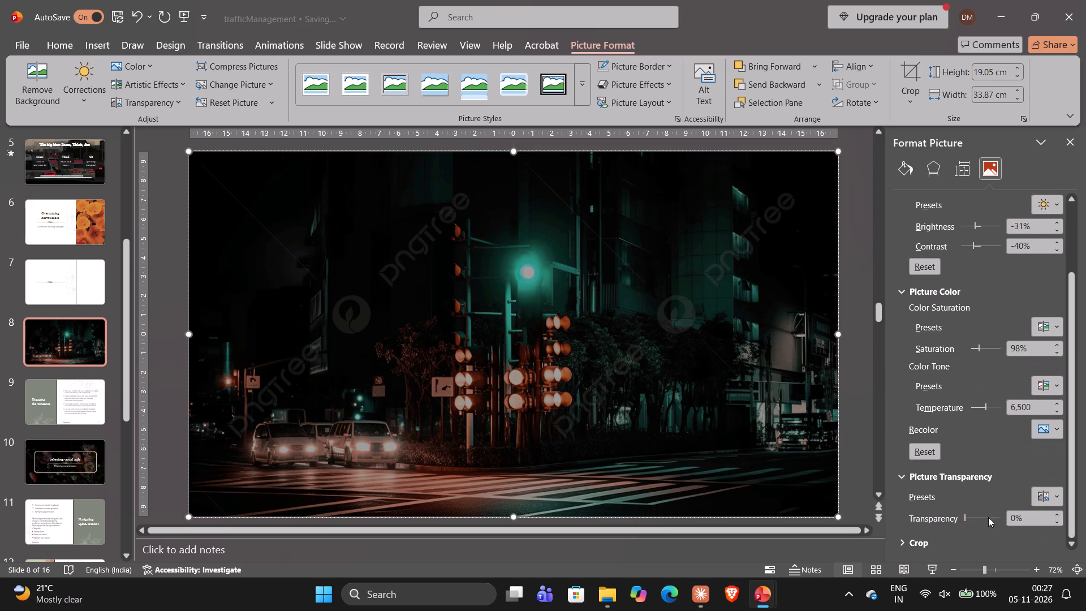
{"action": "left_click_drag", "start_coordinate": [963, 518], "coordinate": [972, 519]}
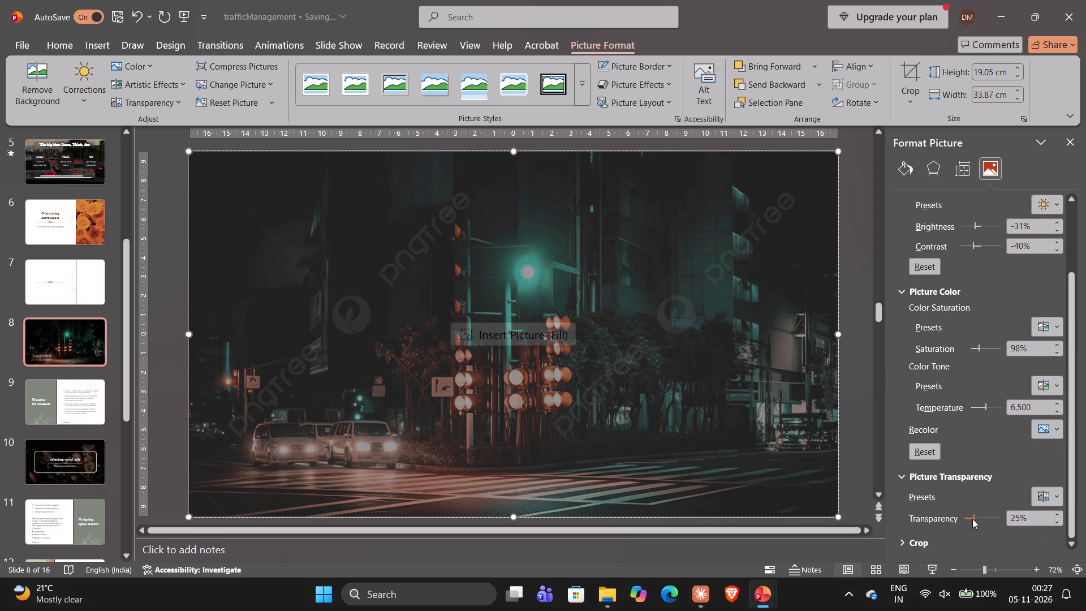
{"action": "left_click_drag", "start_coordinate": [972, 519], "coordinate": [1012, 519]}
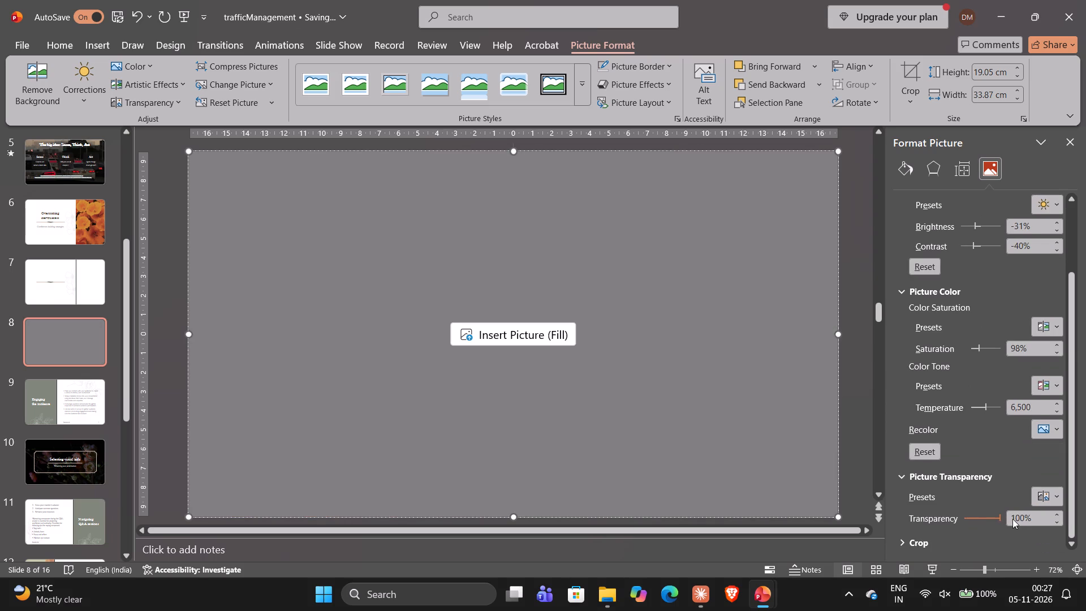
{"action": "left_click_drag", "start_coordinate": [1012, 519], "coordinate": [972, 523]}
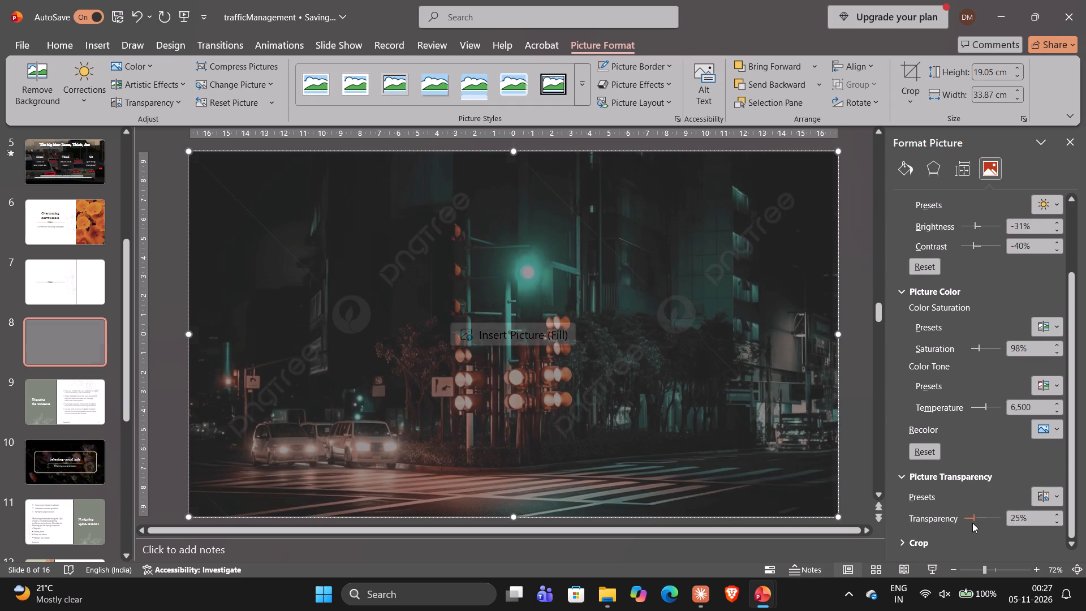
{"action": "left_click_drag", "start_coordinate": [972, 523], "coordinate": [971, 524]}
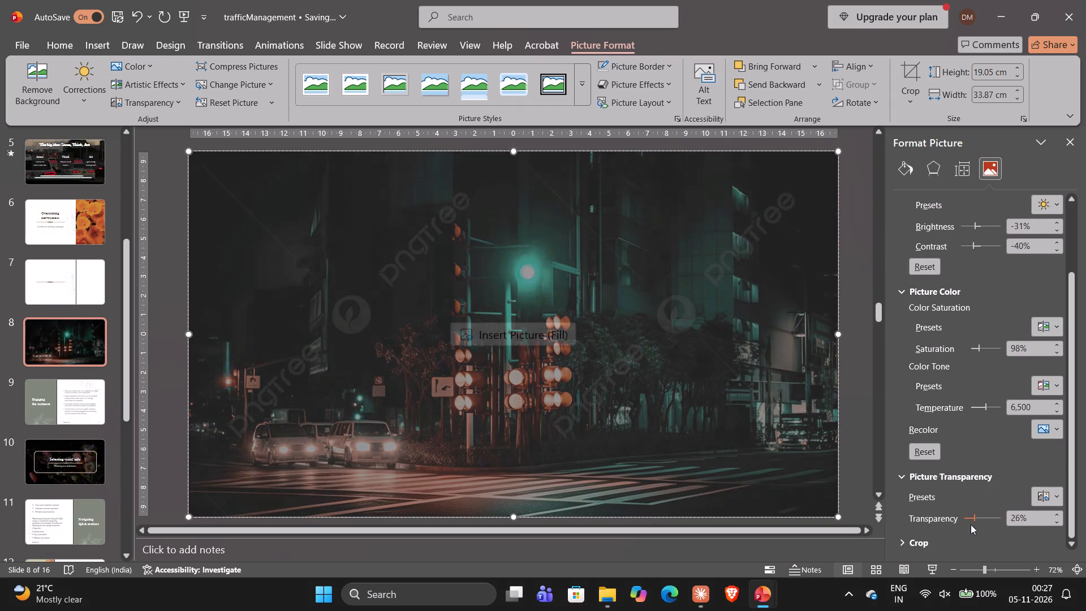
{"action": "left_click_drag", "start_coordinate": [971, 524], "coordinate": [968, 526]}
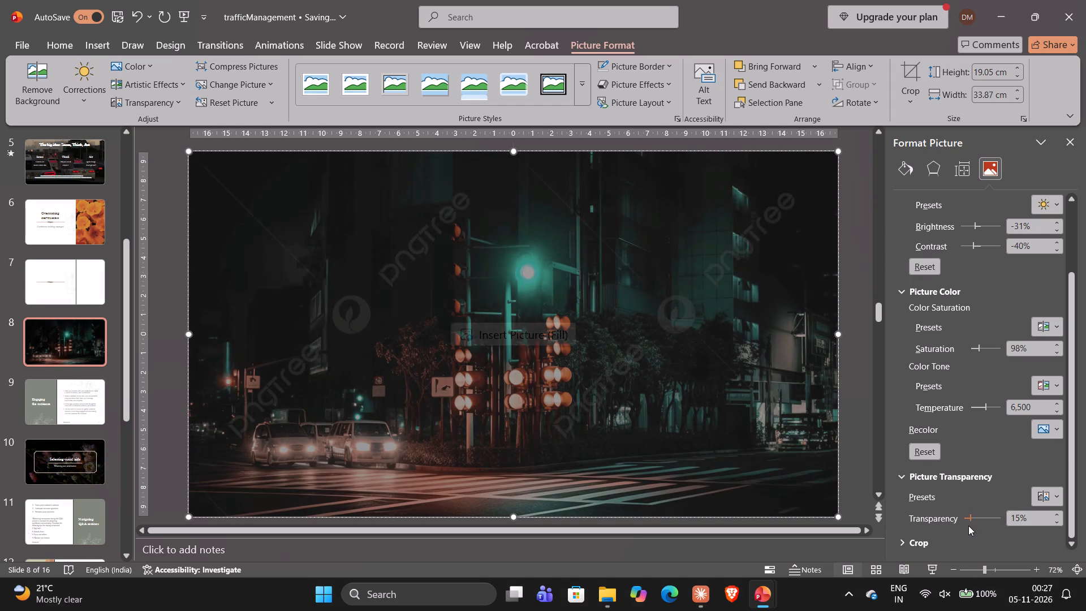
{"action": "left_click_drag", "start_coordinate": [968, 526], "coordinate": [966, 524]}
{"action": "left_click_drag", "start_coordinate": [966, 524], "coordinate": [969, 523]}
Darken the traffic-light photo by lowering its brightness to -73%, ease it back slightly, and close the picture formatting settings.
{"action": "scroll", "coordinate": [981, 269], "scroll_direction": "up", "scroll_amount": 1}
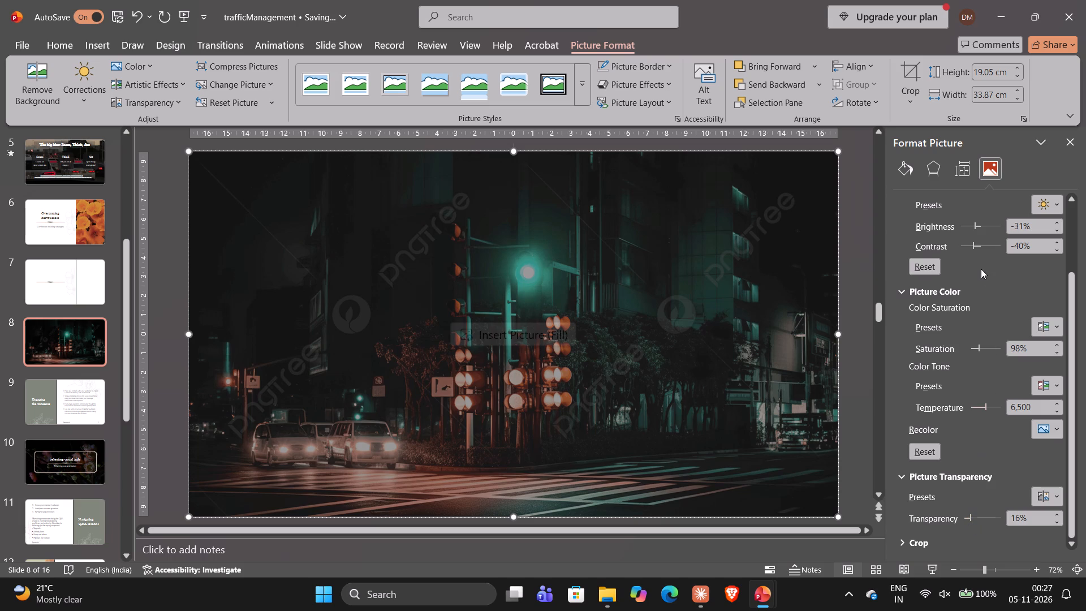
{"action": "scroll", "coordinate": [981, 269], "scroll_direction": "up", "scroll_amount": 1}
{"action": "left_click_drag", "start_coordinate": [974, 228], "coordinate": [964, 228]}
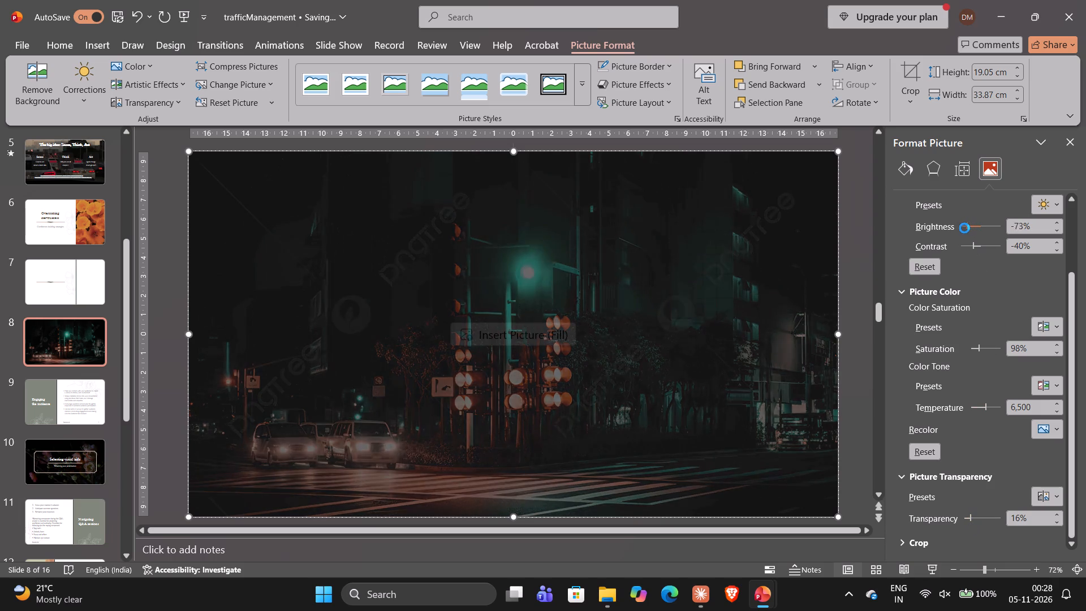
{"action": "left_click_drag", "start_coordinate": [964, 228], "coordinate": [968, 228]}
{"action": "left_click", "coordinate": [1066, 136]}
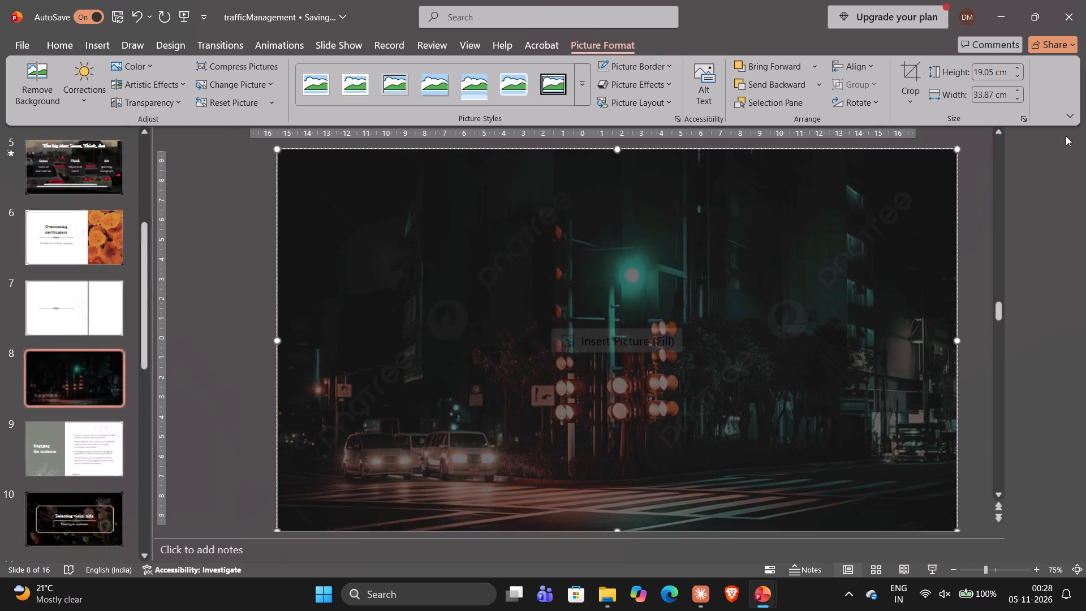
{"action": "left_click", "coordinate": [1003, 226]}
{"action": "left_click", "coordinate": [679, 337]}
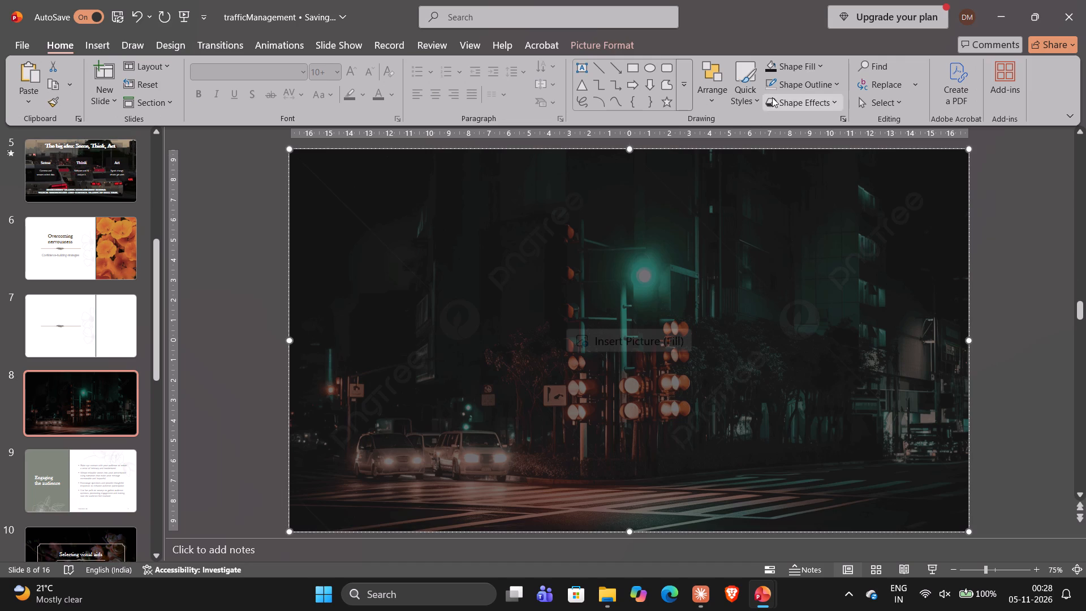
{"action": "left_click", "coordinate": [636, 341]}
Play the slide show from the first slide and advance through the animated slides to "Overcoming nervousness".
{"action": "key", "text": "F5"}
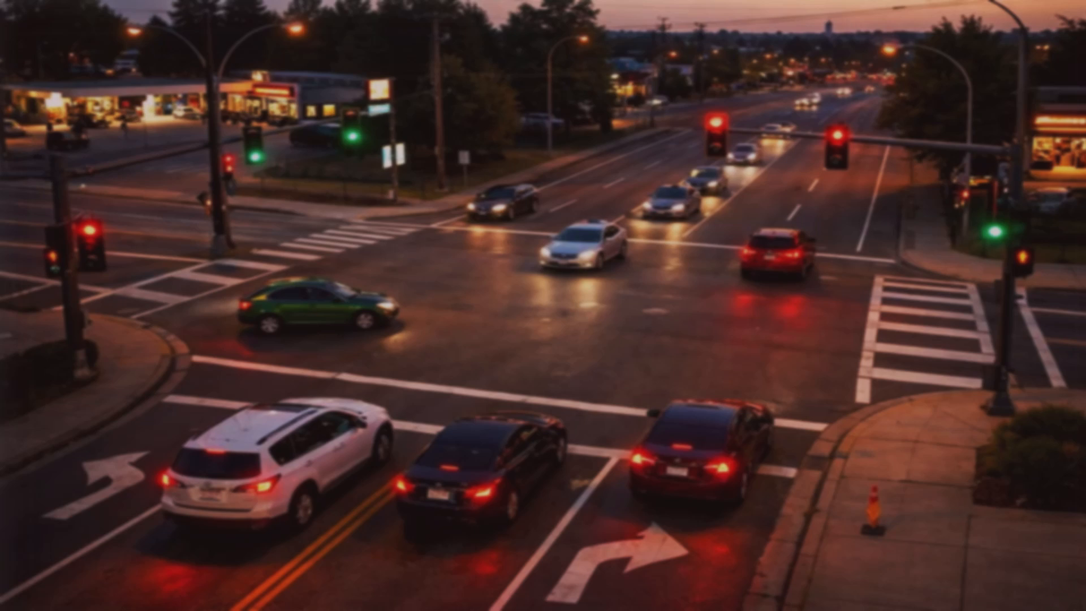
{"action": "key", "text": "Return"}
{"action": "key", "text": "Return"}
{"action": "key", "text": "Return"}
{"action": "key", "text": "Return"}
{"action": "key", "text": "Return"}
{"action": "key", "text": "Return"}
{"action": "key", "text": "Return"}
{"action": "key", "text": "Return"}
{"action": "key", "text": "Return"}
{"action": "key", "text": "Return"}
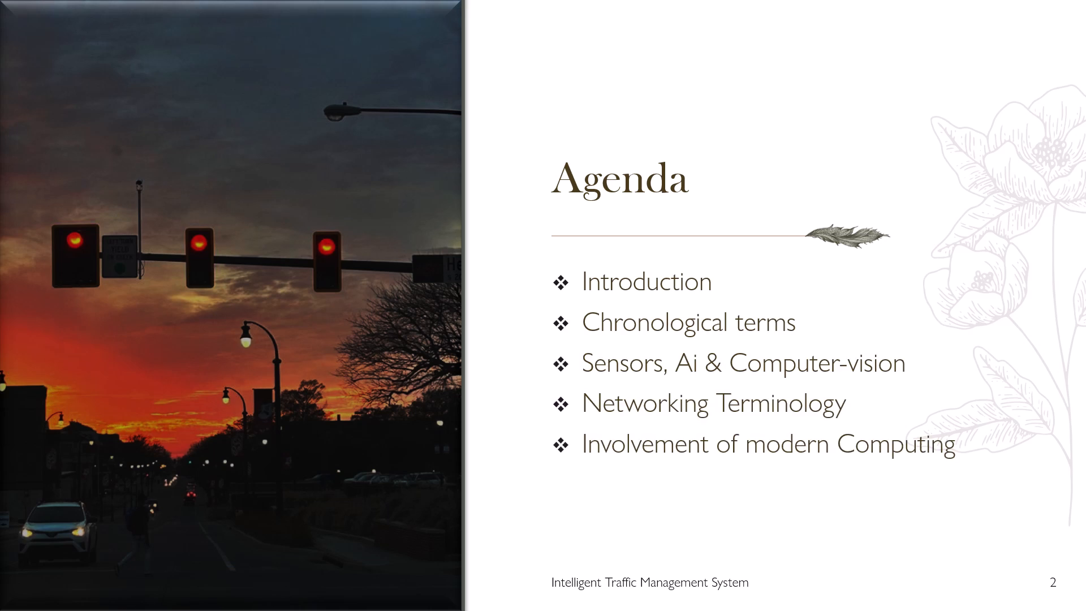
{"action": "key", "text": "Return"}
{"action": "key", "text": "Return"}
{"action": "key", "text": "Return"}
{"action": "key", "text": "Return"}
{"action": "key", "text": "Return"}
{"action": "key", "text": "Return"}
{"action": "key", "text": "Return"}
{"action": "key", "text": "Return"}
{"action": "key", "text": "Return"}
{"action": "key", "text": "Return"}
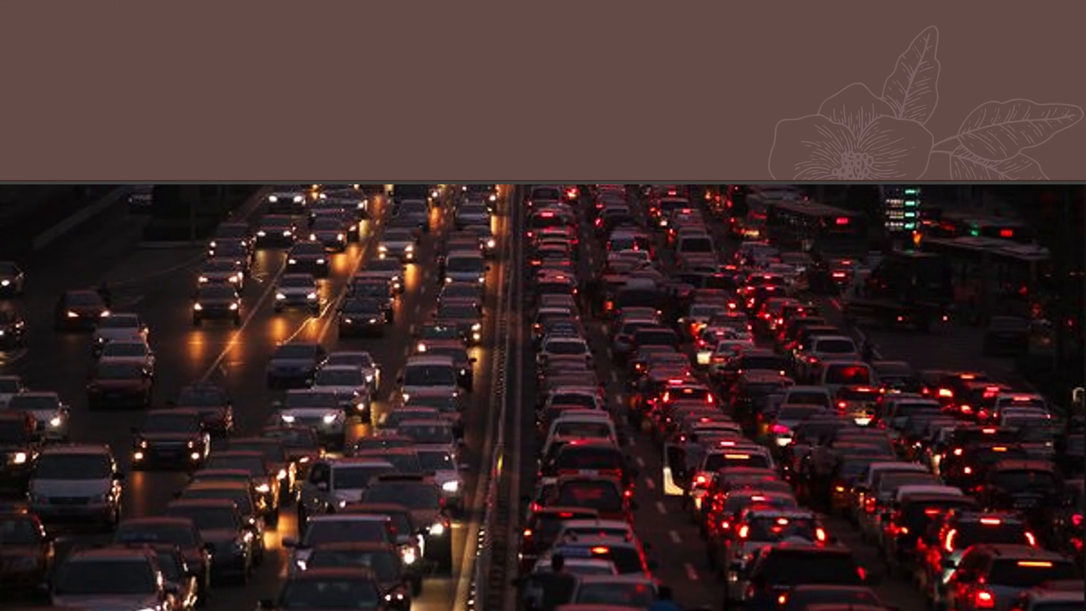
{"action": "key", "text": "Return"}
{"action": "key", "text": "Return"}
{"action": "key", "text": "Return"}
{"action": "key", "text": "Return"}
{"action": "key", "text": "Return"}
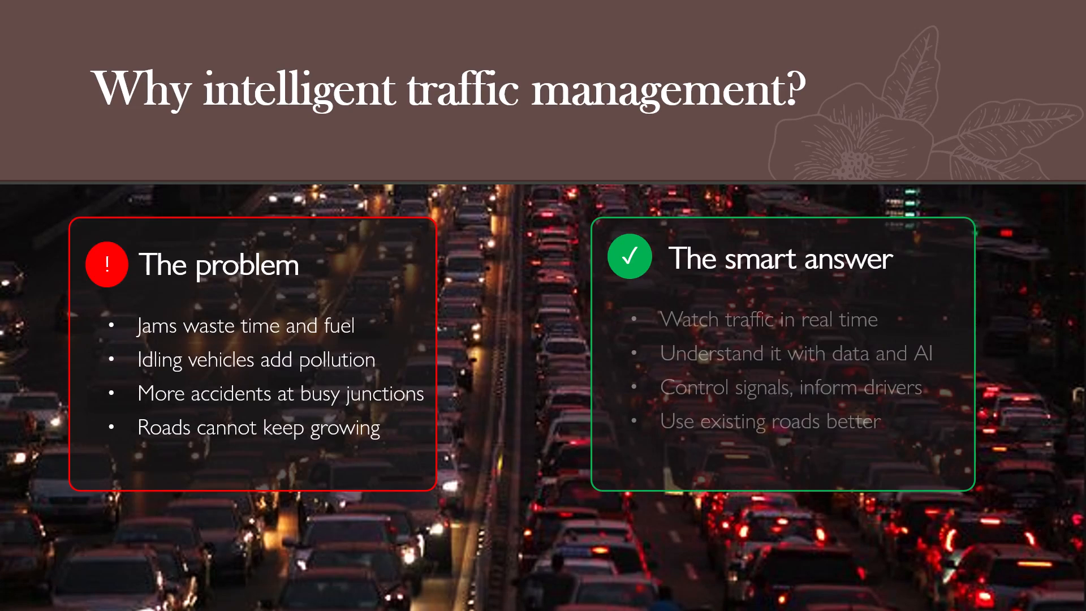
{"action": "key", "text": "Return"}
{"action": "key", "text": "Return"}
{"action": "key", "text": "Return"}
{"action": "key", "text": "Return"}
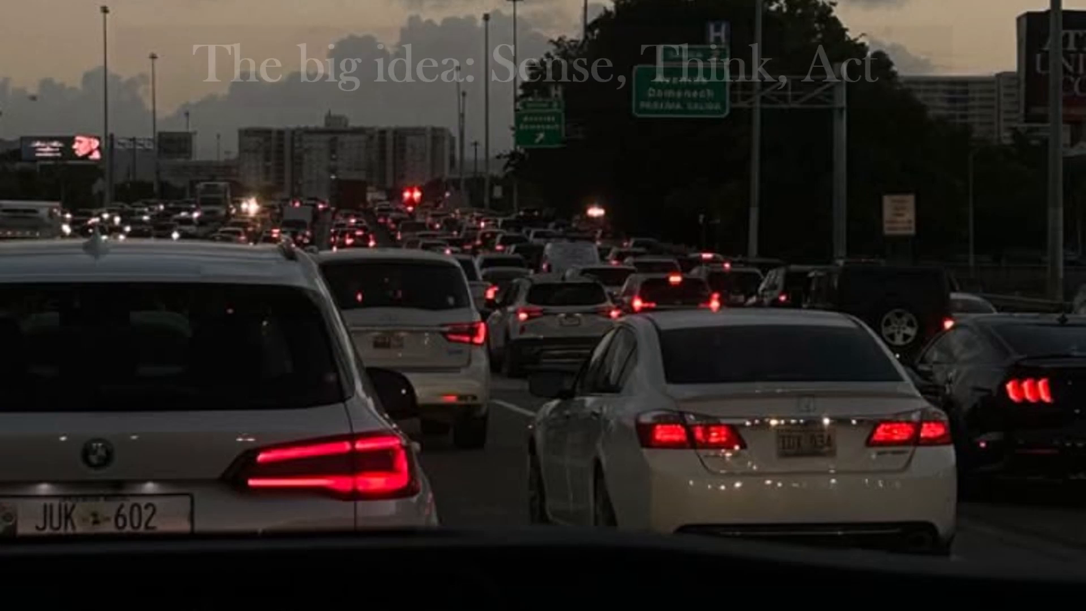
{"action": "key", "text": "Return"}
{"action": "key", "text": "Return"}
{"action": "key", "text": "Return"}
{"action": "key", "text": "Return"}
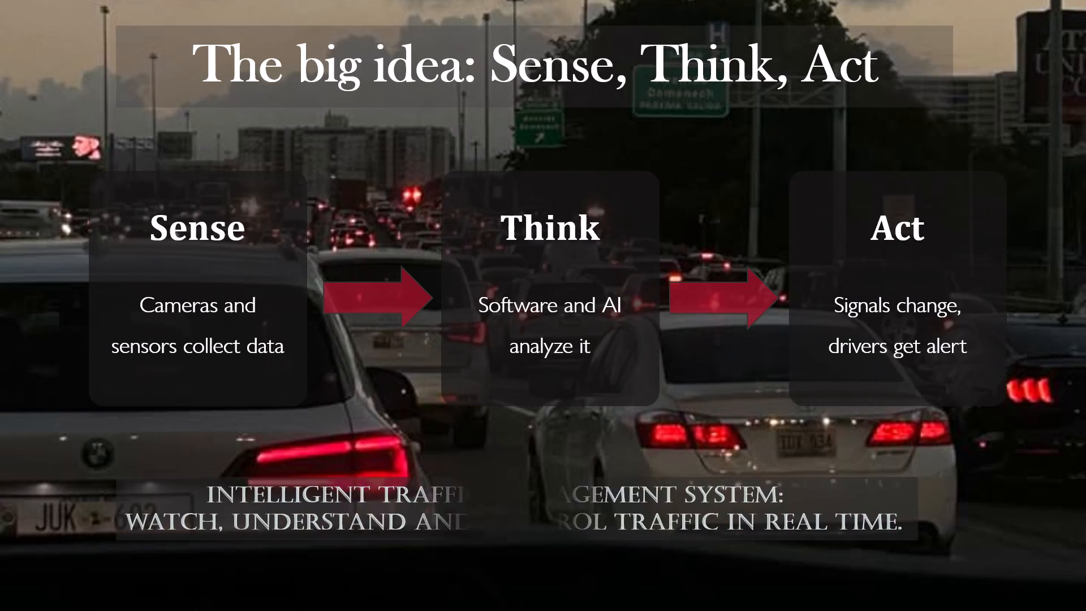
{"action": "key", "text": "Return"}
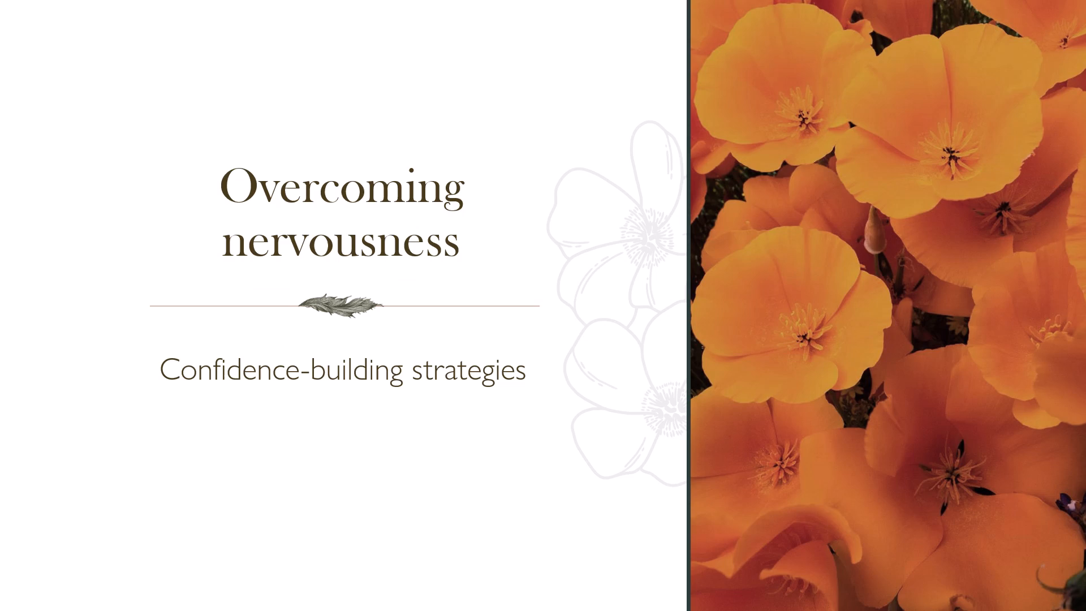
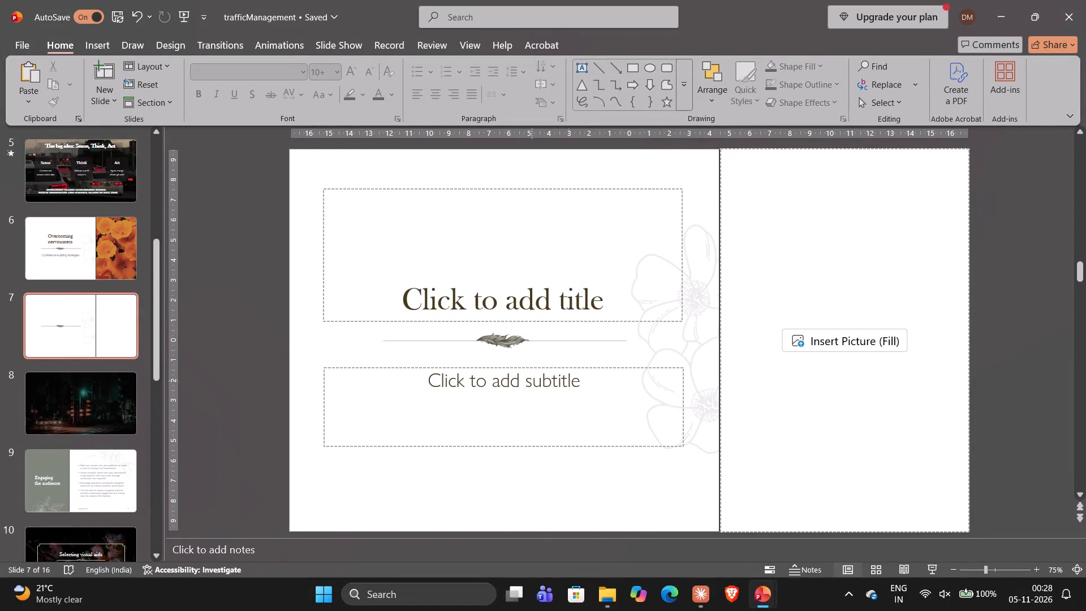
Undo the last change on slide 8 and shift the traffic-light photo slightly past the slide's left edge.
{"action": "key", "text": "ctrl+z"}
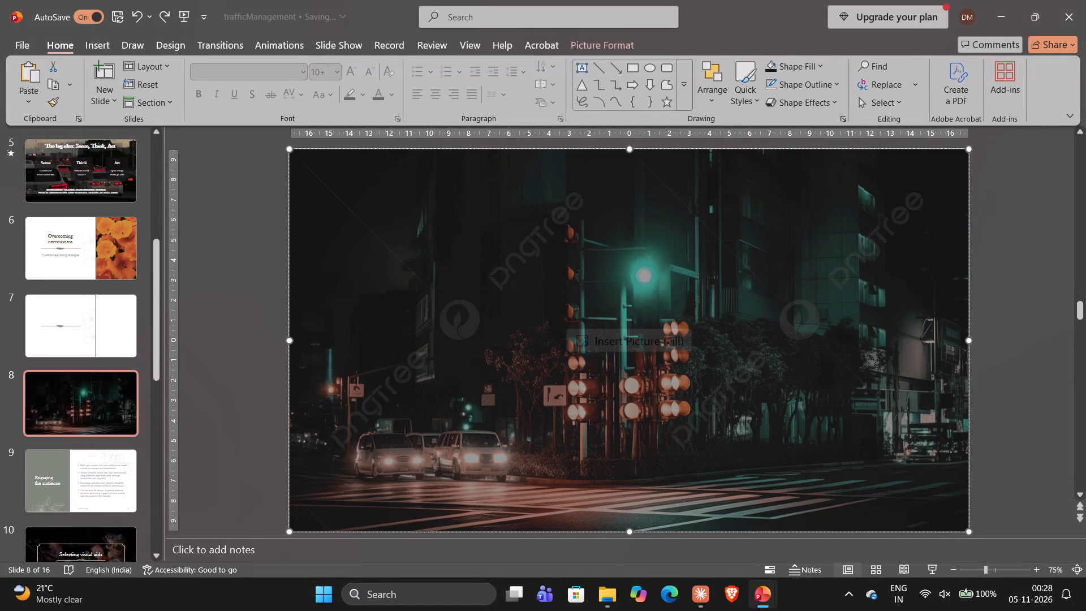
{"action": "left_click", "coordinate": [472, 338]}
{"action": "left_click", "coordinate": [472, 338]}
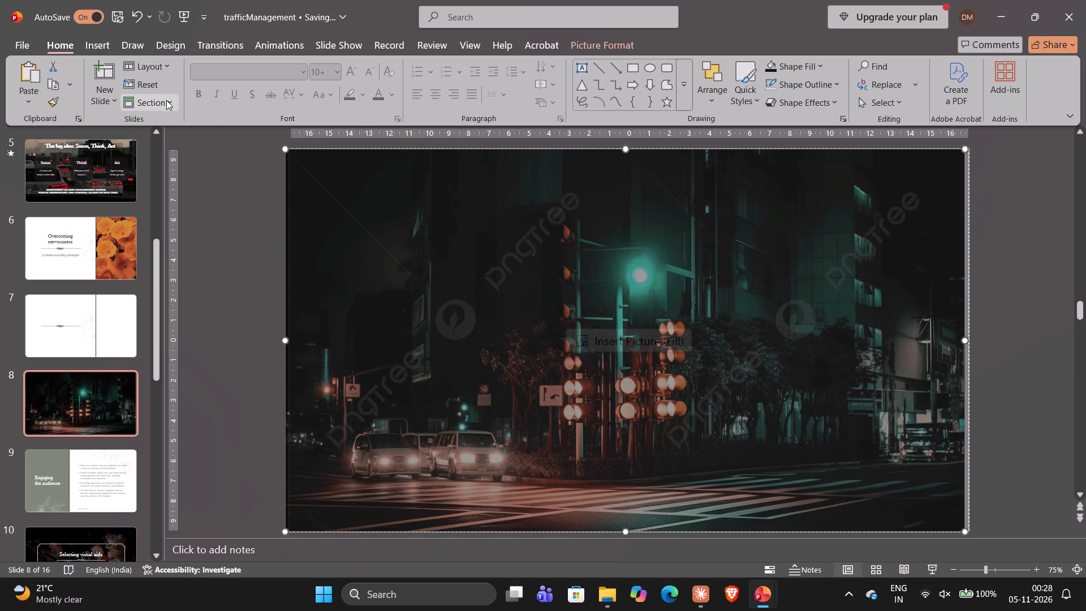
{"action": "left_click", "coordinate": [398, 270]}
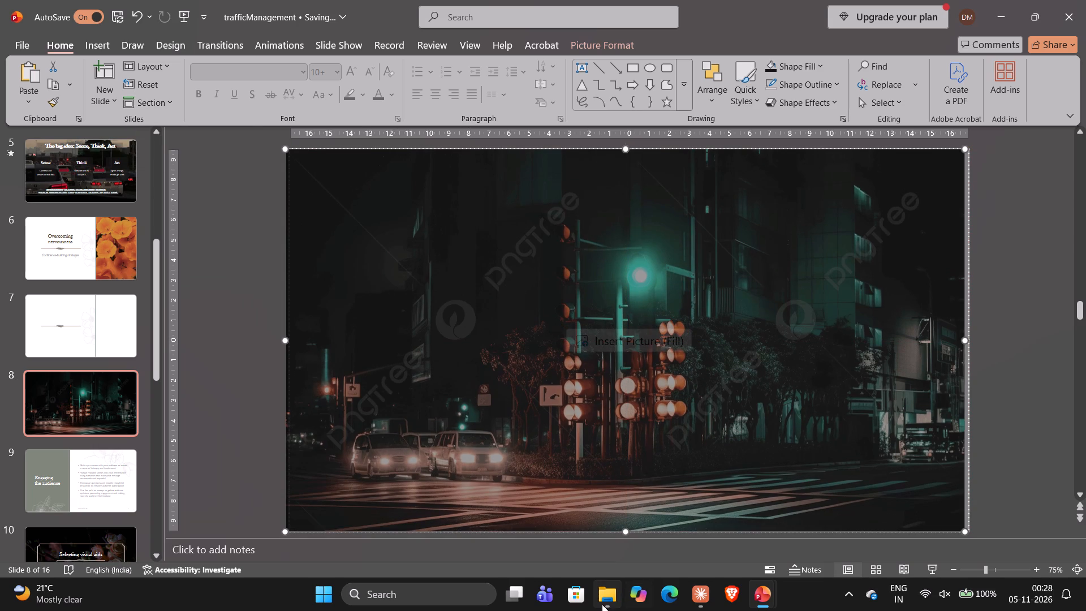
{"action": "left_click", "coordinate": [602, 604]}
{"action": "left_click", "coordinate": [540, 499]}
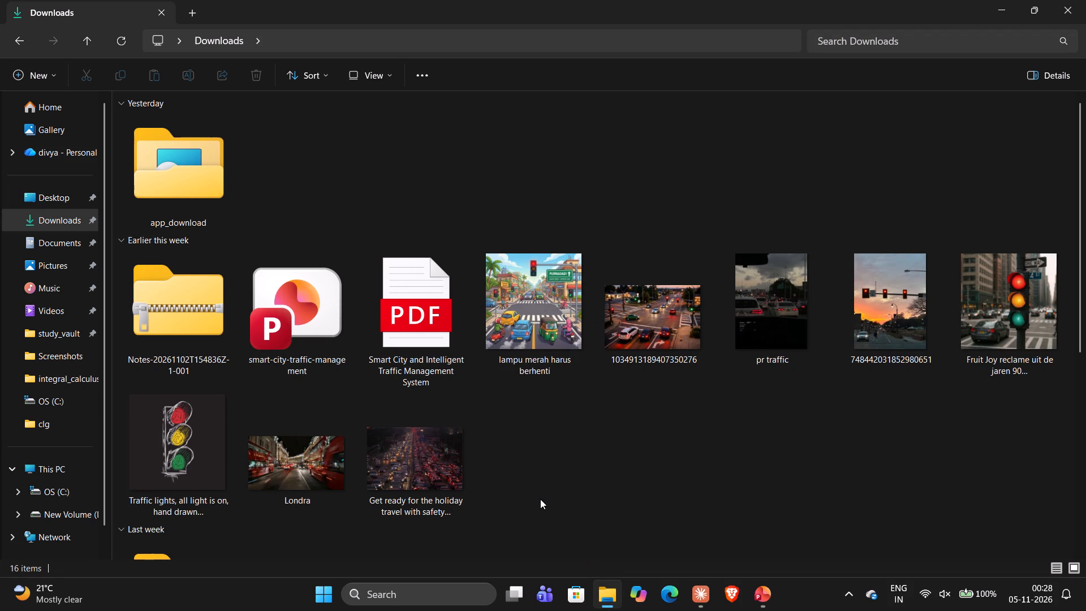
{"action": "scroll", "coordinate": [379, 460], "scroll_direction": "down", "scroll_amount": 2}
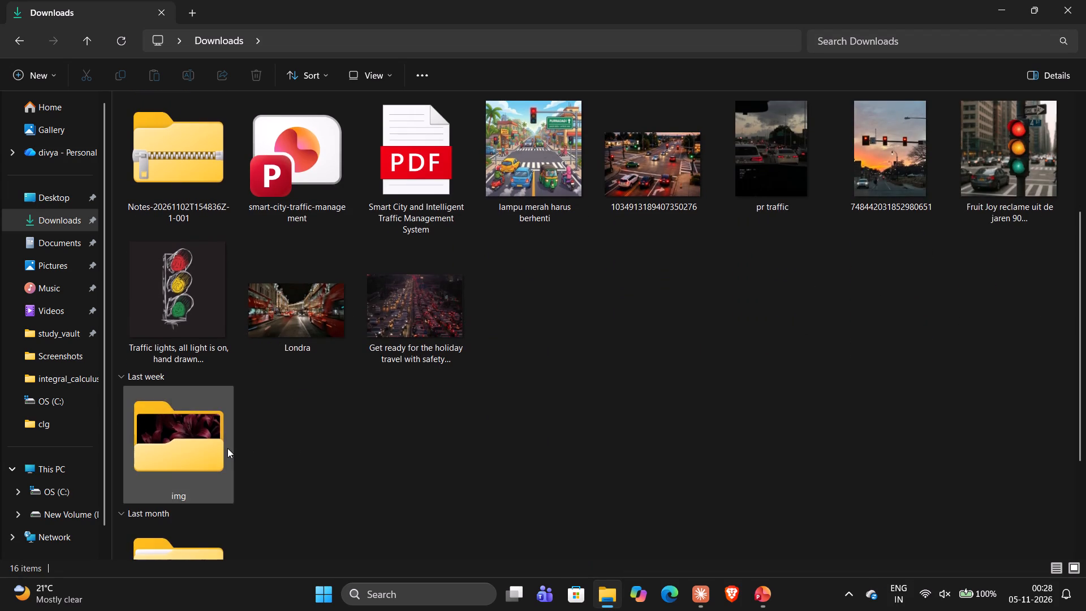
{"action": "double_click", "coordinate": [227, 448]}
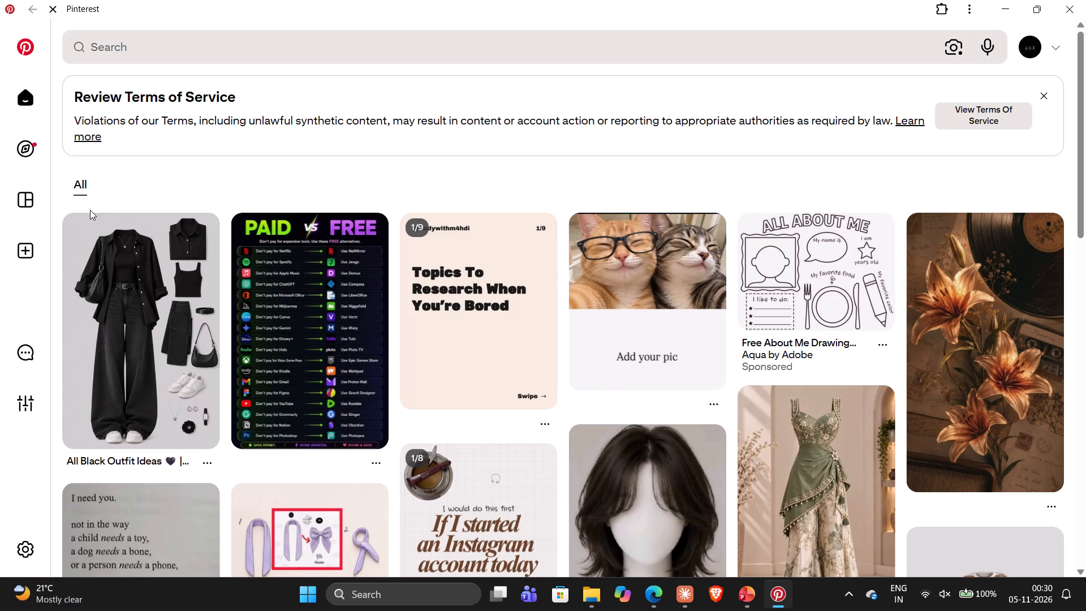
{"action": "key", "text": "alt+Tab"}
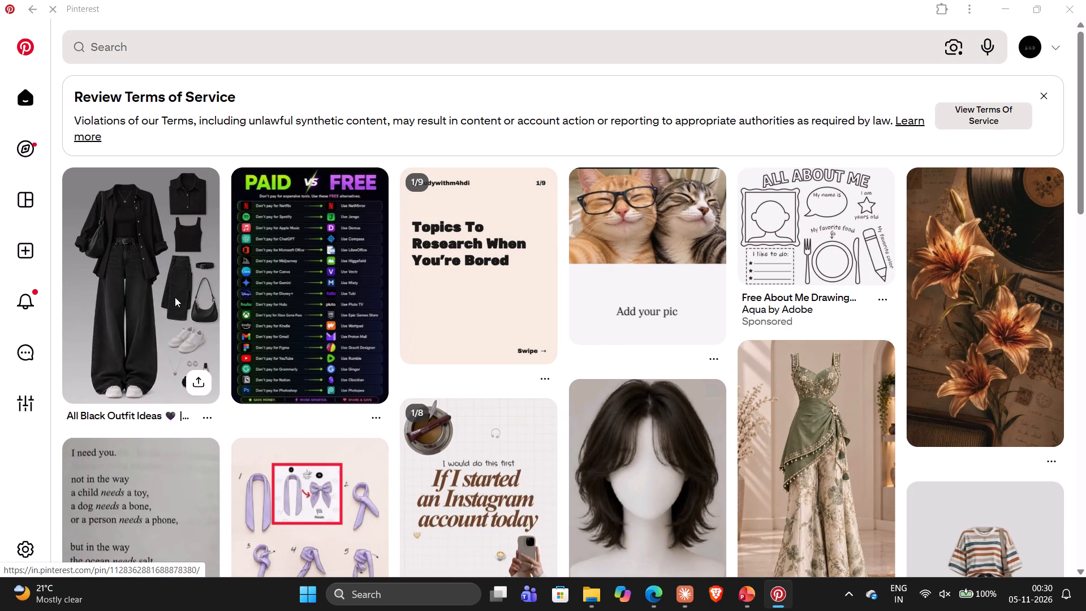
{"action": "key", "text": "alt+Tab"}
{"action": "key", "text": "alt+Tab"}
{"action": "key", "text": "alt+Tab"}
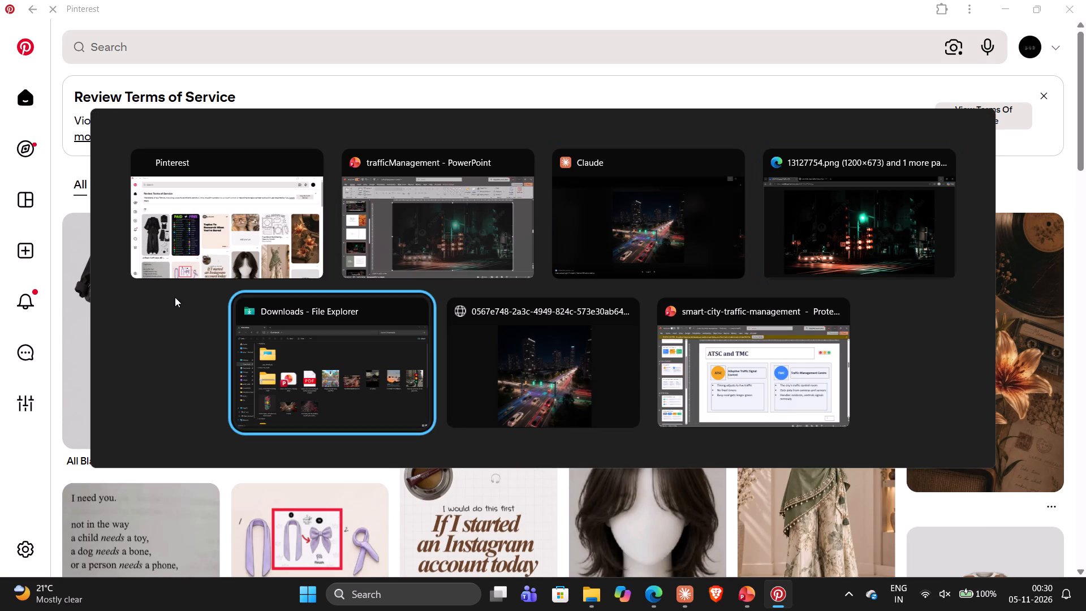
{"action": "key", "text": "alt+Tab"}
{"action": "key", "text": "alt+Tab"}
{"action": "key", "text": "alt+Tab"}
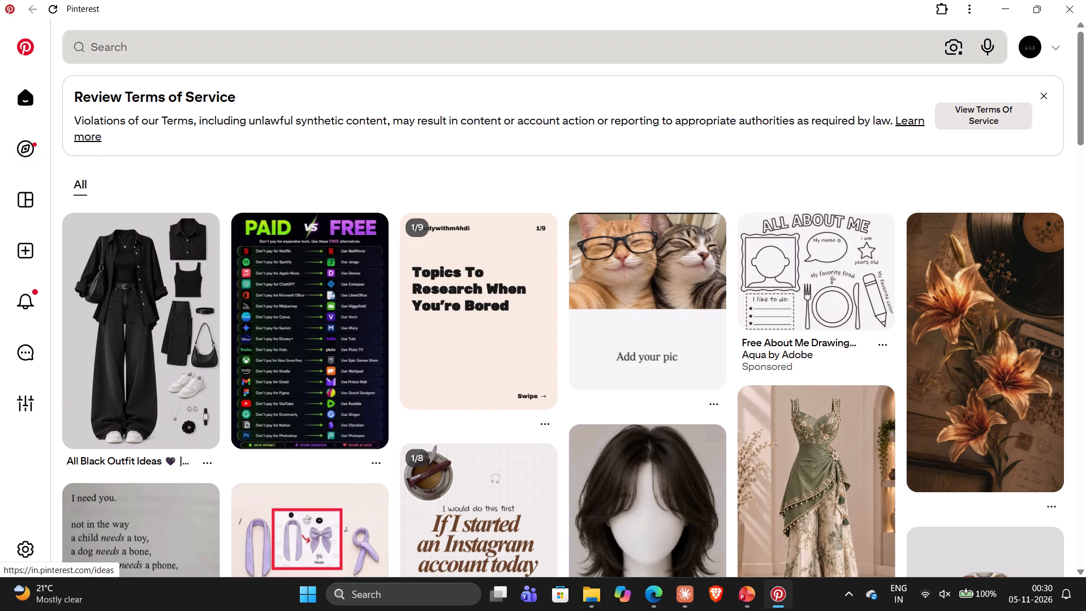
Search Pinterest for "picture related to ATSC and TMC" and look through the resulting pins.
{"action": "left_click", "coordinate": [187, 43]}
{"action": "type", "text": "ATSC and TMC"}
{"action": "key", "text": "Left"}
{"action": "key", "text": "Left"}
{"action": "key", "text": "Left"}
{"action": "key", "text": "Left"}
{"action": "key", "text": "Left"}
{"action": "key", "text": "Left"}
{"action": "key", "text": "Left"}
{"action": "key", "text": "Left"}
{"action": "key", "text": "Left"}
{"action": "key", "text": "Left"}
{"action": "key", "text": "Left"}
{"action": "key", "text": "Left"}
{"action": "key", "text": "Left"}
{"action": "key", "text": "Left"}
{"action": "key", "text": "Left"}
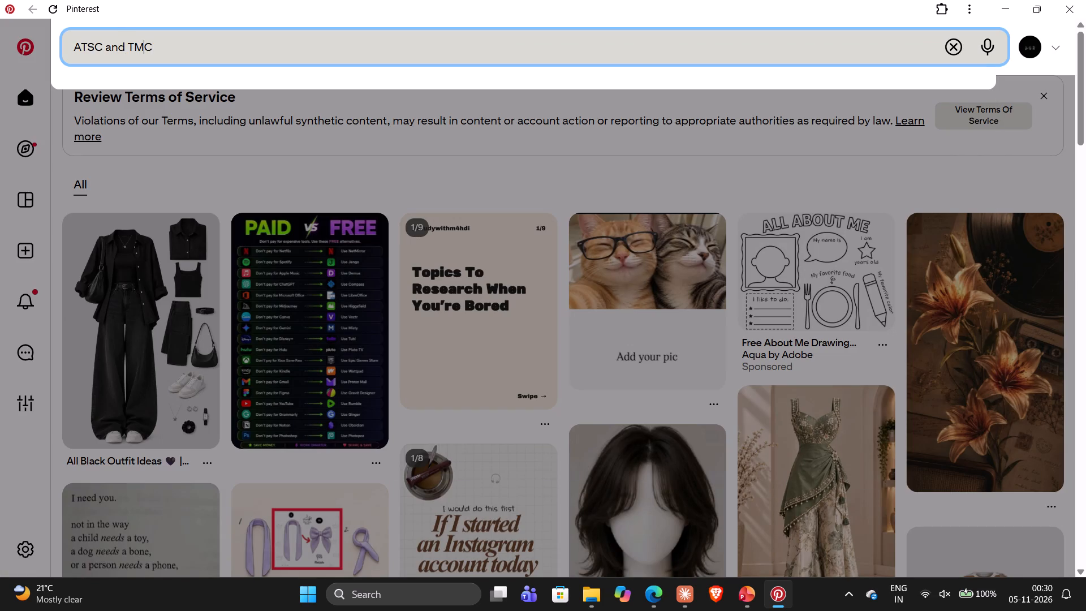
{"action": "type", "text": "picture"}
{"action": "key", "text": "space"}
{"action": "type", "text": "related to"}
{"action": "key", "text": "space"}
{"action": "key", "text": "Return"}
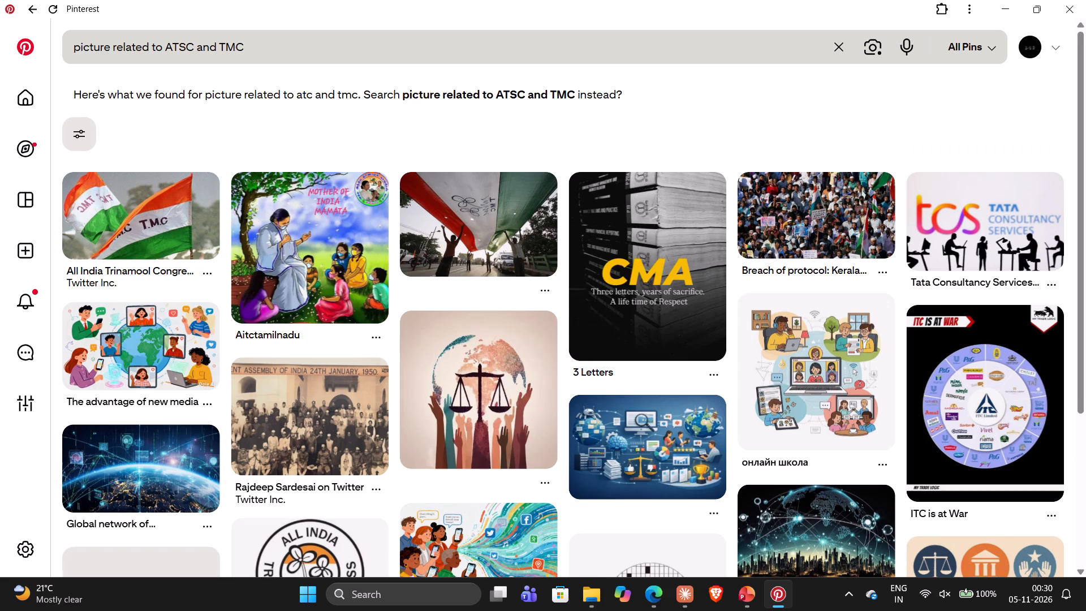
{"action": "scroll", "coordinate": [263, 130], "scroll_direction": "down", "scroll_amount": 1}
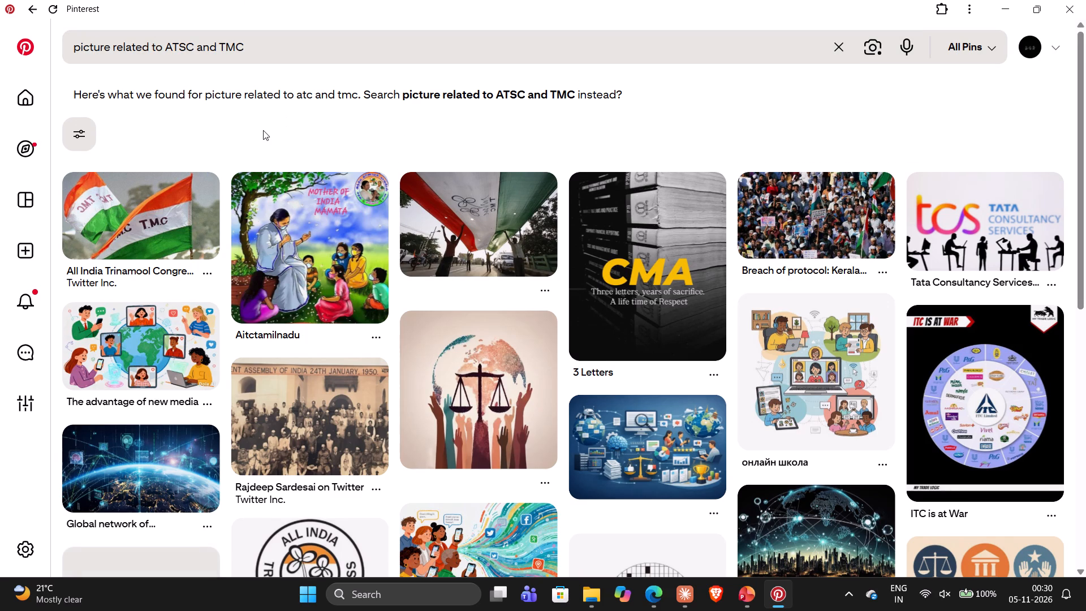
{"action": "scroll", "coordinate": [263, 130], "scroll_direction": "down", "scroll_amount": 2}
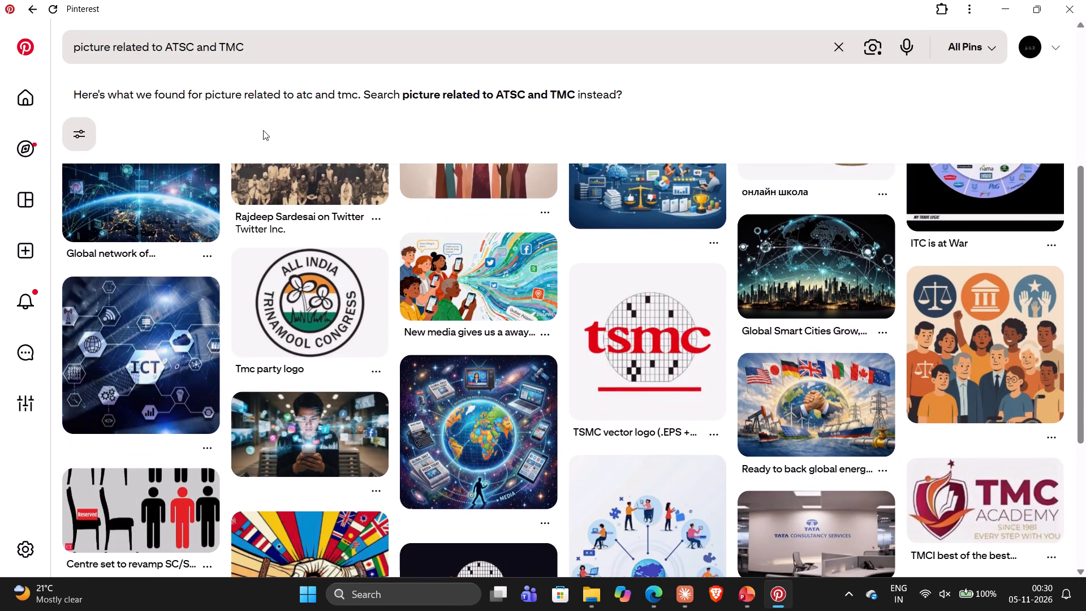
{"action": "scroll", "coordinate": [263, 130], "scroll_direction": "down", "scroll_amount": 3}
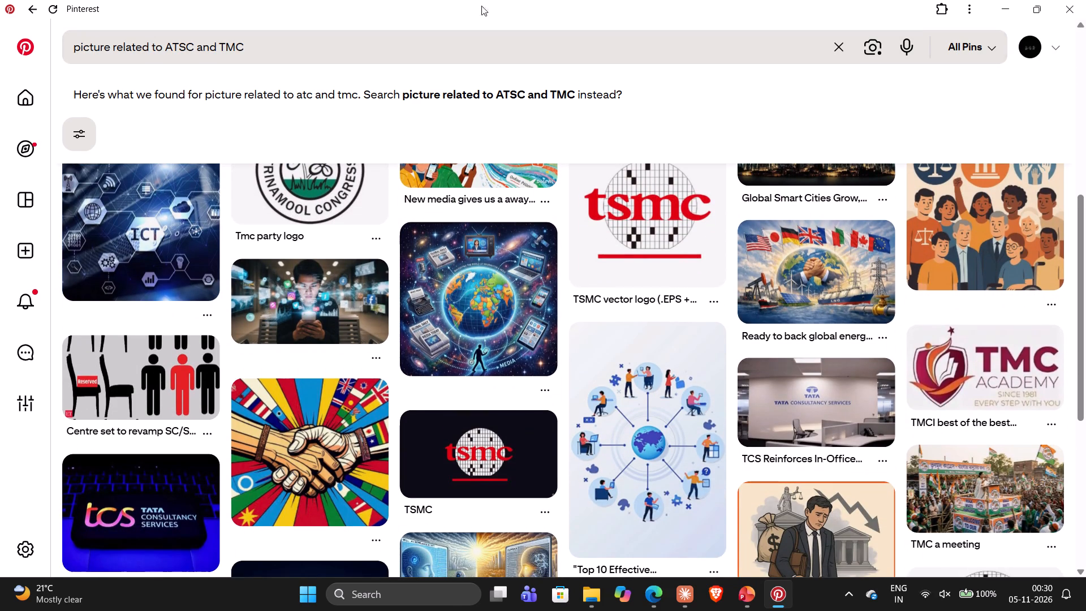
Search Pinterest for the copied stablediffusionweb image address instead, and clear the search text.
{"action": "left_click", "coordinate": [376, 51]}
{"action": "key", "text": "BackSpace"}
{"action": "key", "text": "BackSpace"}
{"action": "key", "text": "BackSpace"}
{"action": "key", "text": "BackSpace"}
{"action": "key", "text": "BackSpace"}
{"action": "key", "text": "BackSpace"}
{"action": "key", "text": "BackSpace"}
{"action": "key", "text": "BackSpace"}
{"action": "key", "text": "BackSpace"}
{"action": "key", "text": "BackSpace"}
{"action": "key", "text": "BackSpace"}
{"action": "key", "text": "BackSpace"}
{"action": "key", "text": "BackSpace"}
{"action": "key", "text": "BackSpace"}
{"action": "key", "text": "BackSpace"}
{"action": "key", "text": "BackSpace"}
{"action": "key", "text": "BackSpace"}
{"action": "key", "text": "BackSpace"}
{"action": "key", "text": "BackSpace"}
{"action": "key", "text": "BackSpace"}
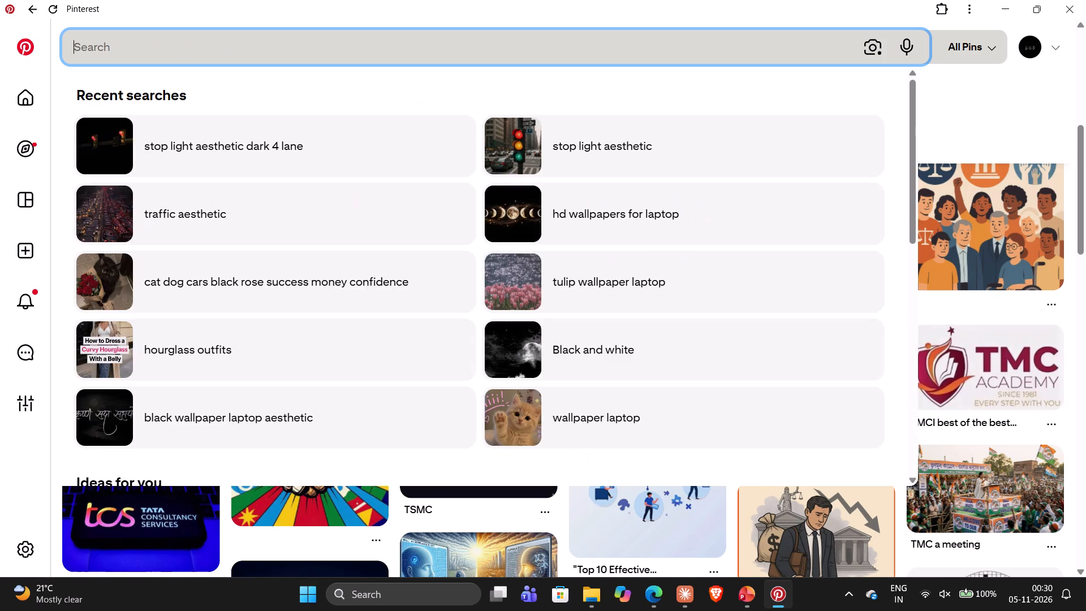
{"action": "key", "text": "ctrl+v"}
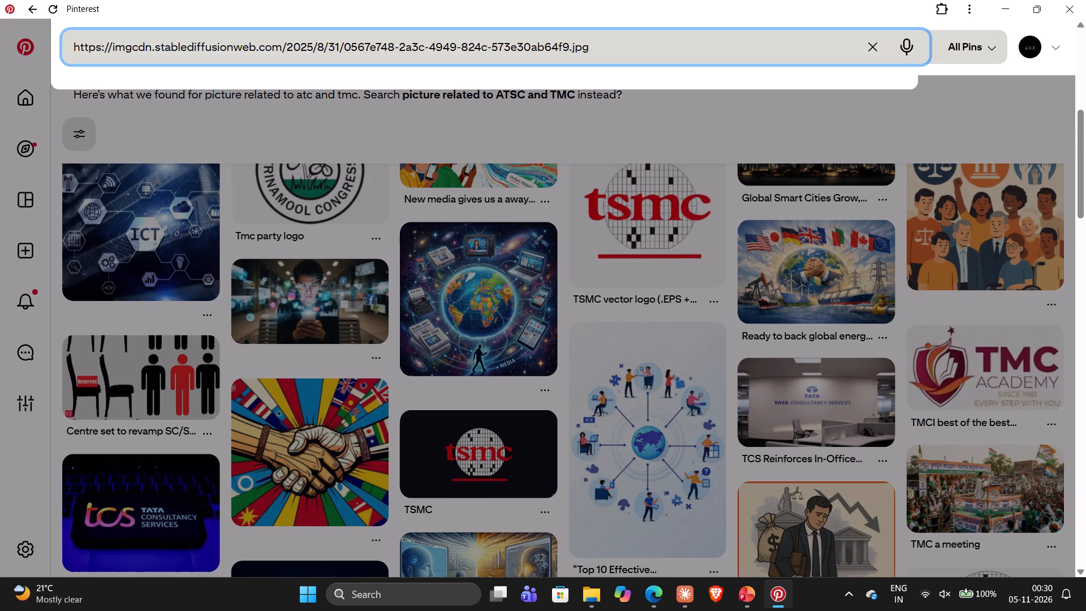
{"action": "key", "text": "Return"}
{"action": "key", "text": "Return"}
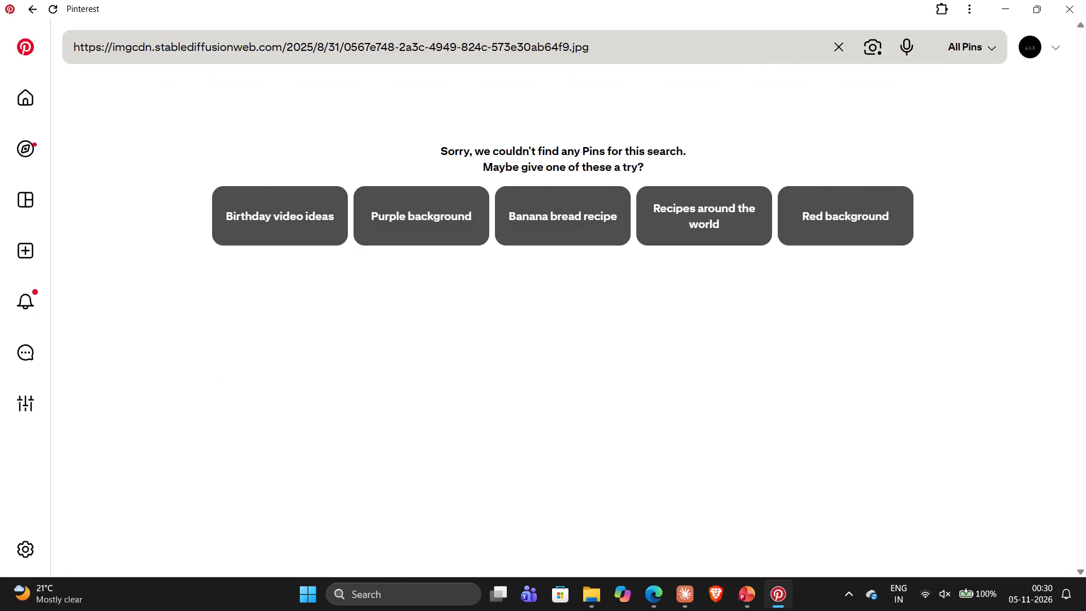
{"action": "left_click", "coordinate": [845, 44]}
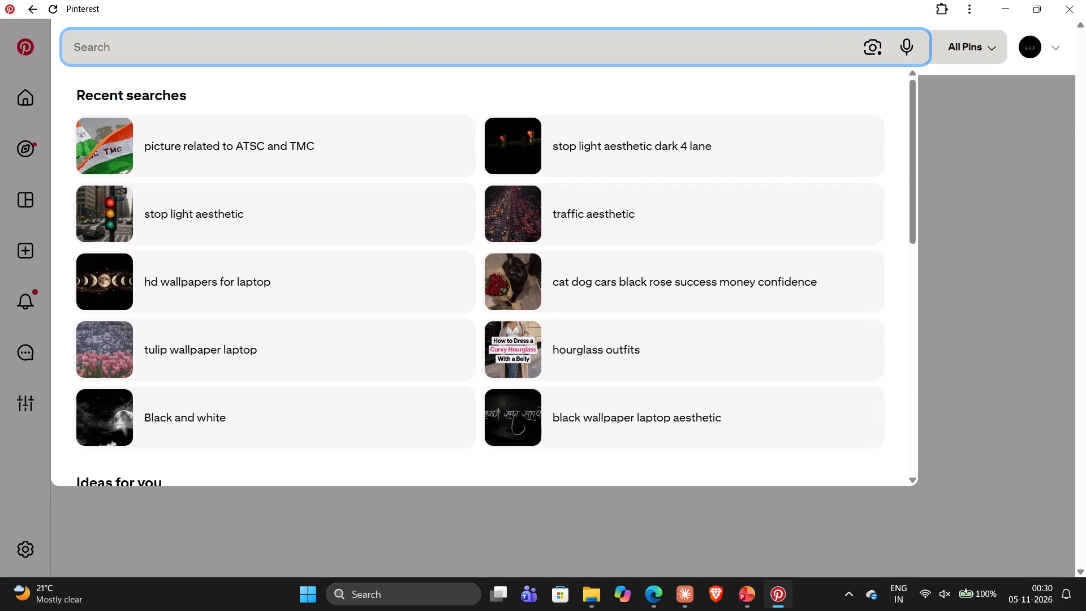
Copy the "Adaptive Traffic Signal Control" heading from the reference deck and search Pinterest for "Adaptive Traffic Signal Control pictures".
{"action": "key", "text": "alt+Tab"}
{"action": "key", "text": "alt+Tab"}
{"action": "key", "text": "alt+Tab"}
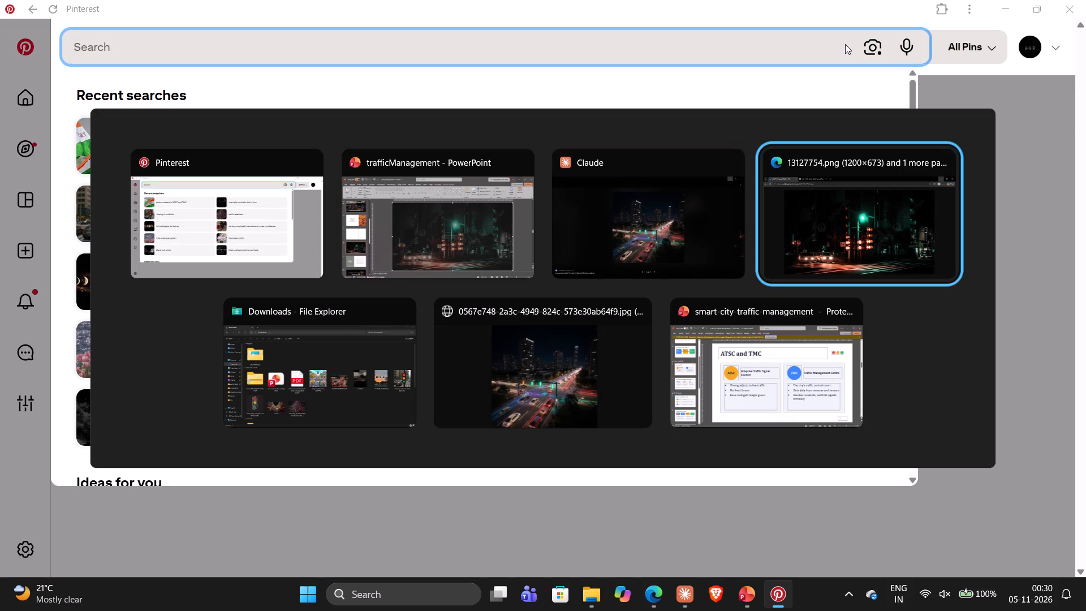
{"action": "key", "text": "alt+Tab"}
{"action": "key", "text": "alt+Tab"}
{"action": "key", "text": "alt+Tab"}
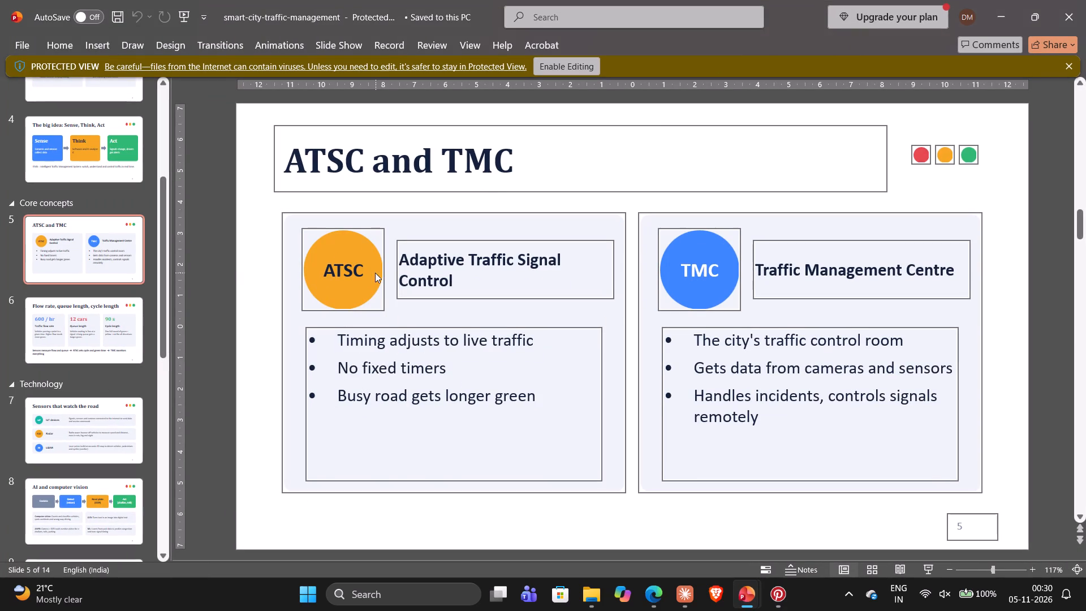
{"action": "left_click_drag", "start_coordinate": [402, 257], "coordinate": [445, 277]}
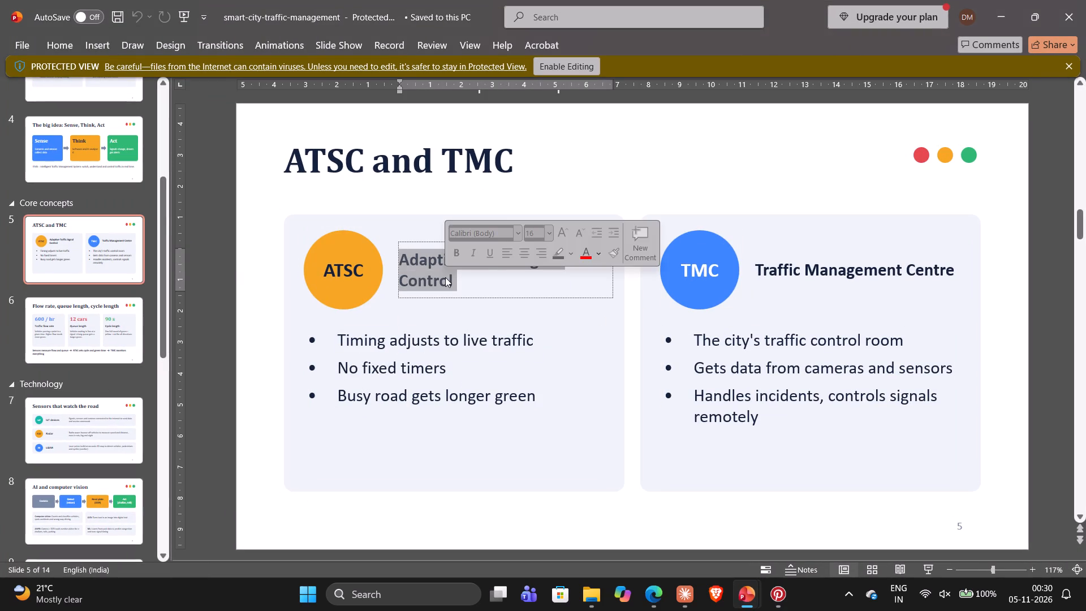
{"action": "key", "text": "ctrl+c"}
{"action": "key", "text": "alt+Tab"}
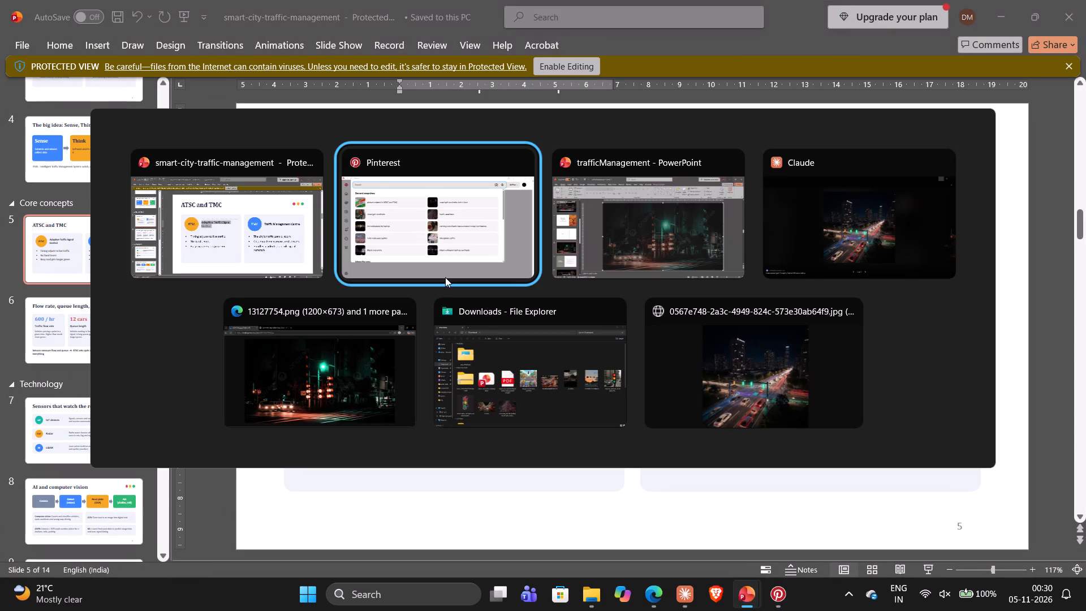
{"action": "left_click", "coordinate": [323, 43]}
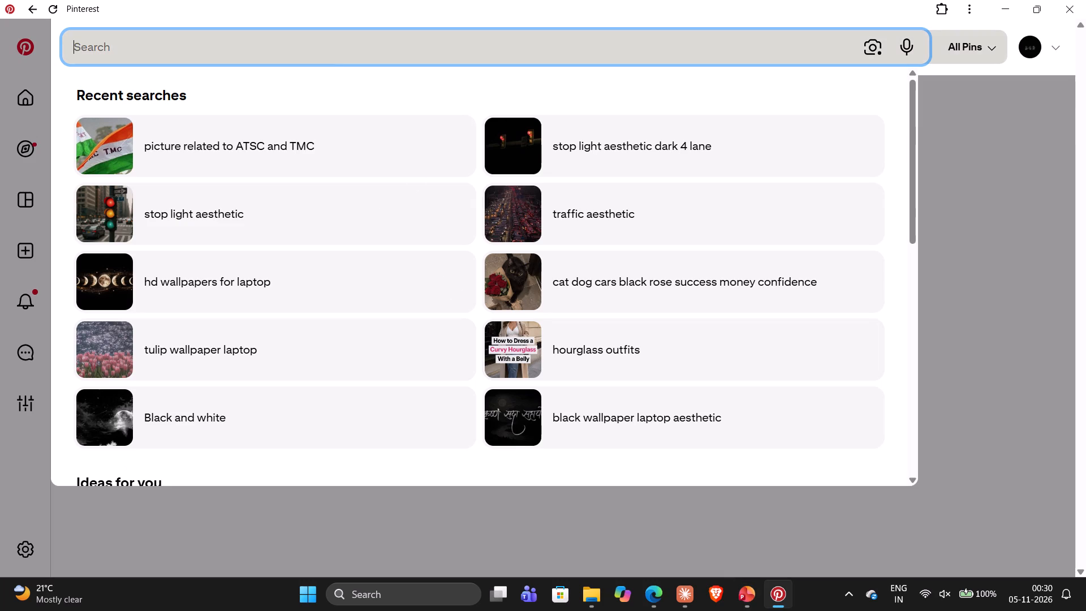
{"action": "key", "text": "ctrl+v"}
{"action": "key", "text": "space"}
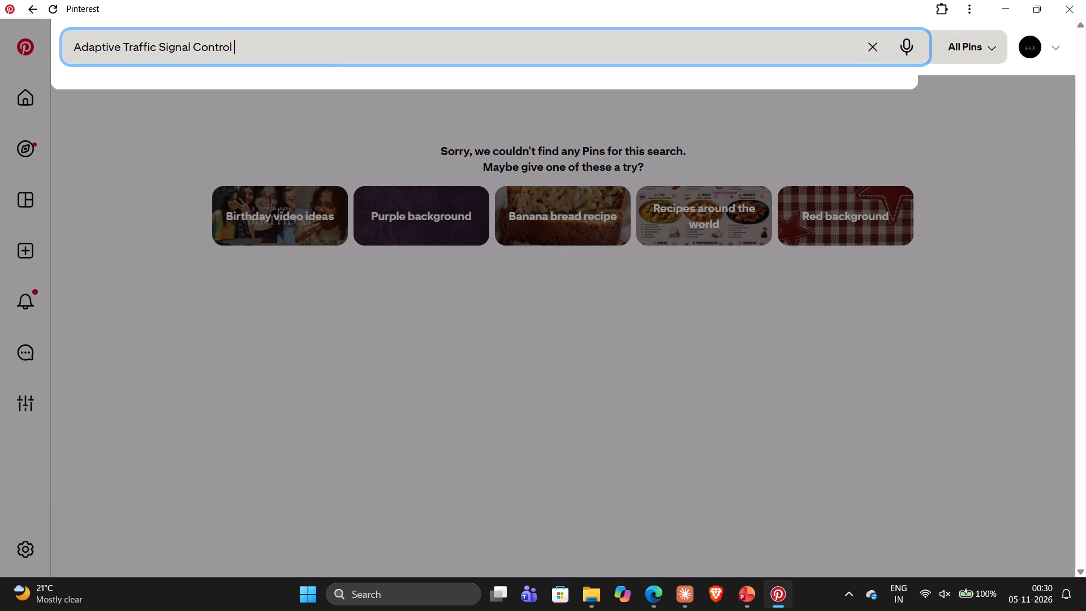
{"action": "type", "text": "pictures"}
{"action": "key", "text": "Return"}
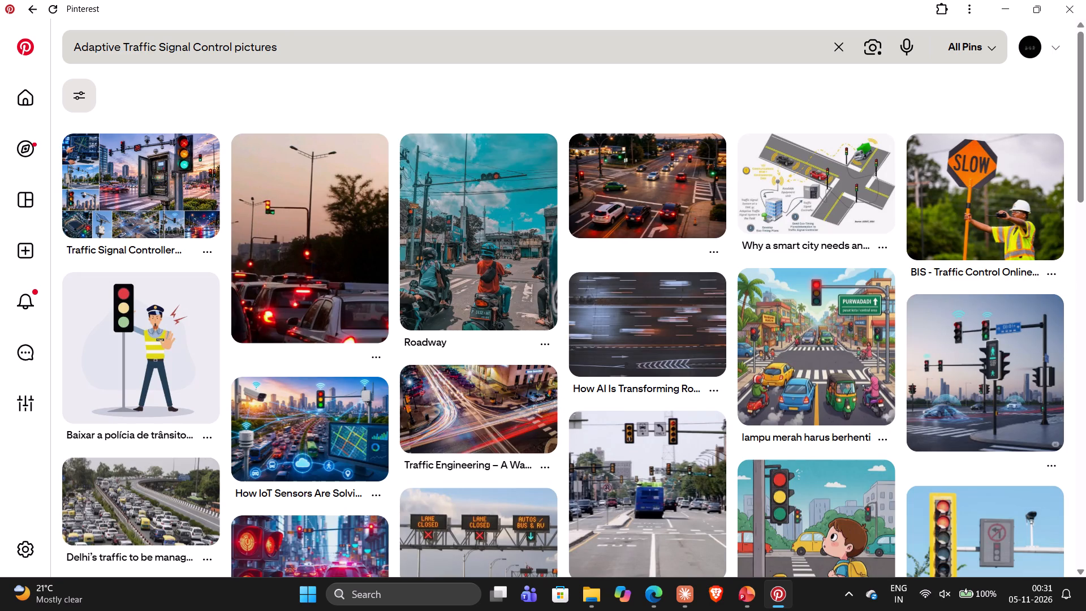
Download the dark "How AI Is Transforming Ro..." road image and the "Traffic Engineering" light-trails image from the Pinterest results.
{"action": "left_click", "coordinate": [651, 302]}
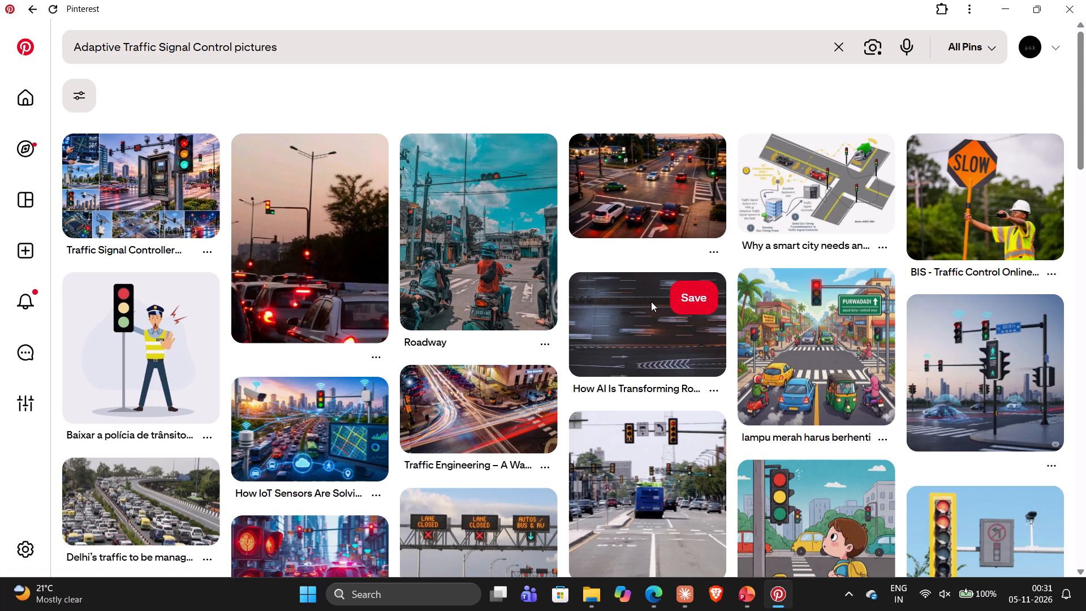
{"action": "left_click", "coordinate": [712, 391]}
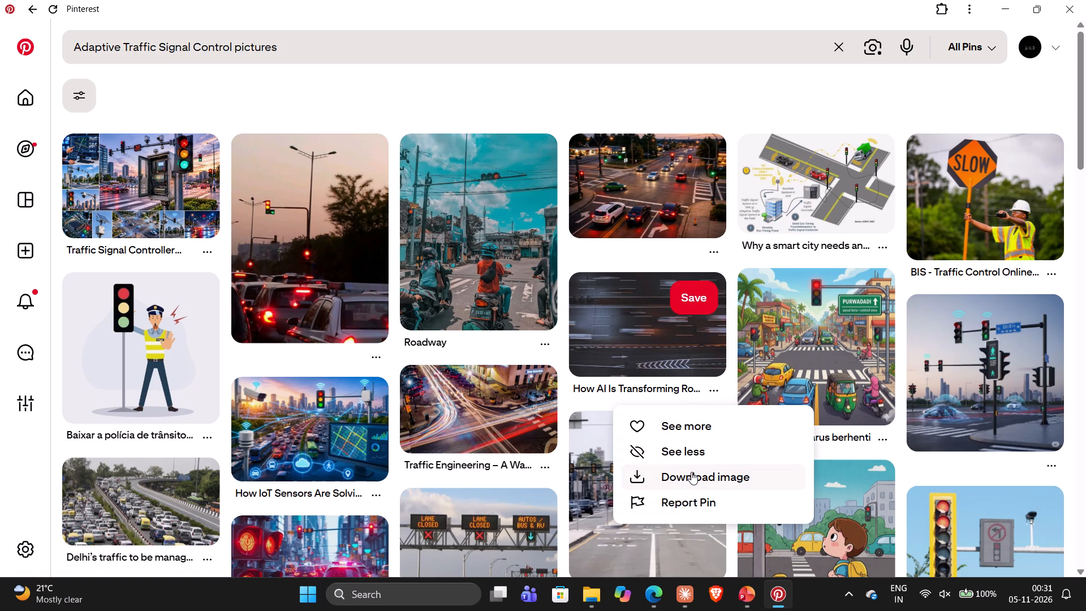
{"action": "left_click", "coordinate": [691, 472]}
{"action": "scroll", "coordinate": [691, 472], "scroll_direction": "down", "scroll_amount": 1}
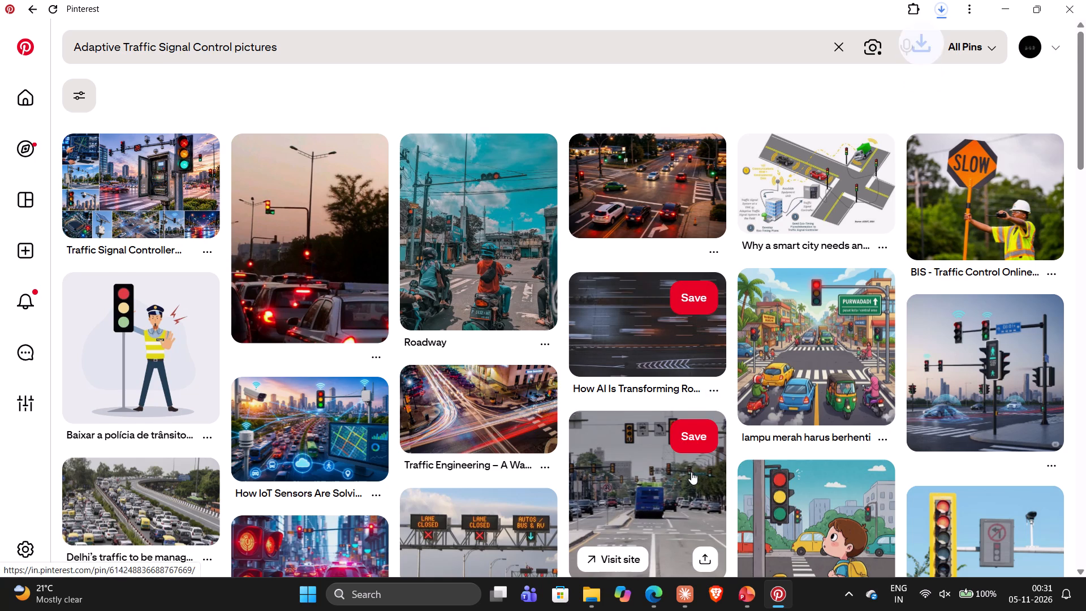
{"action": "scroll", "coordinate": [691, 472], "scroll_direction": "down", "scroll_amount": 1}
{"action": "left_click", "coordinate": [544, 374]}
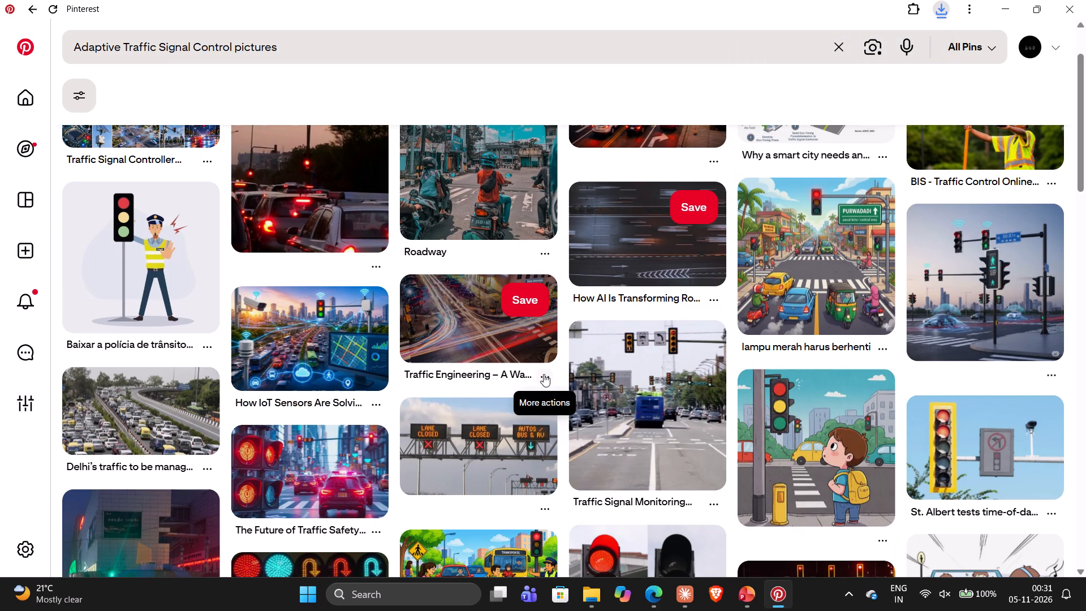
{"action": "left_click", "coordinate": [553, 463]}
Download the "The Future of Traffic Safety" and the "Generative AI is the future" night-traffic images from the Pinterest results.
{"action": "scroll", "coordinate": [553, 463], "scroll_direction": "down", "scroll_amount": 1}
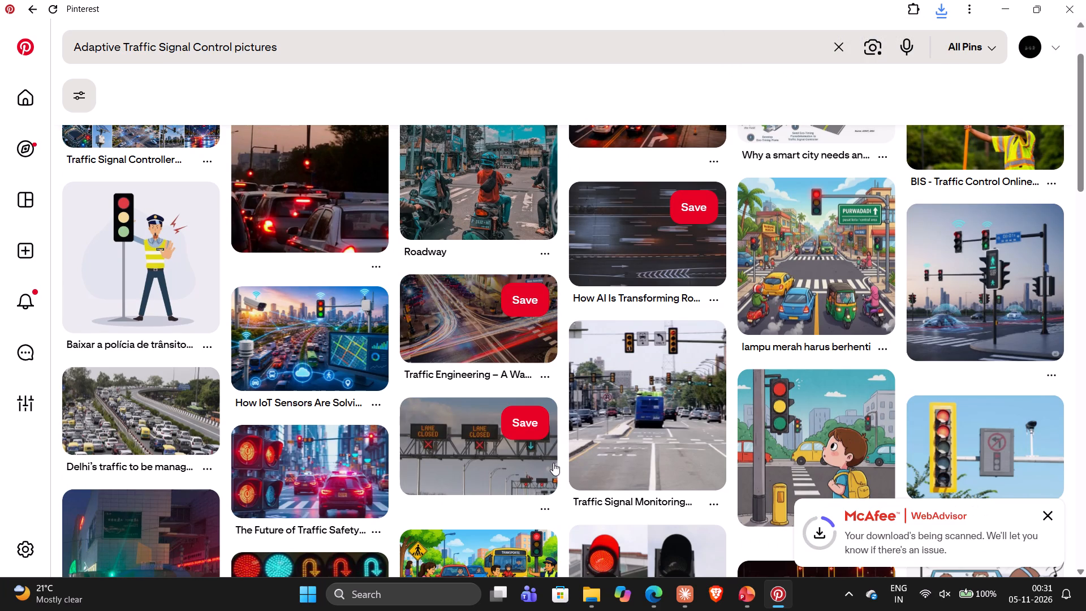
{"action": "scroll", "coordinate": [553, 463], "scroll_direction": "down", "scroll_amount": 2}
{"action": "left_click", "coordinate": [374, 380]}
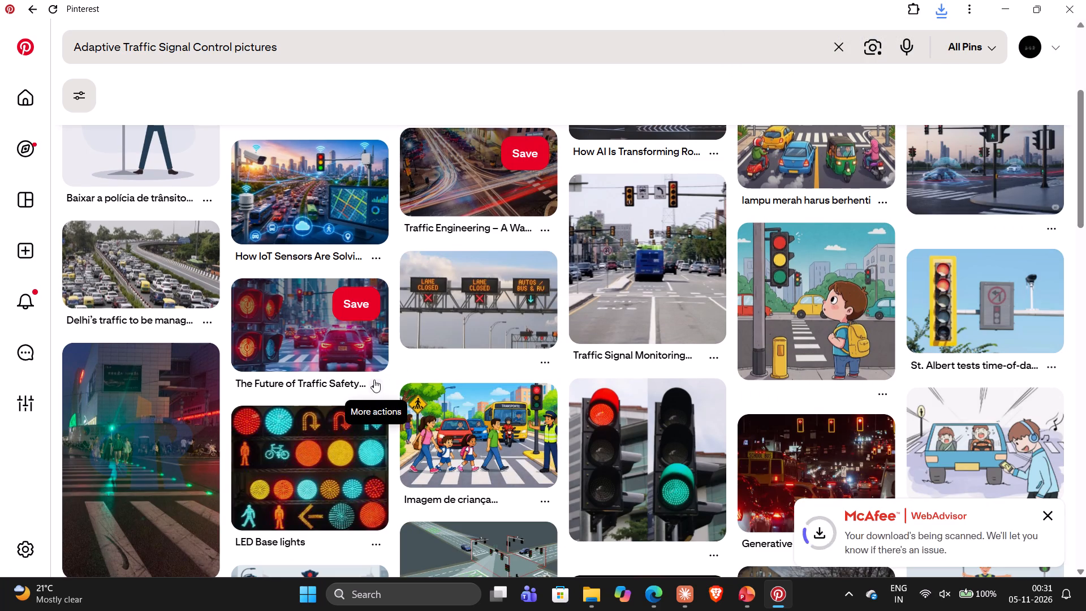
{"action": "left_click", "coordinate": [381, 464]}
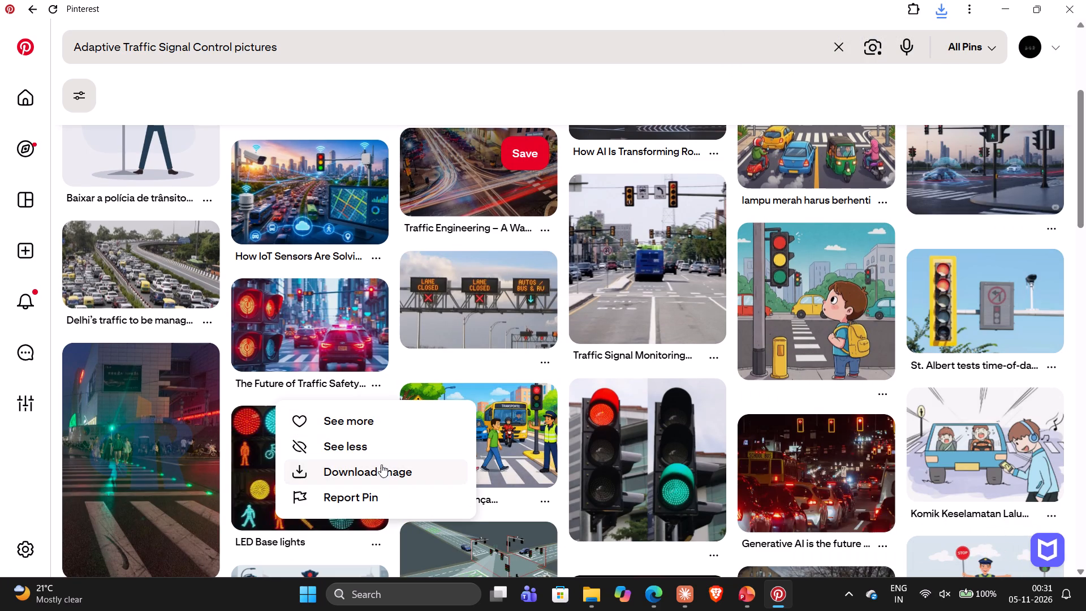
{"action": "scroll", "coordinate": [616, 479], "scroll_direction": "down", "scroll_amount": 2}
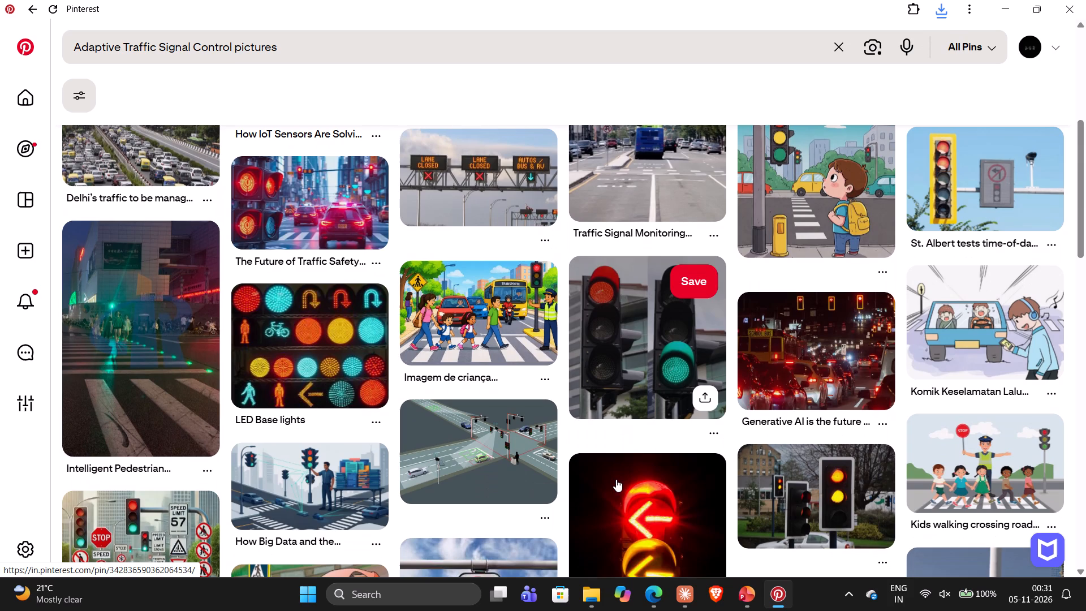
{"action": "left_click", "coordinate": [879, 421]}
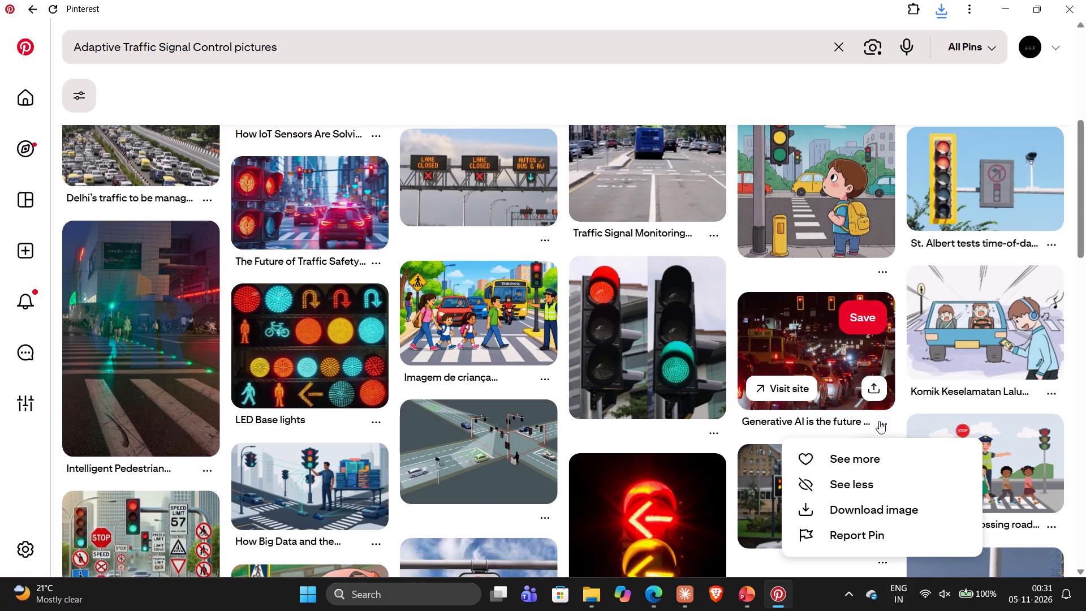
{"action": "left_click", "coordinate": [863, 506]}
Download the "Smart transport technolog..." light-trails image with connected icons from the traffic-signal results.
{"action": "scroll", "coordinate": [863, 506], "scroll_direction": "down", "scroll_amount": 1}
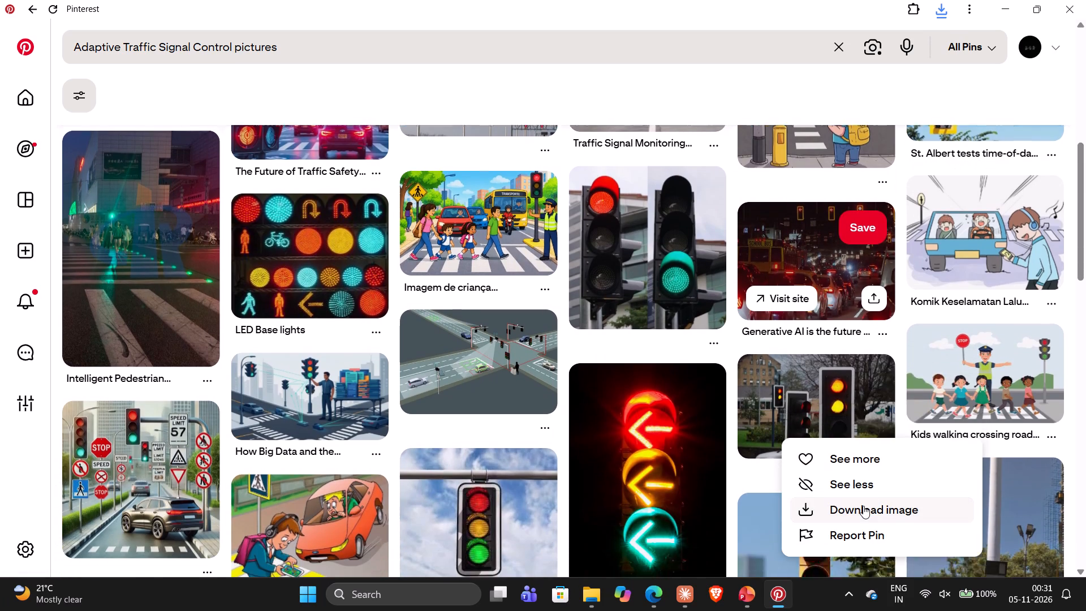
{"action": "scroll", "coordinate": [863, 506], "scroll_direction": "down", "scroll_amount": 6}
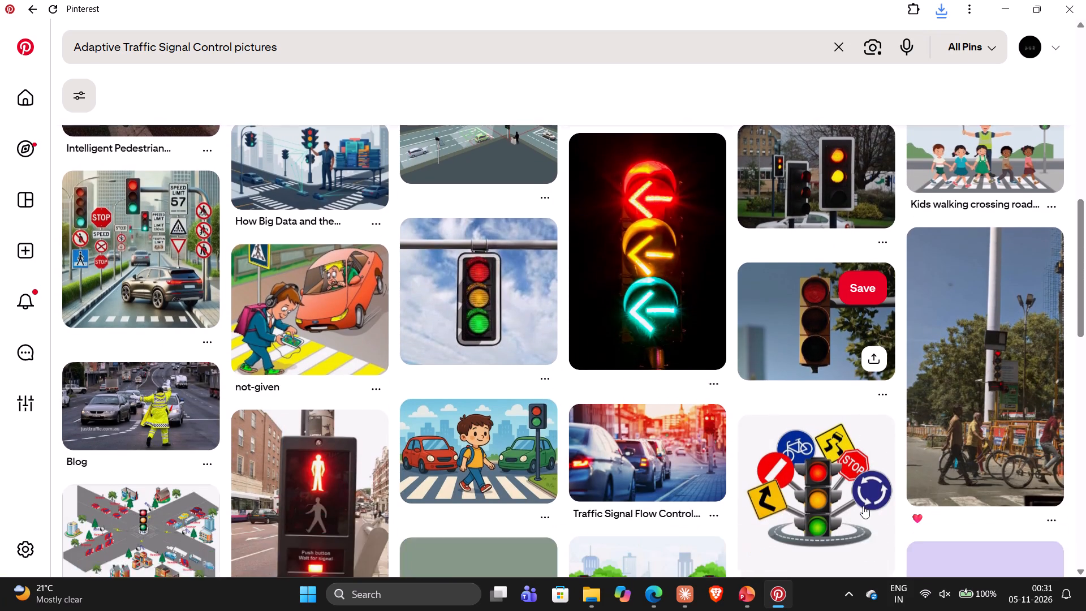
{"action": "scroll", "coordinate": [863, 506], "scroll_direction": "down", "scroll_amount": 3}
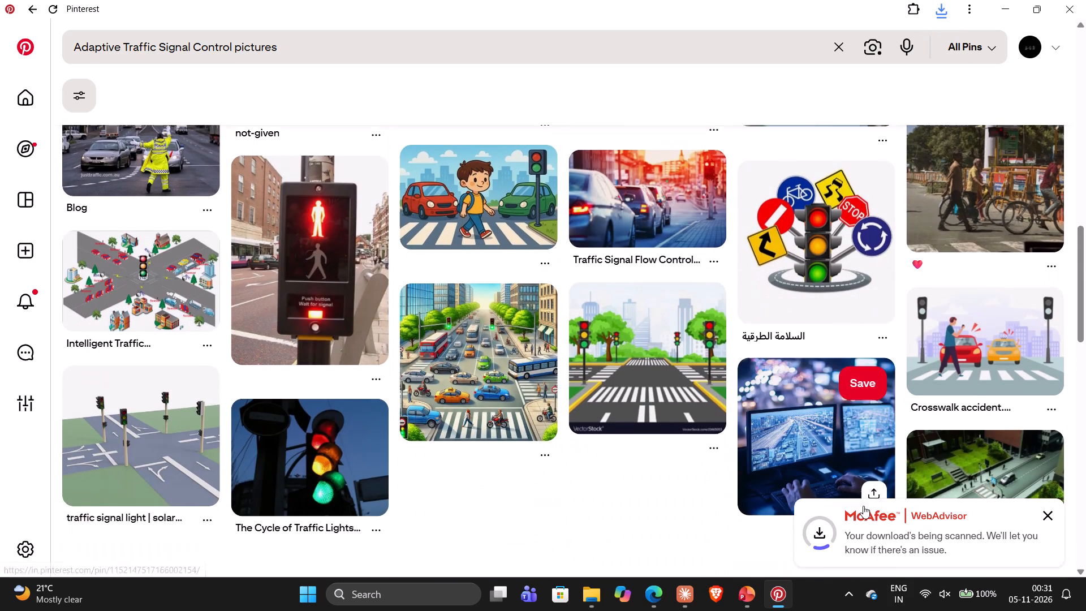
{"action": "scroll", "coordinate": [863, 506], "scroll_direction": "down", "scroll_amount": 1}
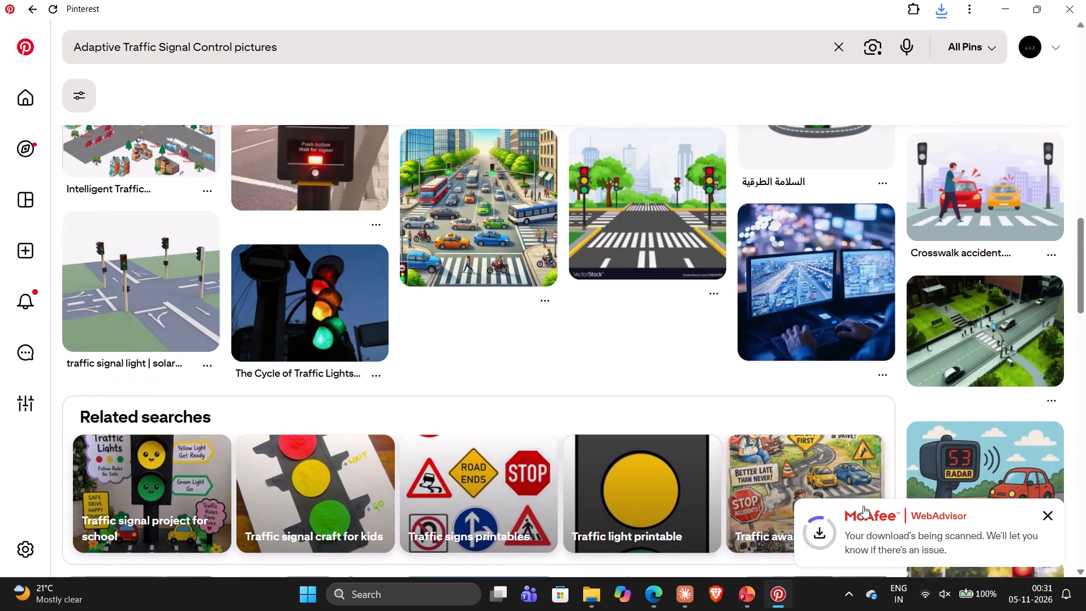
{"action": "scroll", "coordinate": [863, 506], "scroll_direction": "down", "scroll_amount": 5}
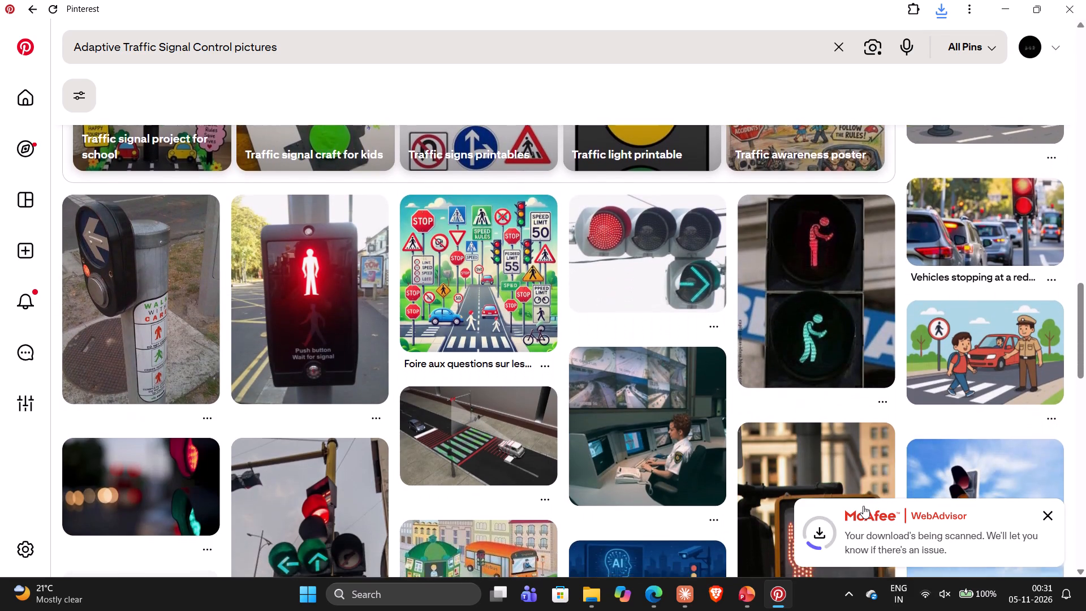
{"action": "scroll", "coordinate": [863, 506], "scroll_direction": "down", "scroll_amount": 2}
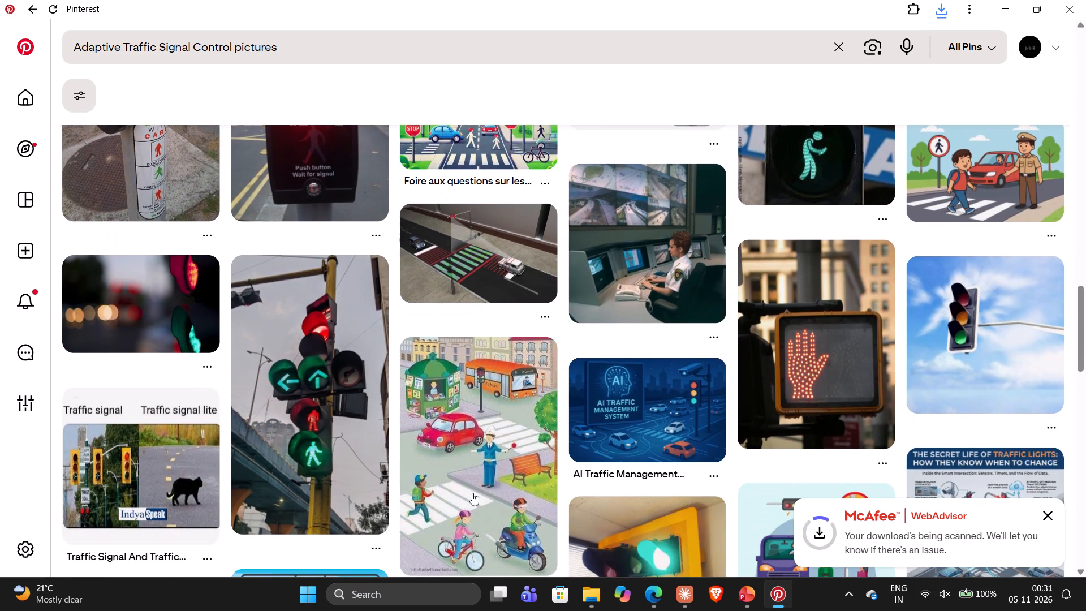
{"action": "scroll", "coordinate": [319, 434], "scroll_direction": "down", "scroll_amount": 2}
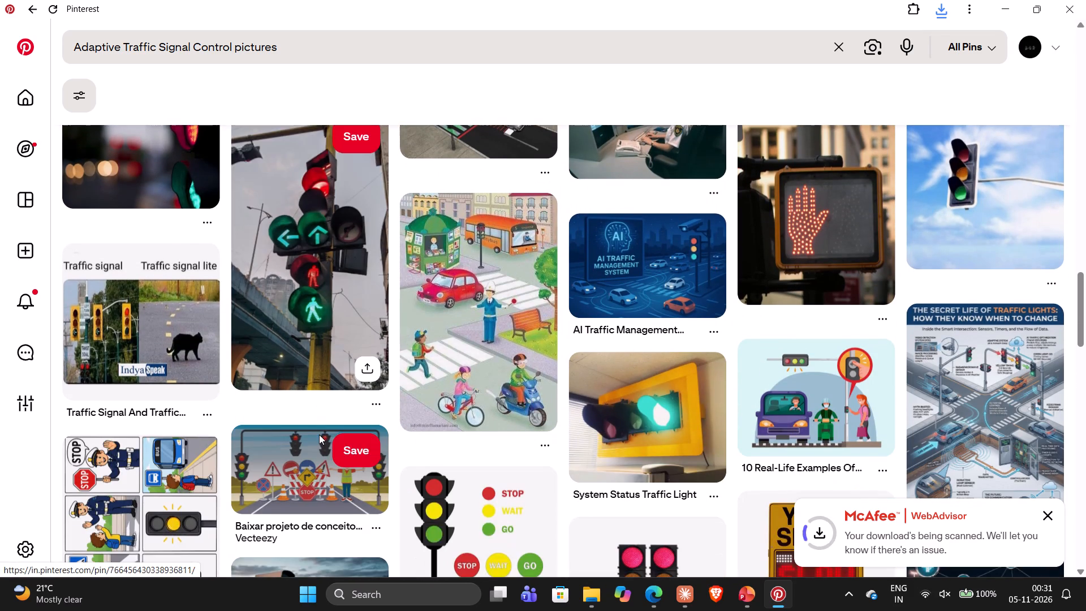
{"action": "scroll", "coordinate": [319, 434], "scroll_direction": "down", "scroll_amount": 2}
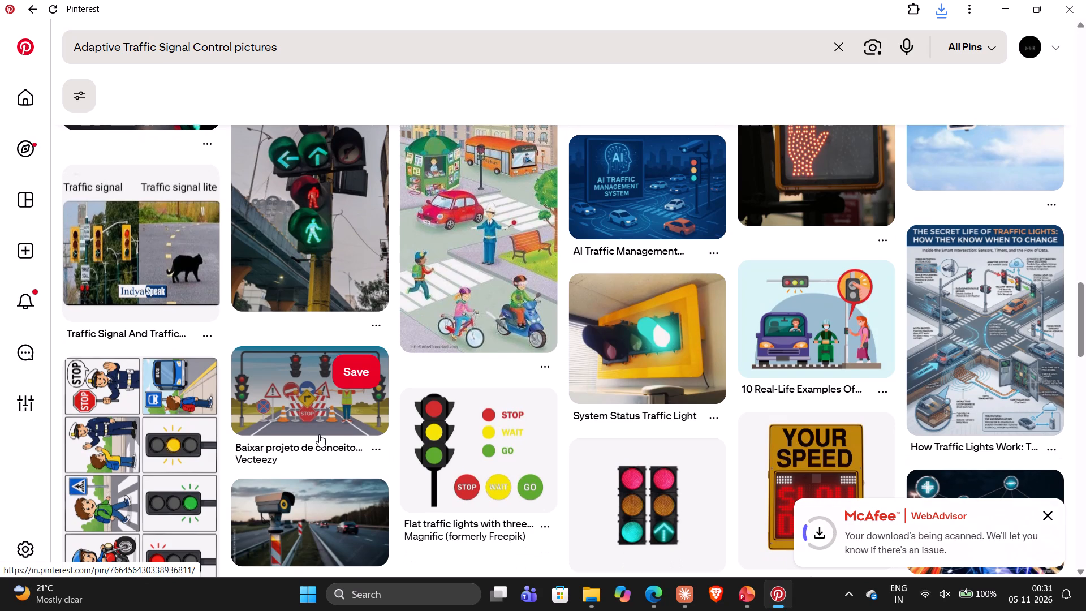
{"action": "scroll", "coordinate": [319, 434], "scroll_direction": "down", "scroll_amount": 1}
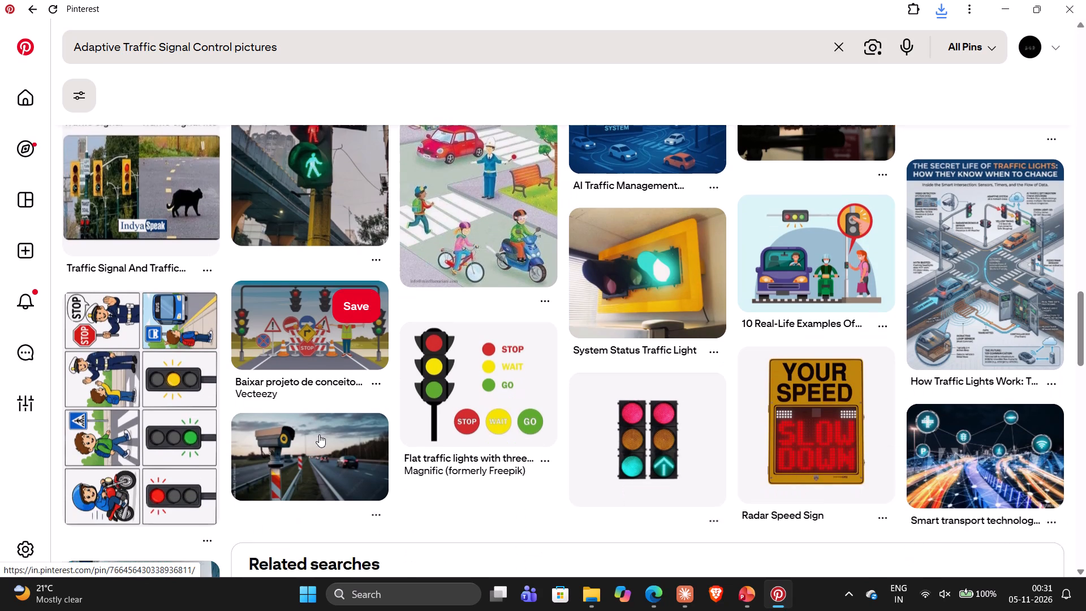
{"action": "scroll", "coordinate": [319, 434], "scroll_direction": "down", "scroll_amount": 2}
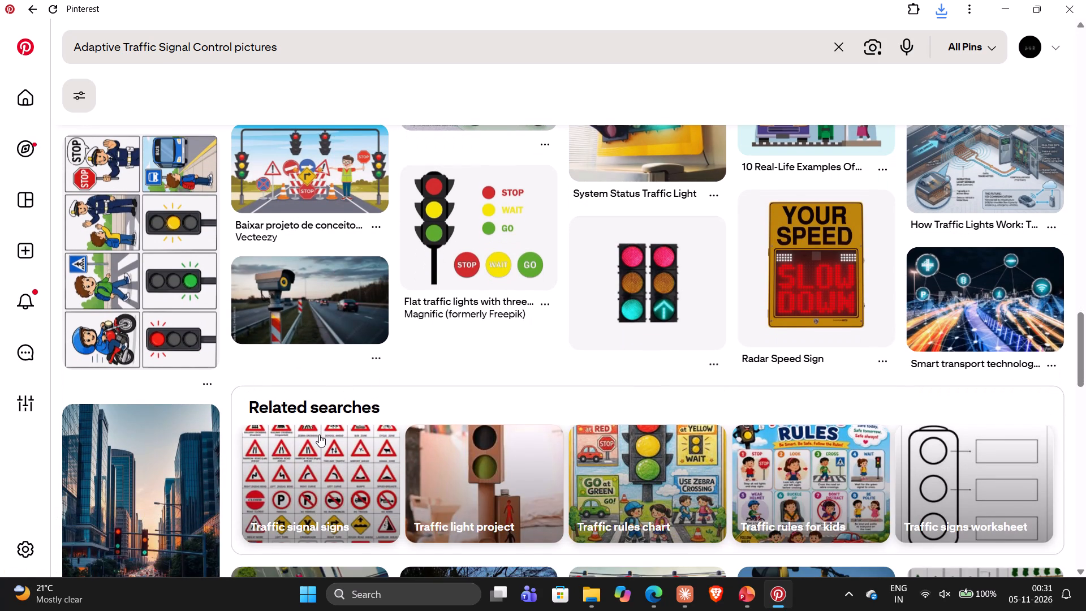
{"action": "left_click", "coordinate": [1052, 367]}
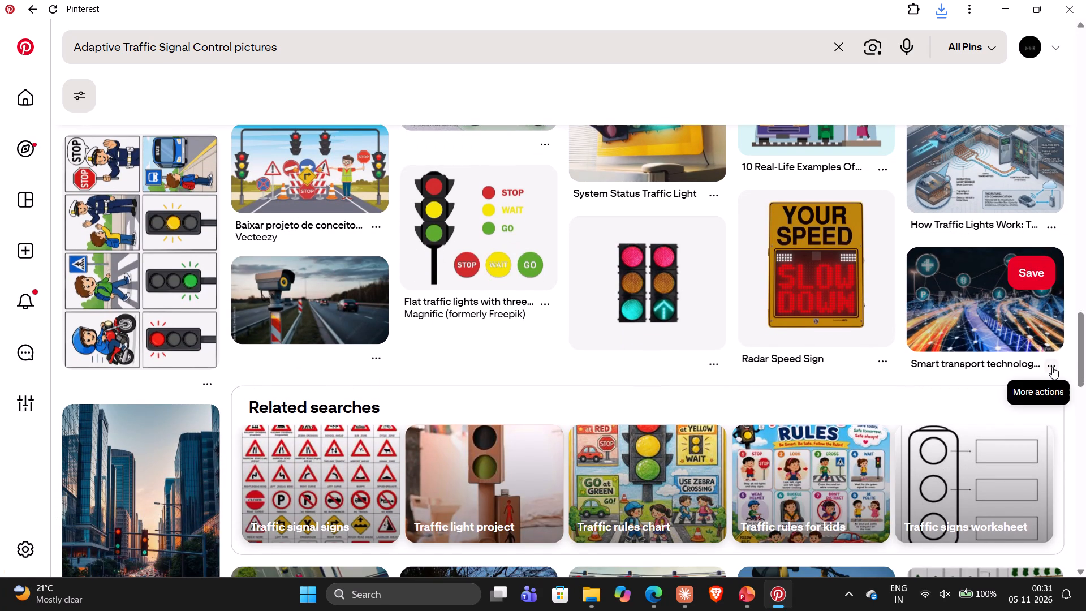
{"action": "left_click", "coordinate": [980, 450]}
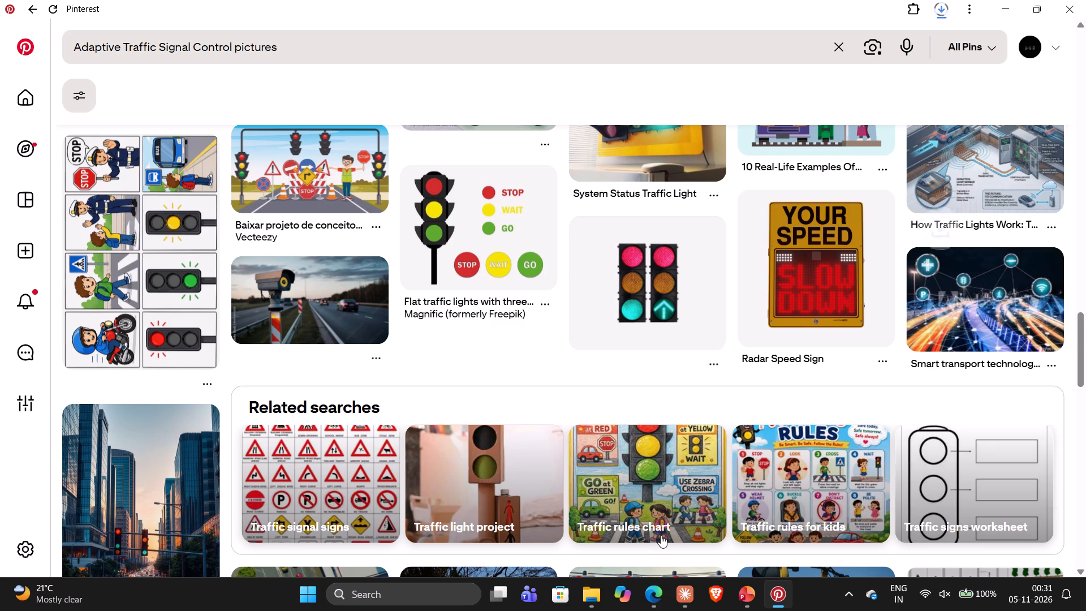
Replace the search subject and search Pinterest for "Traffic management Center pictures".
{"action": "scroll", "coordinate": [661, 535], "scroll_direction": "down", "scroll_amount": 4}
{"action": "scroll", "coordinate": [661, 535], "scroll_direction": "up", "scroll_amount": 1}
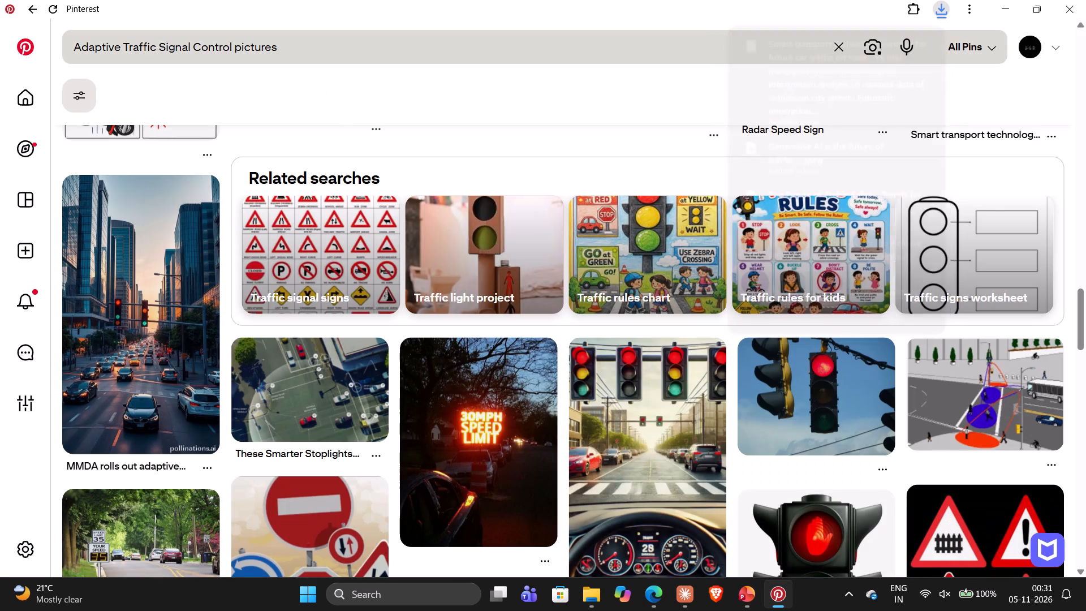
{"action": "left_click", "coordinate": [235, 44]}
{"action": "key", "text": "BackSpace"}
{"action": "key", "text": "BackSpace"}
{"action": "key", "text": "BackSpace"}
{"action": "key", "text": "BackSpace"}
{"action": "key", "text": "BackSpace"}
{"action": "key", "text": "BackSpace"}
{"action": "key", "text": "BackSpace"}
{"action": "key", "text": "BackSpace"}
{"action": "key", "text": "BackSpace"}
{"action": "key", "text": "BackSpace"}
{"action": "key", "text": "BackSpace"}
{"action": "key", "text": "BackSpace"}
{"action": "key", "text": "BackSpace"}
{"action": "key", "text": "BackSpace"}
{"action": "key", "text": "BackSpace"}
{"action": "key", "text": "BackSpace"}
{"action": "key", "text": "BackSpace"}
{"action": "key", "text": "BackSpace"}
{"action": "key", "text": "BackSpace"}
{"action": "key", "text": "BackSpace"}
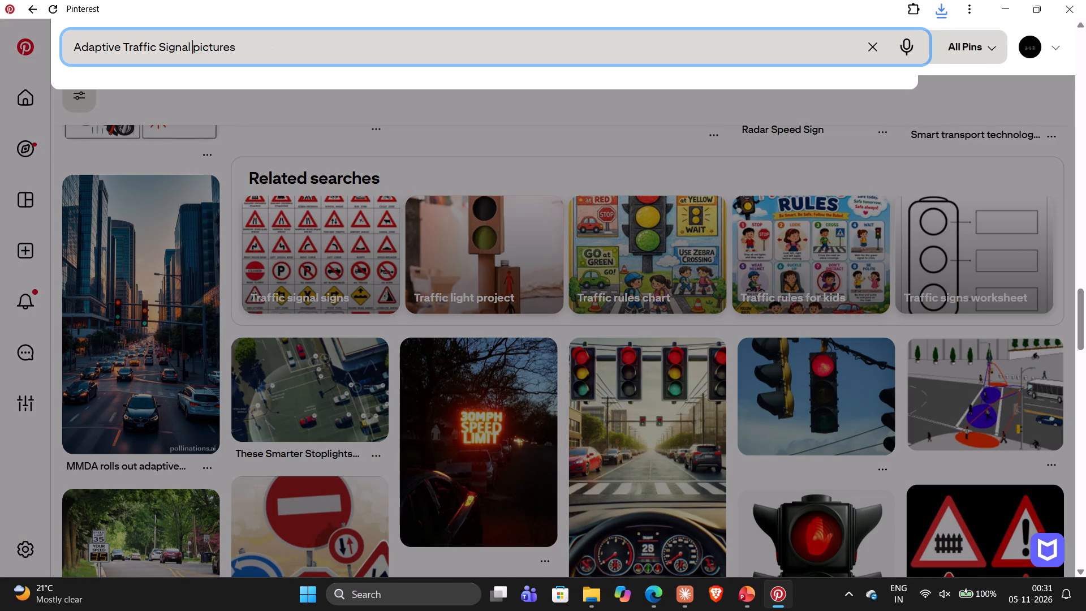
{"action": "type", "text": "Traf"}
{"action": "type", "text": "fic management Center"}
{"action": "key", "text": "space"}
{"action": "key", "text": "Return"}
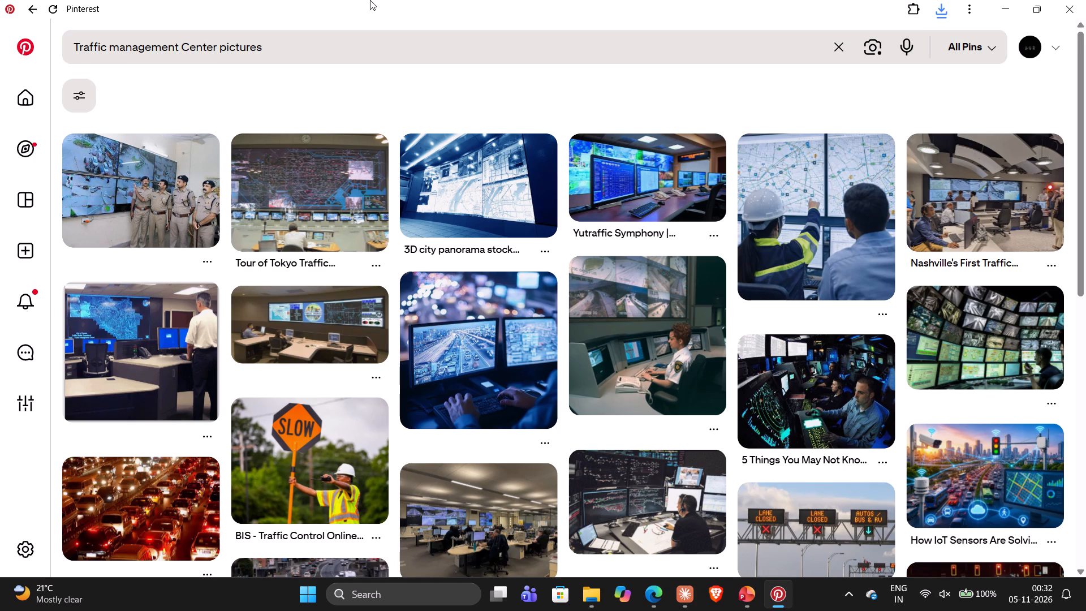
Refine the Pinterest search to "Traffic management Center pictures dark".
{"action": "left_click", "coordinate": [315, 45]}
{"action": "key", "text": "c"}
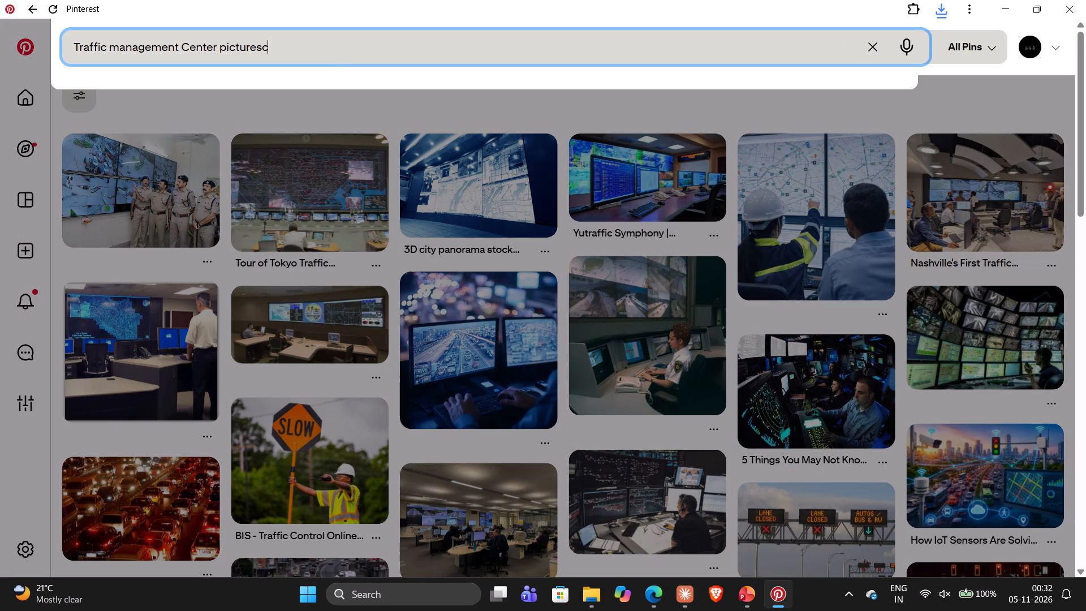
{"action": "key", "text": "BackSpace"}
{"action": "key", "text": "space"}
{"action": "key", "text": "space"}
{"action": "key", "text": "BackSpace"}
{"action": "type", "text": "dark"}
{"action": "key", "text": "Return"}
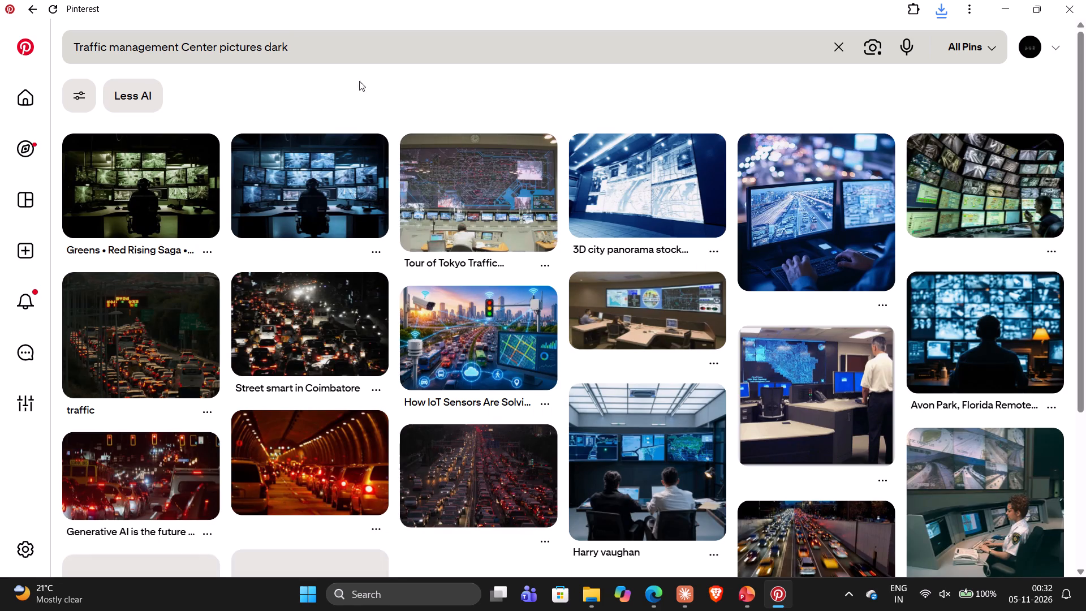
View the blue-lit dark control-room pin with the seated operator, and return to the results.
{"action": "scroll", "coordinate": [407, 107], "scroll_direction": "down", "scroll_amount": 1}
{"action": "left_click", "coordinate": [351, 157]}
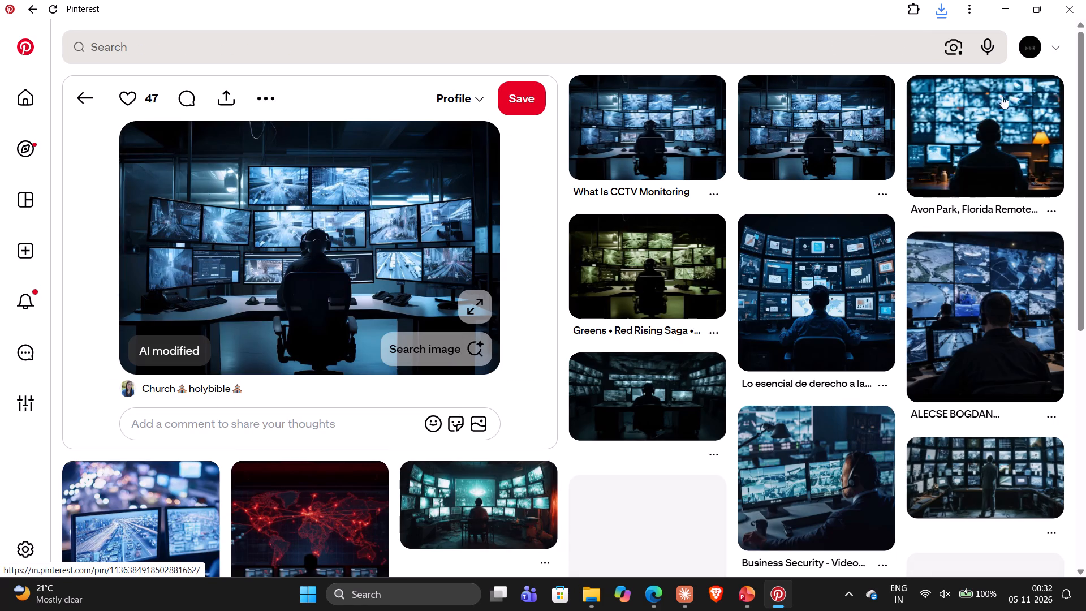
{"action": "left_click", "coordinate": [92, 94]}
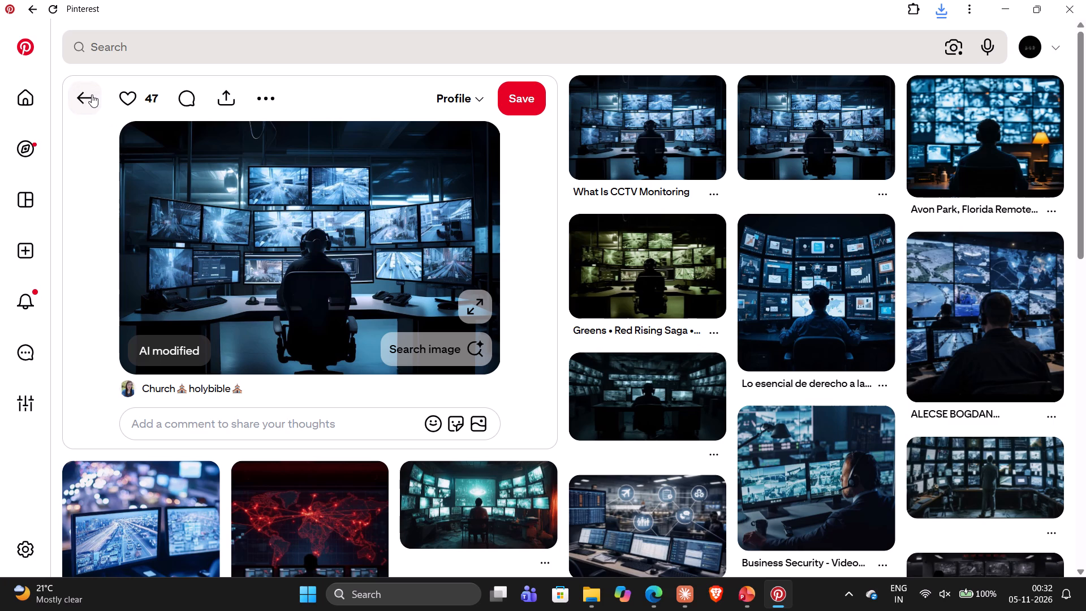
Download the orange tunnel-traffic image and the "Greens • Red Rising Saga" green control-room image from the dark results.
{"action": "scroll", "coordinate": [315, 346], "scroll_direction": "down", "scroll_amount": 1}
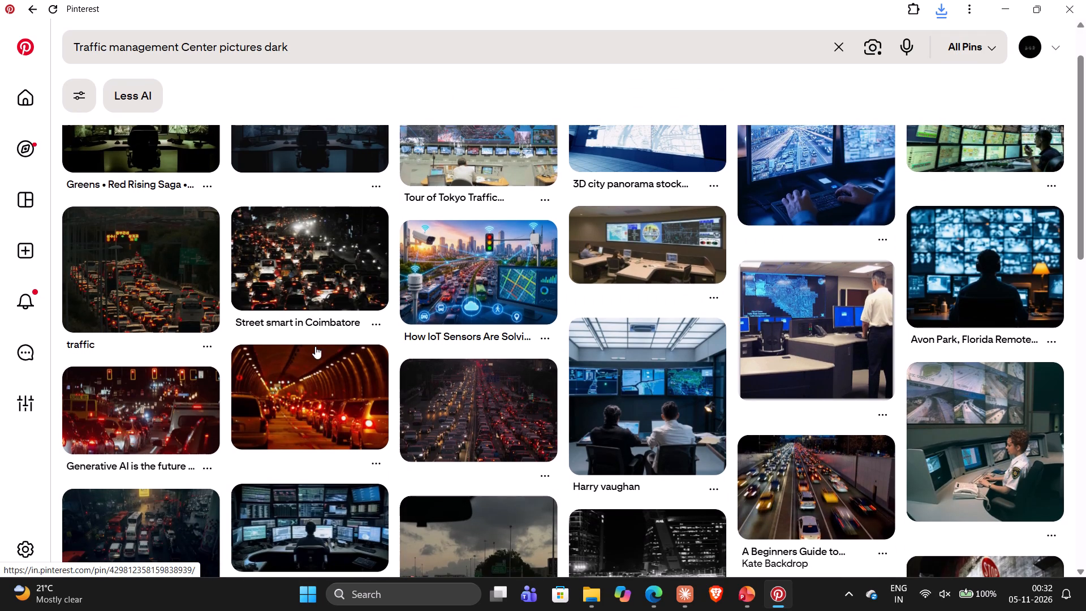
{"action": "scroll", "coordinate": [315, 346], "scroll_direction": "down", "scroll_amount": 1}
{"action": "left_click", "coordinate": [378, 465]}
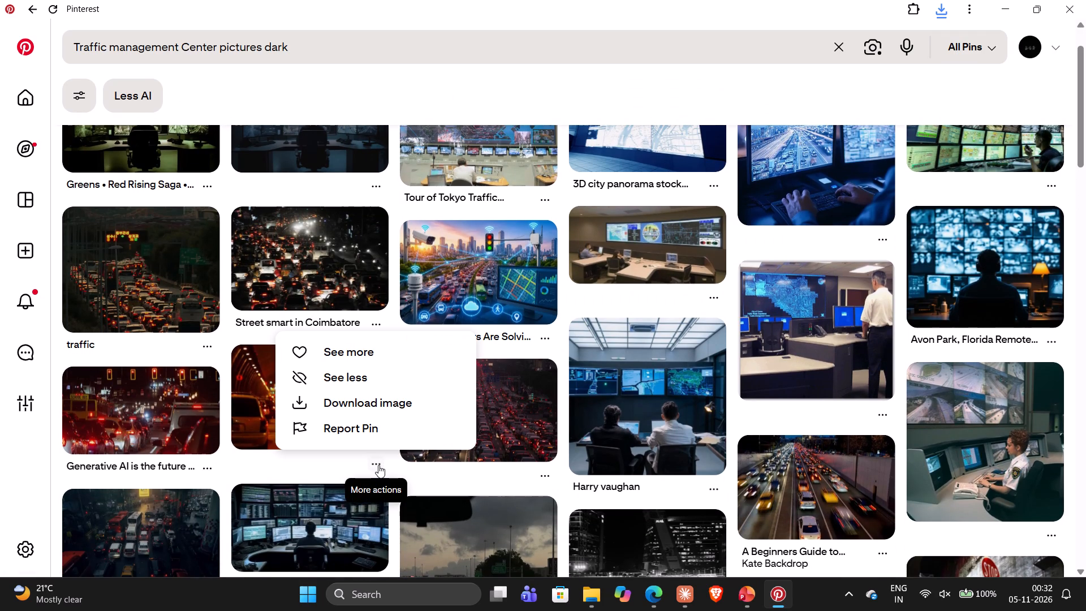
{"action": "left_click", "coordinate": [391, 400]}
{"action": "scroll", "coordinate": [391, 400], "scroll_direction": "up", "scroll_amount": 3}
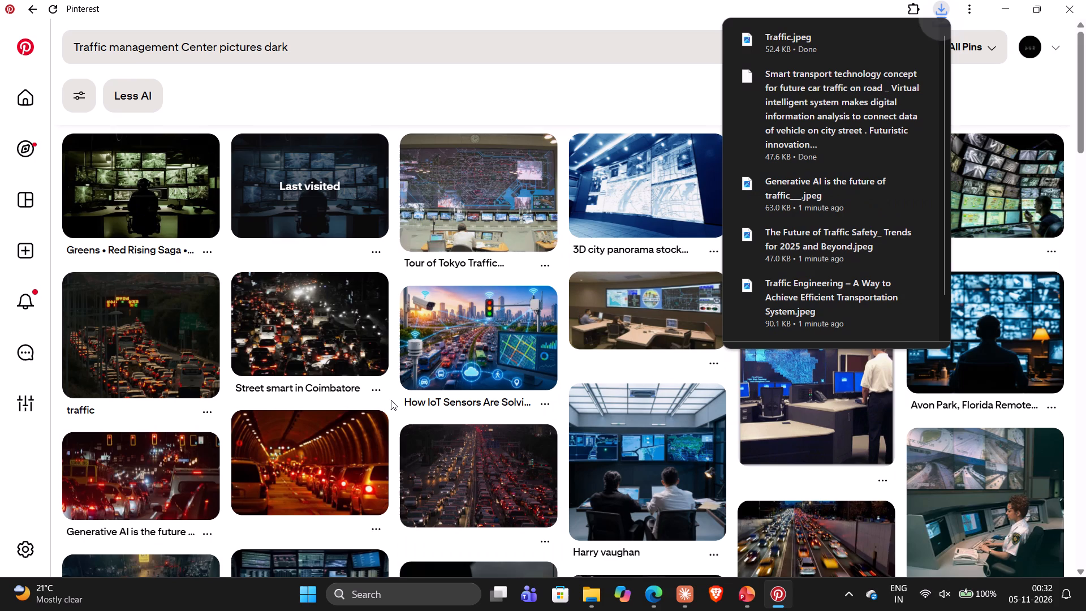
{"action": "left_click", "coordinate": [210, 252]}
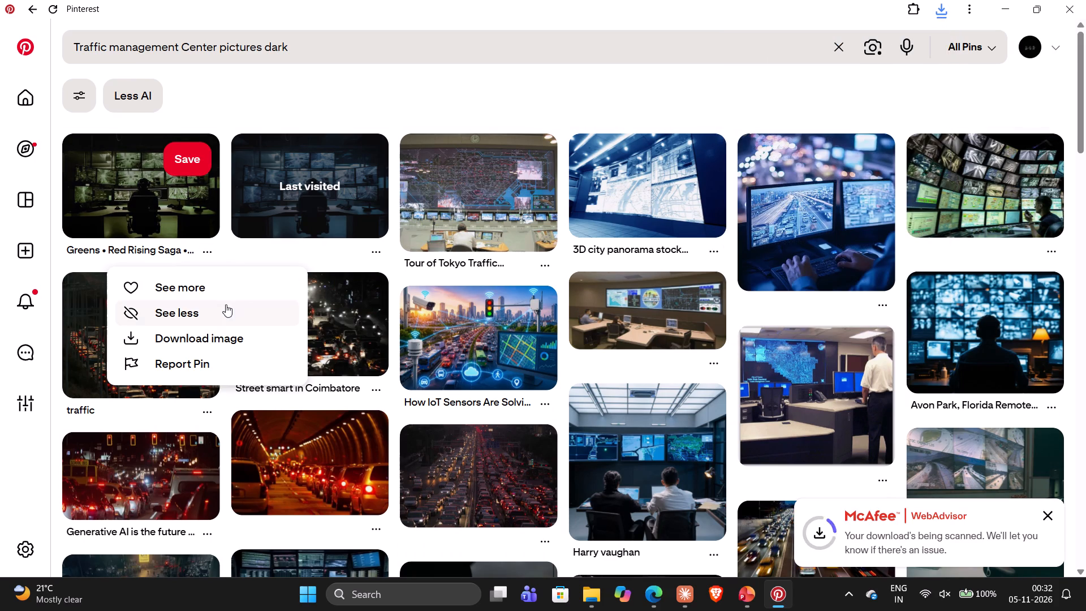
{"action": "left_click", "coordinate": [242, 334]}
Download the untitled blue control-room image showing a lit console beneath a wall of monitors.
{"action": "scroll", "coordinate": [242, 334], "scroll_direction": "down", "scroll_amount": 1}
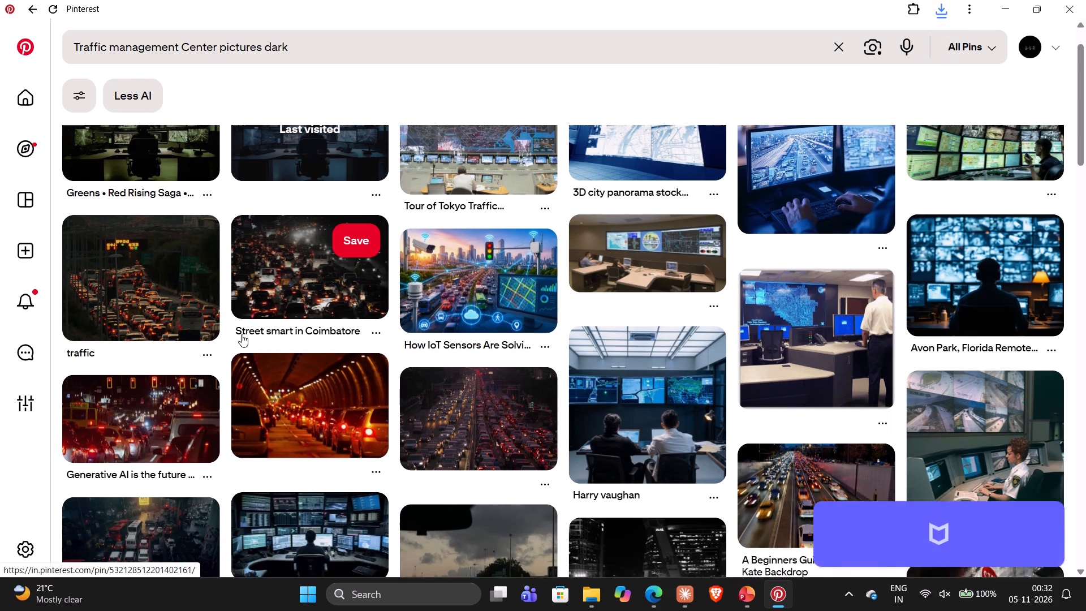
{"action": "scroll", "coordinate": [242, 334], "scroll_direction": "down", "scroll_amount": 3}
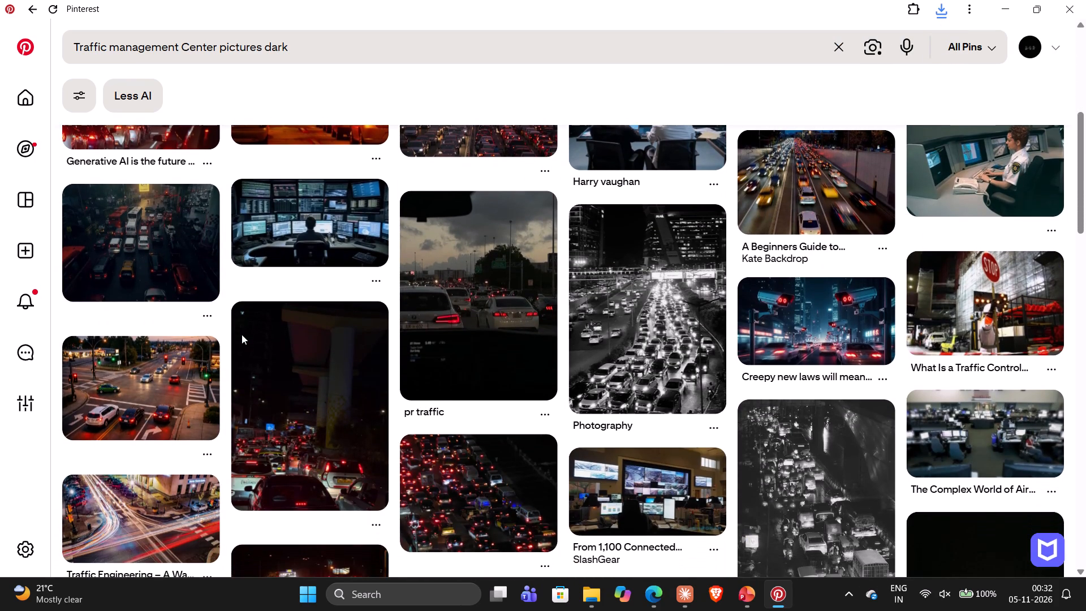
{"action": "scroll", "coordinate": [242, 334], "scroll_direction": "down", "scroll_amount": 3}
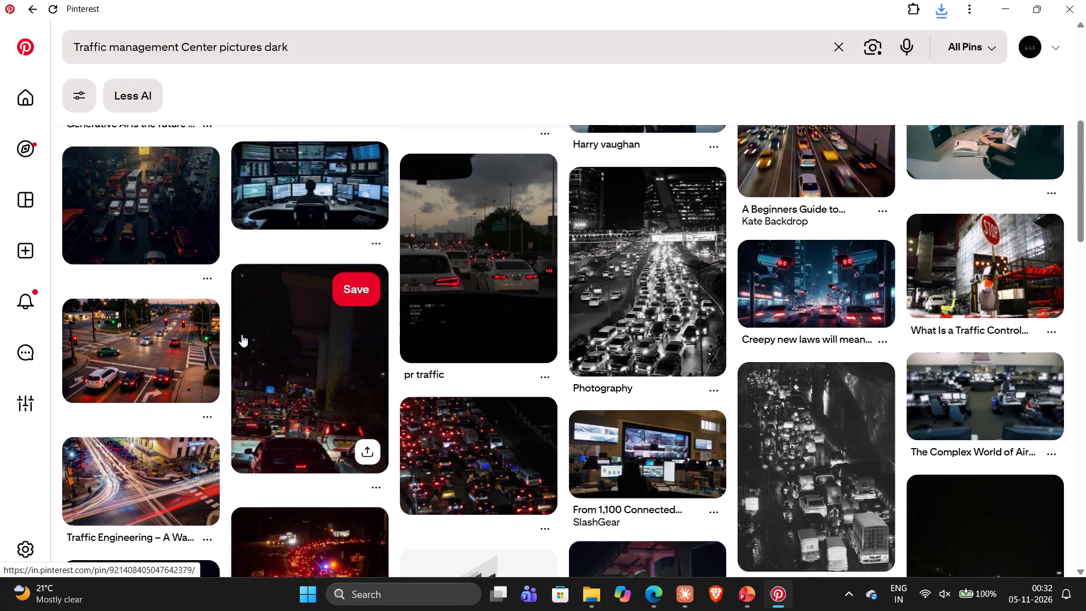
{"action": "scroll", "coordinate": [242, 334], "scroll_direction": "down", "scroll_amount": 3}
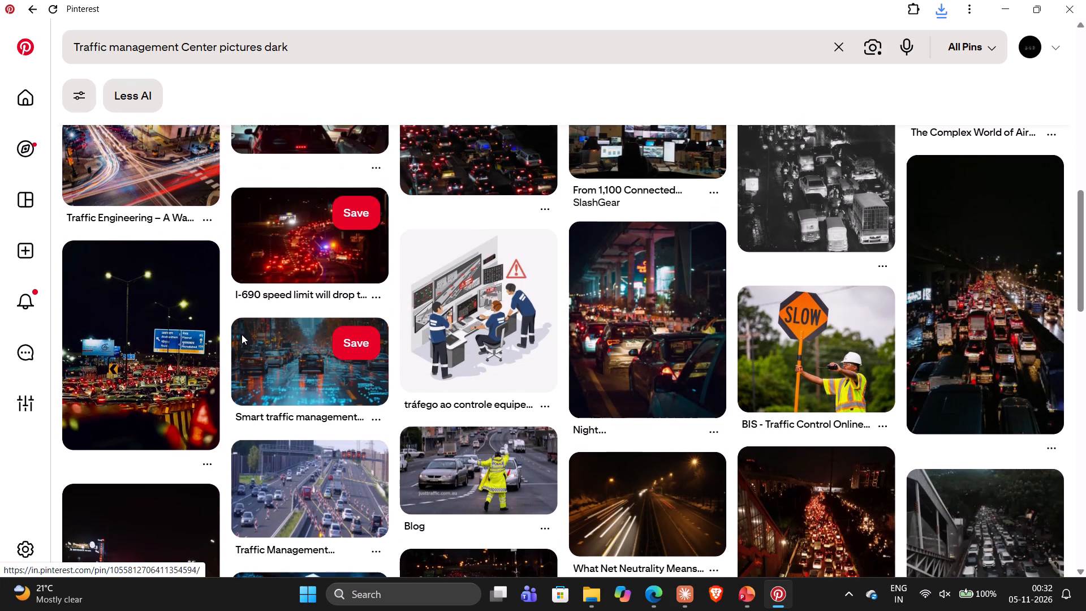
{"action": "scroll", "coordinate": [242, 334], "scroll_direction": "down", "scroll_amount": 1}
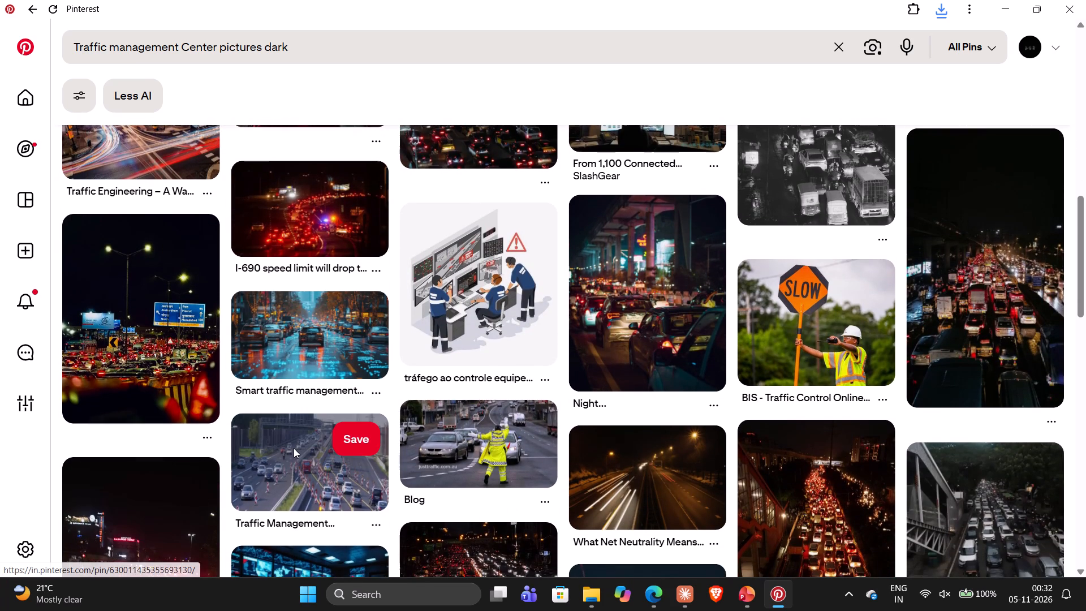
{"action": "scroll", "coordinate": [294, 448], "scroll_direction": "down", "scroll_amount": 3}
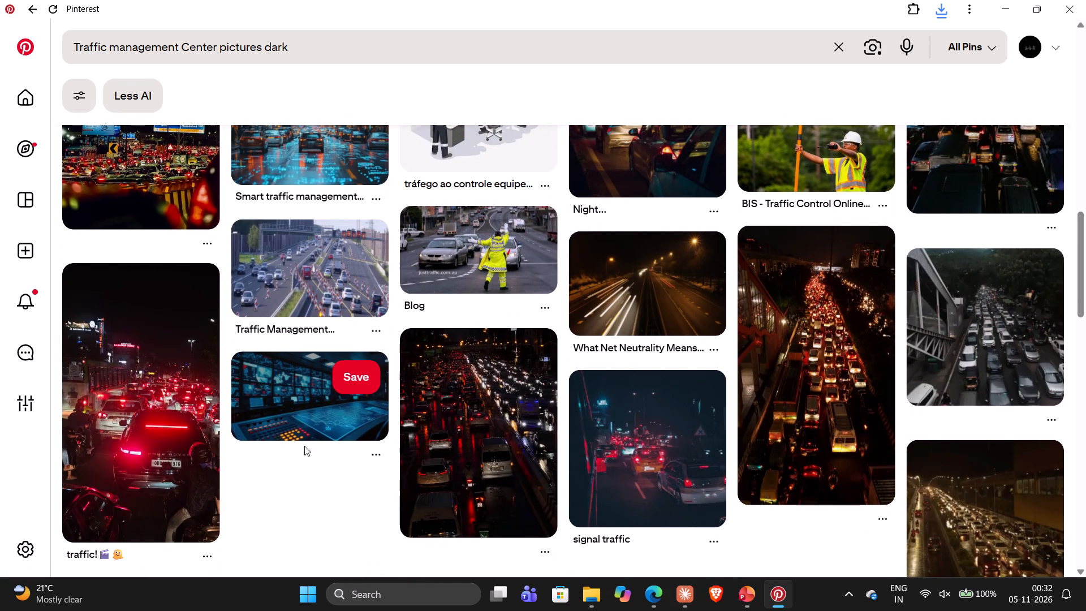
{"action": "left_click", "coordinate": [374, 455]}
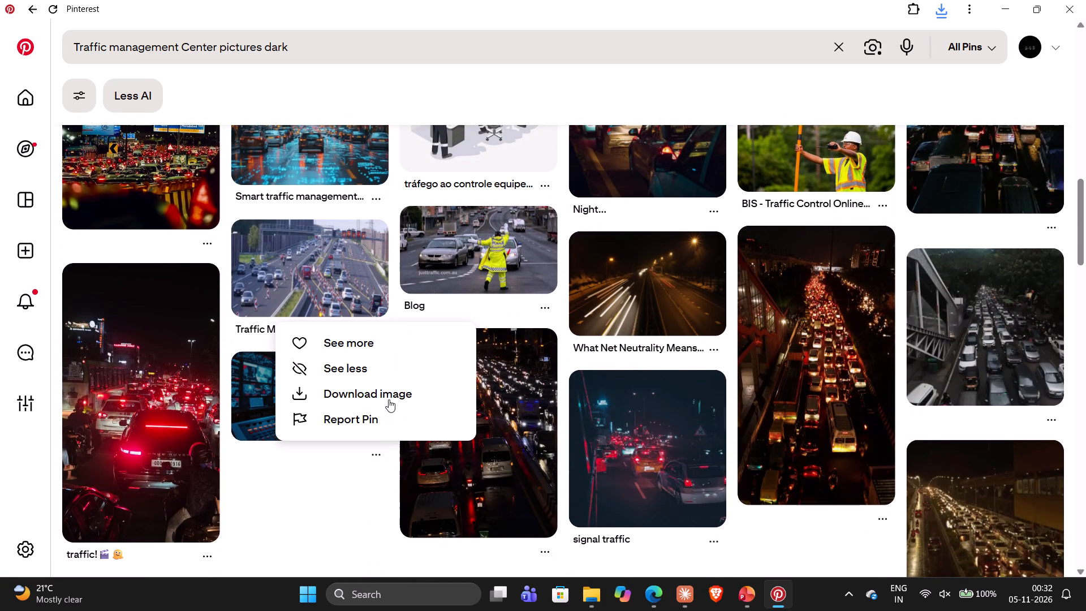
{"action": "left_click", "coordinate": [388, 399]}
Open the blue control-room pin with the seated operator and download the red world-map "Global Cybersecurity" image from its related pins.
{"action": "scroll", "coordinate": [388, 399], "scroll_direction": "down", "scroll_amount": 7}
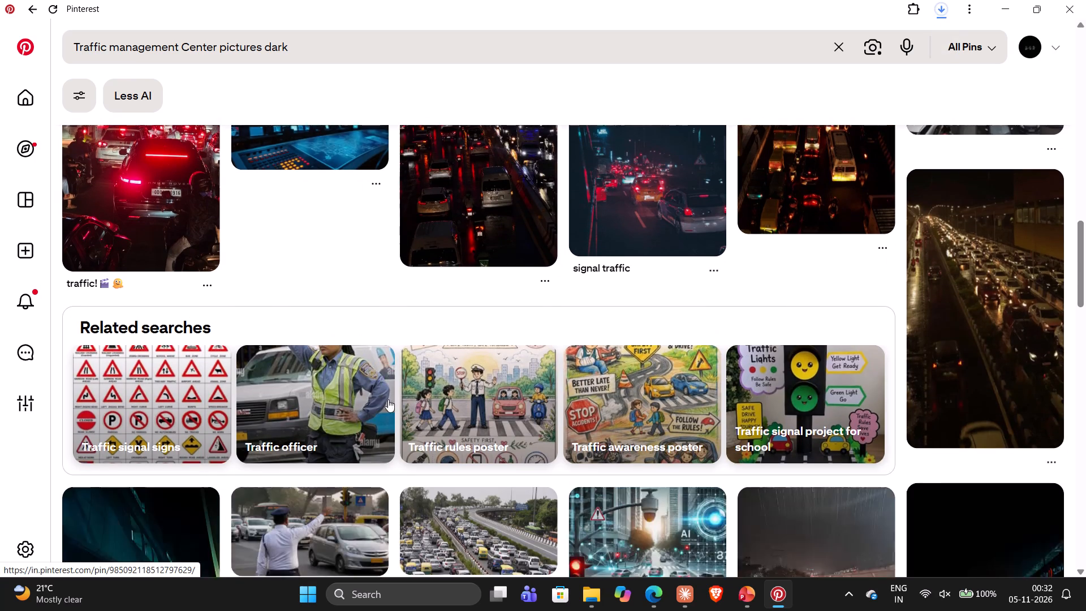
{"action": "scroll", "coordinate": [388, 399], "scroll_direction": "down", "scroll_amount": 1}
{"action": "scroll", "coordinate": [388, 399], "scroll_direction": "up", "scroll_amount": 9}
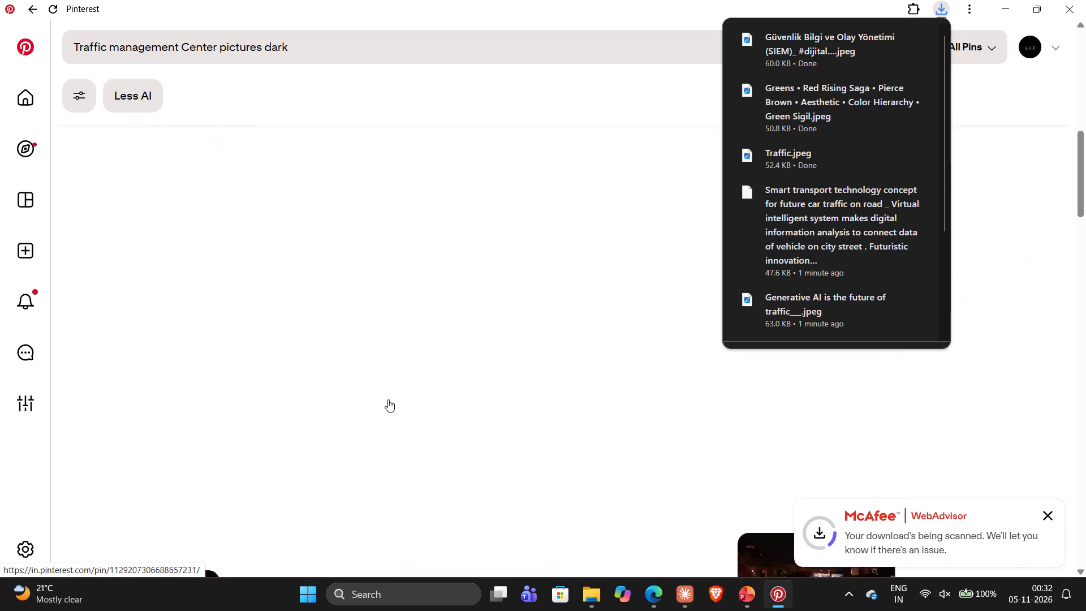
{"action": "scroll", "coordinate": [388, 399], "scroll_direction": "up", "scroll_amount": 3}
{"action": "left_click", "coordinate": [295, 224]}
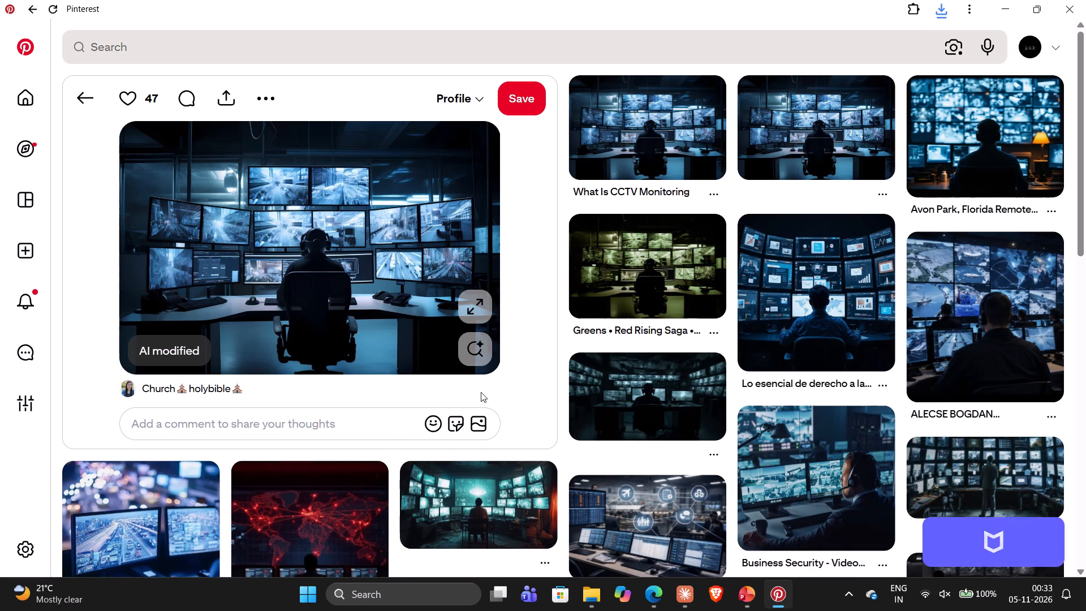
{"action": "scroll", "coordinate": [481, 392], "scroll_direction": "down", "scroll_amount": 4}
{"action": "left_click", "coordinate": [378, 431]}
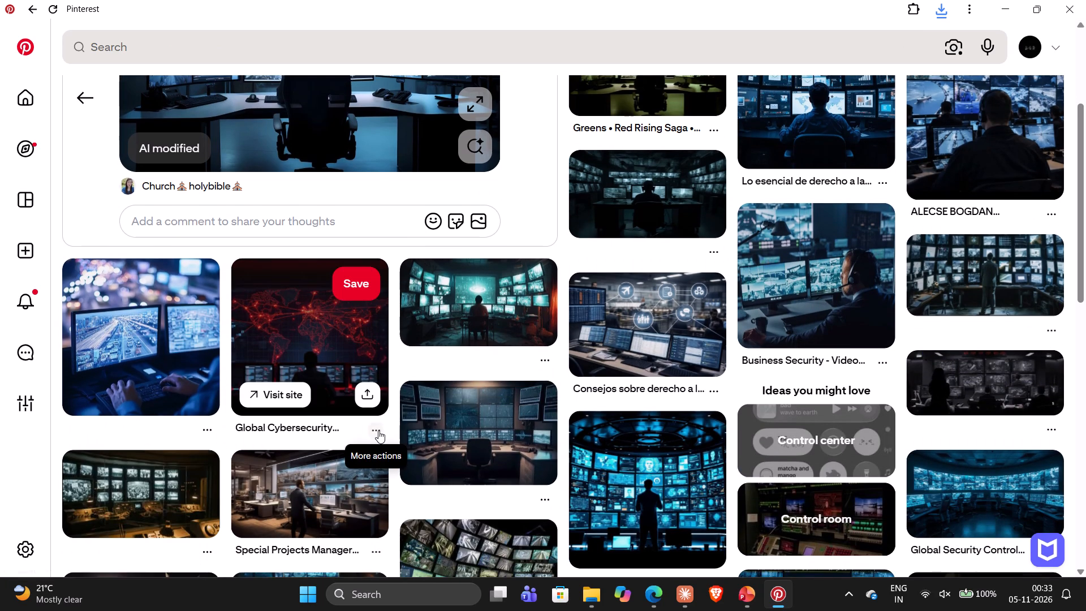
{"action": "left_click", "coordinate": [369, 515]}
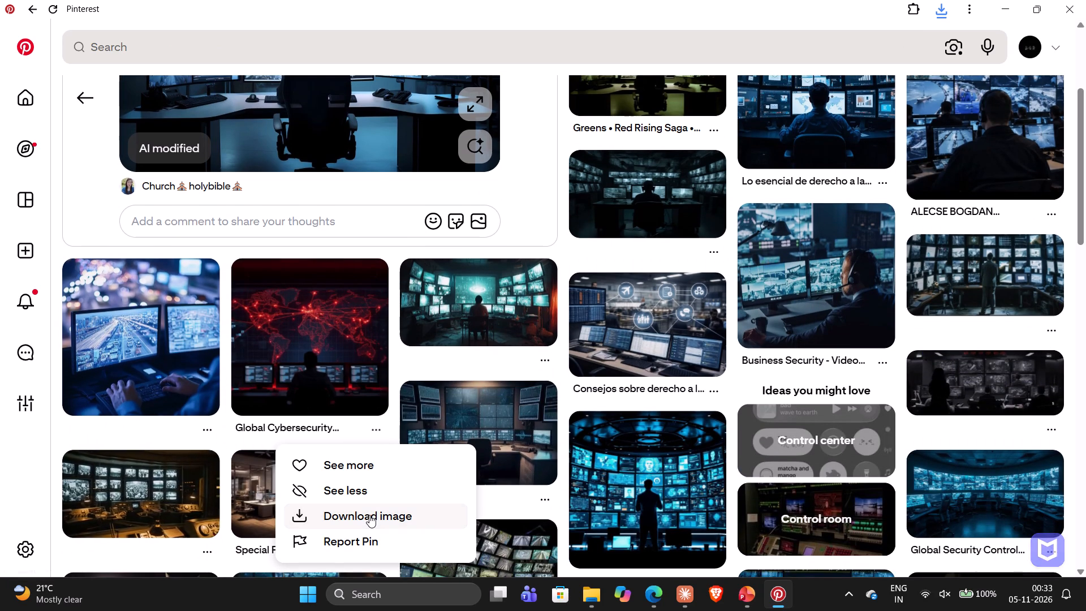
{"action": "scroll", "coordinate": [369, 515], "scroll_direction": "down", "scroll_amount": 4}
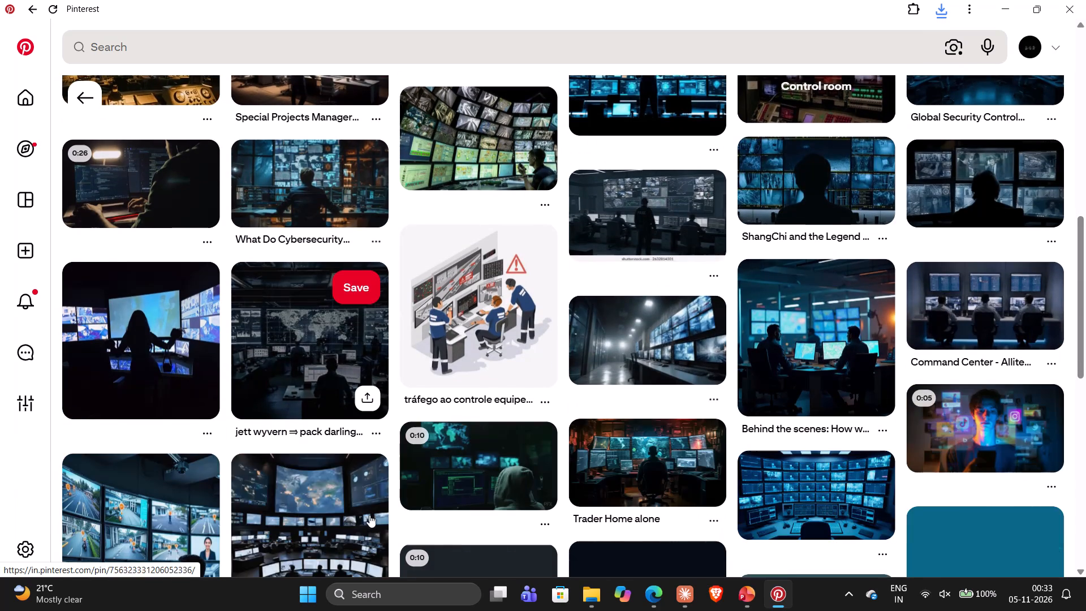
Switch to the Downloads folder and try opening the "Smart transport technology concept" file once with Adobe Acrobat.
{"action": "left_click", "coordinate": [734, 599]}
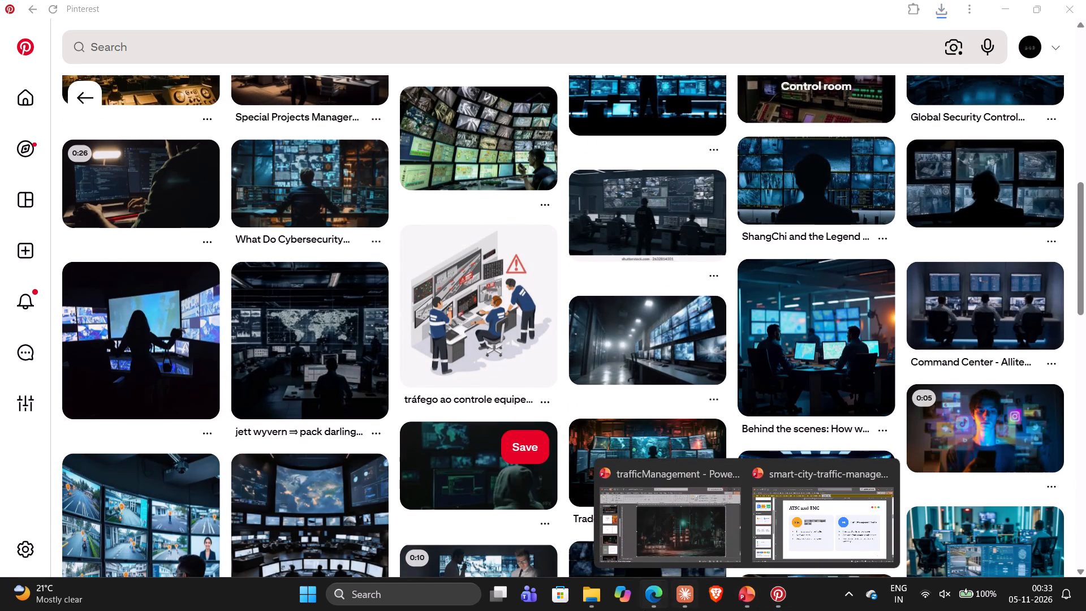
{"action": "left_click", "coordinate": [580, 588]}
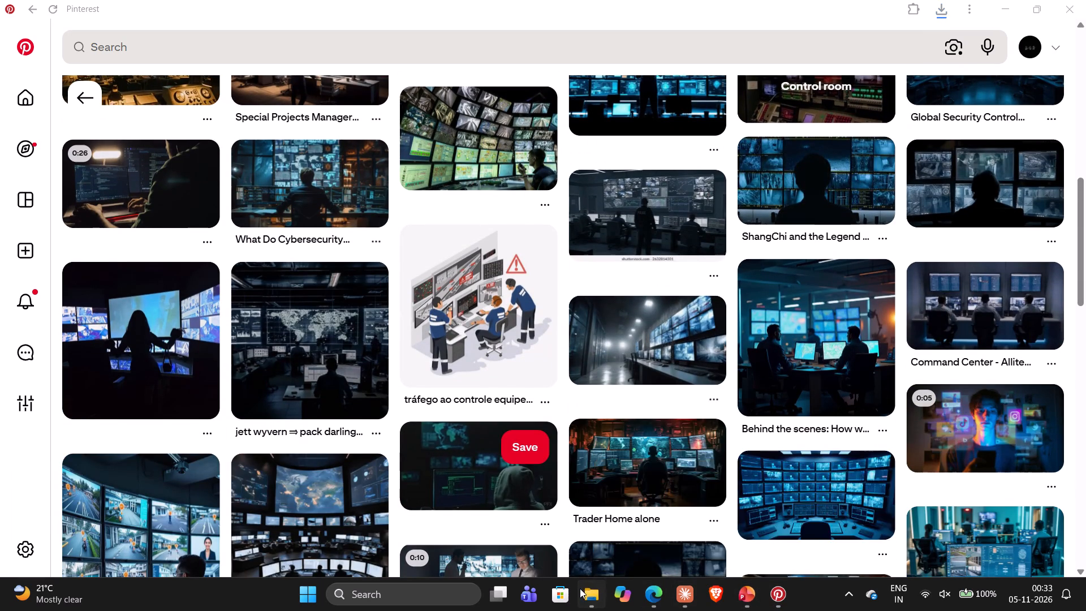
{"action": "left_click", "coordinate": [742, 596]}
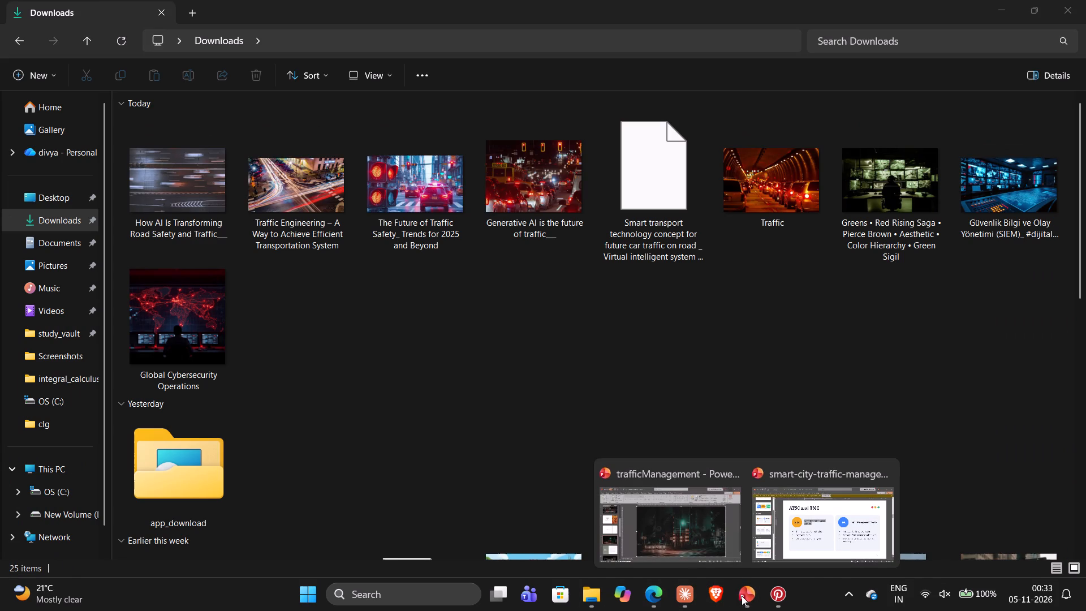
{"action": "left_click", "coordinate": [708, 408]}
{"action": "double_click", "coordinate": [674, 229]}
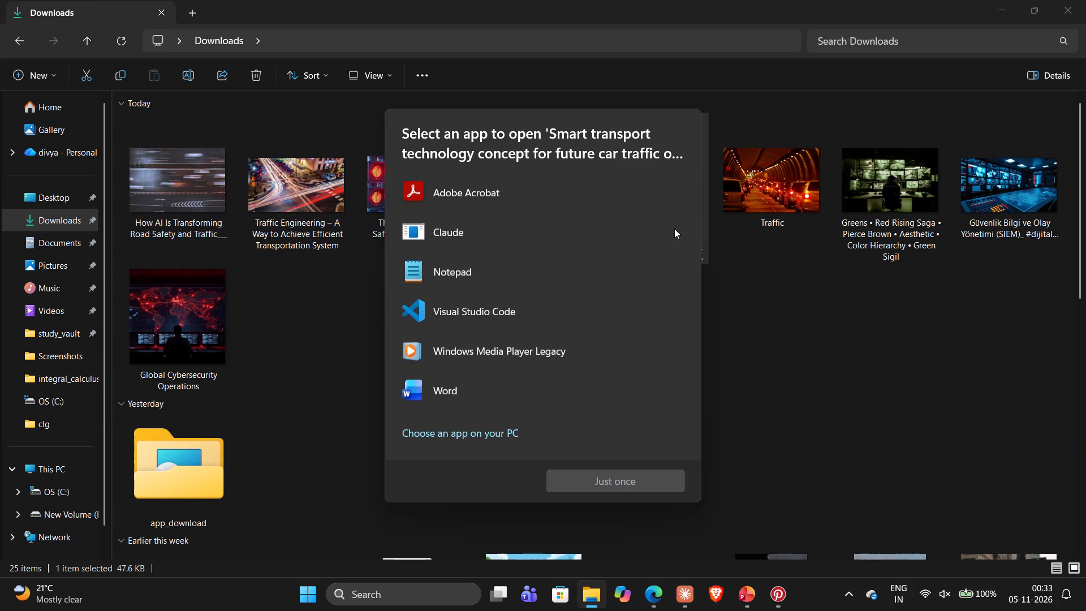
{"action": "left_click", "coordinate": [532, 210]}
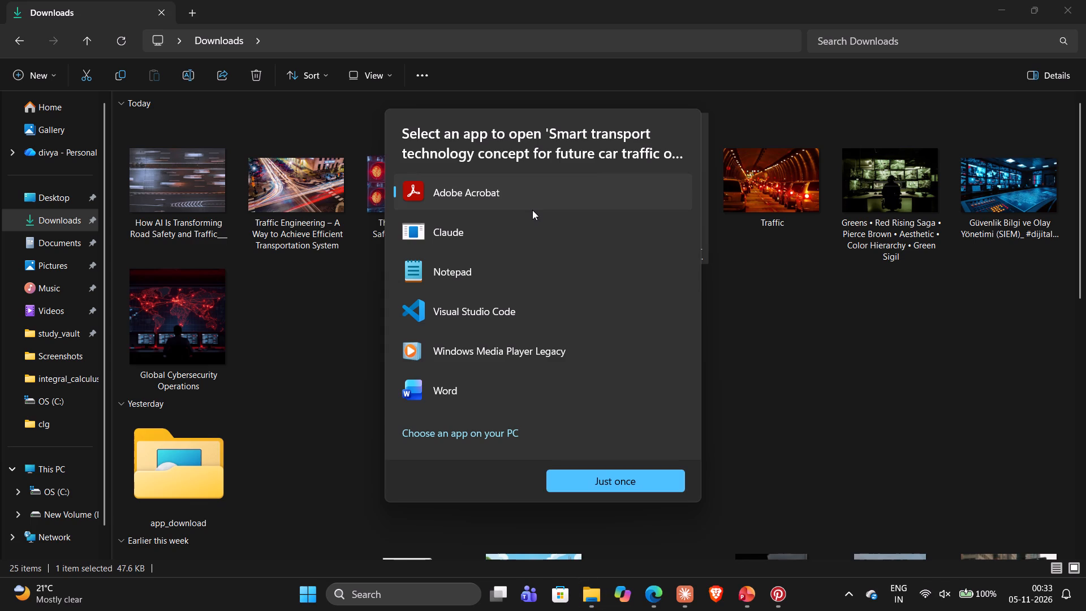
{"action": "left_click", "coordinate": [601, 475]}
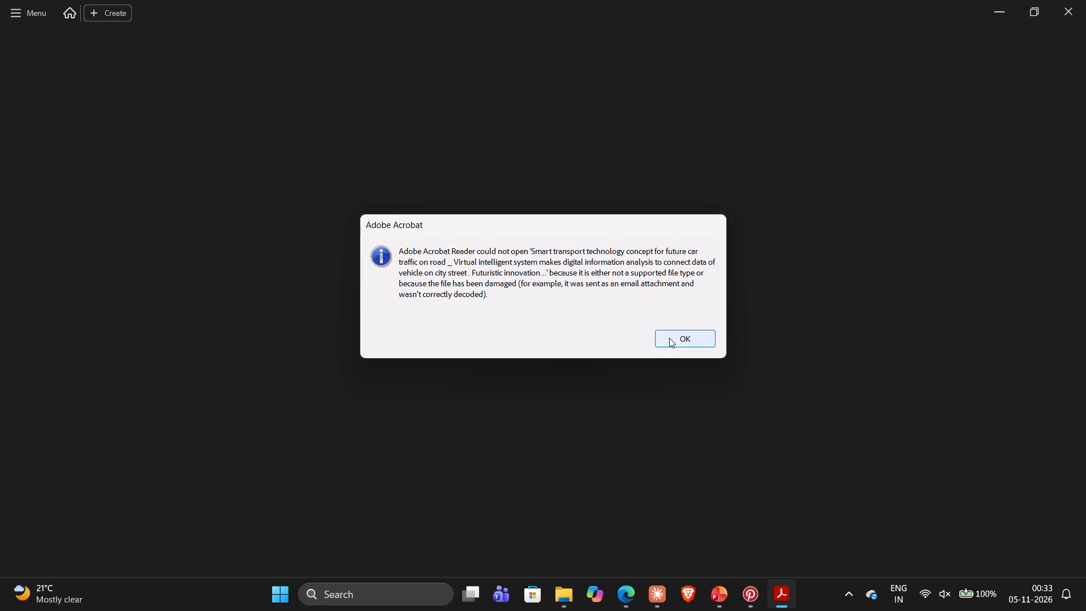
{"action": "left_click", "coordinate": [669, 338]}
{"action": "scroll", "coordinate": [1010, 0], "scroll_direction": "right", "scroll_amount": 1}
{"action": "left_click", "coordinate": [1065, 12]}
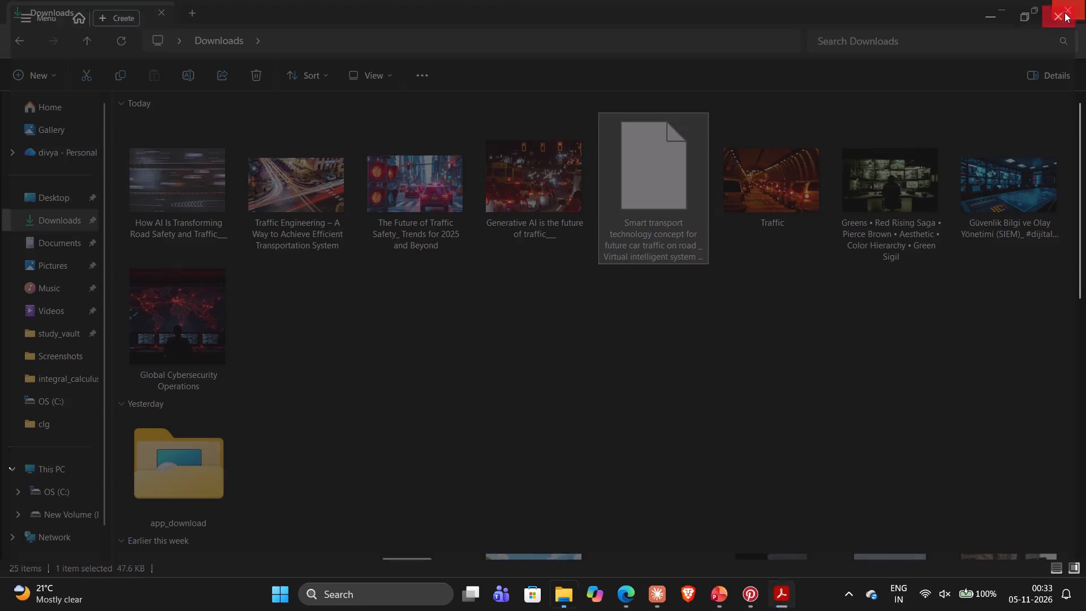
Delete the "Smart transport technology concept" file from the Downloads folder.
{"action": "left_click", "coordinate": [675, 185]}
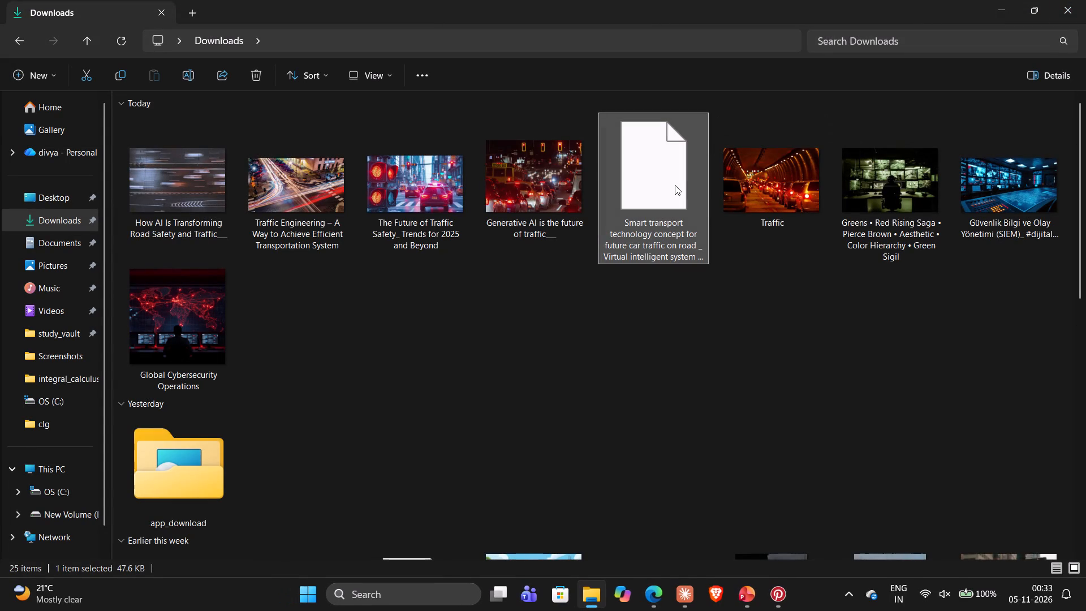
{"action": "key", "text": "Delete"}
{"action": "left_click", "coordinate": [568, 322]}
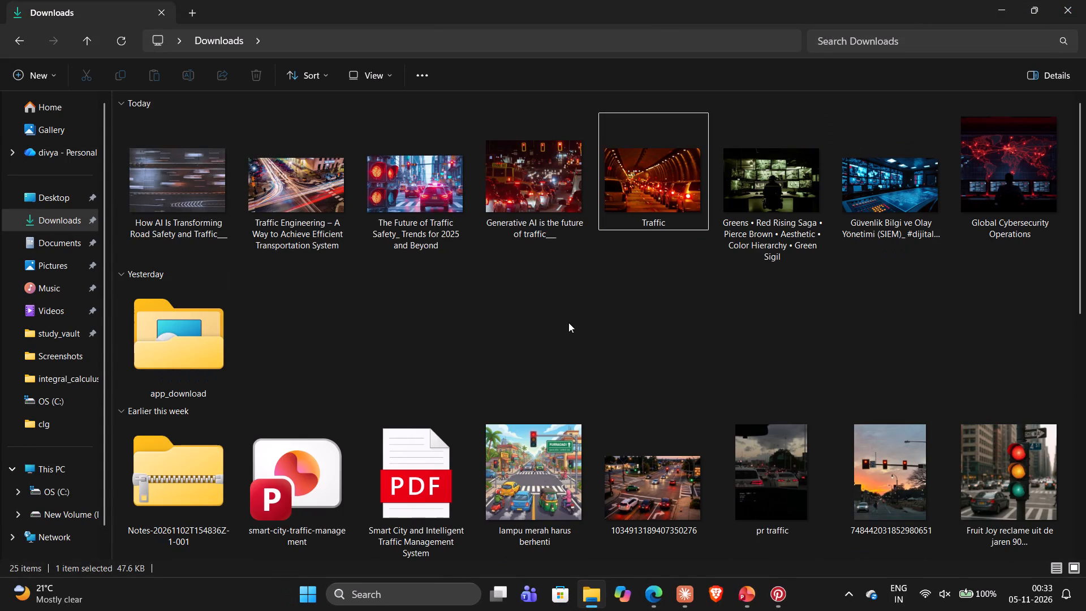
Switch to the trafficManagement presentation in PowerPoint and delete the full-slide night traffic-signal picture from slide 8.
{"action": "left_click", "coordinate": [738, 594]}
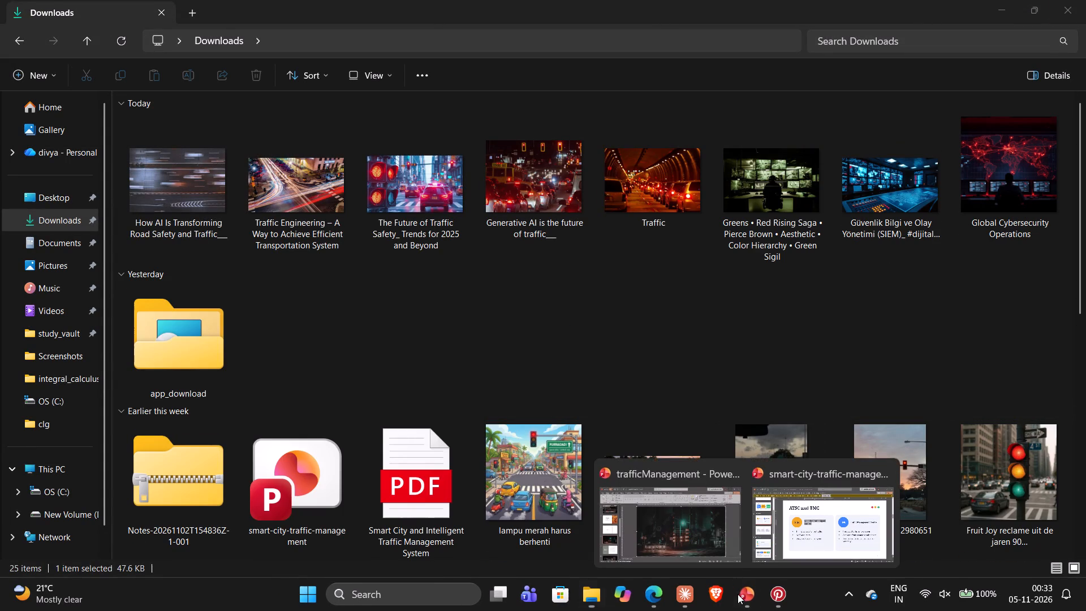
{"action": "left_click", "coordinate": [706, 524]}
{"action": "left_click", "coordinate": [724, 403]}
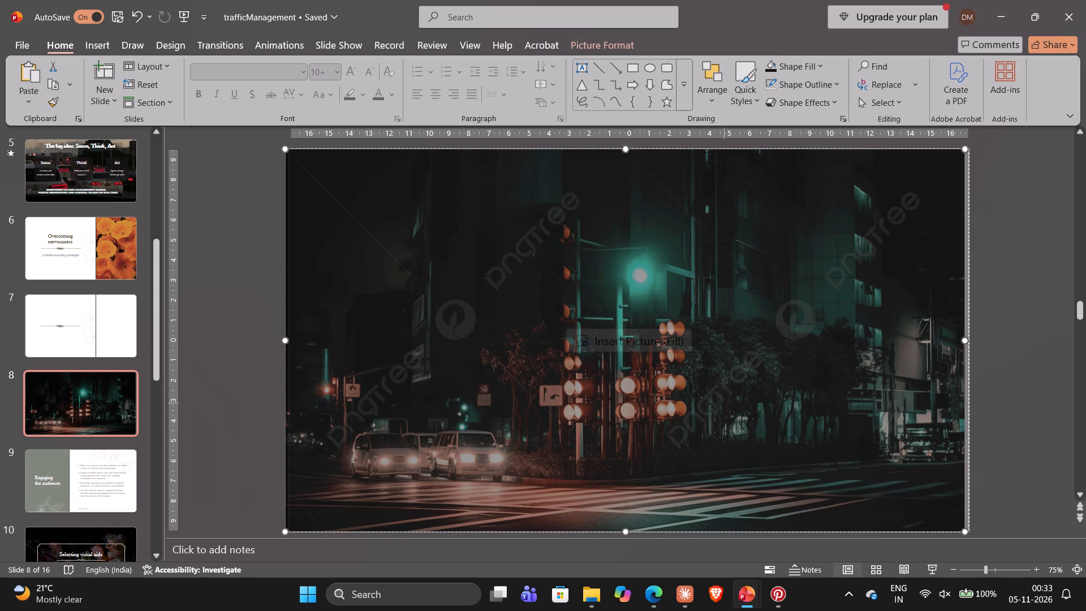
{"action": "left_click", "coordinate": [720, 340]}
{"action": "key", "text": "Delete"}
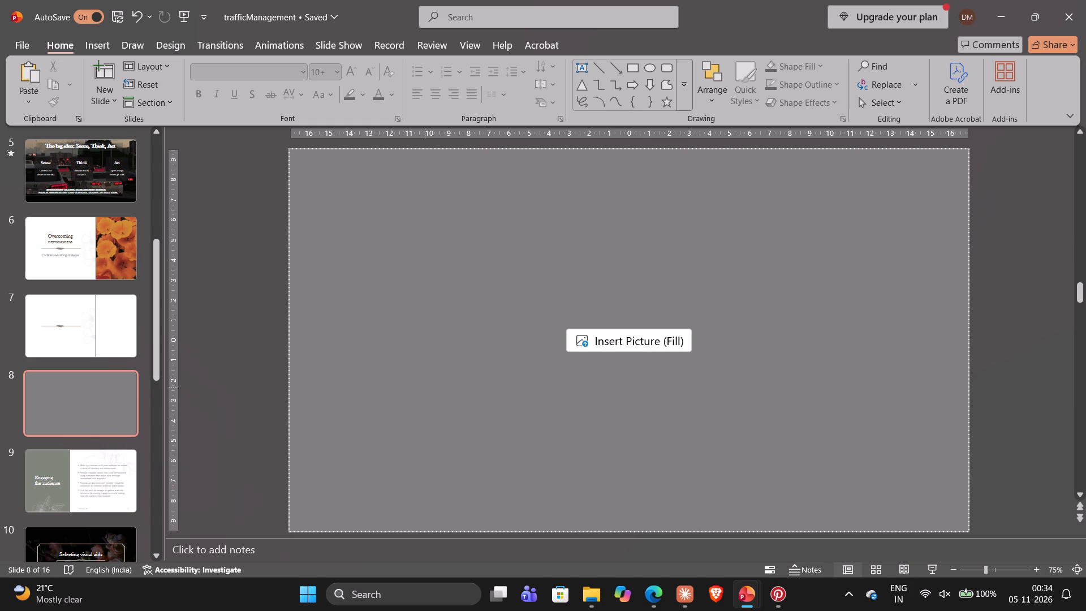
{"action": "key", "text": "Delete"}
Delete the slide 8 that holds only the empty full-slide picture placeholder.
{"action": "left_click", "coordinate": [128, 393]}
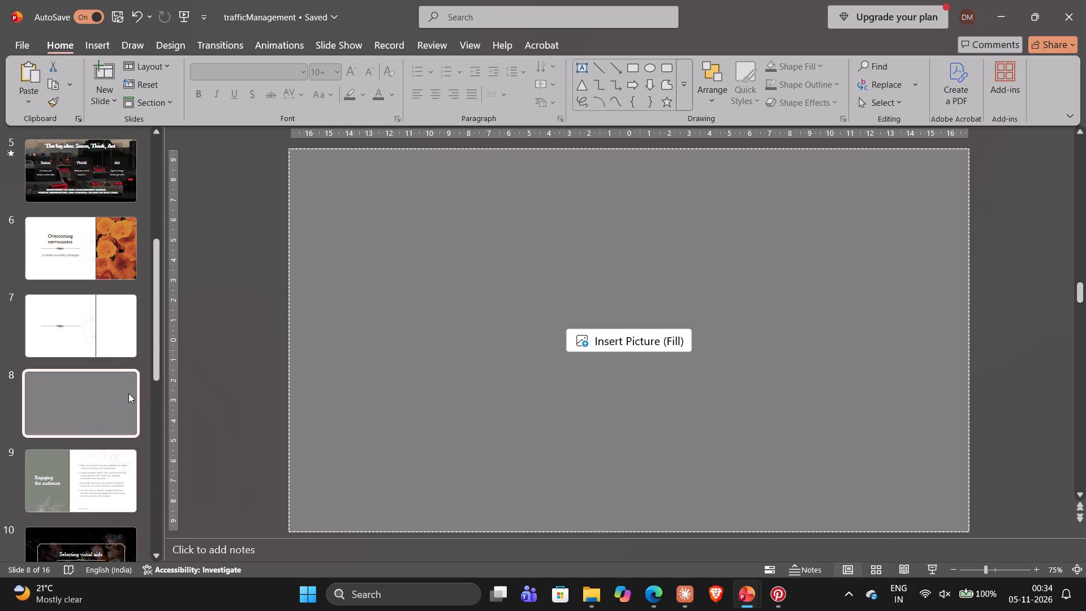
{"action": "right_click", "coordinate": [128, 393]}
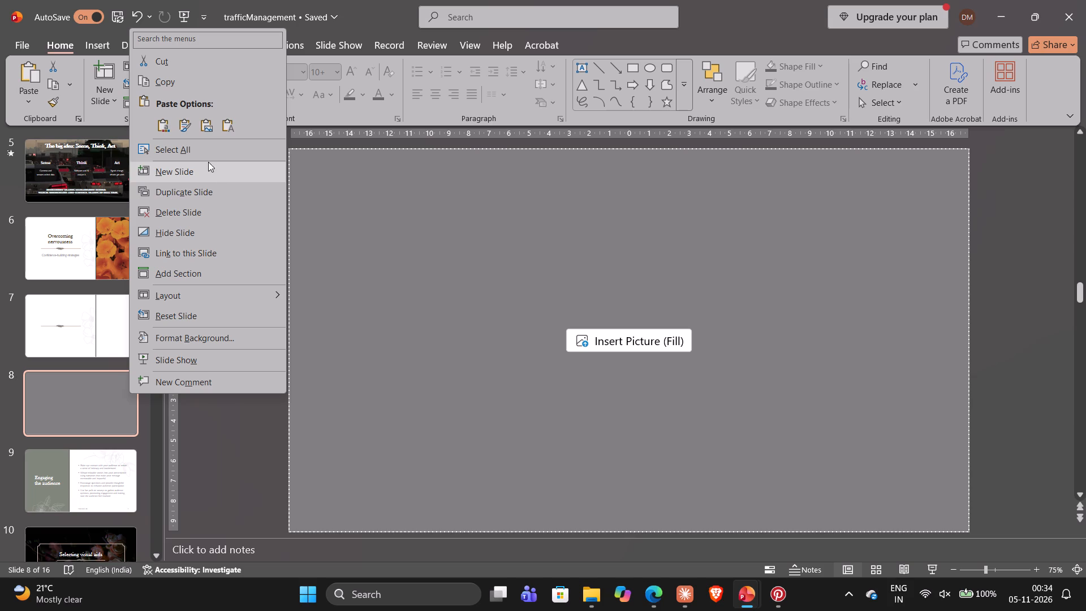
{"action": "left_click", "coordinate": [80, 411]}
{"action": "right_click", "coordinate": [80, 411]}
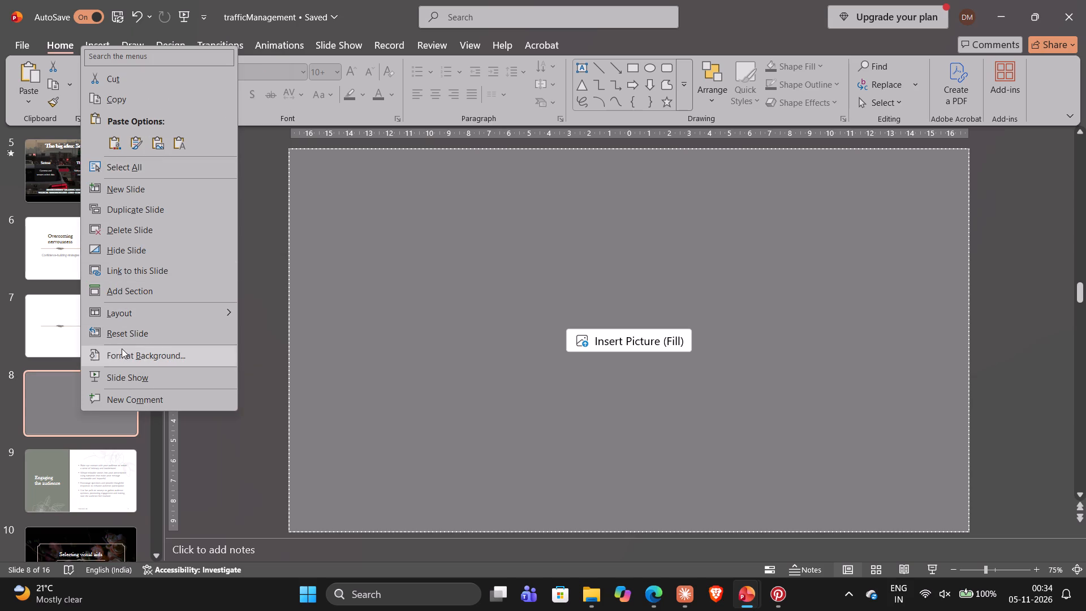
{"action": "left_click", "coordinate": [63, 412]}
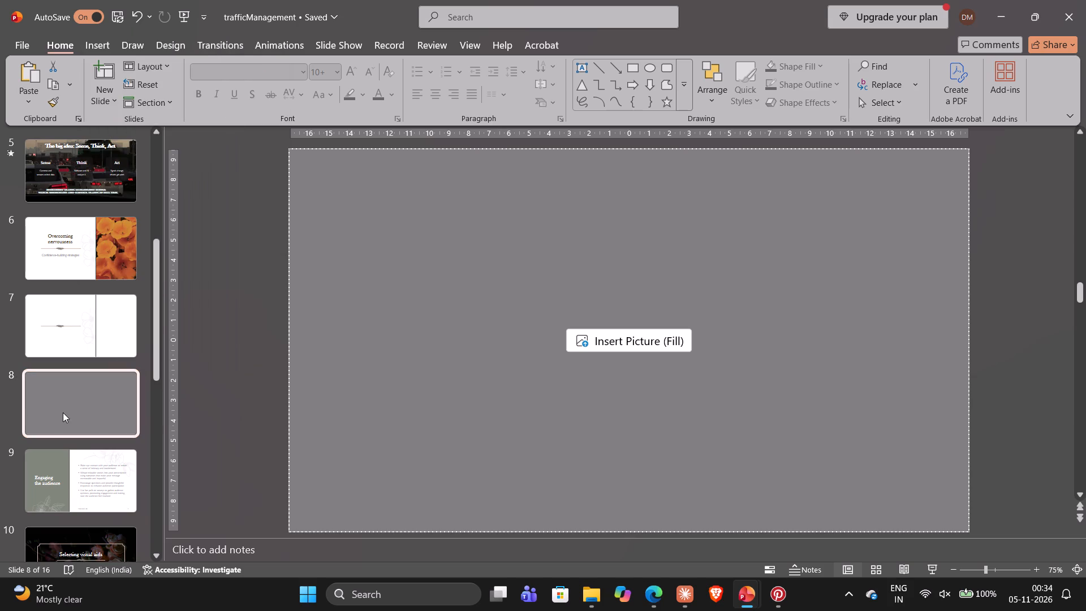
{"action": "right_click", "coordinate": [63, 412]}
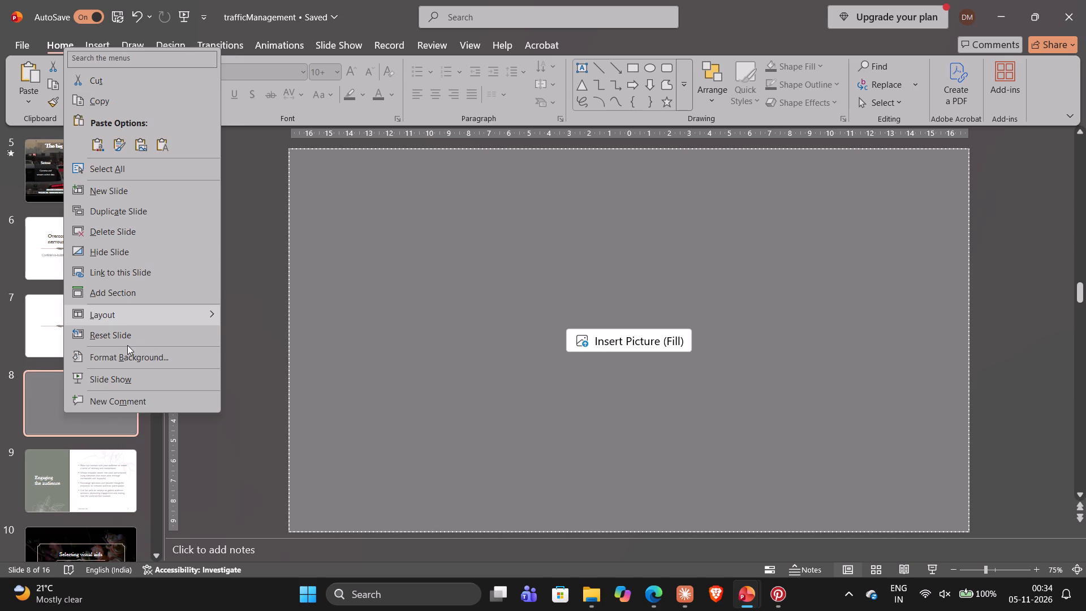
{"action": "scroll", "coordinate": [127, 345], "scroll_direction": "down", "scroll_amount": 2}
{"action": "left_click", "coordinate": [48, 408]}
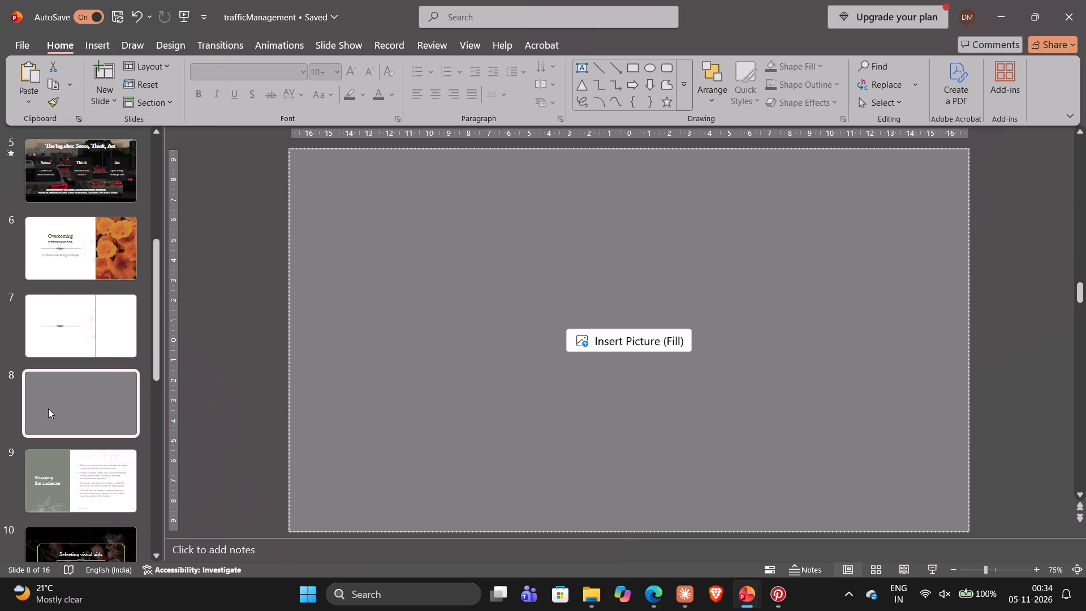
{"action": "key", "text": "Delete"}
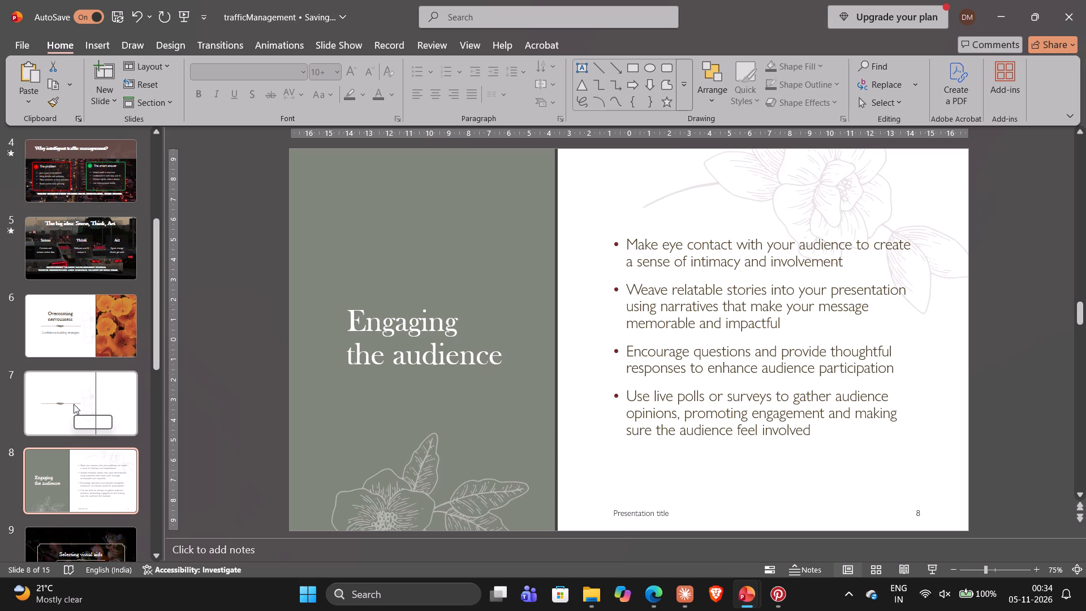
Move the blank title-and-picture slide 7 ahead of the "Overcoming nervousness" slide, into position 6.
{"action": "left_click", "coordinate": [76, 391]}
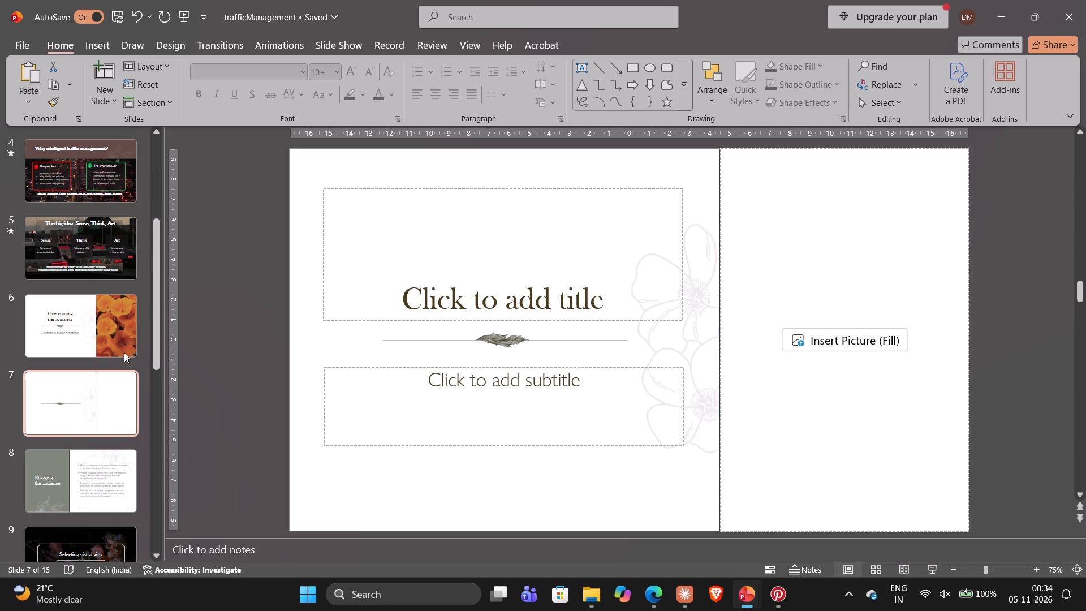
{"action": "left_click_drag", "start_coordinate": [118, 446], "coordinate": [115, 397]}
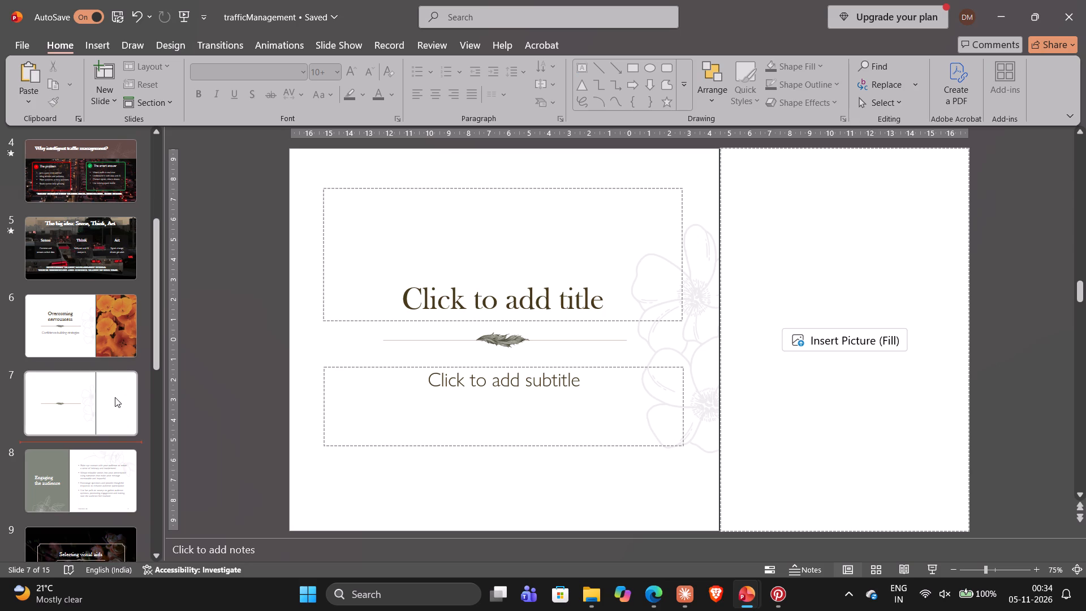
{"action": "left_click_drag", "start_coordinate": [115, 397], "coordinate": [115, 305]}
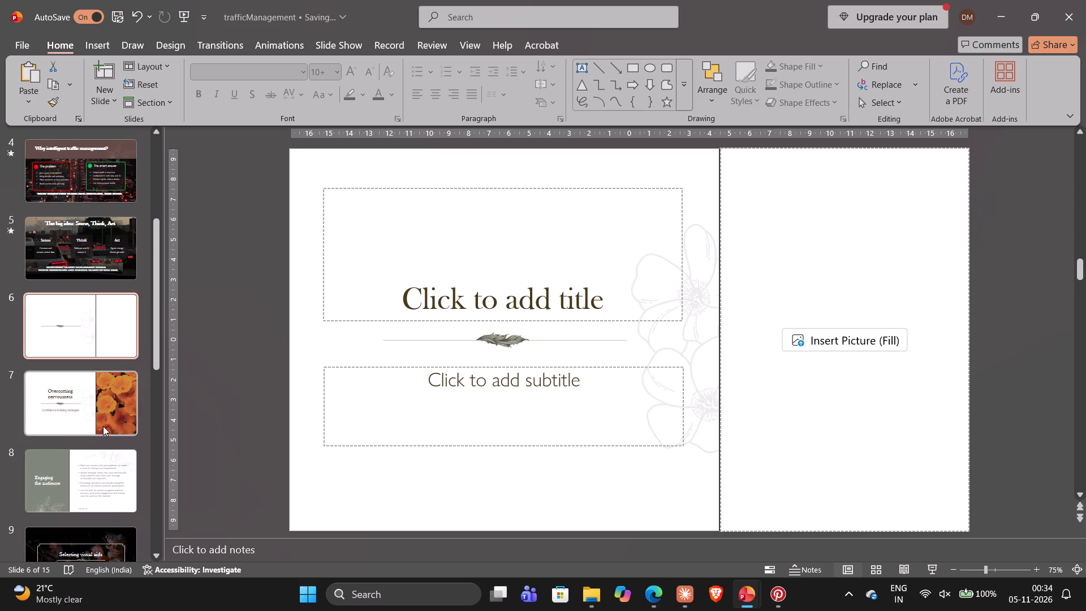
Copy the dark "Selecting visual aids" slide 9 and paste two duplicates directly after it.
{"action": "scroll", "coordinate": [103, 426], "scroll_direction": "down", "scroll_amount": 2}
{"action": "left_click", "coordinate": [113, 322]}
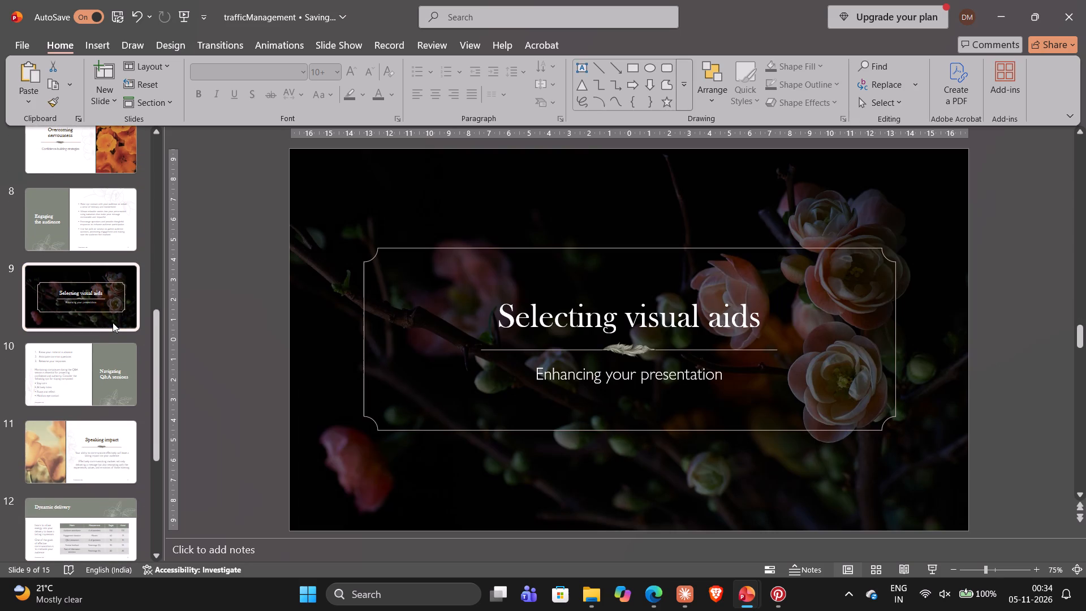
{"action": "left_click", "coordinate": [113, 322]}
{"action": "key", "text": "ctrl+c"}
{"action": "key", "text": "ctrl+v"}
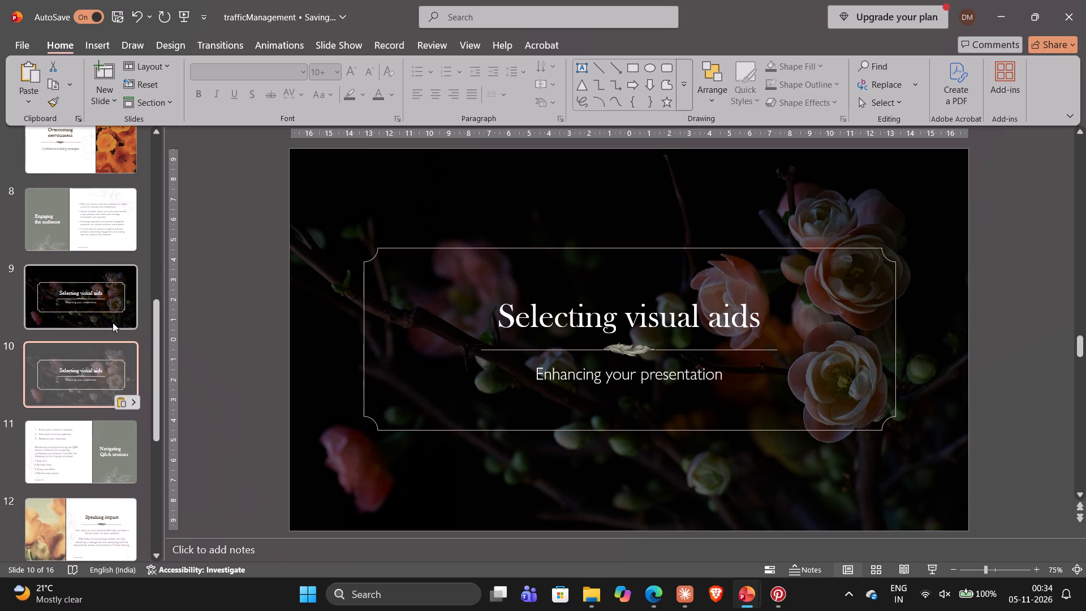
{"action": "key", "text": "ctrl+v"}
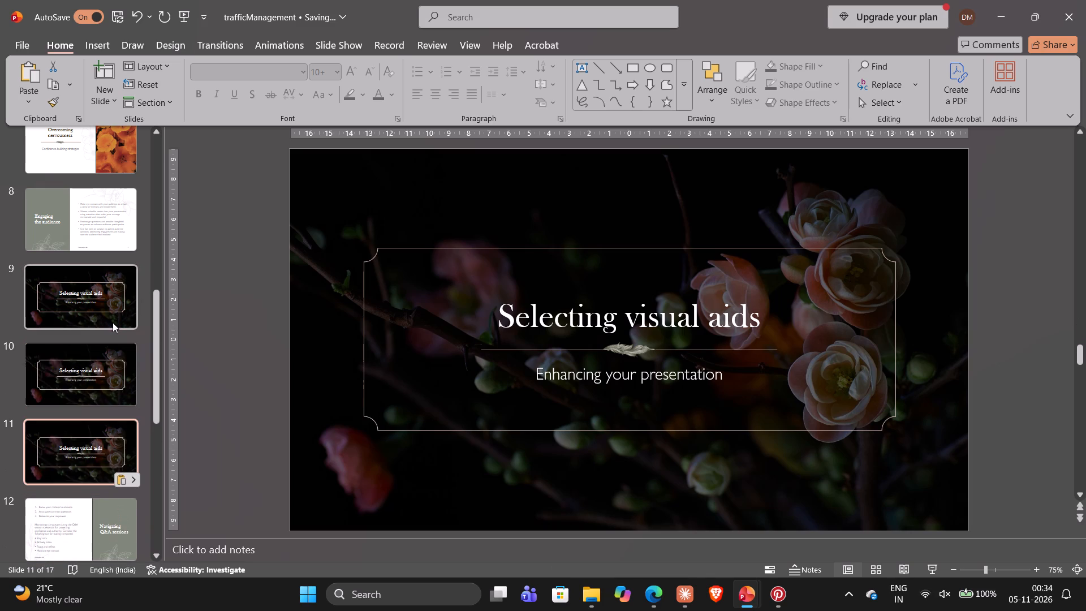
Move the dark "Selecting visual aids" slide 9 into position 6, directly ahead of the blank title-and-picture slide.
{"action": "scroll", "coordinate": [113, 322], "scroll_direction": "down", "scroll_amount": 1}
{"action": "left_click", "coordinate": [98, 314]}
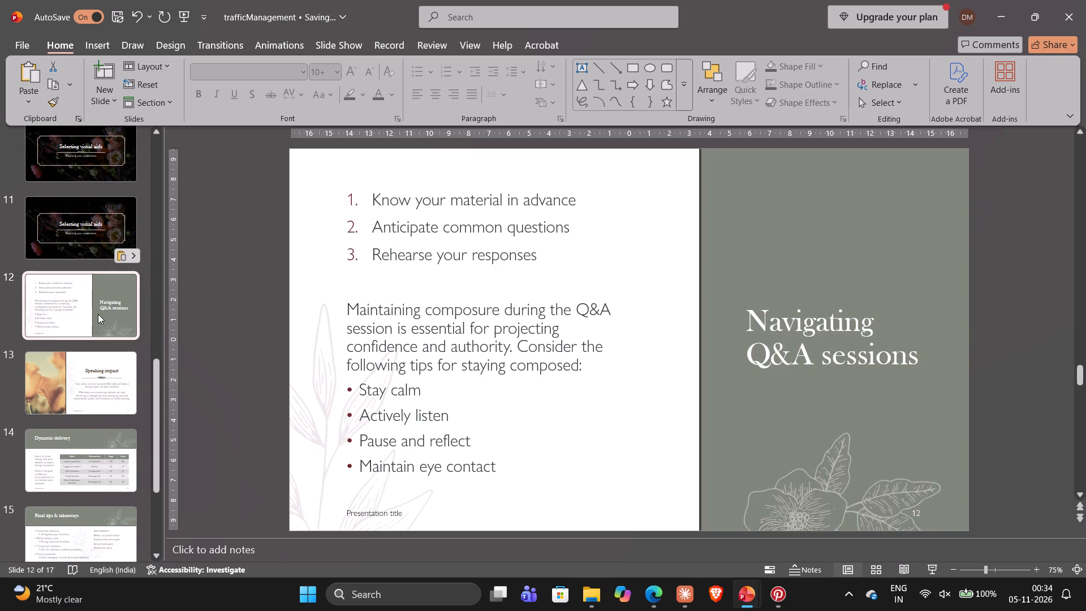
{"action": "scroll", "coordinate": [98, 314], "scroll_direction": "up", "scroll_amount": 5}
{"action": "scroll", "coordinate": [96, 327], "scroll_direction": "down", "scroll_amount": 2}
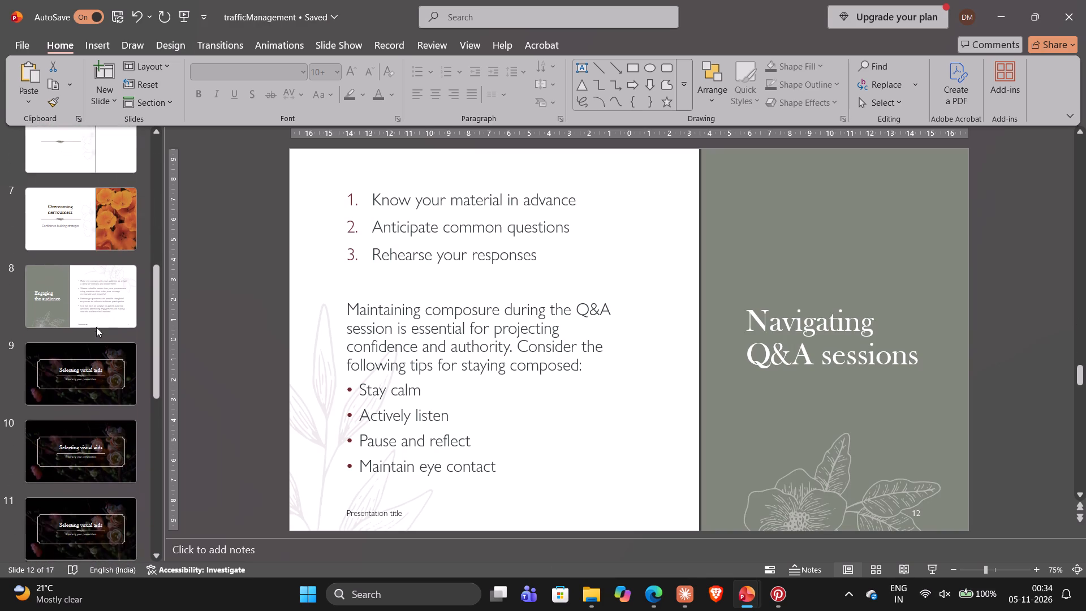
{"action": "left_click_drag", "start_coordinate": [89, 364], "coordinate": [100, 153]}
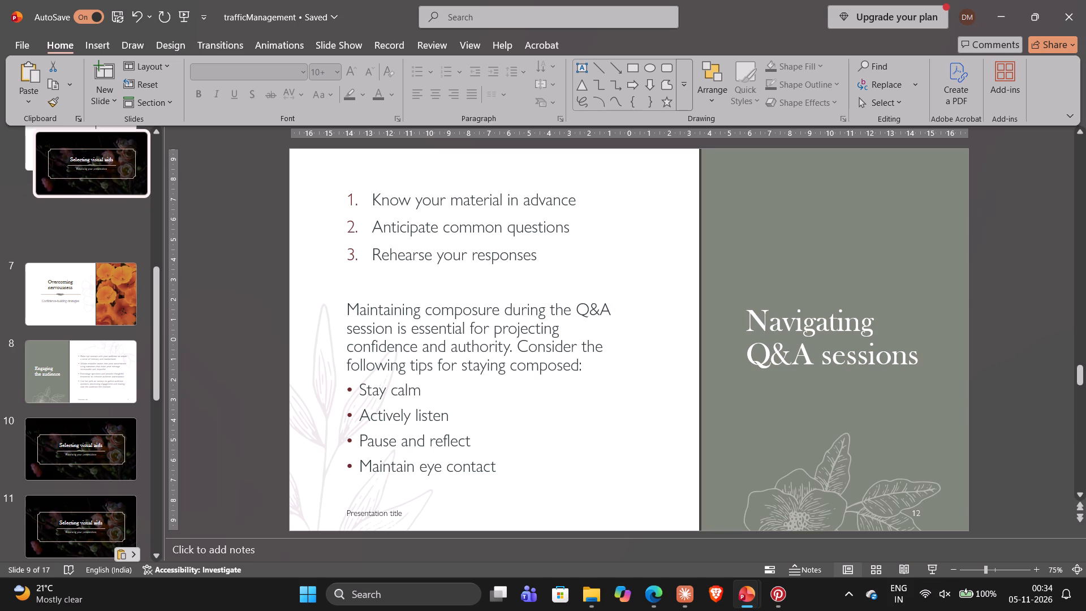
{"action": "left_click_drag", "start_coordinate": [100, 153], "coordinate": [86, 410]}
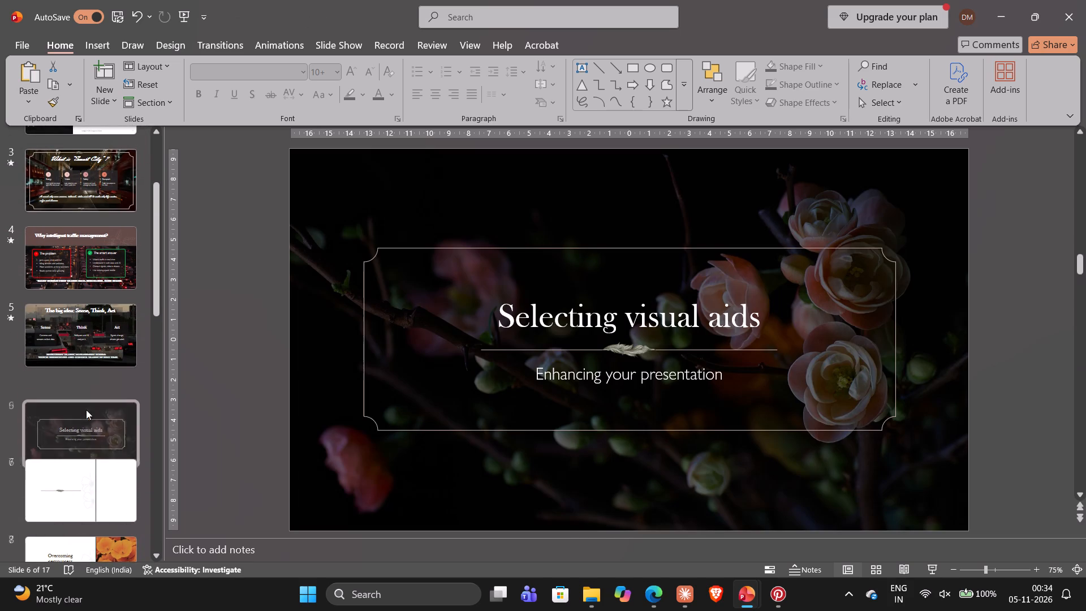
{"action": "left_click", "coordinate": [112, 419]}
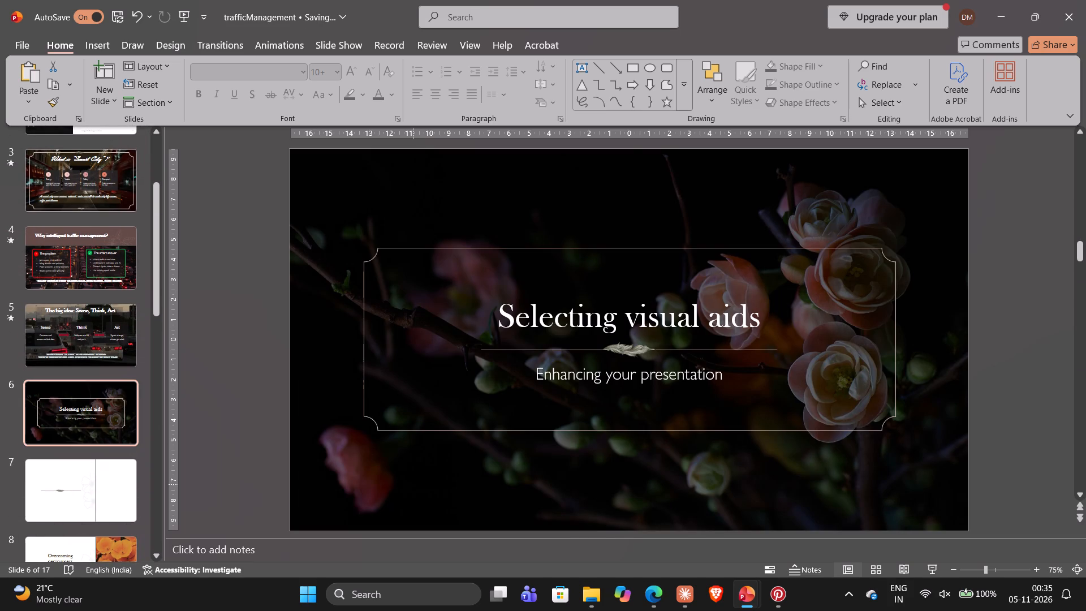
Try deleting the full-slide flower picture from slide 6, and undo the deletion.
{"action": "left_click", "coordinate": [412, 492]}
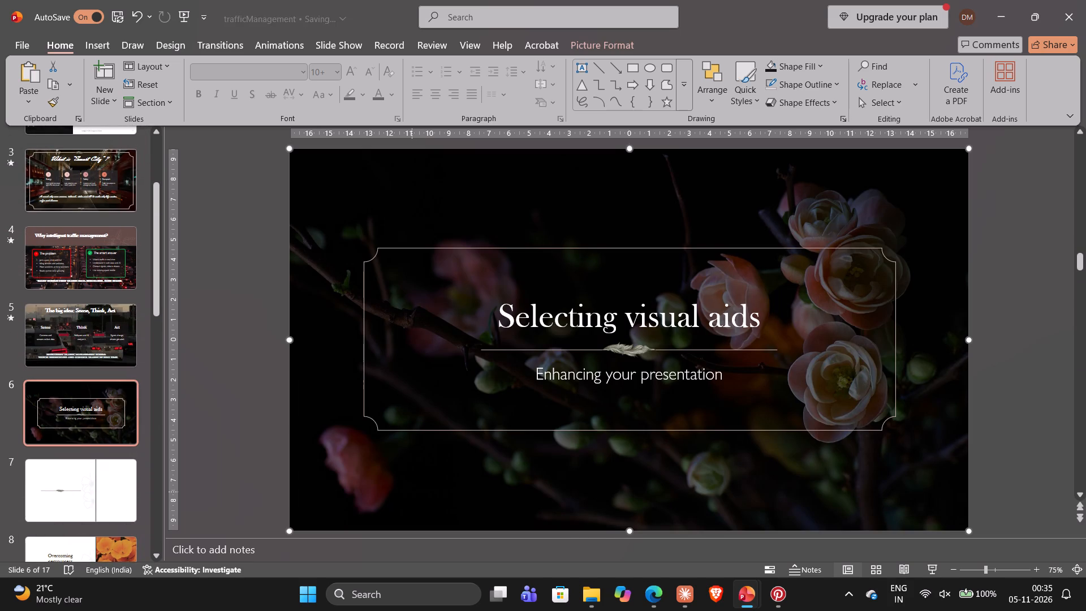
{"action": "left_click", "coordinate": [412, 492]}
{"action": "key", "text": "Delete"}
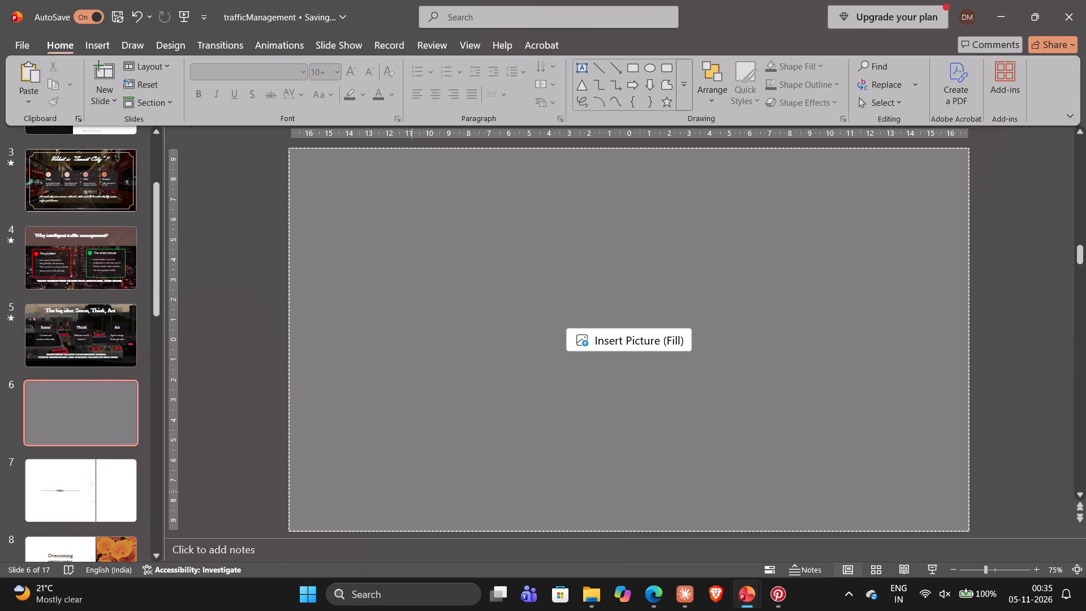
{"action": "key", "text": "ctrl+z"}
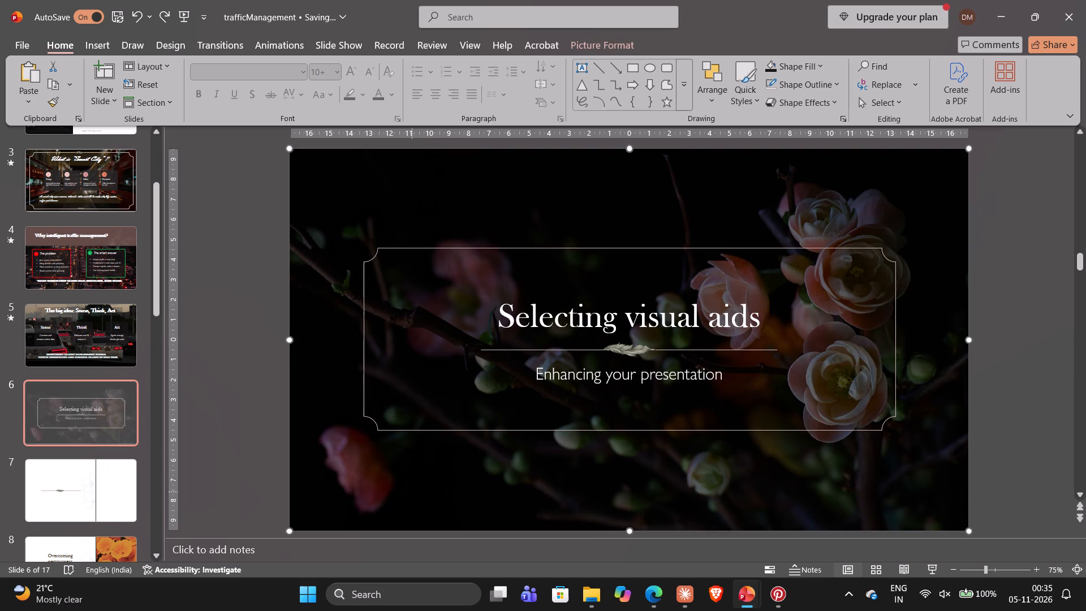
Copy the night city intersection image with light trails from Edge and paste it onto slide 6 in PowerPoint.
{"action": "left_click", "coordinate": [540, 483]}
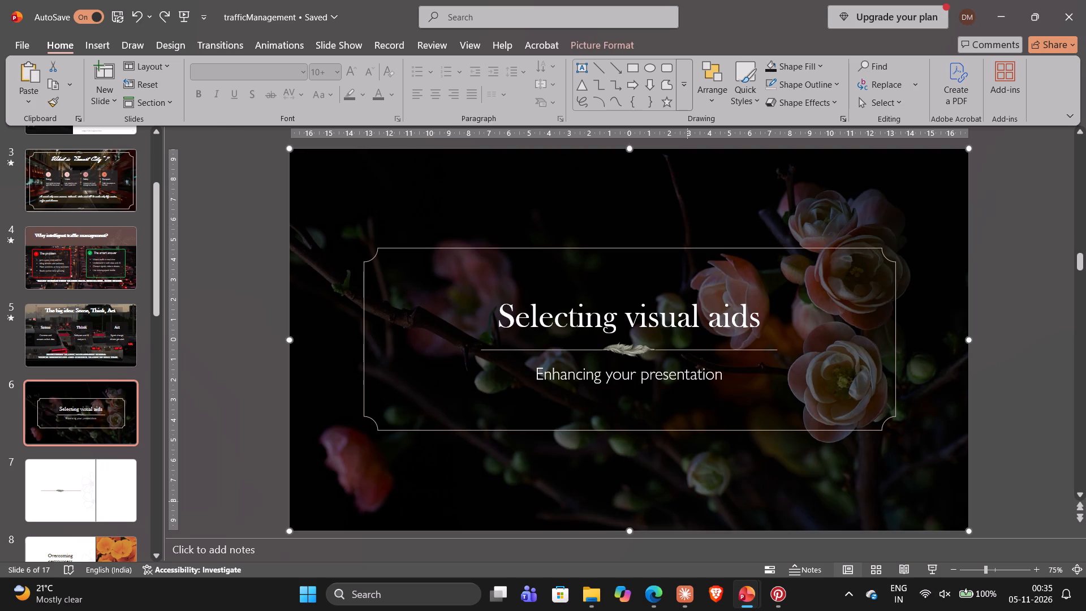
{"action": "left_click", "coordinate": [645, 592]}
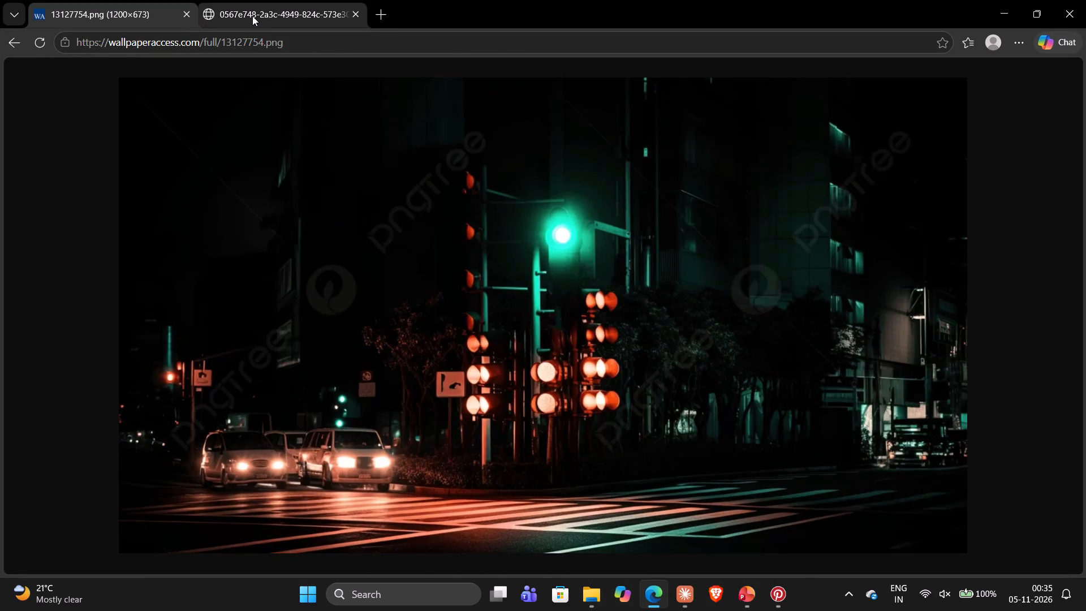
{"action": "left_click", "coordinate": [252, 16]}
{"action": "left_click", "coordinate": [433, 298]}
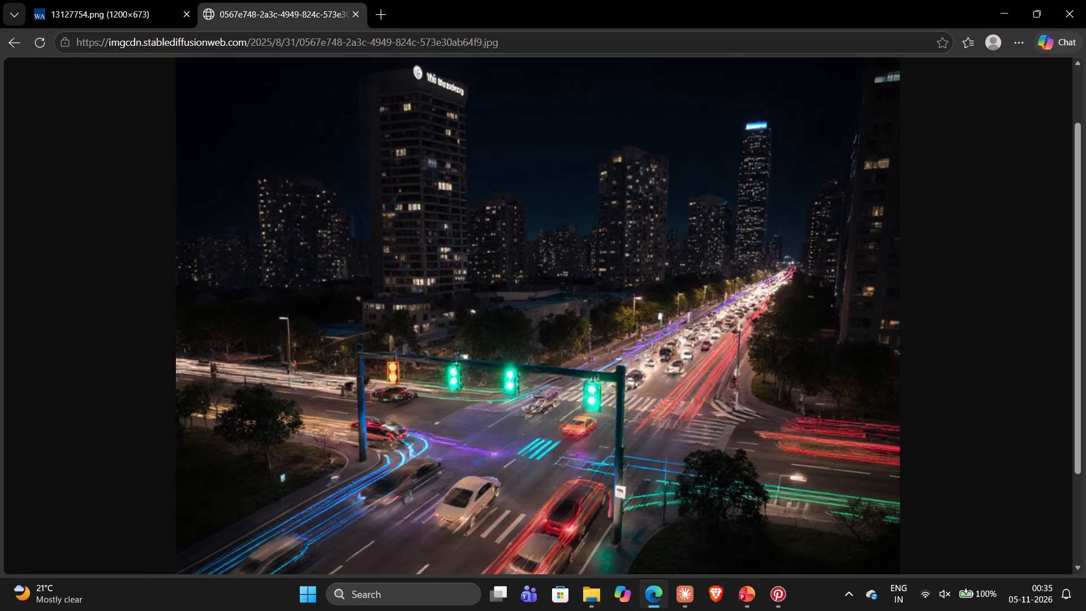
{"action": "right_click", "coordinate": [433, 298]}
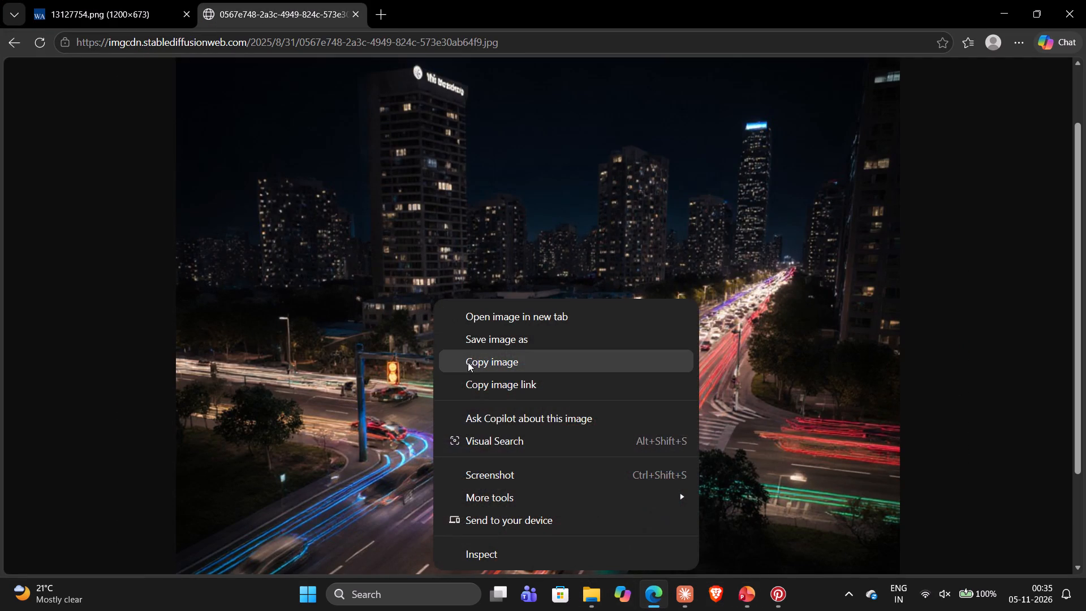
{"action": "left_click", "coordinate": [468, 362]}
{"action": "key", "text": "alt+Tab"}
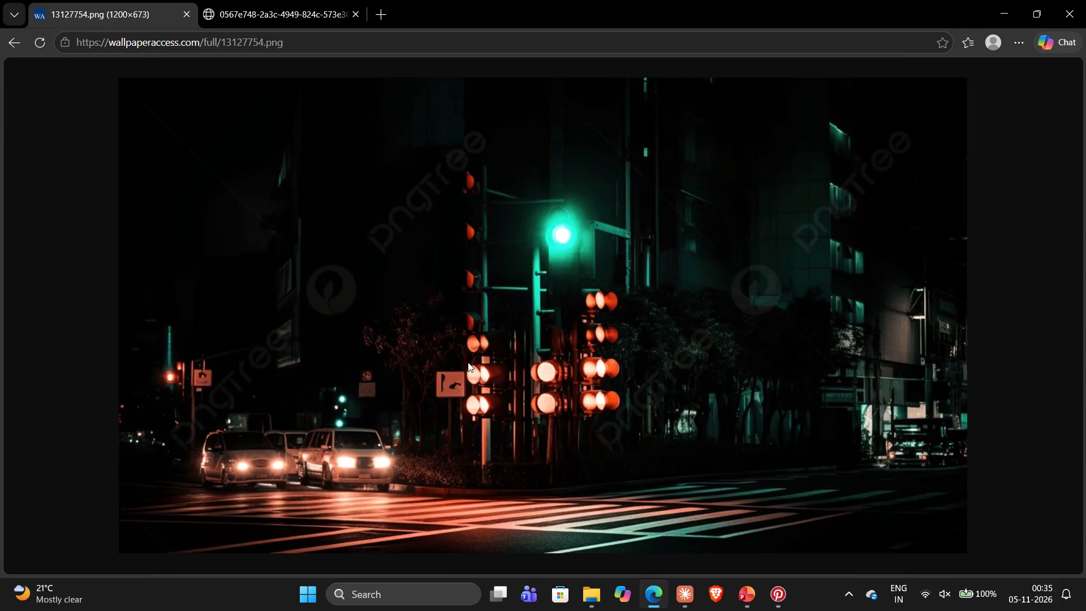
{"action": "key", "text": "alt+Tab"}
{"action": "key", "text": "alt+Tab"}
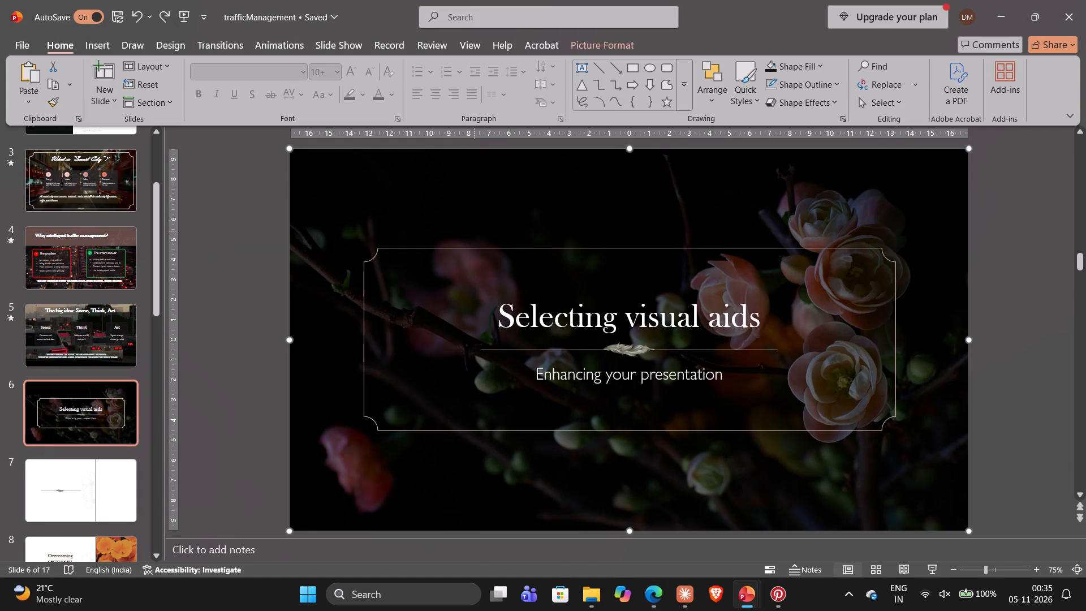
{"action": "key", "text": "ctrl+v"}
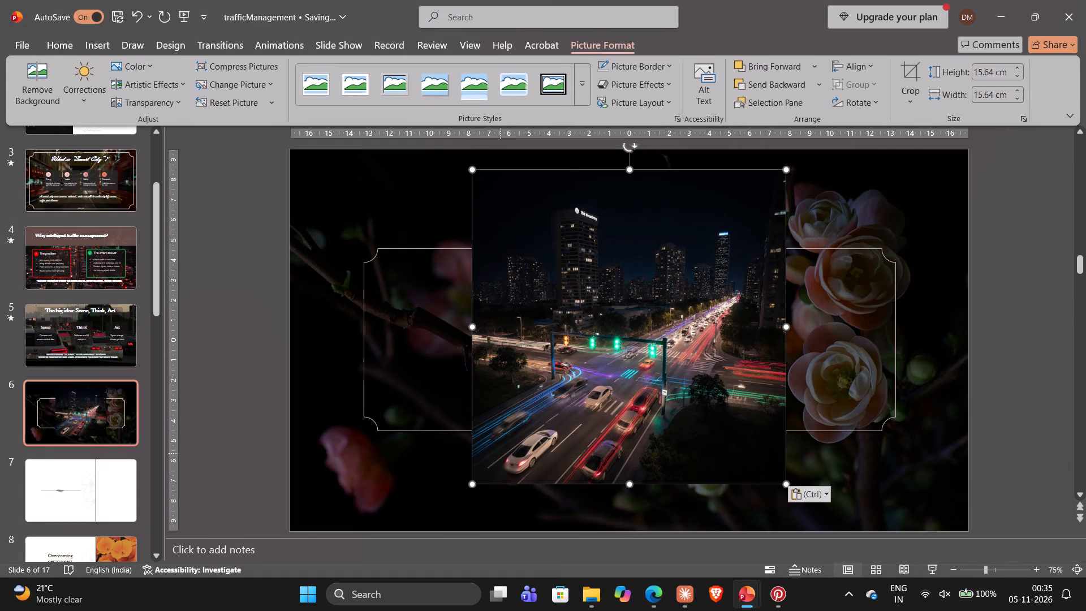
Enlarge the pasted intersection picture to about 17.78 cm square and centre it vertically on slide 6.
{"action": "left_click_drag", "start_coordinate": [473, 480], "coordinate": [330, 484]}
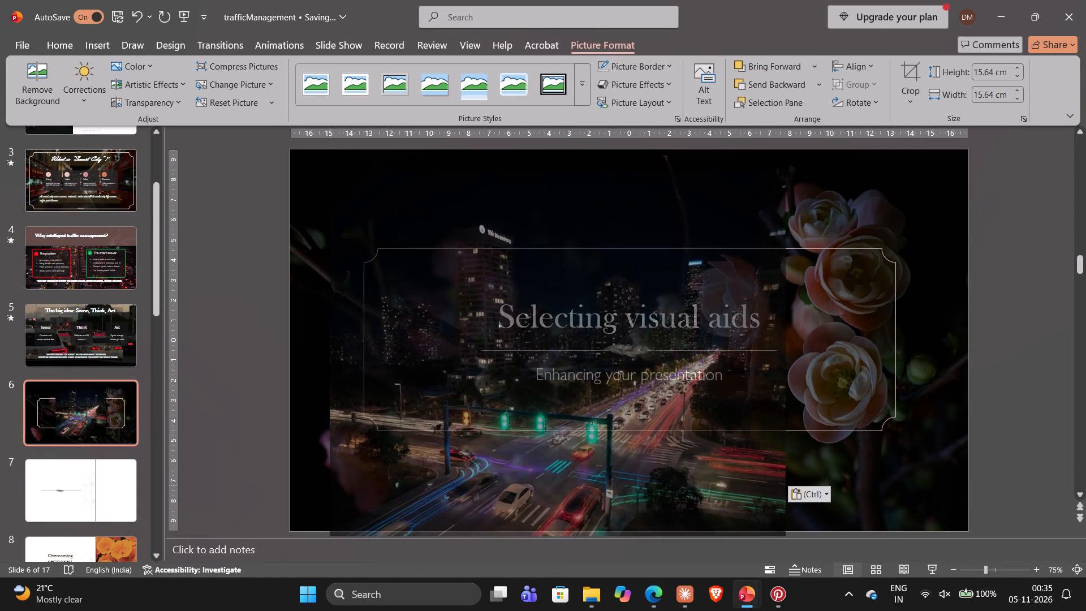
{"action": "left_click_drag", "start_coordinate": [330, 484], "coordinate": [396, 444]}
{"action": "left_click_drag", "start_coordinate": [511, 427], "coordinate": [532, 381]}
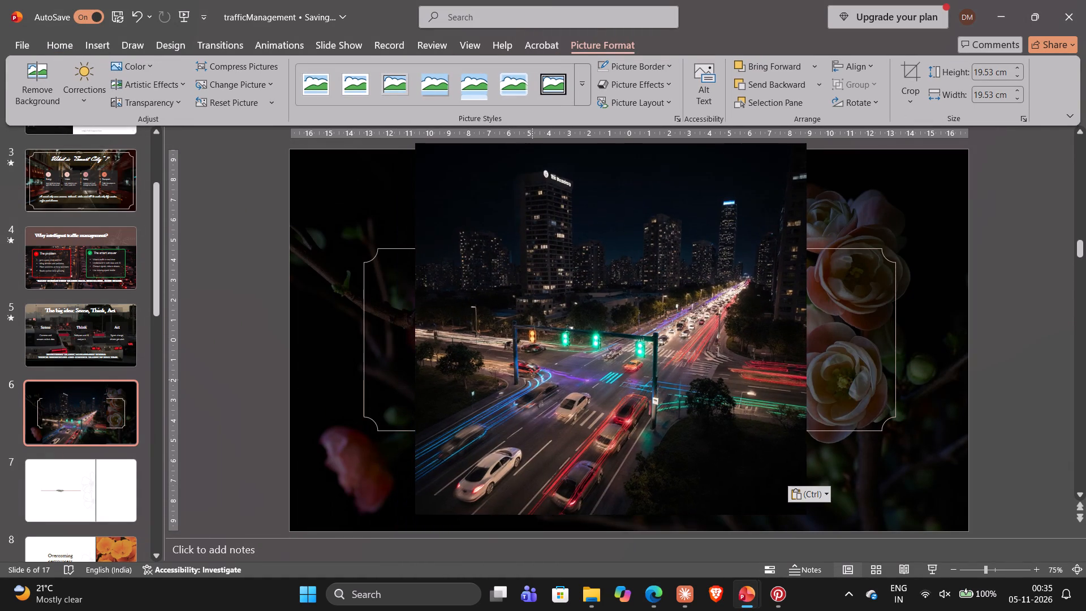
{"action": "left_click_drag", "start_coordinate": [532, 381], "coordinate": [533, 388]}
{"action": "left_click_drag", "start_coordinate": [417, 519], "coordinate": [451, 476]}
{"action": "left_click_drag", "start_coordinate": [512, 427], "coordinate": [506, 451]}
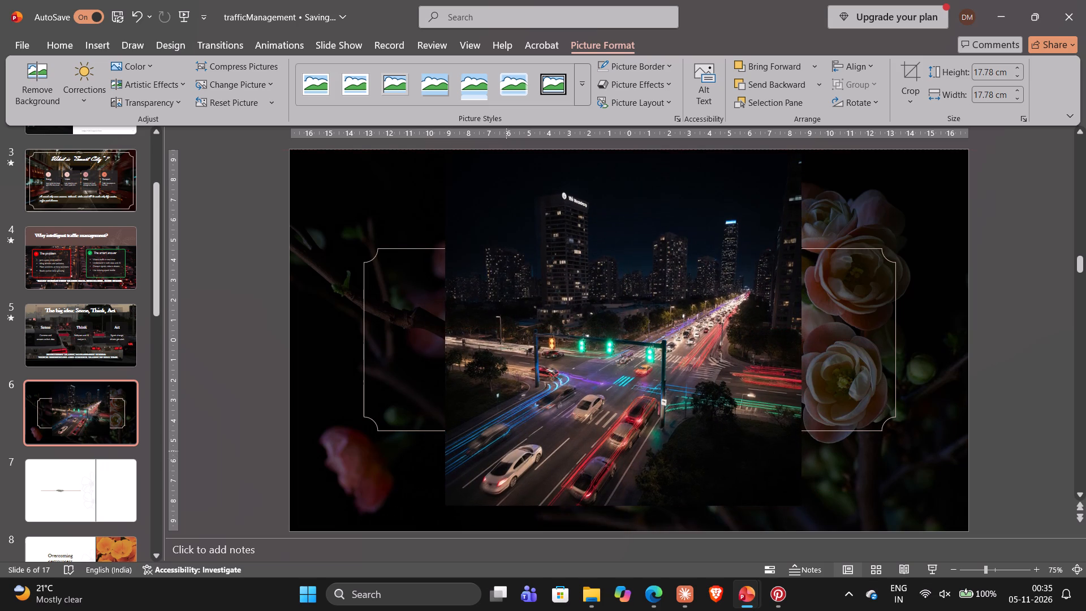
{"action": "left_click_drag", "start_coordinate": [506, 451], "coordinate": [507, 461]}
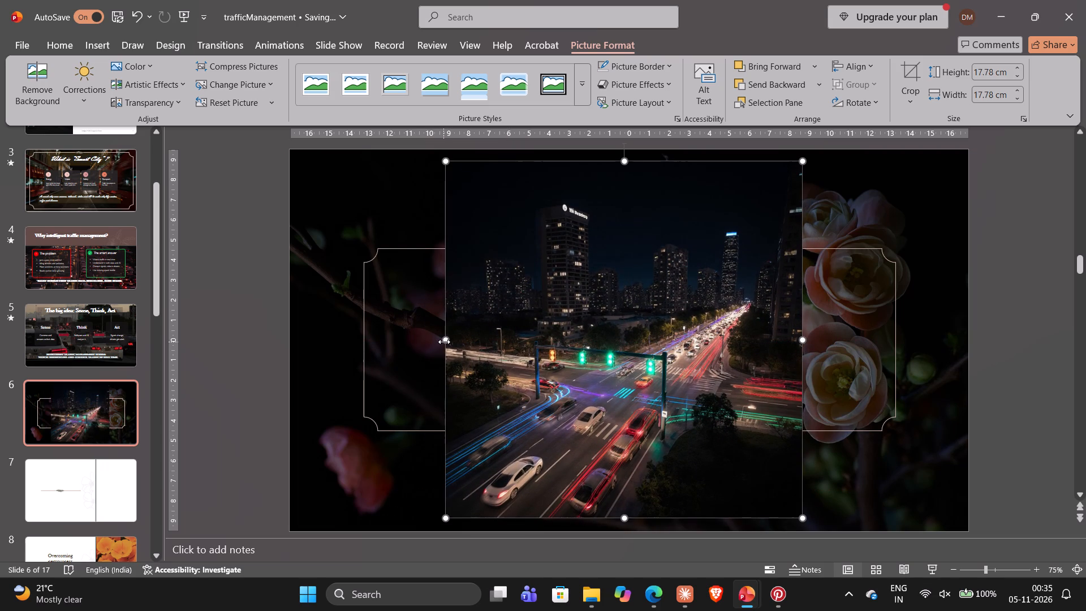
Stretch the intersection picture to about 32.48 cm wide and 18.1 cm high, and centre it on slide 6.
{"action": "left_click_drag", "start_coordinate": [444, 342], "coordinate": [303, 346]}
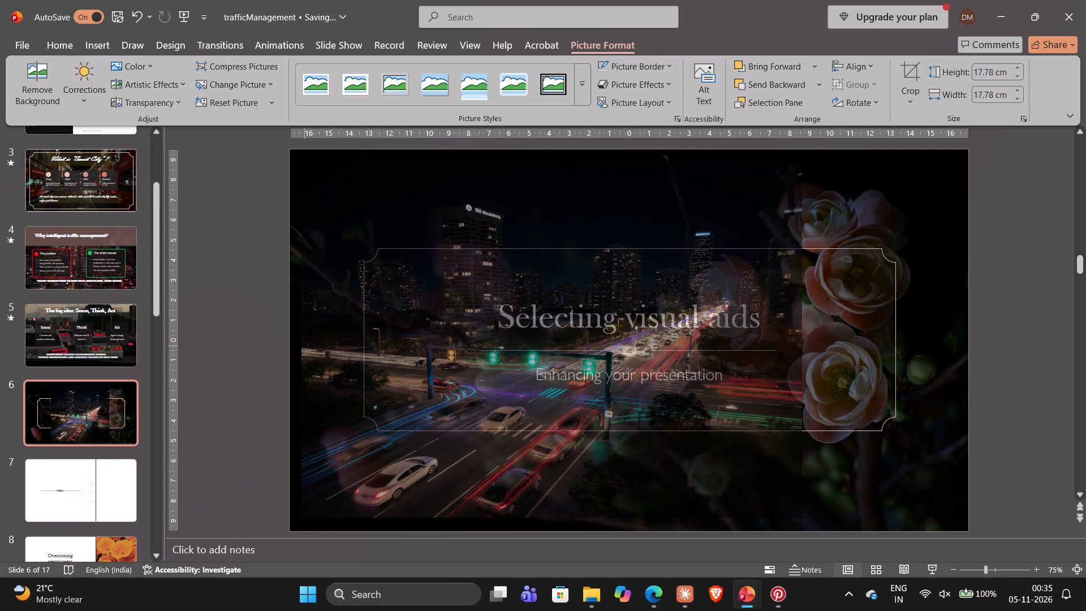
{"action": "left_click_drag", "start_coordinate": [303, 346], "coordinate": [303, 343]}
{"action": "left_click_drag", "start_coordinate": [303, 343], "coordinate": [312, 348]}
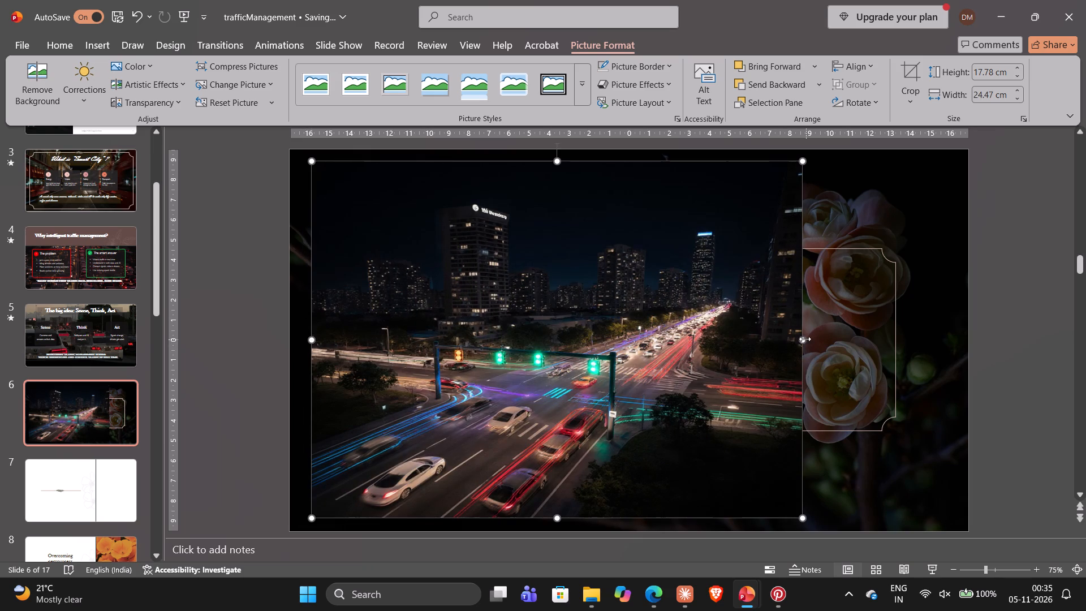
{"action": "left_click_drag", "start_coordinate": [803, 338], "coordinate": [997, 360]}
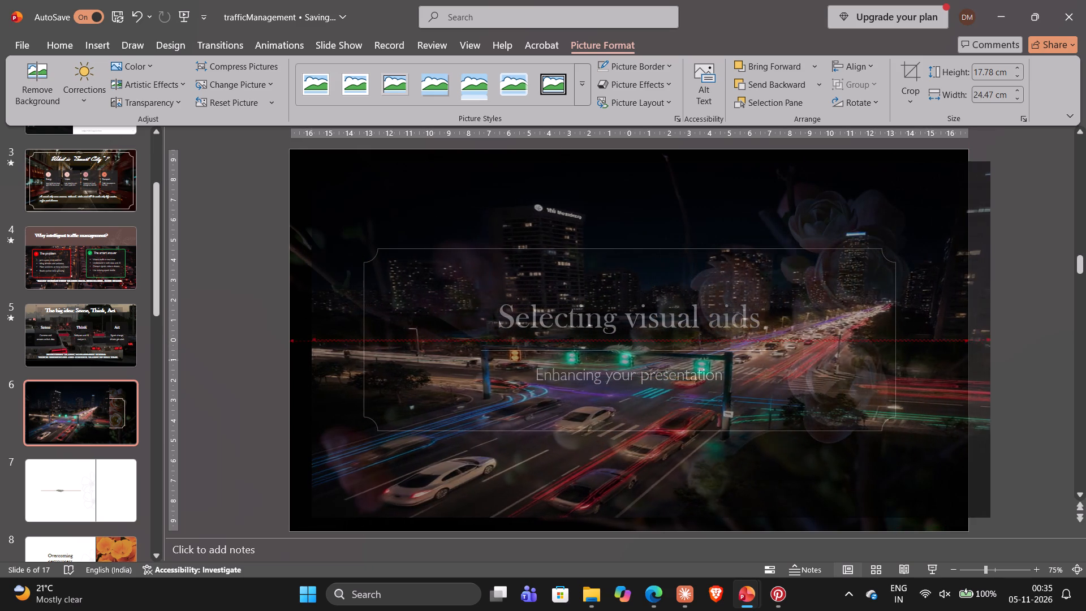
{"action": "left_click_drag", "start_coordinate": [997, 360], "coordinate": [962, 351]}
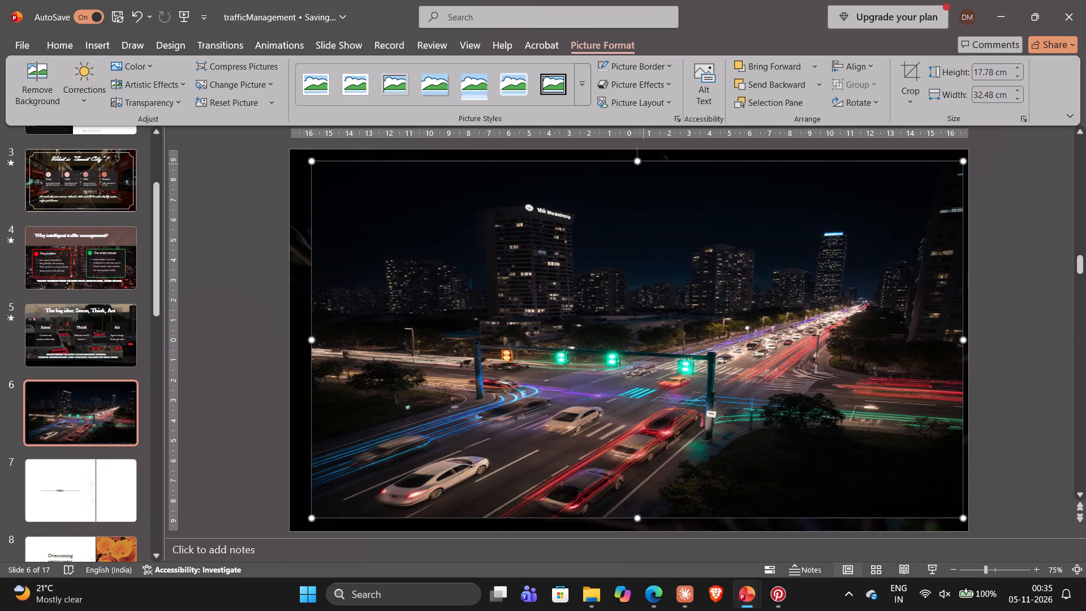
{"action": "left_click_drag", "start_coordinate": [641, 161], "coordinate": [640, 155]}
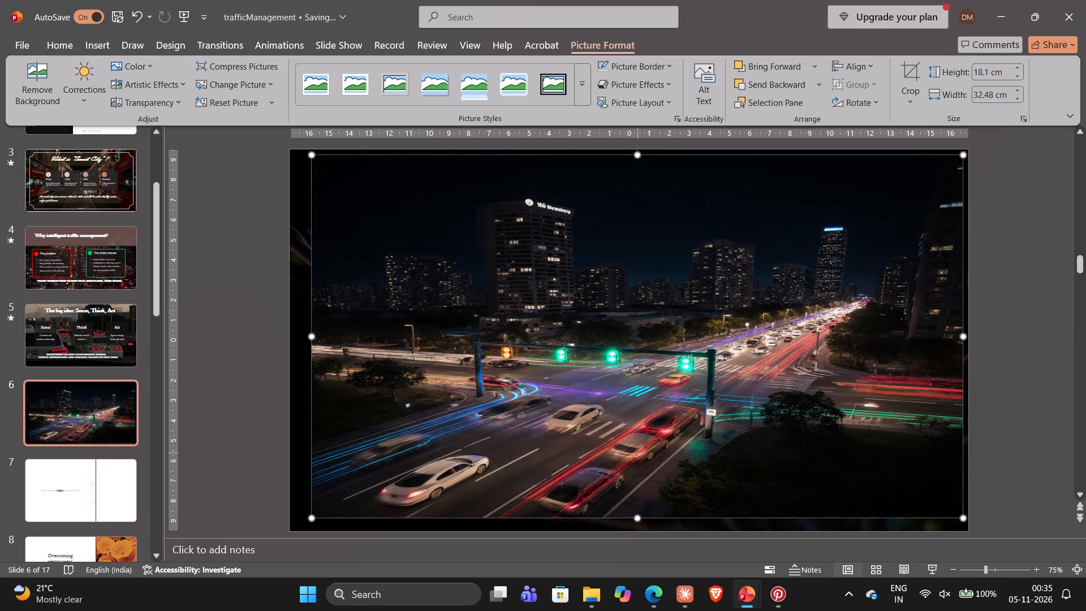
{"action": "left_click_drag", "start_coordinate": [636, 513], "coordinate": [637, 519]}
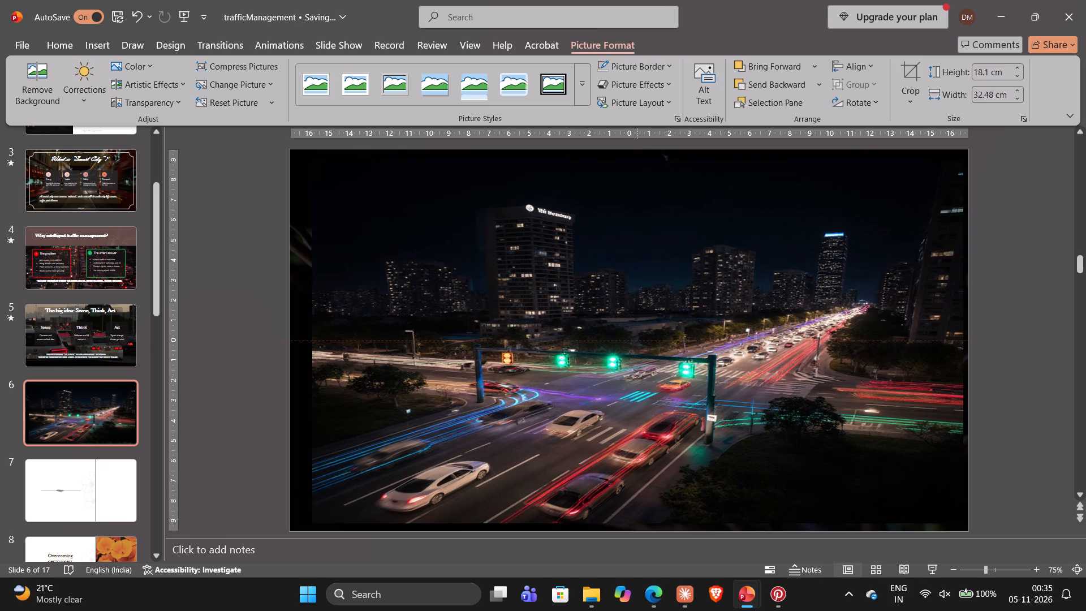
{"action": "left_click_drag", "start_coordinate": [637, 519], "coordinate": [634, 511]}
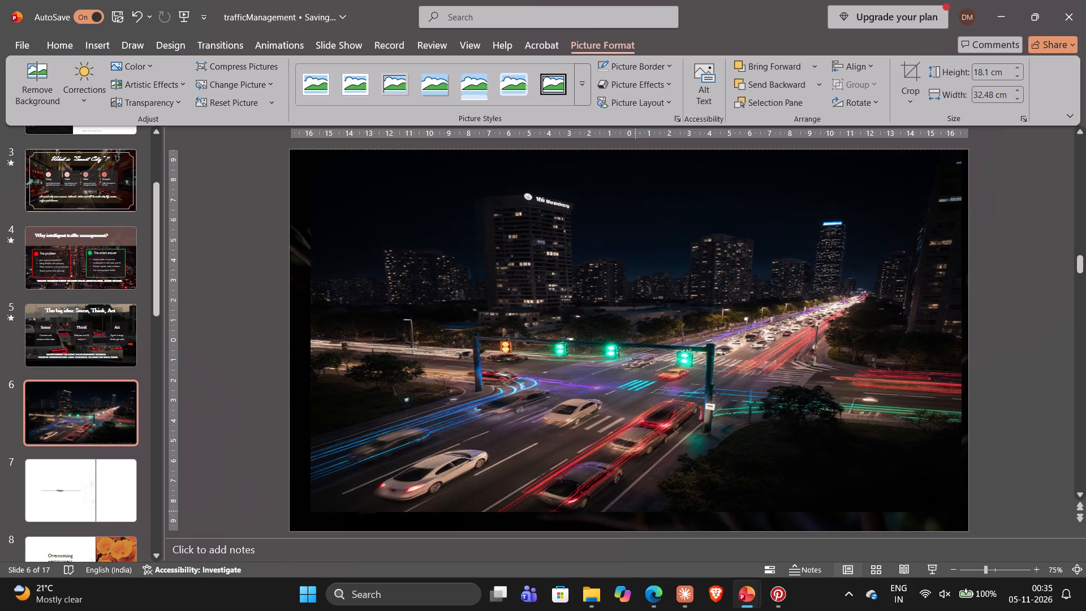
{"action": "left_click_drag", "start_coordinate": [634, 511], "coordinate": [629, 507]}
{"action": "left_click", "coordinate": [629, 507]}
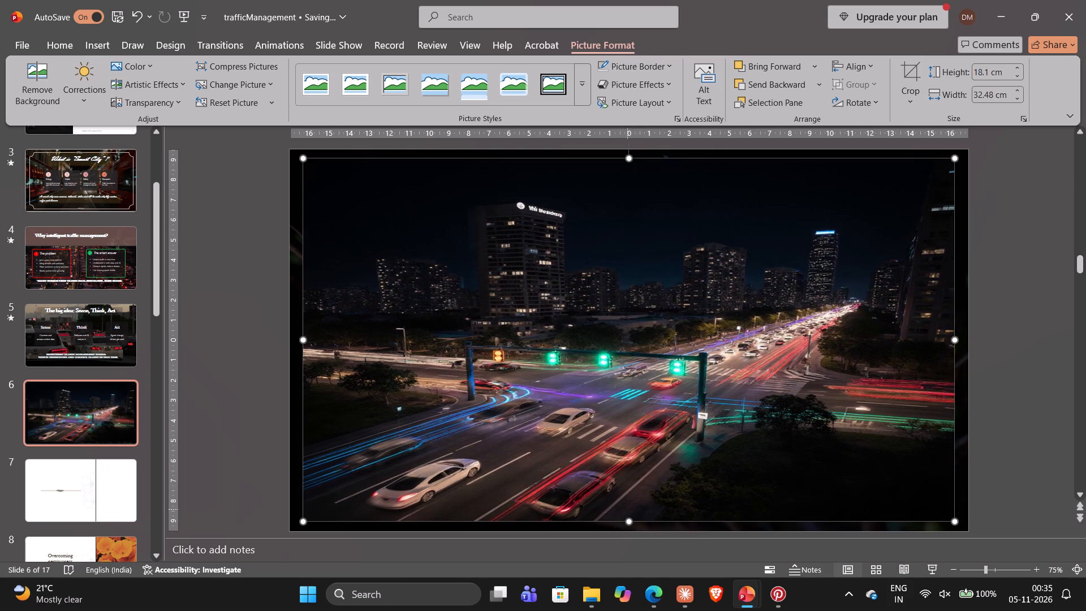
Send the intersection picture behind the title, subtitle and frame, keeping it in front of the flower background.
{"action": "left_click", "coordinate": [738, 81]}
{"action": "triple_click", "coordinate": [738, 81]}
{"action": "left_click", "coordinate": [738, 81]}
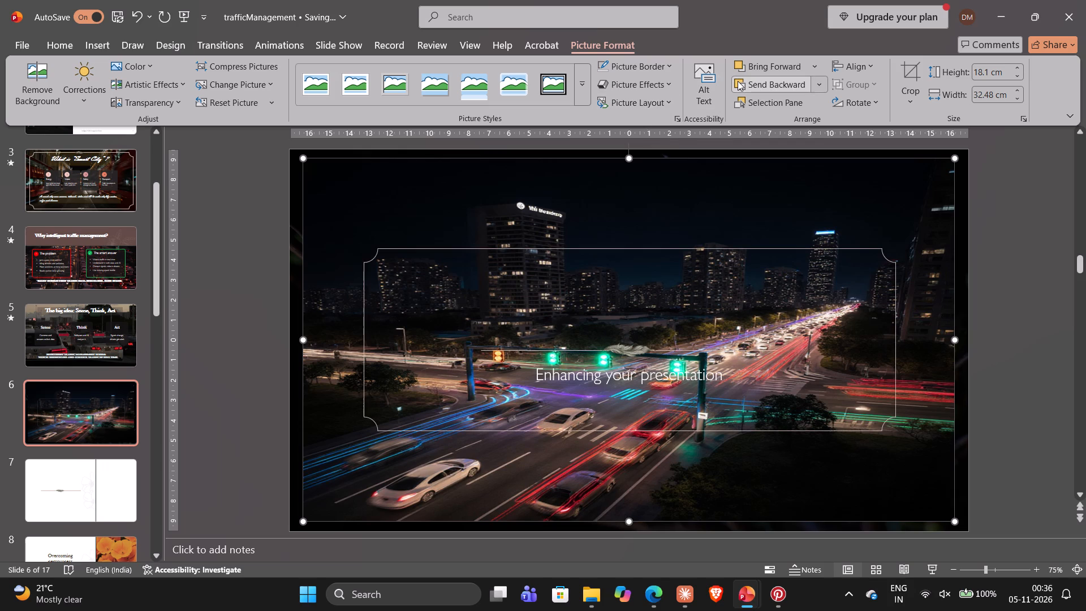
{"action": "left_click", "coordinate": [738, 81]}
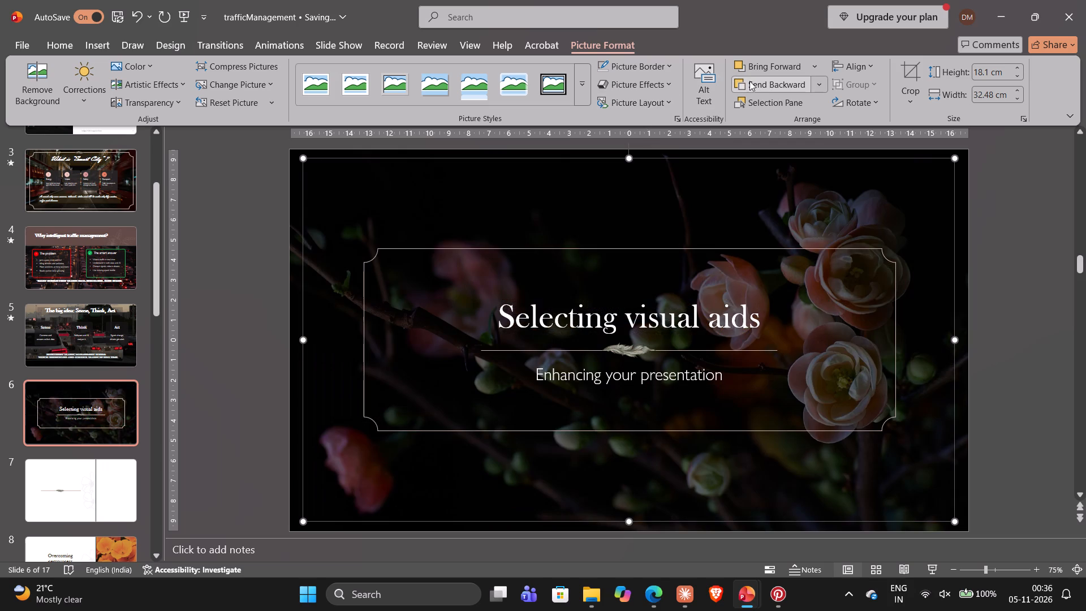
{"action": "left_click", "coordinate": [759, 71]}
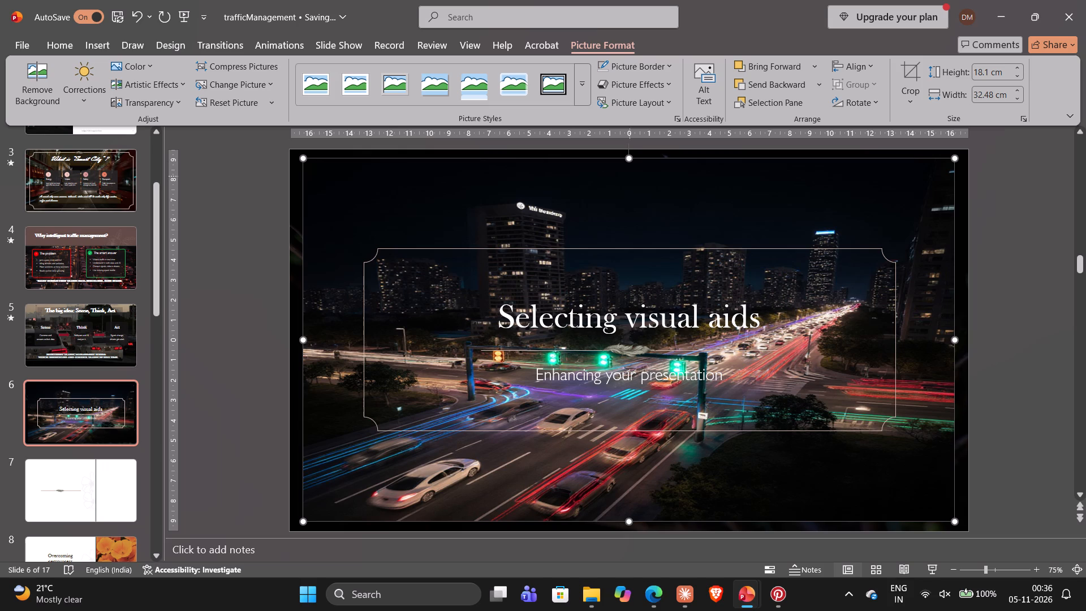
Set the intersection picture's colour temperature to 4,100 on slide 6.
{"action": "right_click", "coordinate": [730, 183]}
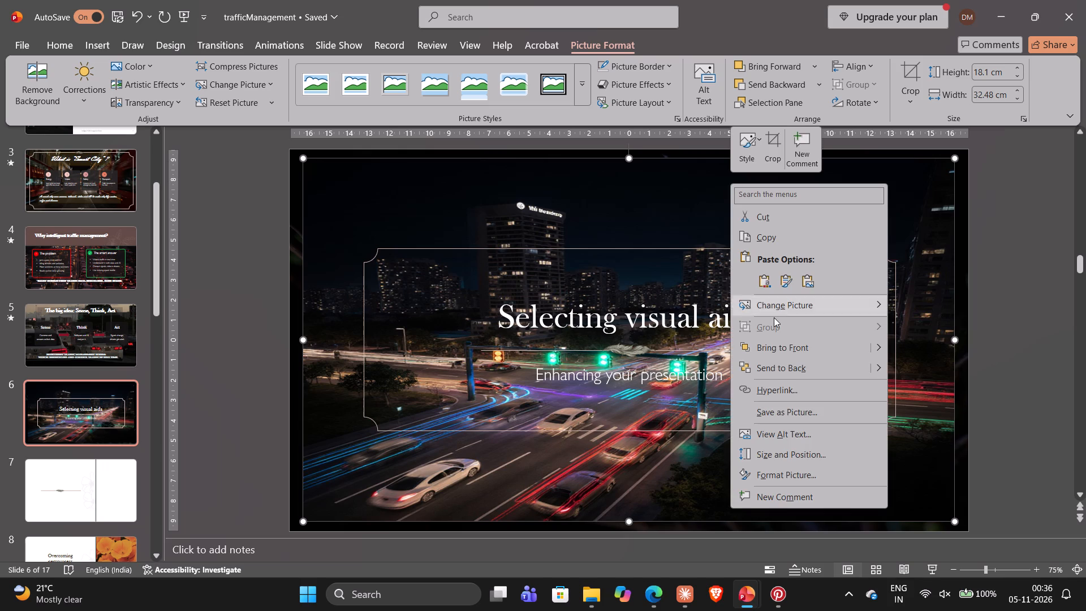
{"action": "left_click", "coordinate": [766, 470]}
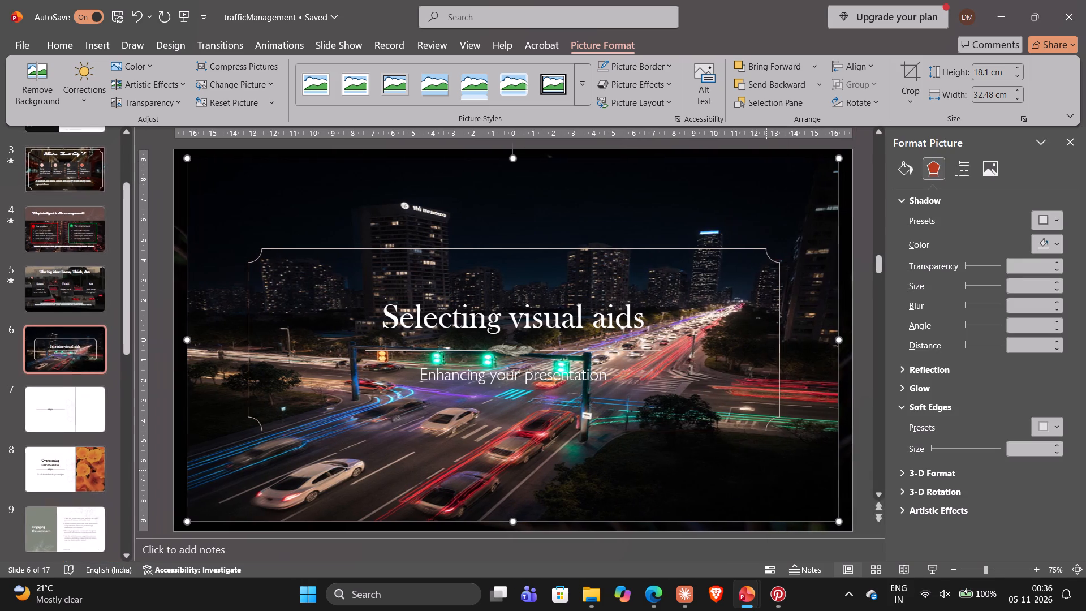
{"action": "left_click", "coordinate": [984, 175]}
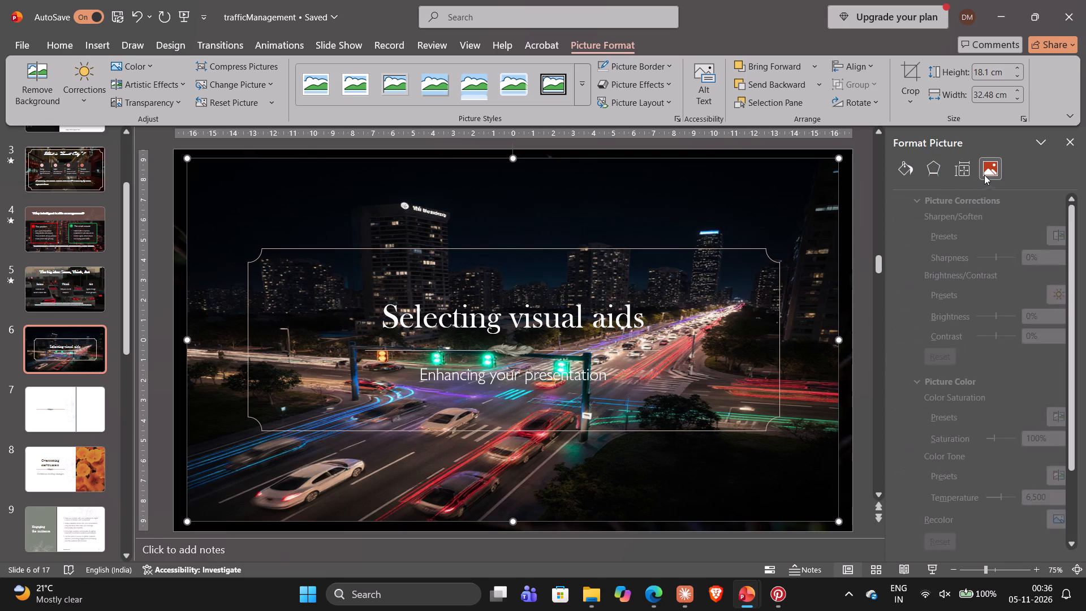
{"action": "scroll", "coordinate": [984, 493], "scroll_direction": "down", "scroll_amount": 3}
{"action": "scroll", "coordinate": [957, 400], "scroll_direction": "down", "scroll_amount": 6}
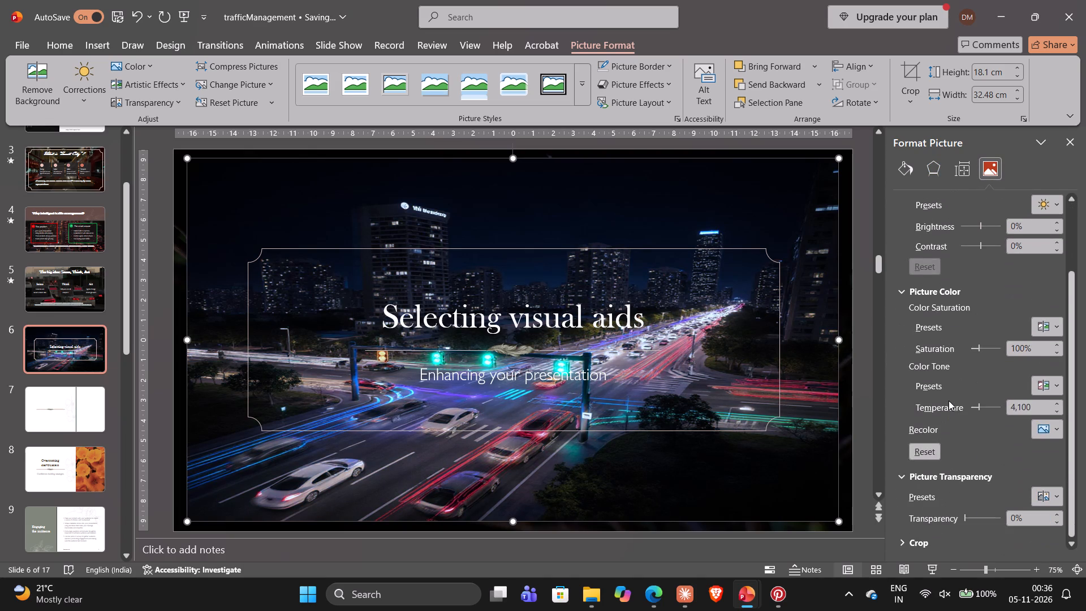
Darken the intersection picture by setting its brightness to -42%.
{"action": "scroll", "coordinate": [949, 401], "scroll_direction": "up", "scroll_amount": 1}
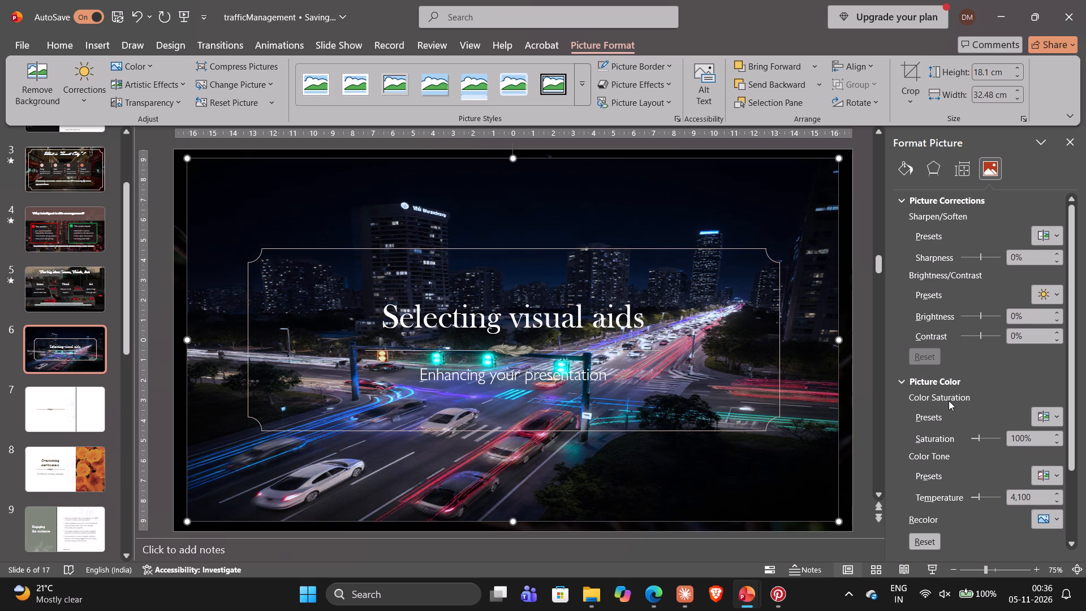
{"action": "scroll", "coordinate": [949, 401], "scroll_direction": "up", "scroll_amount": 2}
{"action": "right_click", "coordinate": [976, 353]}
{"action": "left_click_drag", "start_coordinate": [981, 318], "coordinate": [973, 318]}
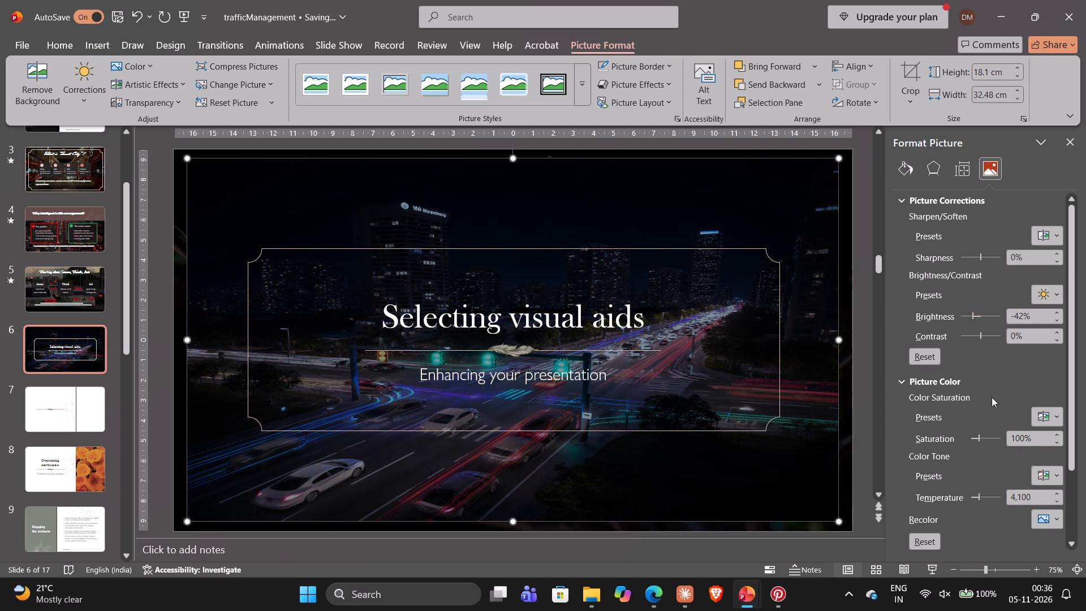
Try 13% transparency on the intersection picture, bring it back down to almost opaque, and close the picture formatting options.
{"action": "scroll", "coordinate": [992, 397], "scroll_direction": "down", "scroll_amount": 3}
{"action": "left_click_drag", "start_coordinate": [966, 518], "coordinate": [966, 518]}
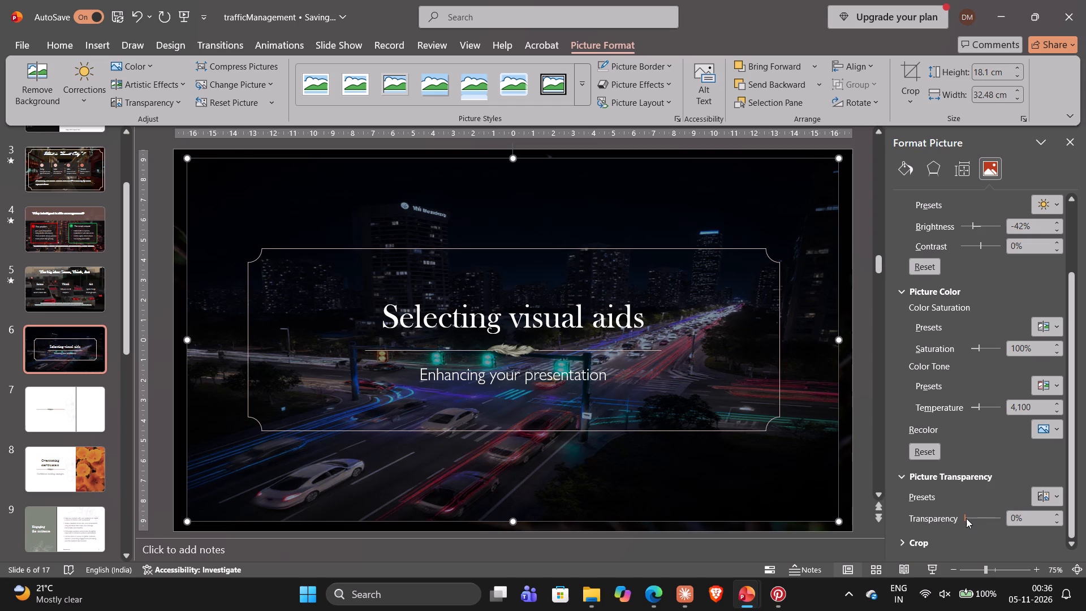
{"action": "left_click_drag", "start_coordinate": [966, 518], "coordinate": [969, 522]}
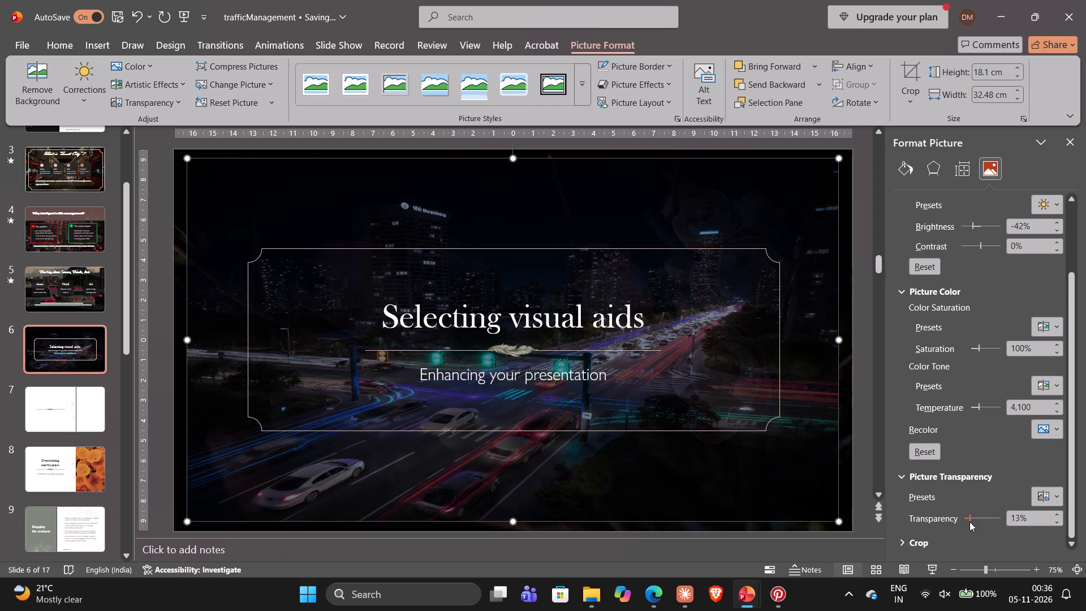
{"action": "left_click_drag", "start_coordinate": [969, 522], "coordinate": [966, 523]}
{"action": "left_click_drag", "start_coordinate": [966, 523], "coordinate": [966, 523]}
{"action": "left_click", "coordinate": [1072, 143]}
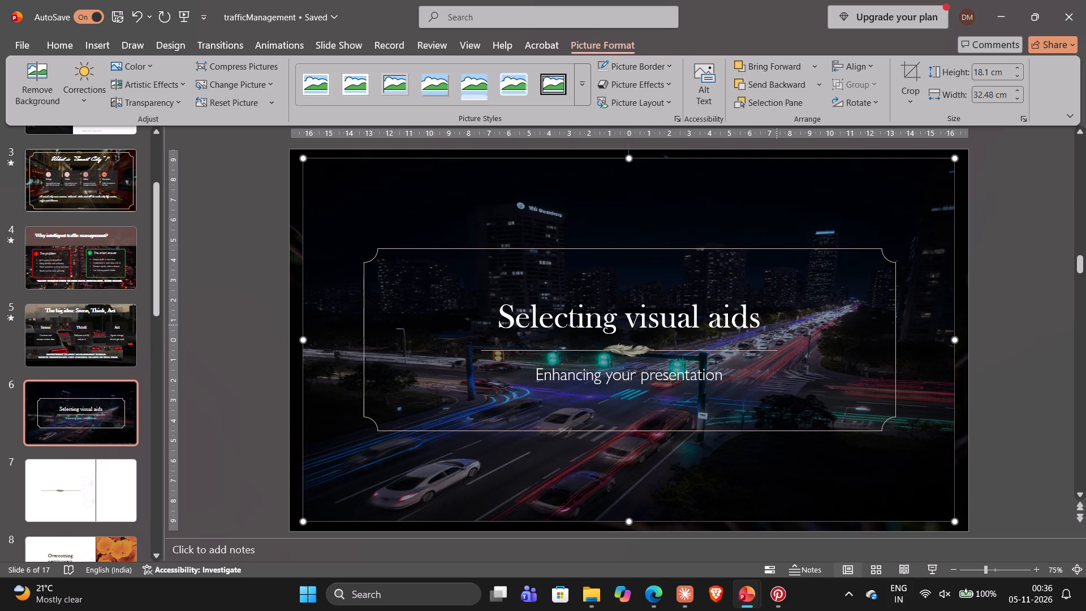
Enlarge the intersection picture to about 32.94 cm wide and 18.35 cm high, and centre it on slide 6.
{"action": "left_click", "coordinate": [1028, 402]}
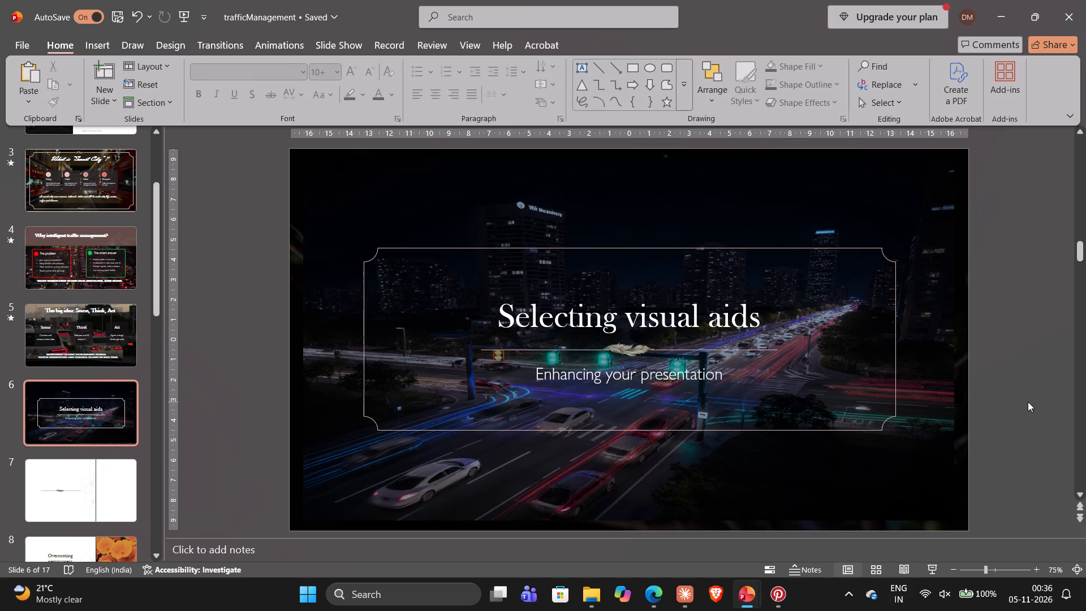
{"action": "left_click", "coordinate": [935, 444]}
{"action": "left_click", "coordinate": [955, 521]}
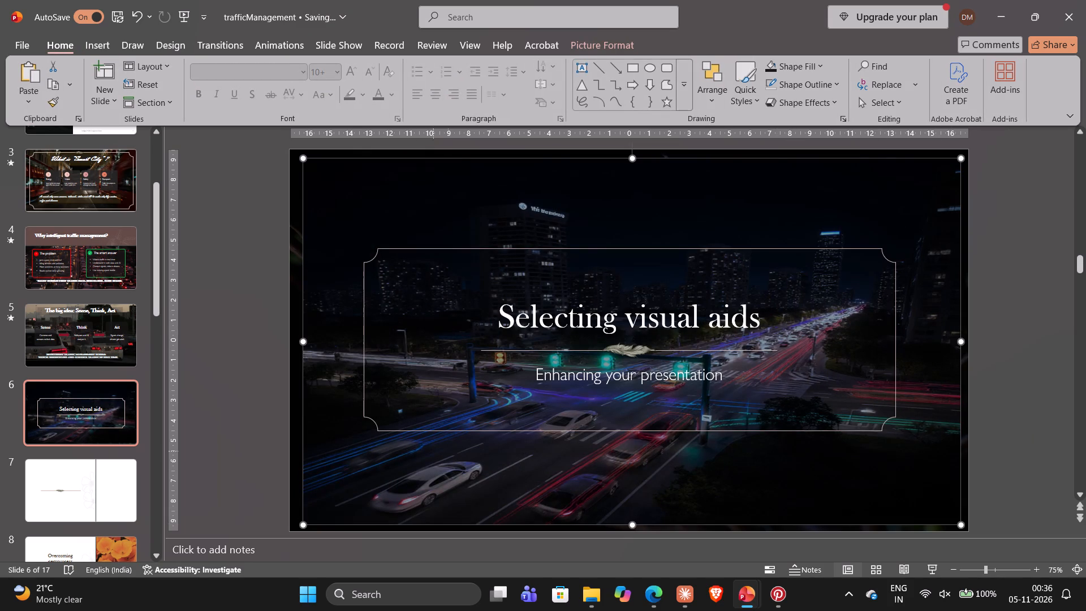
{"action": "left_click", "coordinate": [304, 160]}
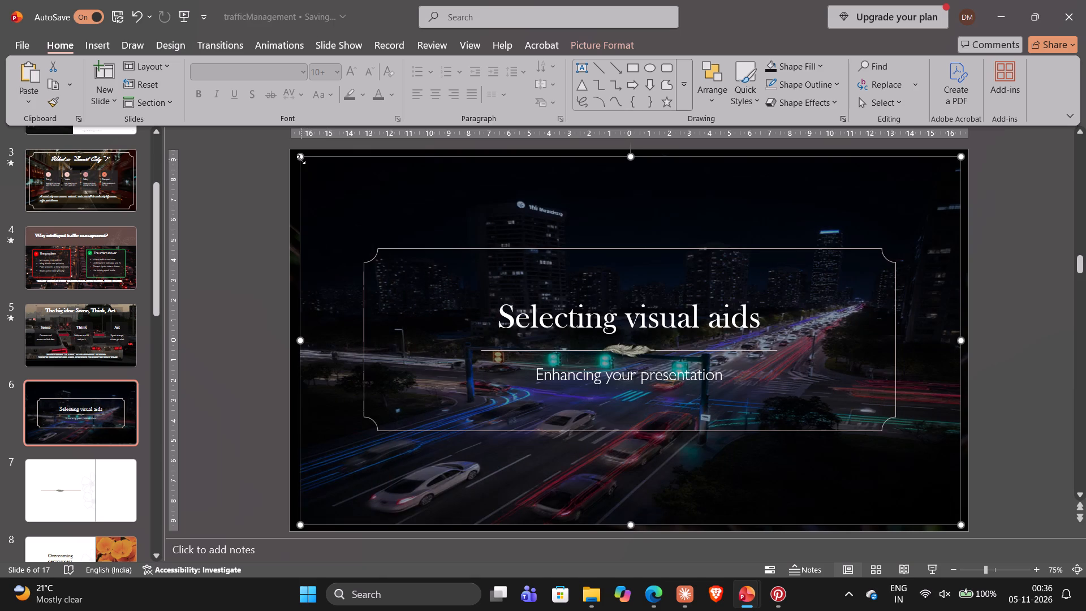
{"action": "left_click", "coordinate": [502, 202]}
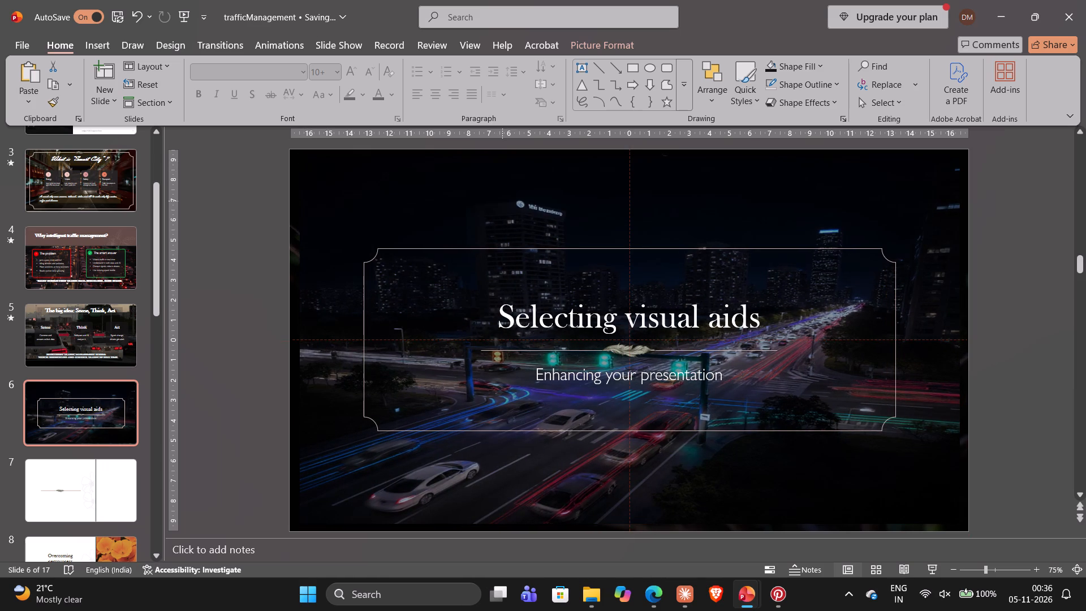
{"action": "left_click", "coordinate": [580, 196]}
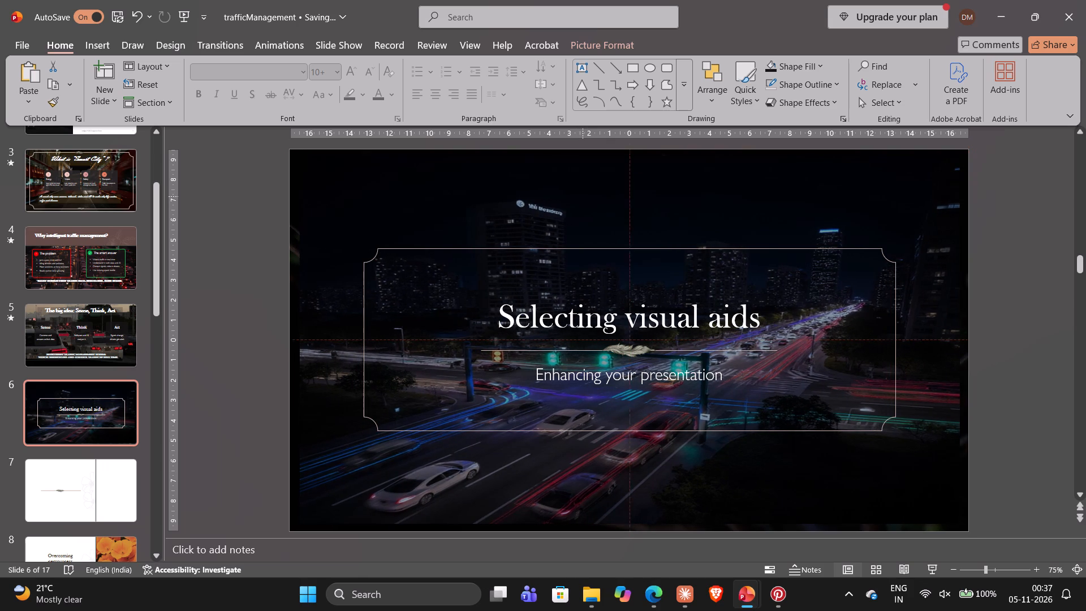
{"action": "left_click", "coordinate": [1008, 183]}
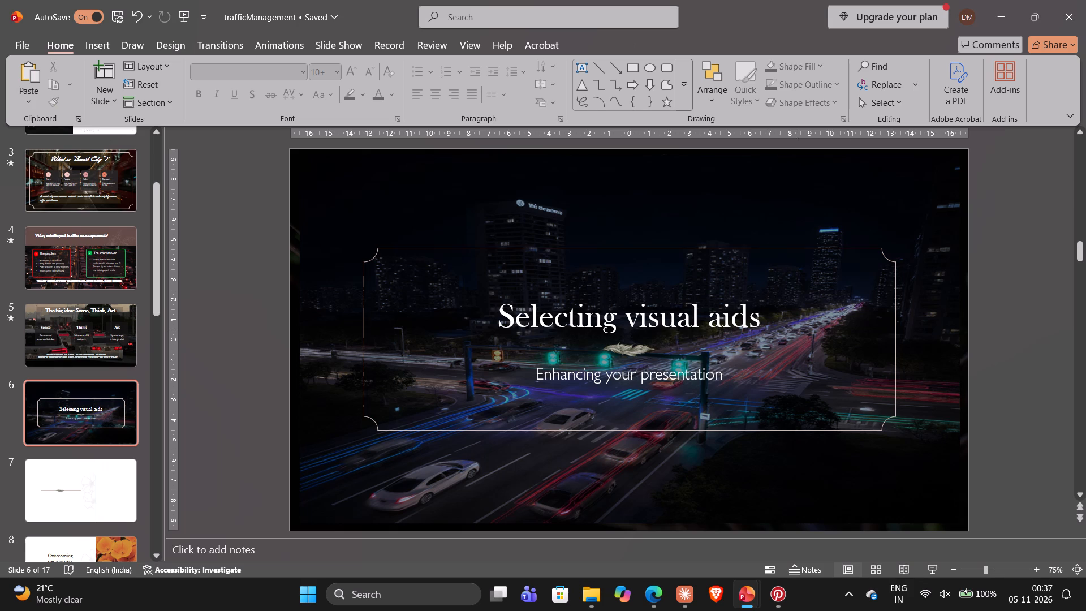
{"action": "left_click", "coordinate": [999, 345]}
Replace the slide 6 title with "ATSC and TMC".
{"action": "left_click", "coordinate": [714, 326]}
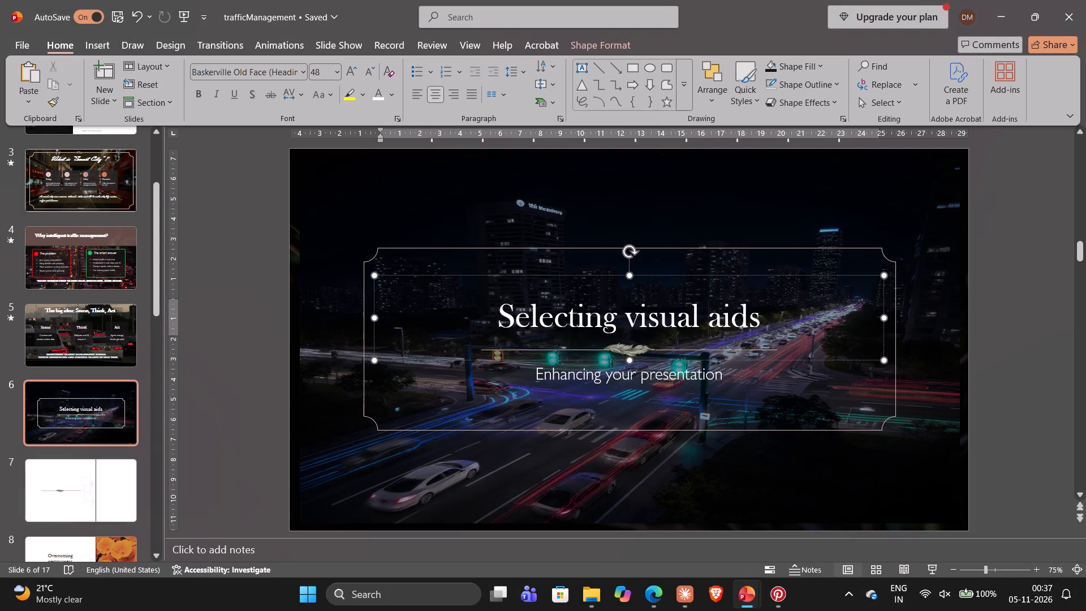
{"action": "left_click", "coordinate": [795, 334]}
{"action": "key", "text": "BackSpace"}
{"action": "key", "text": "BackSpace"}
{"action": "key", "text": "BackSpace"}
{"action": "key", "text": "BackSpace"}
{"action": "key", "text": "BackSpace"}
{"action": "key", "text": "BackSpace"}
{"action": "key", "text": "BackSpace"}
{"action": "key", "text": "BackSpace"}
{"action": "key", "text": "BackSpace"}
{"action": "key", "text": "BackSpace"}
{"action": "key", "text": "BackSpace"}
{"action": "key", "text": "BackSpace"}
{"action": "key", "text": "BackSpace"}
{"action": "key", "text": "BackSpace"}
{"action": "key", "text": "BackSpace"}
{"action": "key", "text": "BackSpace"}
{"action": "key", "text": "BackSpace"}
{"action": "key", "text": "BackSpace"}
{"action": "key", "text": "BackSpace"}
{"action": "key", "text": "BackSpace"}
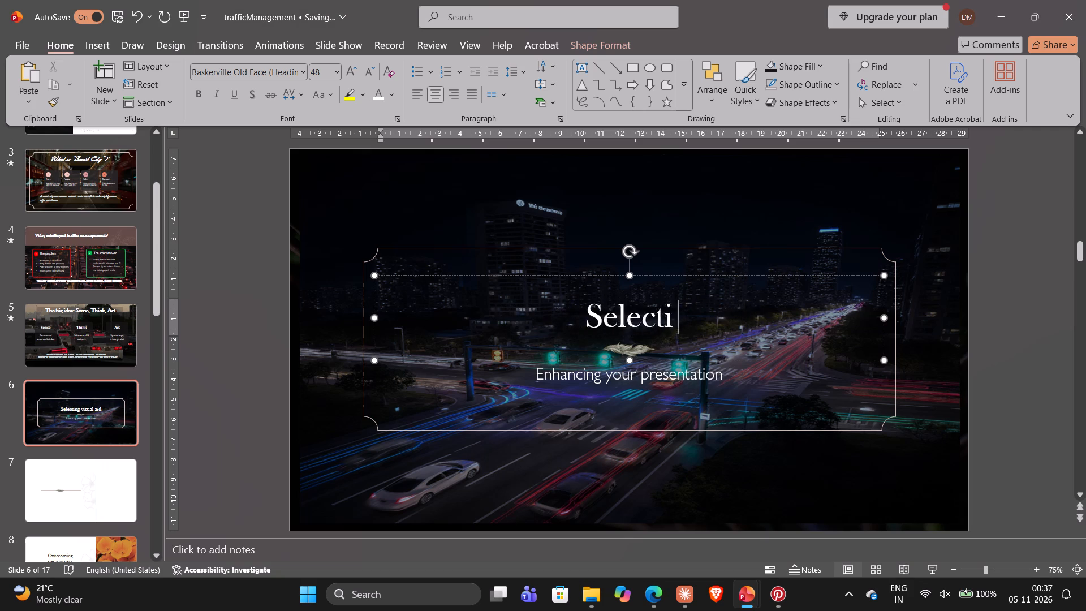
{"action": "type", "text": "At"}
{"action": "key", "text": "BackSpace"}
{"action": "type", "text": "TSC"}
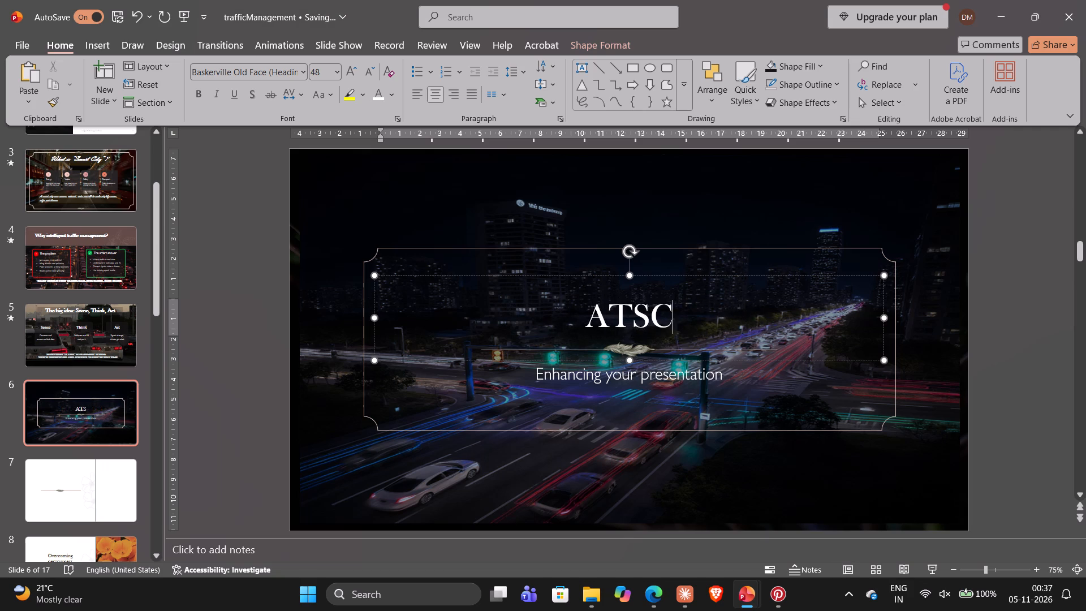
{"action": "key", "text": "space"}
{"action": "type", "text": "and"}
{"action": "key", "text": "space"}
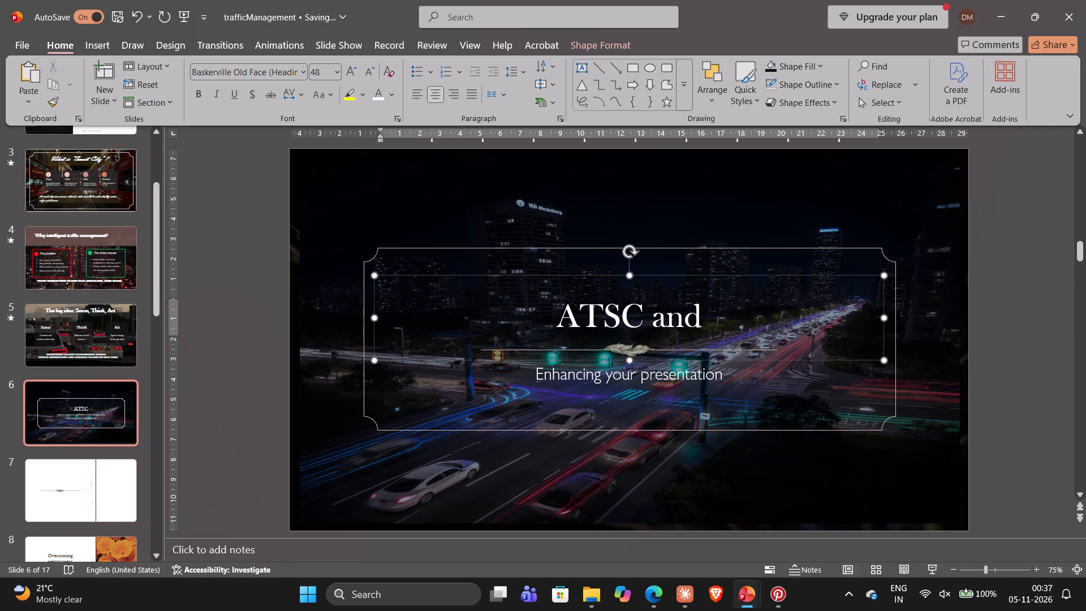
{"action": "type", "text": "TMC"}
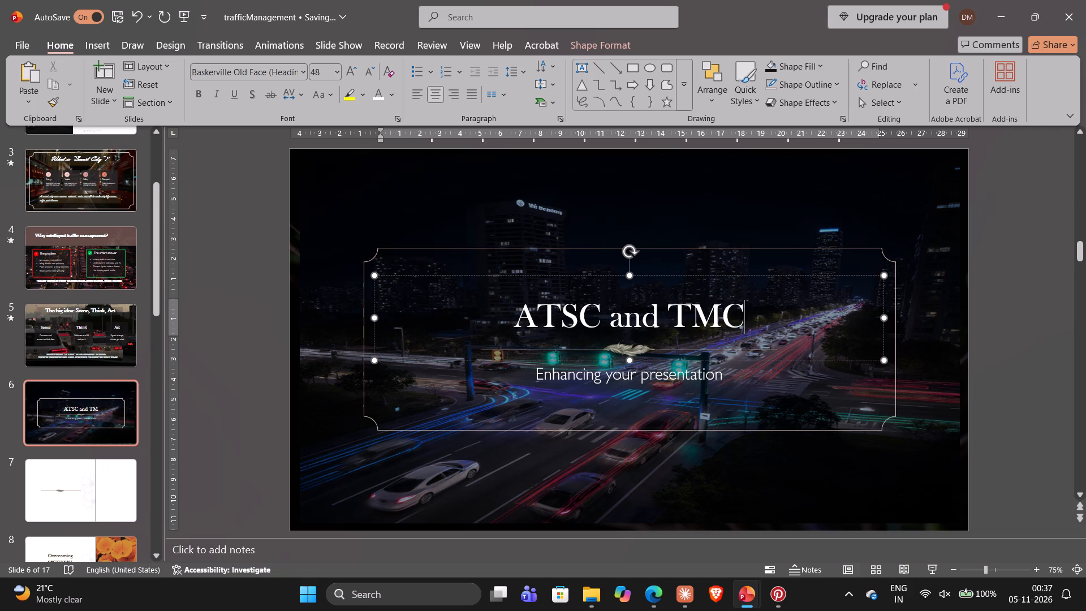
Check the ATSC and TMC slide in the smart-city-traffic-management reference deck and return to the trafficManagement presentation.
{"action": "key", "text": "alt+Tab"}
{"action": "key", "text": "alt+Tab"}
{"action": "key", "text": "alt+Tab"}
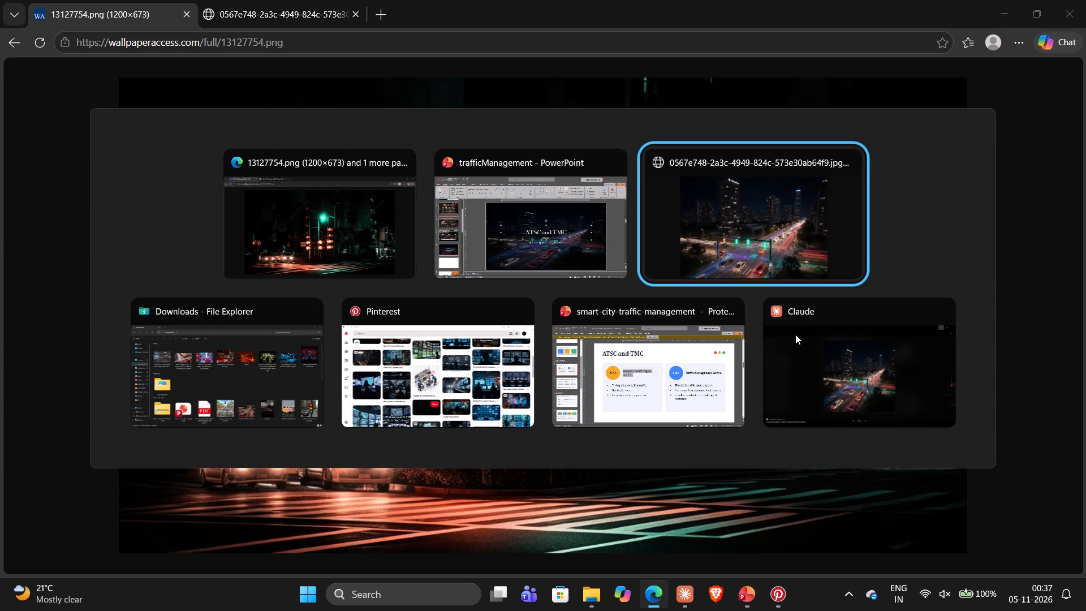
{"action": "key", "text": "alt+Tab"}
{"action": "key", "text": "alt+Tab"}
{"action": "key", "text": "alt+Tab"}
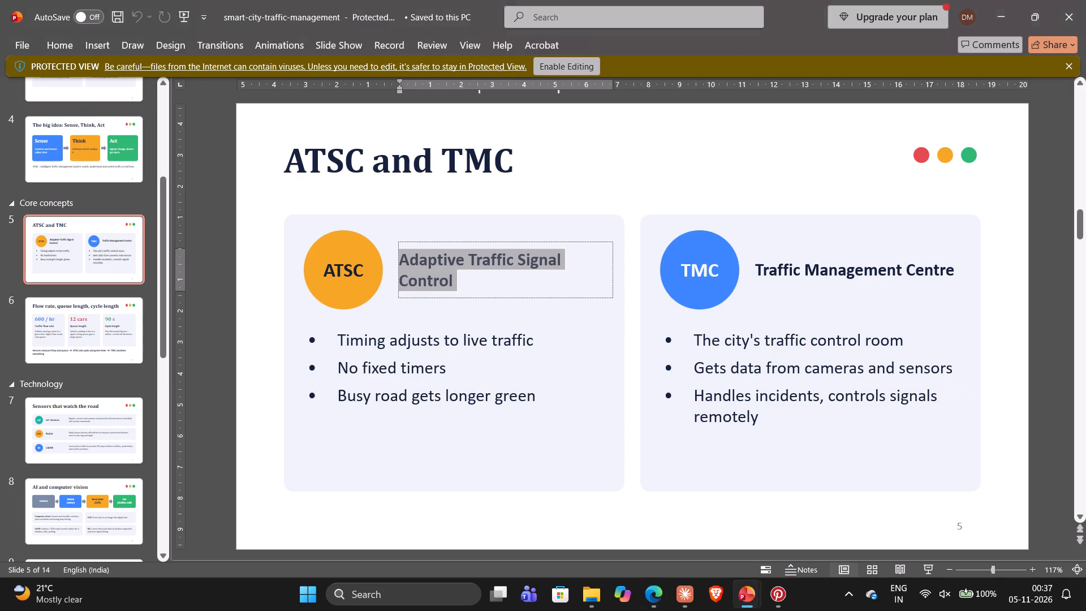
{"action": "key", "text": "alt+Tab"}
{"action": "key", "text": "alt+Tab"}
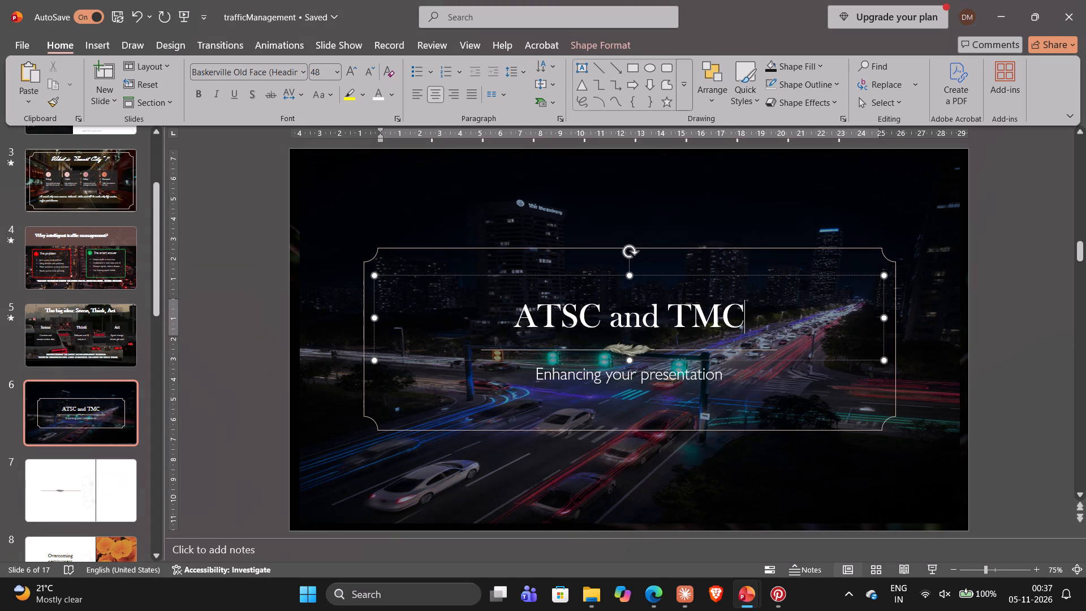
Enlarge the notched-corner frame around the title so it spans most of slide 6's height and is slightly wider.
{"action": "left_click", "coordinate": [787, 246]}
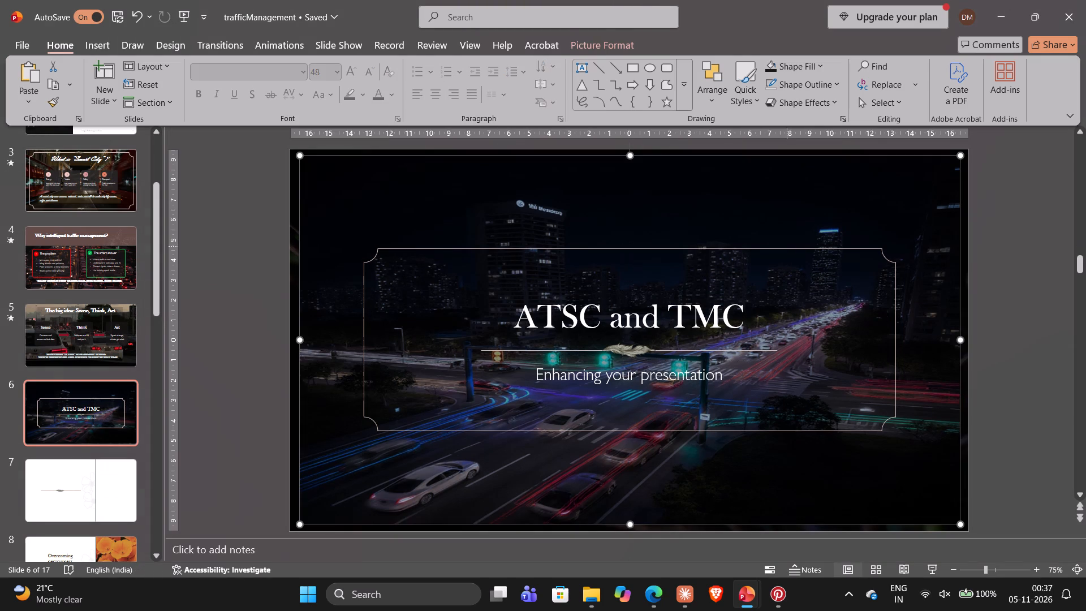
{"action": "left_click", "coordinate": [827, 247]}
{"action": "double_click", "coordinate": [885, 253]}
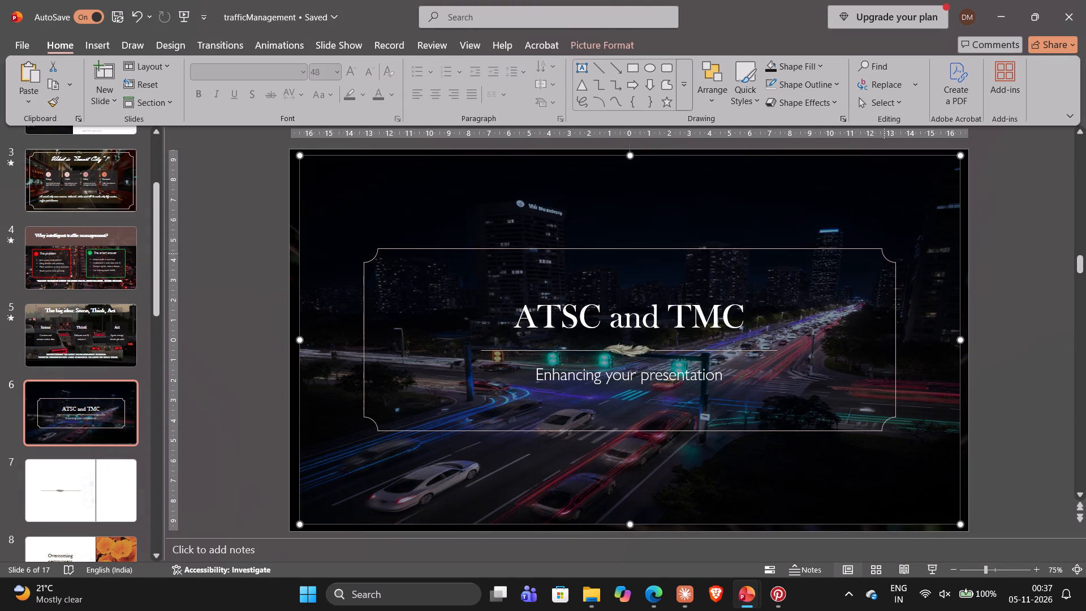
{"action": "double_click", "coordinate": [881, 253]}
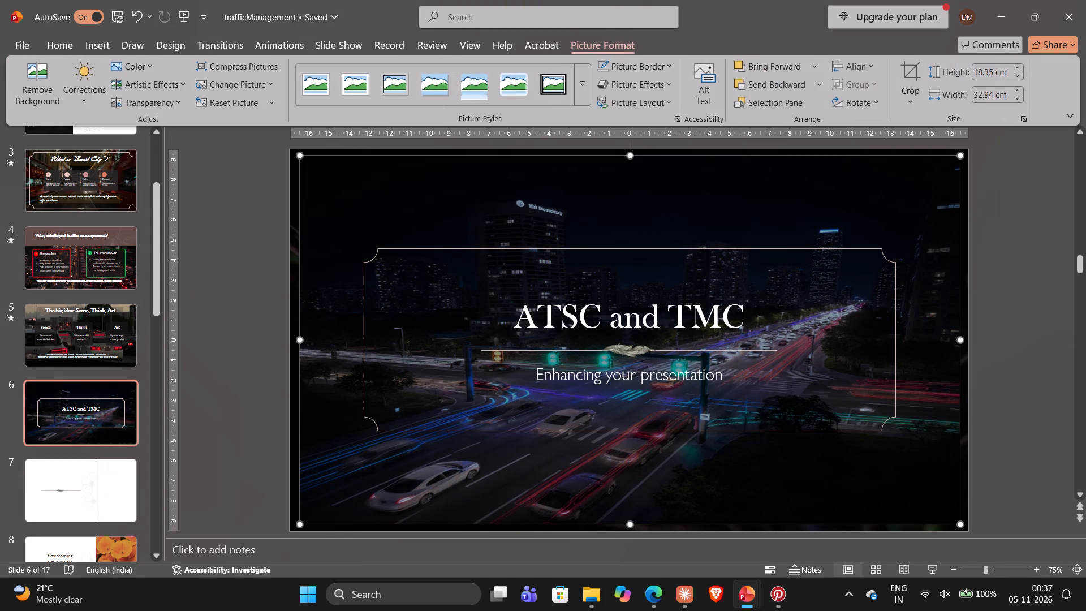
{"action": "double_click", "coordinate": [898, 389]}
{"action": "double_click", "coordinate": [886, 419]}
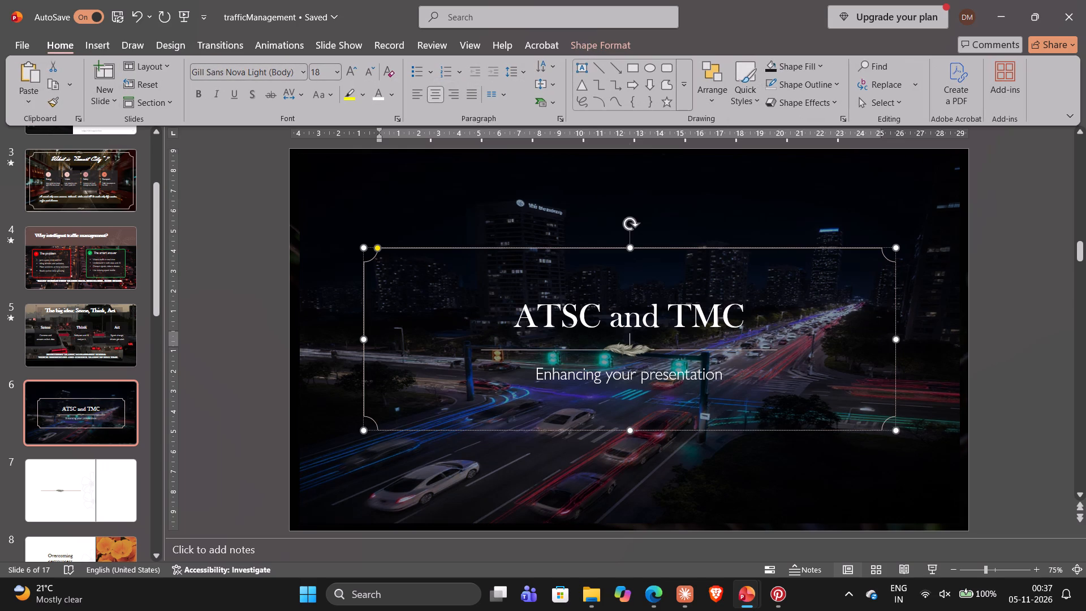
{"action": "left_click_drag", "start_coordinate": [893, 428], "coordinate": [906, 499]}
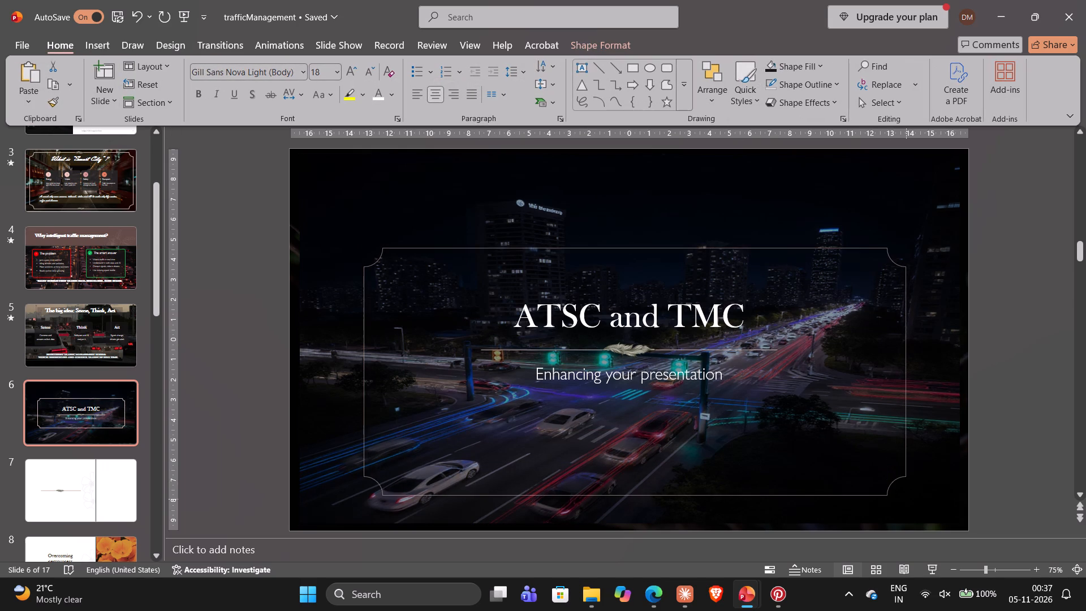
{"action": "left_click_drag", "start_coordinate": [906, 499], "coordinate": [907, 504]}
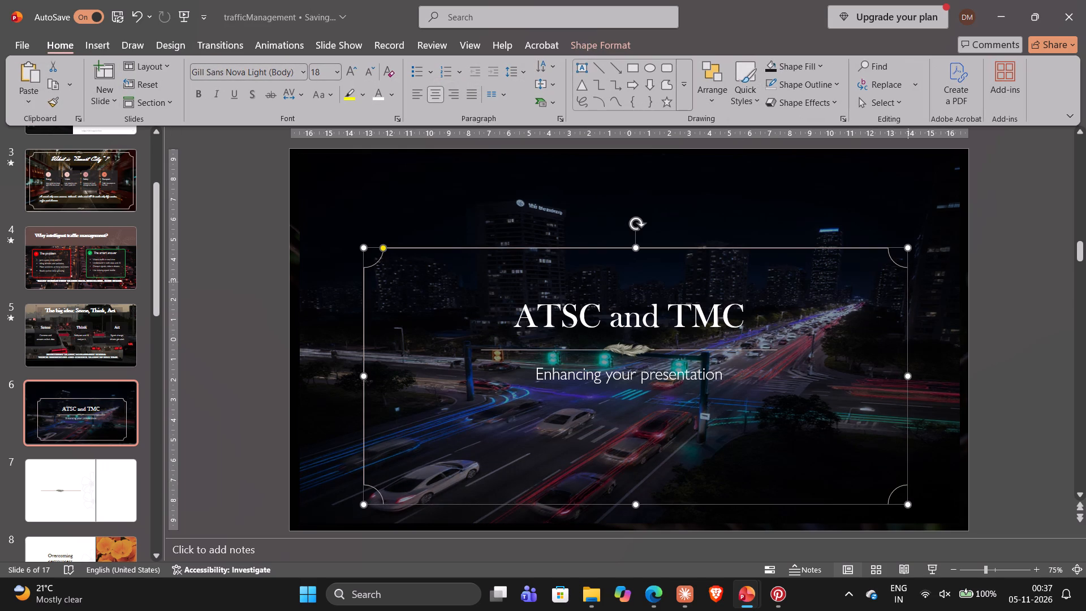
{"action": "left_click_drag", "start_coordinate": [908, 250], "coordinate": [902, 166]}
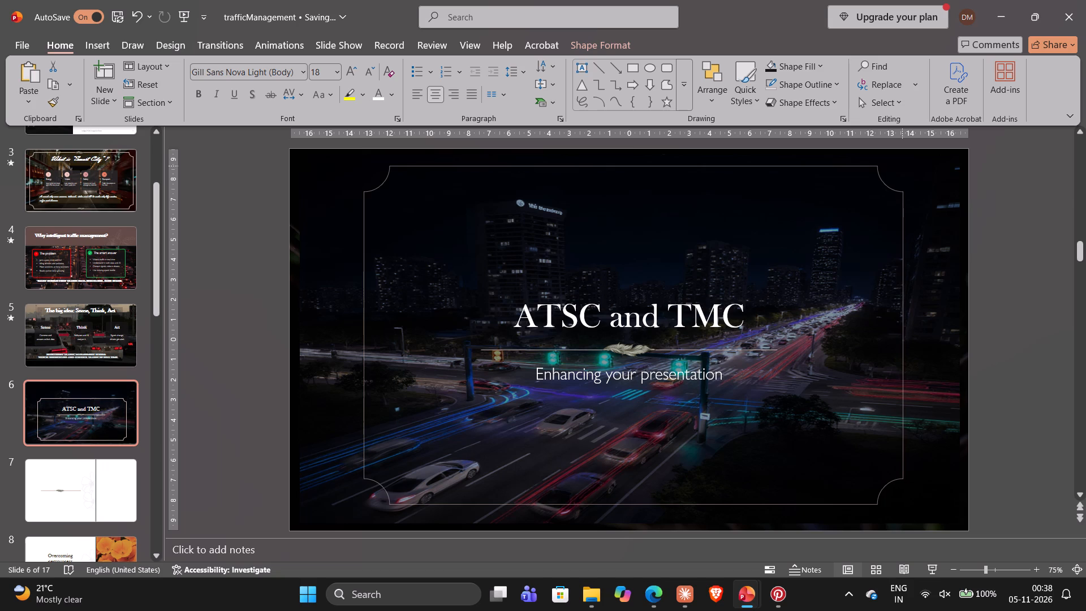
Widen the notched-corner frame on slide 6 on both sides to about 29 cm, keeping it roughly centred on the slide.
{"action": "left_click_drag", "start_coordinate": [902, 166], "coordinate": [902, 163]}
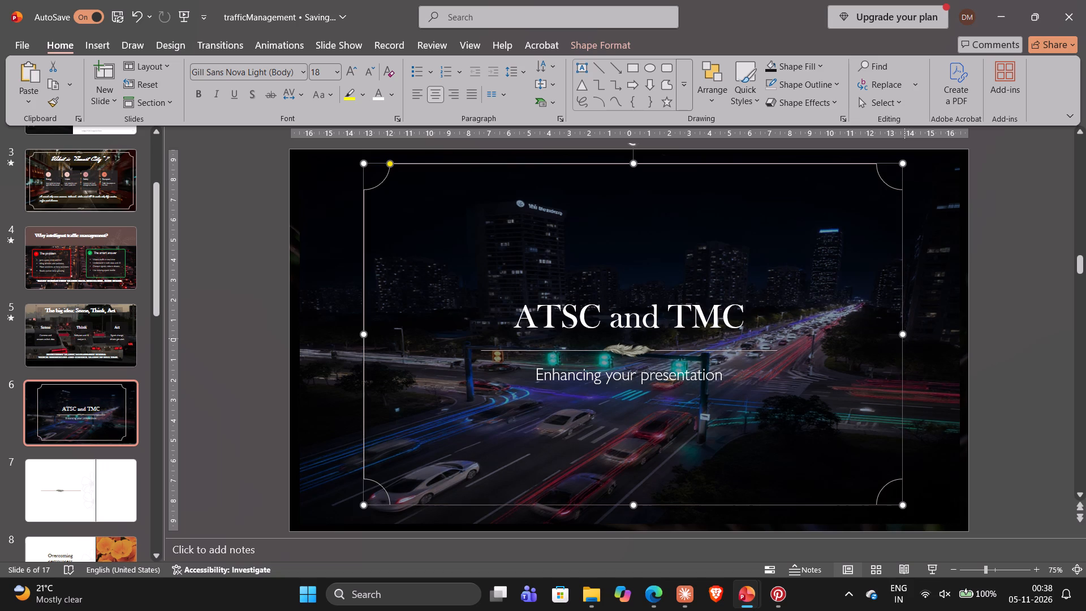
{"action": "left_click_drag", "start_coordinate": [903, 332], "coordinate": [929, 340]}
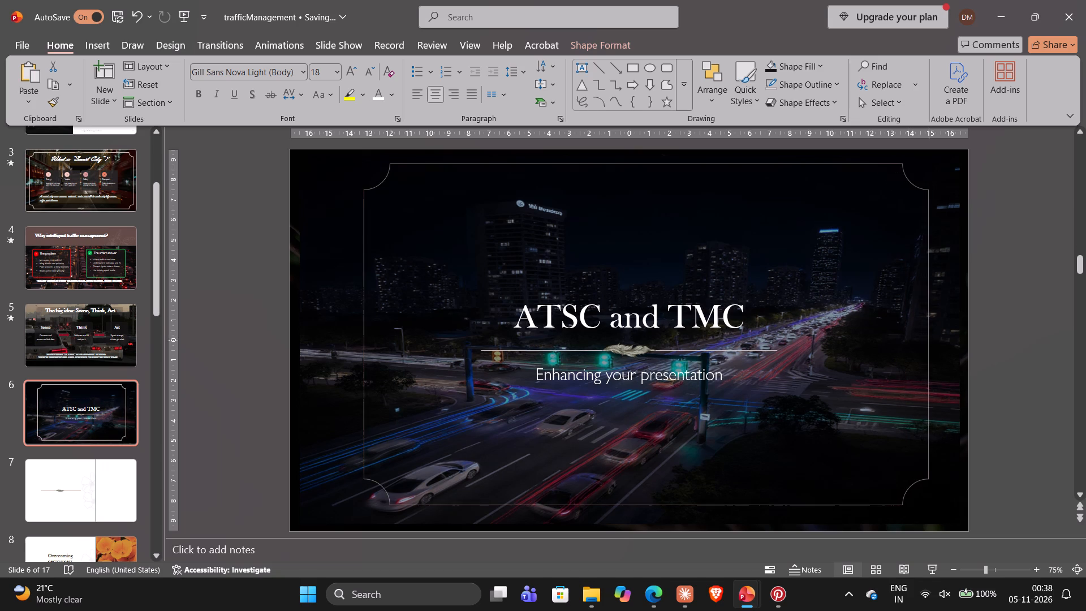
{"action": "left_click_drag", "start_coordinate": [929, 340], "coordinate": [929, 342]}
{"action": "left_click_drag", "start_coordinate": [364, 338], "coordinate": [361, 338]}
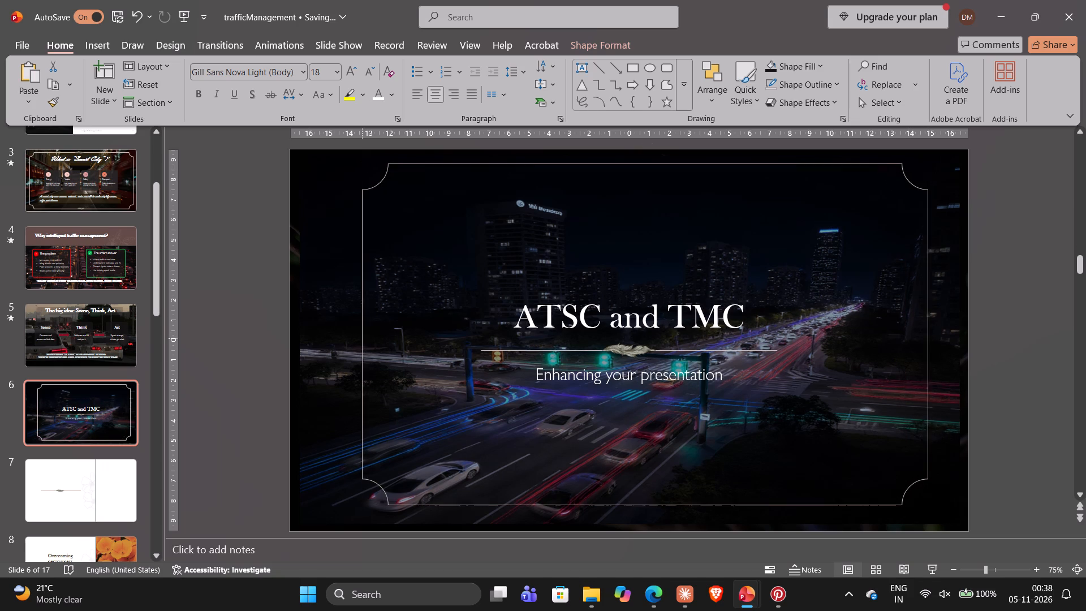
{"action": "left_click_drag", "start_coordinate": [361, 338], "coordinate": [350, 339]}
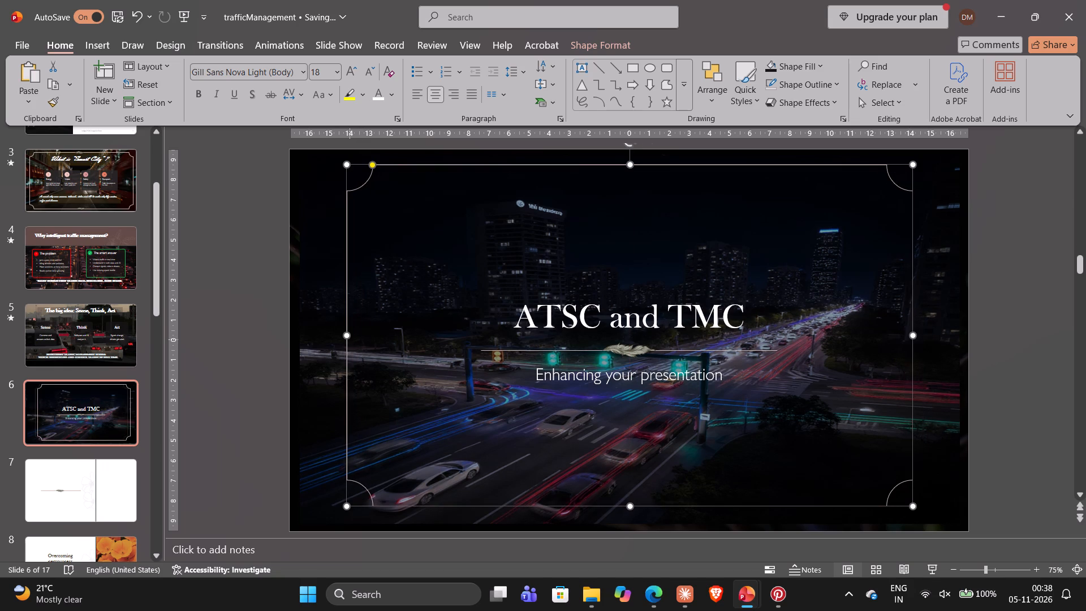
{"action": "left_click_drag", "start_coordinate": [348, 336], "coordinate": [337, 336]}
{"action": "left_click_drag", "start_coordinate": [915, 338], "coordinate": [921, 338]}
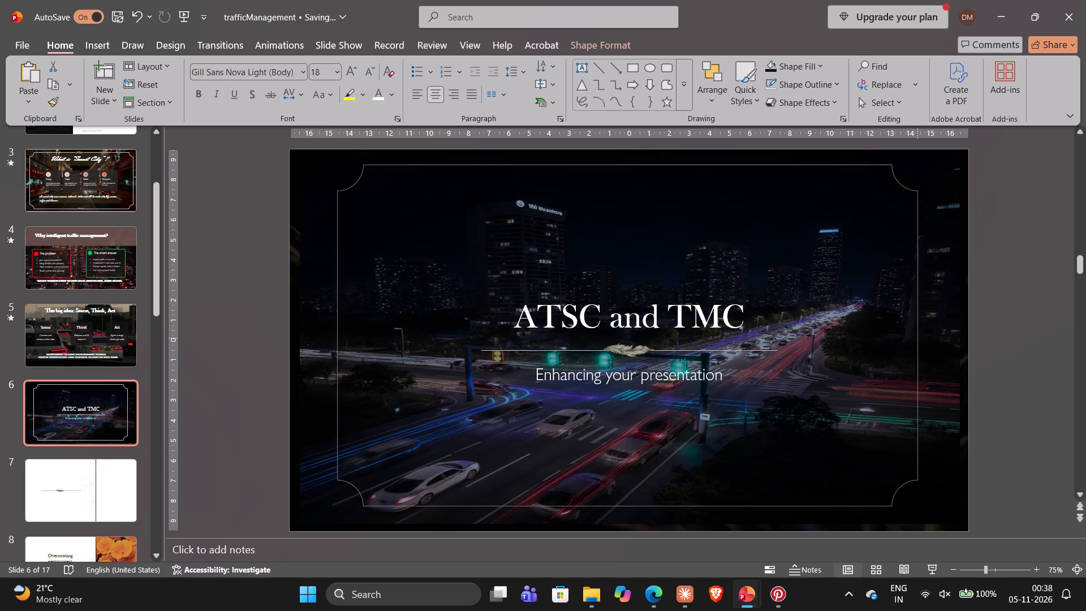
{"action": "left_click_drag", "start_coordinate": [921, 338], "coordinate": [923, 338]}
{"action": "left_click", "coordinate": [755, 326]}
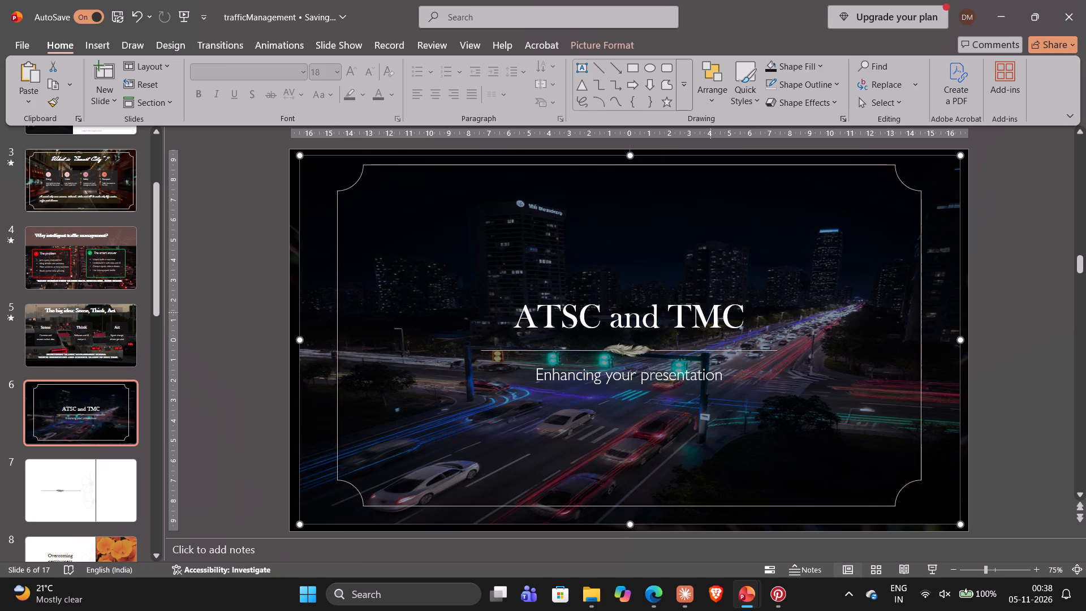
Move the "ATSC and TMC" title box up to the frame's top edge.
{"action": "left_click", "coordinate": [710, 312]}
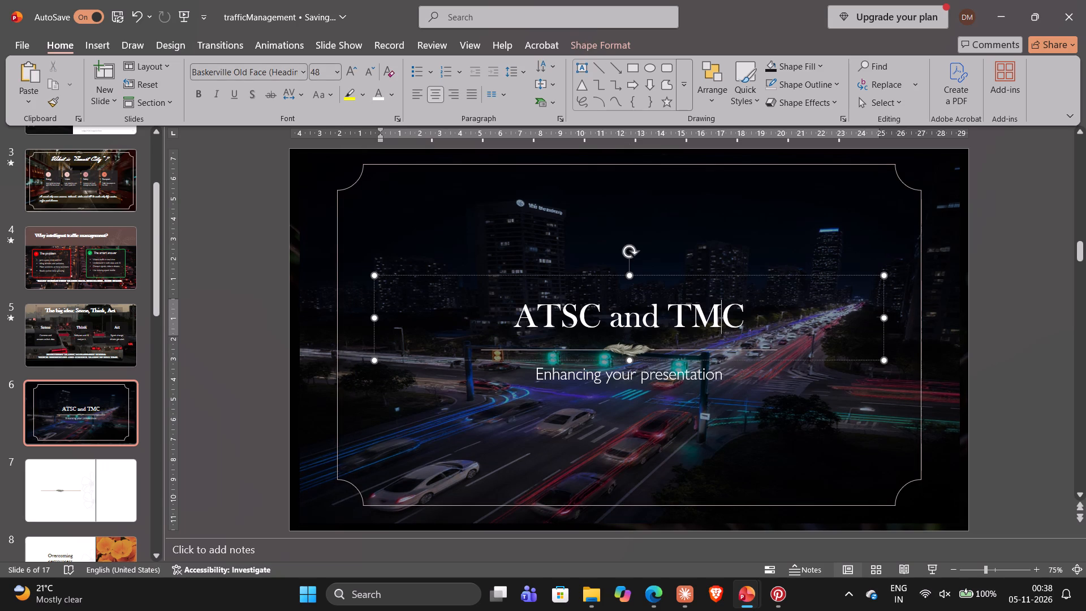
{"action": "left_click_drag", "start_coordinate": [824, 359], "coordinate": [813, 246]}
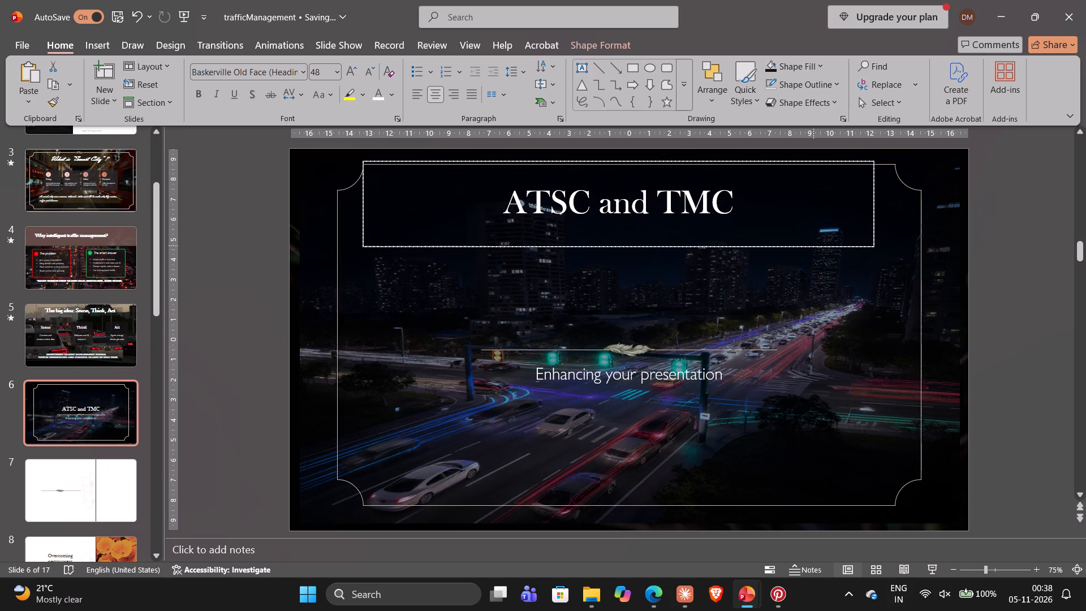
{"action": "left_click_drag", "start_coordinate": [813, 246], "coordinate": [813, 242]}
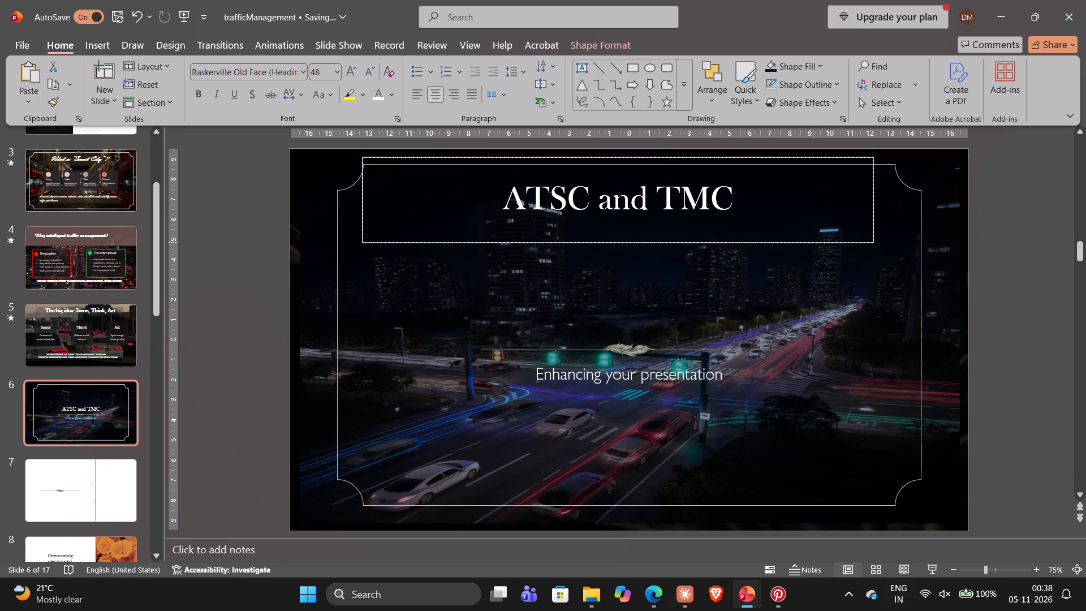
{"action": "left_click_drag", "start_coordinate": [813, 242], "coordinate": [816, 247]}
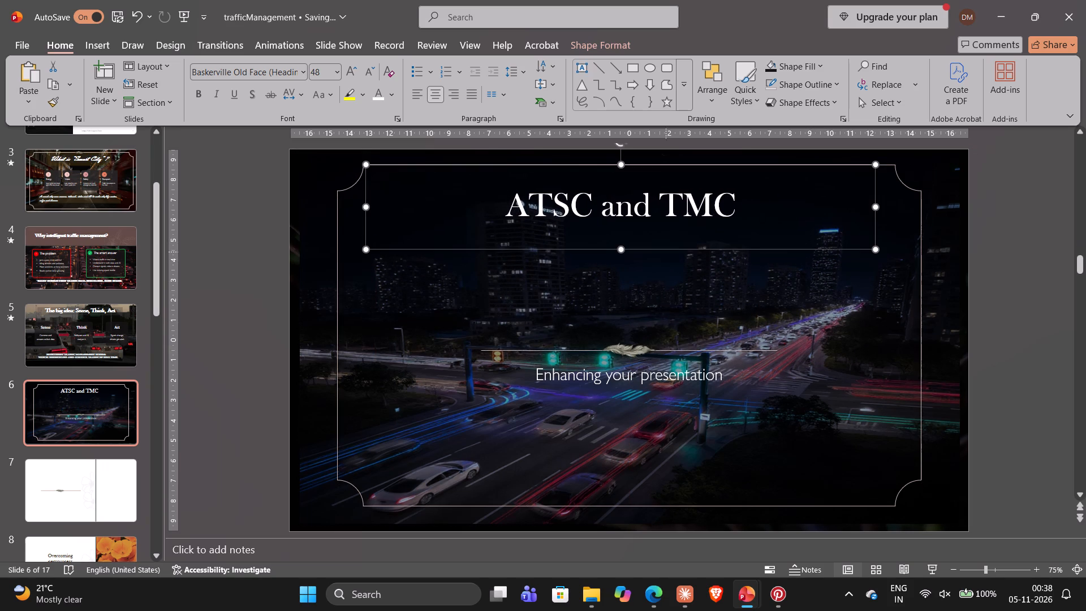
Shrink the "ATSC and TMC" title box to about 17 cm wide and 3 cm high.
{"action": "left_click_drag", "start_coordinate": [624, 248], "coordinate": [624, 233]}
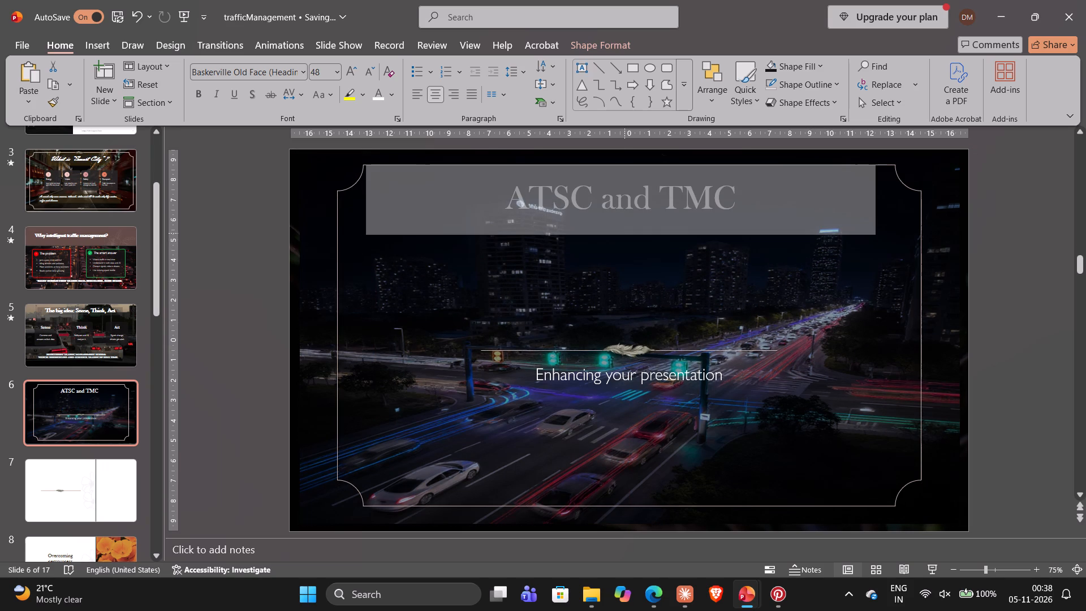
{"action": "left_click_drag", "start_coordinate": [624, 233], "coordinate": [628, 225]}
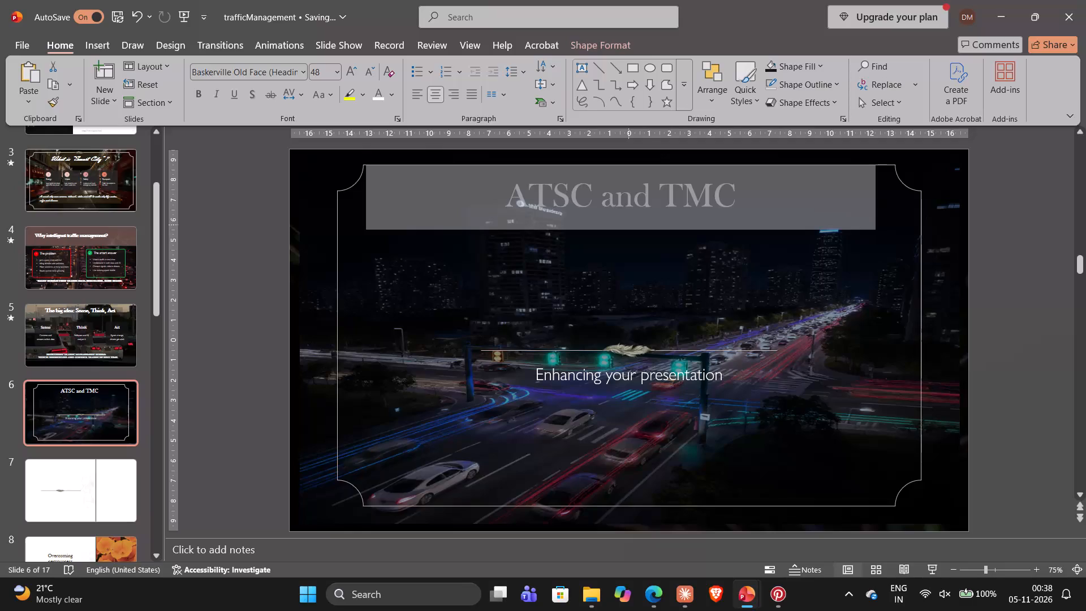
{"action": "left_click_drag", "start_coordinate": [628, 225], "coordinate": [629, 221]}
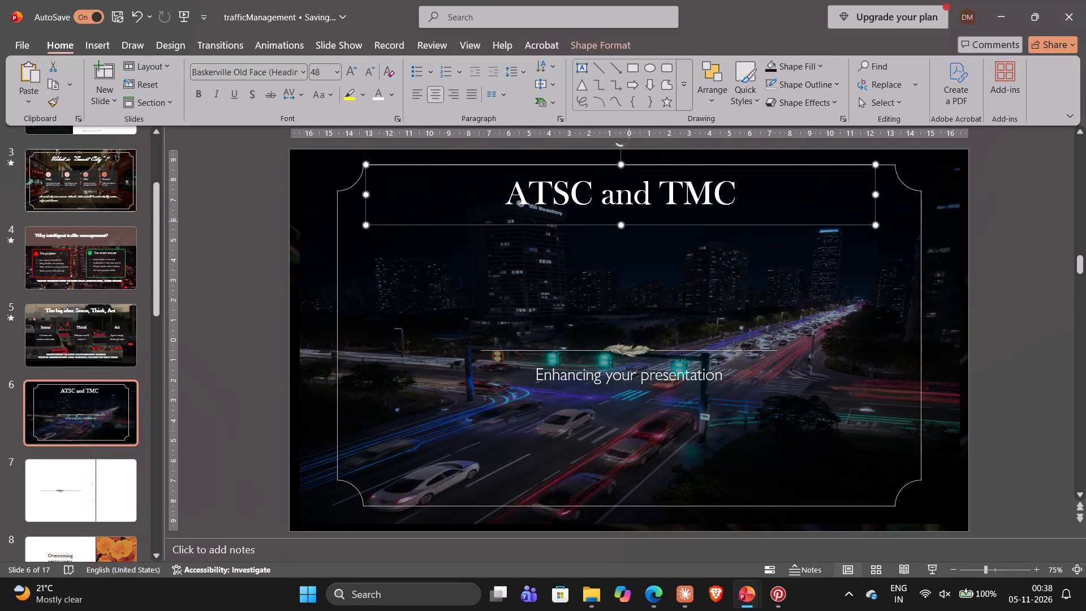
{"action": "left_click_drag", "start_coordinate": [874, 195], "coordinate": [755, 201]}
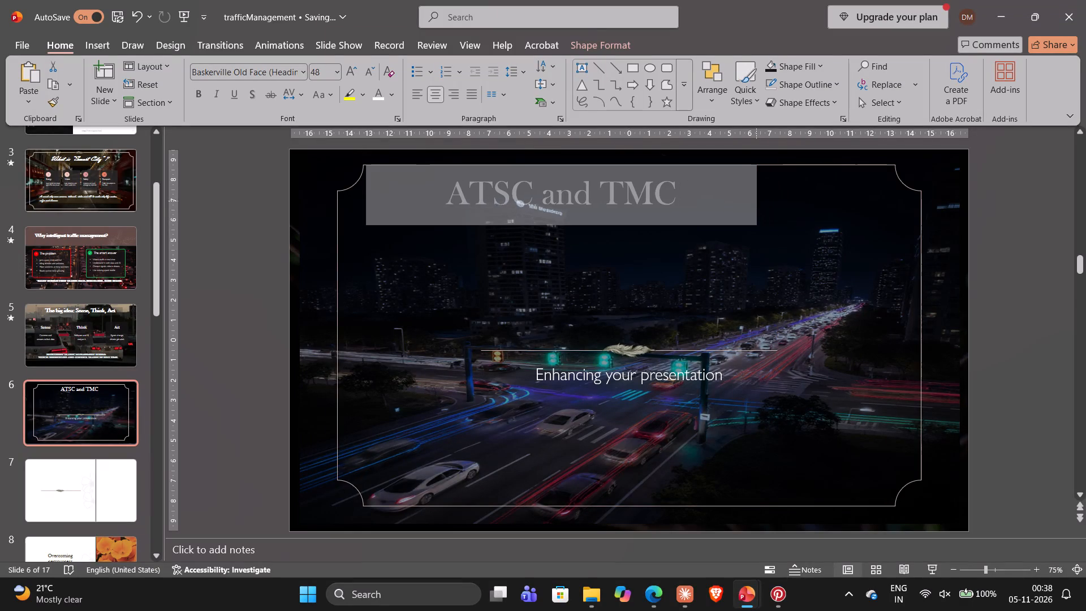
{"action": "left_click_drag", "start_coordinate": [755, 201], "coordinate": [706, 207]}
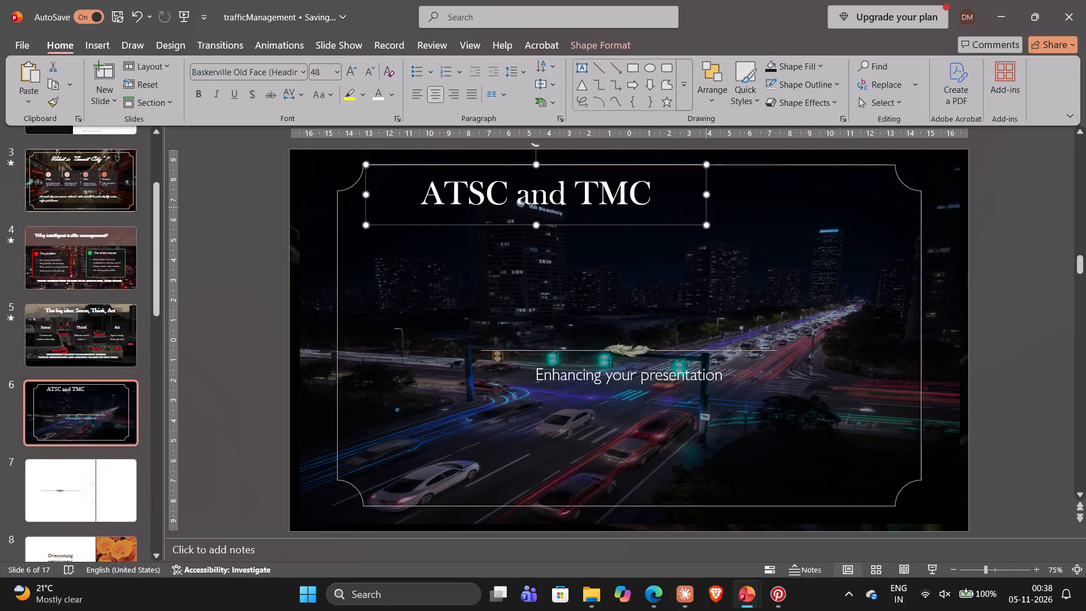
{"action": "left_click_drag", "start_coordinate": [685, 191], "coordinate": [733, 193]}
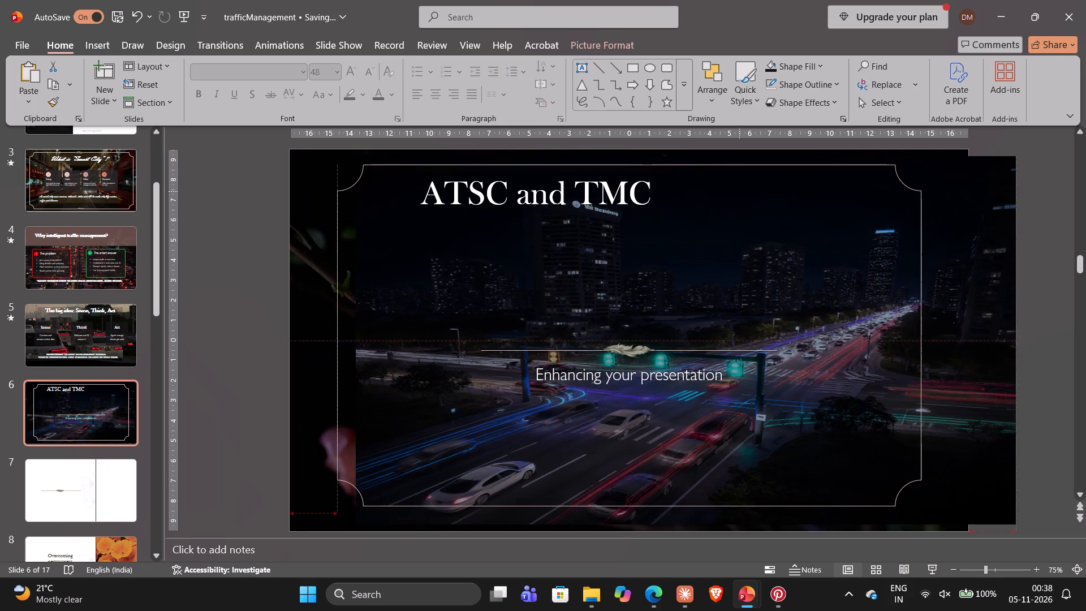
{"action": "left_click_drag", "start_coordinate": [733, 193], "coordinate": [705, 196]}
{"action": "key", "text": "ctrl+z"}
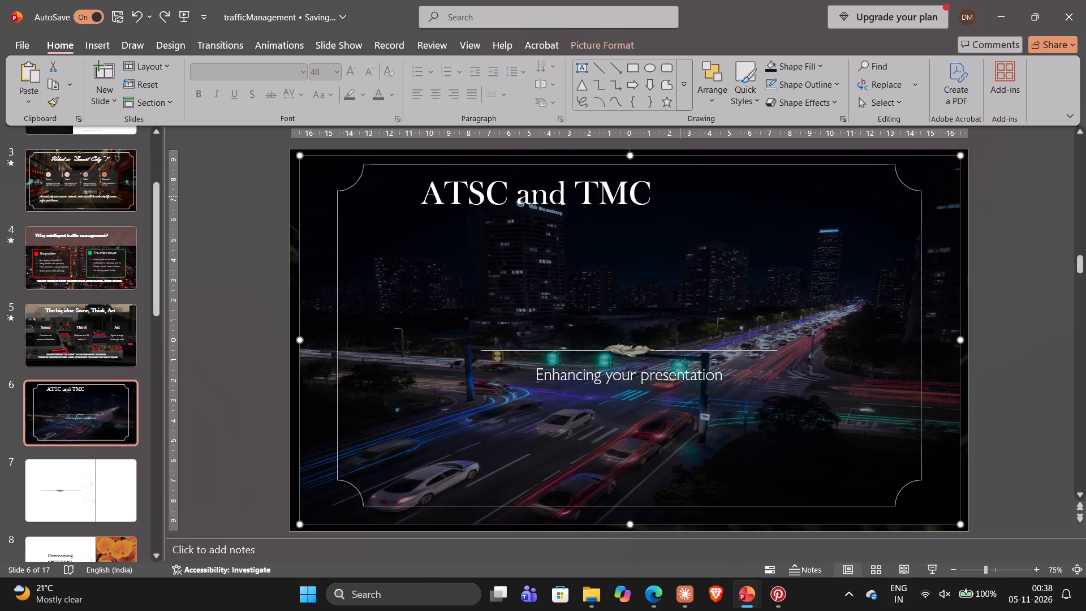
Move the narrowed title box to near the slide's horizontal centre, just below the frame's top edge.
{"action": "left_click", "coordinate": [639, 196]}
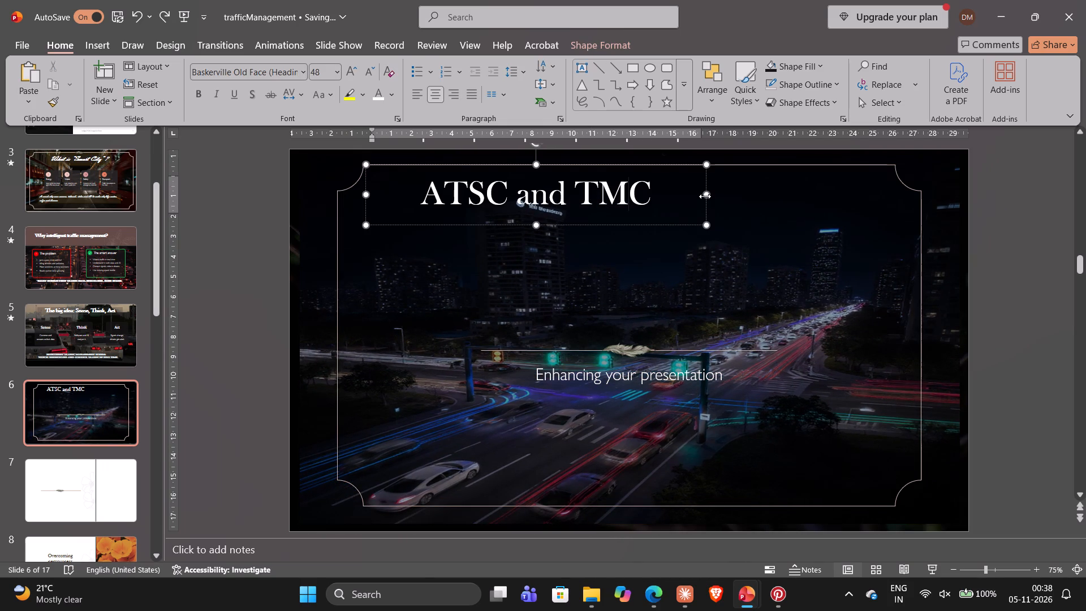
{"action": "left_click_drag", "start_coordinate": [705, 209], "coordinate": [782, 207]}
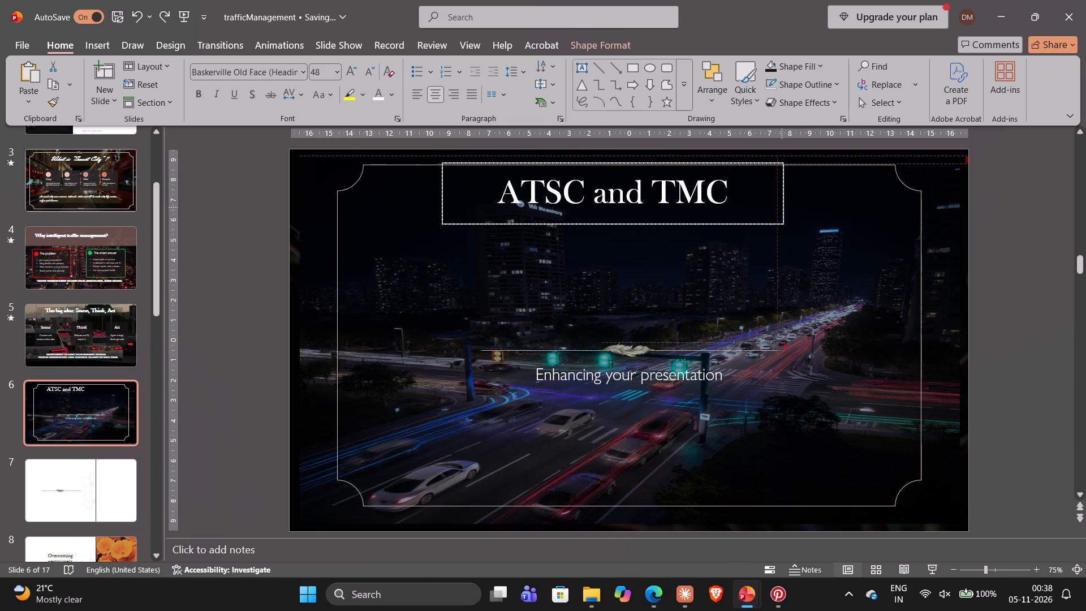
{"action": "left_click_drag", "start_coordinate": [782, 207], "coordinate": [782, 212]}
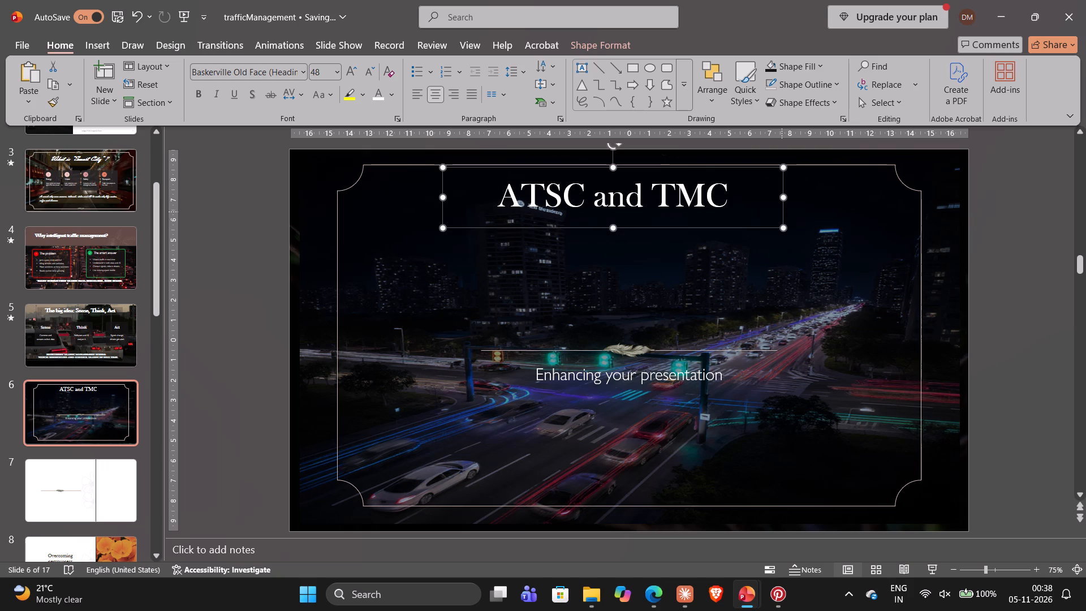
Fill the "ATSC and TMC" title box with solid black.
{"action": "left_click", "coordinate": [797, 70]}
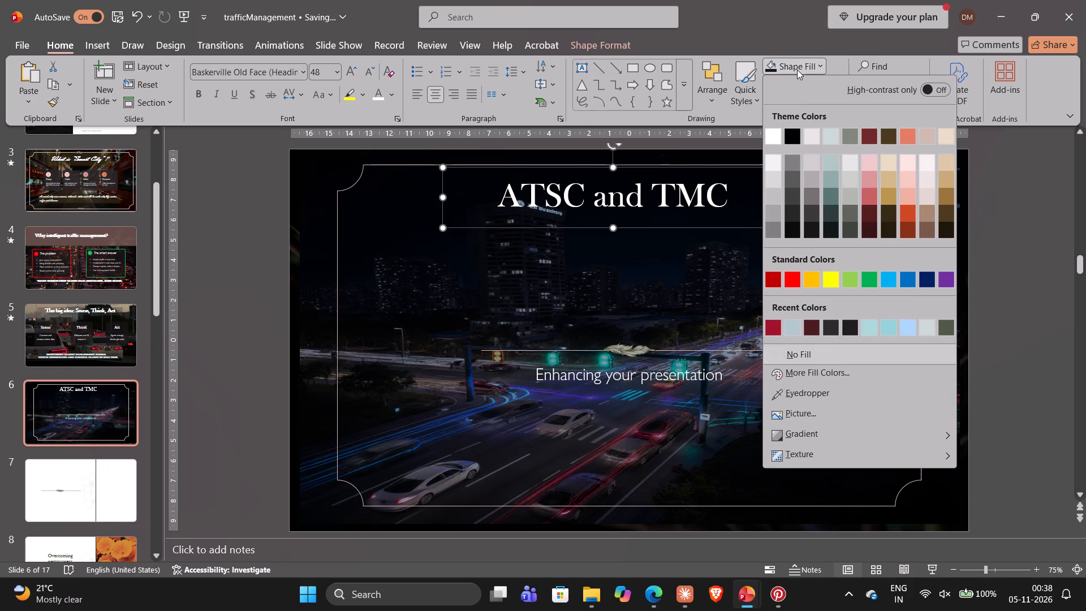
{"action": "left_click", "coordinate": [791, 139]}
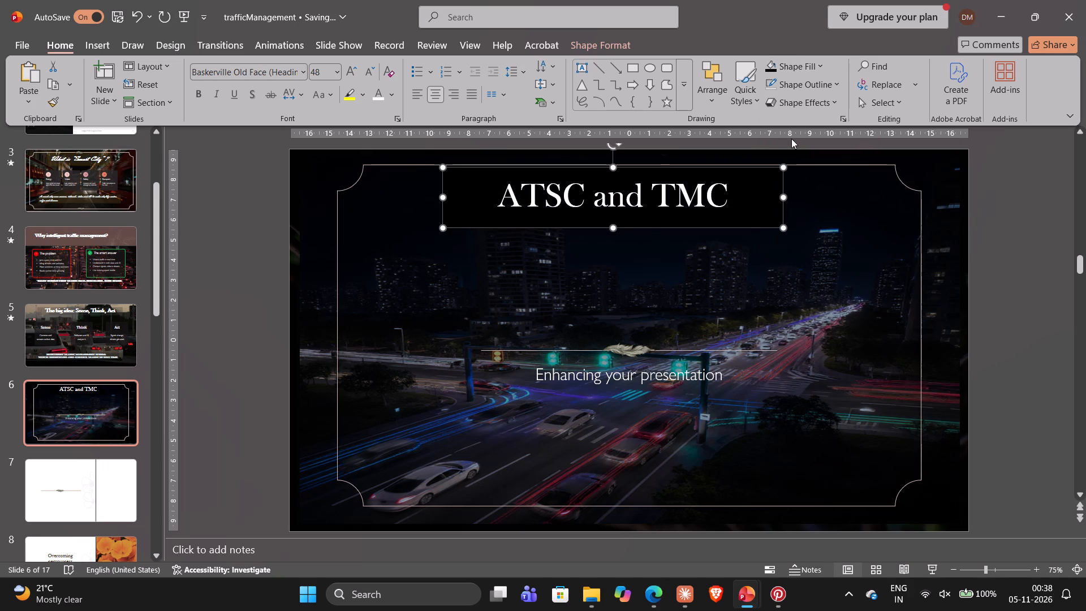
Set the title box's black fill transparency to 60% and leave the shape formatting.
{"action": "right_click", "coordinate": [769, 182]}
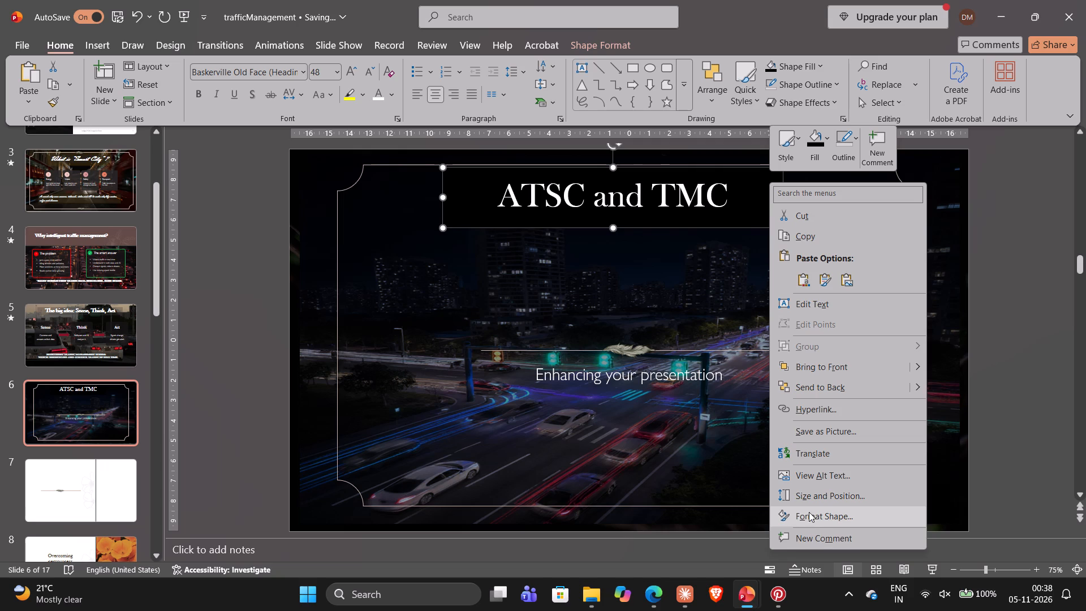
{"action": "left_click", "coordinate": [809, 509]}
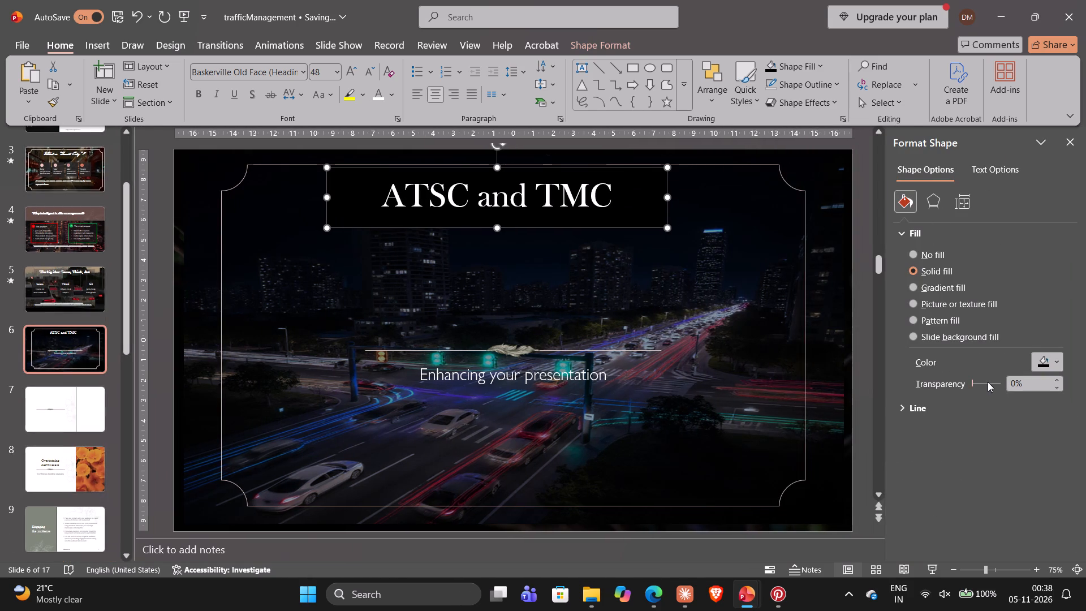
{"action": "left_click", "coordinate": [988, 382]}
{"action": "left_click_drag", "start_coordinate": [973, 381], "coordinate": [999, 389]}
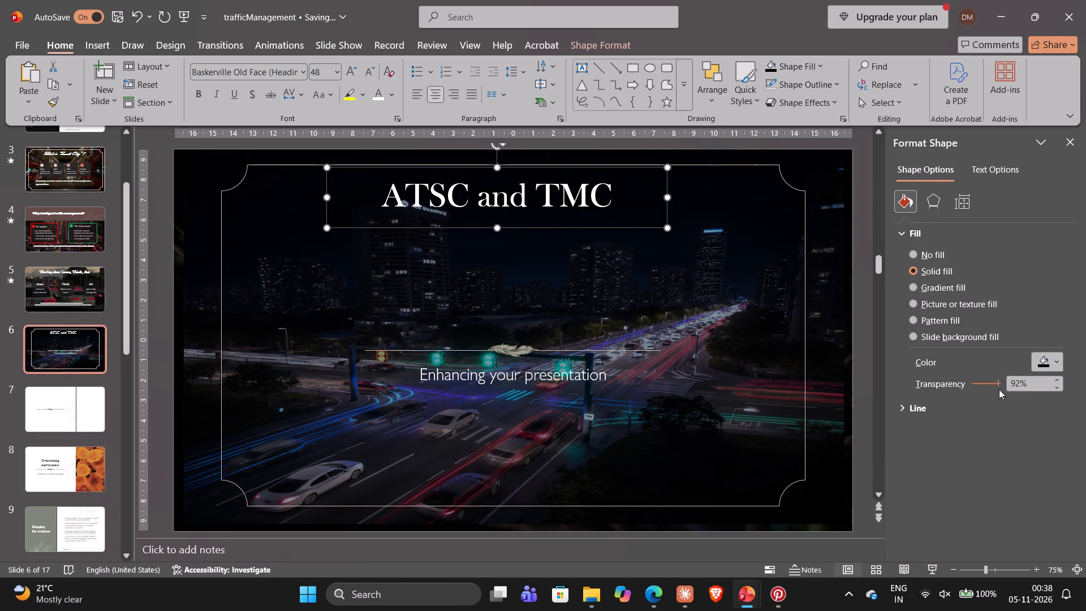
{"action": "left_click_drag", "start_coordinate": [999, 389], "coordinate": [992, 390]}
{"action": "left_click_drag", "start_coordinate": [992, 390], "coordinate": [990, 389]}
{"action": "left_click_drag", "start_coordinate": [990, 389], "coordinate": [990, 386]}
{"action": "left_click_drag", "start_coordinate": [990, 386], "coordinate": [989, 385]}
{"action": "left_click_drag", "start_coordinate": [989, 385], "coordinate": [990, 384]}
{"action": "left_click_drag", "start_coordinate": [990, 384], "coordinate": [989, 384]}
{"action": "left_click", "coordinate": [1058, 379]}
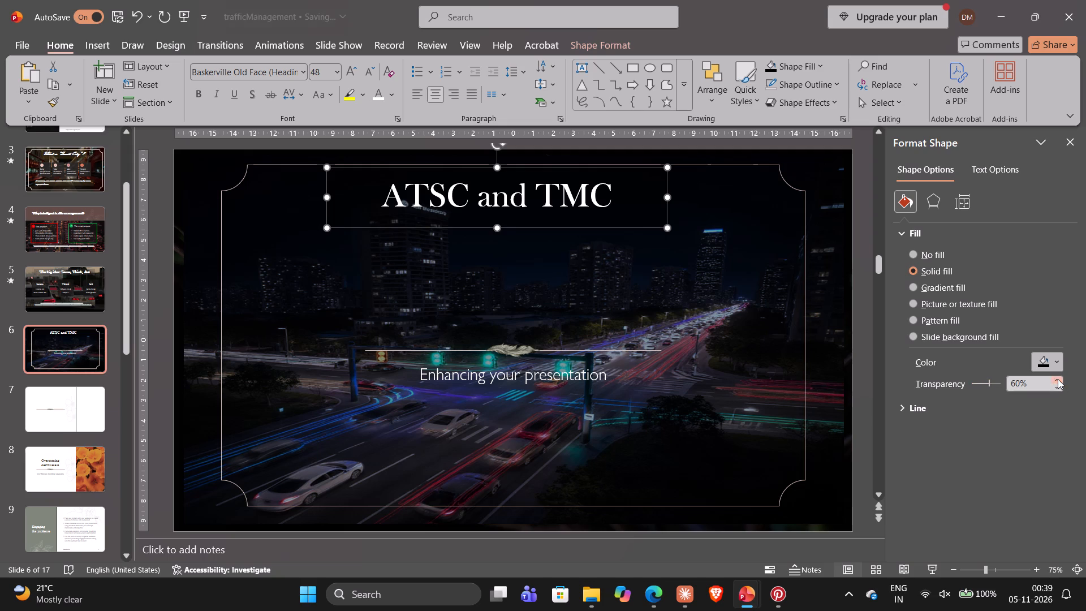
{"action": "left_click", "coordinate": [1069, 147]}
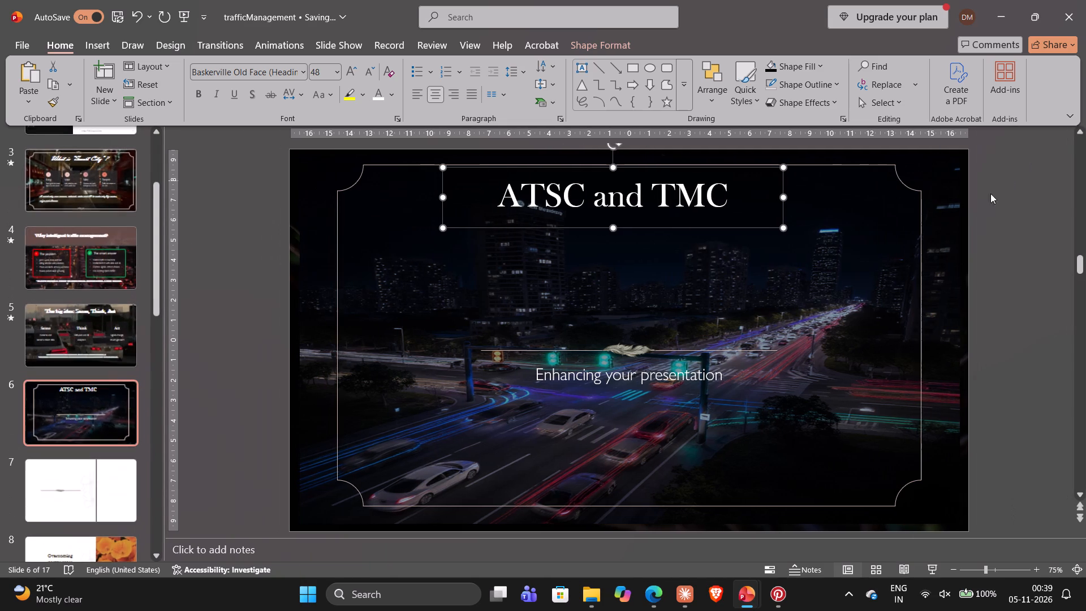
{"action": "left_click", "coordinate": [992, 249]}
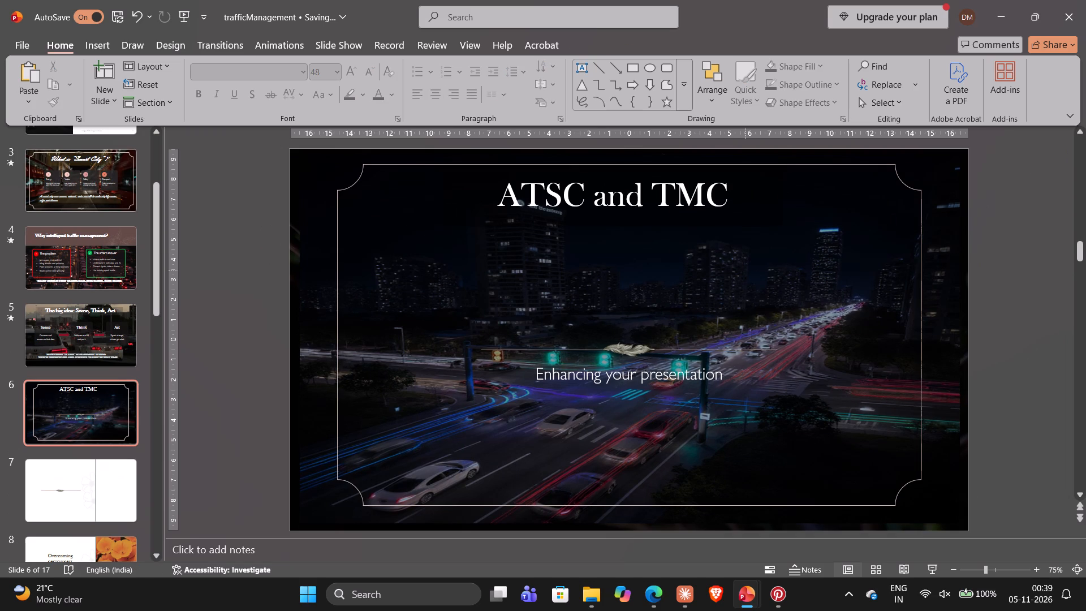
Delete the "Enhancing your presentation" subtitle together with its empty placeholder from slide 6.
{"action": "left_click", "coordinate": [688, 372]}
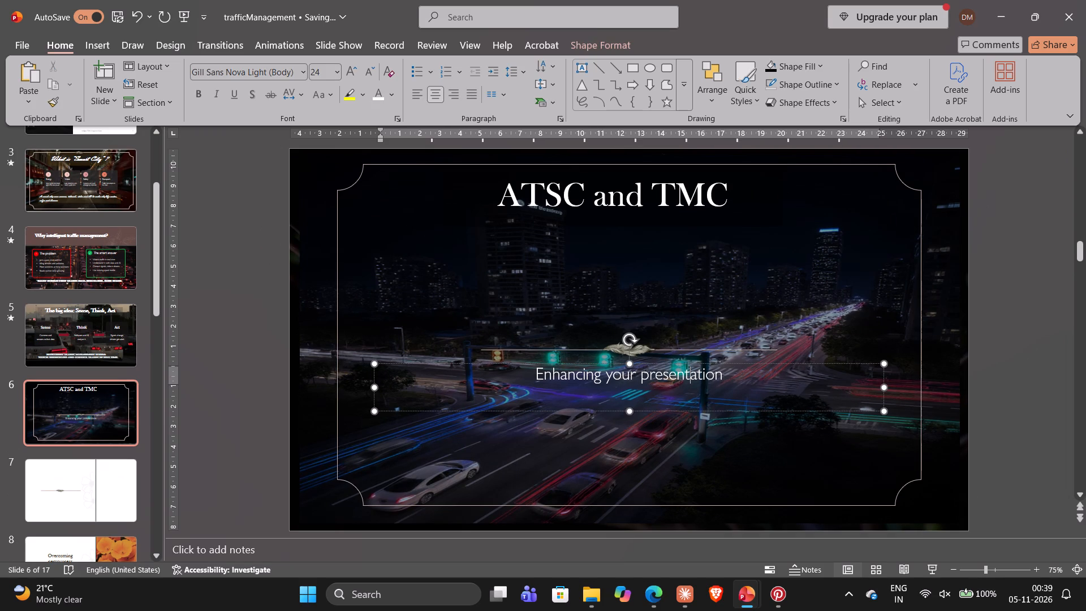
{"action": "left_click", "coordinate": [821, 413]}
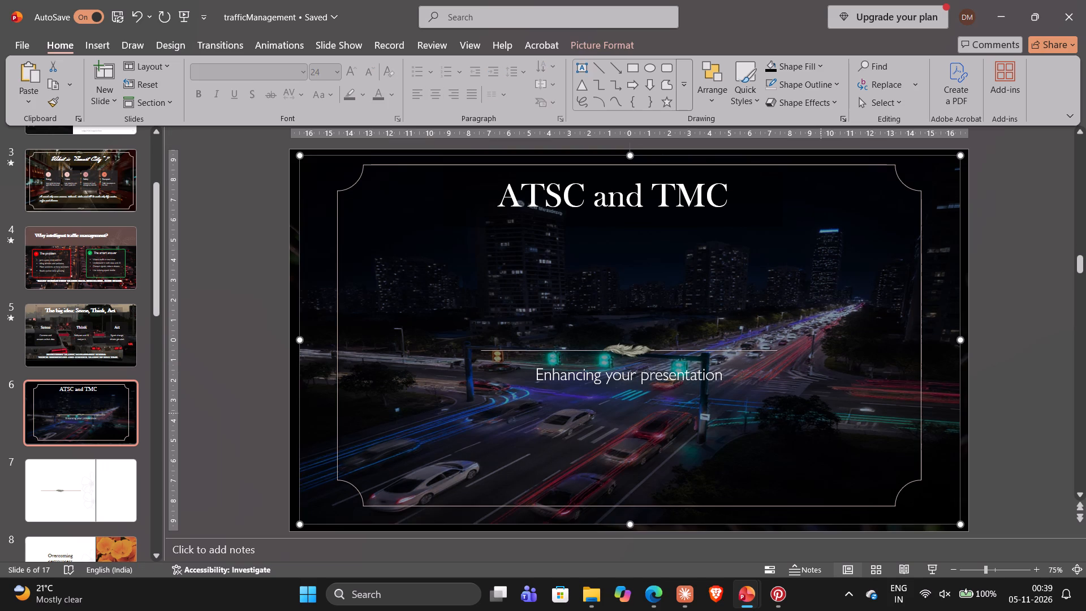
{"action": "left_click", "coordinate": [790, 398]}
{"action": "left_click", "coordinate": [730, 377]}
{"action": "left_click", "coordinate": [641, 373]}
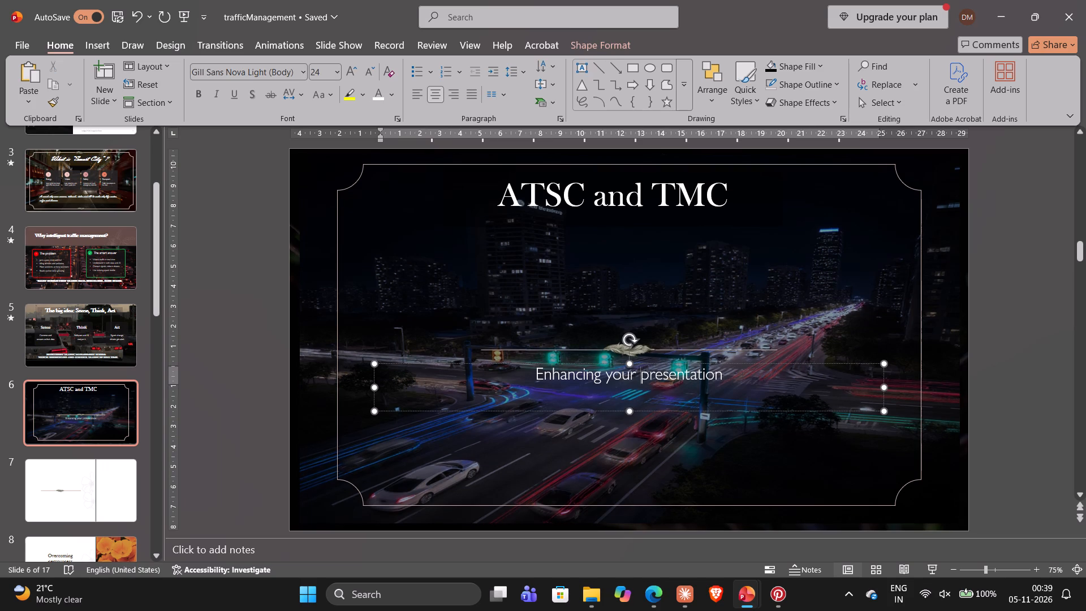
{"action": "left_click", "coordinate": [764, 364]}
{"action": "key", "text": "Delete"}
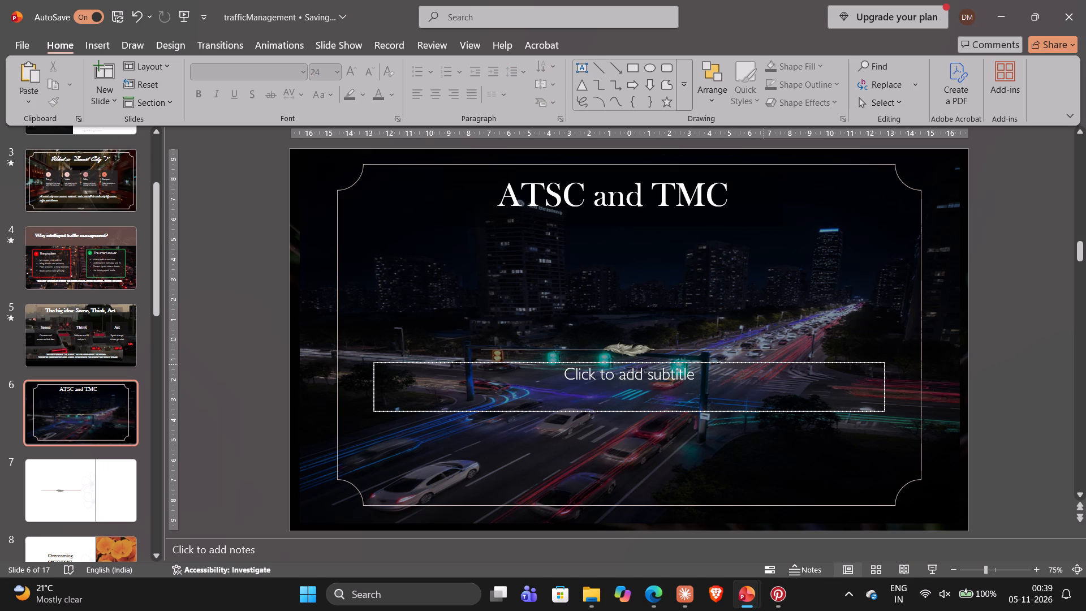
{"action": "key", "text": "Delete"}
{"action": "left_click", "coordinate": [764, 364]}
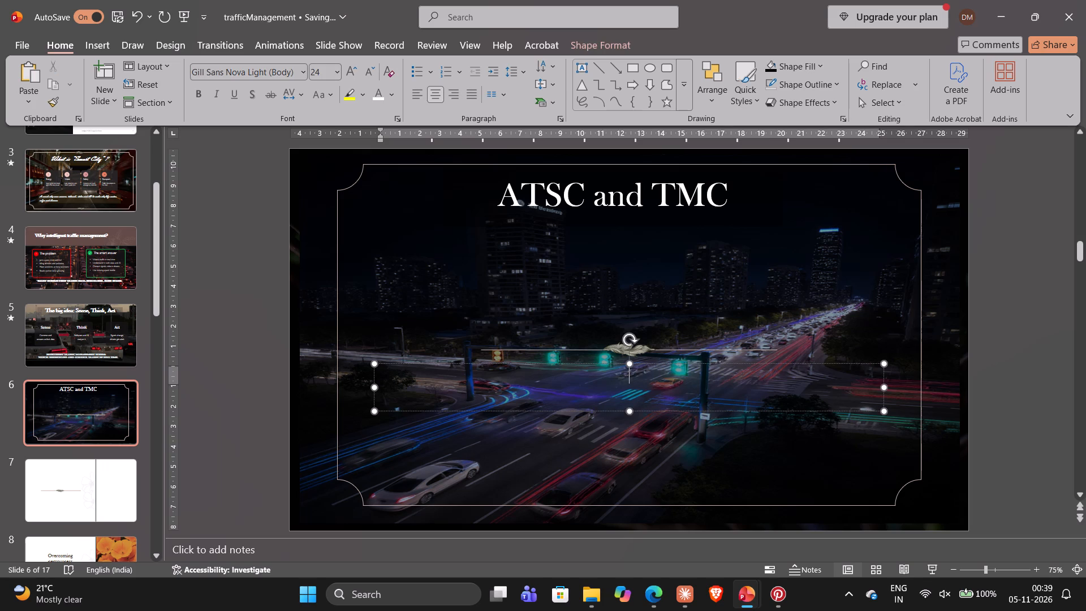
{"action": "left_click", "coordinate": [764, 364]}
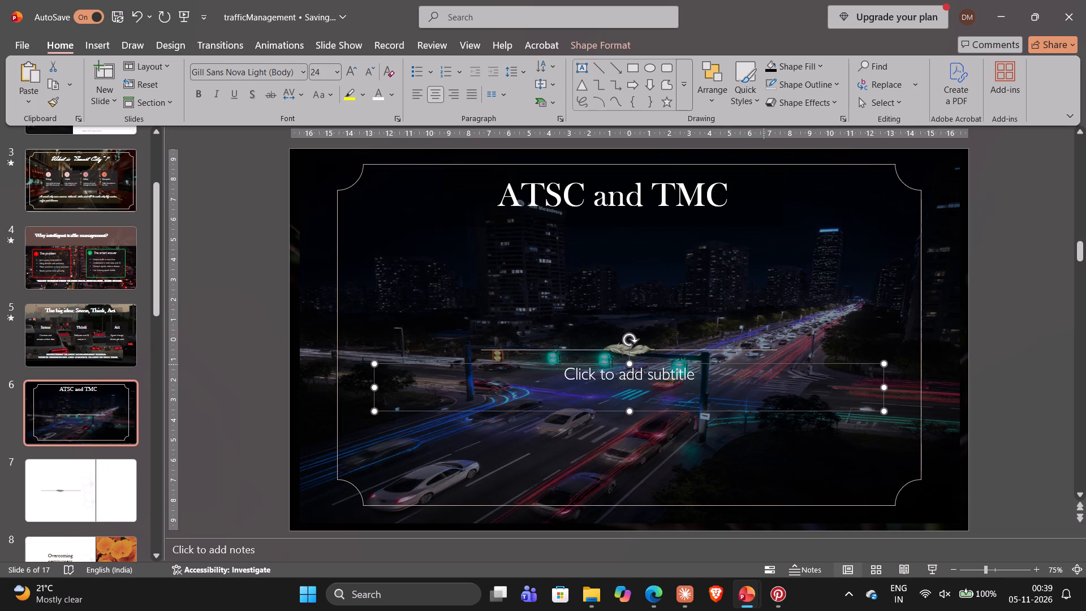
{"action": "left_click", "coordinate": [784, 364]}
{"action": "key", "text": "Delete"}
Move the horizontal divider line up from mid-slide to just beneath the "ATSC and TMC" title.
{"action": "left_click", "coordinate": [730, 350]}
{"action": "left_click_drag", "start_coordinate": [730, 350], "coordinate": [711, 221]}
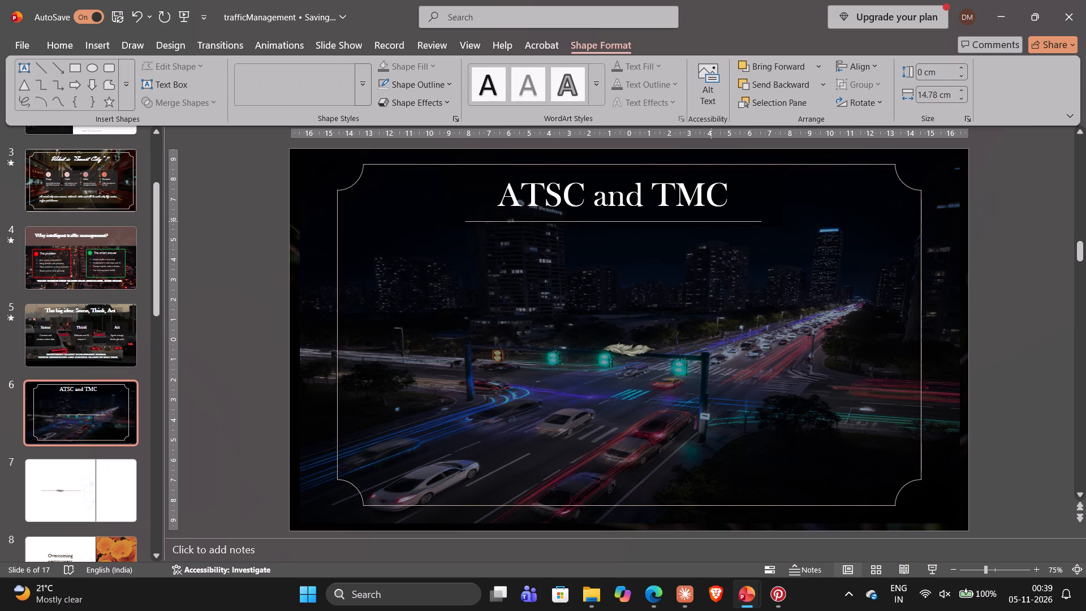
{"action": "left_click_drag", "start_coordinate": [711, 221], "coordinate": [707, 223]}
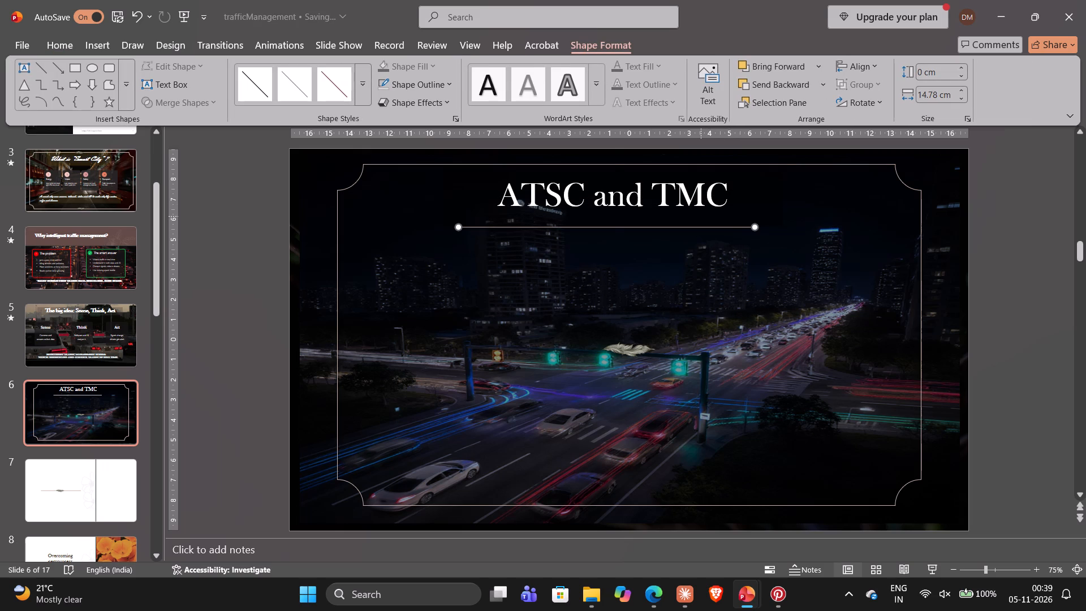
Shift the "ATSC and TMC" title box slightly to the right, keeping it just below the frame's top edge.
{"action": "left_click", "coordinate": [701, 216]}
{"action": "left_click_drag", "start_coordinate": [701, 216], "coordinate": [709, 216]}
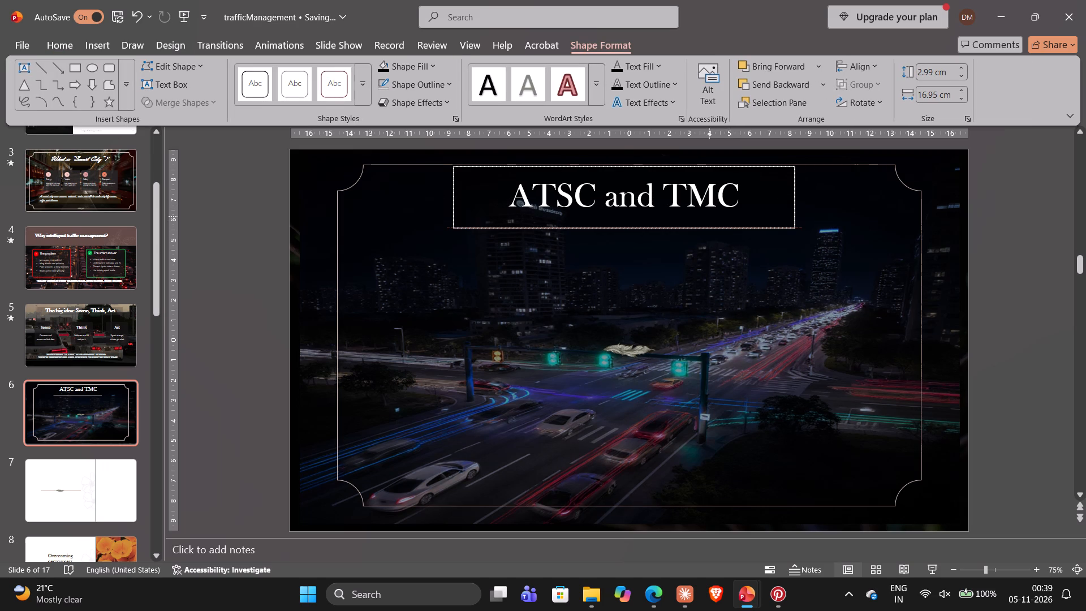
{"action": "left_click_drag", "start_coordinate": [709, 216], "coordinate": [710, 216]}
{"action": "left_click", "coordinate": [708, 226]}
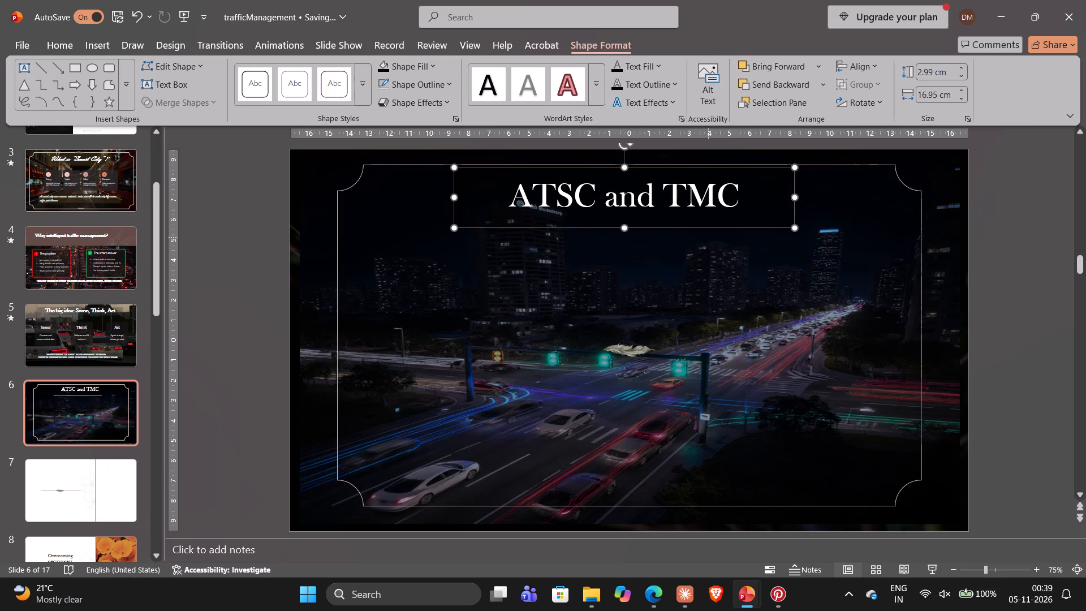
{"action": "left_click", "coordinate": [708, 237]}
Move the divider line slightly right and up to sit close beneath the shifted title.
{"action": "left_click_drag", "start_coordinate": [699, 228], "coordinate": [709, 225]}
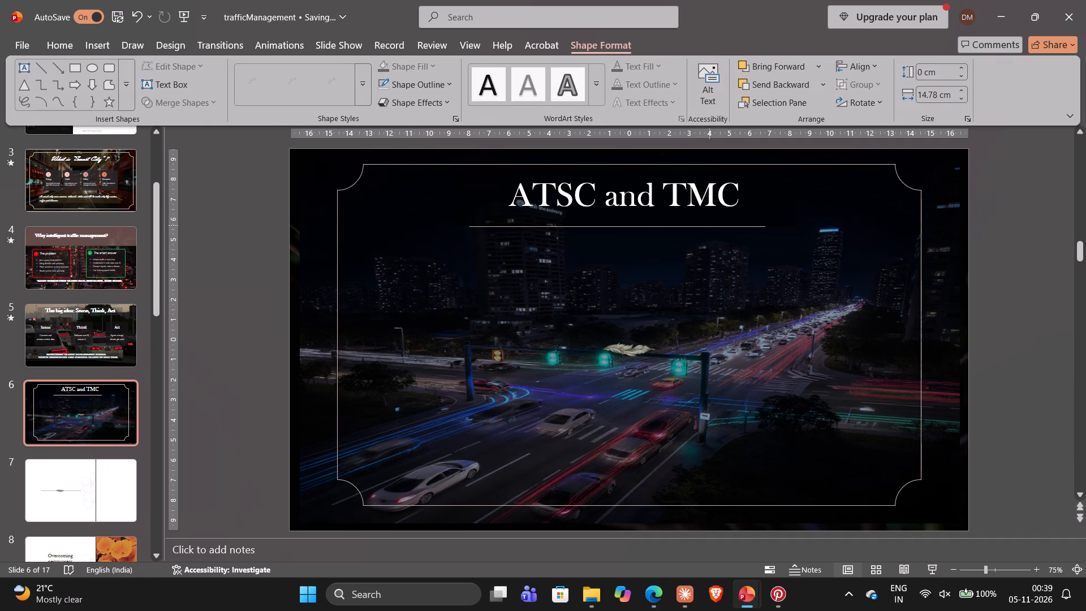
{"action": "left_click_drag", "start_coordinate": [709, 225], "coordinate": [712, 222]}
{"action": "left_click_drag", "start_coordinate": [712, 222], "coordinate": [712, 222]}
Move the feather ornament up onto the middle of the divider line under the title.
{"action": "left_click_drag", "start_coordinate": [637, 349], "coordinate": [641, 247]}
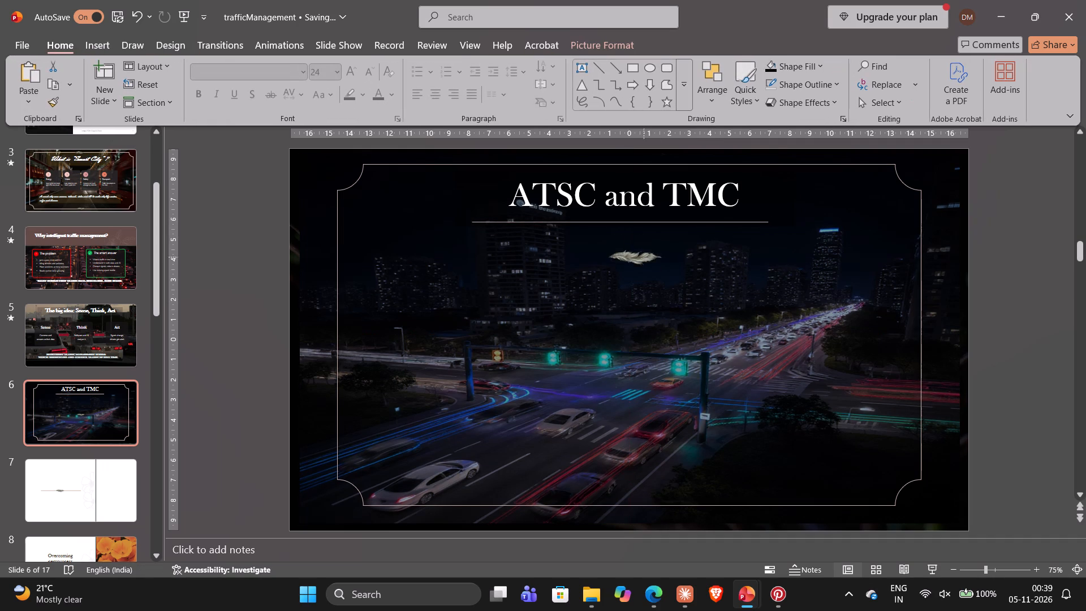
{"action": "left_click_drag", "start_coordinate": [641, 247], "coordinate": [636, 222]}
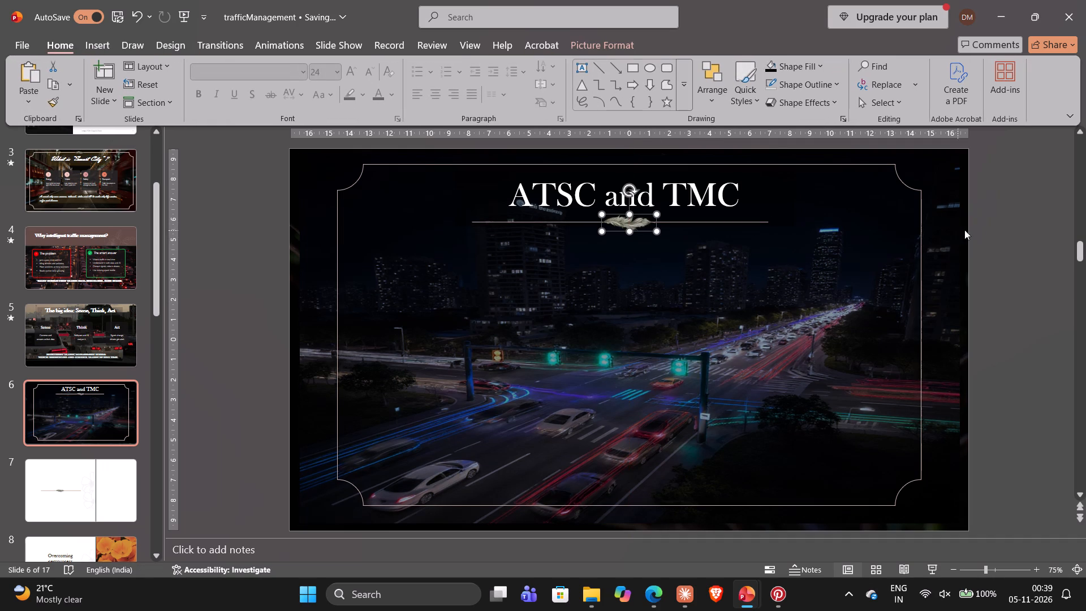
{"action": "left_click", "coordinate": [1000, 228]}
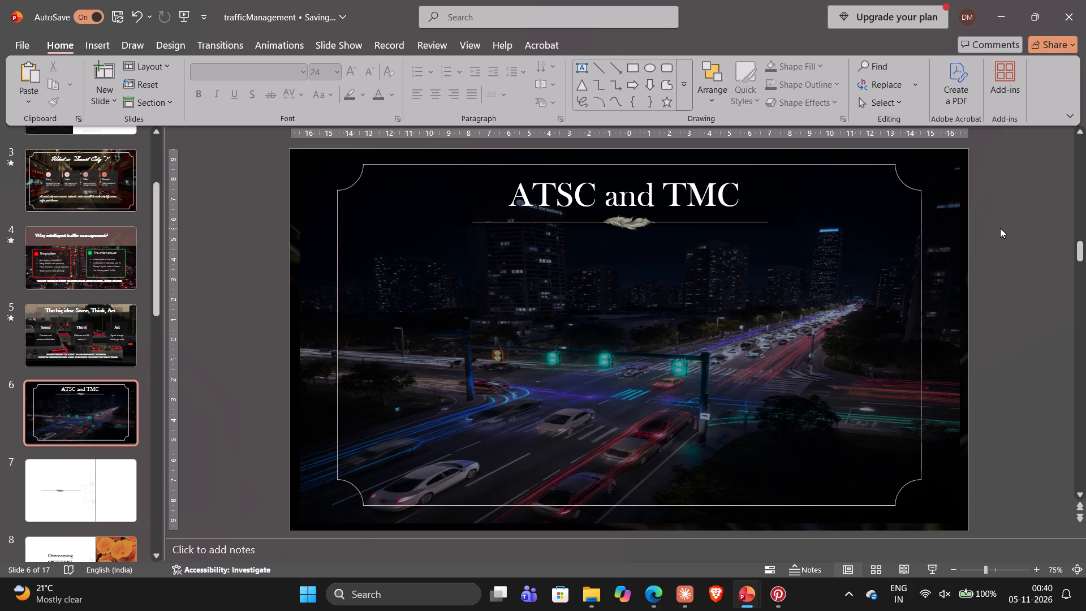
Copy the rounded background card behind the ATSC content from the reference deck's slide 5 and paste it onto slide 6 of trafficManagement.
{"action": "key", "text": "alt+Tab"}
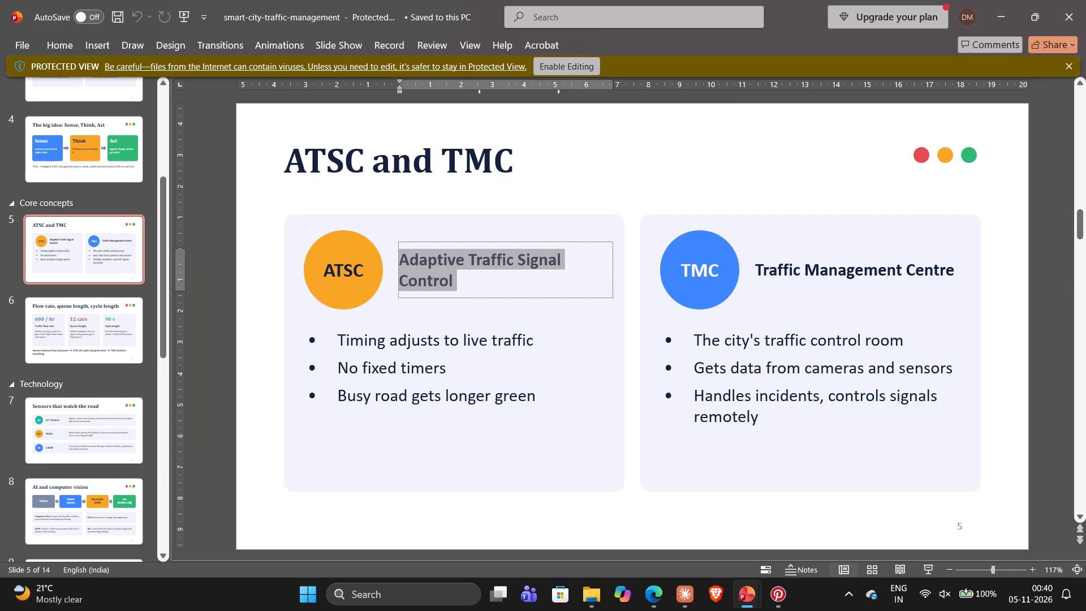
{"action": "left_click_drag", "start_coordinate": [288, 220], "coordinate": [332, 255]}
{"action": "left_click_drag", "start_coordinate": [286, 218], "coordinate": [352, 279]}
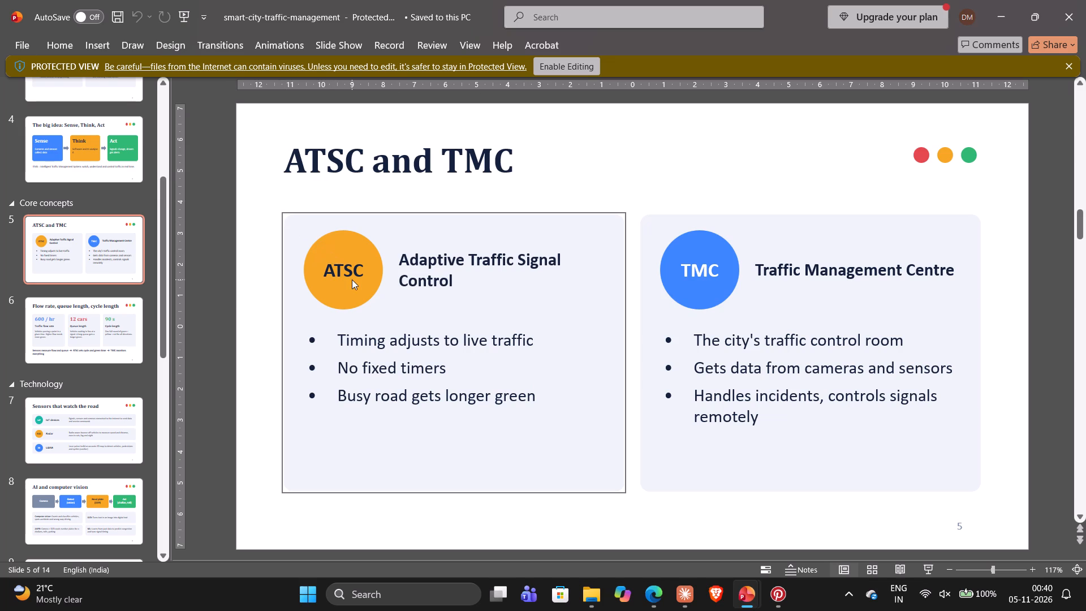
{"action": "left_click", "coordinate": [352, 279]}
{"action": "left_click_drag", "start_coordinate": [287, 218], "coordinate": [222, 187]}
{"action": "left_click", "coordinate": [222, 187]}
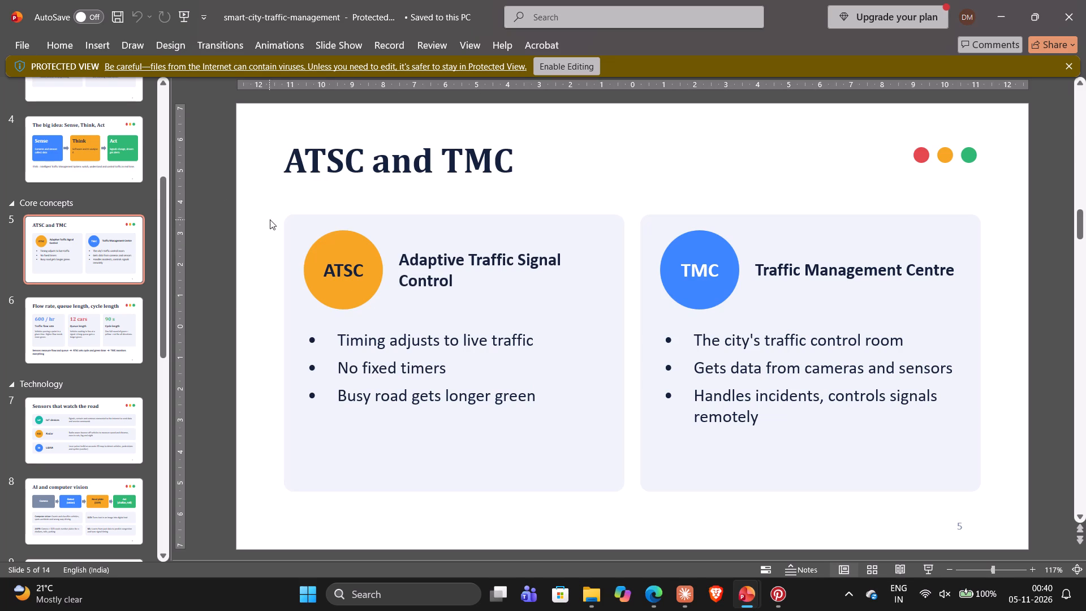
{"action": "left_click_drag", "start_coordinate": [282, 223], "coordinate": [485, 419]}
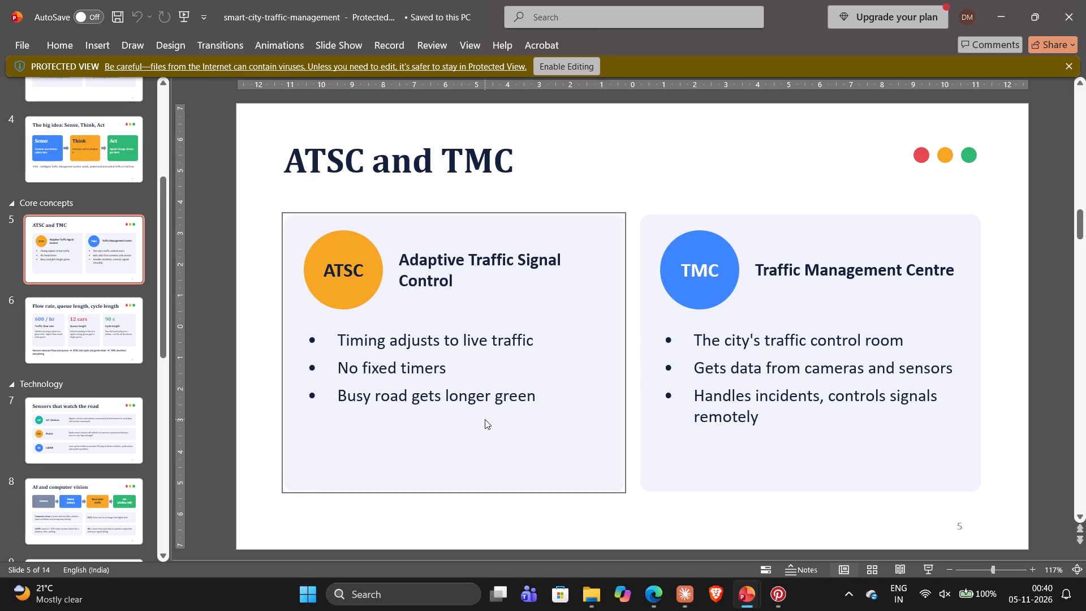
{"action": "left_click", "coordinate": [485, 419]}
{"action": "left_click", "coordinate": [364, 282]}
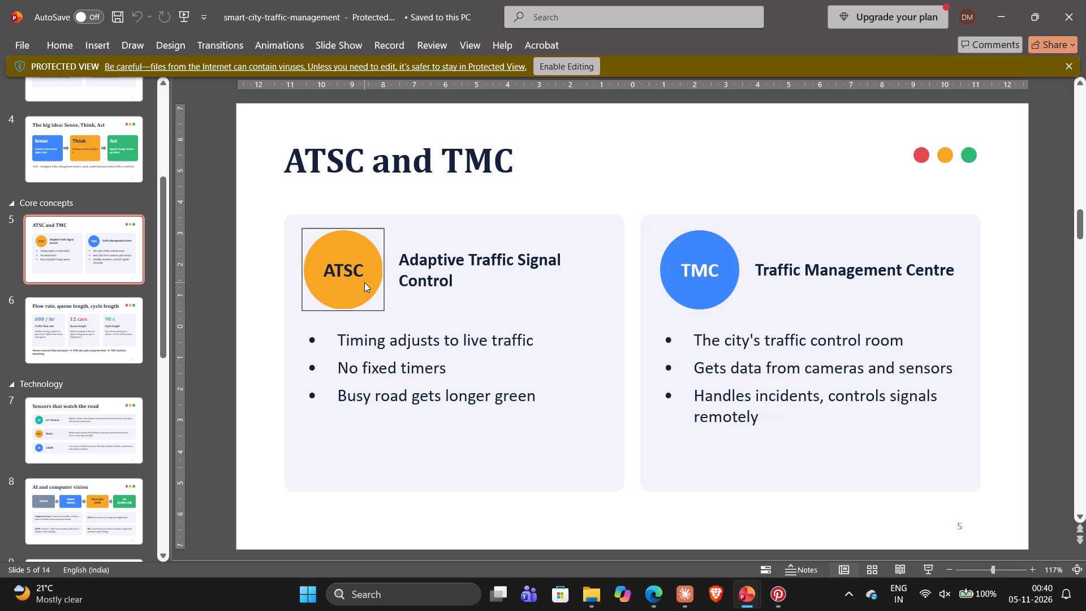
{"action": "left_click", "coordinate": [243, 226]}
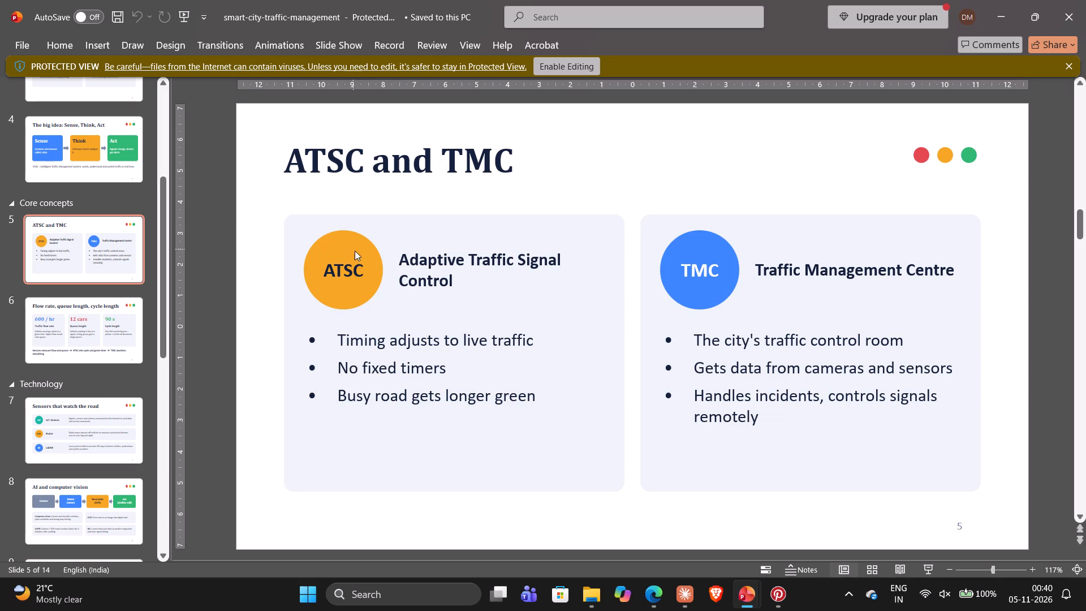
{"action": "left_click_drag", "start_coordinate": [288, 219], "coordinate": [442, 345]}
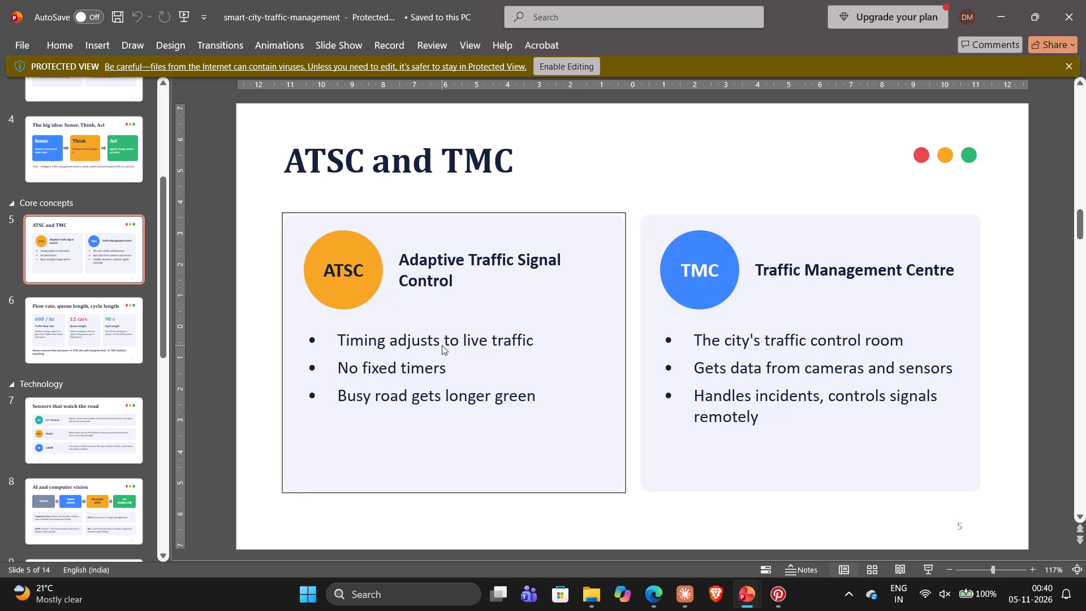
{"action": "key", "text": "ctrl+c"}
{"action": "key", "text": "alt+Tab"}
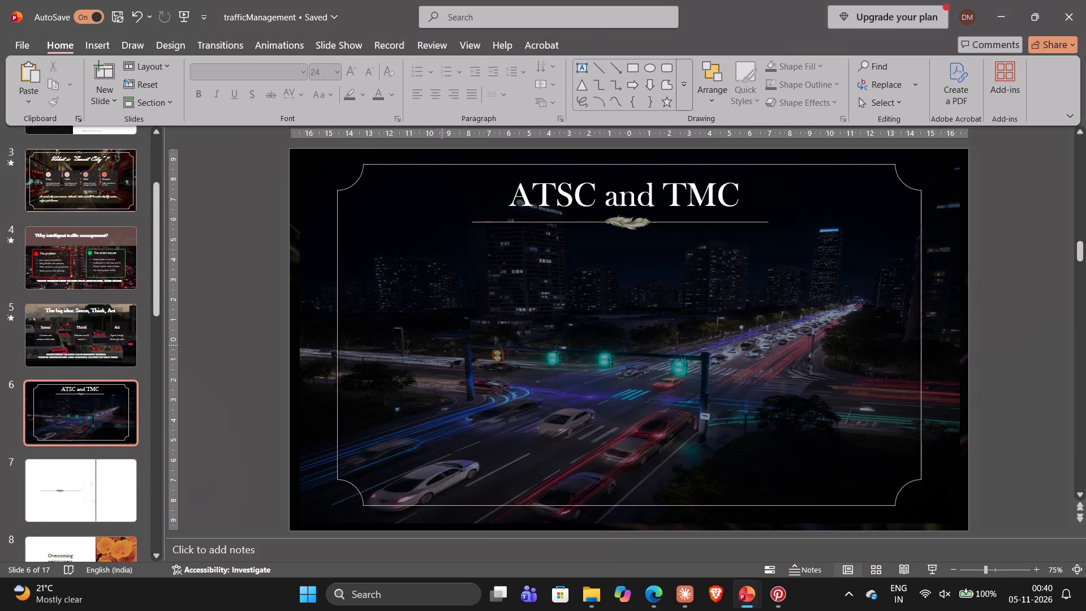
{"action": "key", "text": "ctrl+v"}
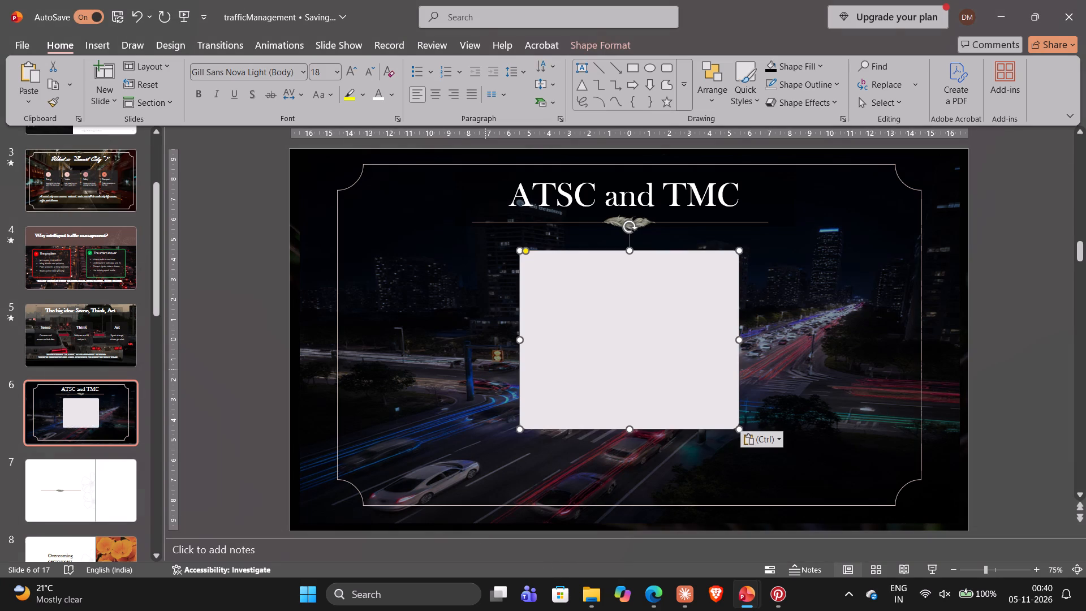
Move the pasted card into the left half of the frame, a little below the divider line.
{"action": "left_click_drag", "start_coordinate": [605, 330], "coordinate": [444, 347]}
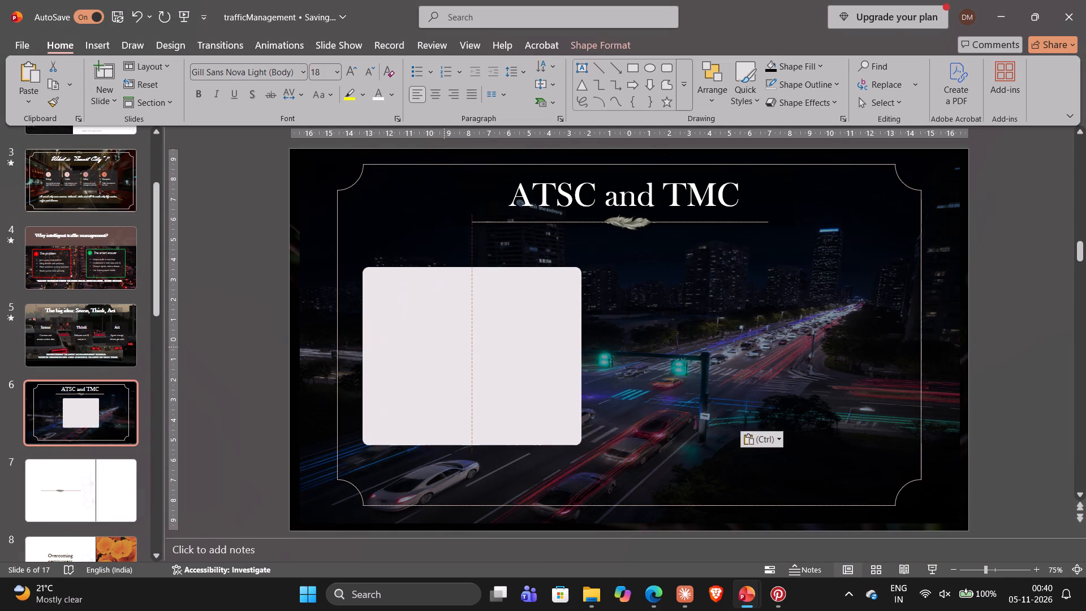
{"action": "left_click_drag", "start_coordinate": [444, 347], "coordinate": [441, 329]}
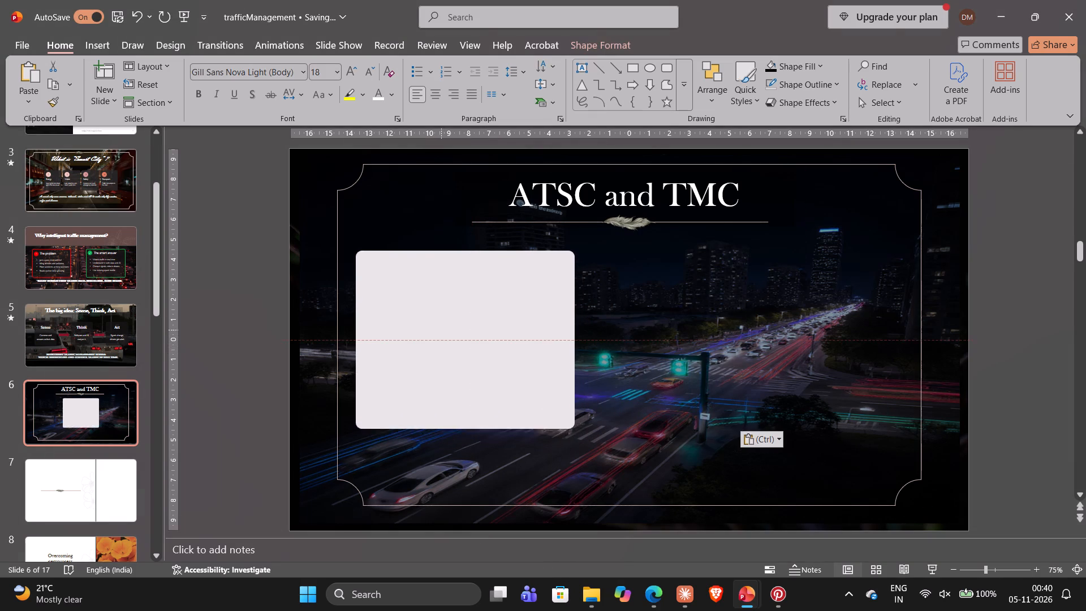
{"action": "left_click_drag", "start_coordinate": [441, 329], "coordinate": [441, 339]}
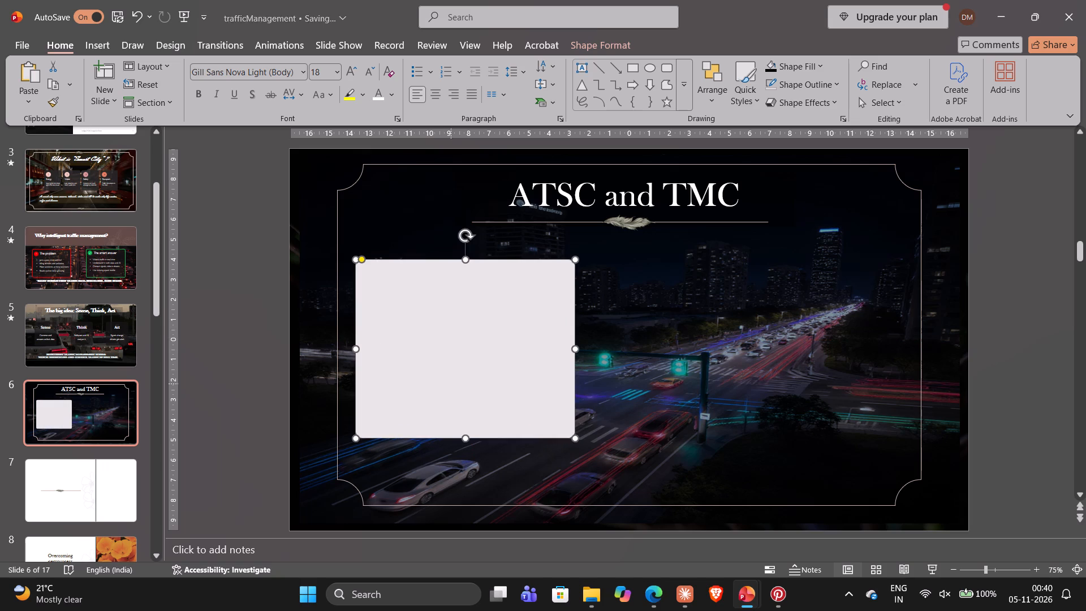
Resize the card to about 10 cm wide and 10 cm high, placing it slightly inside the frame's left edge.
{"action": "left_click_drag", "start_coordinate": [468, 438], "coordinate": [472, 457]}
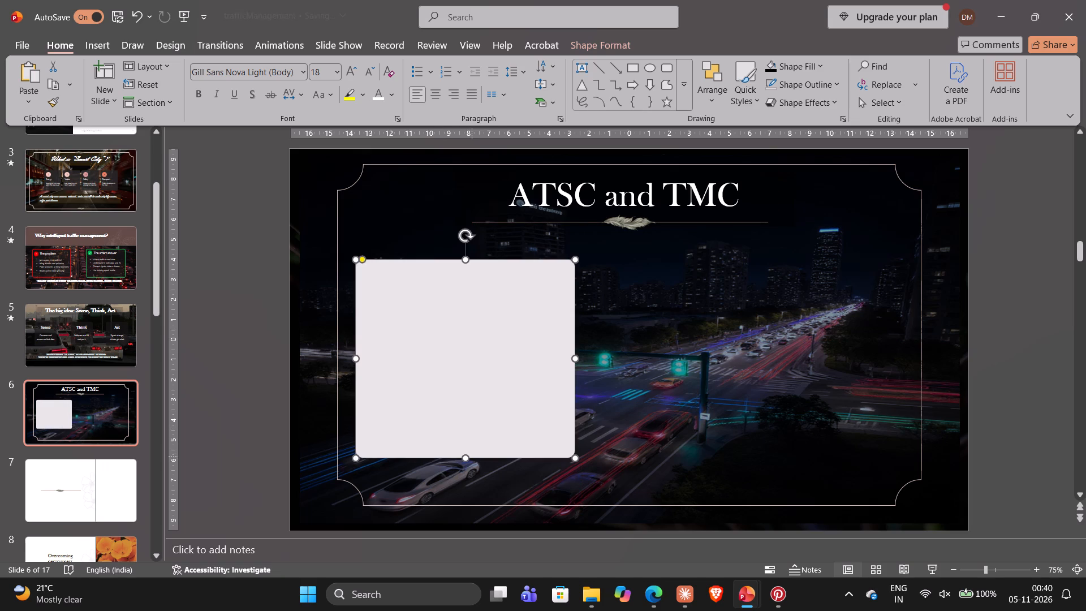
{"action": "left_click_drag", "start_coordinate": [574, 362], "coordinate": [560, 362]}
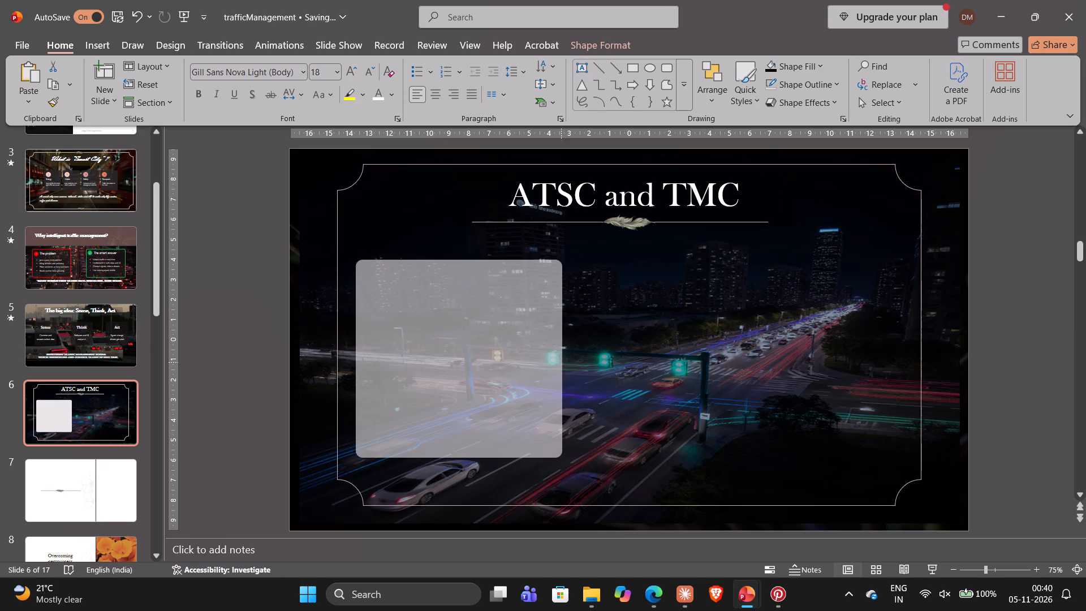
{"action": "left_click_drag", "start_coordinate": [560, 362], "coordinate": [550, 361]}
{"action": "key", "text": "alt+Tab"}
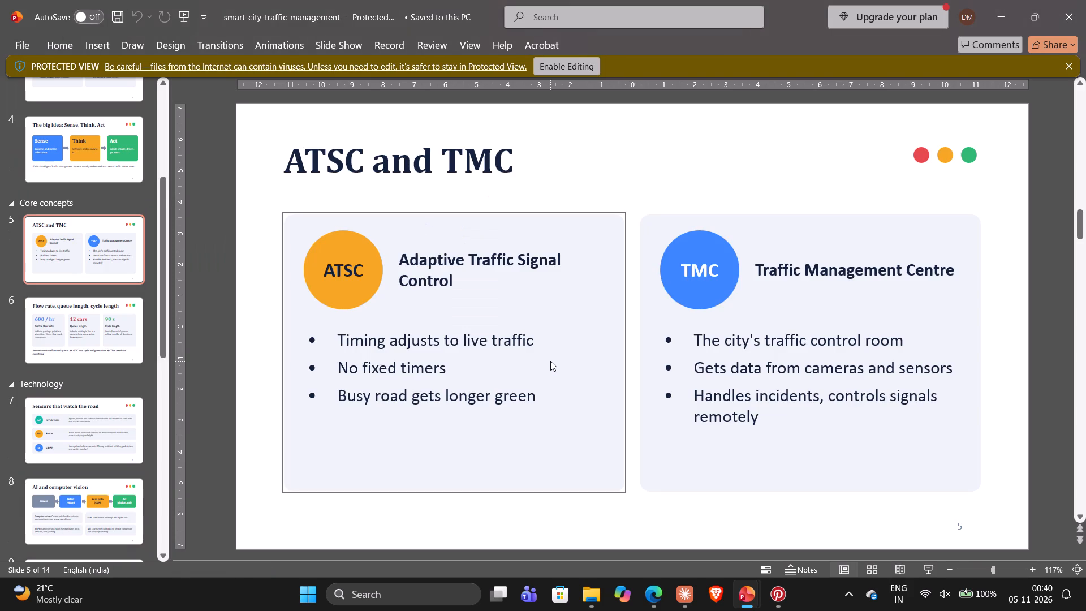
{"action": "key", "text": "alt+Tab"}
{"action": "left_click_drag", "start_coordinate": [489, 374], "coordinate": [495, 376]}
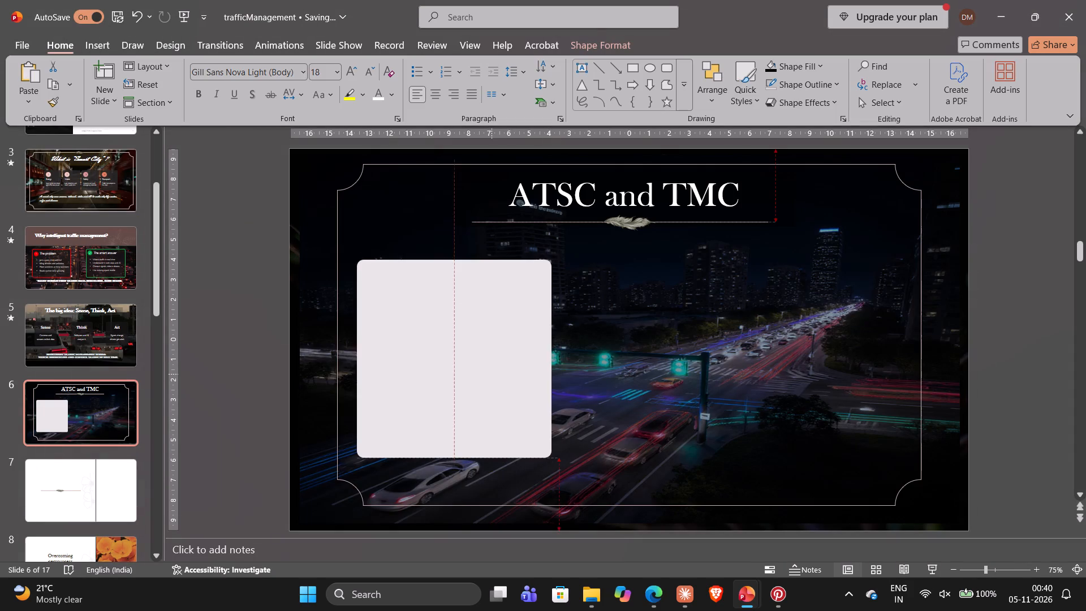
{"action": "left_click_drag", "start_coordinate": [495, 376], "coordinate": [498, 376]}
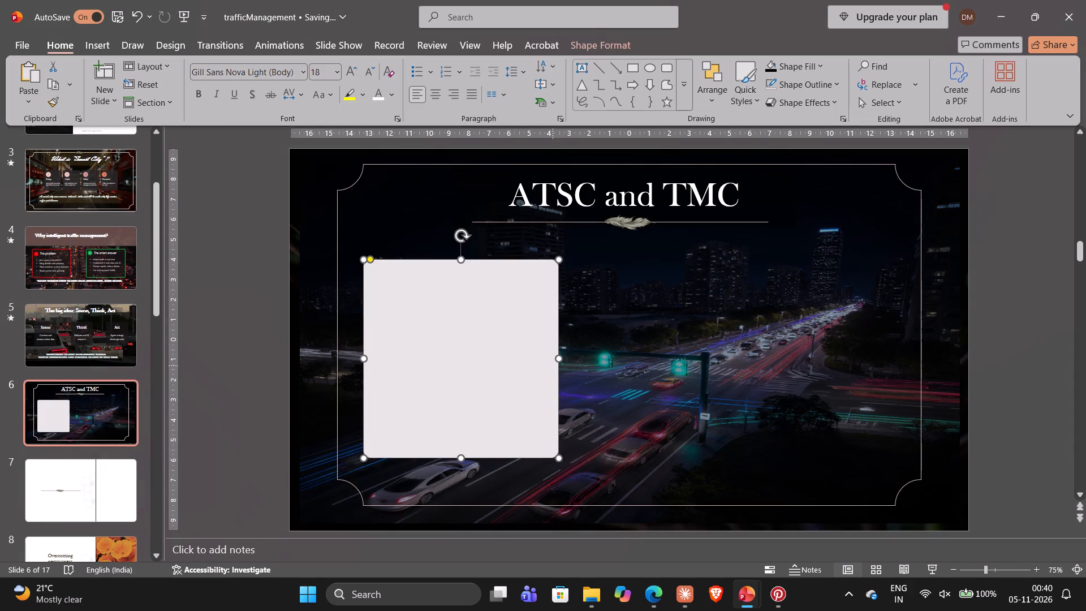
{"action": "left_click_drag", "start_coordinate": [557, 359], "coordinate": [564, 362]}
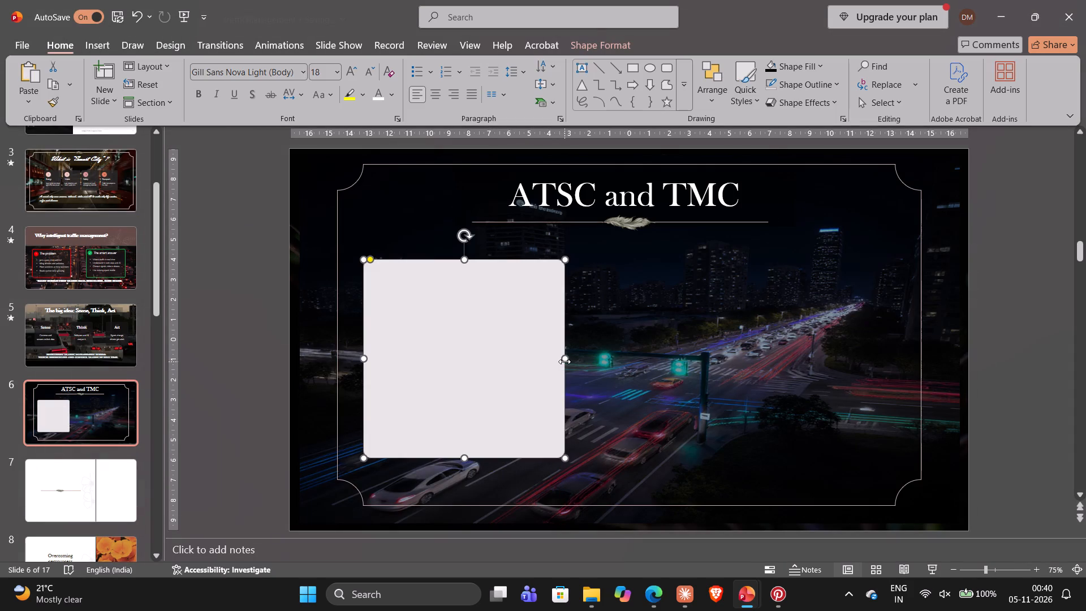
Extend the card's bottom edge slightly downward, making it a little over 10 cm high.
{"action": "left_click_drag", "start_coordinate": [463, 457], "coordinate": [464, 461]}
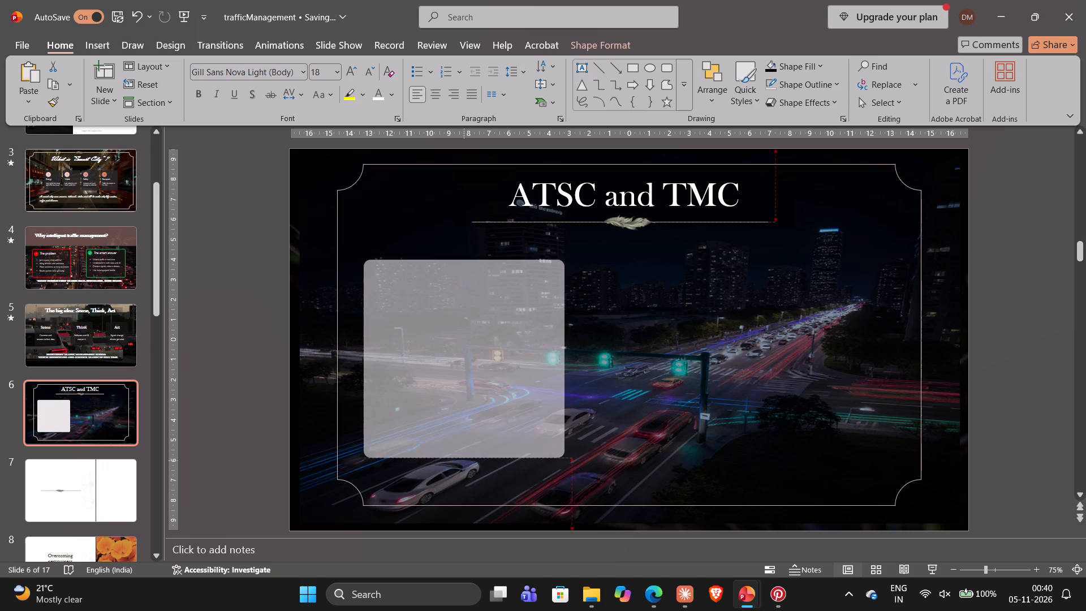
{"action": "left_click_drag", "start_coordinate": [464, 461], "coordinate": [466, 463]}
Fill the card on slide 6 with solid black and set its fill transparency to 60%.
{"action": "right_click", "coordinate": [505, 329]}
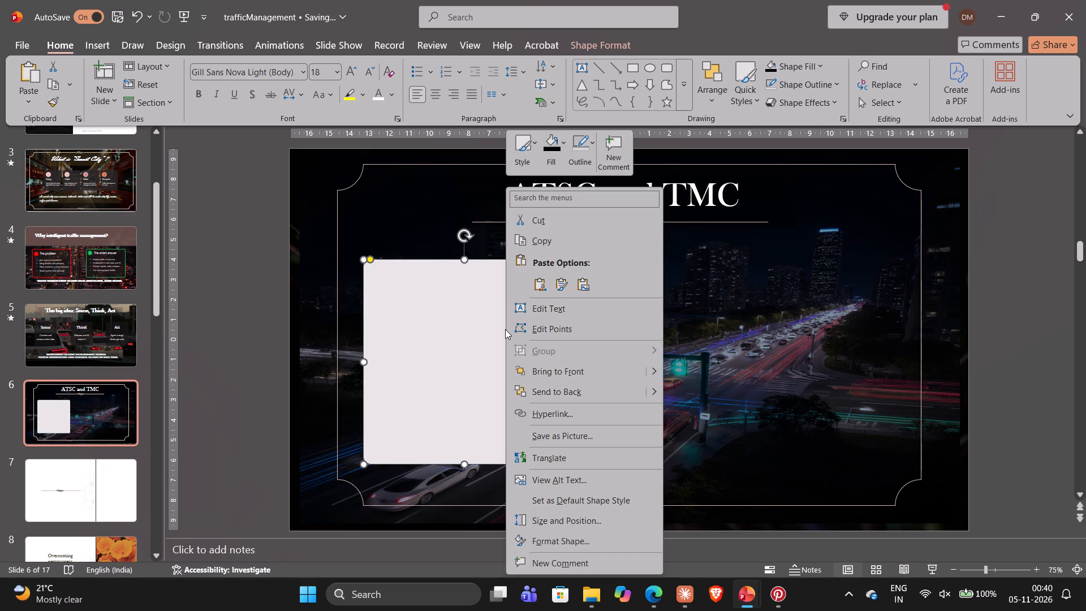
{"action": "left_click", "coordinate": [505, 329]}
{"action": "left_click", "coordinate": [772, 70]}
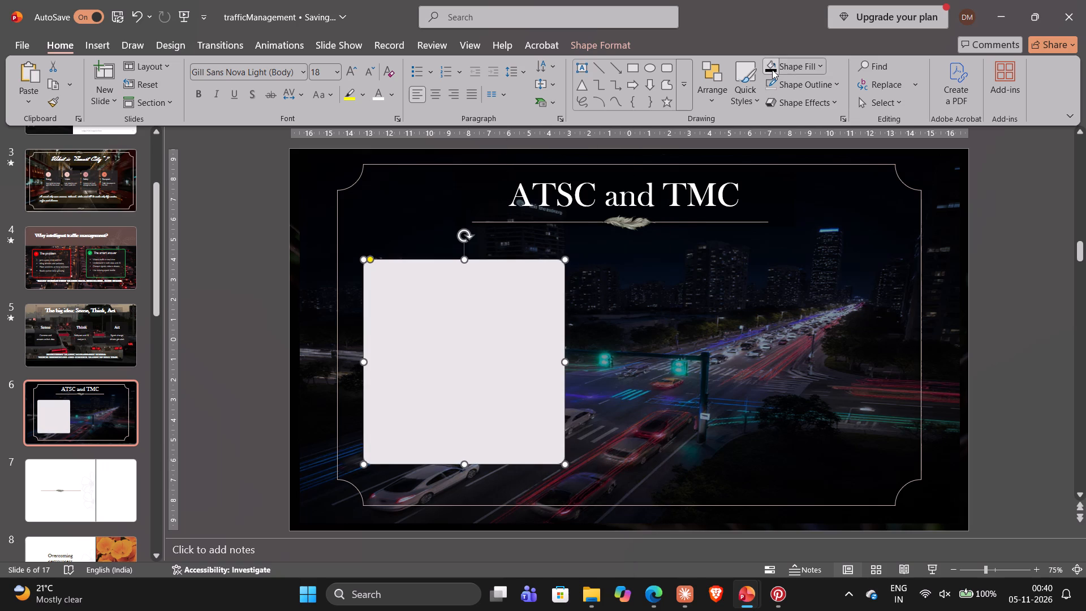
{"action": "right_click", "coordinate": [487, 351]}
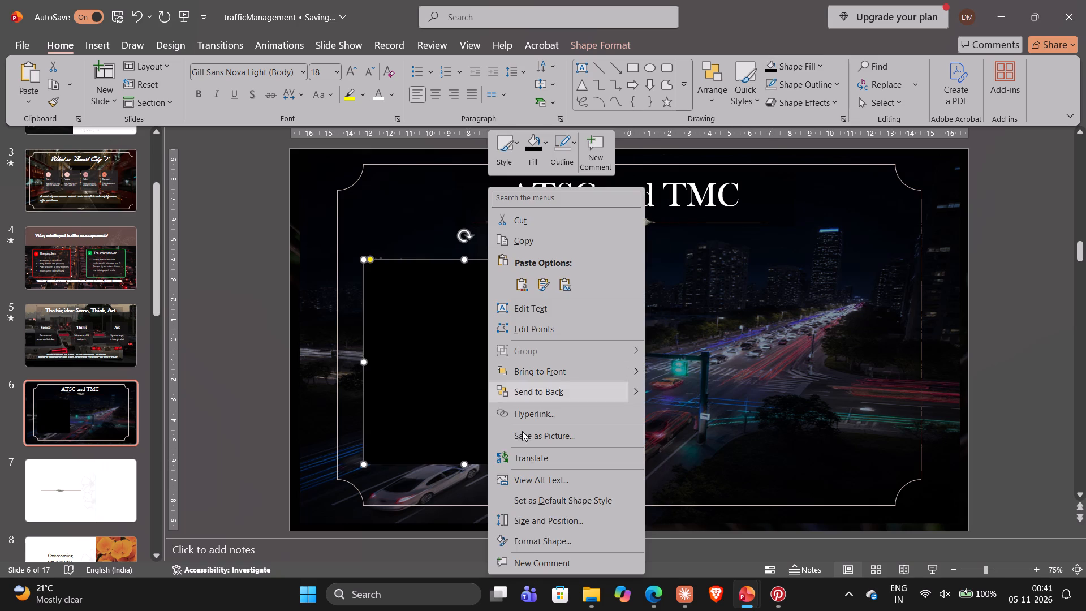
{"action": "left_click", "coordinate": [533, 547]}
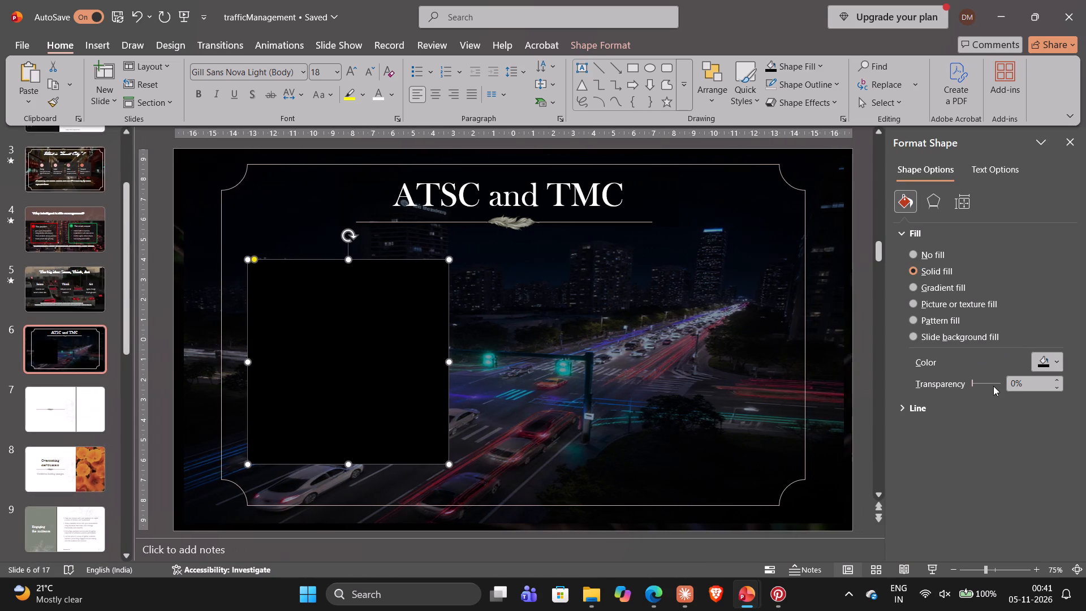
{"action": "left_click_drag", "start_coordinate": [973, 384], "coordinate": [980, 384]}
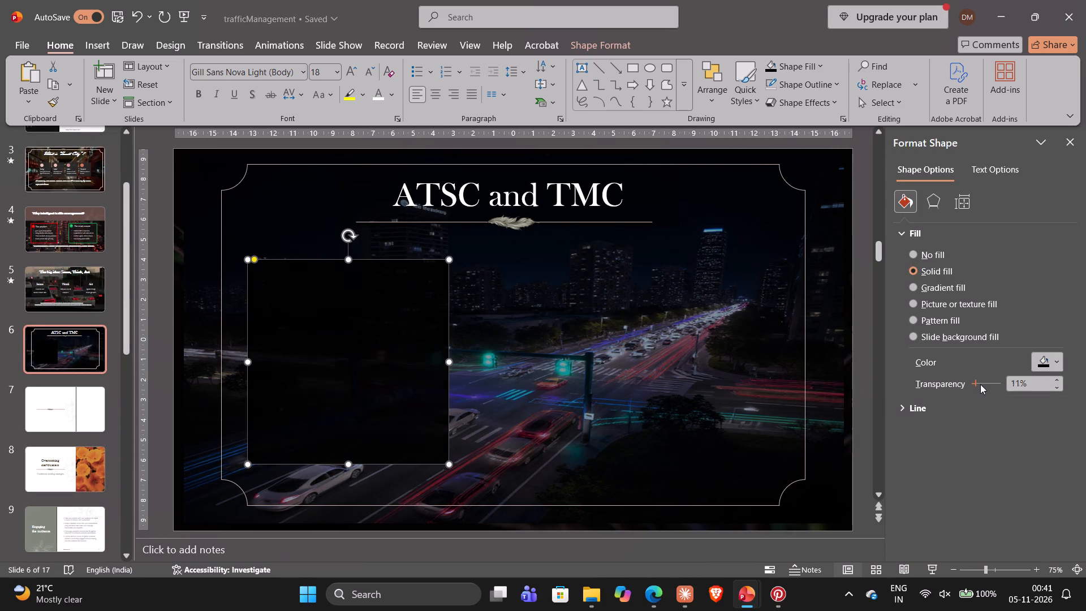
{"action": "left_click_drag", "start_coordinate": [980, 384], "coordinate": [992, 389]}
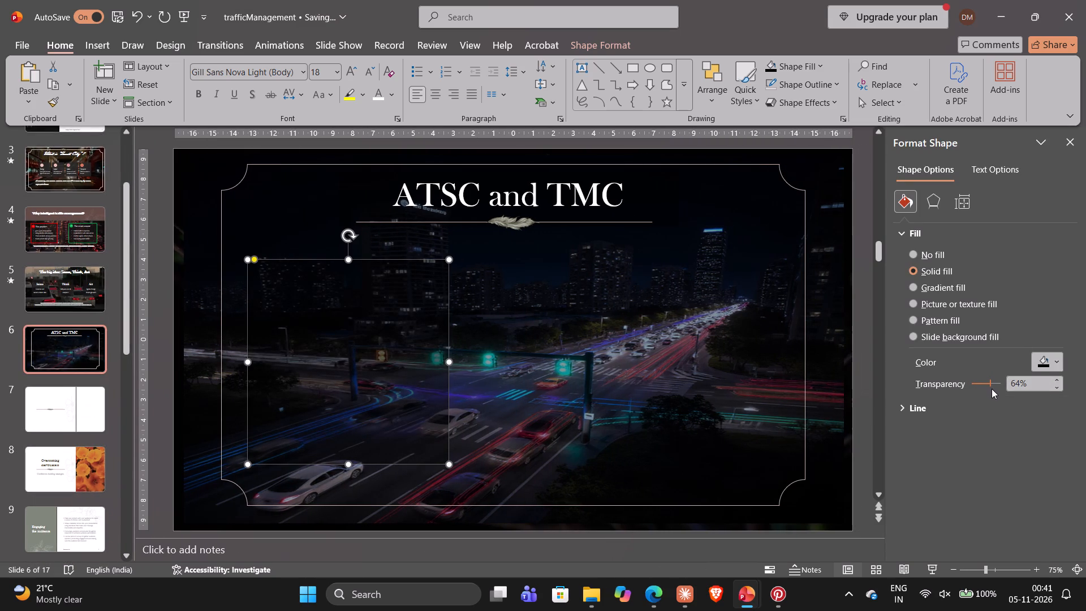
{"action": "left_click_drag", "start_coordinate": [992, 389], "coordinate": [991, 389]}
{"action": "left_click_drag", "start_coordinate": [991, 389], "coordinate": [989, 389]}
{"action": "left_click_drag", "start_coordinate": [989, 389], "coordinate": [991, 390]}
{"action": "double_click", "coordinate": [1057, 389]}
{"action": "left_click", "coordinate": [731, 400]}
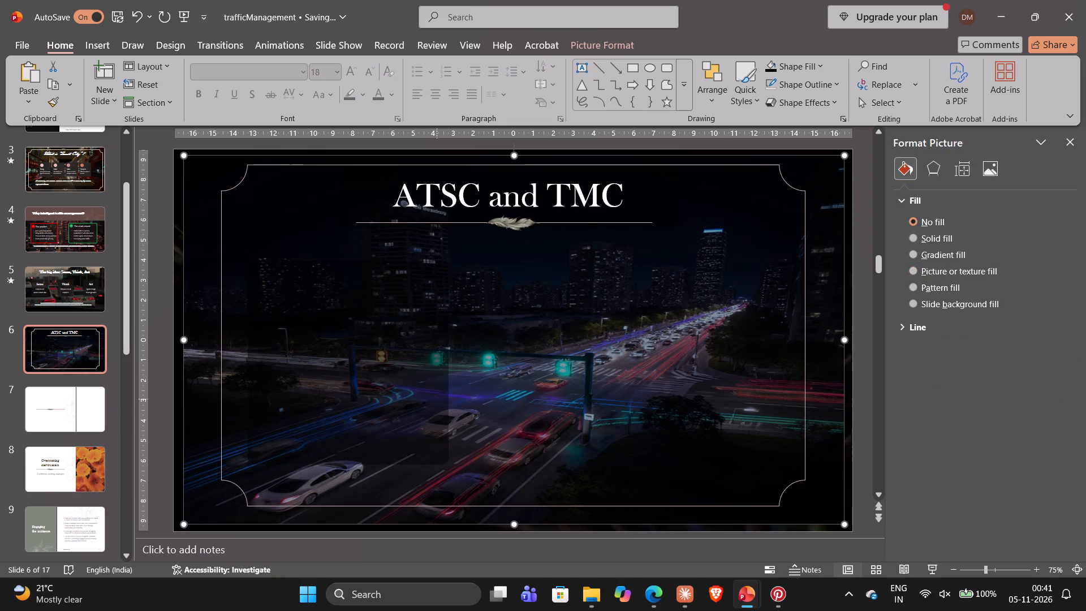
{"action": "left_click", "coordinate": [415, 401]}
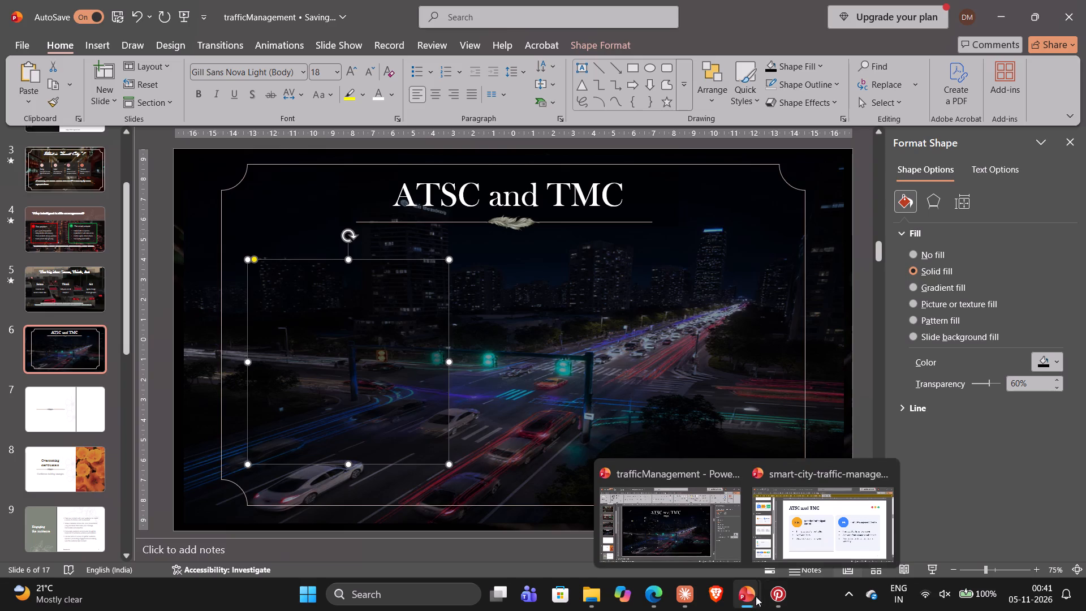
Copy the round ATSC badge from the reference deck's slide 5 and paste it onto slide 6 of trafficManagement.
{"action": "left_click", "coordinate": [795, 534]}
{"action": "left_click", "coordinate": [323, 266]}
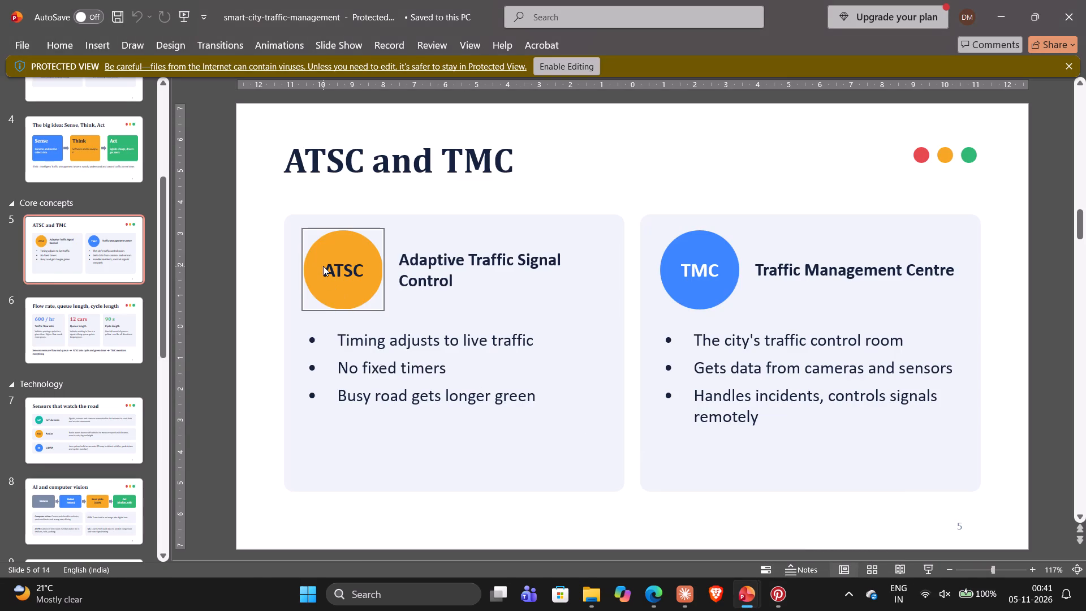
{"action": "key", "text": "ctrl+c"}
{"action": "key", "text": "alt+Tab"}
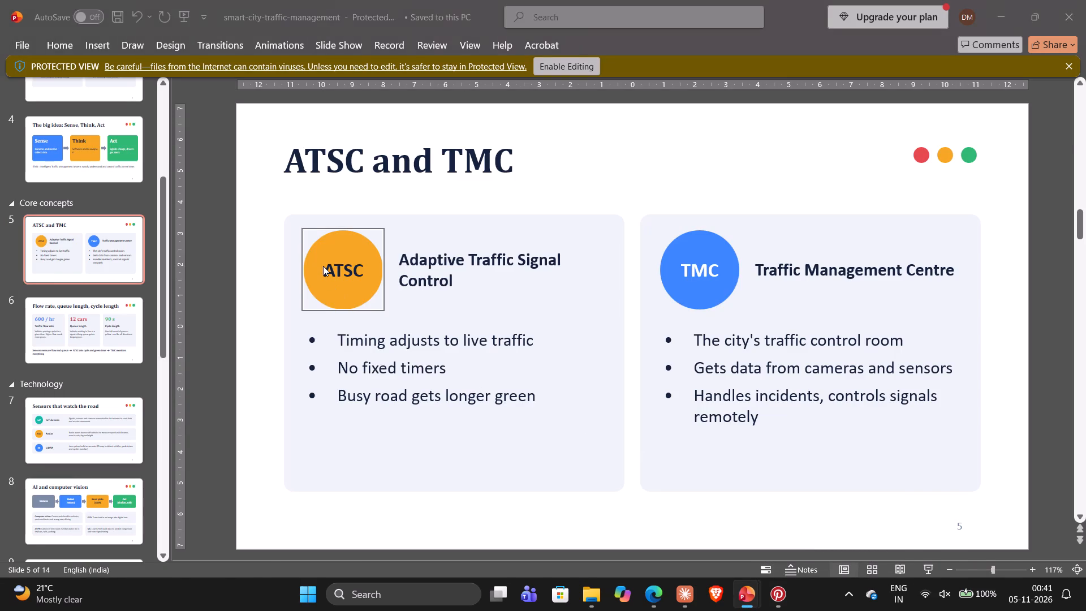
{"action": "left_click", "coordinate": [335, 313]}
{"action": "key", "text": "ctrl+v"}
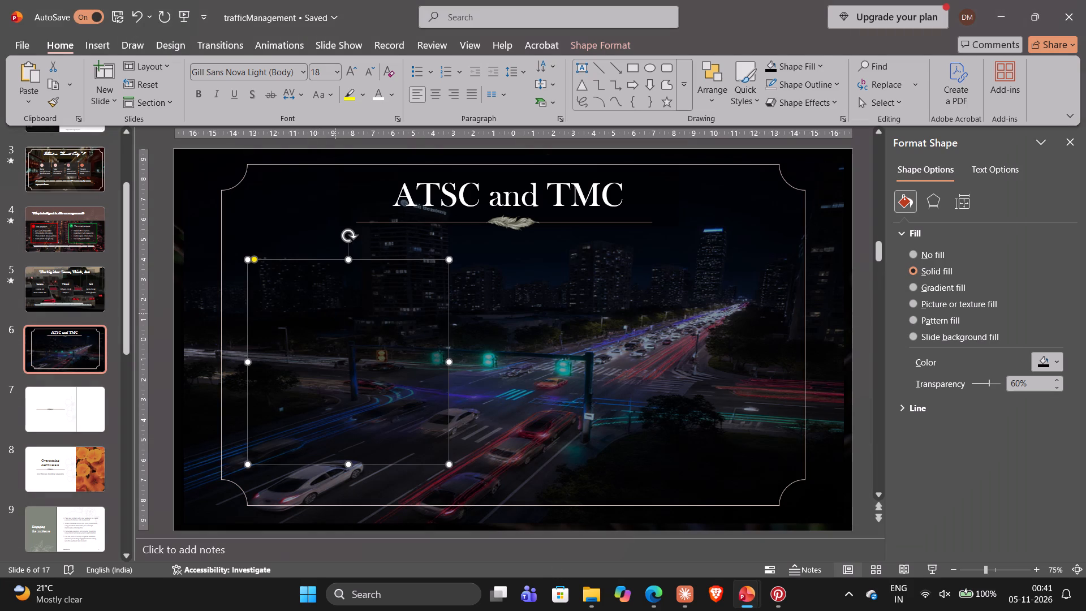
Move the ATSC badge to the upper-left corner of the dark card.
{"action": "left_click_drag", "start_coordinate": [505, 345], "coordinate": [466, 338]}
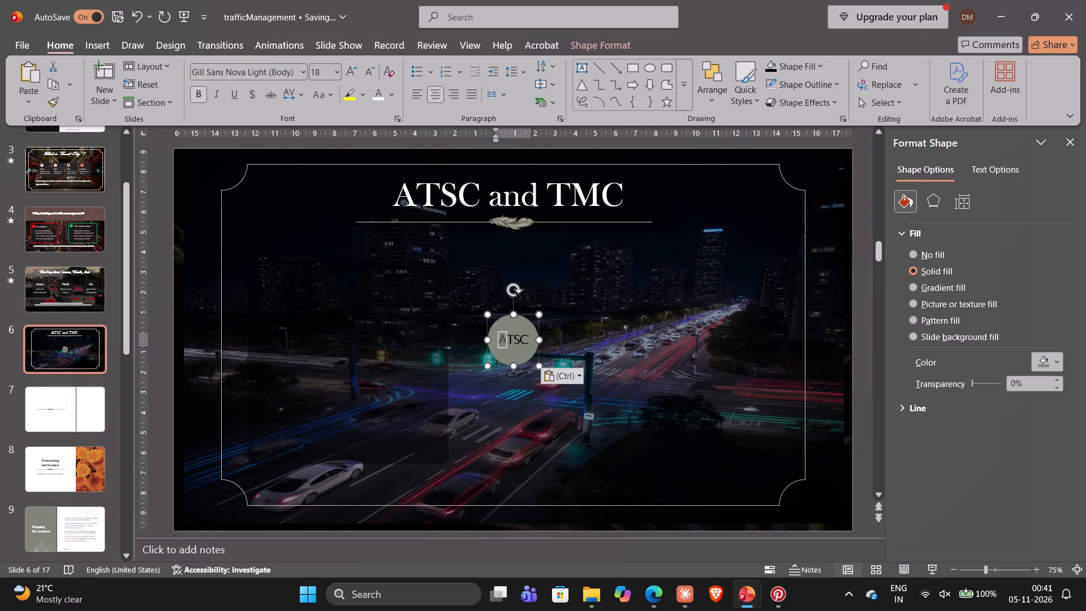
{"action": "left_click_drag", "start_coordinate": [466, 338], "coordinate": [467, 338]}
{"action": "left_click_drag", "start_coordinate": [522, 364], "coordinate": [481, 353]}
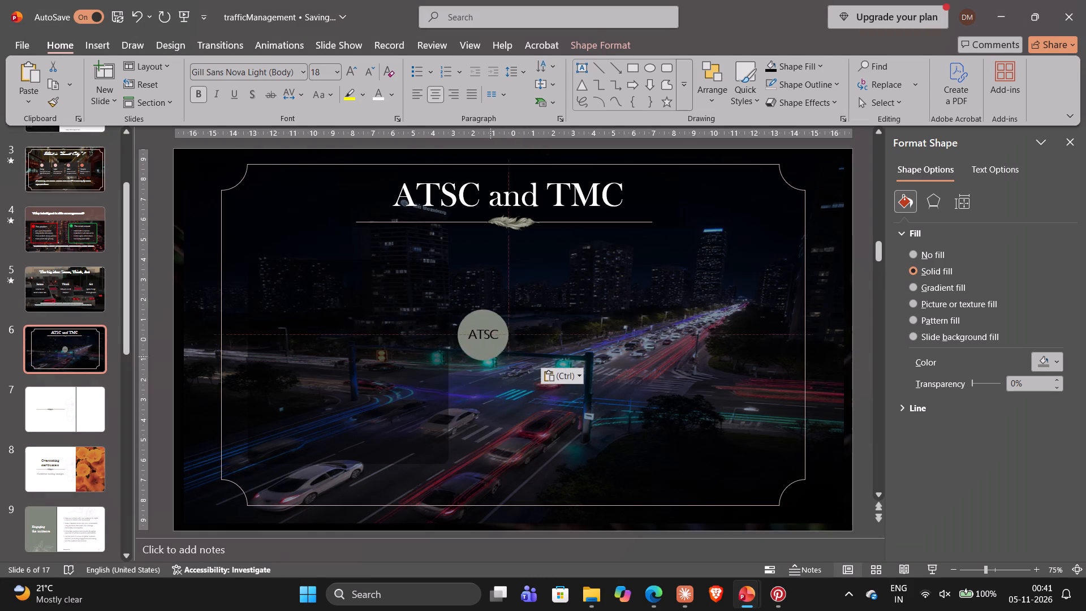
{"action": "left_click_drag", "start_coordinate": [481, 353], "coordinate": [295, 296]}
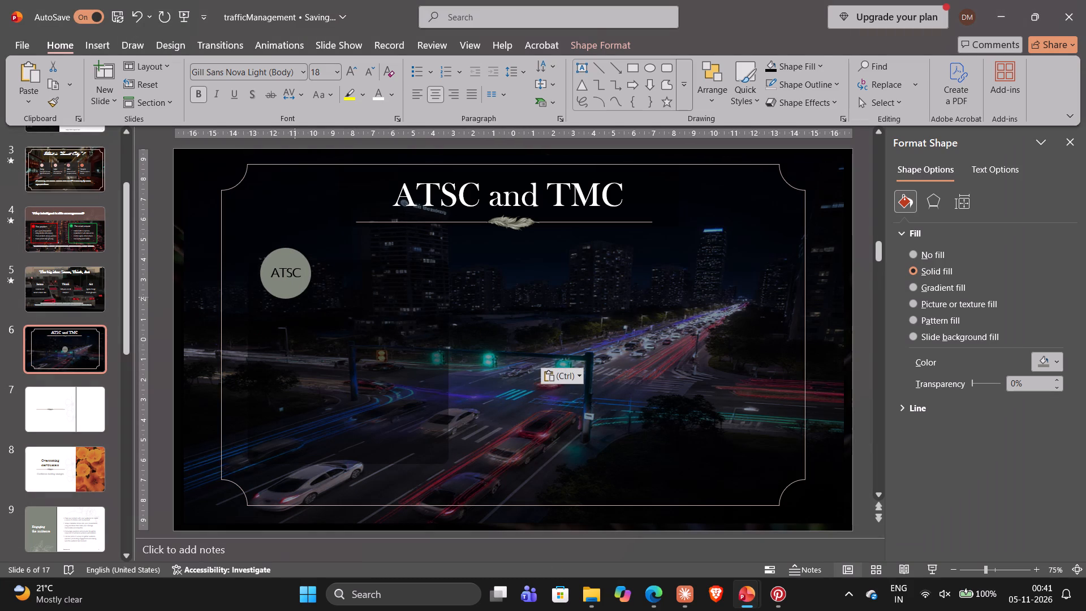
{"action": "left_click_drag", "start_coordinate": [295, 296], "coordinate": [292, 297]}
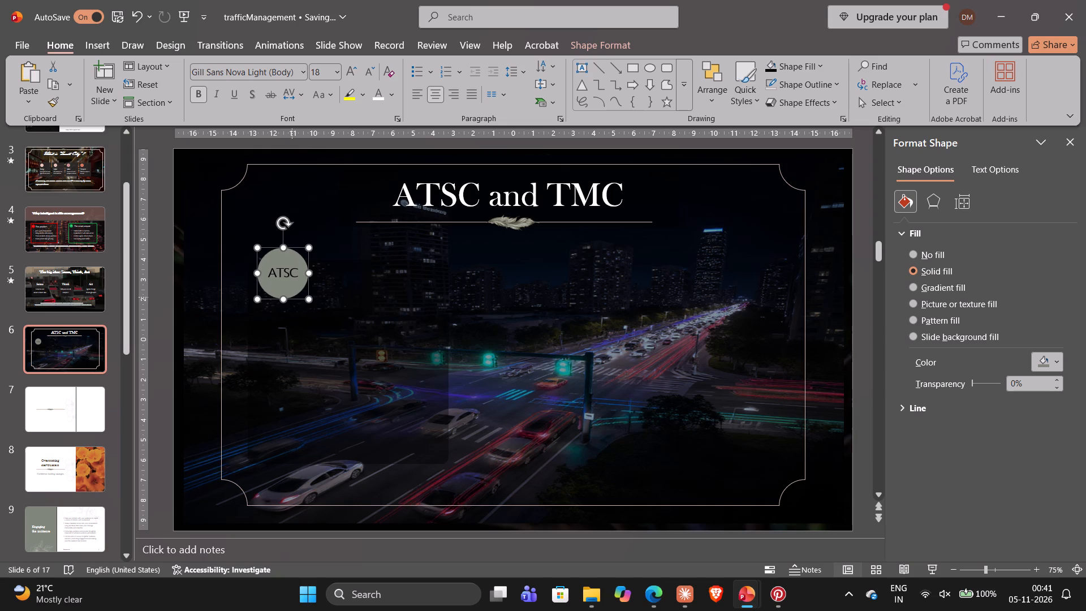
{"action": "left_click", "coordinate": [592, 291]}
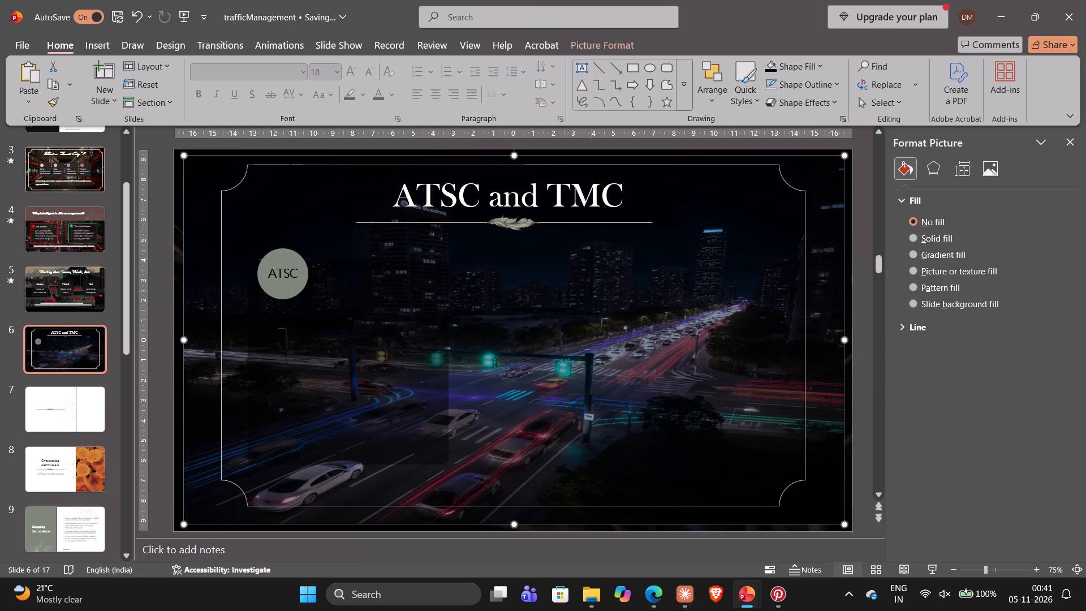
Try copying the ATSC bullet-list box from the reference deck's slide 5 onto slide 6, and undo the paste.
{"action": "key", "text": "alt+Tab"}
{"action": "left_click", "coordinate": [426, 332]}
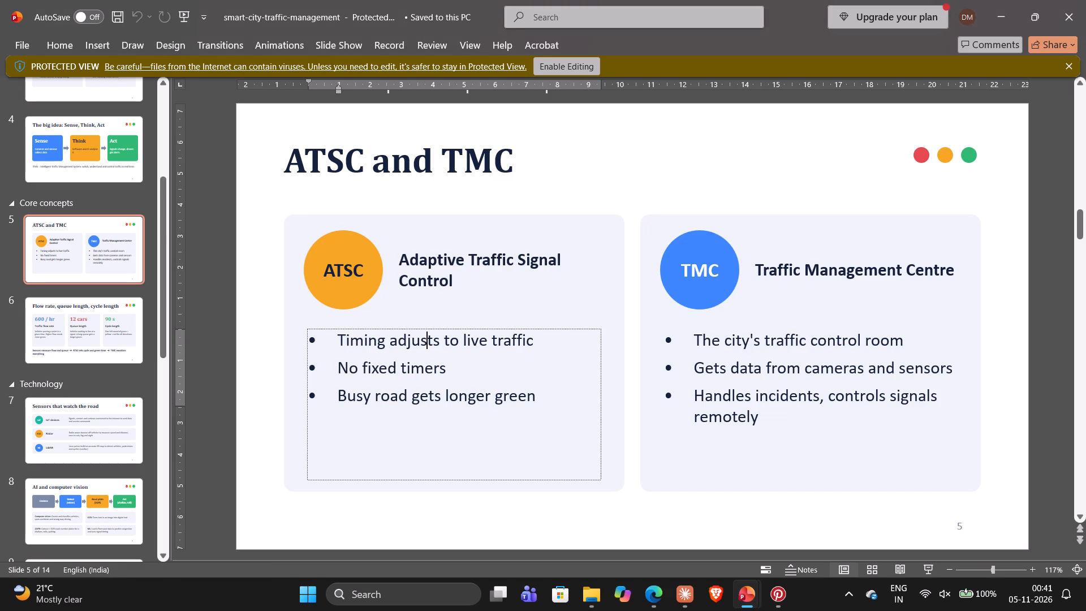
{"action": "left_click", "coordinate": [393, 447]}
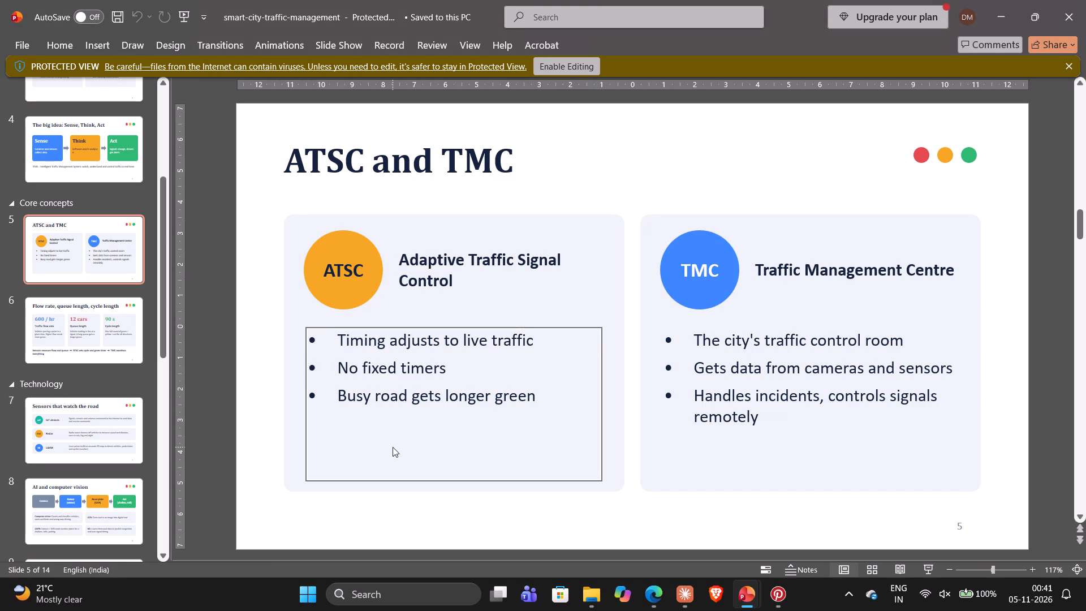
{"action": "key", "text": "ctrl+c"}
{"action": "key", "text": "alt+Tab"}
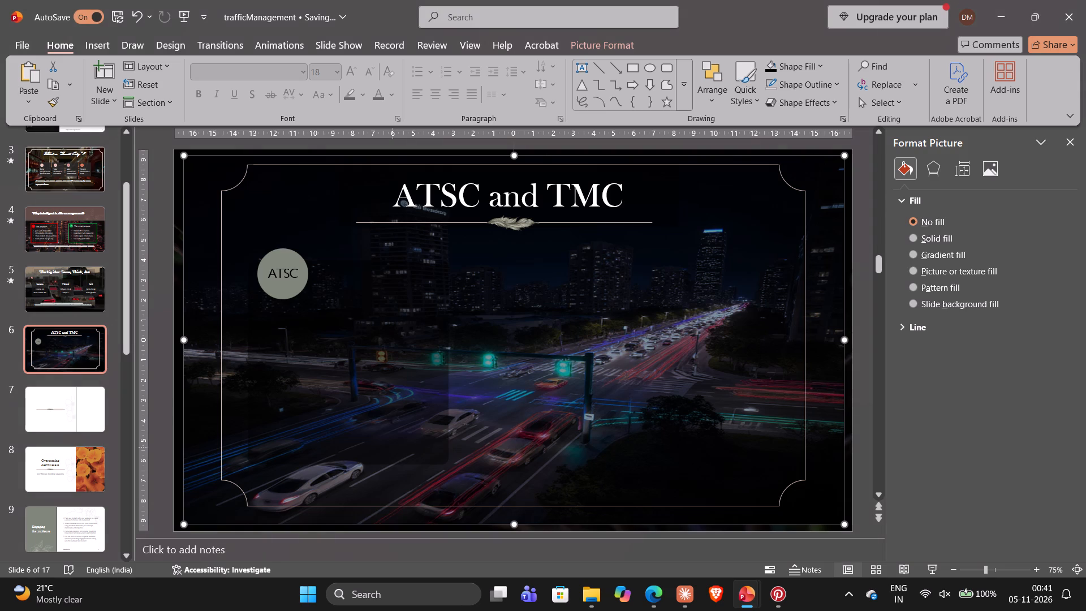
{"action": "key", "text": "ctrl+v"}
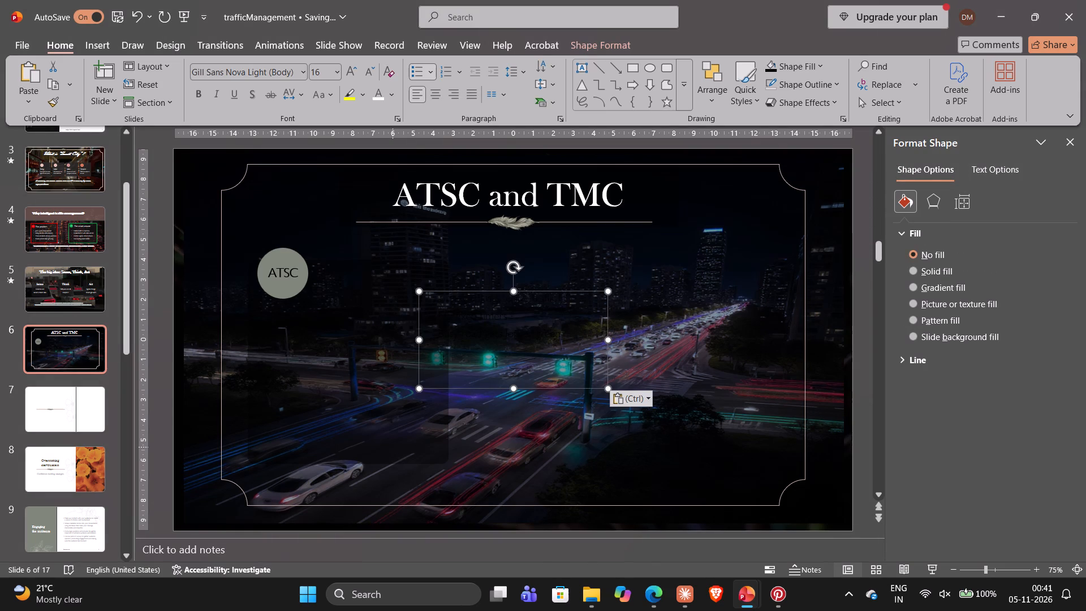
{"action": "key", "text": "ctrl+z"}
Copy the heading text "Adaptive Traffic Signal Control" from the reference deck's slide 5 and return to trafficManagement.
{"action": "key", "text": "alt+Tab"}
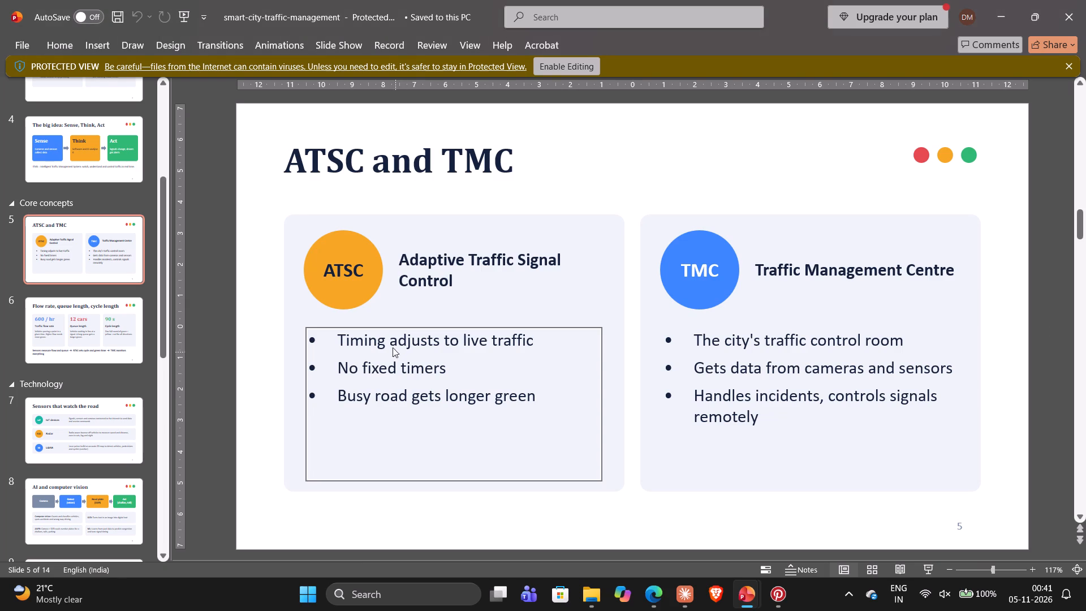
{"action": "left_click_drag", "start_coordinate": [400, 253], "coordinate": [443, 288]}
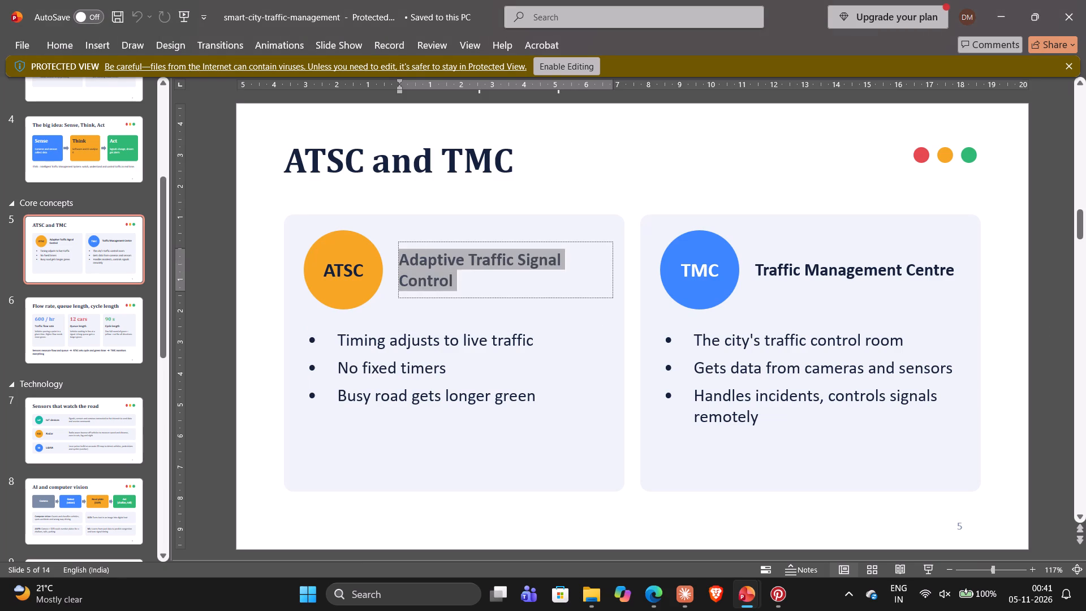
{"action": "left_click_drag", "start_coordinate": [443, 288], "coordinate": [443, 289]}
{"action": "key", "text": "ctrl+c"}
{"action": "key", "text": "alt+Tab"}
Raise the card's top edge slightly and nudge the ATSC badge down so that it fits inside the card.
{"action": "left_click", "coordinate": [360, 277]}
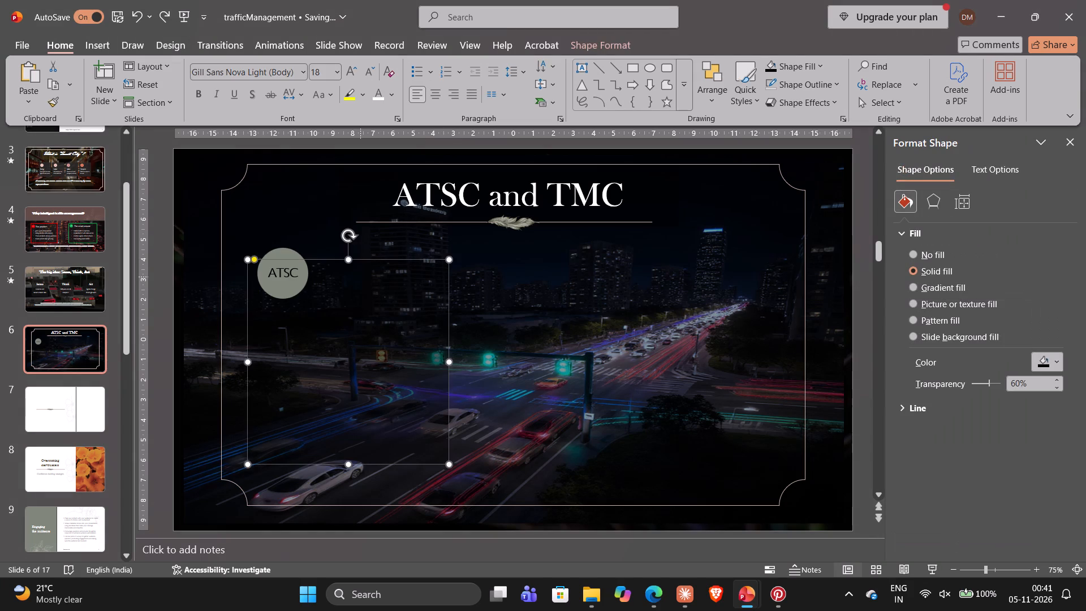
{"action": "left_click", "coordinate": [359, 277]}
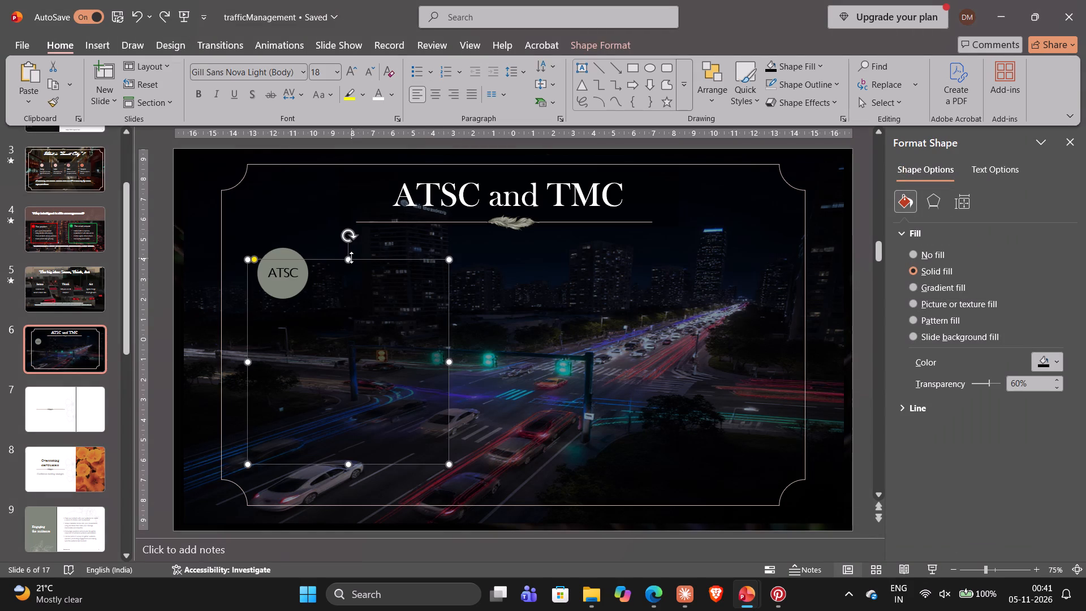
{"action": "left_click", "coordinate": [348, 257]}
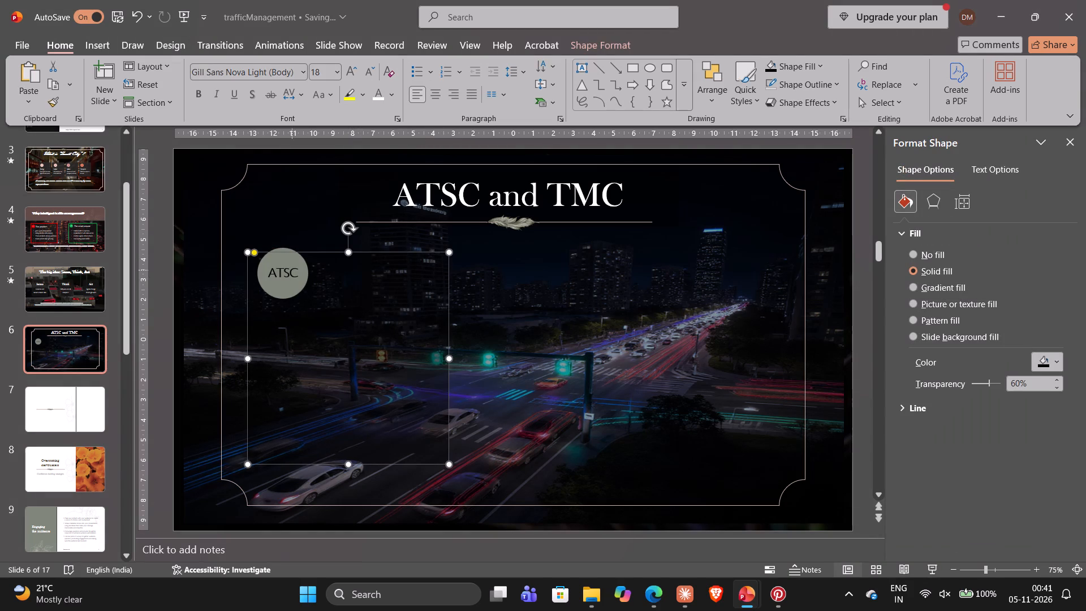
{"action": "double_click", "coordinate": [291, 288]}
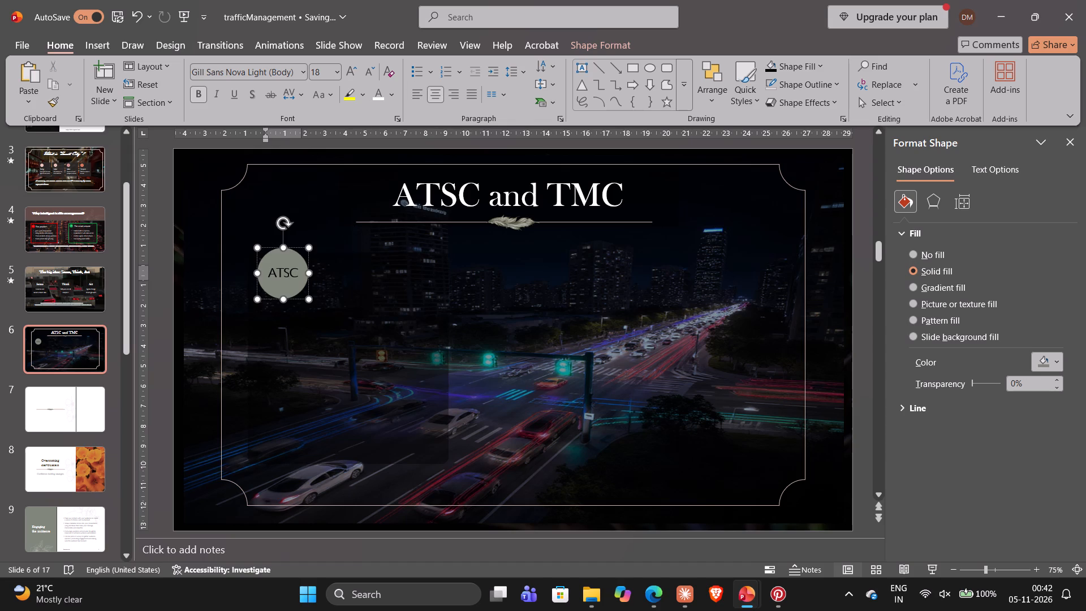
{"action": "left_click", "coordinate": [290, 290]}
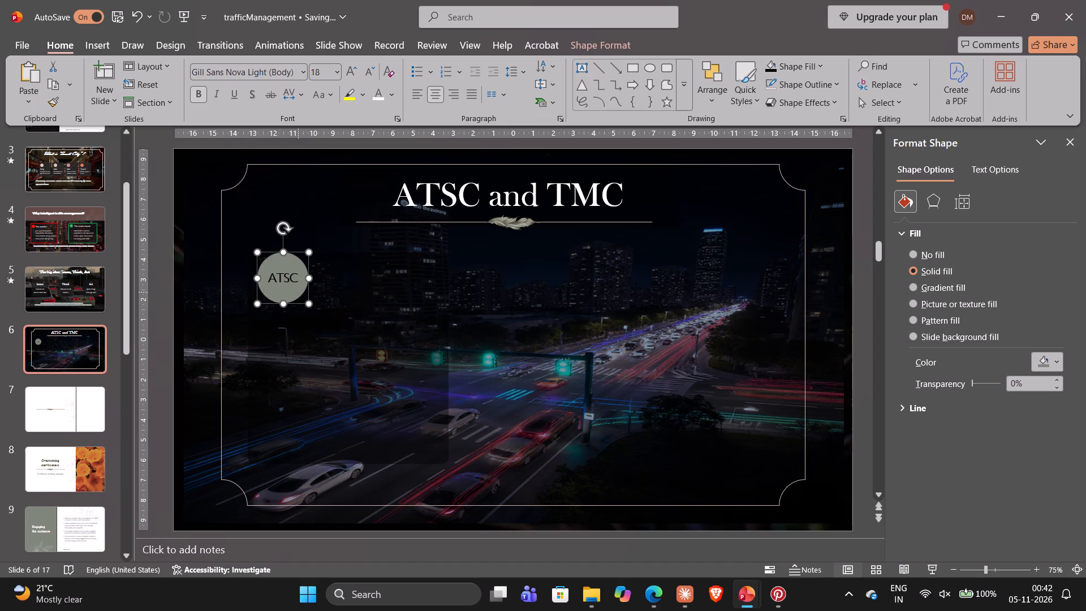
Widen the card to about 11.7 cm by extending its right edge toward the slide's centre.
{"action": "left_click", "coordinate": [440, 350]}
{"action": "left_click_drag", "start_coordinate": [448, 360], "coordinate": [466, 372]}
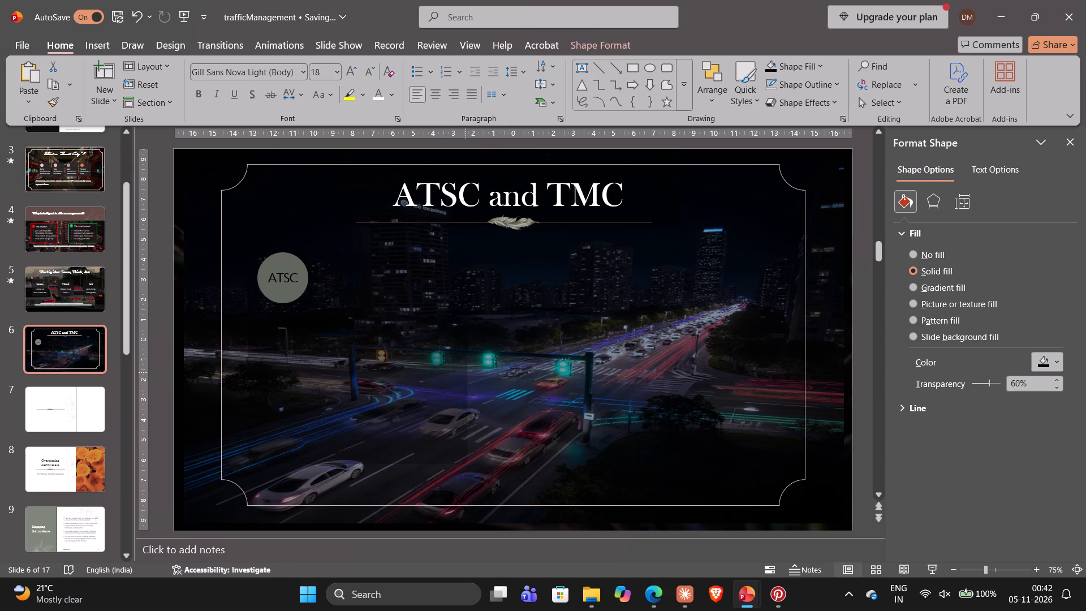
{"action": "left_click_drag", "start_coordinate": [466, 372], "coordinate": [480, 380]}
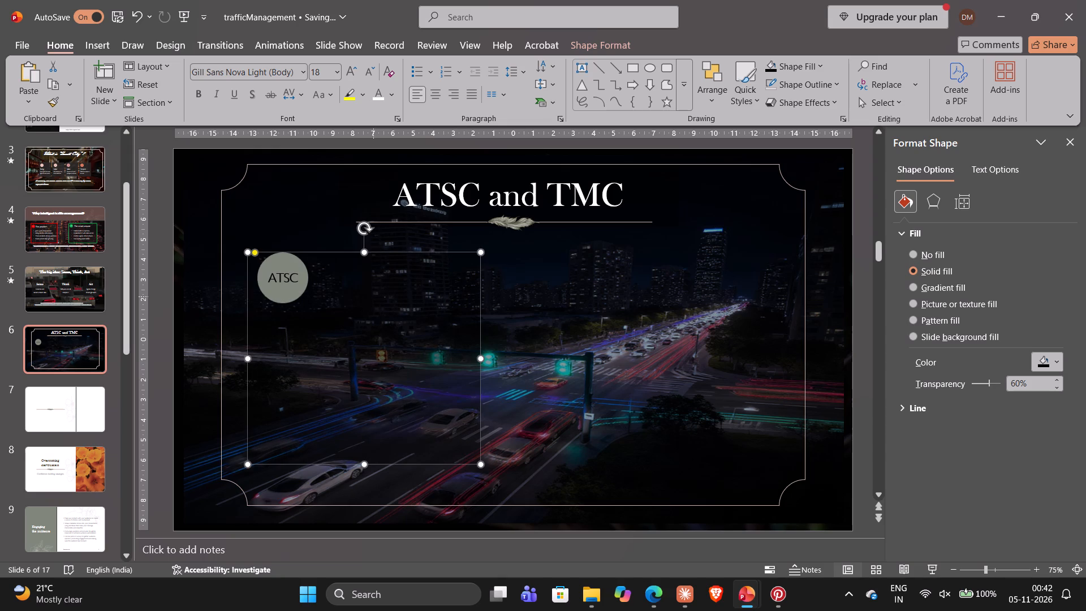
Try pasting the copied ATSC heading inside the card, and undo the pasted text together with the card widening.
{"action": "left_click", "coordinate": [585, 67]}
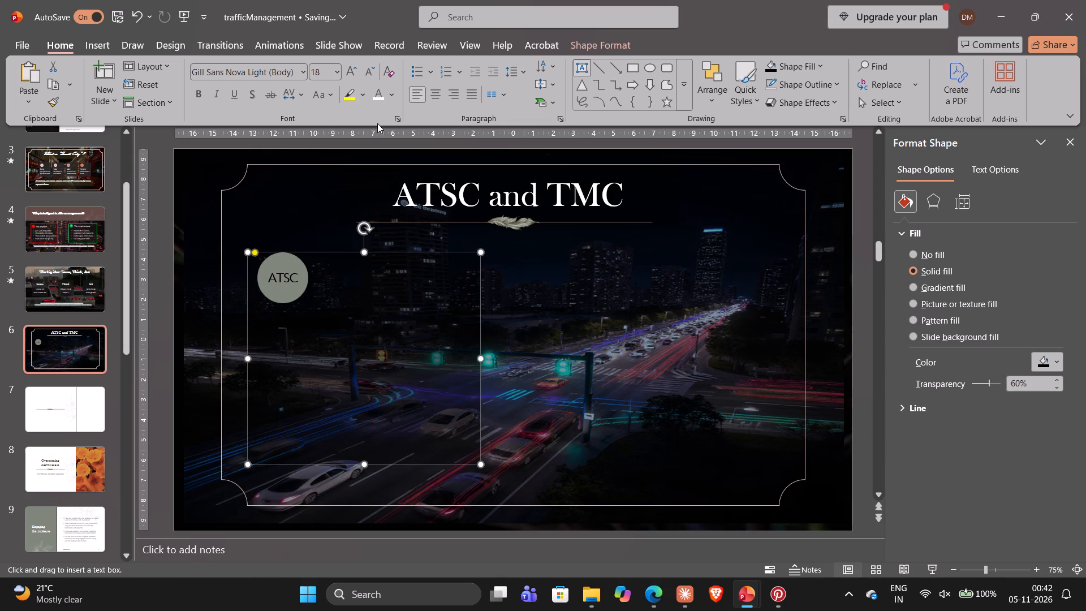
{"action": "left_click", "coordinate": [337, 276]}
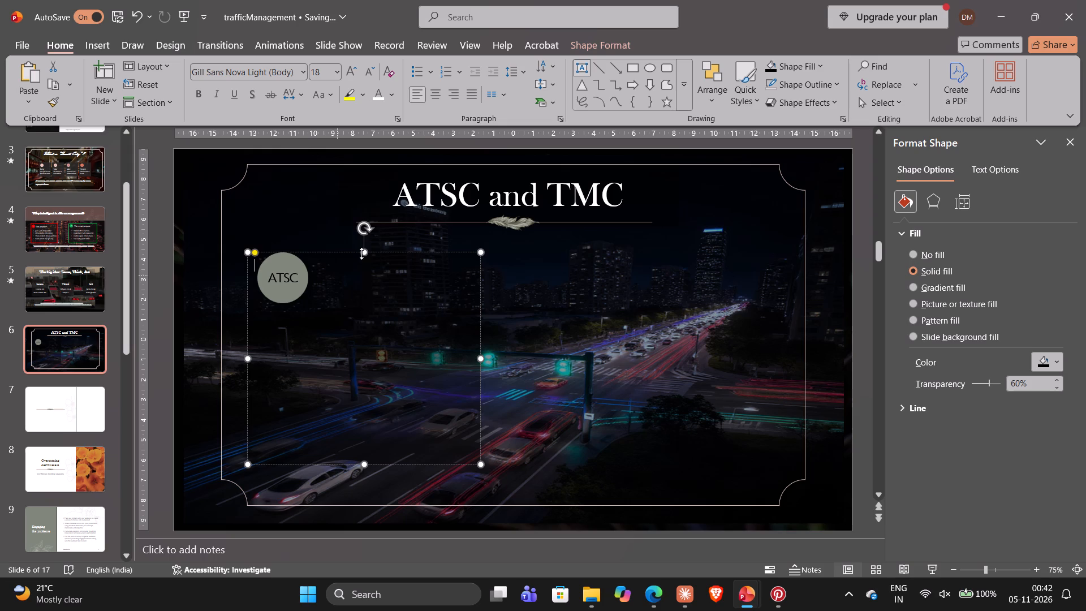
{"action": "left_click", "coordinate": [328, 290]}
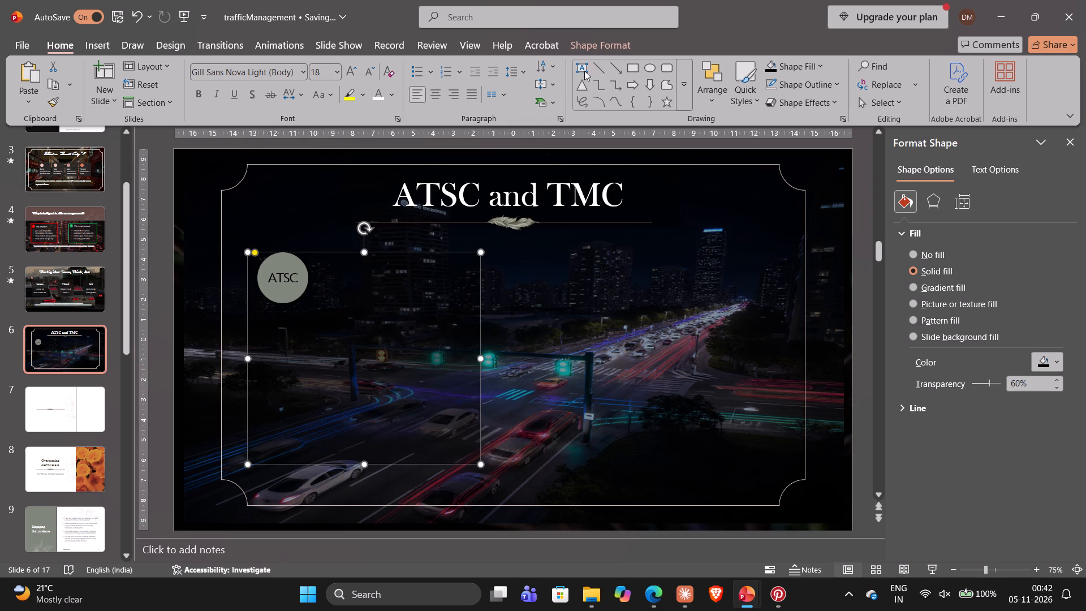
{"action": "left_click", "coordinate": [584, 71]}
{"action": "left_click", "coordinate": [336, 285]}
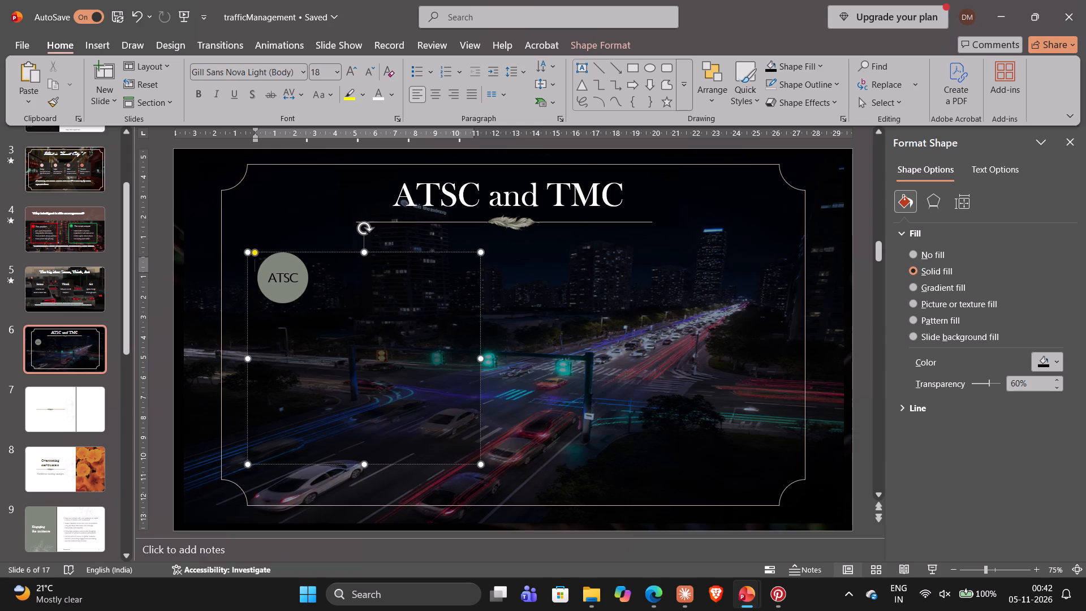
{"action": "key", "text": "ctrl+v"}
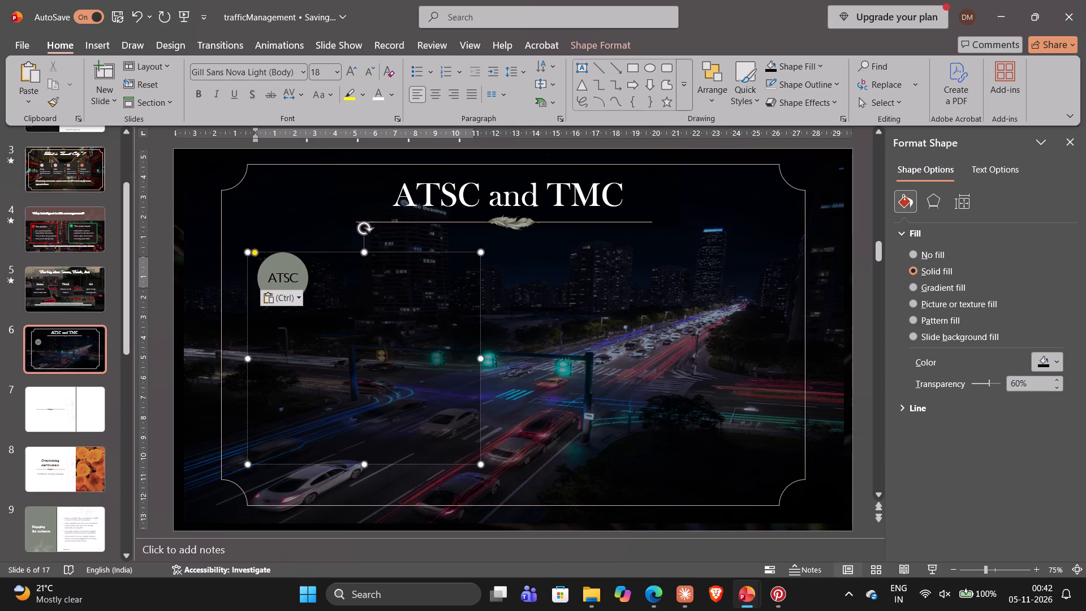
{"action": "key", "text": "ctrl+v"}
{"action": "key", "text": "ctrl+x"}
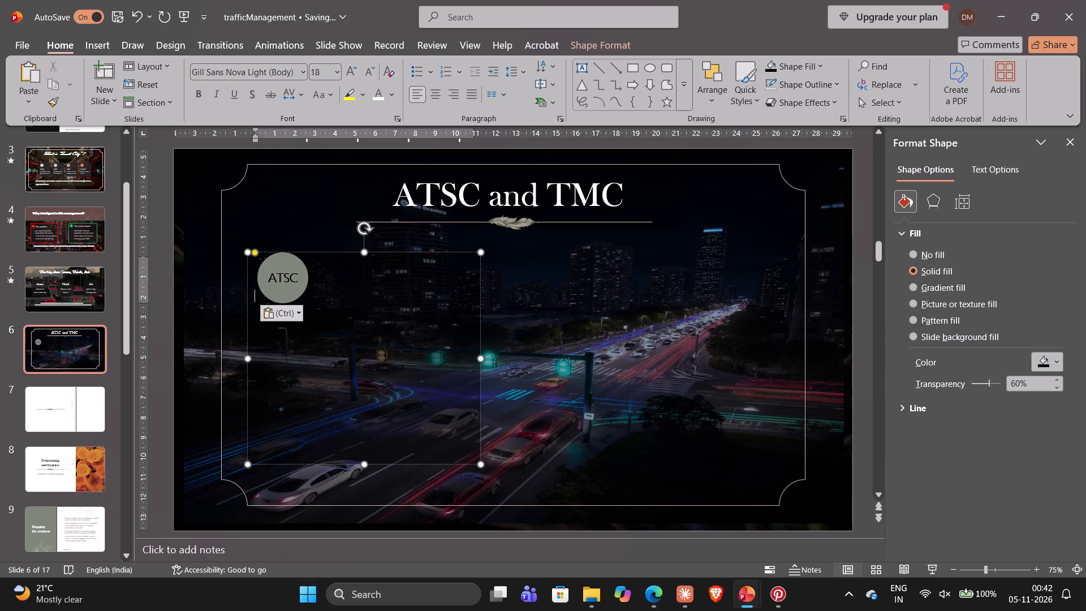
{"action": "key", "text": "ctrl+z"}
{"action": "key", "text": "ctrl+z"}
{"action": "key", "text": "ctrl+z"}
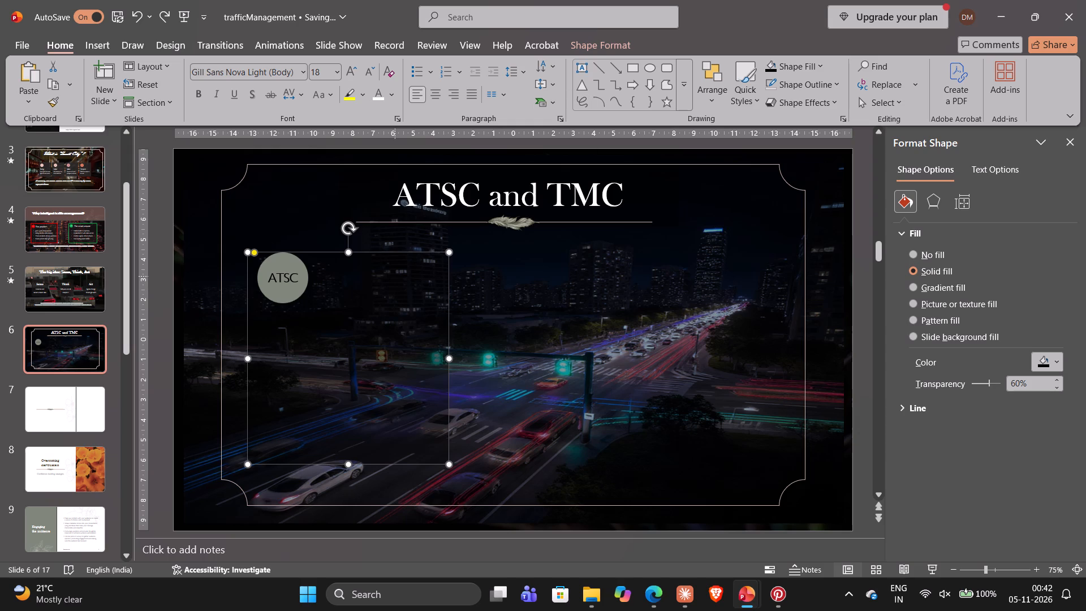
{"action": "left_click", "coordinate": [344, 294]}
Switch to the smart-city-traffic-management reference deck at its ATSC and TMC slide.
{"action": "key", "text": "alt+Tab"}
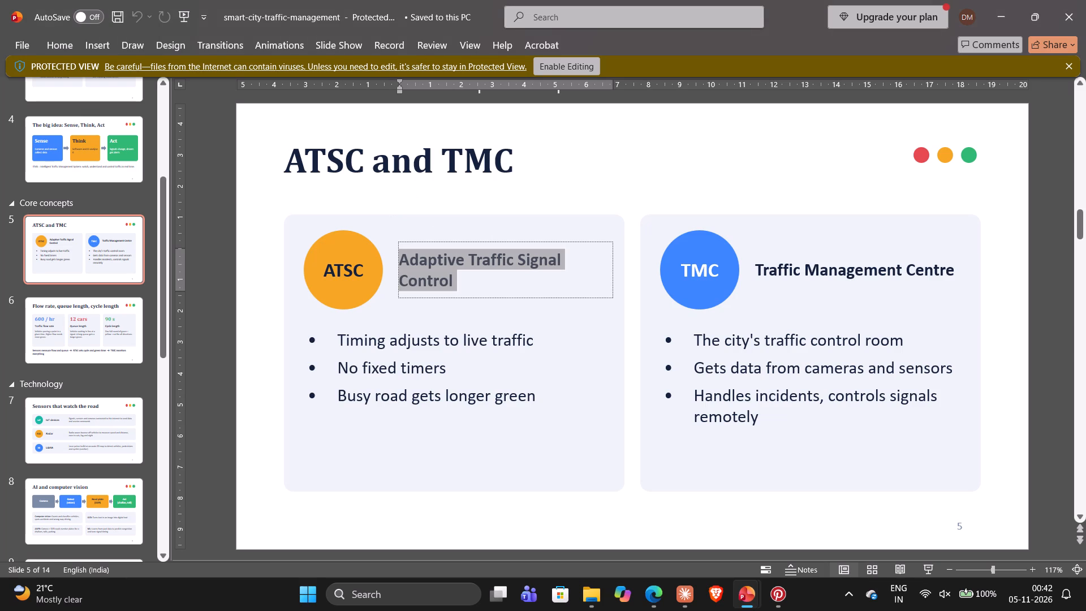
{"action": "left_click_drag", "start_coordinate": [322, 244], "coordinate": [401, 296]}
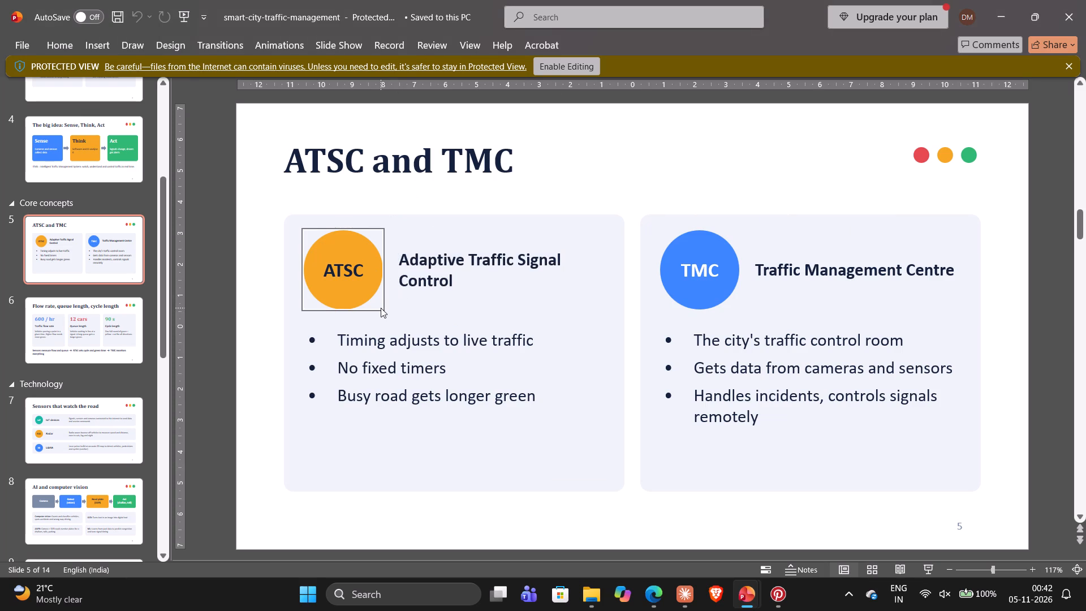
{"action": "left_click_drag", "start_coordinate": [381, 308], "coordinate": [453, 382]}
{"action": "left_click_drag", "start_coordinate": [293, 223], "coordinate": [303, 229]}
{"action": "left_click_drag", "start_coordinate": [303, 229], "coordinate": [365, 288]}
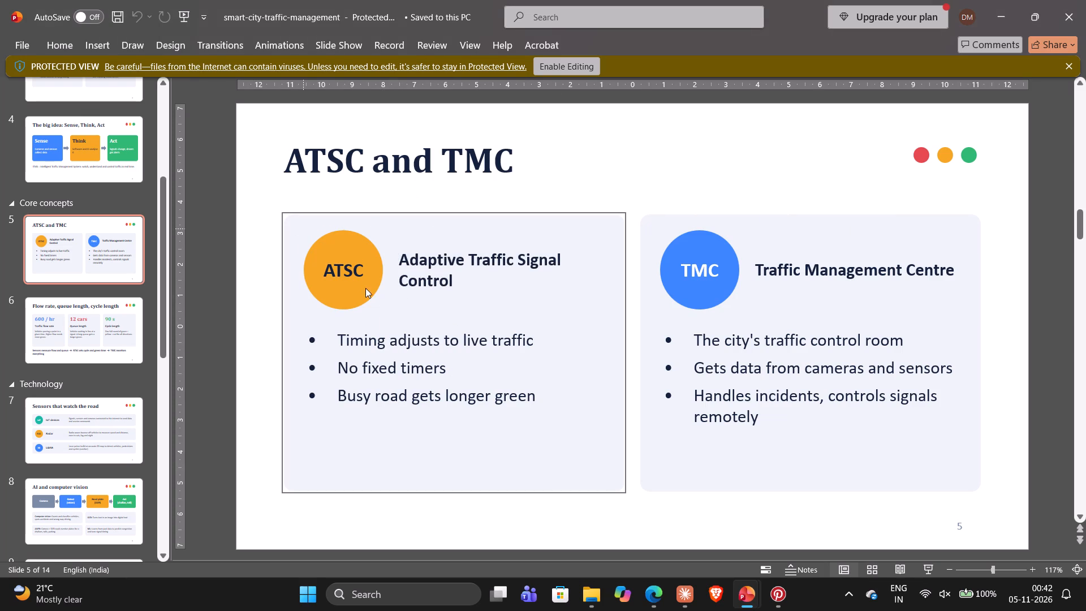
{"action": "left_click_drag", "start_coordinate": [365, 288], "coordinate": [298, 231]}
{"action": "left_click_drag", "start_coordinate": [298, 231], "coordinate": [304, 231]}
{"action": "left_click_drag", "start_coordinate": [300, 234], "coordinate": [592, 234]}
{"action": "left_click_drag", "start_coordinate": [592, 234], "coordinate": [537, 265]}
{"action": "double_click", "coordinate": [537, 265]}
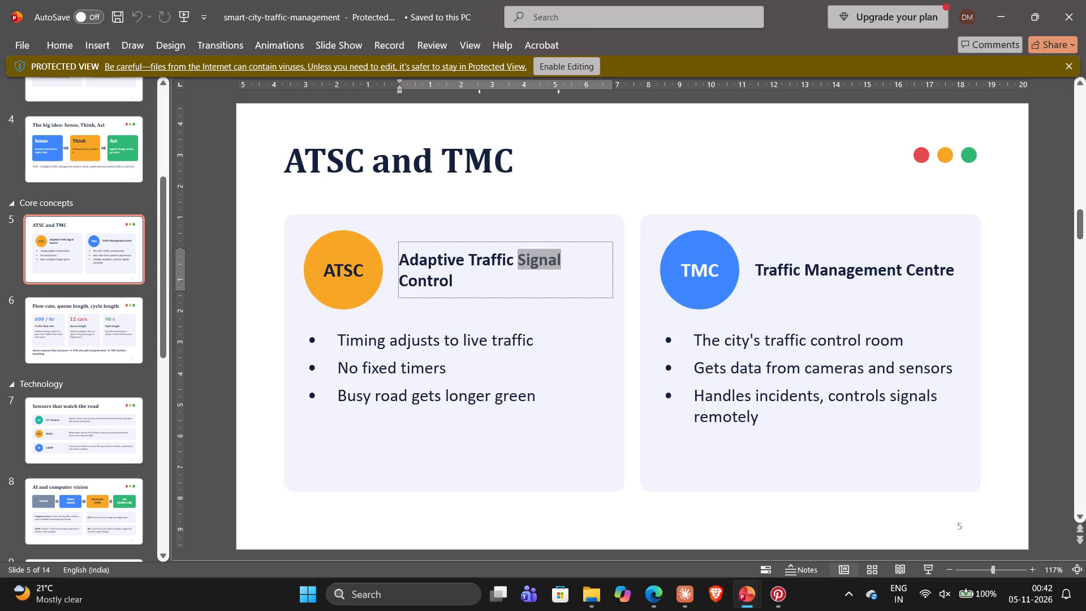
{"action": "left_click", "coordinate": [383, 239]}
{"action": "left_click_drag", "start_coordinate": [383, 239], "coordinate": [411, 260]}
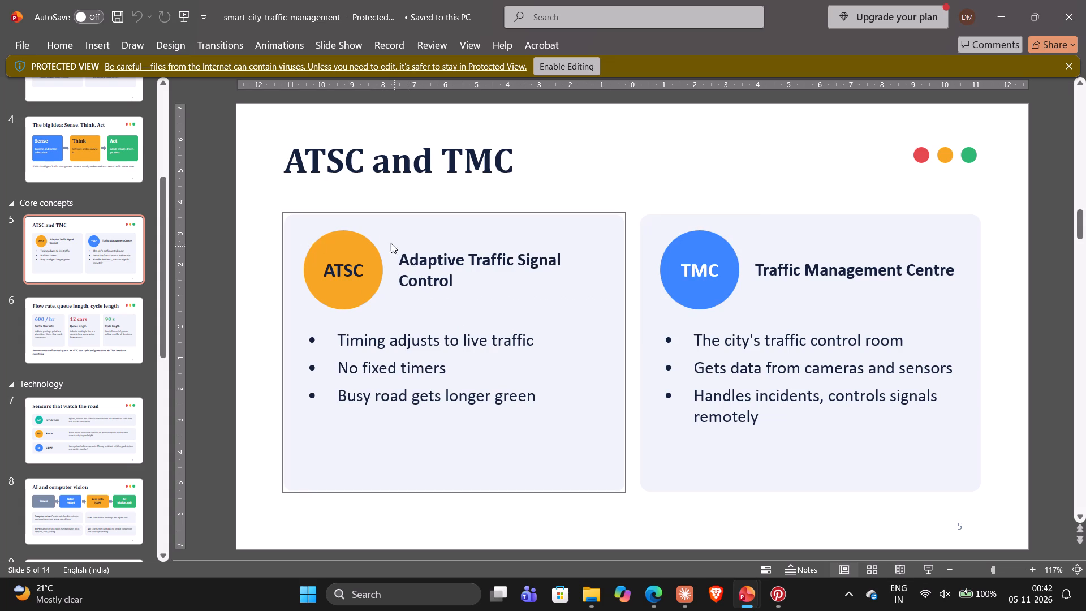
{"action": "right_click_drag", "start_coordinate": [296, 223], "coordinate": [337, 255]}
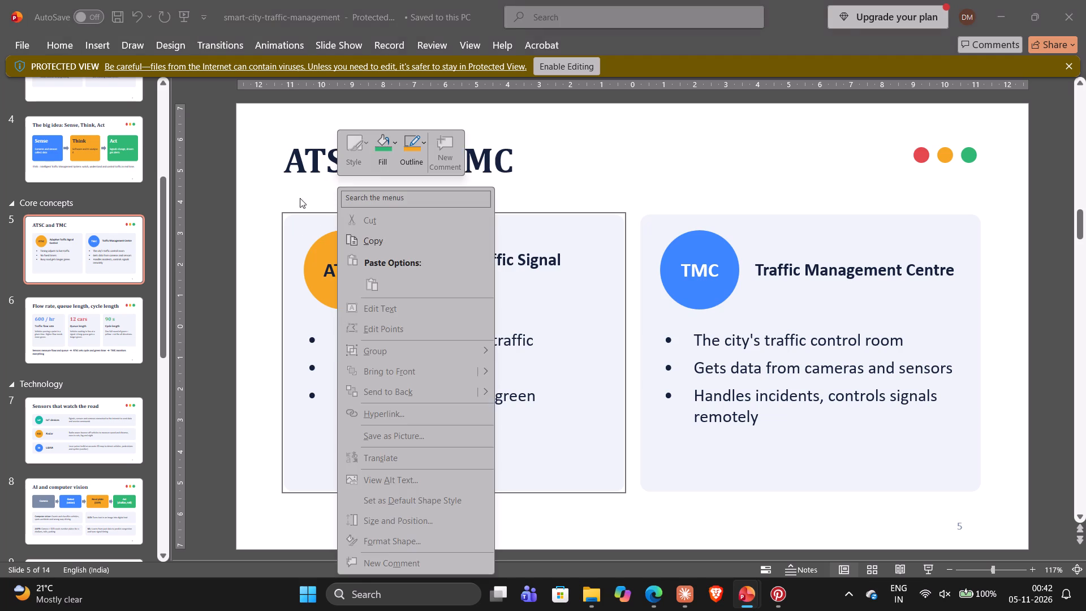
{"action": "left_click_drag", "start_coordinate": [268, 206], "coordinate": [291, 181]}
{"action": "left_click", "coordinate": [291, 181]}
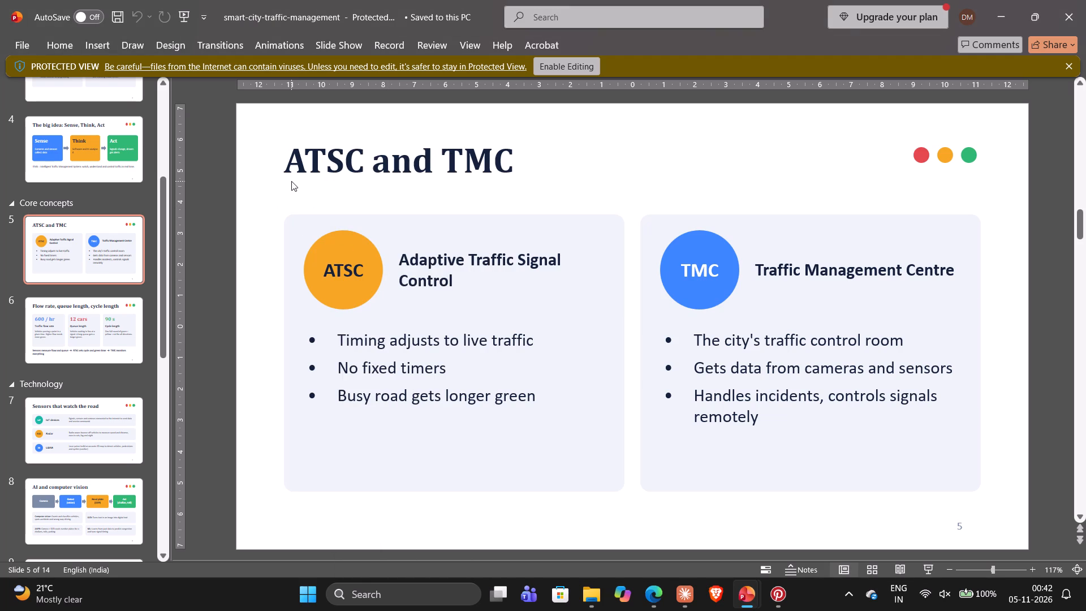
Copy the reference slide's ATSC card together with its badge, heading and bullet list, and return to trafficManagement.
{"action": "left_click_drag", "start_coordinate": [280, 206], "coordinate": [424, 311]}
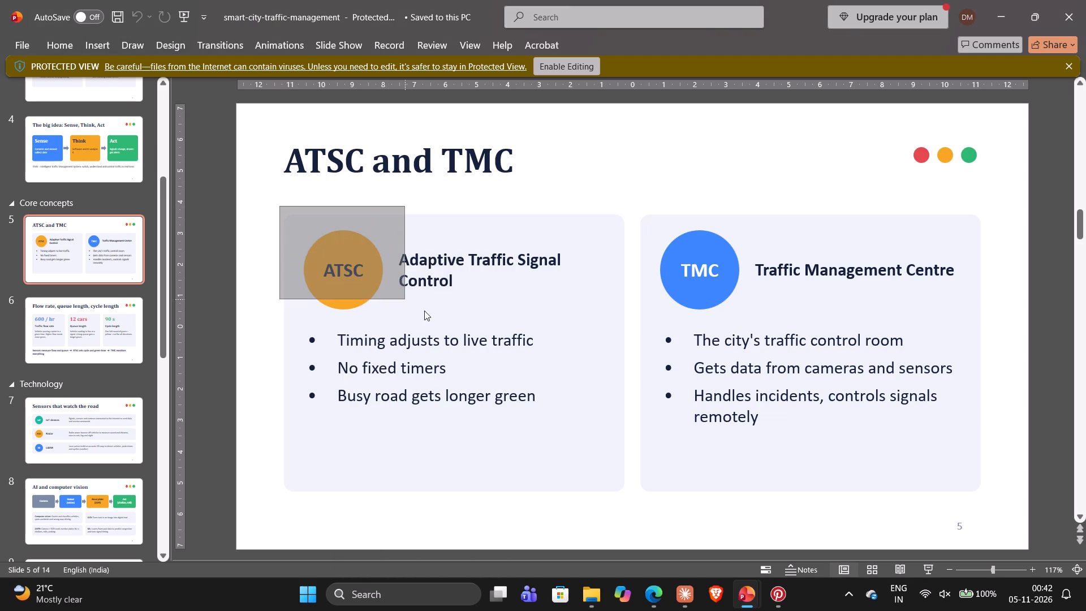
{"action": "left_click_drag", "start_coordinate": [424, 311], "coordinate": [623, 505]}
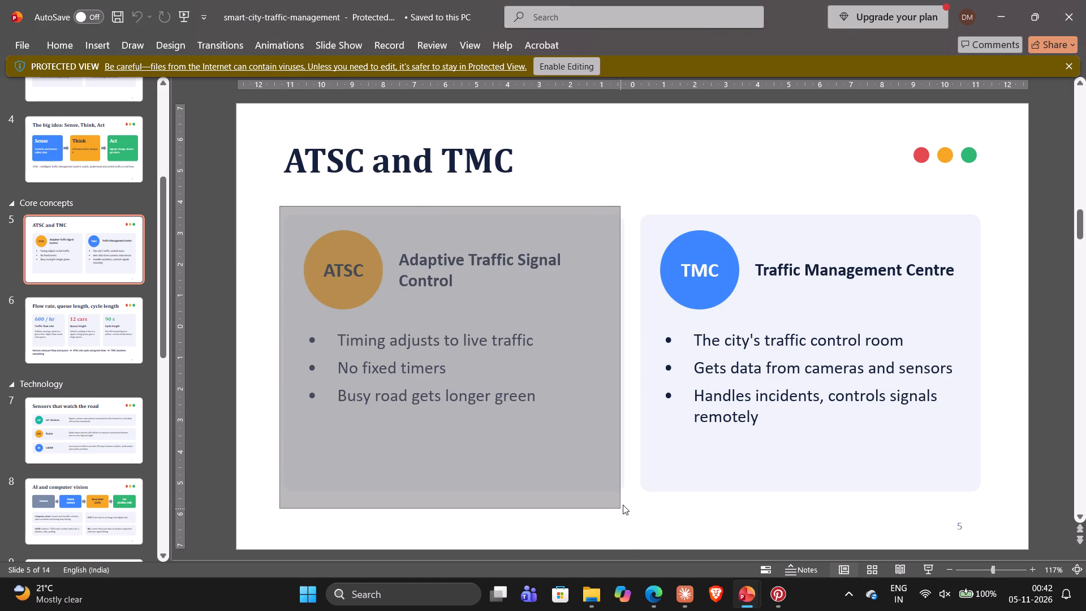
{"action": "left_click_drag", "start_coordinate": [623, 505], "coordinate": [628, 505]}
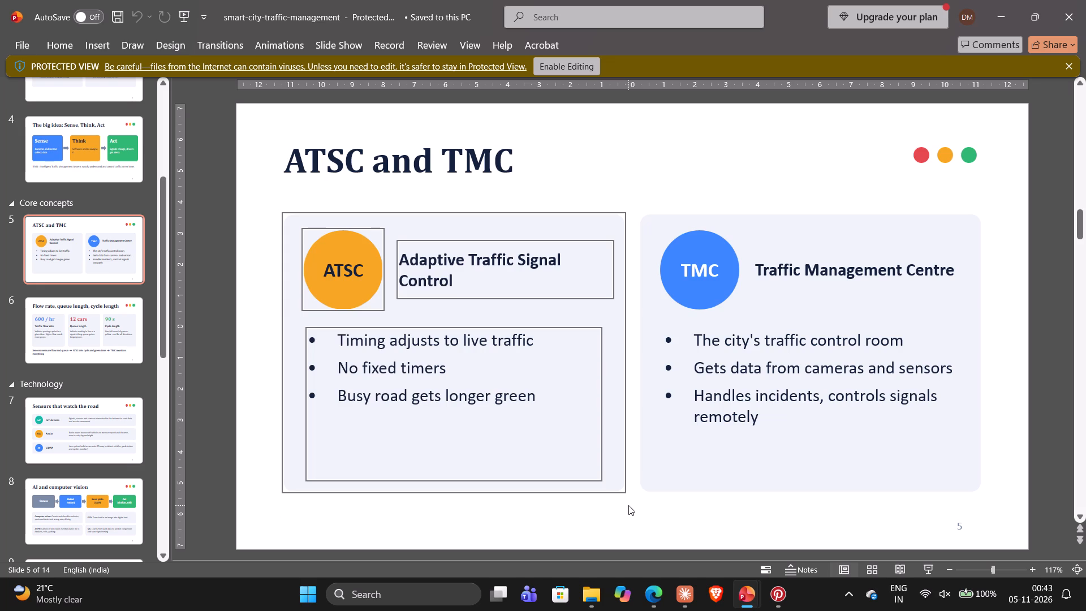
{"action": "key", "text": "ctrl+c"}
{"action": "key", "text": "alt+Tab"}
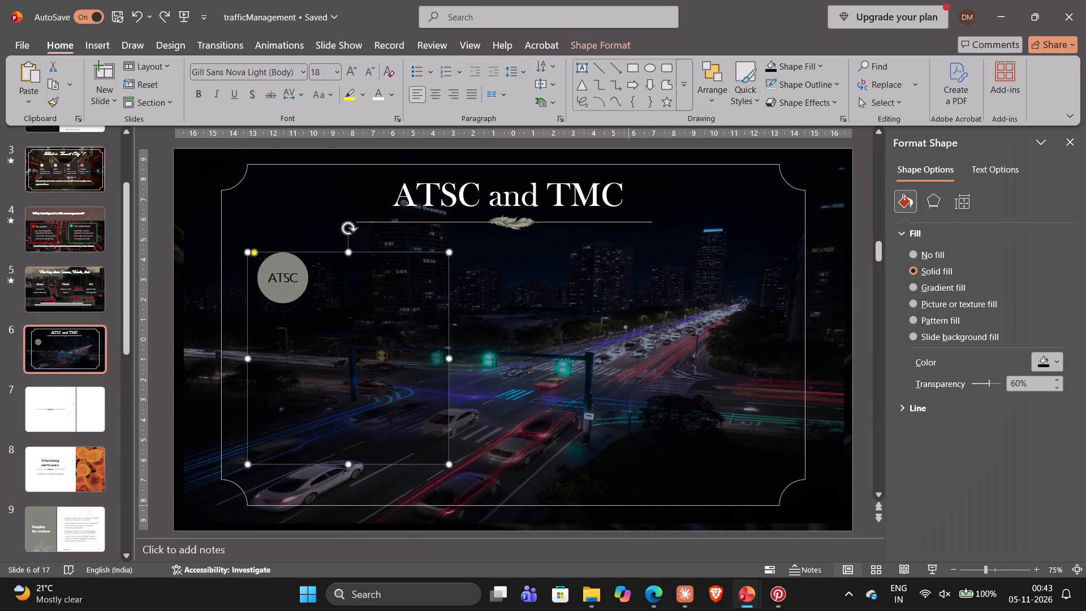
Delete the existing semi-transparent card and the round ATSC badge from slide 6.
{"action": "left_click", "coordinate": [439, 373]}
{"action": "key", "text": "Delete"}
{"action": "left_click", "coordinate": [294, 272]}
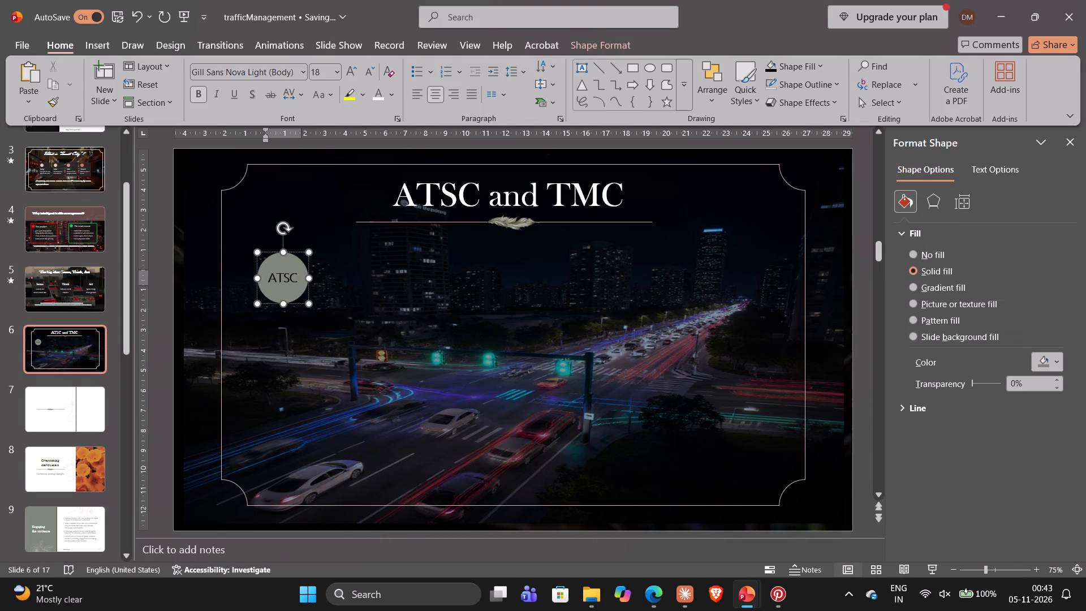
{"action": "key", "text": "Delete"}
{"action": "key", "text": "Delete"}
{"action": "left_click", "coordinate": [296, 302]}
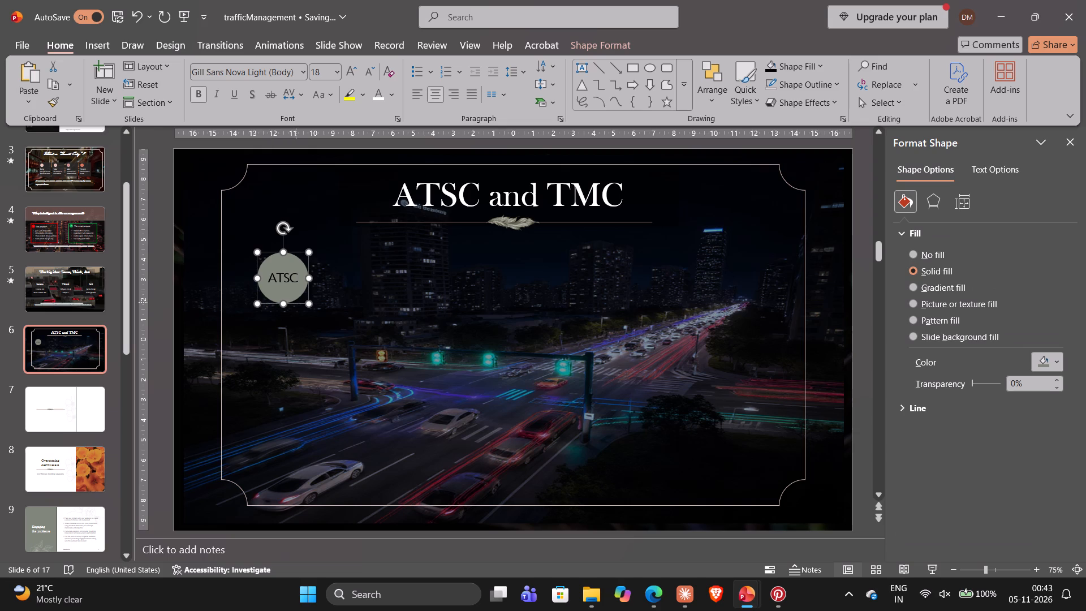
{"action": "key", "text": "Delete"}
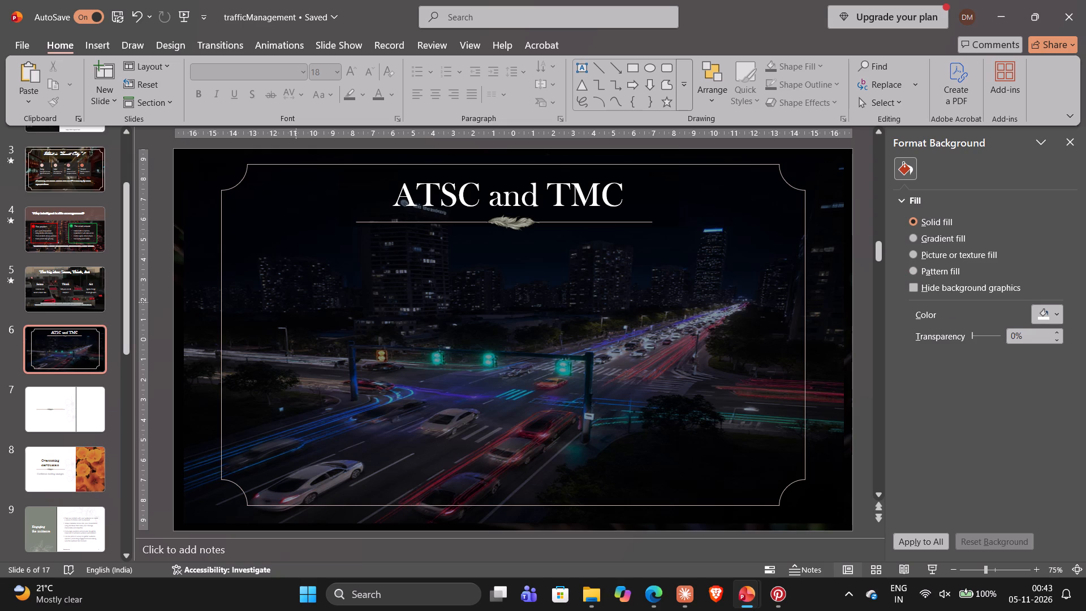
Paste the copied ATSC card, badge, heading and bullets onto slide 6 and move them into the frame's left half.
{"action": "key", "text": "ctrl+v"}
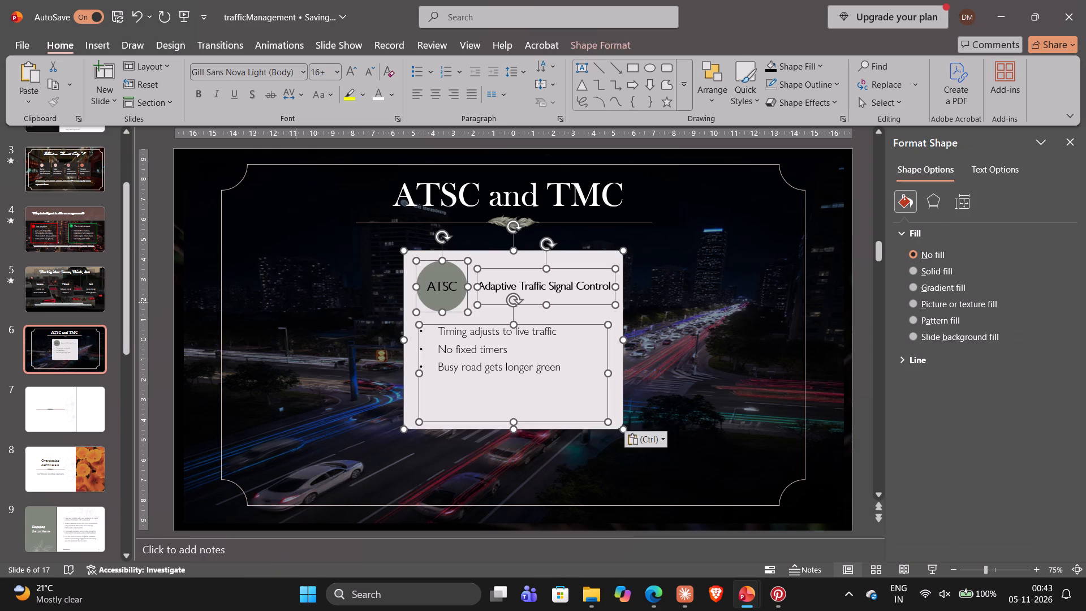
{"action": "left_click_drag", "start_coordinate": [413, 332], "coordinate": [356, 345]}
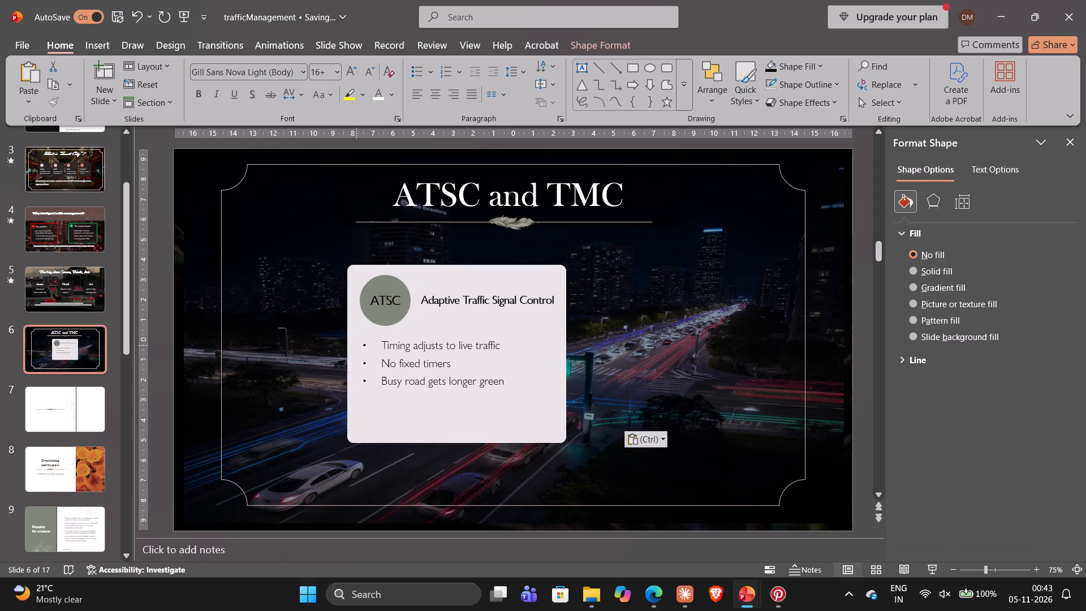
{"action": "left_click_drag", "start_coordinate": [356, 345], "coordinate": [254, 343]}
Enlarge the pasted ATSC objects together until the card is about 11.5 cm wide and 10.3 cm high.
{"action": "left_click_drag", "start_coordinate": [464, 440], "coordinate": [464, 450]}
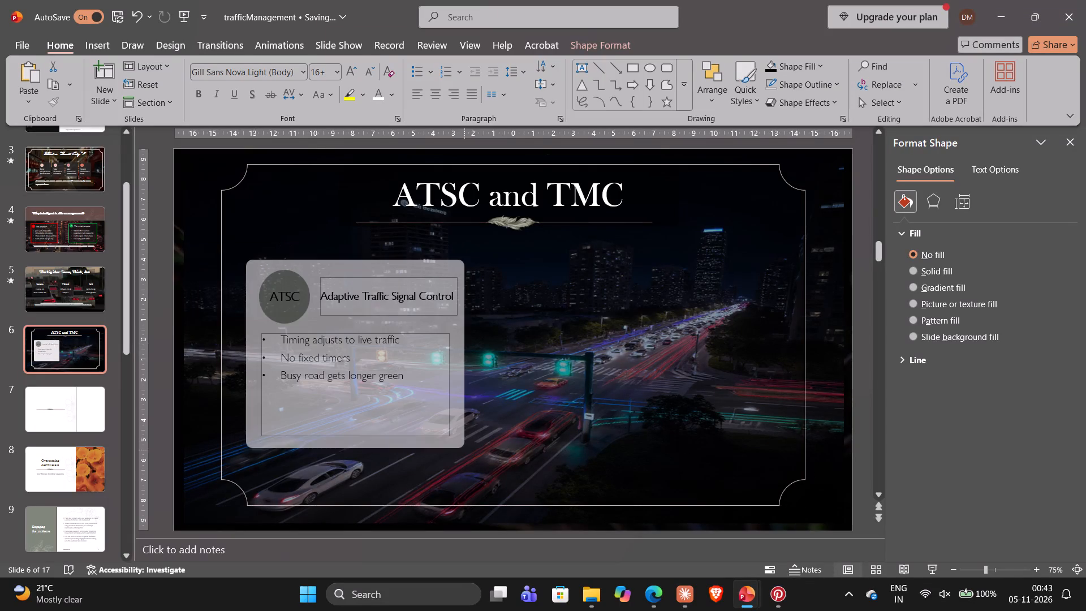
{"action": "left_click_drag", "start_coordinate": [464, 450], "coordinate": [473, 467]}
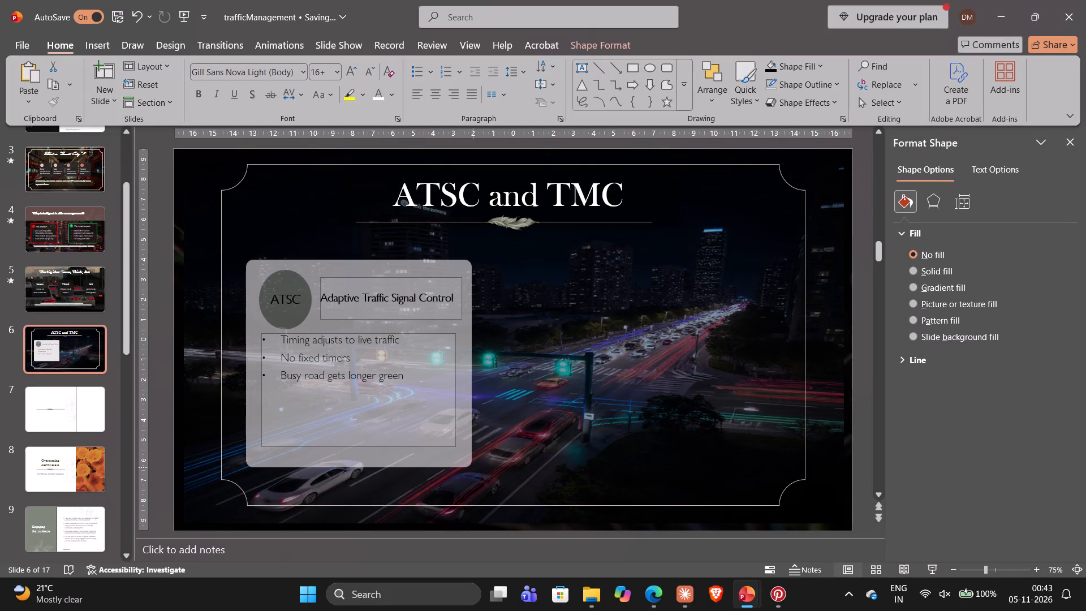
{"action": "left_click_drag", "start_coordinate": [473, 467], "coordinate": [477, 466]}
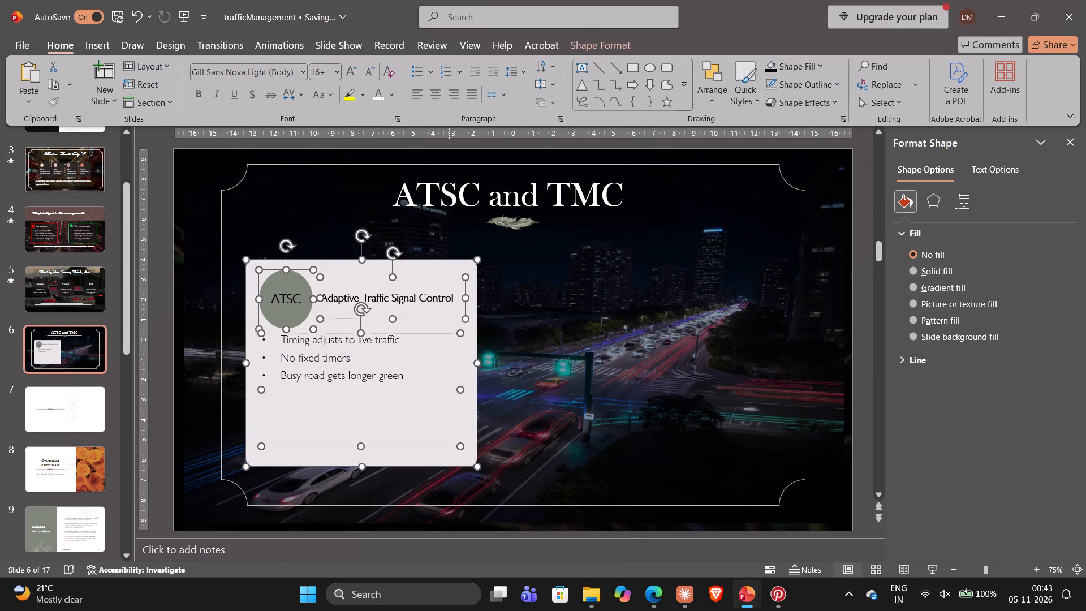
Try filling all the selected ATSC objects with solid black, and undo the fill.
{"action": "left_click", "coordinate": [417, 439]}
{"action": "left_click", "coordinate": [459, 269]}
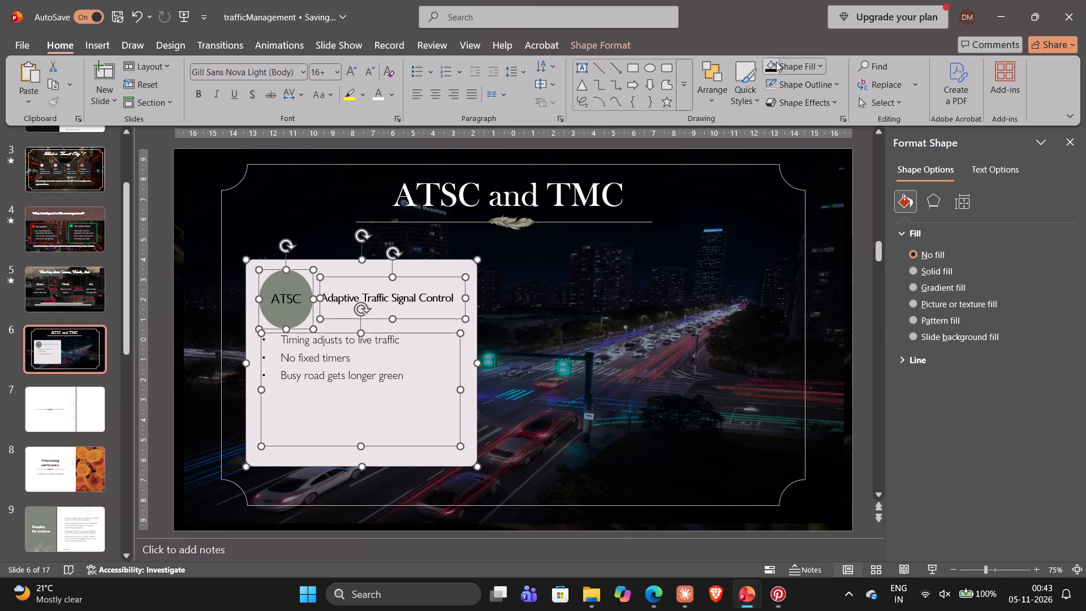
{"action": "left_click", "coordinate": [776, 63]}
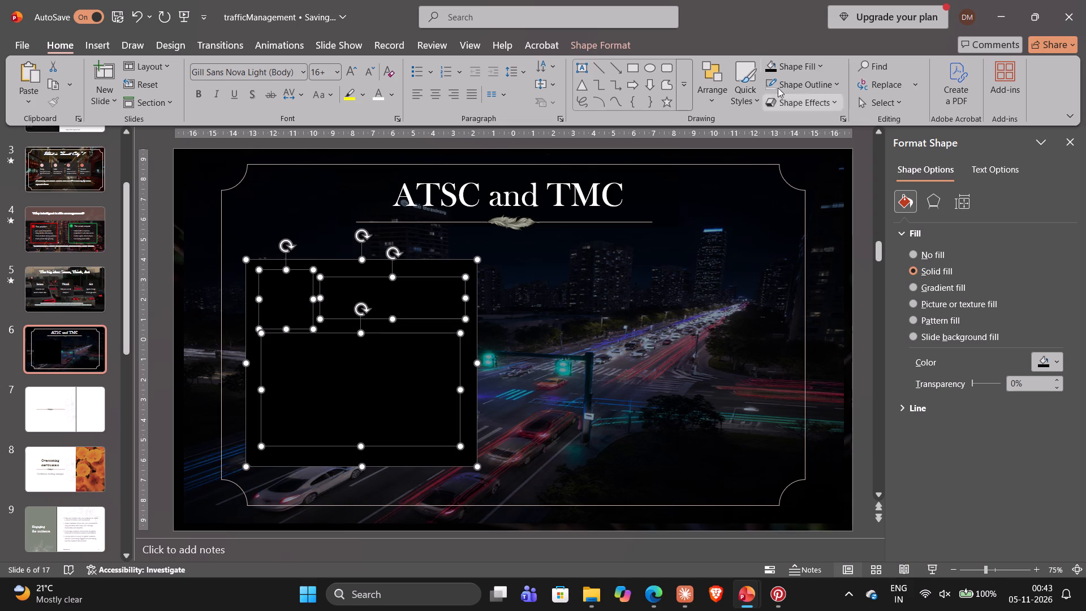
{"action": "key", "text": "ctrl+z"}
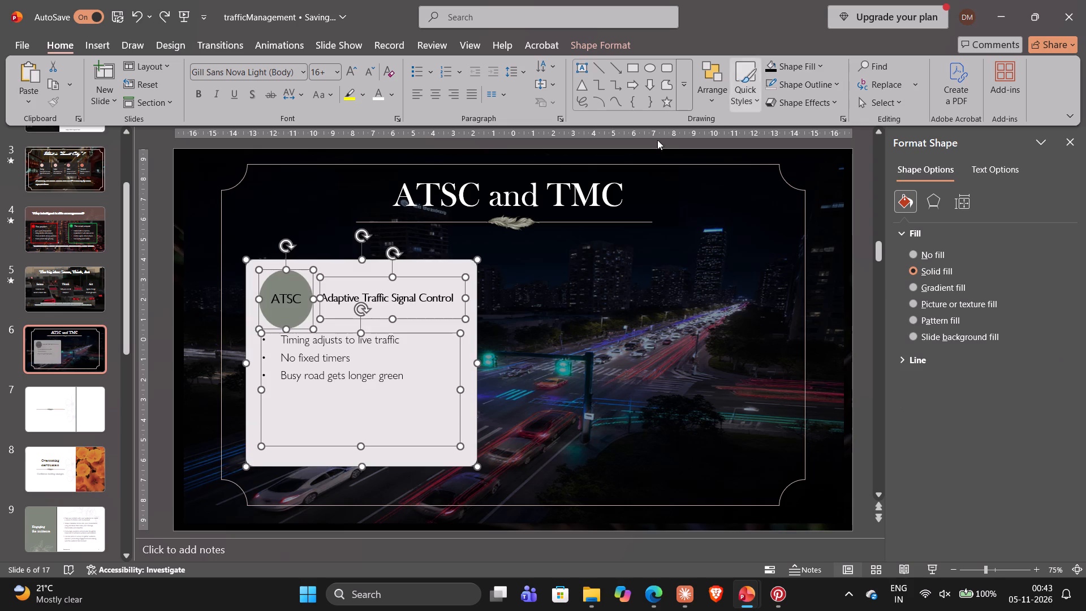
Move the bullet text box slightly lower and to the right inside the ATSC card, leaving a gap below the heading.
{"action": "left_click", "coordinate": [614, 266]}
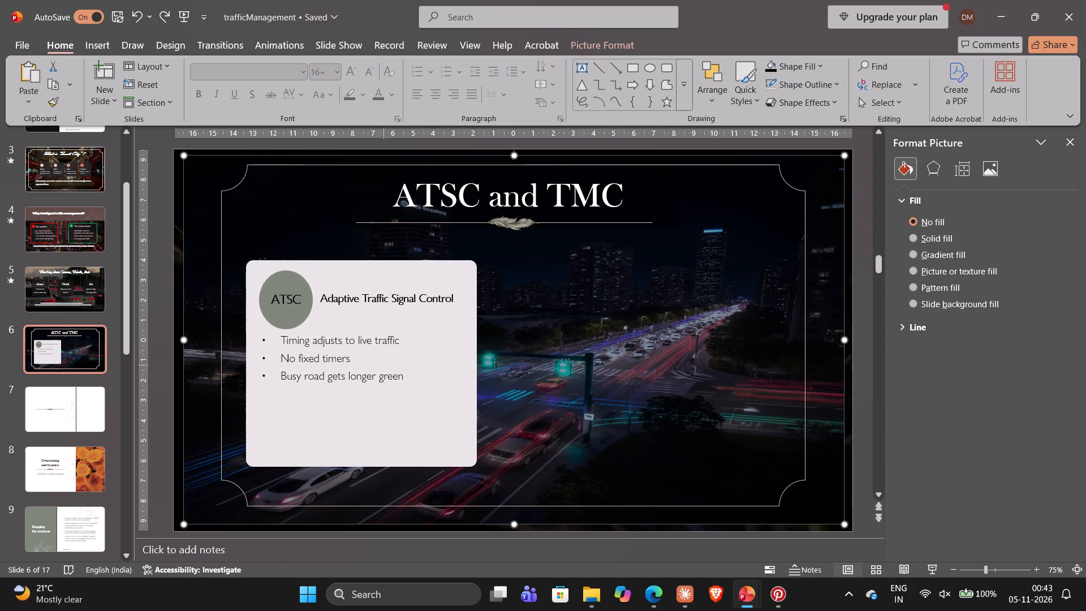
{"action": "left_click", "coordinate": [361, 394]}
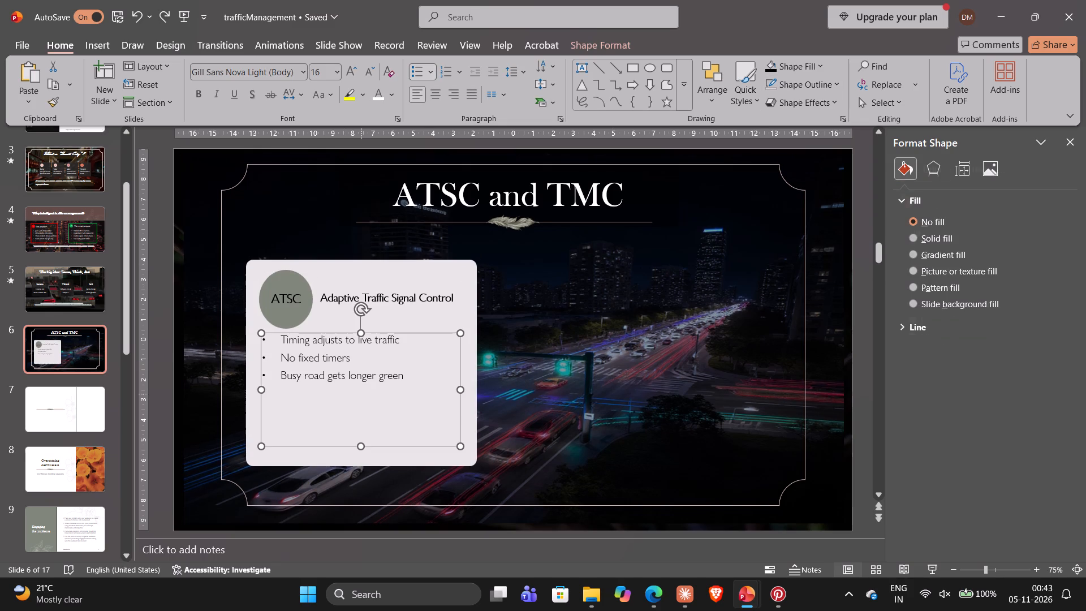
{"action": "left_click_drag", "start_coordinate": [368, 419], "coordinate": [371, 428]}
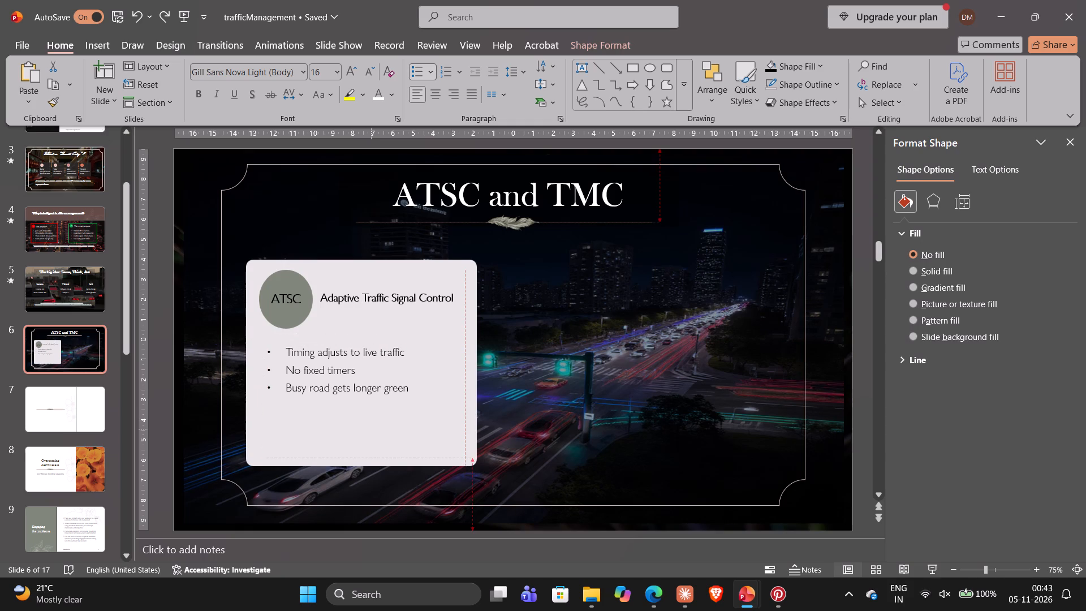
{"action": "left_click_drag", "start_coordinate": [371, 428], "coordinate": [371, 429]}
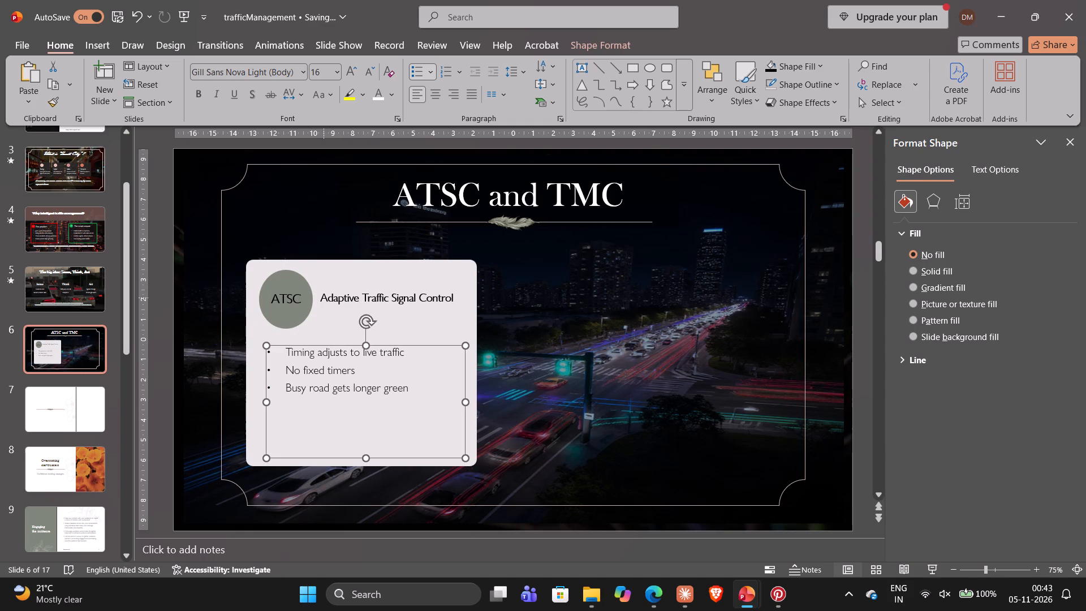
Format the heading "Adaptive Traffic Signal Control" as white, 28 pt and centred, keeping it bold.
{"action": "left_click_drag", "start_coordinate": [322, 296], "coordinate": [445, 301]}
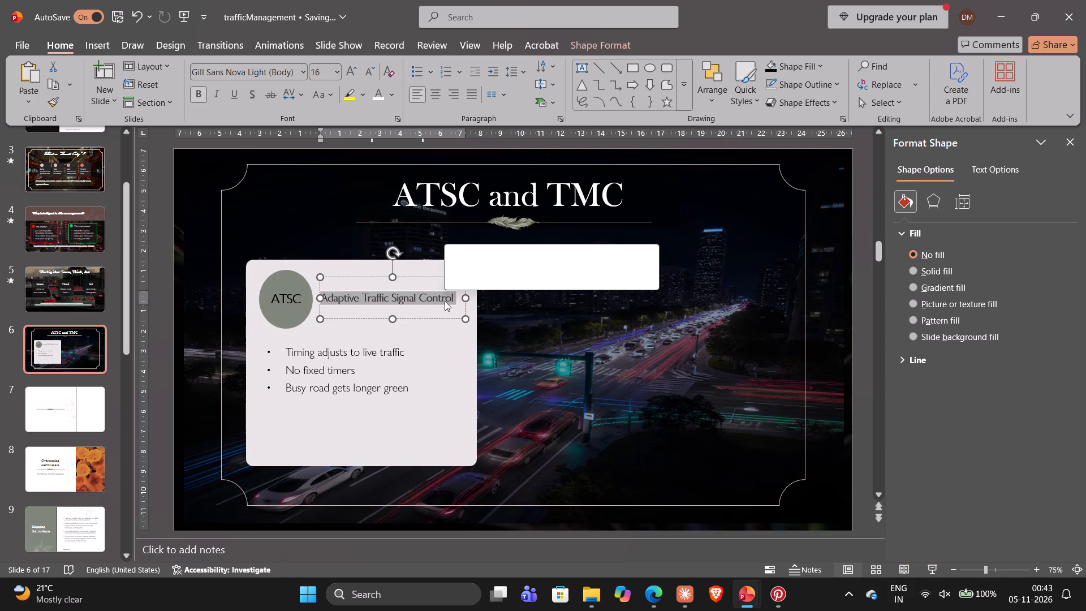
{"action": "left_click", "coordinate": [580, 276]}
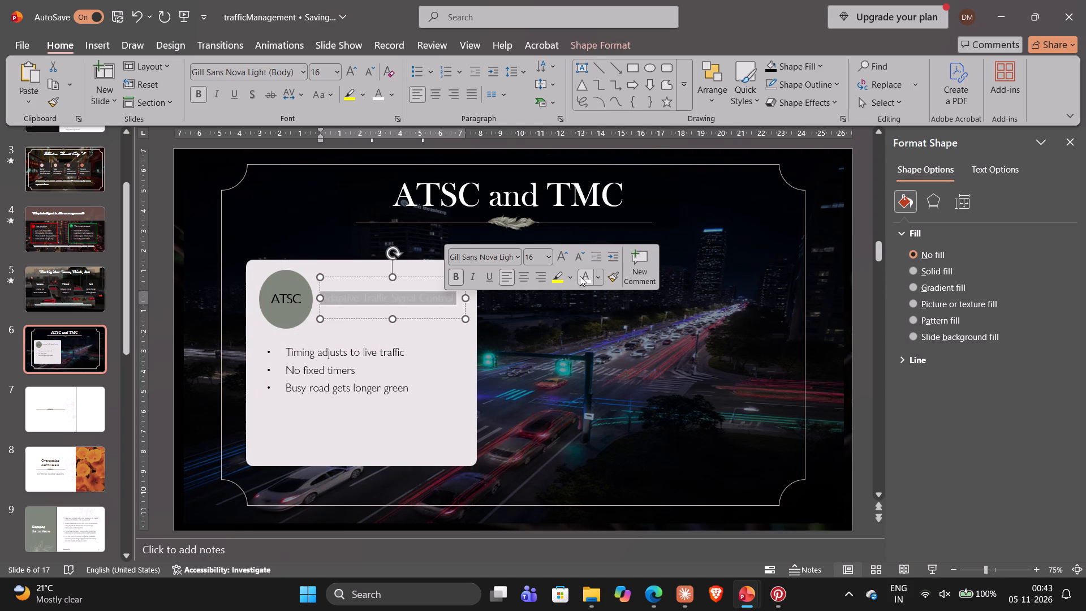
{"action": "left_click", "coordinate": [546, 255]}
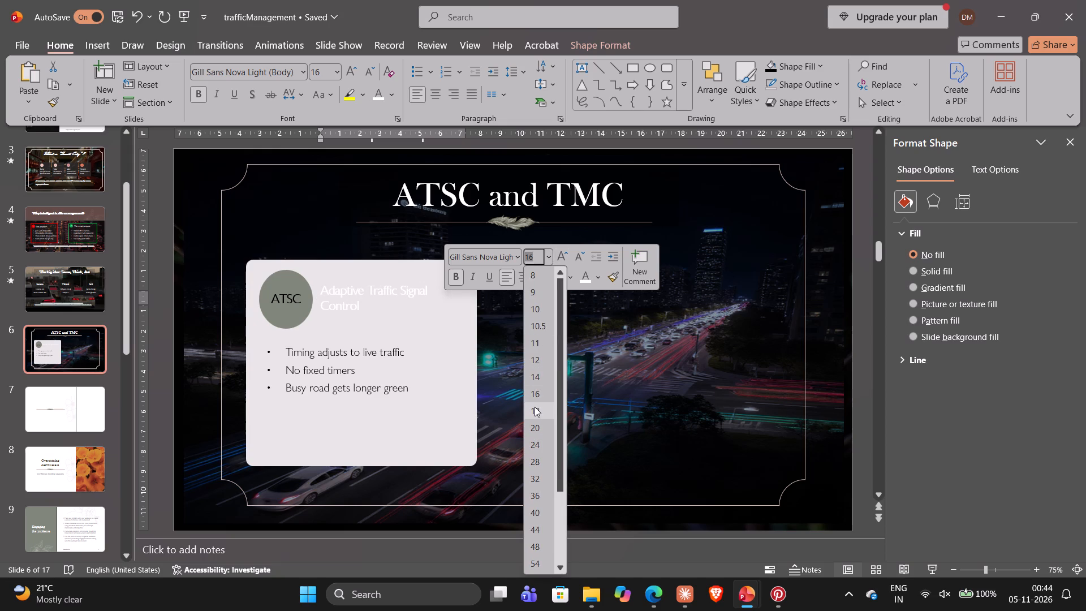
{"action": "left_click", "coordinate": [535, 456]}
{"action": "left_click", "coordinate": [454, 277]}
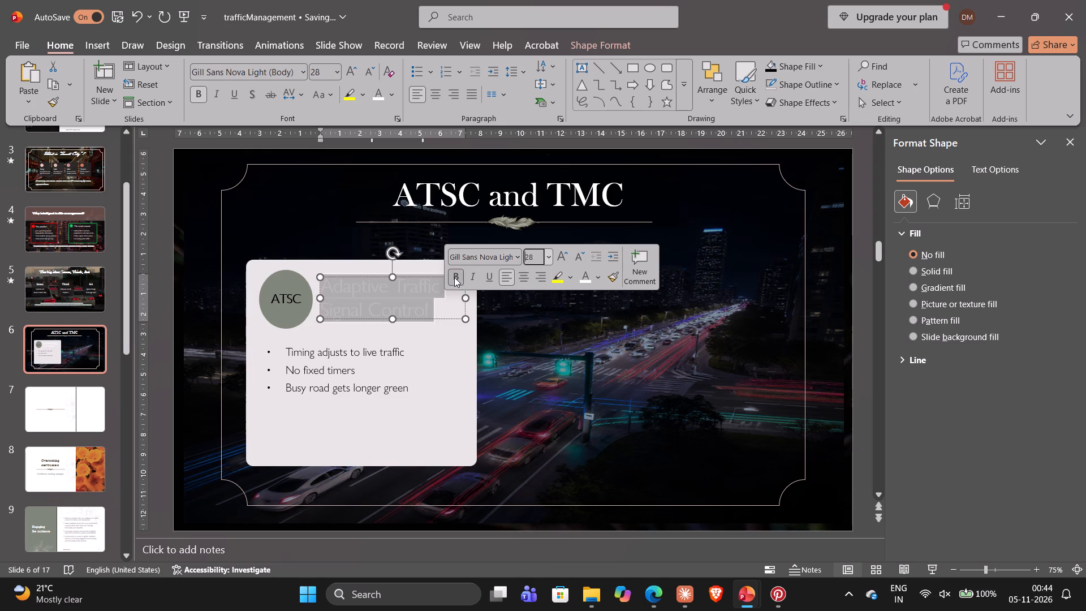
{"action": "left_click", "coordinate": [454, 277]}
{"action": "left_click", "coordinate": [523, 277]}
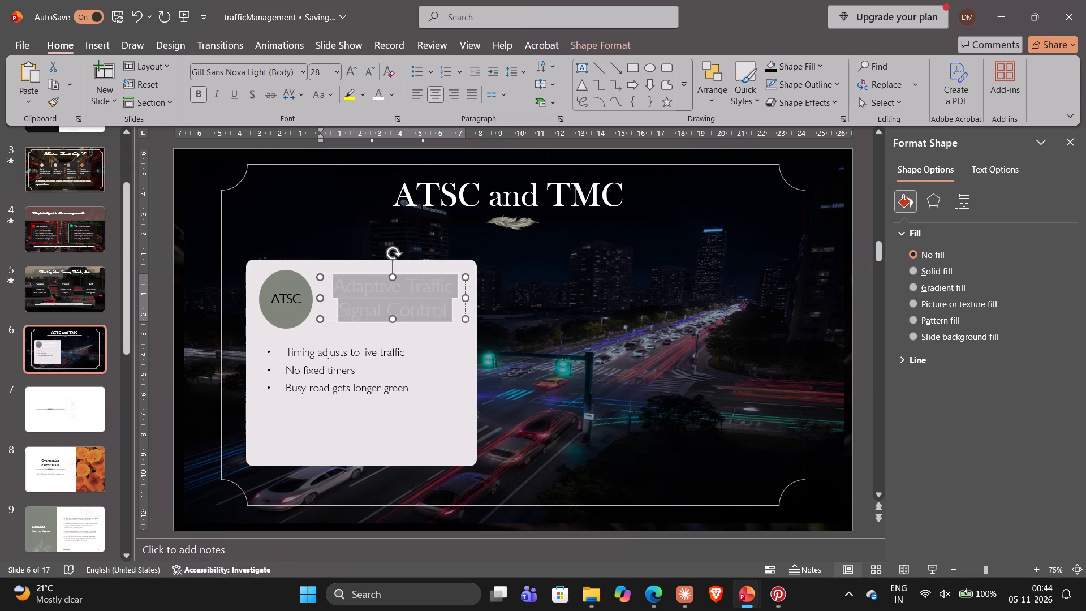
Format the three ATSC bullet lines as white, 20 pt and bold.
{"action": "left_click_drag", "start_coordinate": [288, 348], "coordinate": [291, 350]}
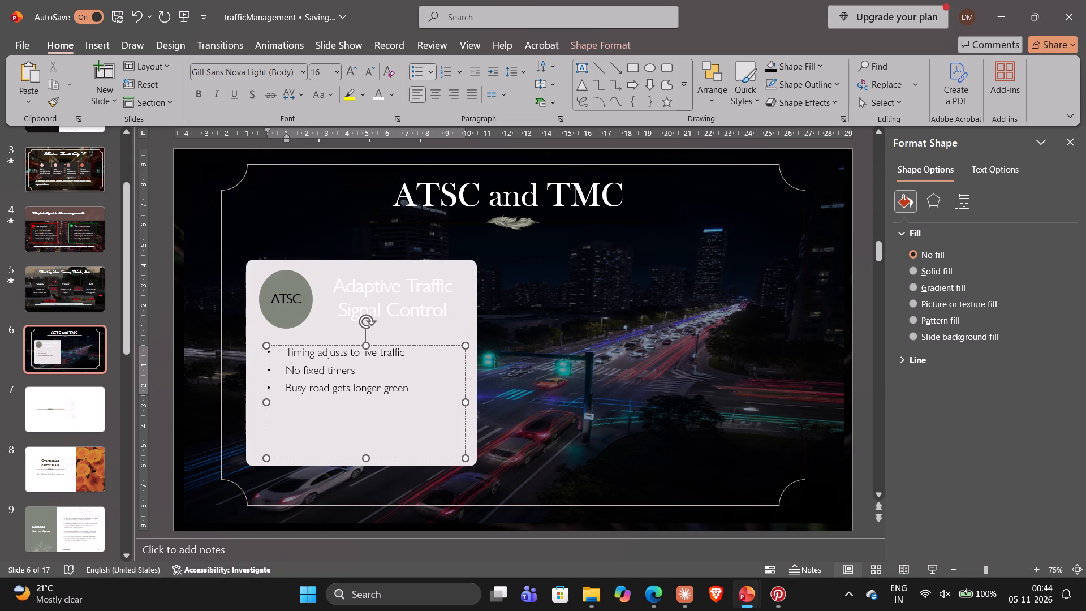
{"action": "left_click_drag", "start_coordinate": [291, 350], "coordinate": [402, 403]}
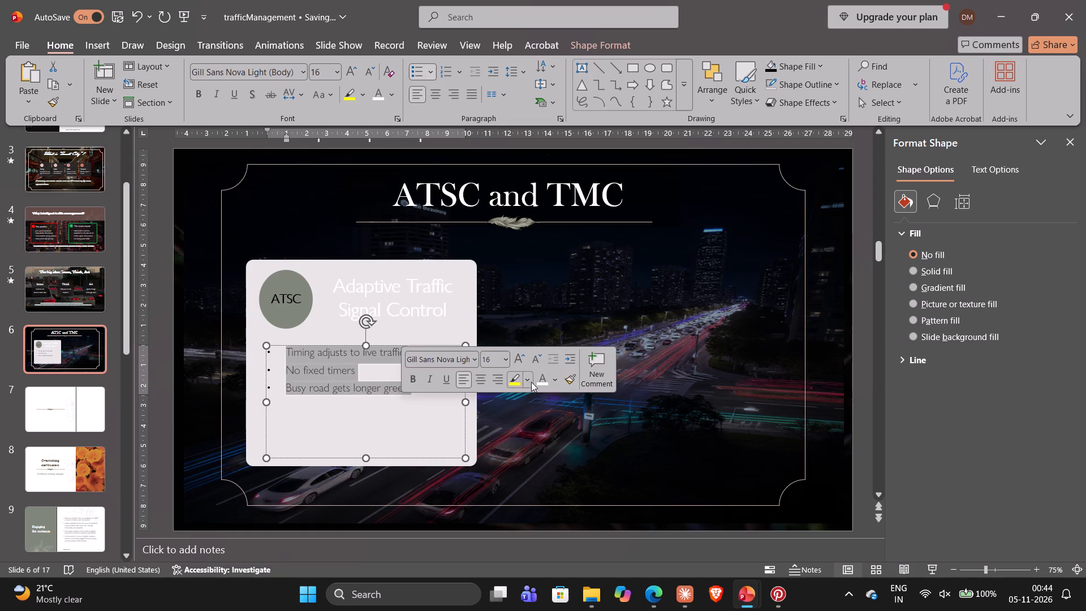
{"action": "left_click", "coordinate": [537, 382]}
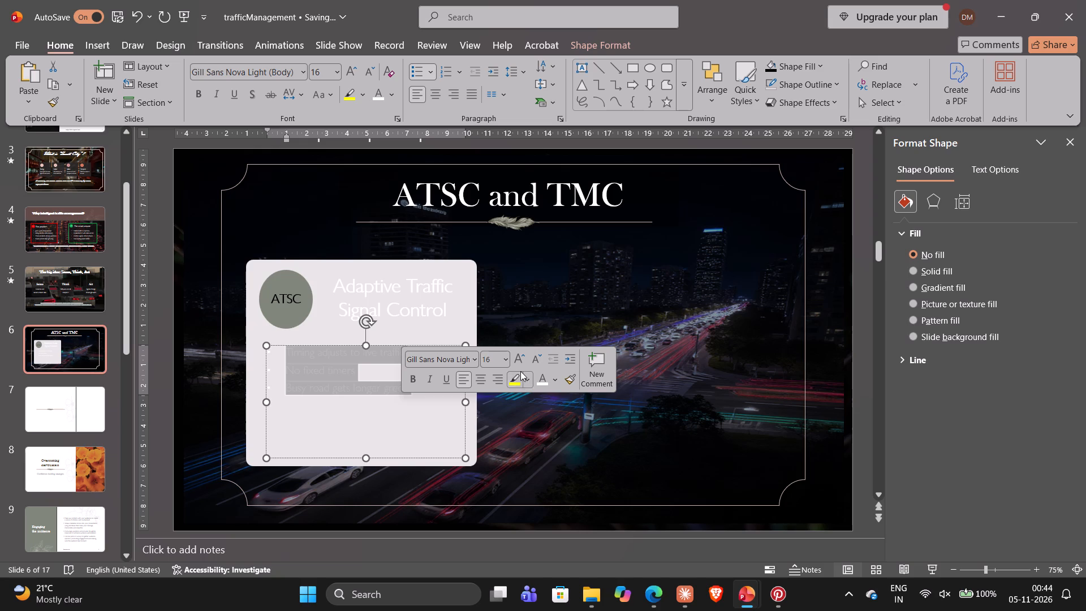
{"action": "left_click", "coordinate": [504, 364]}
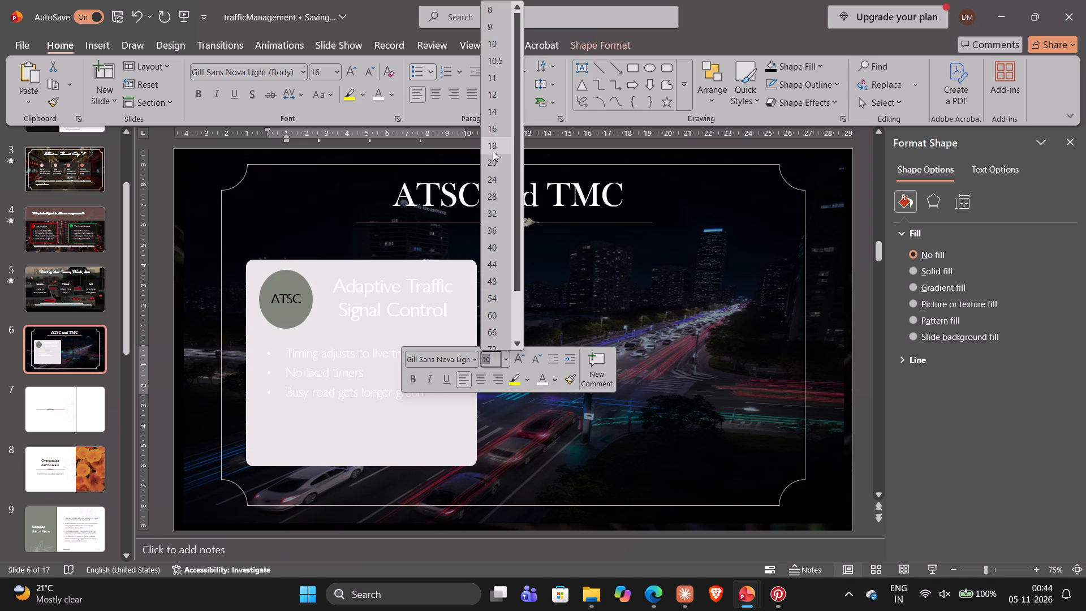
{"action": "left_click", "coordinate": [490, 160]}
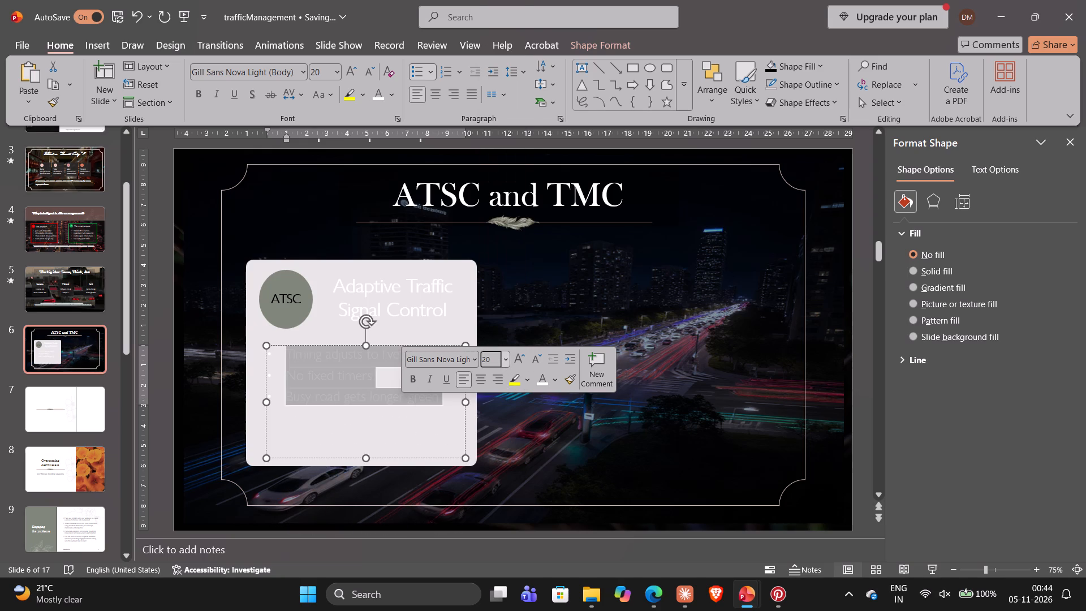
{"action": "left_click", "coordinate": [410, 384]}
Change the ATSC badge text to white, keeping it bold.
{"action": "left_click", "coordinate": [295, 300]}
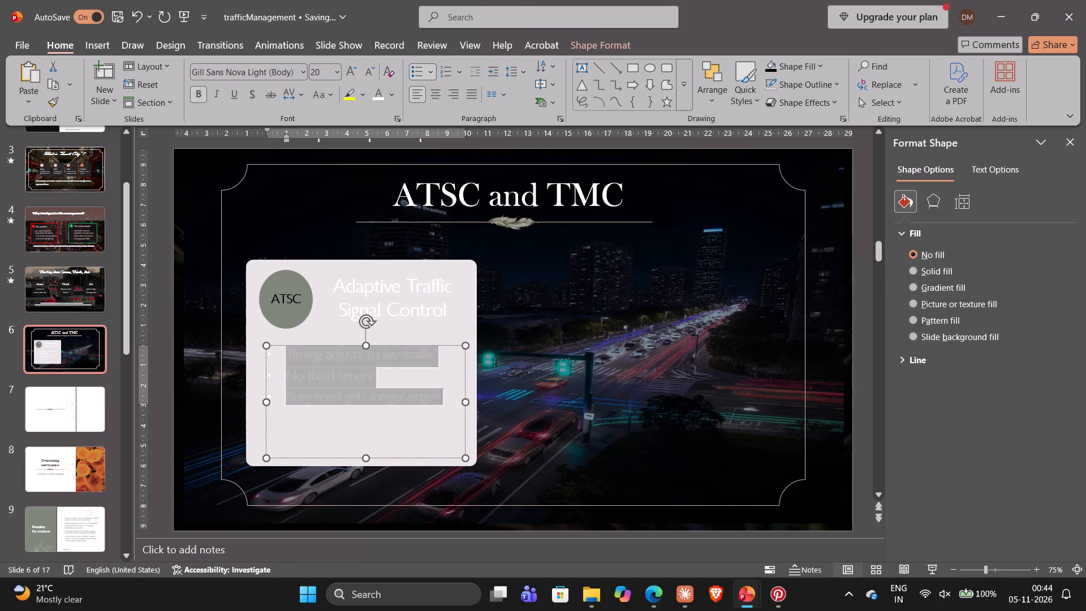
{"action": "left_click_drag", "start_coordinate": [273, 296], "coordinate": [299, 298]}
{"action": "left_click", "coordinate": [437, 274]}
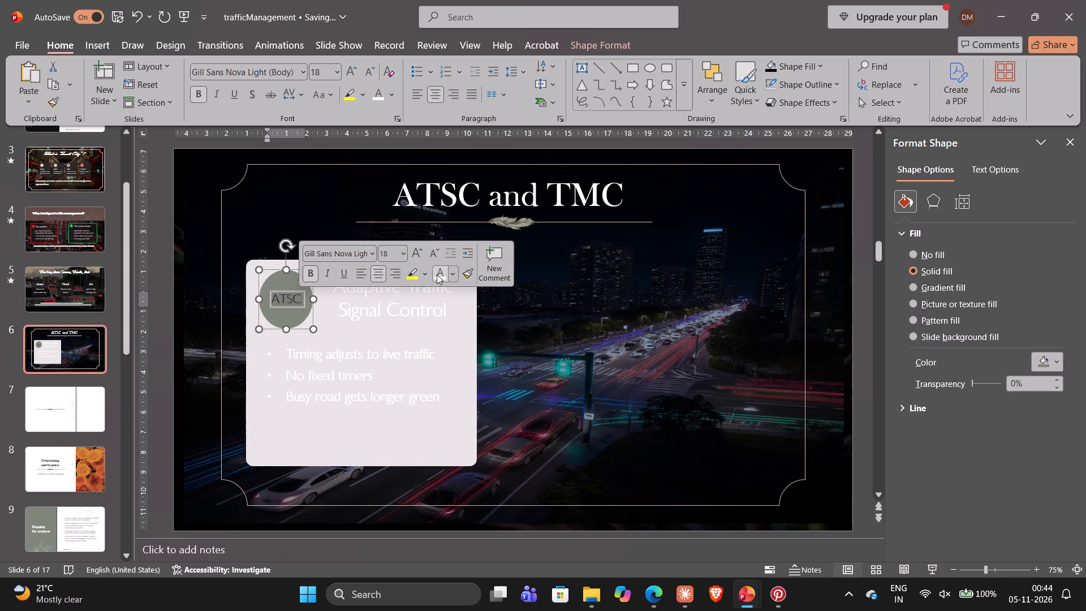
{"action": "left_click", "coordinate": [301, 271]}
{"action": "left_click", "coordinate": [304, 275]}
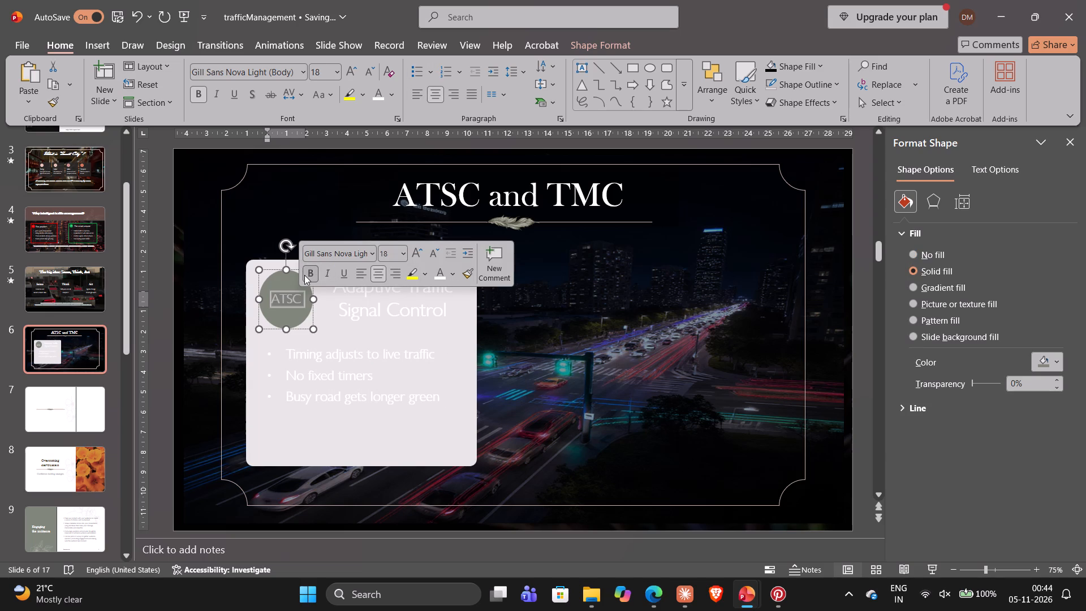
{"action": "left_click", "coordinate": [304, 275]}
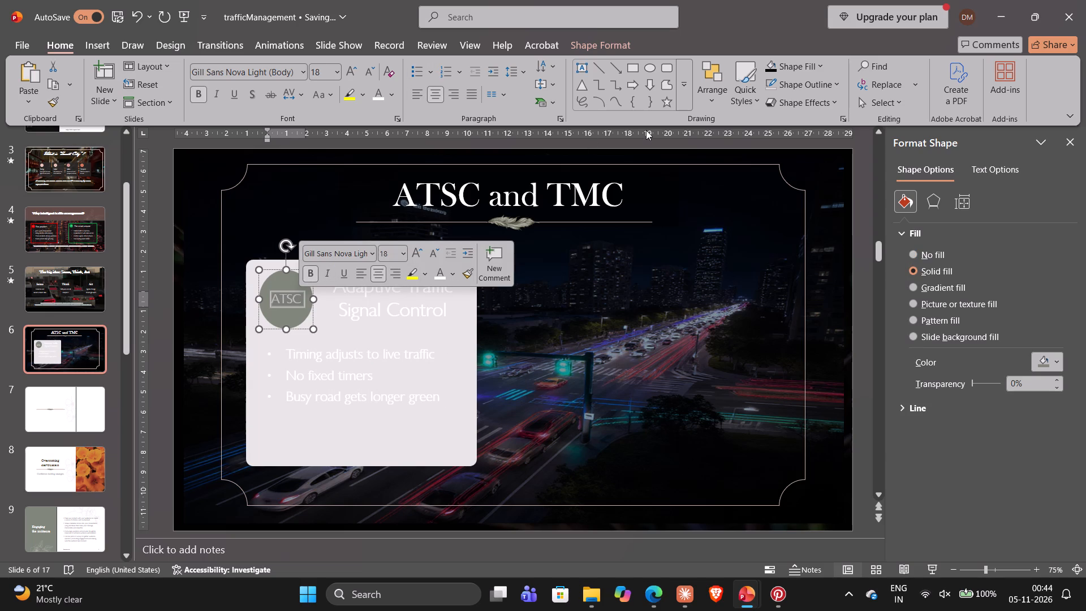
{"action": "left_click", "coordinate": [646, 131]}
Fill the ATSC card with solid black at 68% transparency and close the shape formatting pane.
{"action": "left_click", "coordinate": [466, 269]}
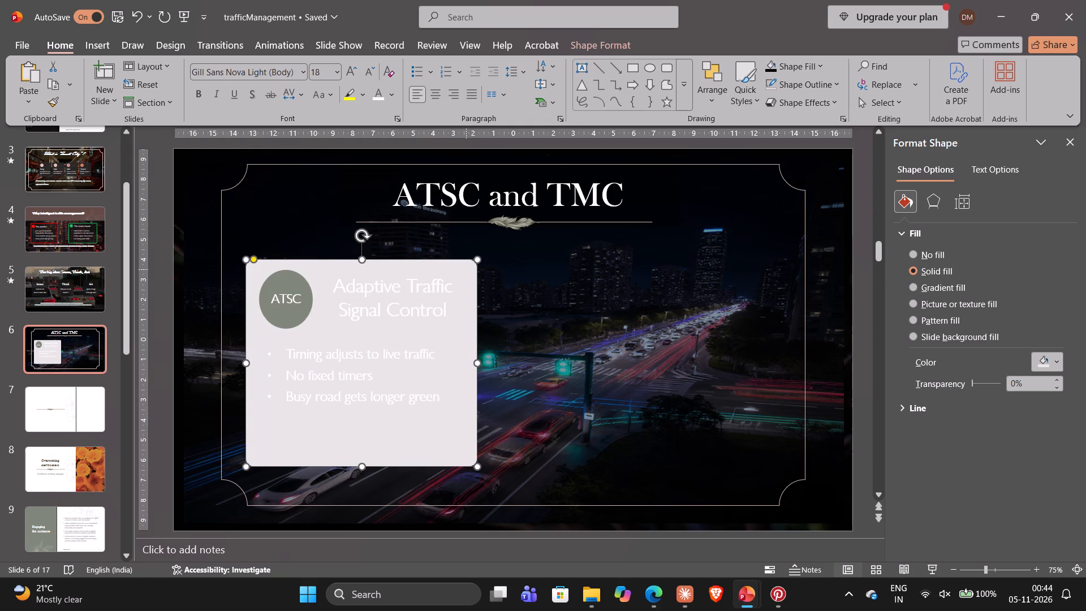
{"action": "left_click", "coordinate": [772, 66]}
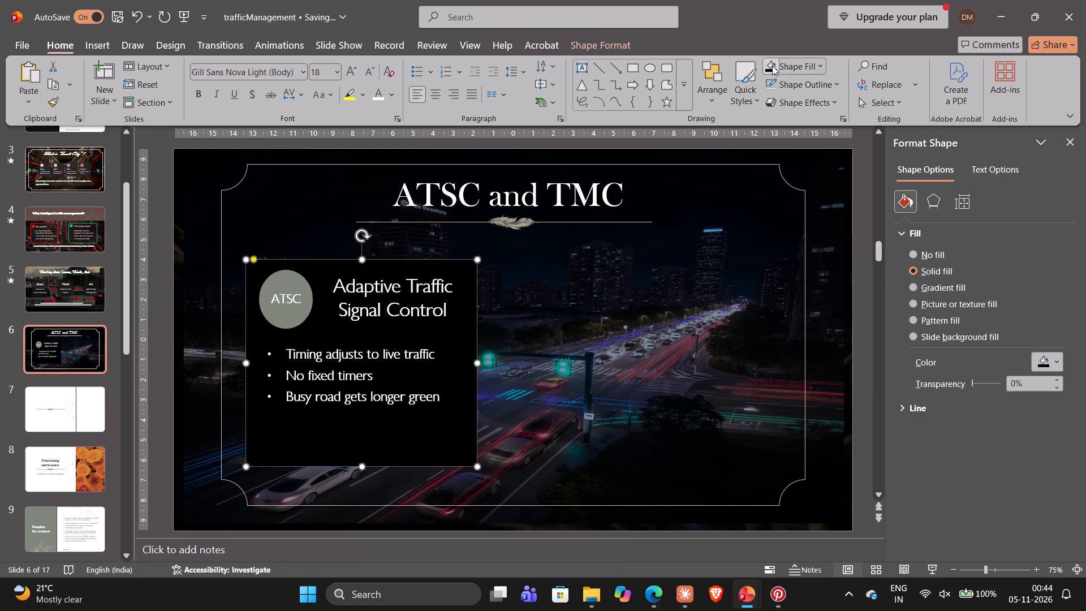
{"action": "left_click", "coordinate": [973, 378]}
{"action": "left_click_drag", "start_coordinate": [973, 381], "coordinate": [976, 382]}
{"action": "left_click_drag", "start_coordinate": [976, 382], "coordinate": [992, 385]}
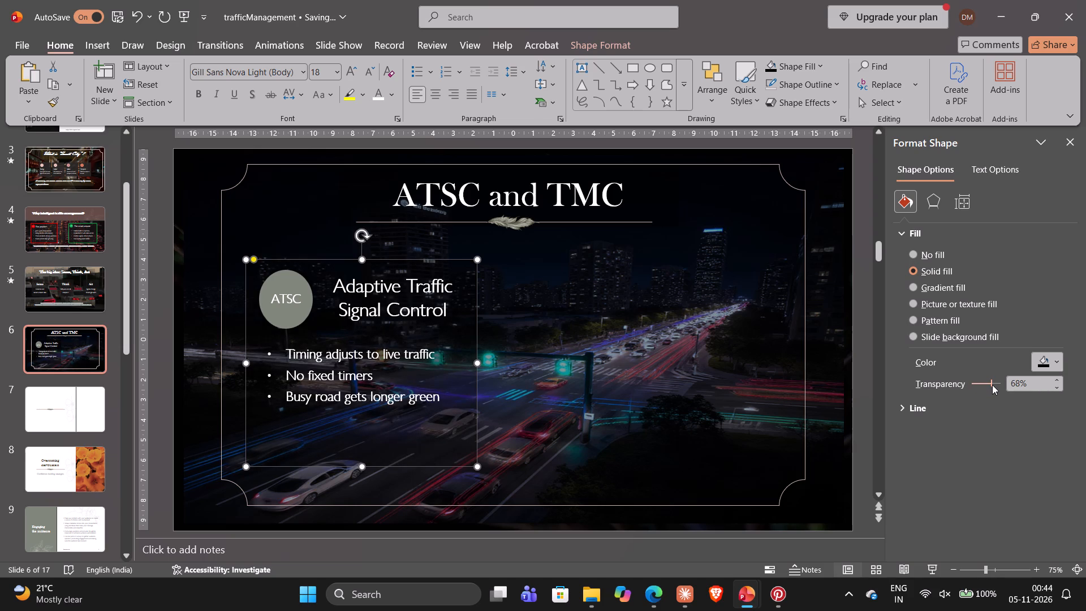
{"action": "left_click", "coordinate": [1064, 150]}
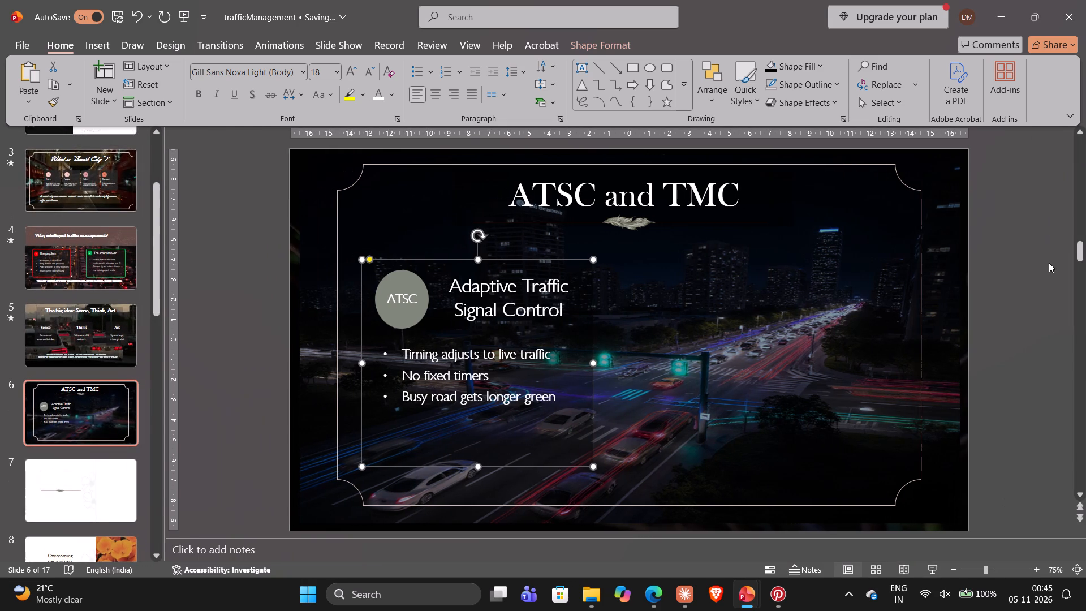
Copy the ATSC card, badge, heading and bullets together and paste a duplicate set onto slide 6.
{"action": "left_click", "coordinate": [583, 304], "text": "ctrl"}
{"action": "left_click", "coordinate": [549, 321], "text": "ctrl"}
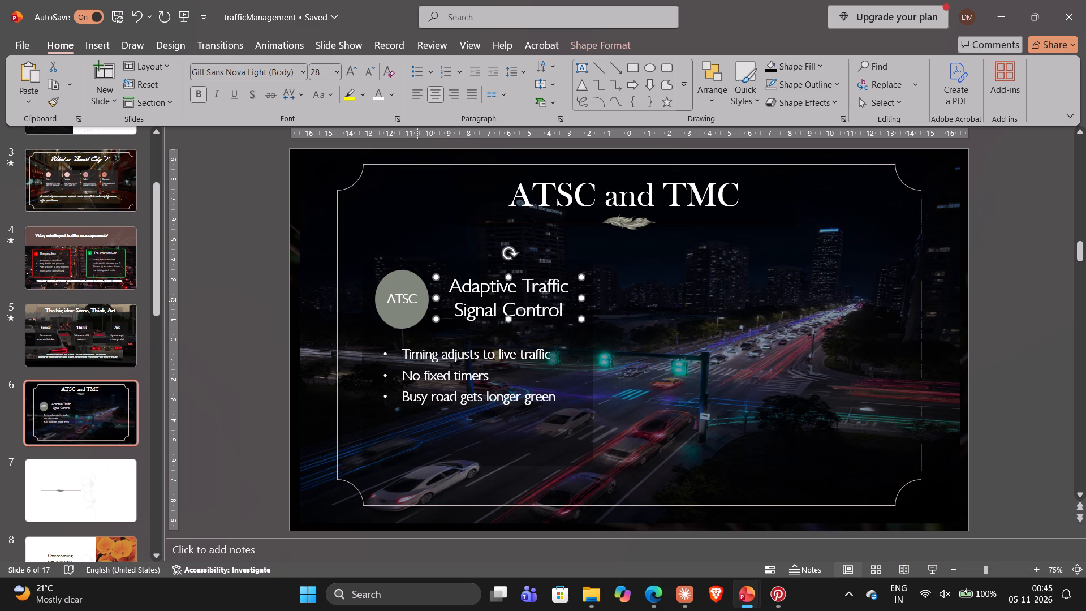
{"action": "left_click", "coordinate": [412, 265], "text": "ctrl"}
{"action": "left_click", "coordinate": [409, 281], "text": "ctrl"}
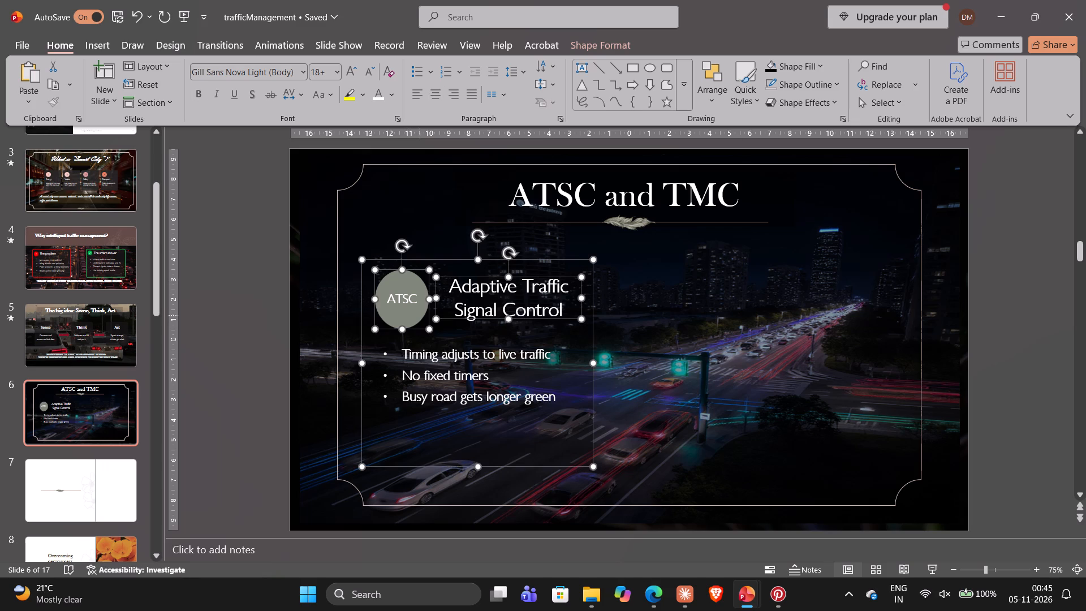
{"action": "left_click", "coordinate": [438, 363], "text": "ctrl"}
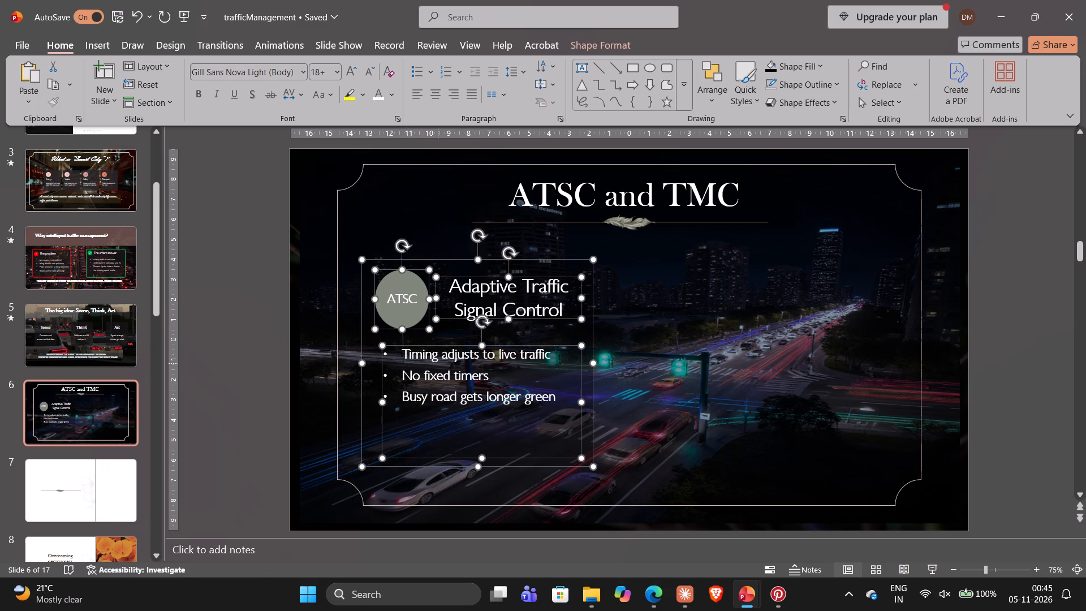
{"action": "key", "text": "ctrl+c"}
{"action": "left_click", "coordinate": [588, 377]}
{"action": "left_click", "coordinate": [623, 368]}
{"action": "key", "text": "ctrl+v"}
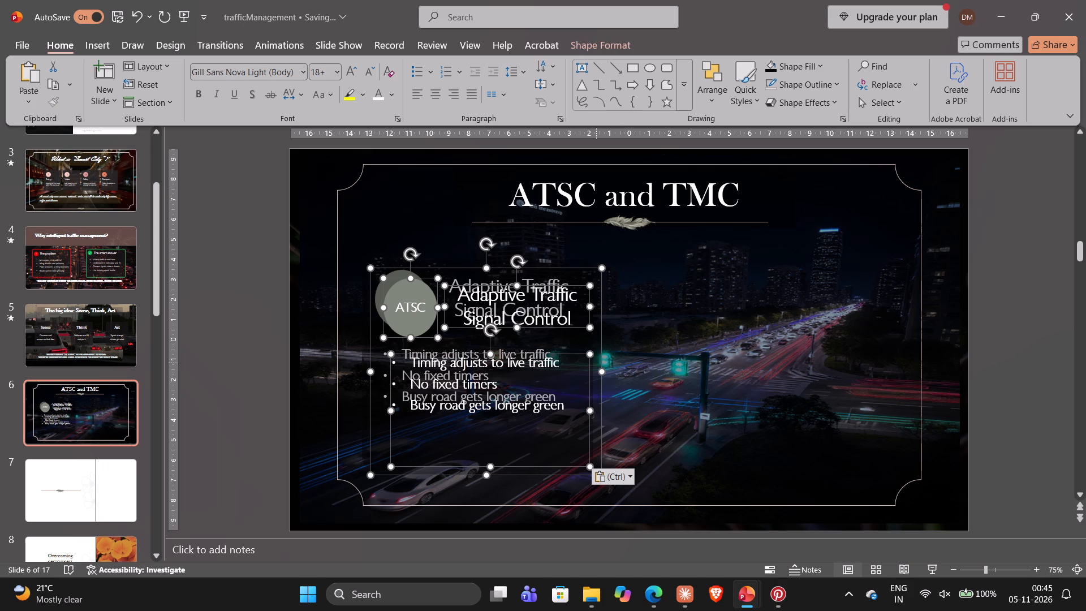
Move the duplicated card, badge, heading and bullets beside the original ATSC set, level with it and with a small gap between cards.
{"action": "left_click_drag", "start_coordinate": [596, 363], "coordinate": [805, 361]}
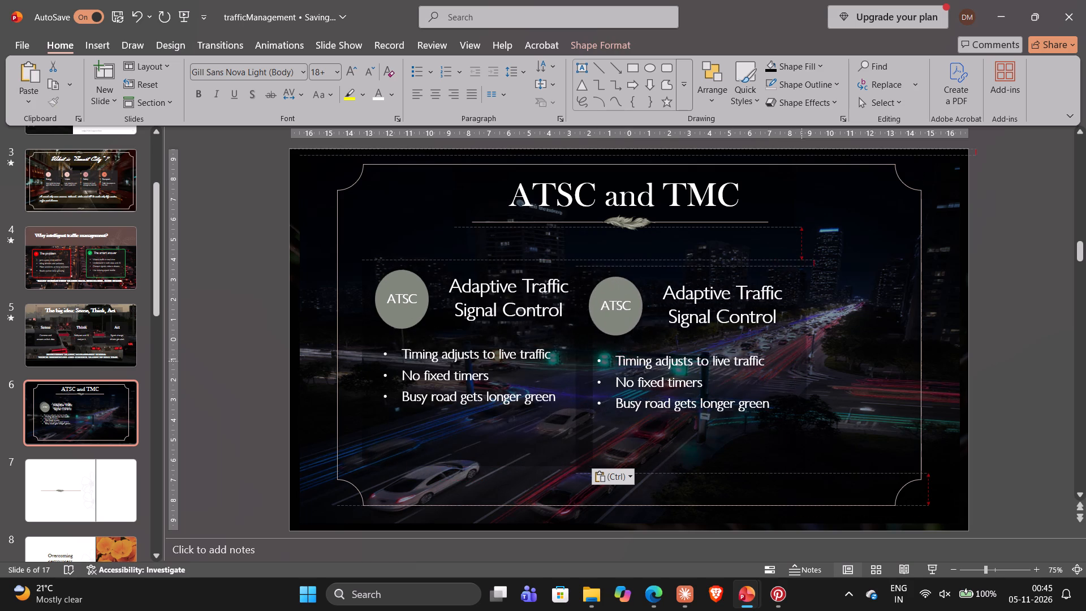
{"action": "left_click_drag", "start_coordinate": [805, 361], "coordinate": [836, 358]}
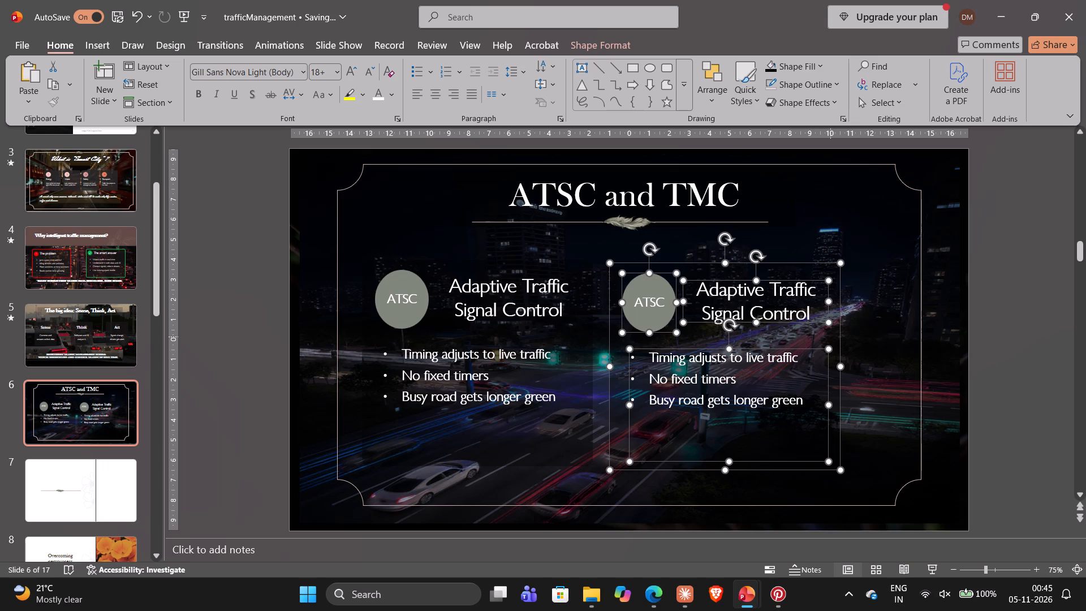
{"action": "left_click_drag", "start_coordinate": [832, 337], "coordinate": [832, 330]}
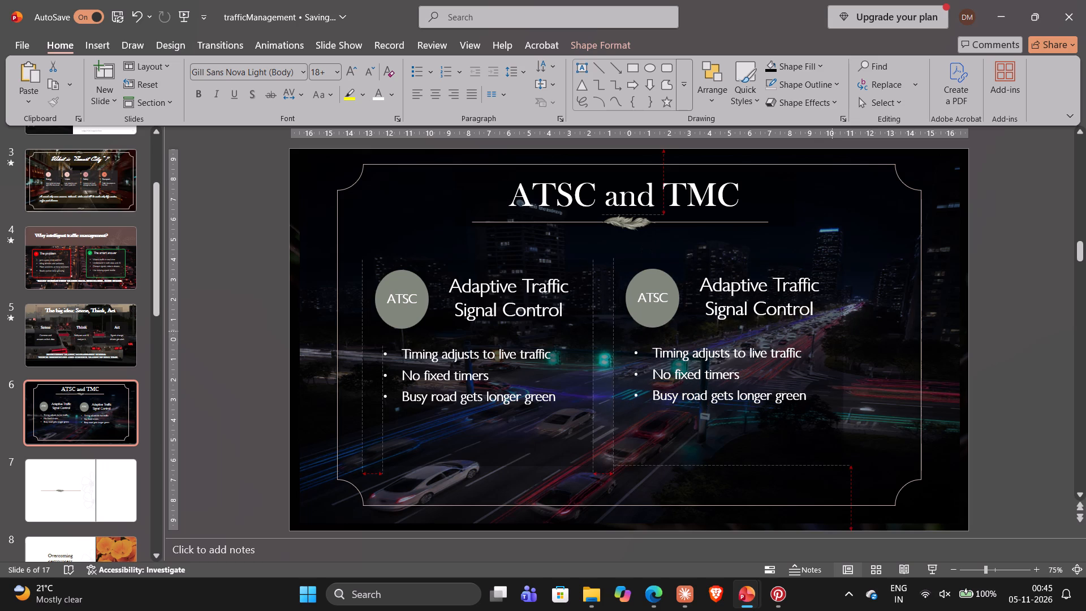
{"action": "left_click_drag", "start_coordinate": [832, 330], "coordinate": [846, 333]}
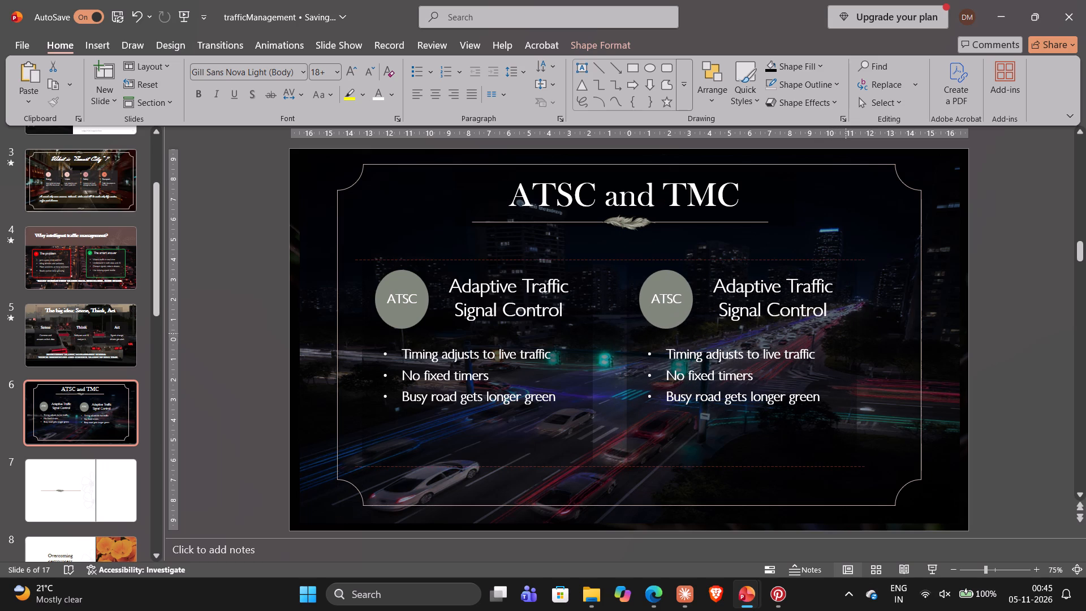
{"action": "left_click_drag", "start_coordinate": [846, 333], "coordinate": [851, 337]}
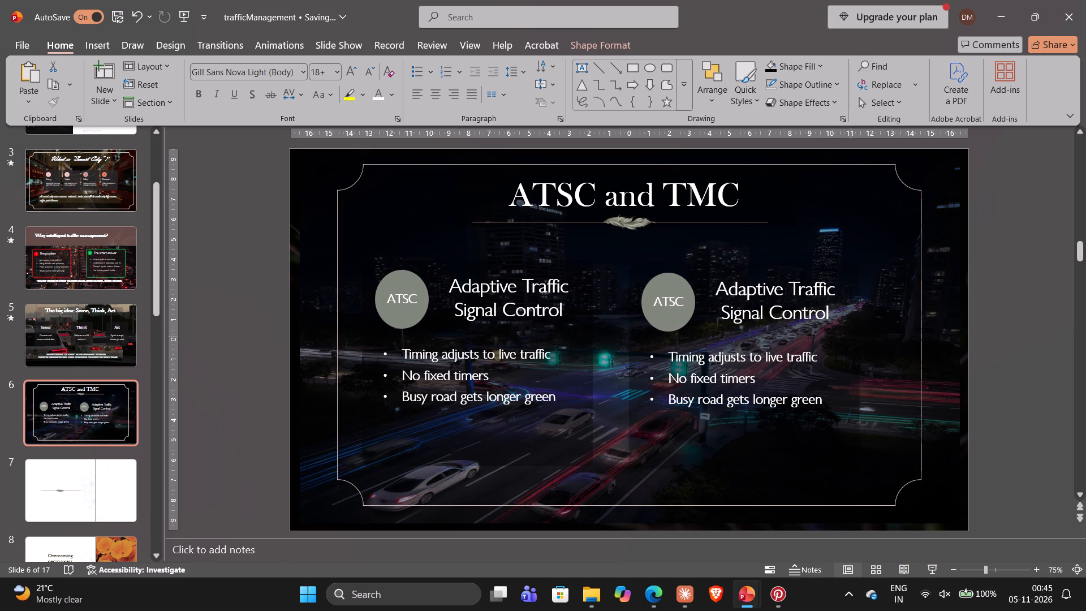
{"action": "left_click_drag", "start_coordinate": [851, 337], "coordinate": [844, 334]}
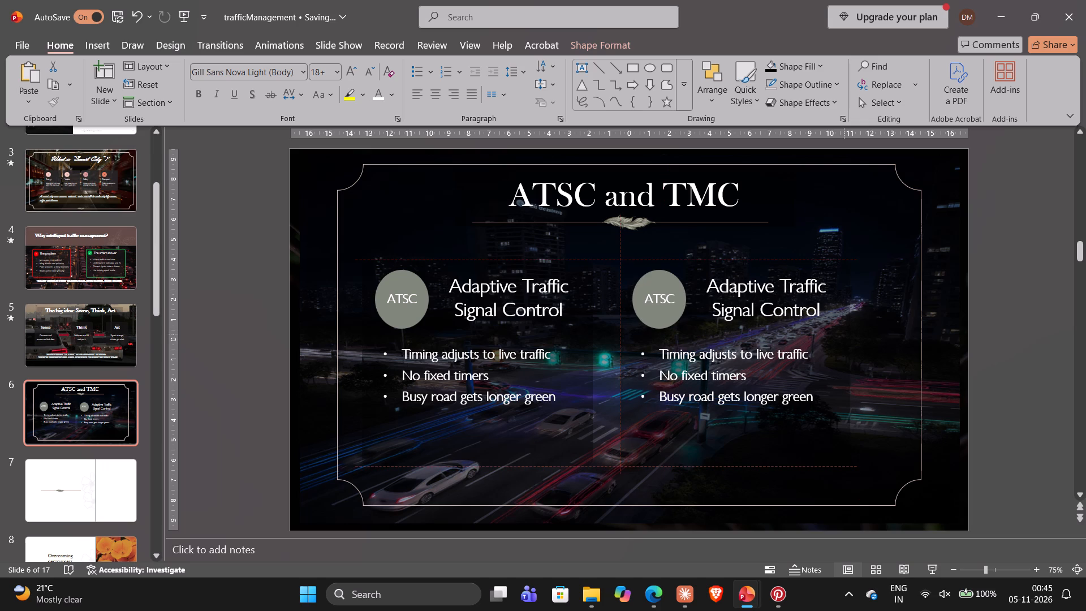
{"action": "left_click_drag", "start_coordinate": [844, 334], "coordinate": [844, 334]}
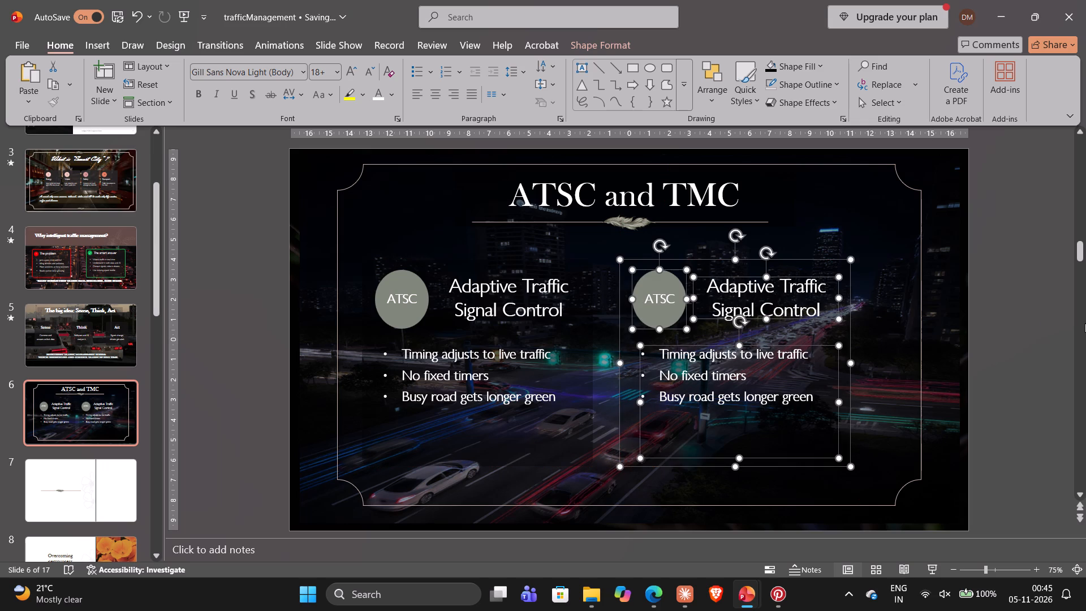
{"action": "left_click", "coordinate": [1020, 352]}
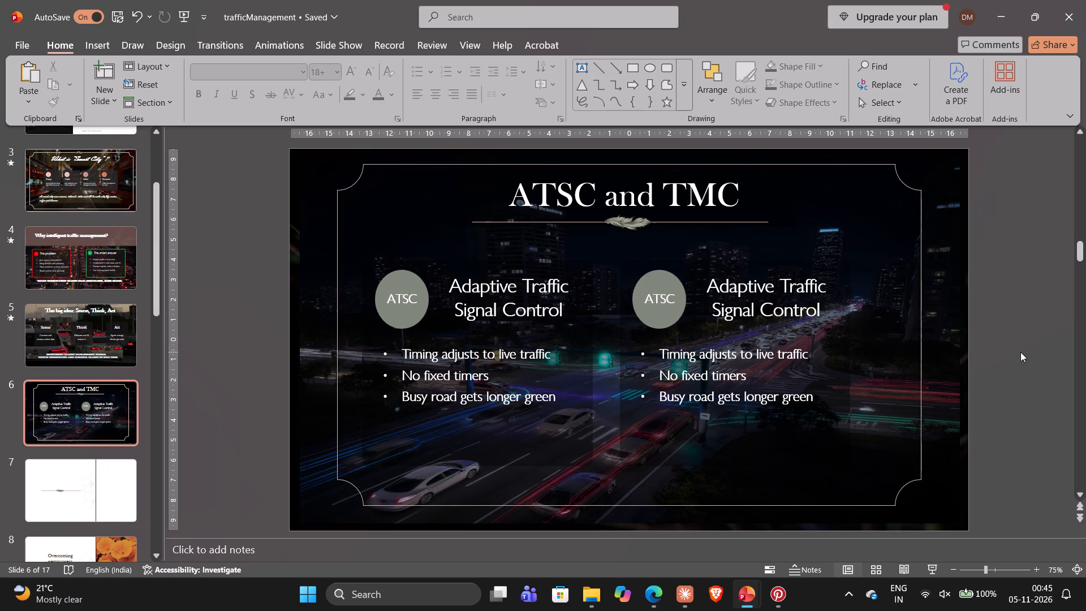
Change the duplicated badge's text to TMC.
{"action": "left_click", "coordinate": [675, 296]}
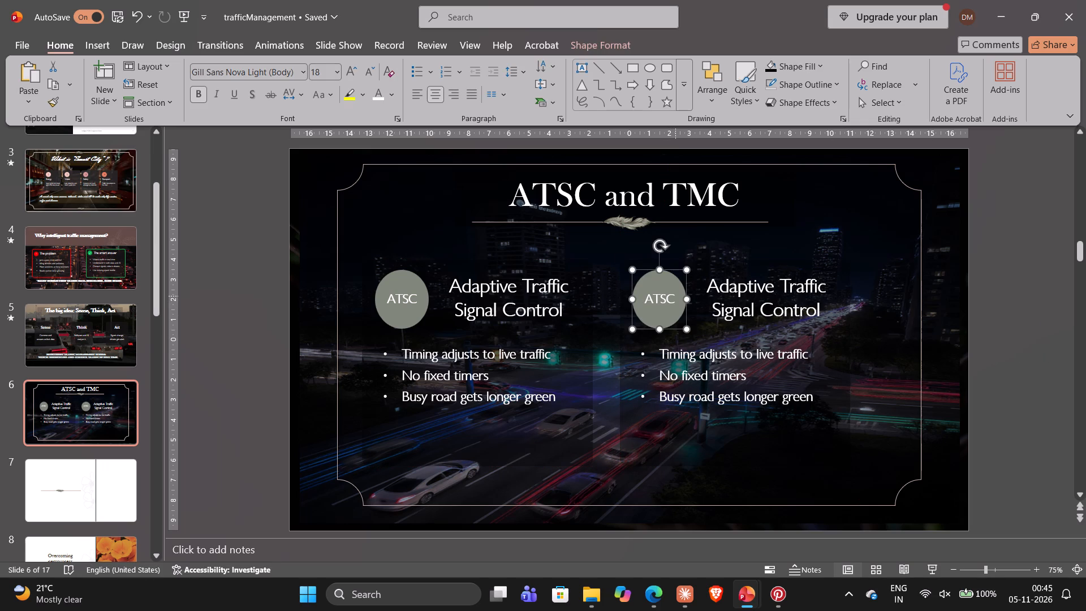
{"action": "left_click", "coordinate": [673, 297]}
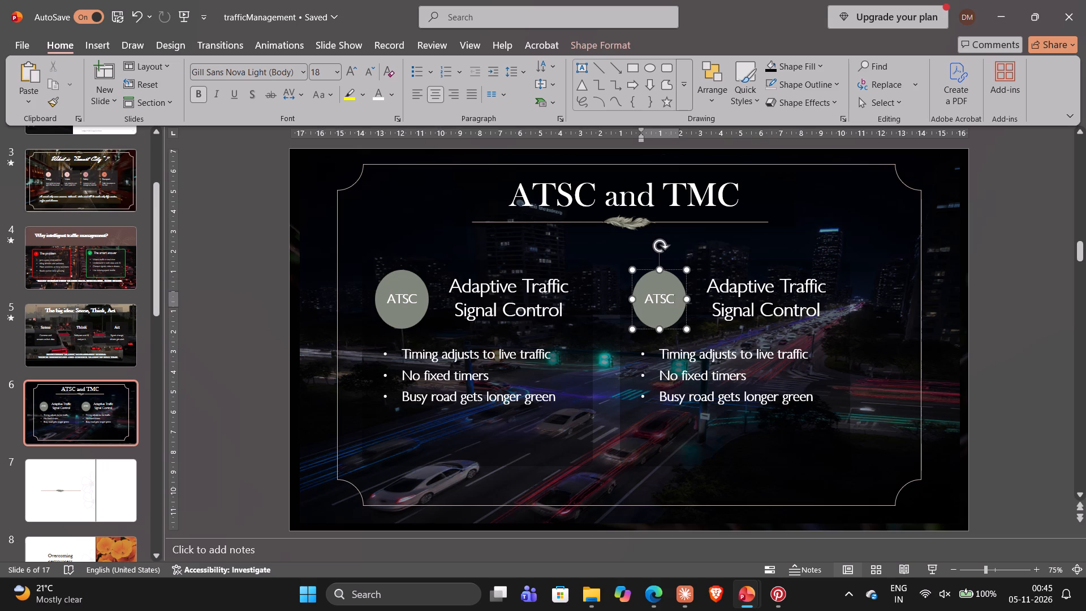
{"action": "key", "text": "BackSpace"}
{"action": "key", "text": "BackSpace"}
{"action": "key", "text": "BackSpace"}
{"action": "key", "text": "BackSpace"}
{"action": "key", "text": "BackSpace"}
Replace the TMC card's heading with "Traffic Management Control" and widen its text box so the heading fits on two lines.
{"action": "left_click", "coordinate": [820, 314]}
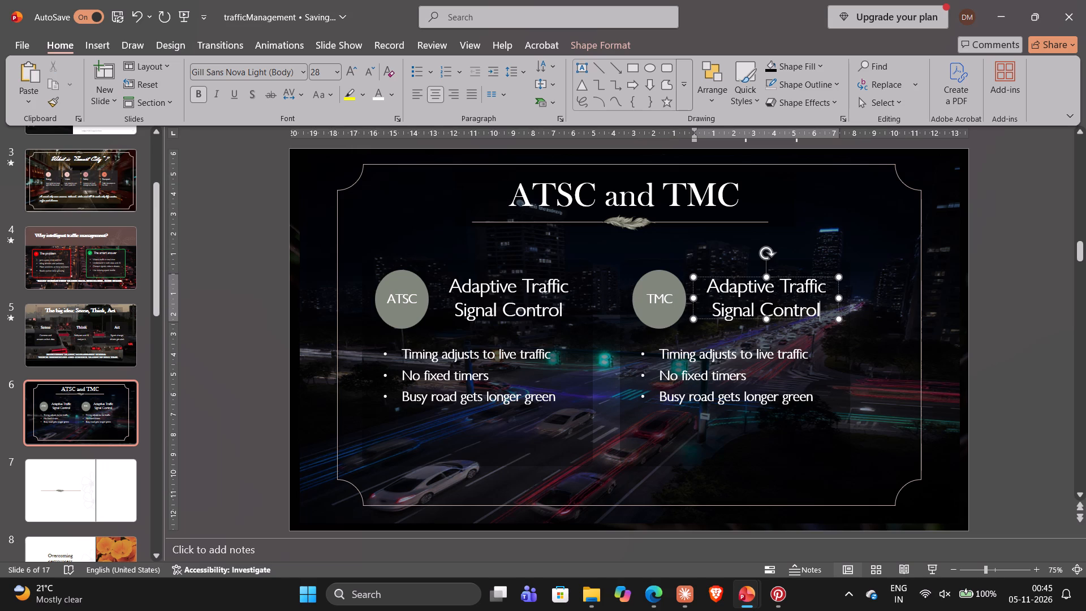
{"action": "key", "text": "BackSpace"}
{"action": "key", "text": "BackSpace"}
{"action": "key", "text": "BackSpace"}
{"action": "key", "text": "BackSpace"}
{"action": "key", "text": "BackSpace"}
{"action": "key", "text": "BackSpace"}
{"action": "key", "text": "BackSpace"}
{"action": "key", "text": "BackSpace"}
{"action": "key", "text": "BackSpace"}
{"action": "key", "text": "BackSpace"}
{"action": "key", "text": "BackSpace"}
{"action": "key", "text": "BackSpace"}
{"action": "key", "text": "BackSpace"}
{"action": "key", "text": "BackSpace"}
{"action": "key", "text": "BackSpace"}
{"action": "key", "text": "BackSpace"}
{"action": "key", "text": "BackSpace"}
{"action": "key", "text": "BackSpace"}
{"action": "key", "text": "BackSpace"}
{"action": "key", "text": "BackSpace"}
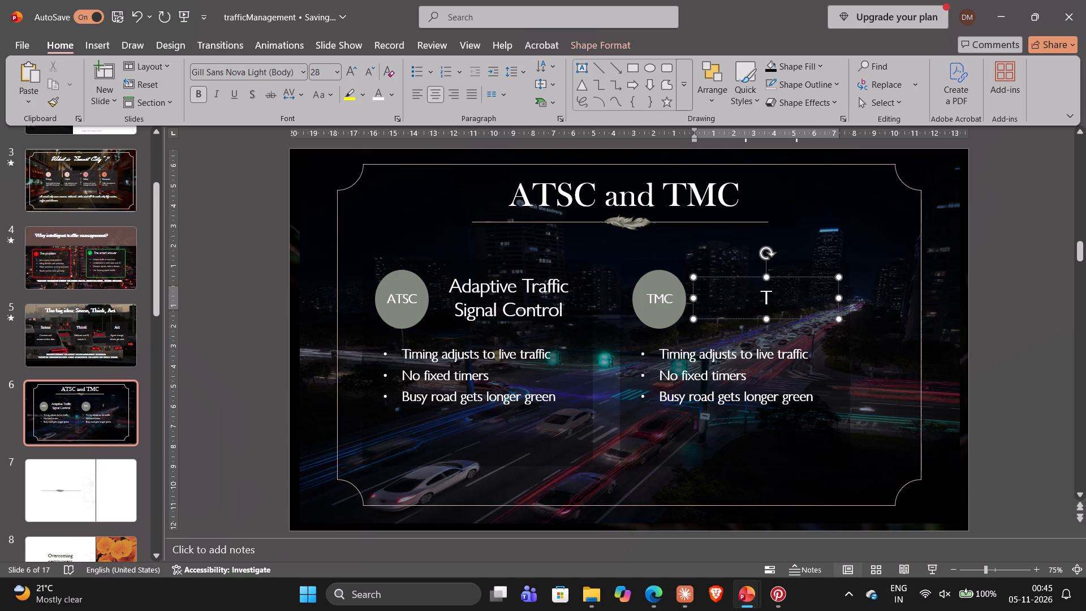
{"action": "type", "text": "ffic"}
{"action": "key", "text": "space"}
{"action": "type", "text": "anagement"}
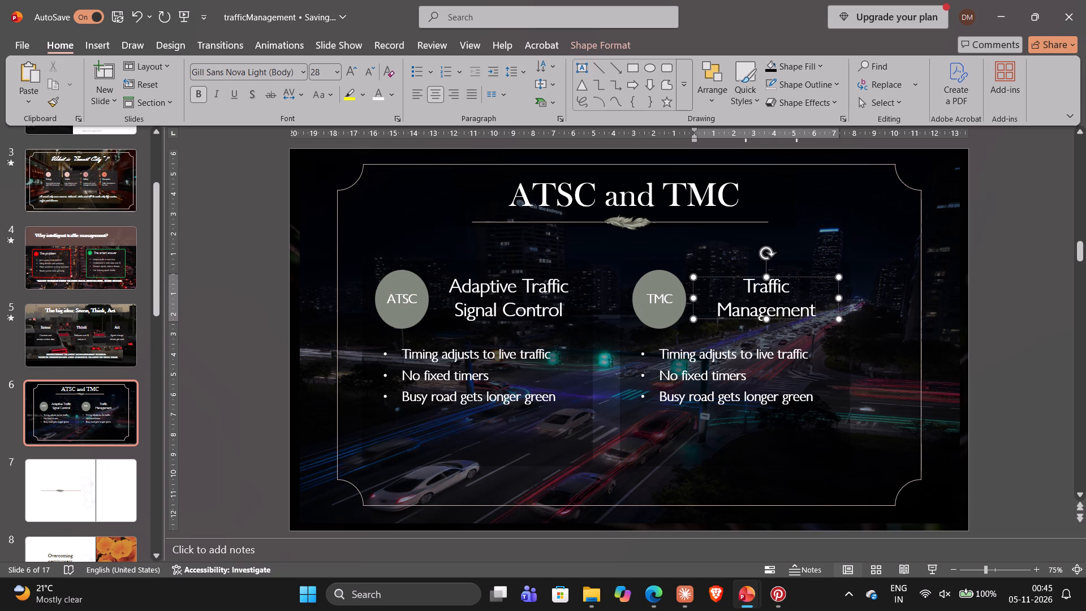
{"action": "key", "text": "space"}
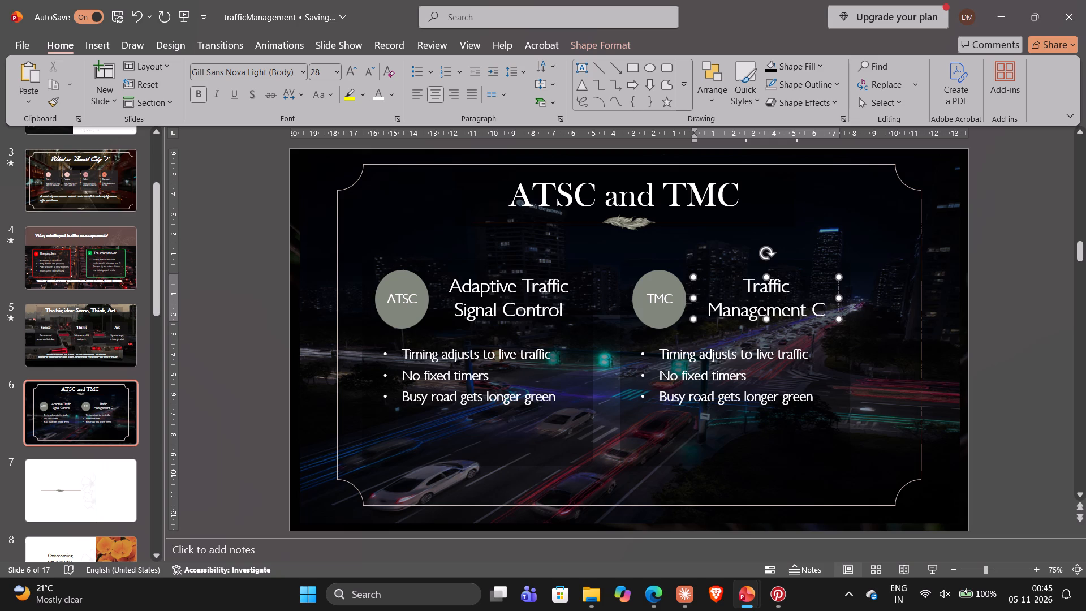
{"action": "type", "text": "ontrol"}
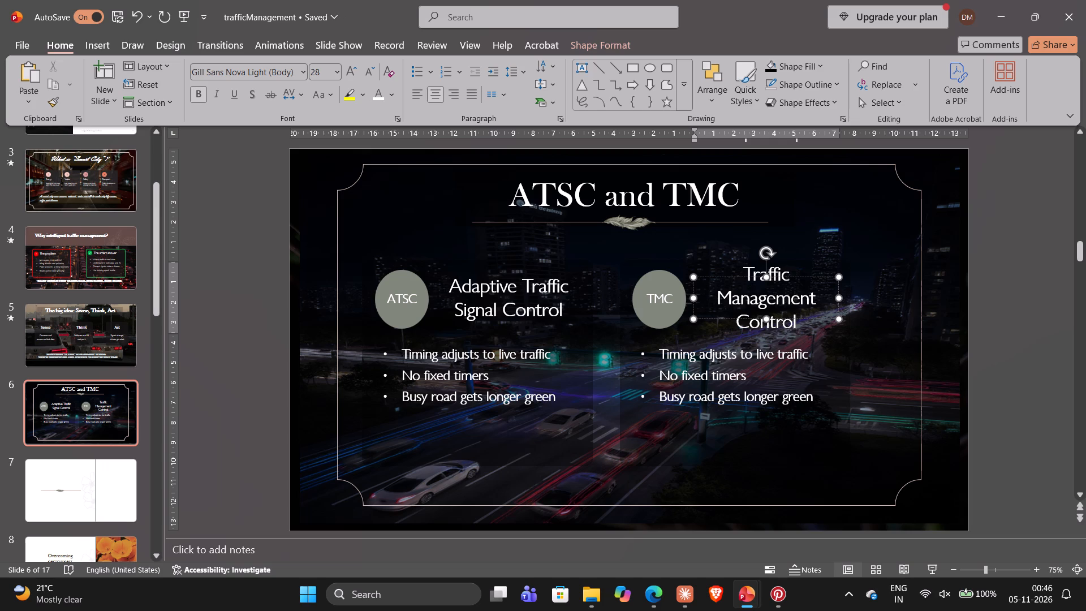
{"action": "left_click_drag", "start_coordinate": [839, 298], "coordinate": [850, 300]}
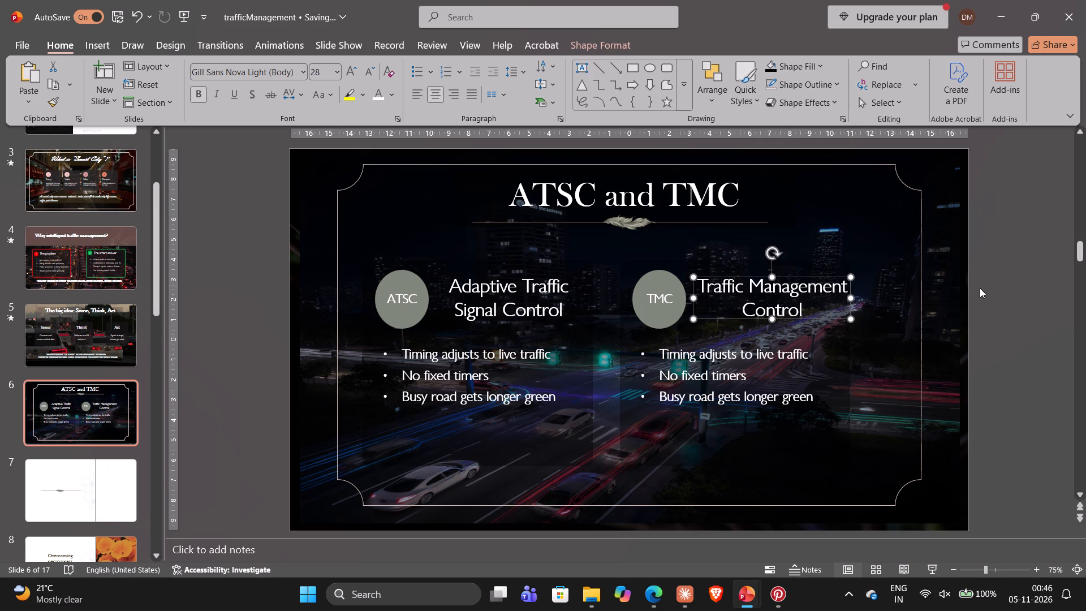
{"action": "left_click", "coordinate": [980, 288]}
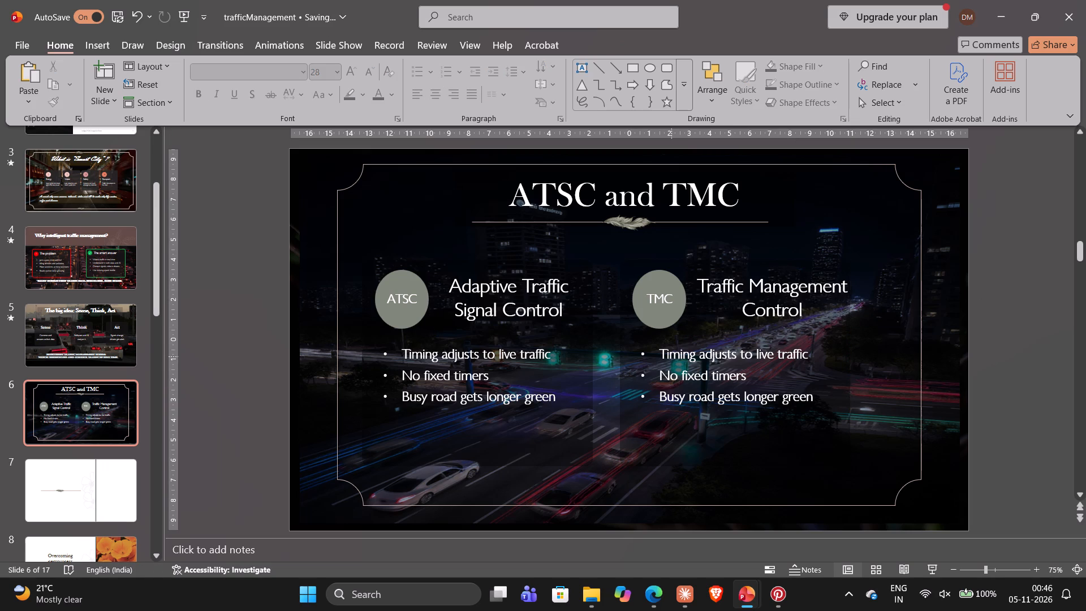
Switch to the smart-city-traffic-management reference deck and read the TMC bullets on slide 5, returning to the trafficManagement deck.
{"action": "key", "text": "alt+Tab"}
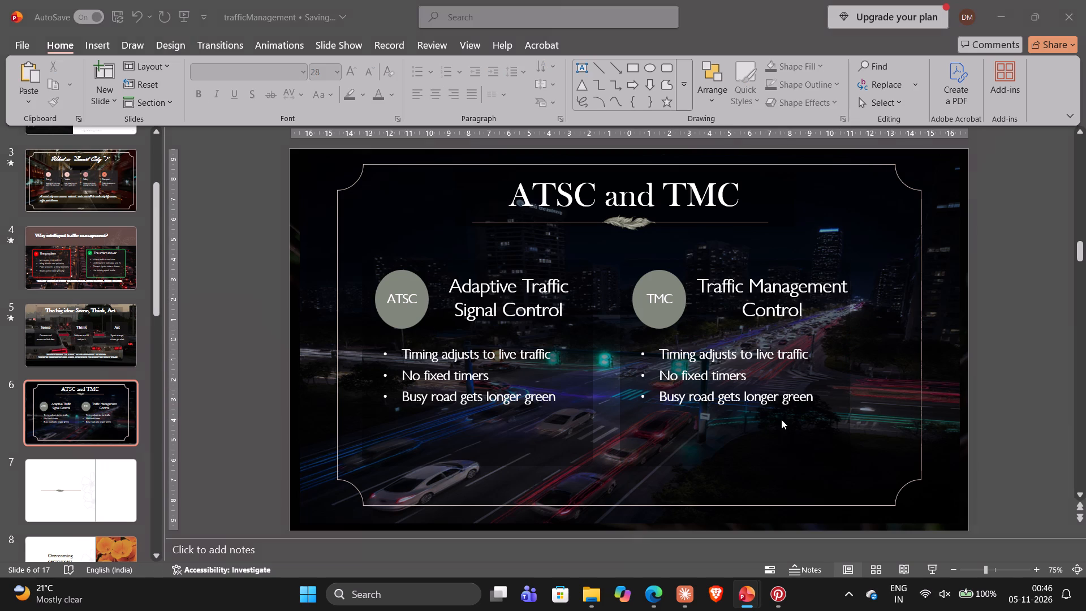
{"action": "left_click_drag", "start_coordinate": [695, 337], "coordinate": [879, 343]}
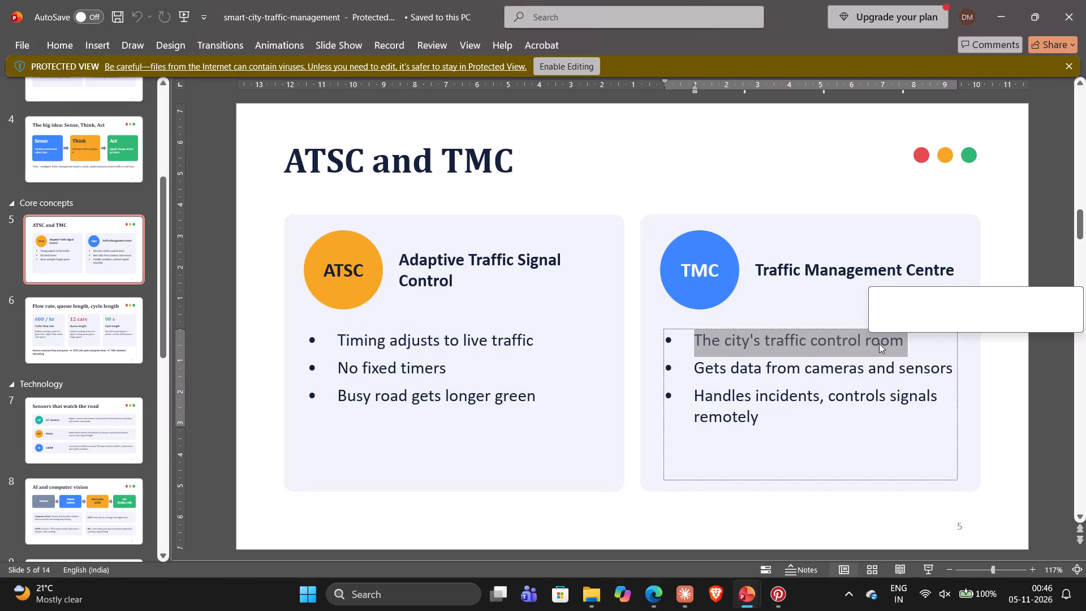
{"action": "left_click", "coordinate": [879, 343]}
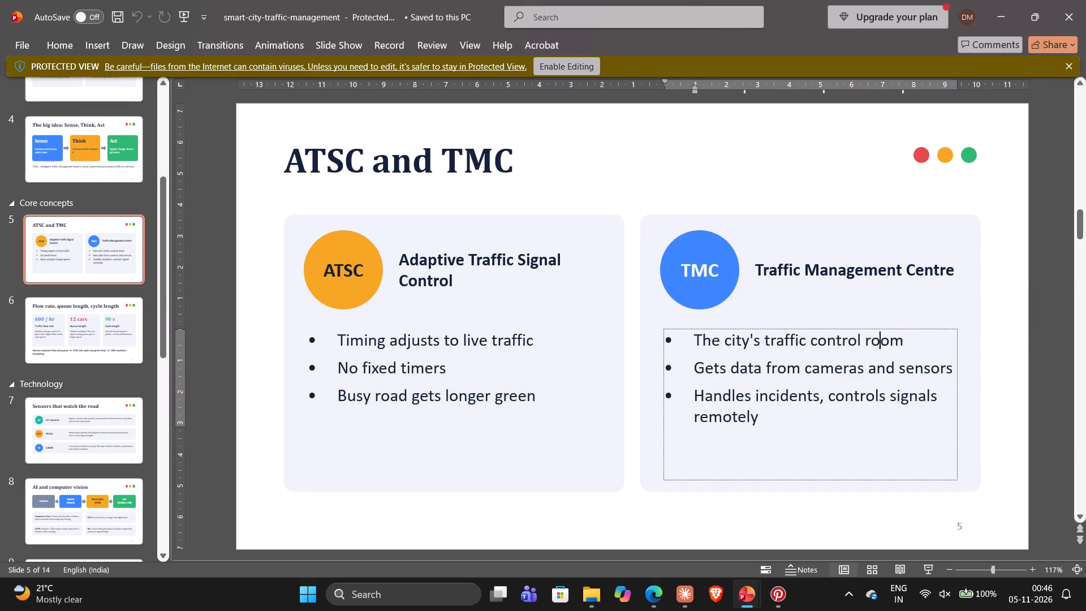
{"action": "key", "text": "alt+Tab"}
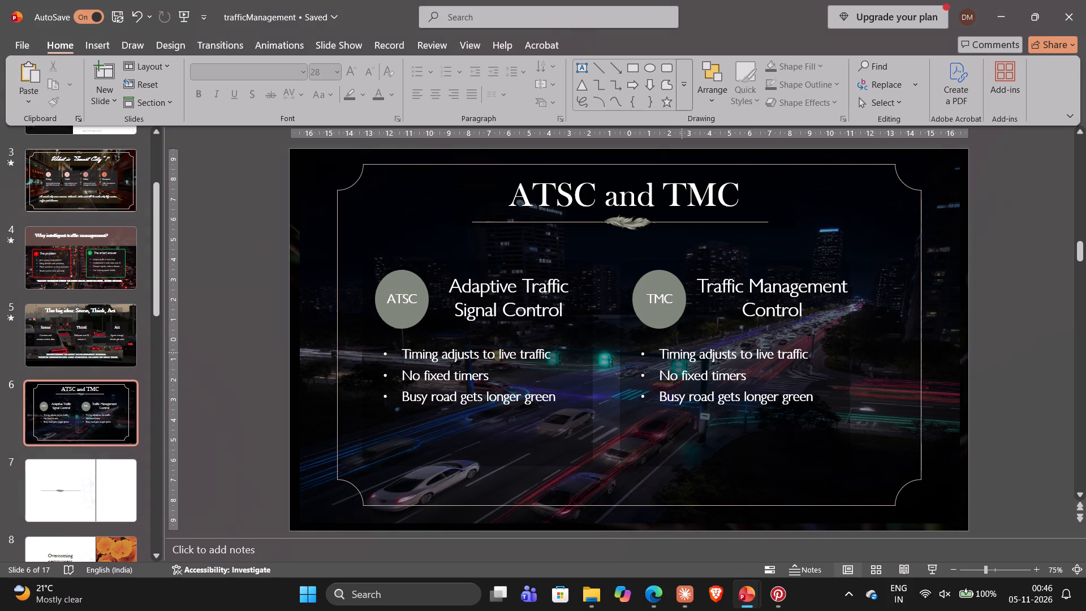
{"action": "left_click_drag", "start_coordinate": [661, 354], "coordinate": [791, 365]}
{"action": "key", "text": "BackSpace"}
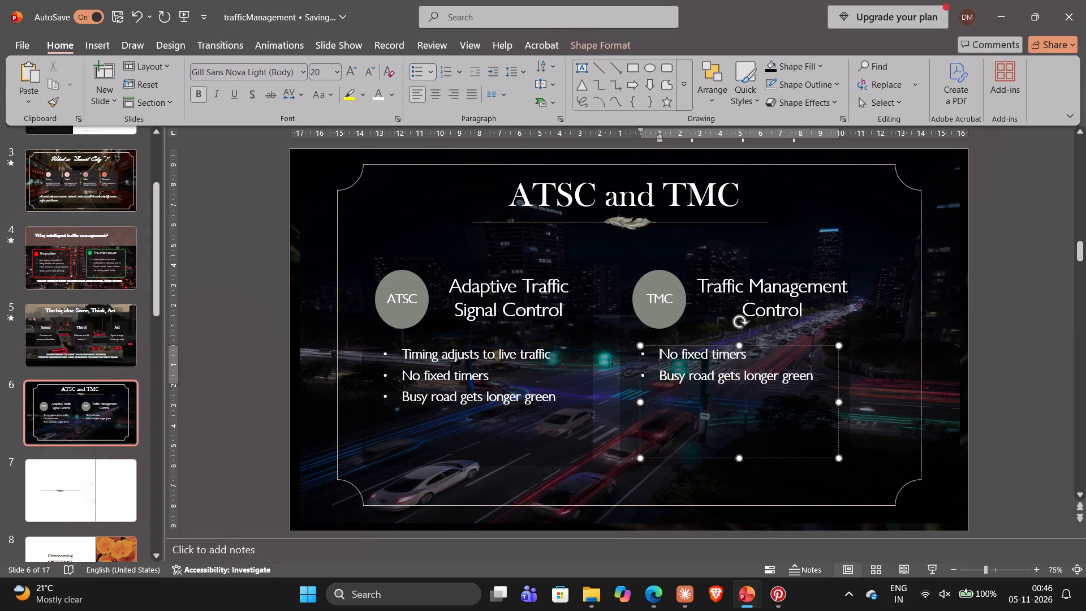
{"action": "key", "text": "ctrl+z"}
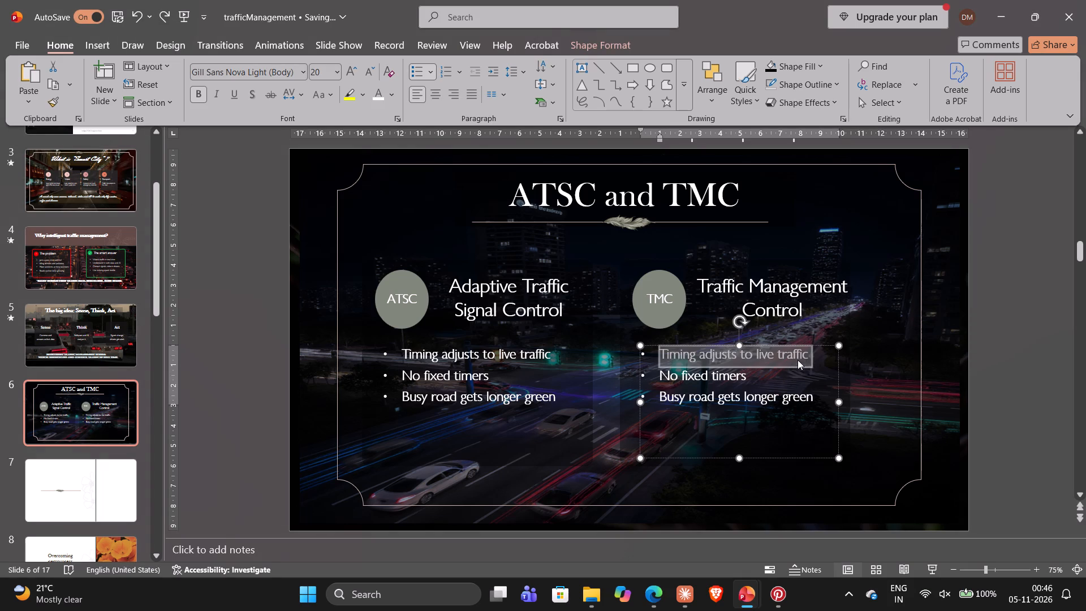
Replace the first bullet under the TMC heading with "The city's traffic control room.".
{"action": "left_click", "coordinate": [796, 357]}
{"action": "left_click", "coordinate": [805, 356]}
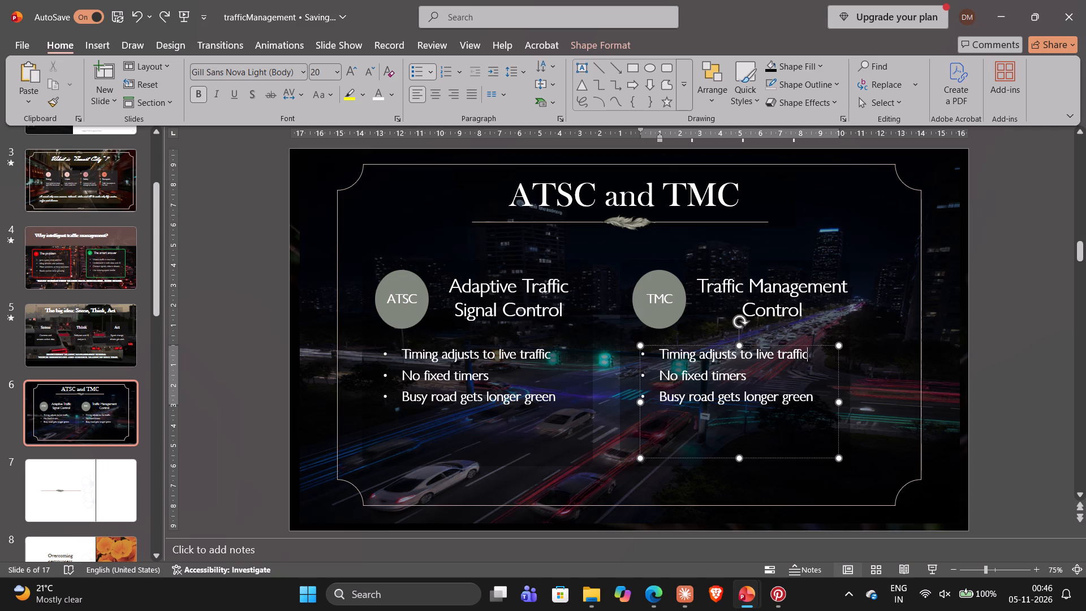
{"action": "key", "text": "BackSpace"}
{"action": "key", "text": "BackSpace"}
{"action": "key", "text": "BackSpace"}
{"action": "key", "text": "BackSpace"}
{"action": "key", "text": "BackSpace"}
{"action": "key", "text": "BackSpace"}
{"action": "key", "text": "BackSpace"}
{"action": "key", "text": "BackSpace"}
{"action": "key", "text": "BackSpace"}
{"action": "key", "text": "BackSpace"}
{"action": "key", "text": "BackSpace"}
{"action": "key", "text": "BackSpace"}
{"action": "key", "text": "BackSpace"}
{"action": "key", "text": "BackSpace"}
{"action": "key", "text": "BackSpace"}
{"action": "key", "text": "BackSpace"}
{"action": "key", "text": "BackSpace"}
{"action": "key", "text": "BackSpace"}
{"action": "key", "text": "BackSpace"}
{"action": "key", "text": "BackSpace"}
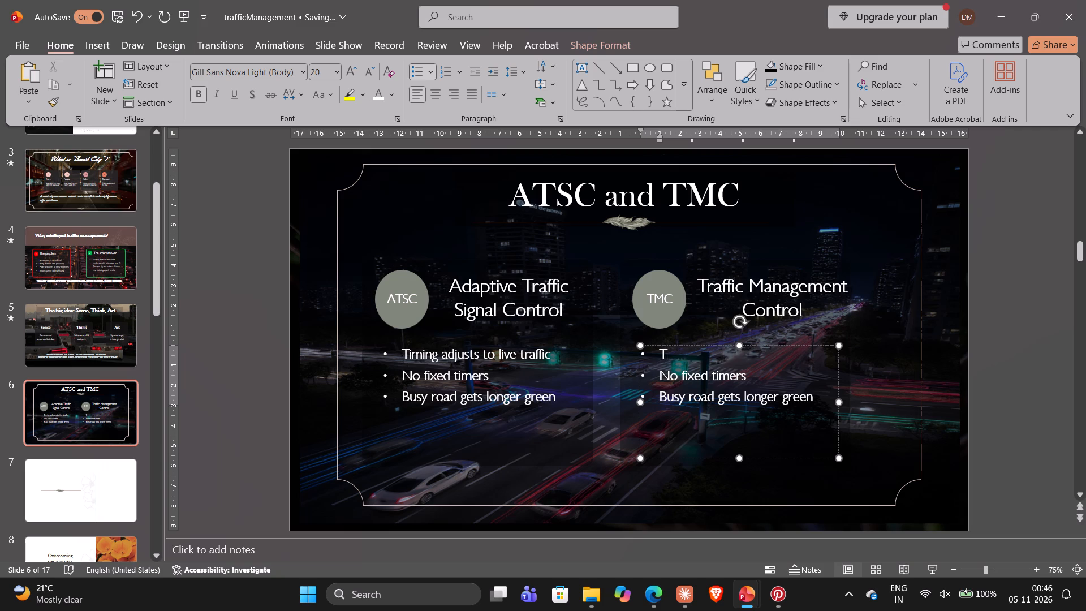
{"action": "type", "text": "he"}
{"action": "key", "text": "space"}
{"action": "key", "text": "shift+c"}
{"action": "key", "text": "BackSpace"}
{"action": "type", "text": "citt"}
{"action": "key", "text": "BackSpace"}
{"action": "type", "text": "y's"}
{"action": "key", "text": "space"}
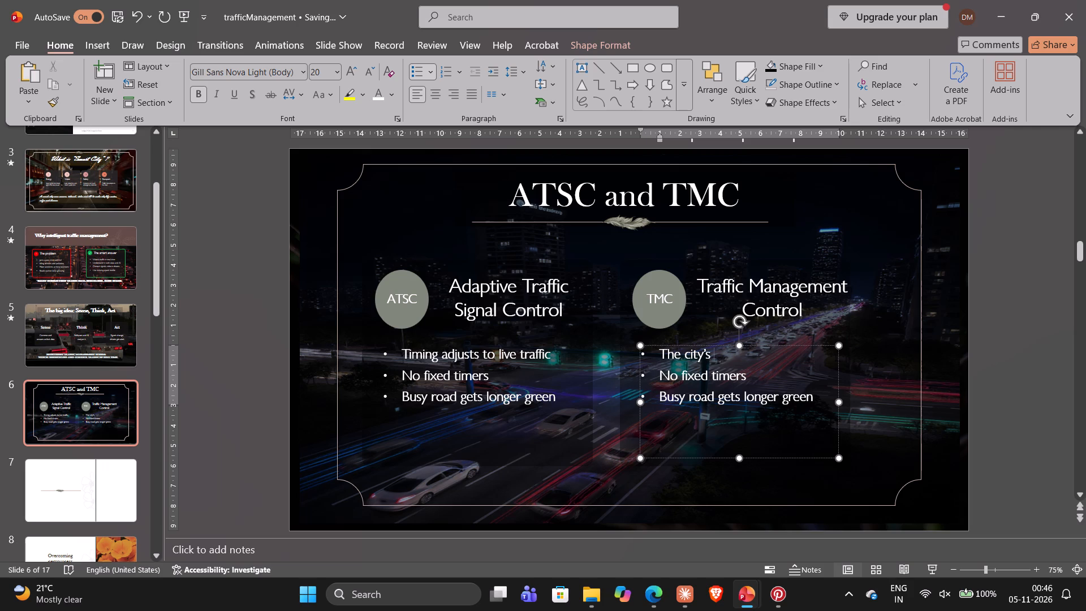
{"action": "type", "text": "trafi"}
{"action": "key", "text": "BackSpace"}
{"action": "type", "text": "fic control room"}
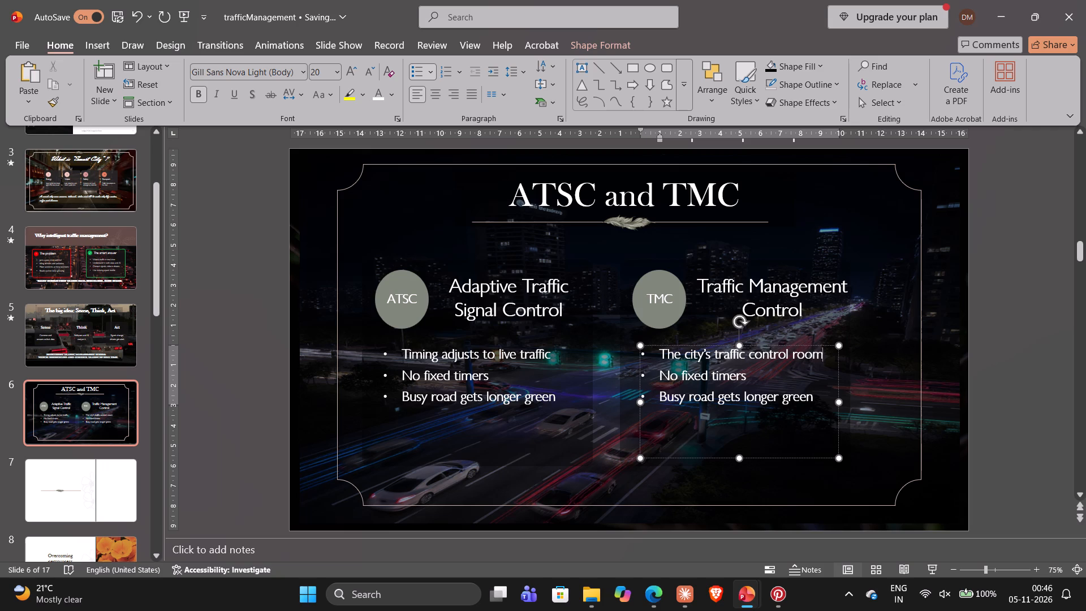
{"action": "key", "text": "period"}
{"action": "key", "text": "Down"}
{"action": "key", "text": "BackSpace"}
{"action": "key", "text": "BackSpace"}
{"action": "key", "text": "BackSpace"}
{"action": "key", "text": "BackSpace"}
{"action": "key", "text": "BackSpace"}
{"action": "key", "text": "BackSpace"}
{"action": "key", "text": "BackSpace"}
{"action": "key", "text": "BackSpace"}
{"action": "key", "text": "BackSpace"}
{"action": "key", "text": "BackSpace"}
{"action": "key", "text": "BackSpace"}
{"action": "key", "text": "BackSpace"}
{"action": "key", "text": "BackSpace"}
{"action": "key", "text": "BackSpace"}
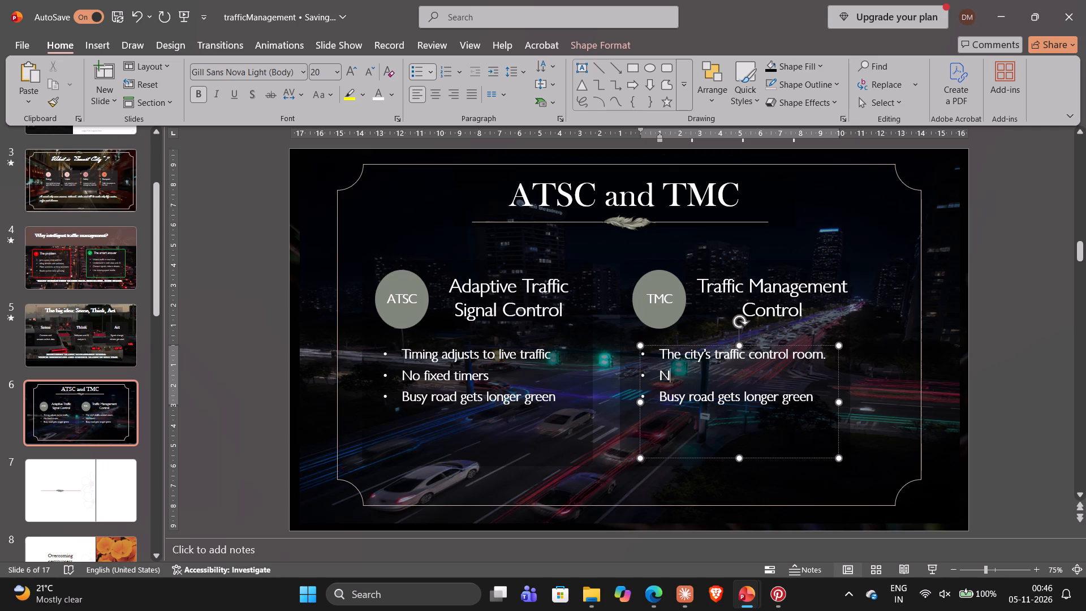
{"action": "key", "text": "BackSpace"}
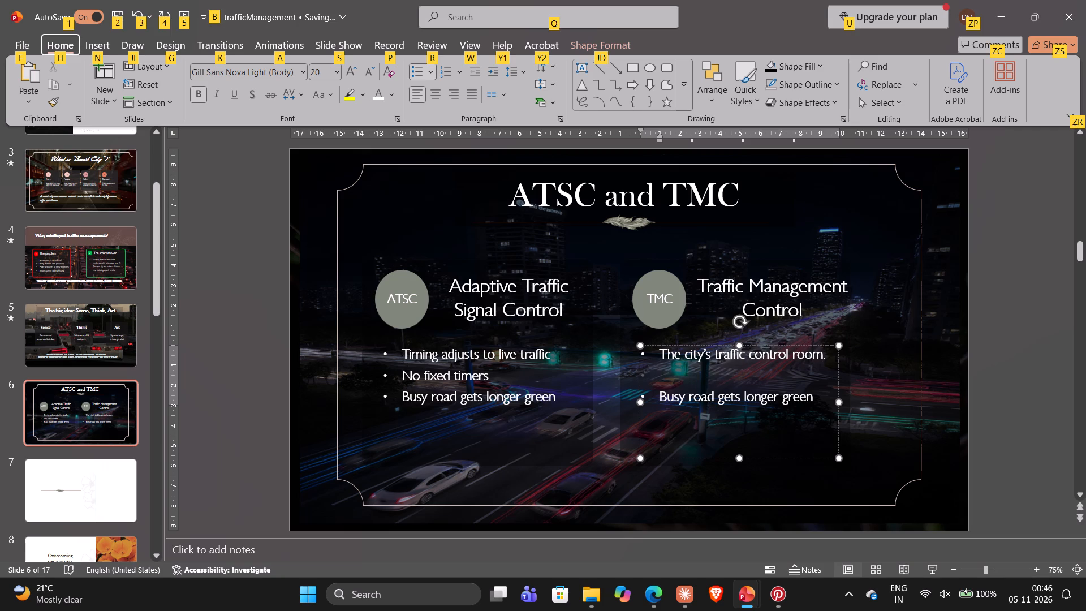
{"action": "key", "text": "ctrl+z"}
Replace the second bullet under the TMC heading with "Gets data from cameras & sensors.", checking the wording in the smart-city-traffic-management reference deck.
{"action": "key", "text": "alt+Tab"}
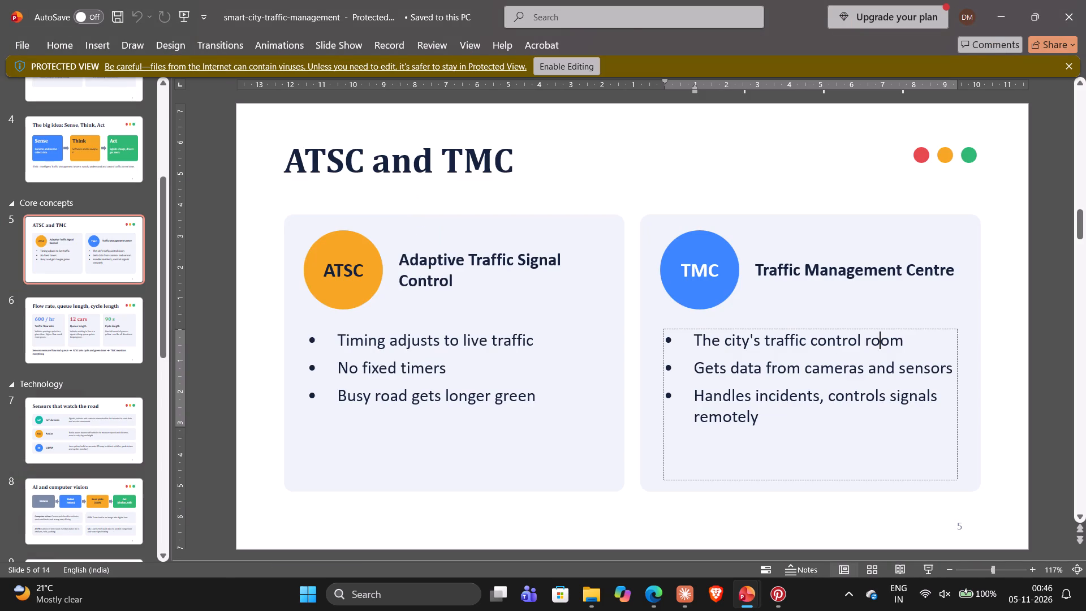
{"action": "key", "text": "alt+Tab"}
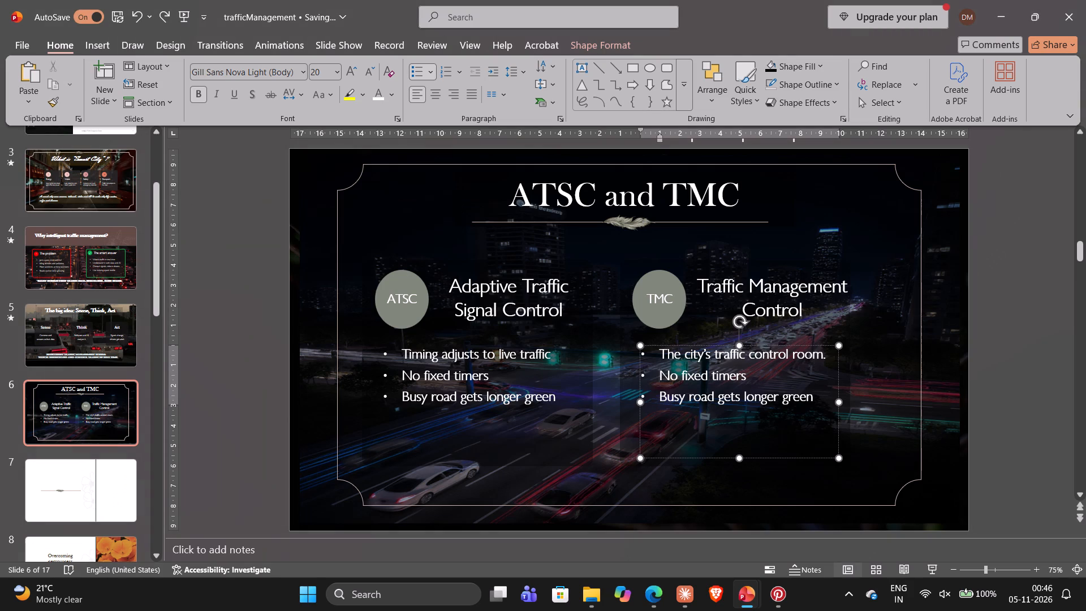
{"action": "key", "text": "shift+g"}
{"action": "key", "text": "BackSpace"}
{"action": "key", "text": "BackSpace"}
{"action": "key", "text": "BackSpace"}
{"action": "key", "text": "BackSpace"}
{"action": "key", "text": "BackSpace"}
{"action": "key", "text": "BackSpace"}
{"action": "key", "text": "BackSpace"}
{"action": "key", "text": "BackSpace"}
{"action": "key", "text": "BackSpace"}
{"action": "key", "text": "BackSpace"}
{"action": "key", "text": "BackSpace"}
{"action": "key", "text": "BackSpace"}
{"action": "key", "text": "BackSpace"}
{"action": "key", "text": "BackSpace"}
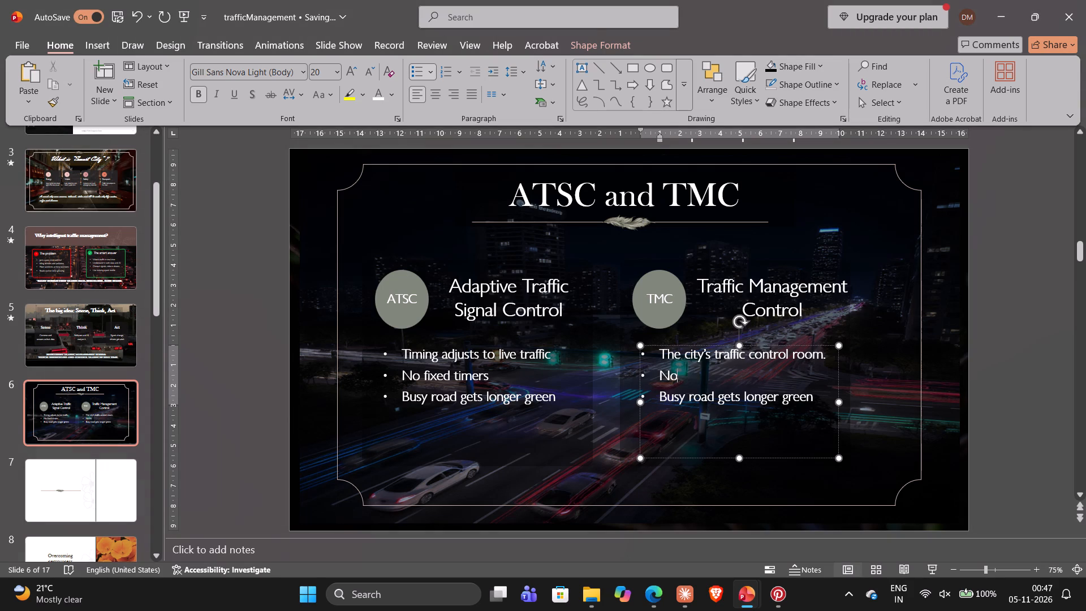
{"action": "key", "text": "BackSpace"}
{"action": "key", "text": "BackSpace"}
{"action": "key", "text": "shift+g"}
{"action": "type", "text": "ets dataa"}
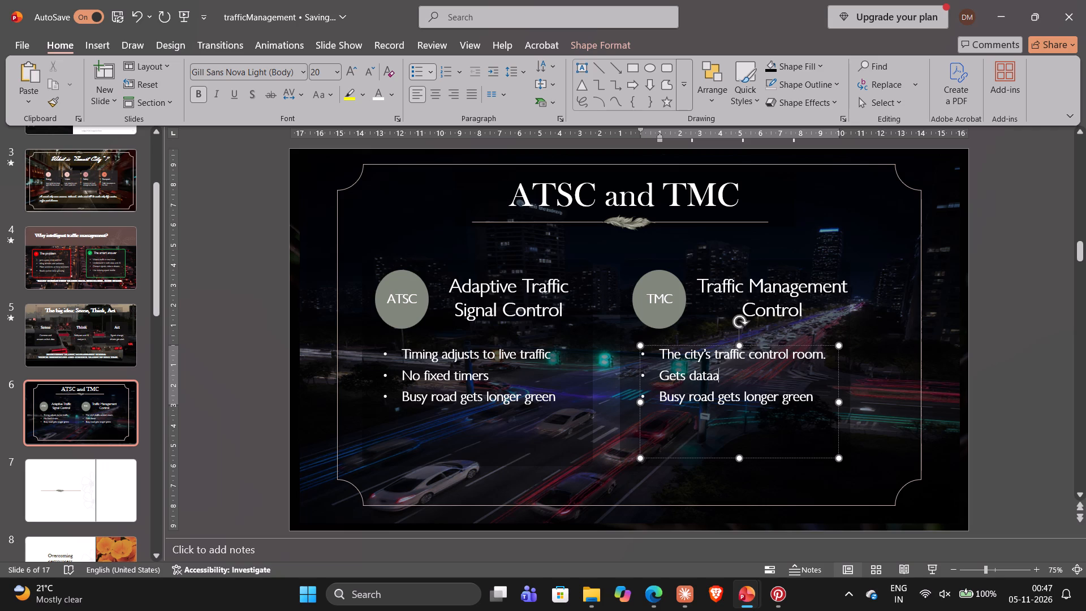
{"action": "key", "text": "BackSpace"}
{"action": "key", "text": "space"}
{"action": "type", "text": "from"}
{"action": "key", "text": "space"}
{"action": "key", "text": "alt+Tab"}
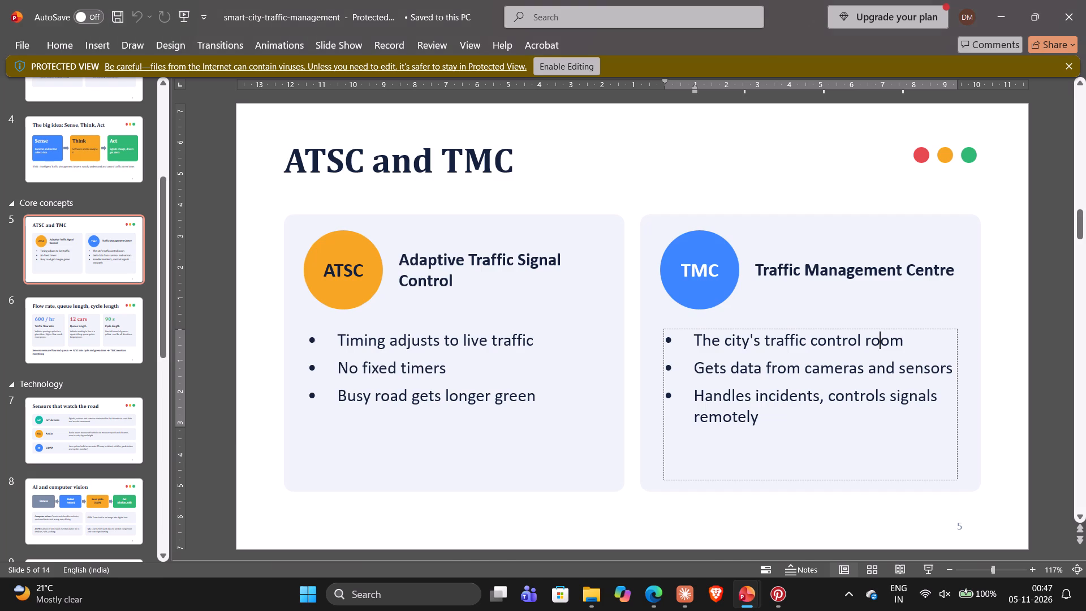
{"action": "key", "text": "alt+Tab"}
{"action": "type", "text": "cameras a"}
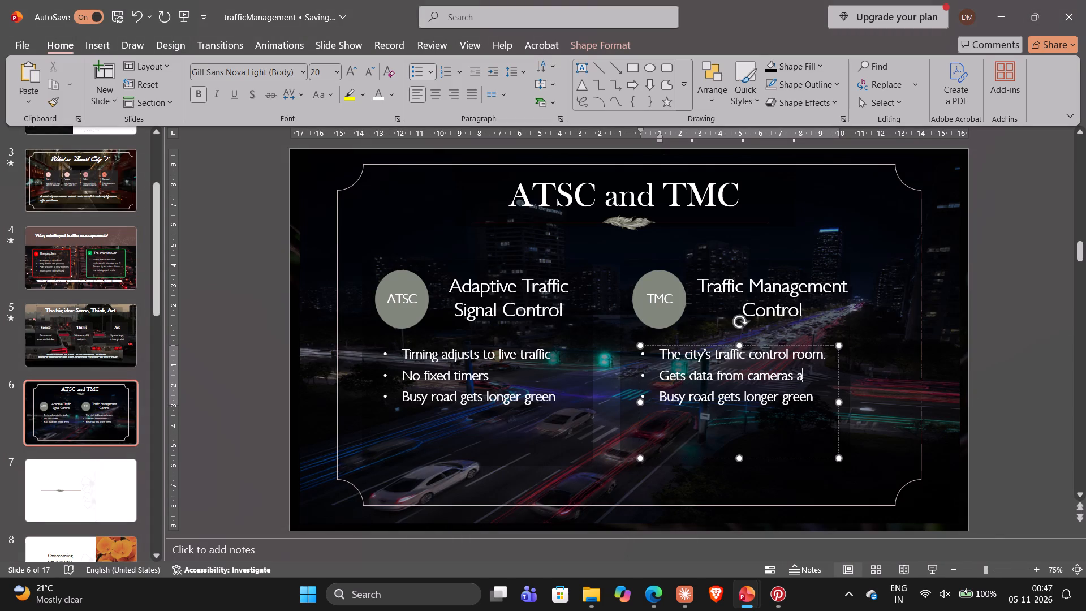
{"action": "key", "text": "BackSpace"}
{"action": "type", "text": "& sens"}
{"action": "type", "text": "ors"}
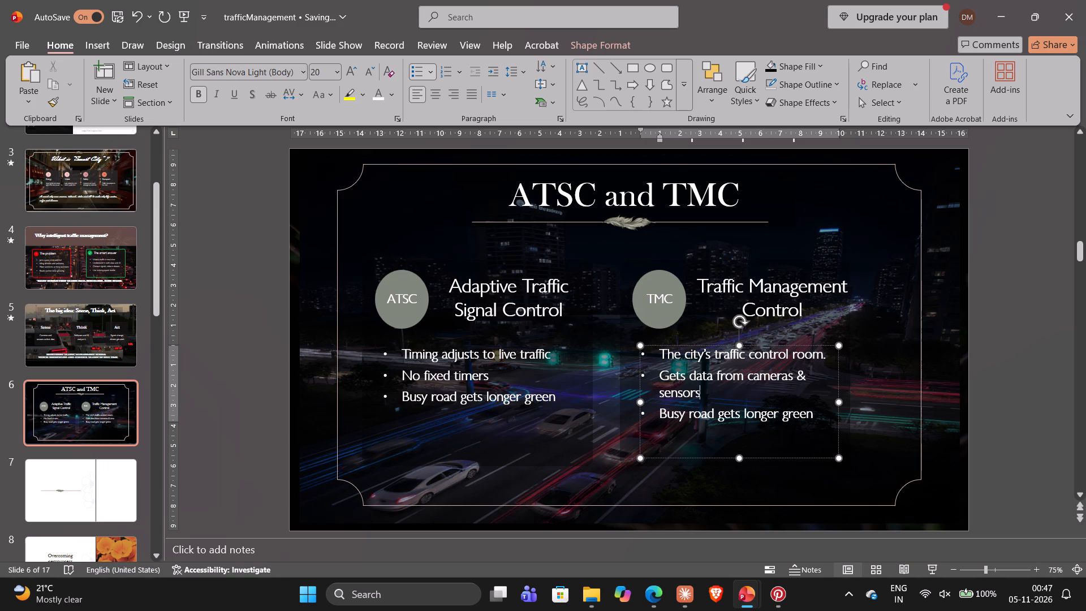
{"action": "key", "text": "period"}
Replace the third bullet under the TMC heading with "Handles accident, control signal remotely.", consulting the reference deck for the wording.
{"action": "key", "text": "Down"}
{"action": "key", "text": "alt+Tab"}
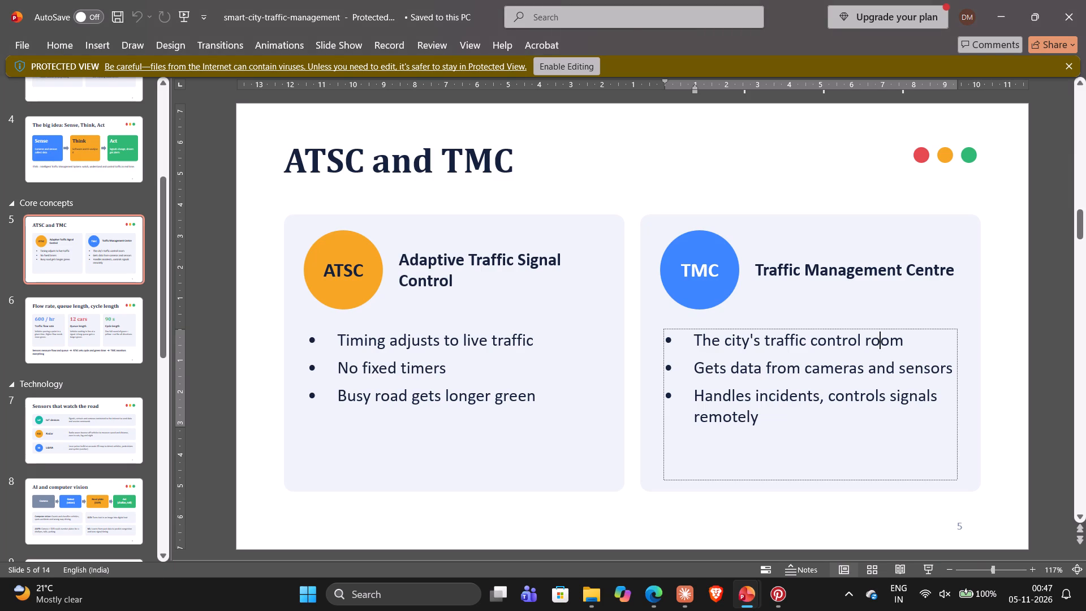
{"action": "key", "text": "alt+Tab"}
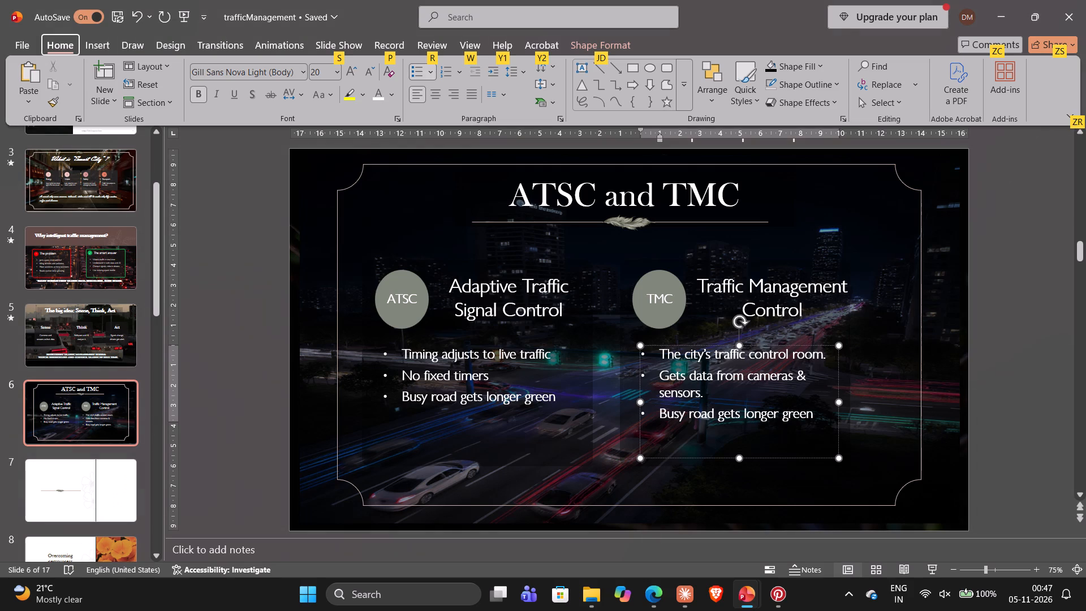
{"action": "left_click", "coordinate": [816, 416]}
{"action": "key", "text": "BackSpace"}
{"action": "key", "text": "BackSpace"}
{"action": "key", "text": "BackSpace"}
{"action": "key", "text": "BackSpace"}
{"action": "key", "text": "BackSpace"}
{"action": "key", "text": "BackSpace"}
{"action": "key", "text": "BackSpace"}
{"action": "key", "text": "BackSpace"}
{"action": "key", "text": "BackSpace"}
{"action": "key", "text": "BackSpace"}
{"action": "key", "text": "BackSpace"}
{"action": "key", "text": "BackSpace"}
{"action": "key", "text": "BackSpace"}
{"action": "key", "text": "BackSpace"}
{"action": "key", "text": "BackSpace"}
{"action": "key", "text": "BackSpace"}
{"action": "key", "text": "BackSpace"}
{"action": "key", "text": "BackSpace"}
{"action": "key", "text": "BackSpace"}
{"action": "key", "text": "BackSpace"}
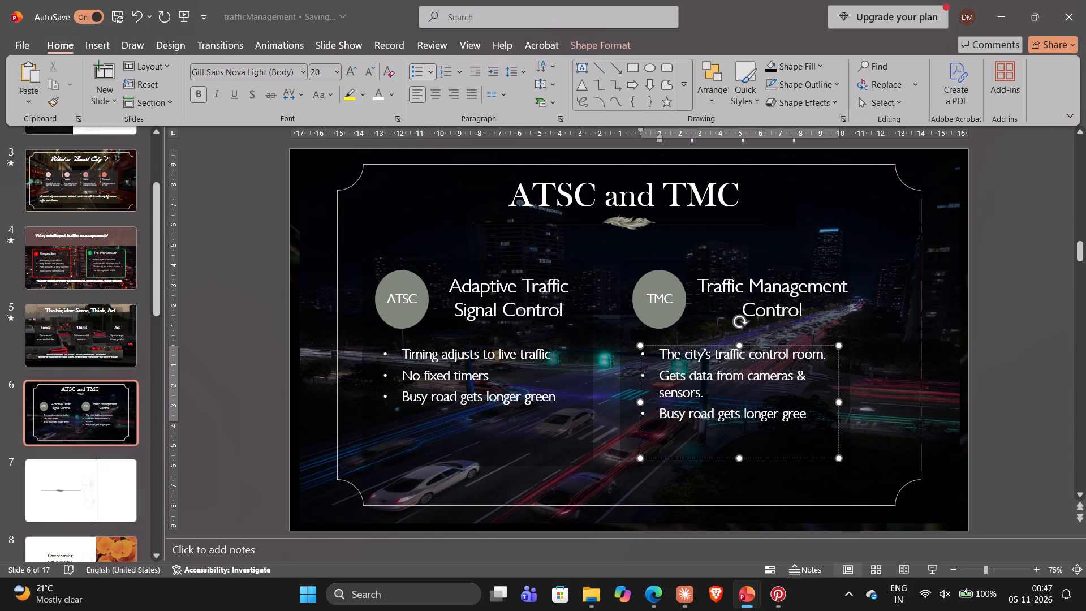
{"action": "key", "text": "BackSpace"}
{"action": "key", "text": "BackSpace"}
{"action": "key", "text": "BackSpace"}
{"action": "key", "text": "BackSpace"}
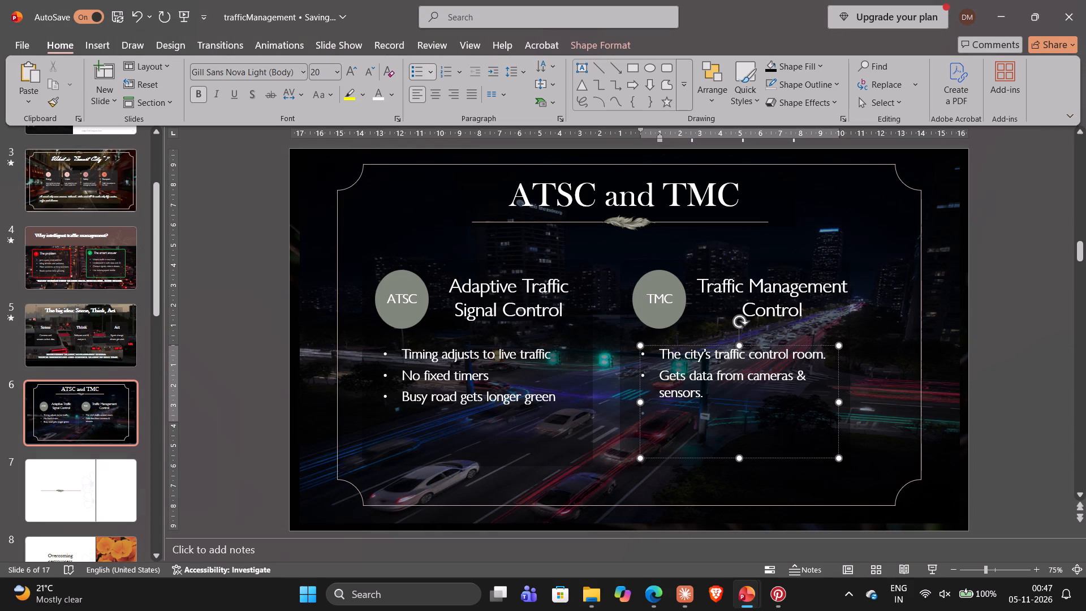
{"action": "type", "text": "Handles accident,"}
{"action": "key", "text": "space"}
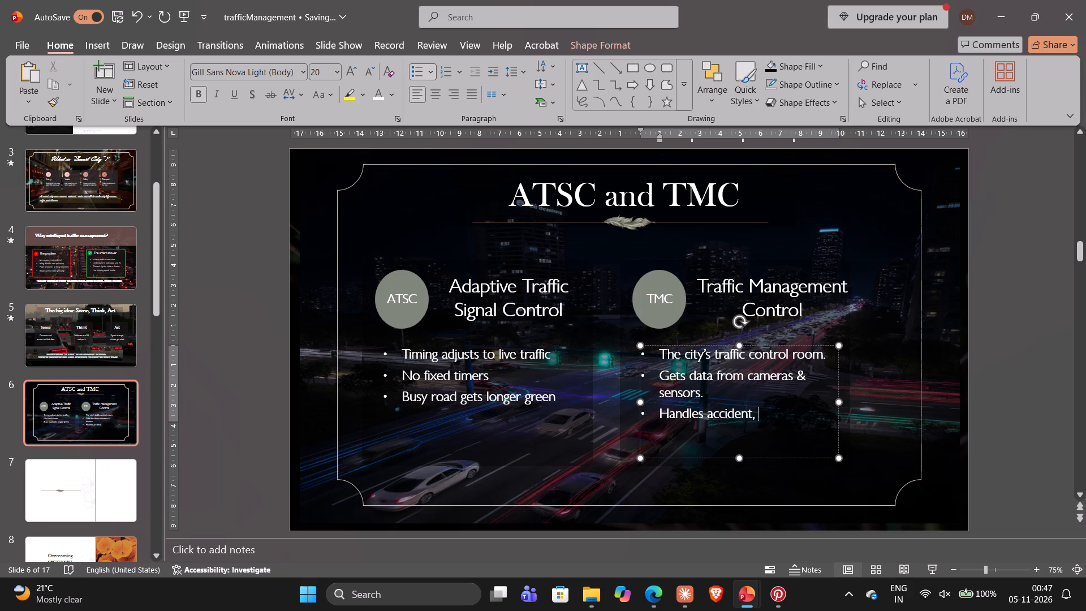
{"action": "type", "text": "control signal remotely"}
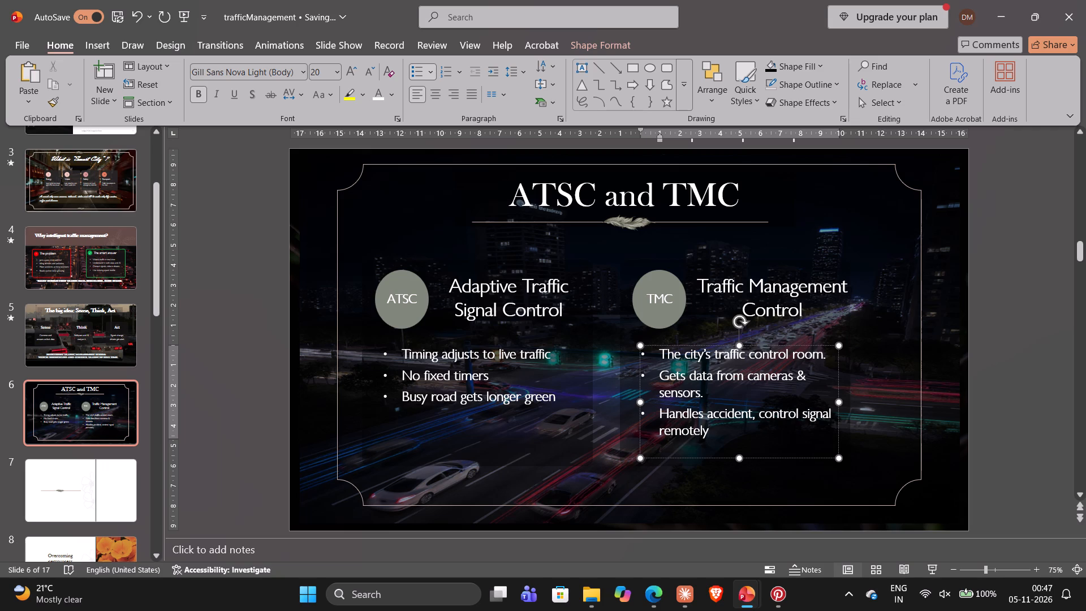
{"action": "key", "text": "period"}
Check the third TMC bullet against the reference deck and change "accident" to "incidents" in the trafficManagement deck.
{"action": "key", "text": "alt+Tab"}
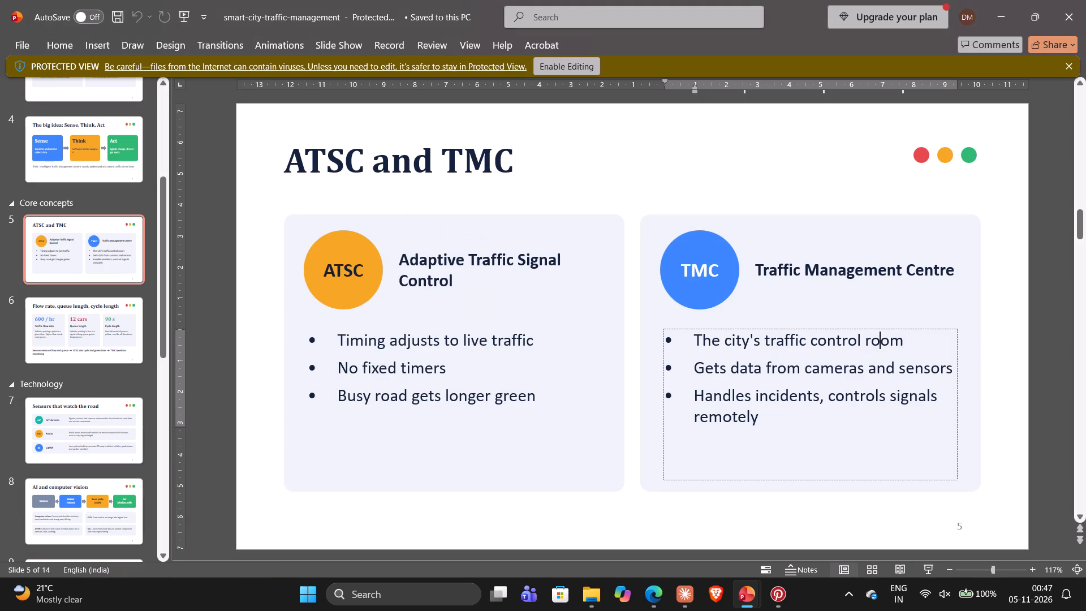
{"action": "key", "text": "alt+Tab"}
{"action": "key", "text": "alt+Tab"}
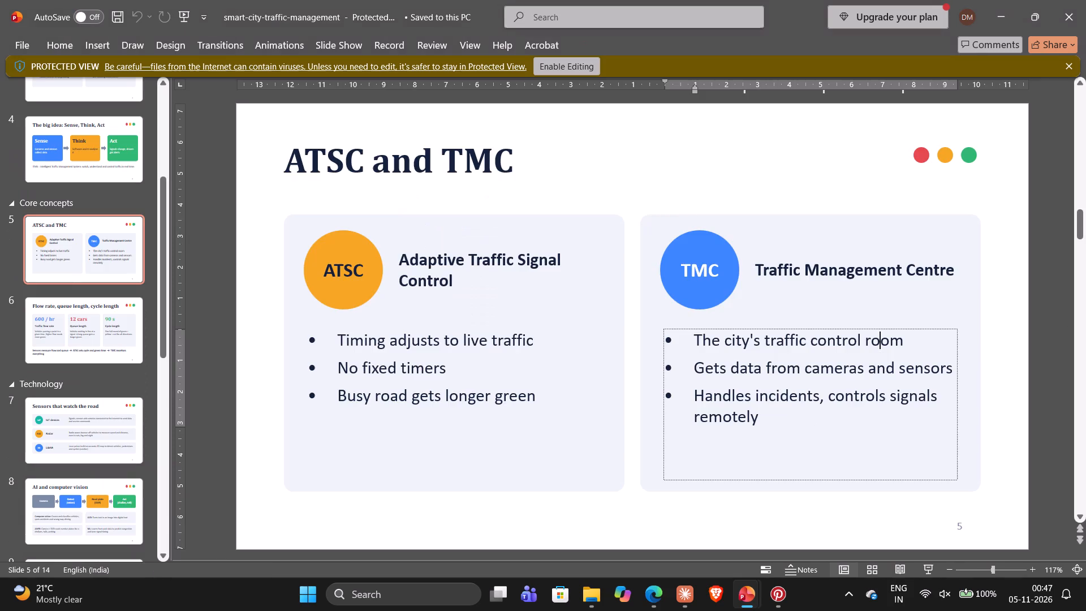
{"action": "key", "text": "alt+Tab"}
{"action": "left_click", "coordinate": [755, 411]}
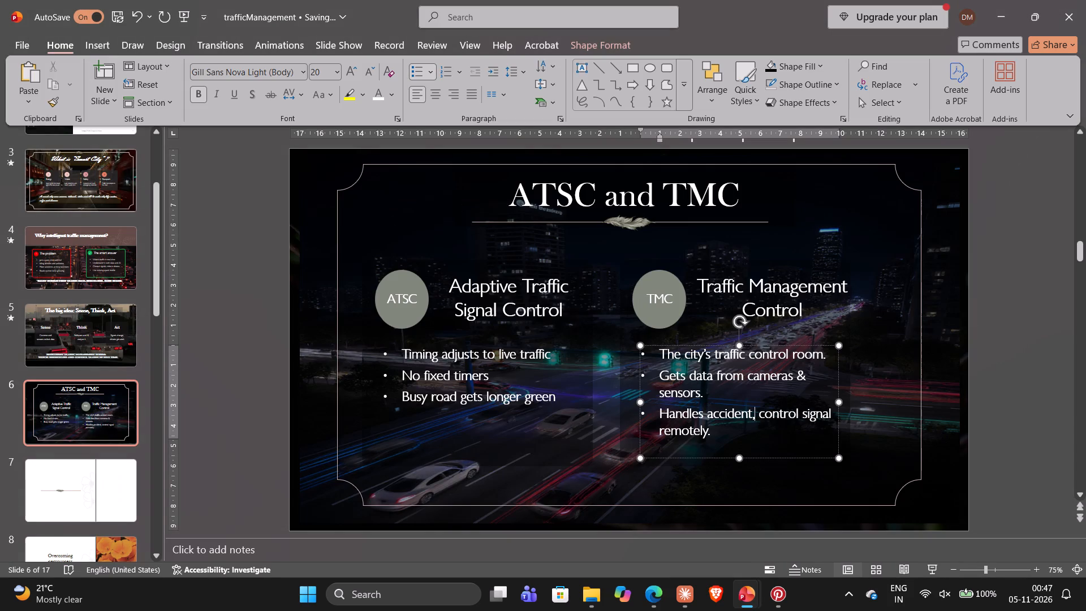
{"action": "key", "text": "Left"}
{"action": "key", "text": "BackSpace"}
{"action": "key", "text": "BackSpace"}
{"action": "key", "text": "BackSpace"}
{"action": "key", "text": "BackSpace"}
{"action": "key", "text": "BackSpace"}
{"action": "key", "text": "BackSpace"}
{"action": "key", "text": "BackSpace"}
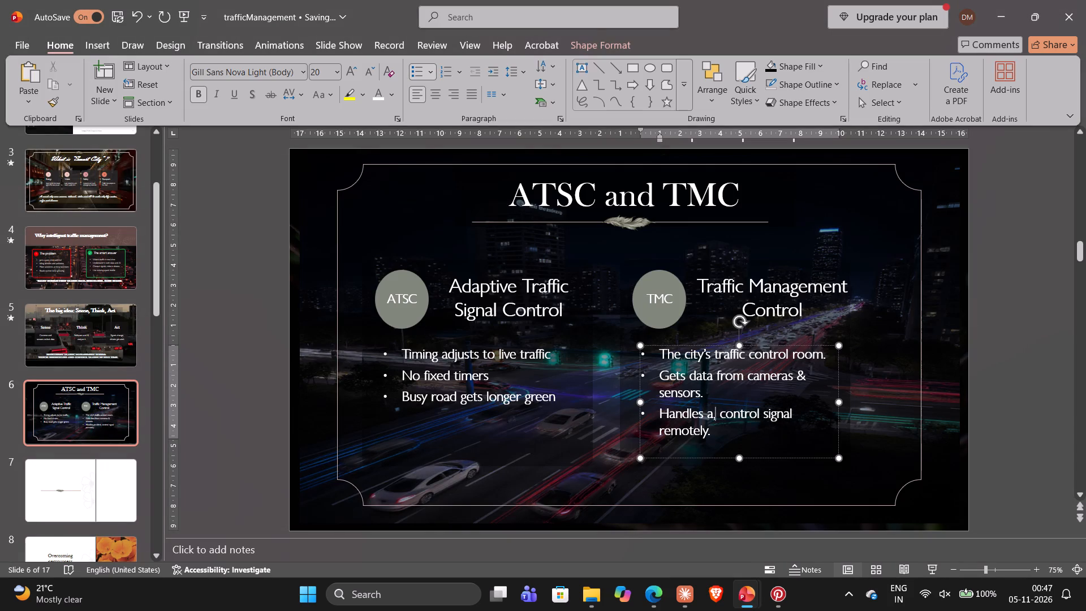
{"action": "key", "text": "BackSpace"}
{"action": "type", "text": "incidents"}
{"action": "key", "text": "Down"}
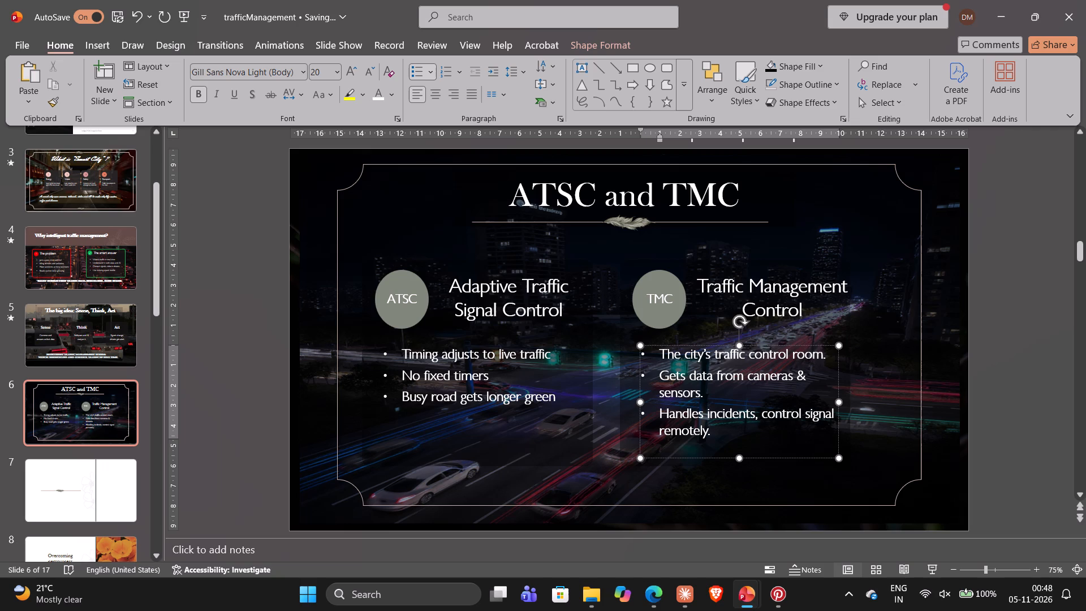
Extend the ATSC bullet text box slightly downward and deselect it.
{"action": "left_click", "coordinate": [553, 363]}
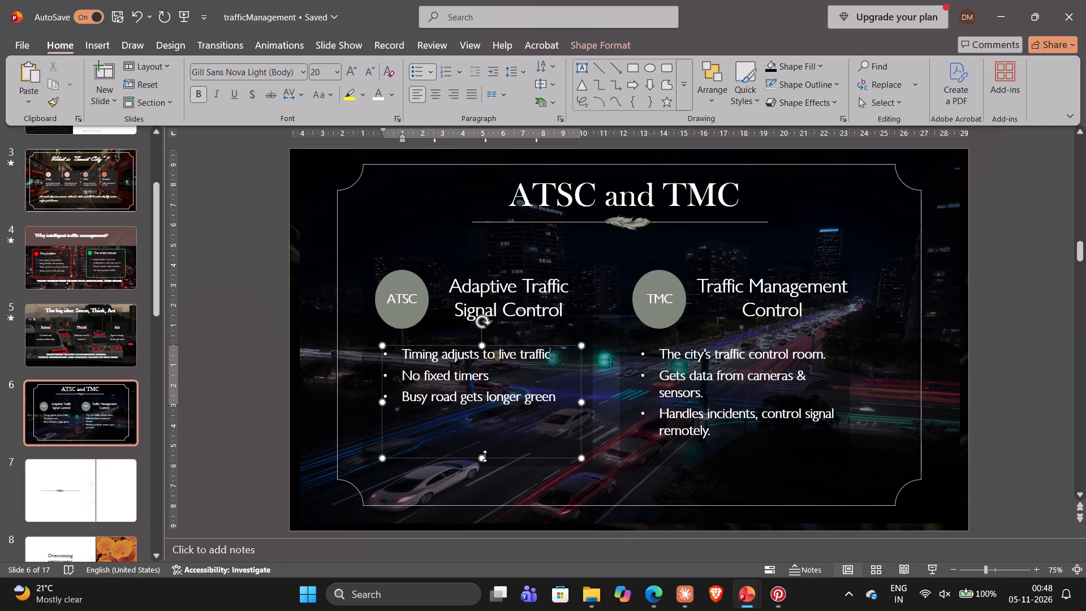
{"action": "left_click_drag", "start_coordinate": [485, 456], "coordinate": [486, 469]}
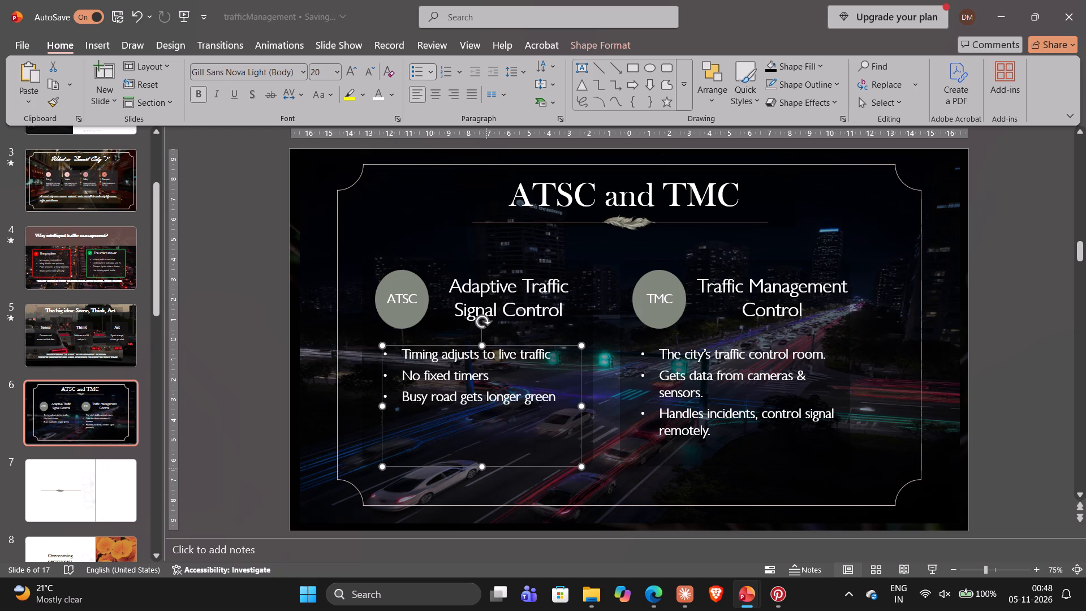
{"action": "left_click", "coordinate": [482, 448]}
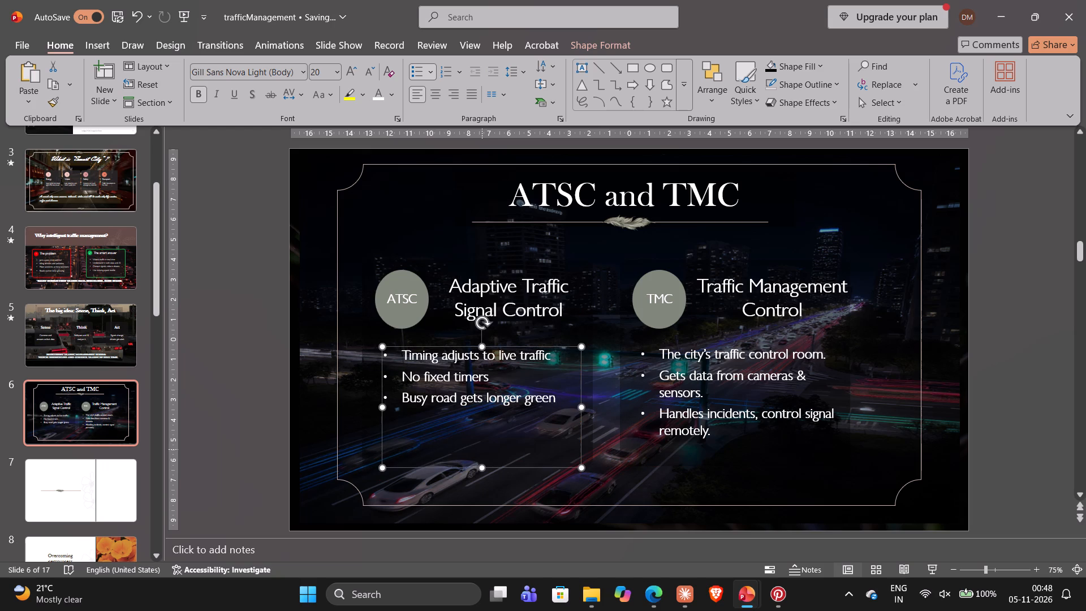
{"action": "left_click", "coordinate": [988, 290]}
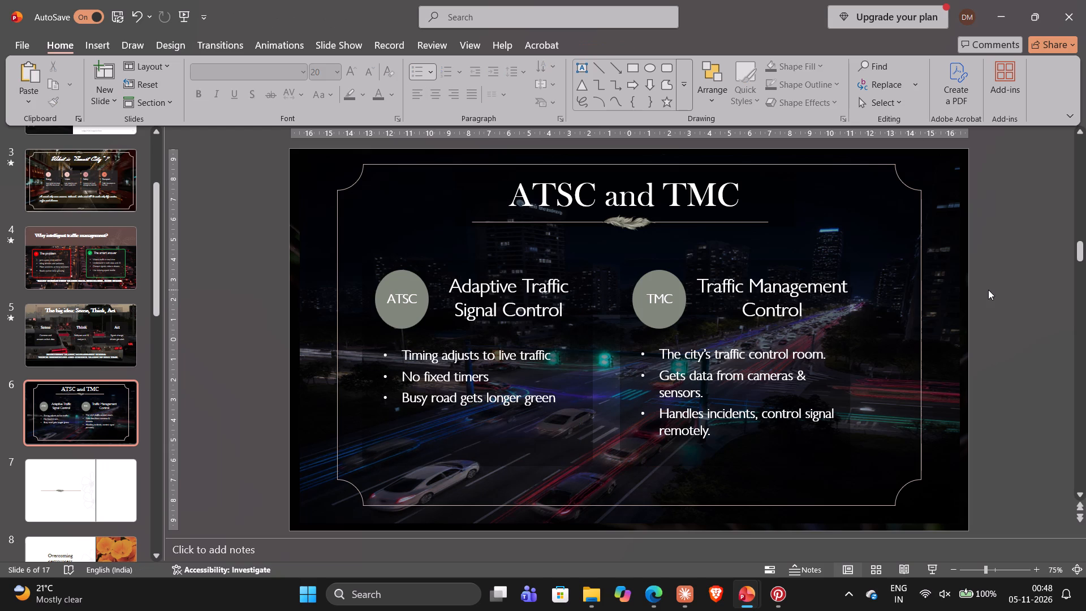